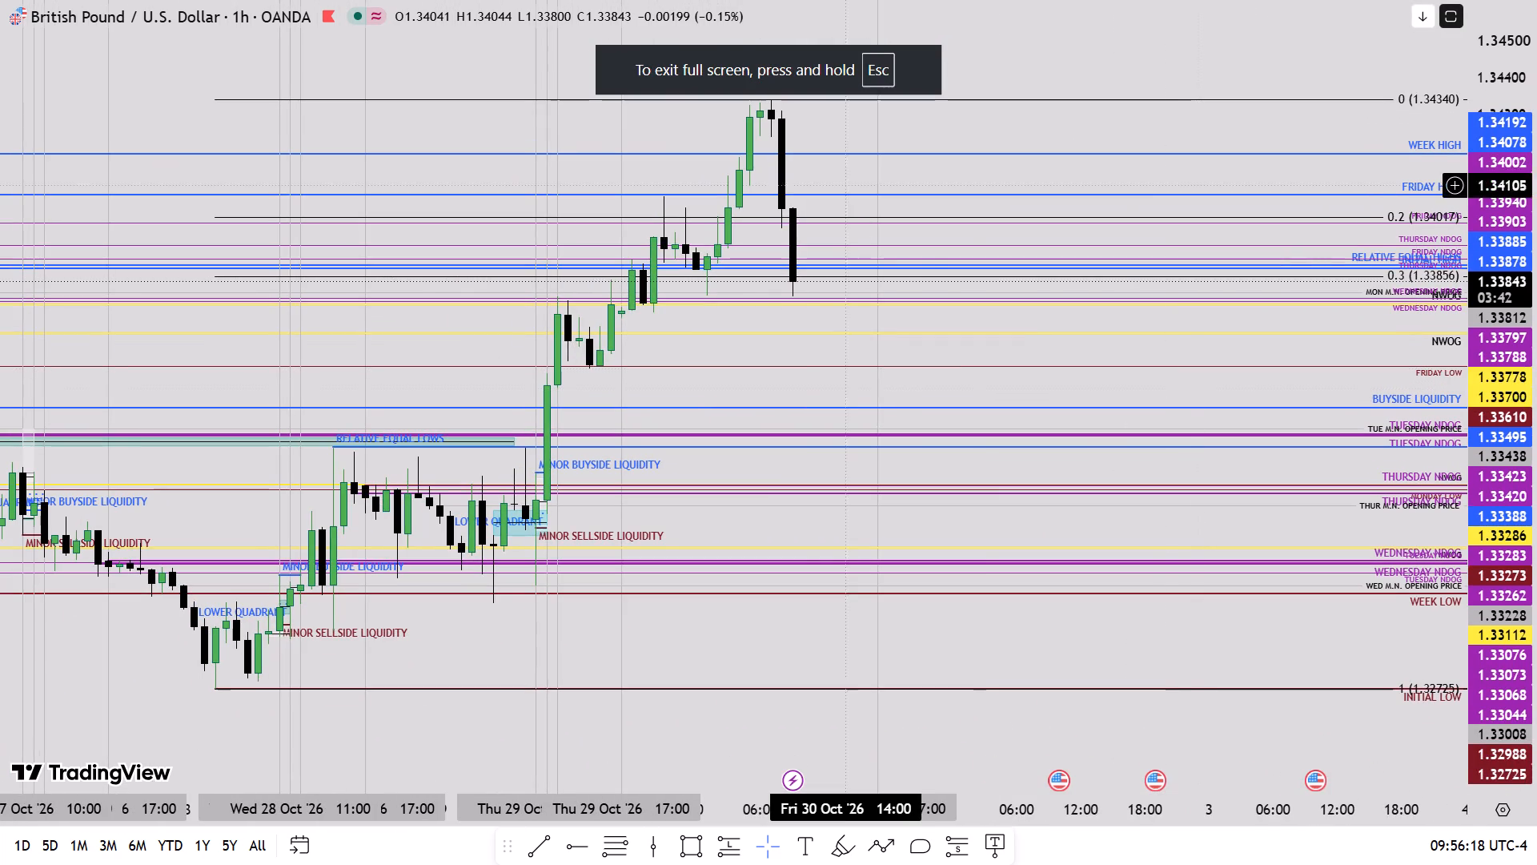
pyautogui.click(218, 693)
pyautogui.click(1238, 154)
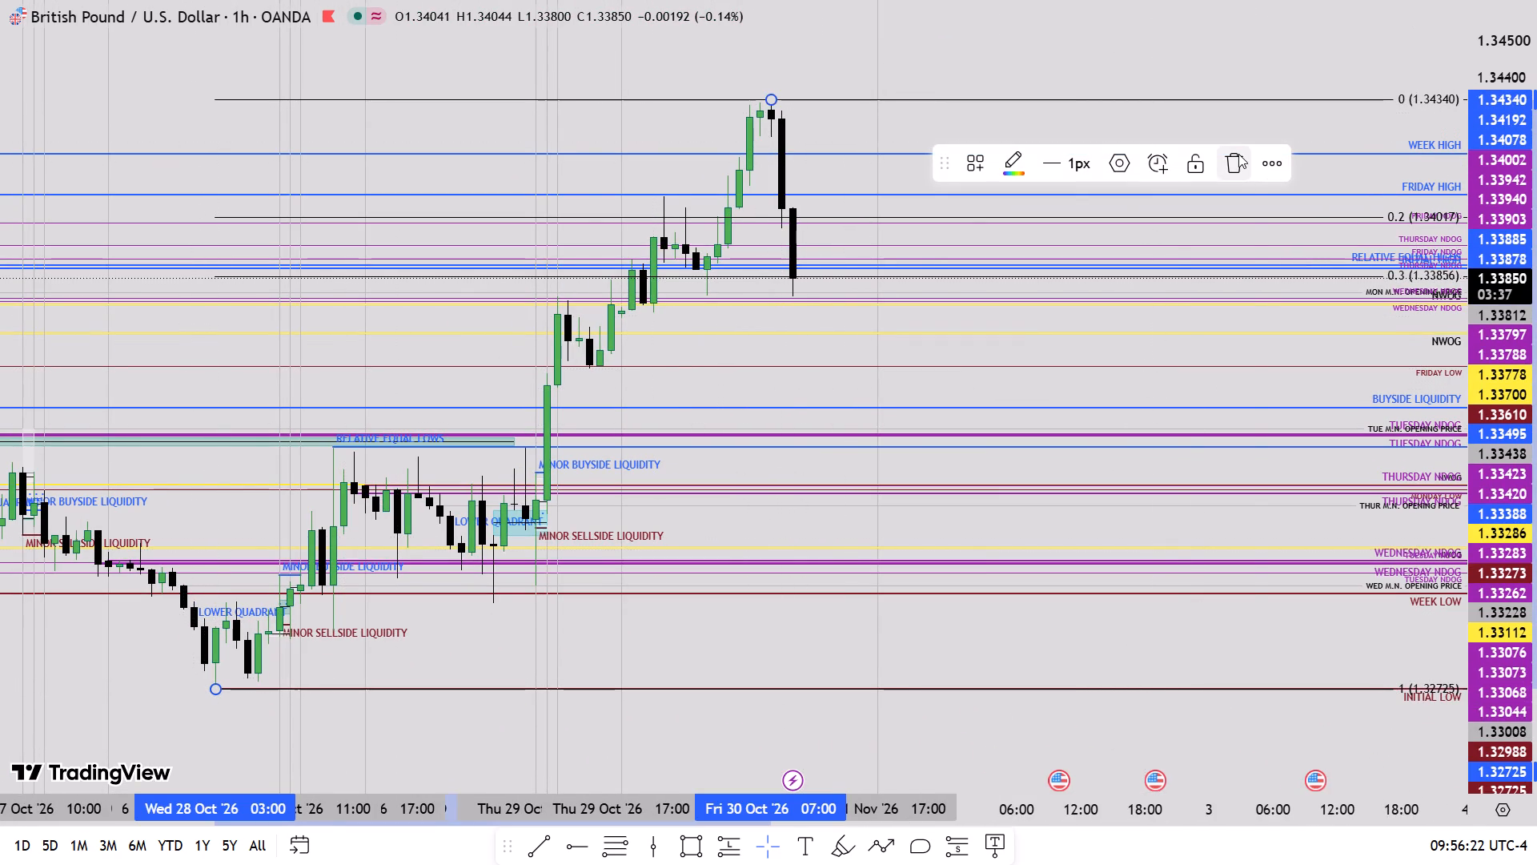
# Draw a Fibonacci retracement from the 28 Oct 03:00 low at 1.32725 to the 30 Oct 07:00 high at 1.34340.
pyautogui.click(615, 846)
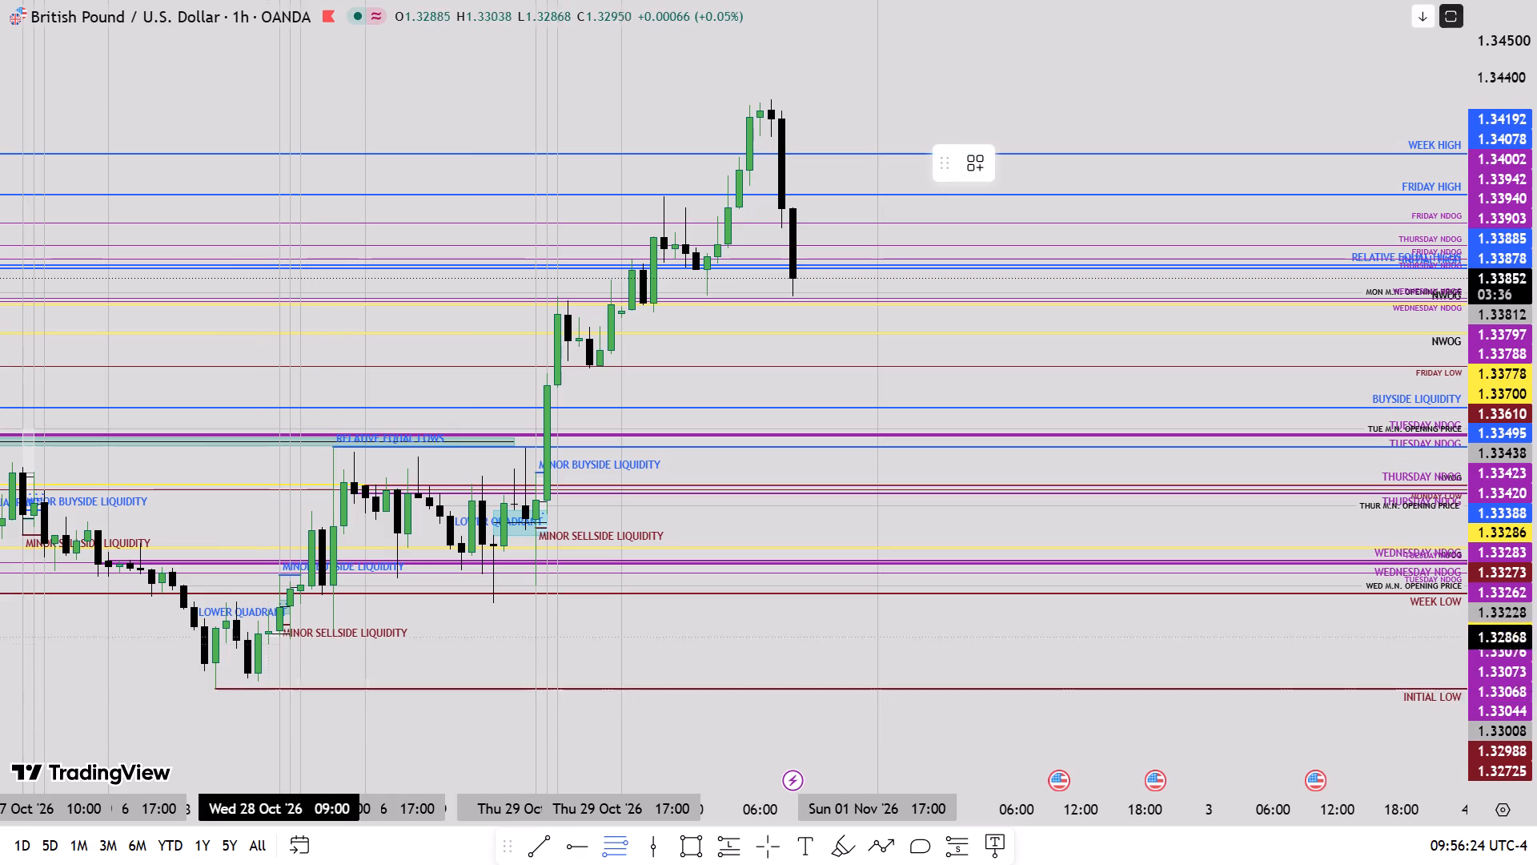
pyautogui.click(217, 686)
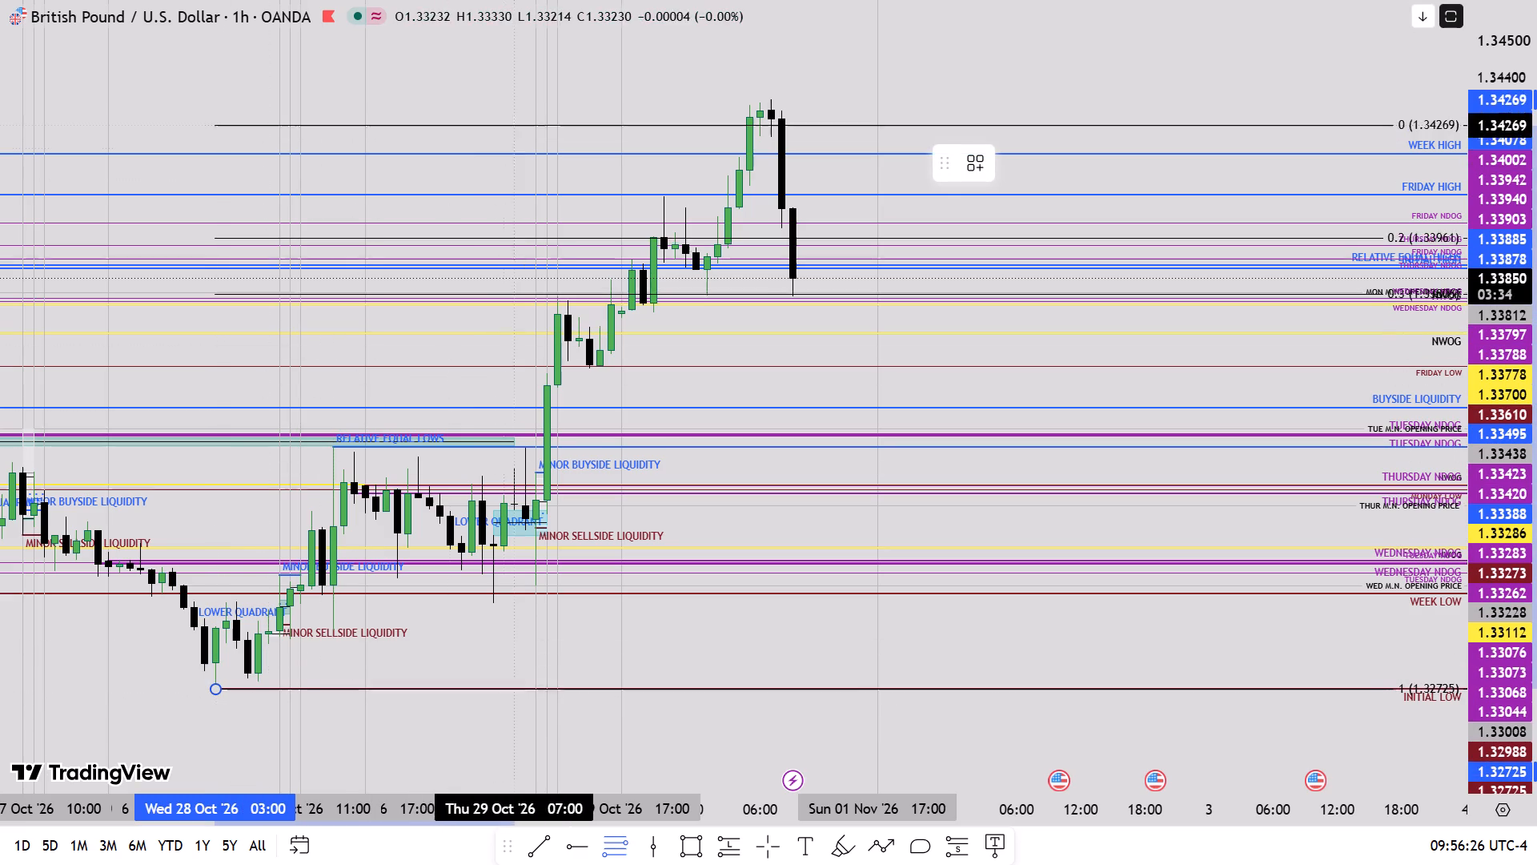
pyautogui.click(776, 99)
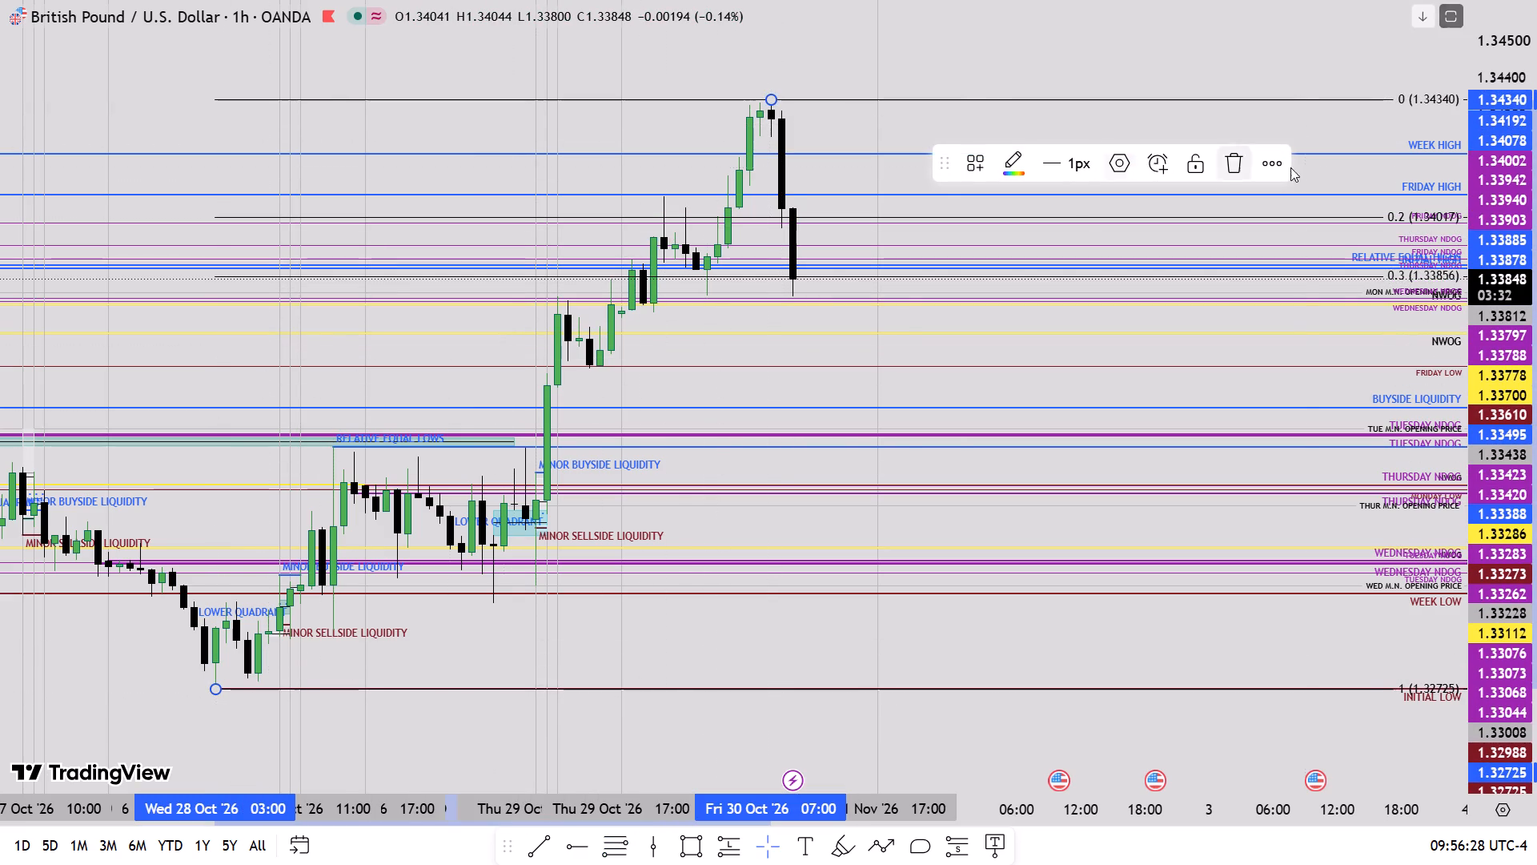
# Change the chart timeframe to 1 minute.
pyautogui.scroll(5, 1536, 304)
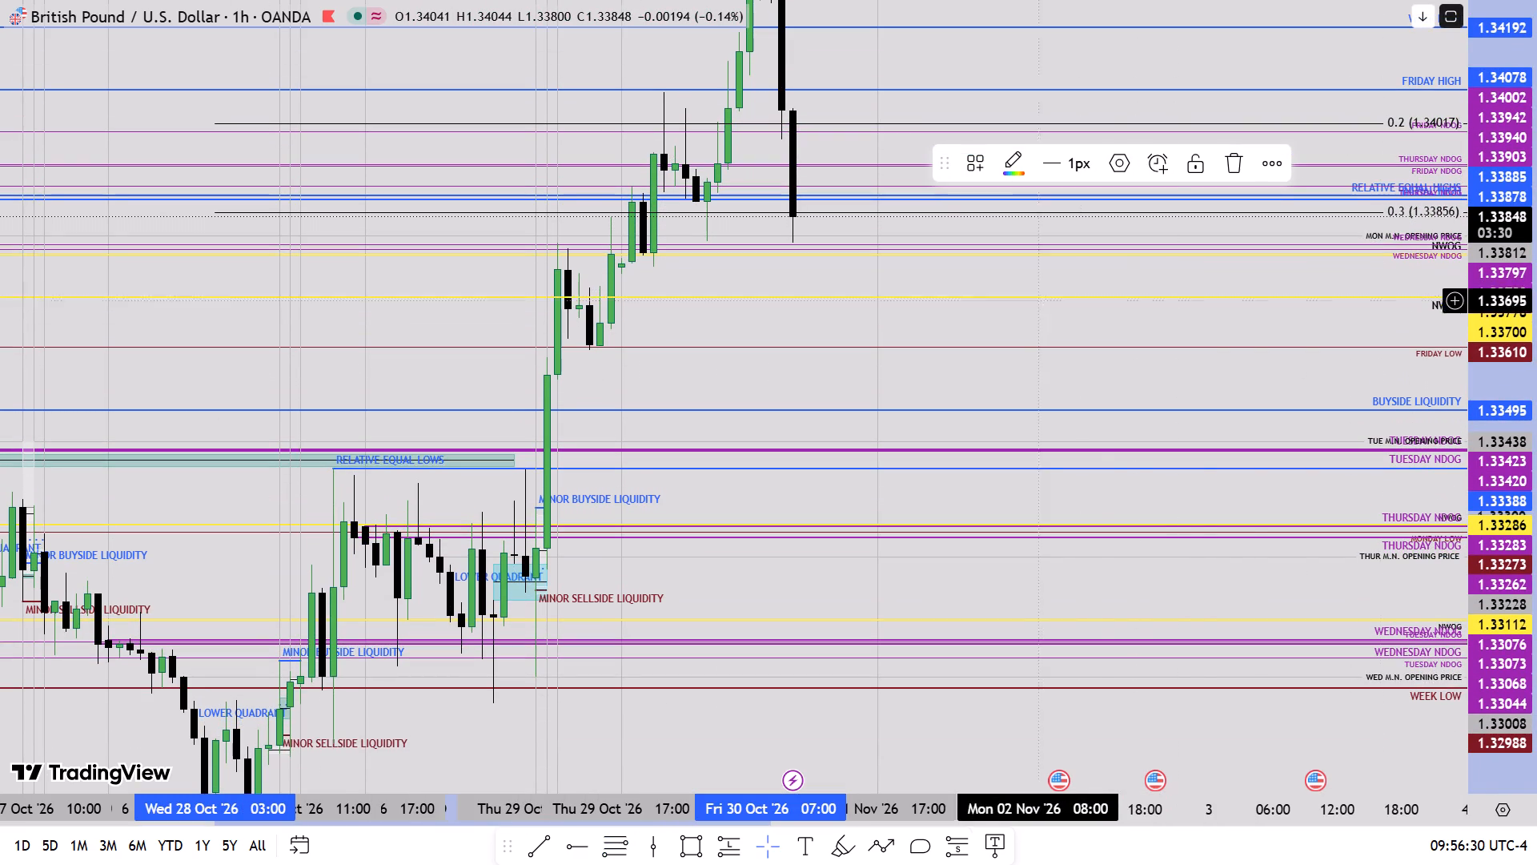
pyautogui.scroll(-4, 1532, 394)
pyautogui.scroll(-6, 1210, 506)
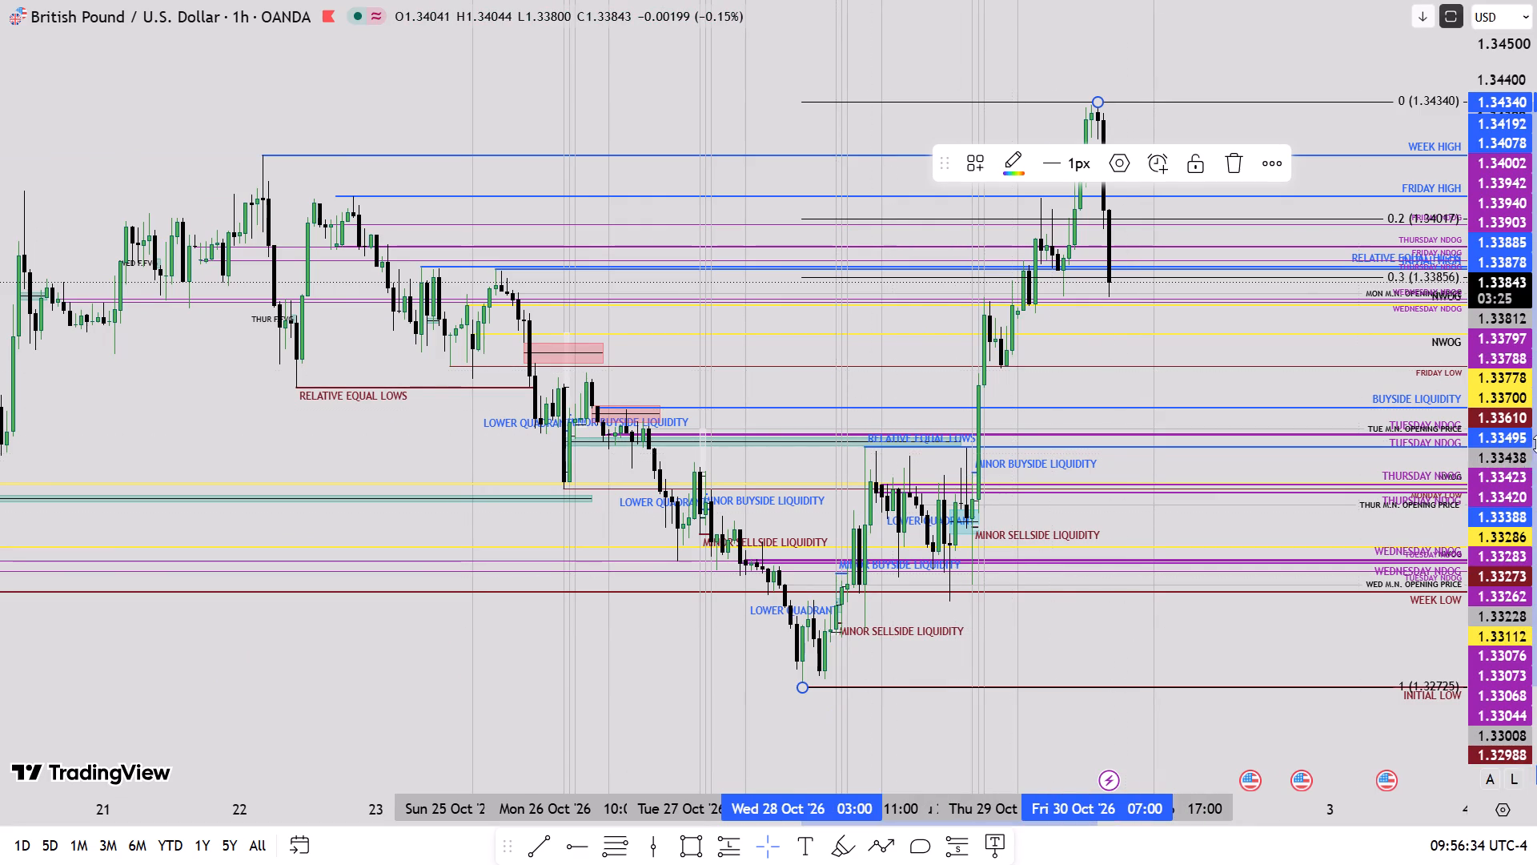
pyautogui.scroll(5, 1406, 463)
pyautogui.press('1')
pyautogui.press('Return')
# Delete the RELATIVE EQUAL HIGHS line at 1.33885 and the INITIAL HIGH line at 1.33878.
pyautogui.scroll(-1, 1406, 463)
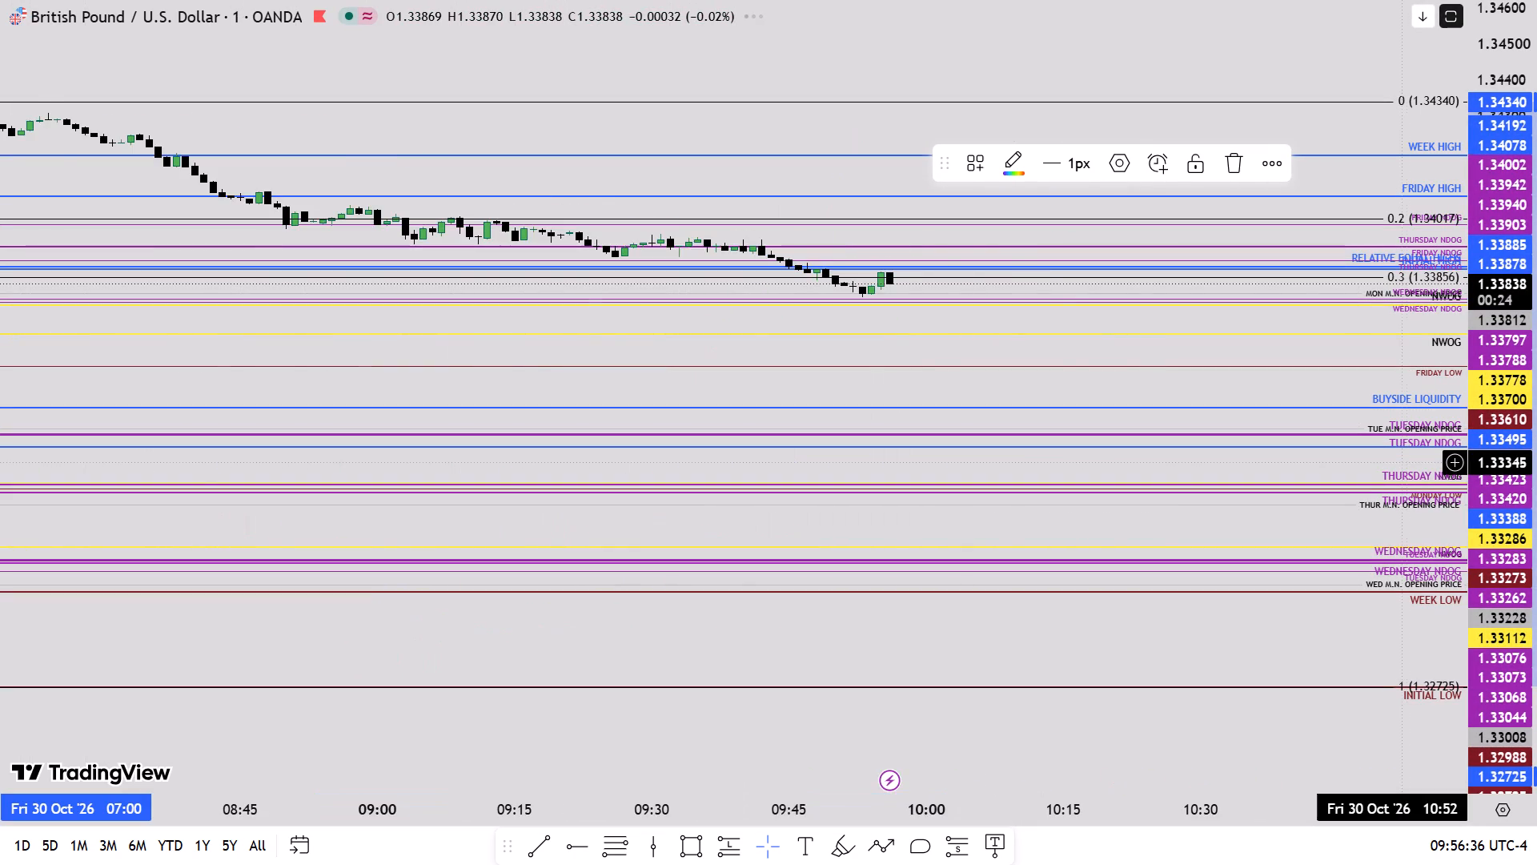
pyautogui.scroll(-4, 1406, 463)
pyautogui.scroll(1, 1406, 463)
pyautogui.scroll(-4, 1406, 463)
pyautogui.moveTo(1301, 389); pyautogui.dragTo(1354, 581)
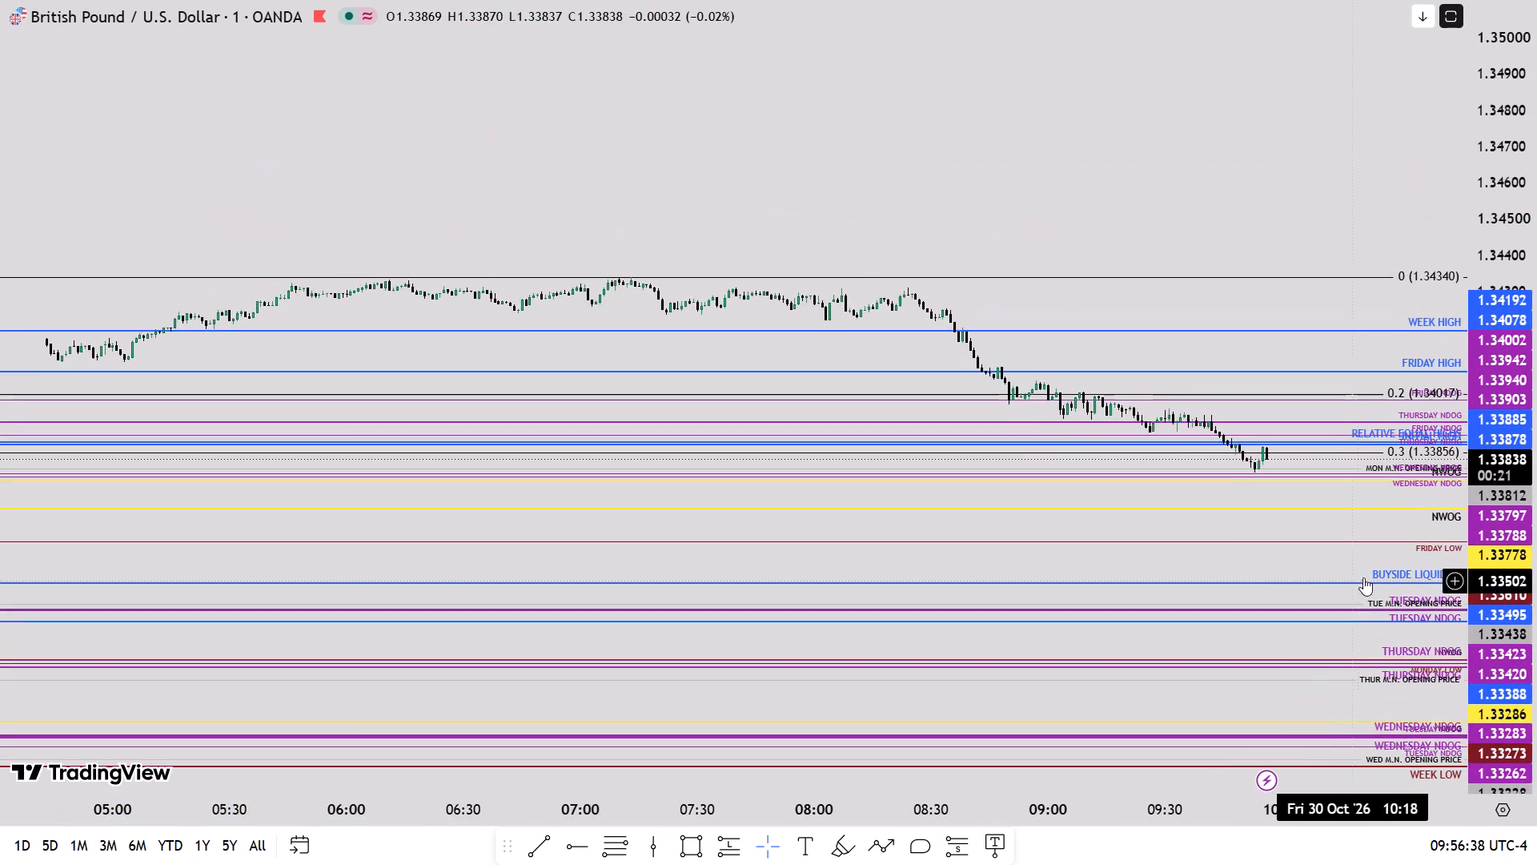
pyautogui.scroll(17, 1536, 464)
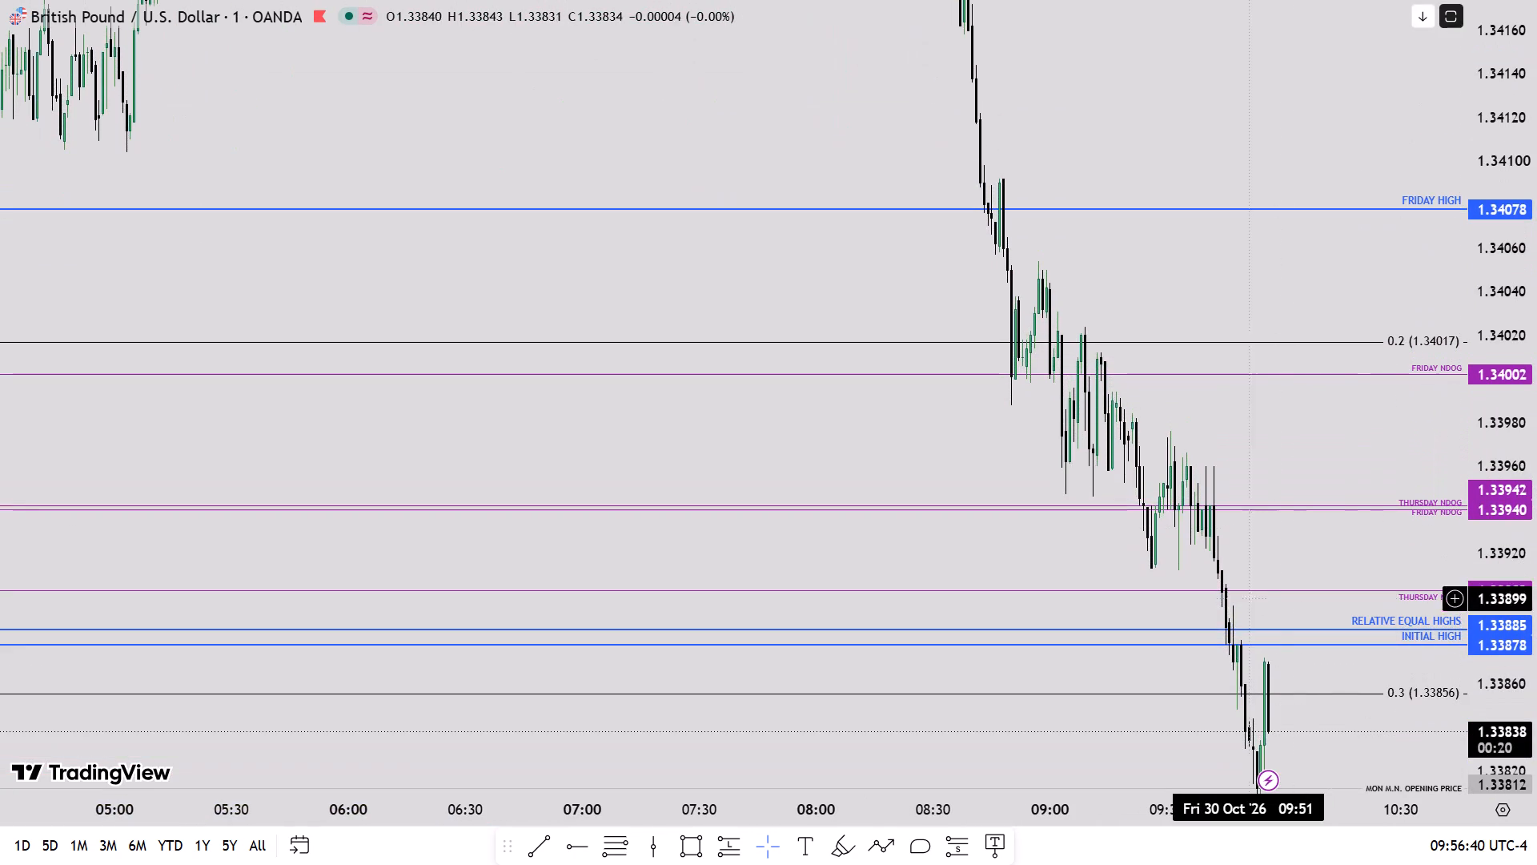
pyautogui.click(1263, 630)
pyautogui.click(1298, 162)
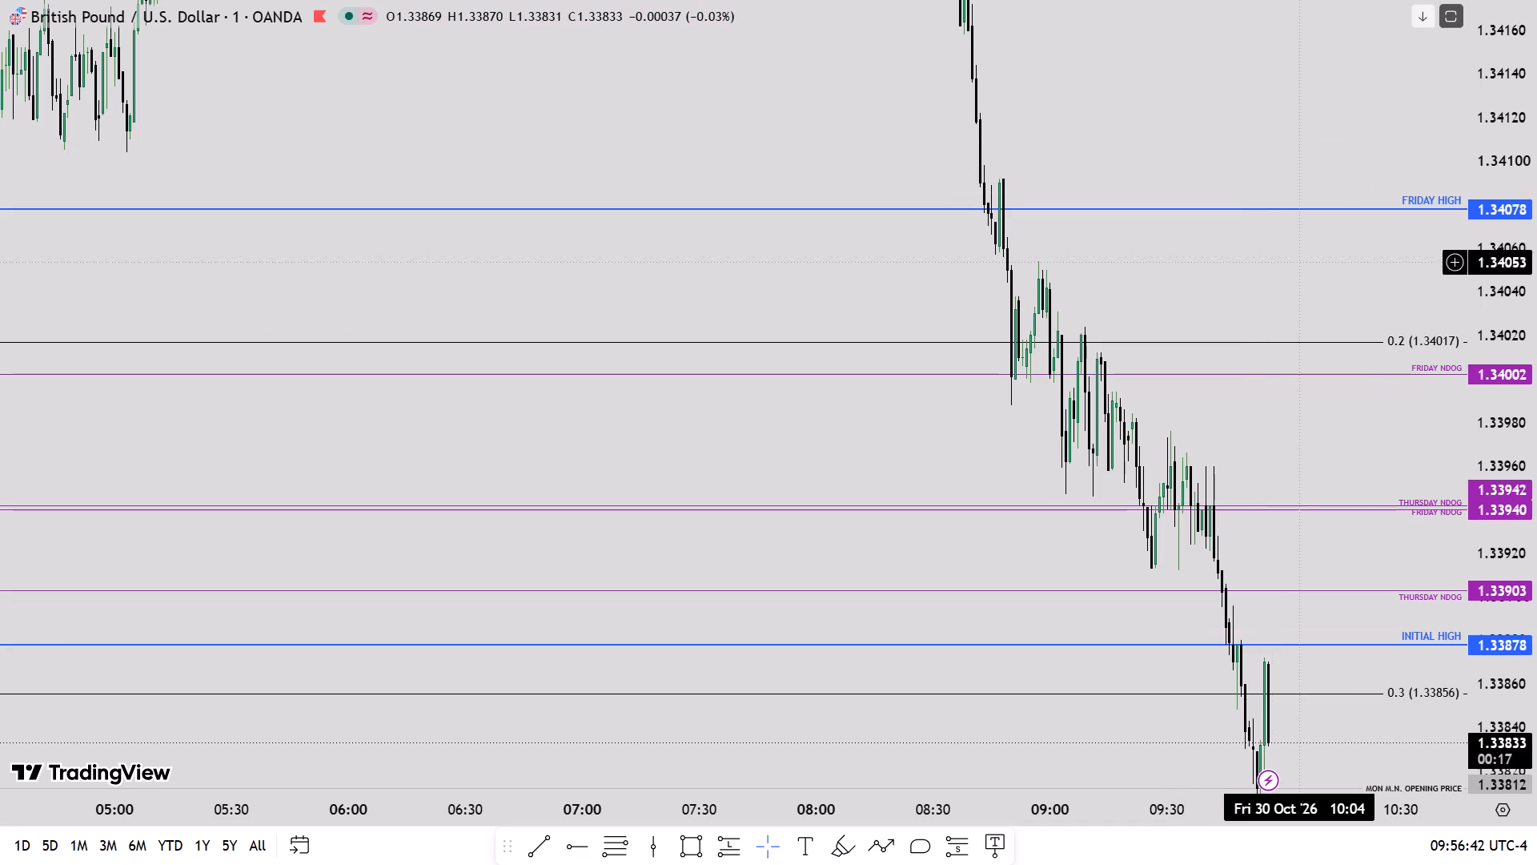
pyautogui.click(1301, 643)
pyautogui.click(1306, 160)
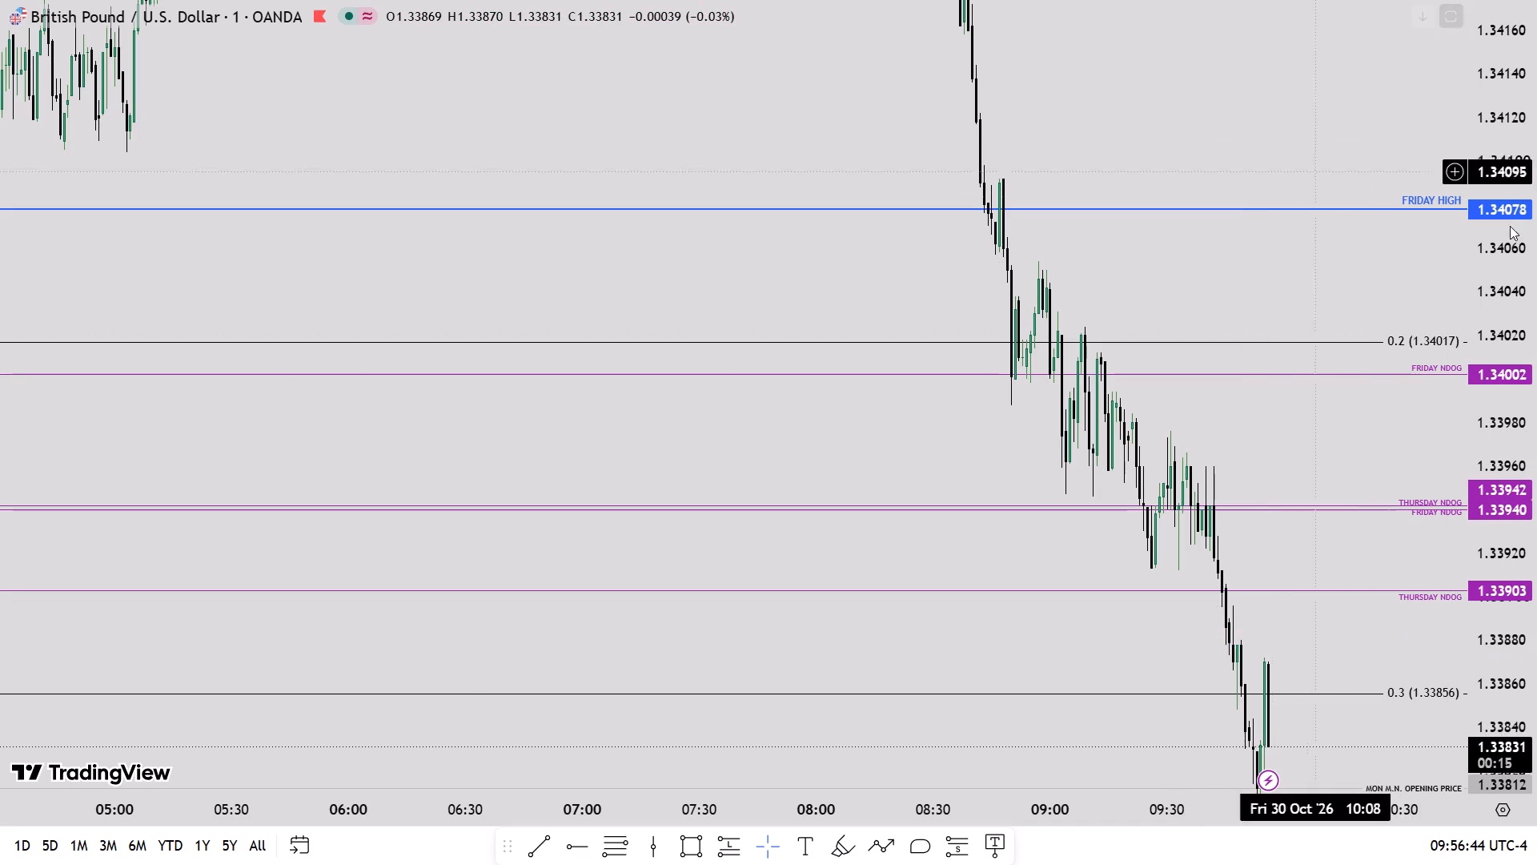
# Draw a horizontal ray at 1.33755 from the opening of the first candle after the 29 Oct 16:59 gap, at 17:04.
pyautogui.scroll(-2, 1536, 347)
pyautogui.scroll(1, 1536, 347)
pyautogui.scroll(-2, 1536, 347)
pyautogui.scroll(-3, 1334, 459)
pyautogui.scroll(1, 1334, 459)
pyautogui.scroll(-6, 1334, 459)
pyautogui.scroll(-4, 1536, 352)
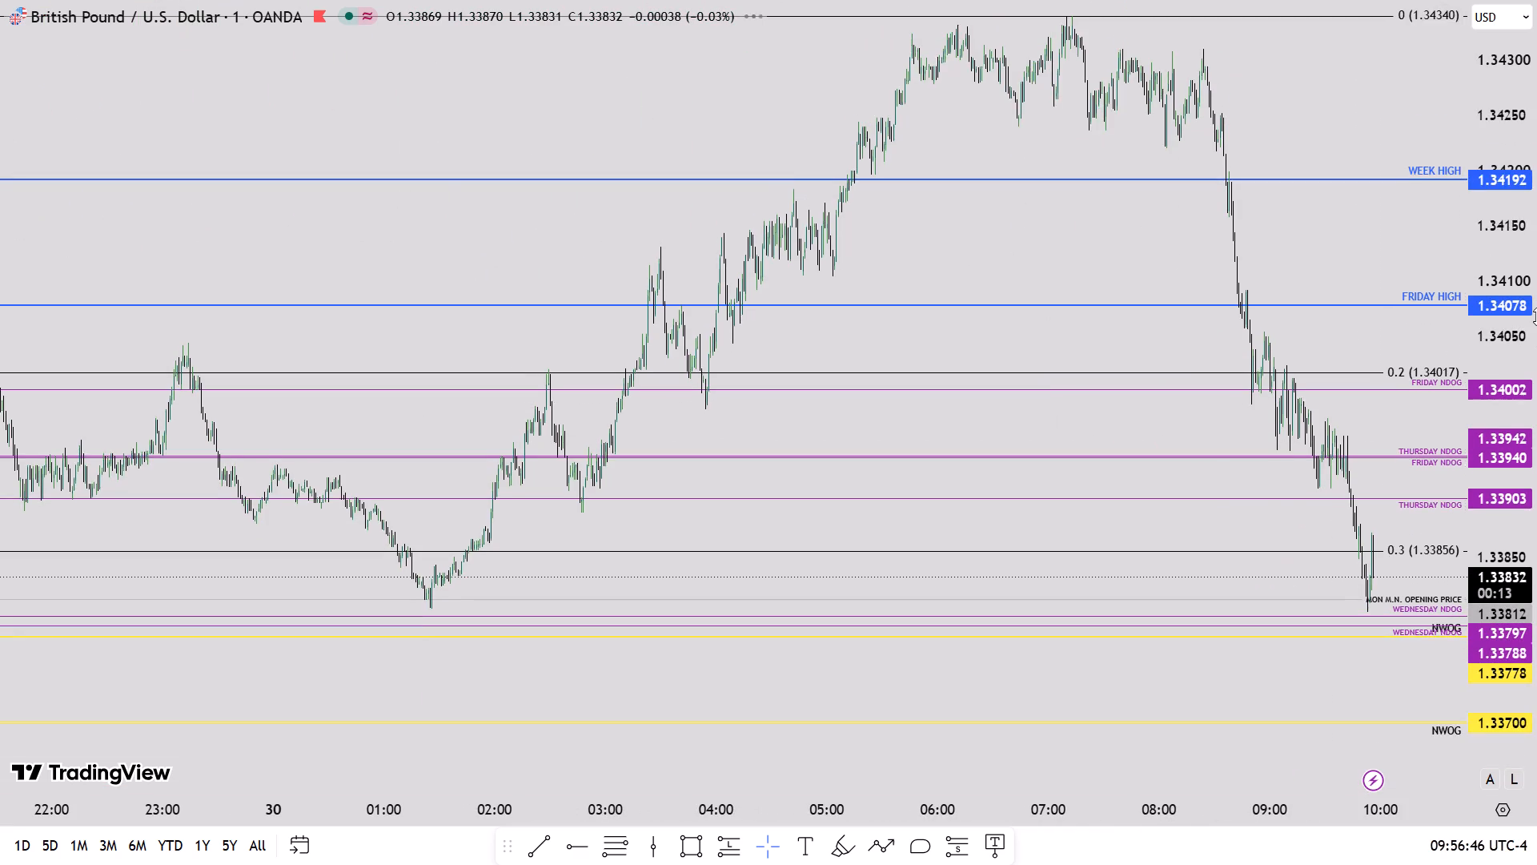
pyautogui.scroll(-5, 1536, 316)
pyautogui.scroll(-5, 805, 347)
pyautogui.scroll(2, 1536, 344)
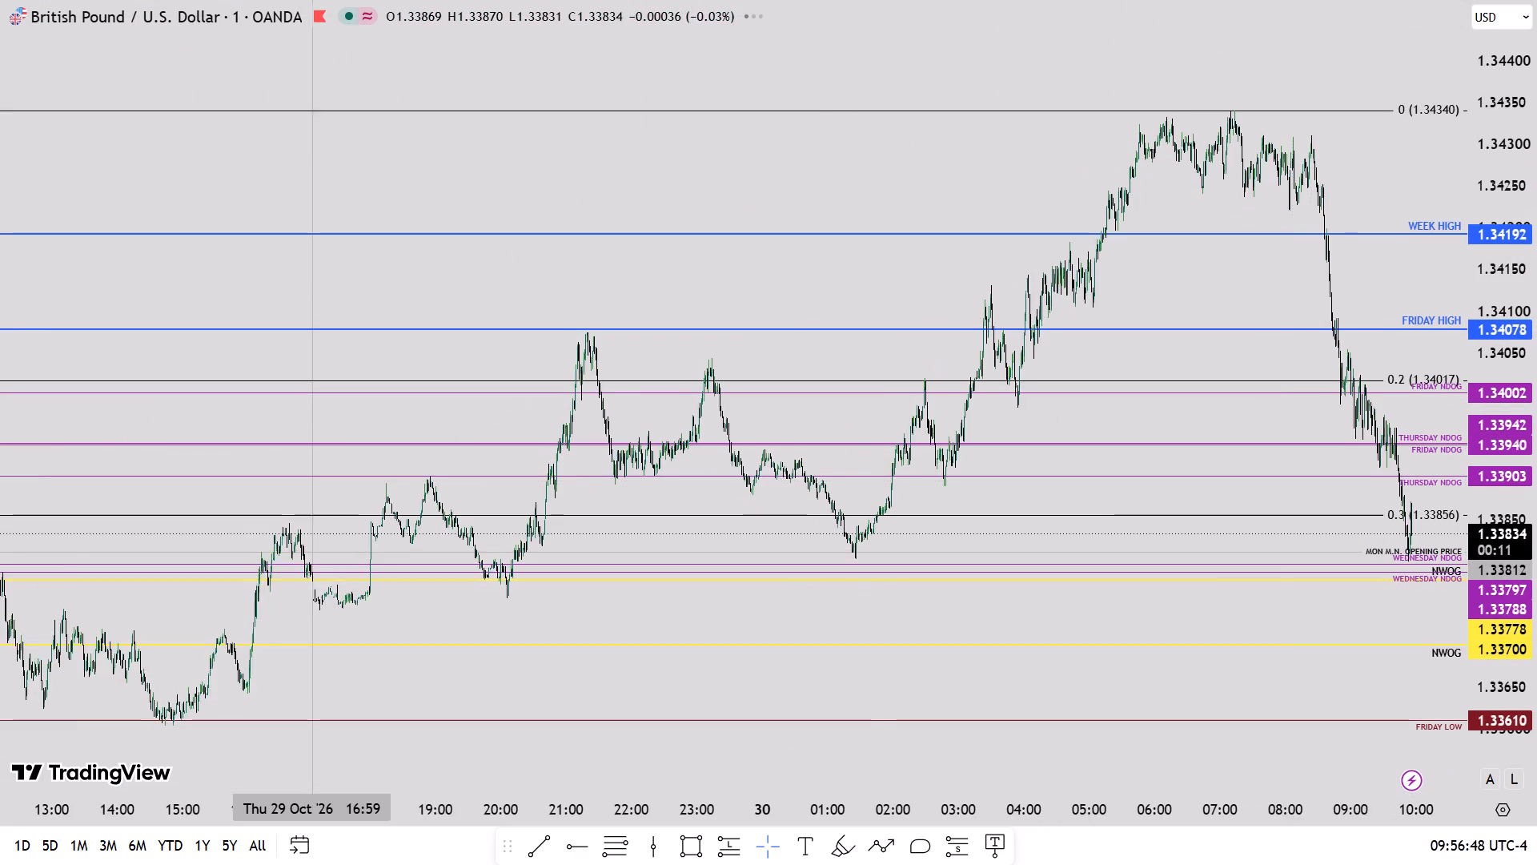
pyautogui.scroll(-4, 1118, 520)
pyautogui.scroll(2, 787, 626)
pyautogui.moveTo(662, 616); pyautogui.dragTo(957, 589)
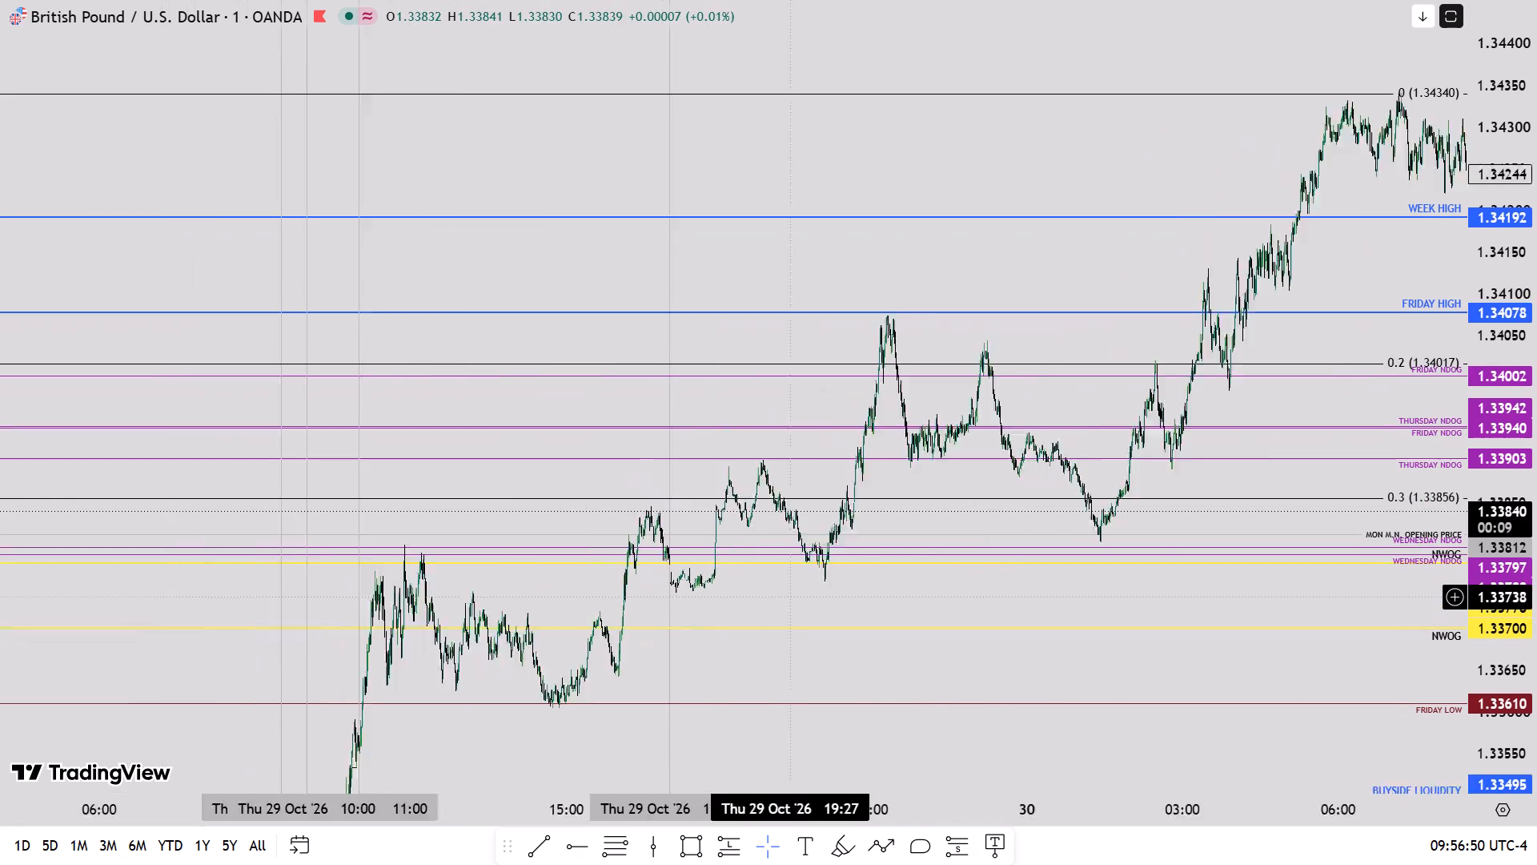
pyautogui.moveTo(957, 589); pyautogui.dragTo(1307, 506)
pyautogui.scroll(1, 1171, 521)
pyautogui.scroll(-1, 1171, 521)
pyautogui.scroll(3, 1171, 521)
pyautogui.scroll(-1, 1171, 521)
pyautogui.scroll(2, 1171, 521)
pyautogui.scroll(8, 1536, 504)
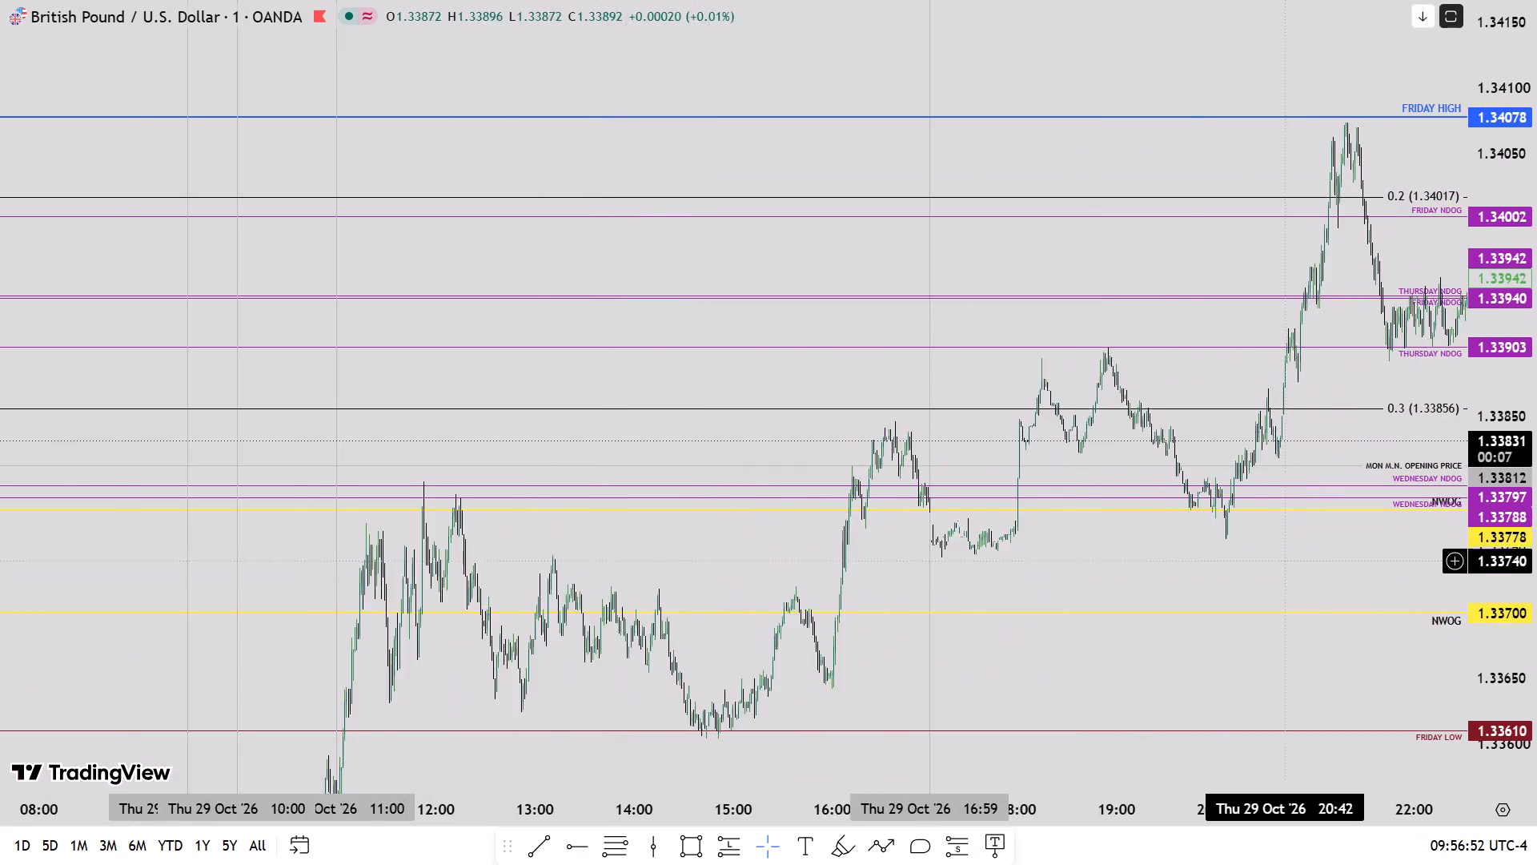
pyautogui.scroll(3, 1254, 576)
pyautogui.scroll(-1, 1152, 602)
pyautogui.scroll(7, 1152, 602)
pyautogui.moveTo(720, 573); pyautogui.dragTo(1357, 569)
pyautogui.scroll(2, 1536, 561)
pyautogui.scroll(-1, 1536, 561)
pyautogui.scroll(7, 1536, 561)
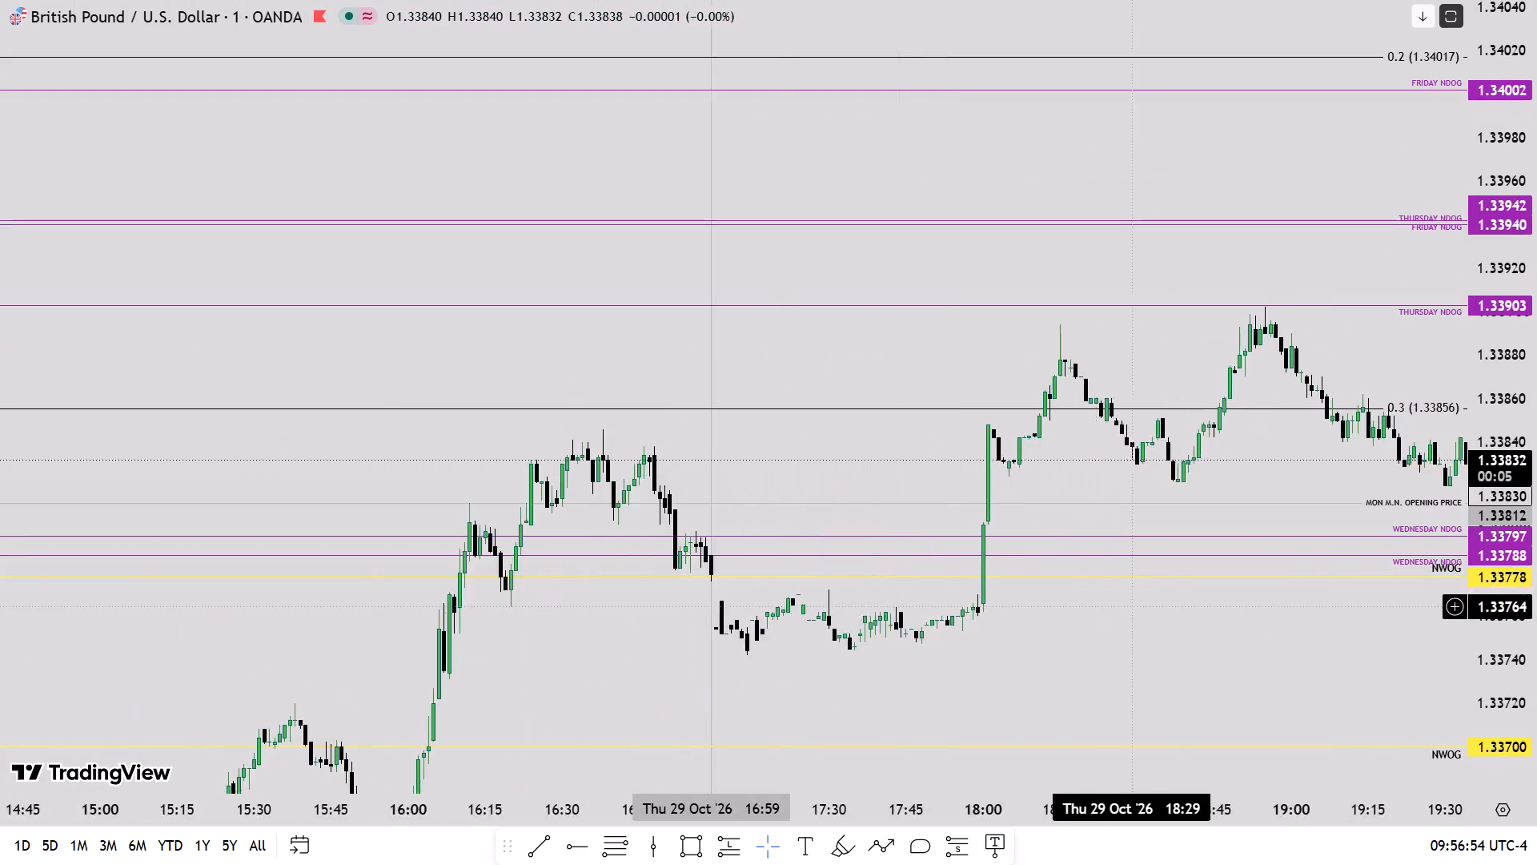
pyautogui.scroll(3, 1120, 610)
pyautogui.moveTo(871, 658); pyautogui.dragTo(1261, 568)
pyautogui.scroll(3, 1536, 469)
pyautogui.scroll(-1, 1536, 469)
pyautogui.scroll(1, 1536, 469)
pyautogui.moveTo(1016, 649); pyautogui.dragTo(993, 593)
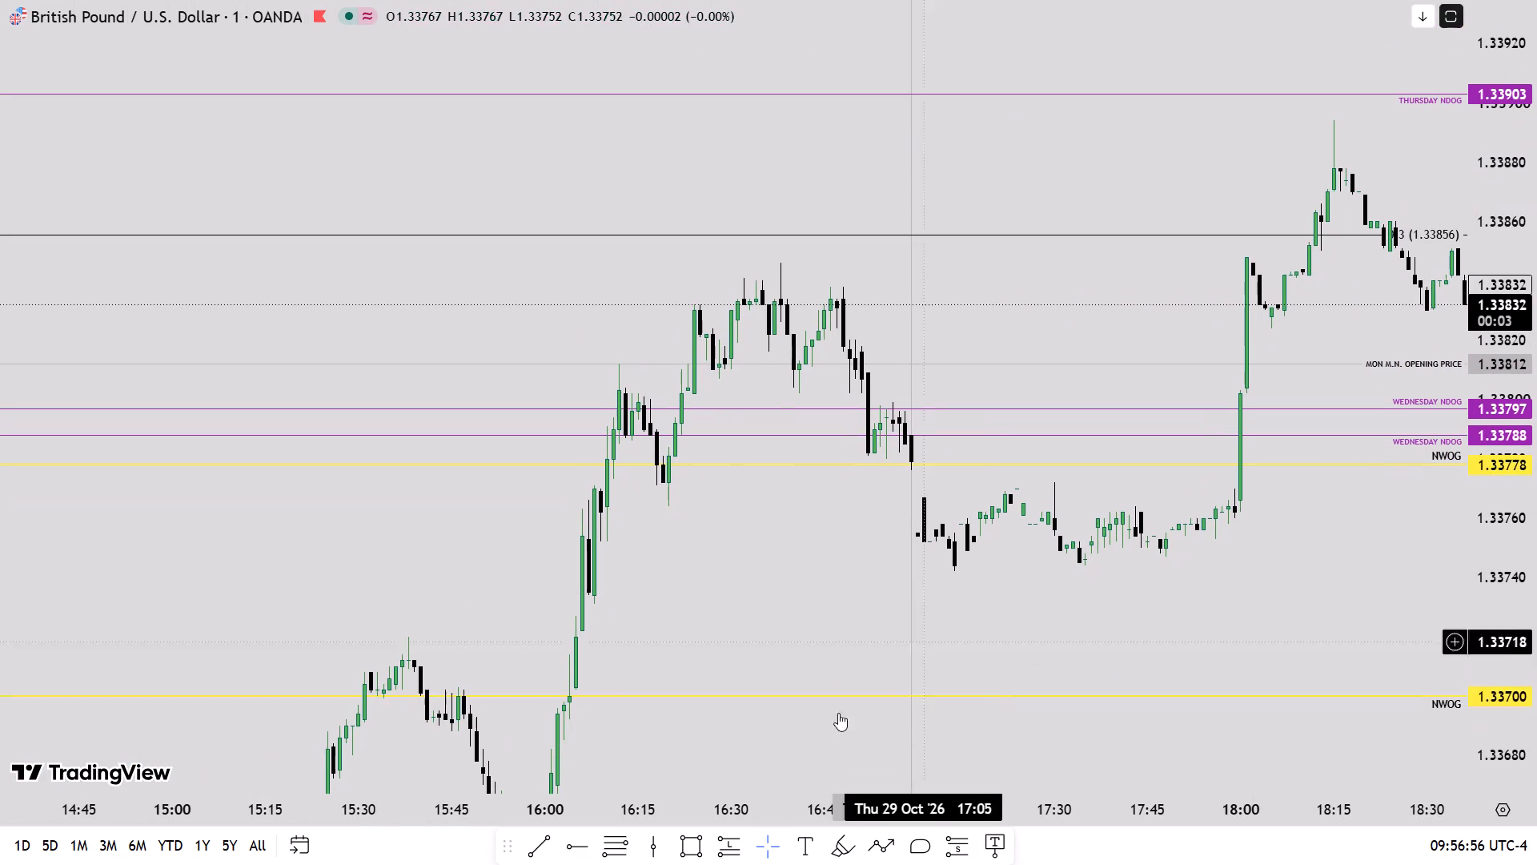
pyautogui.click(592, 843)
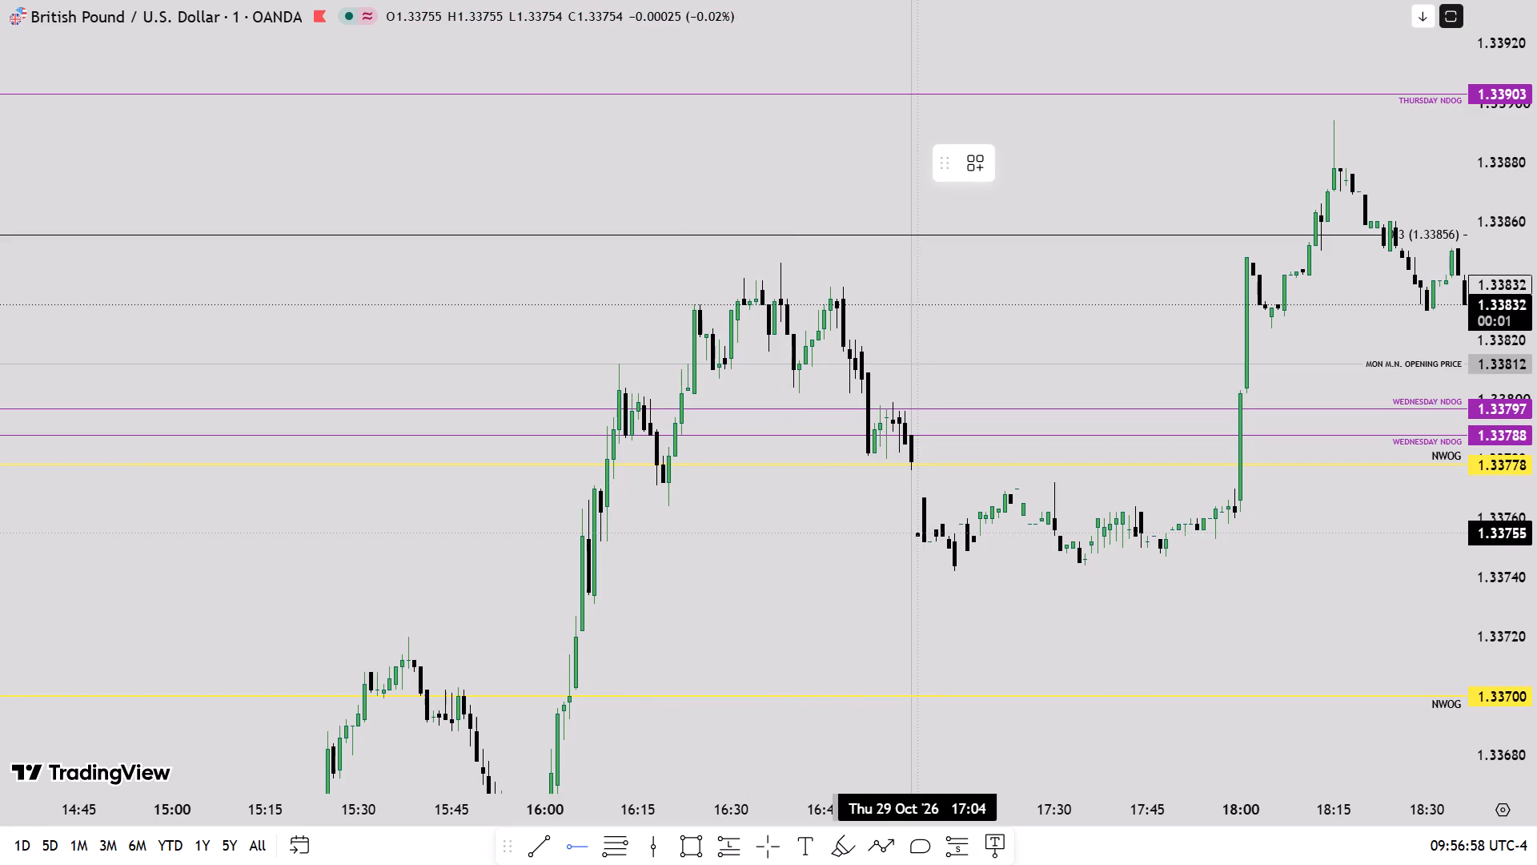
pyautogui.click(920, 531)
pyautogui.click(940, 581)
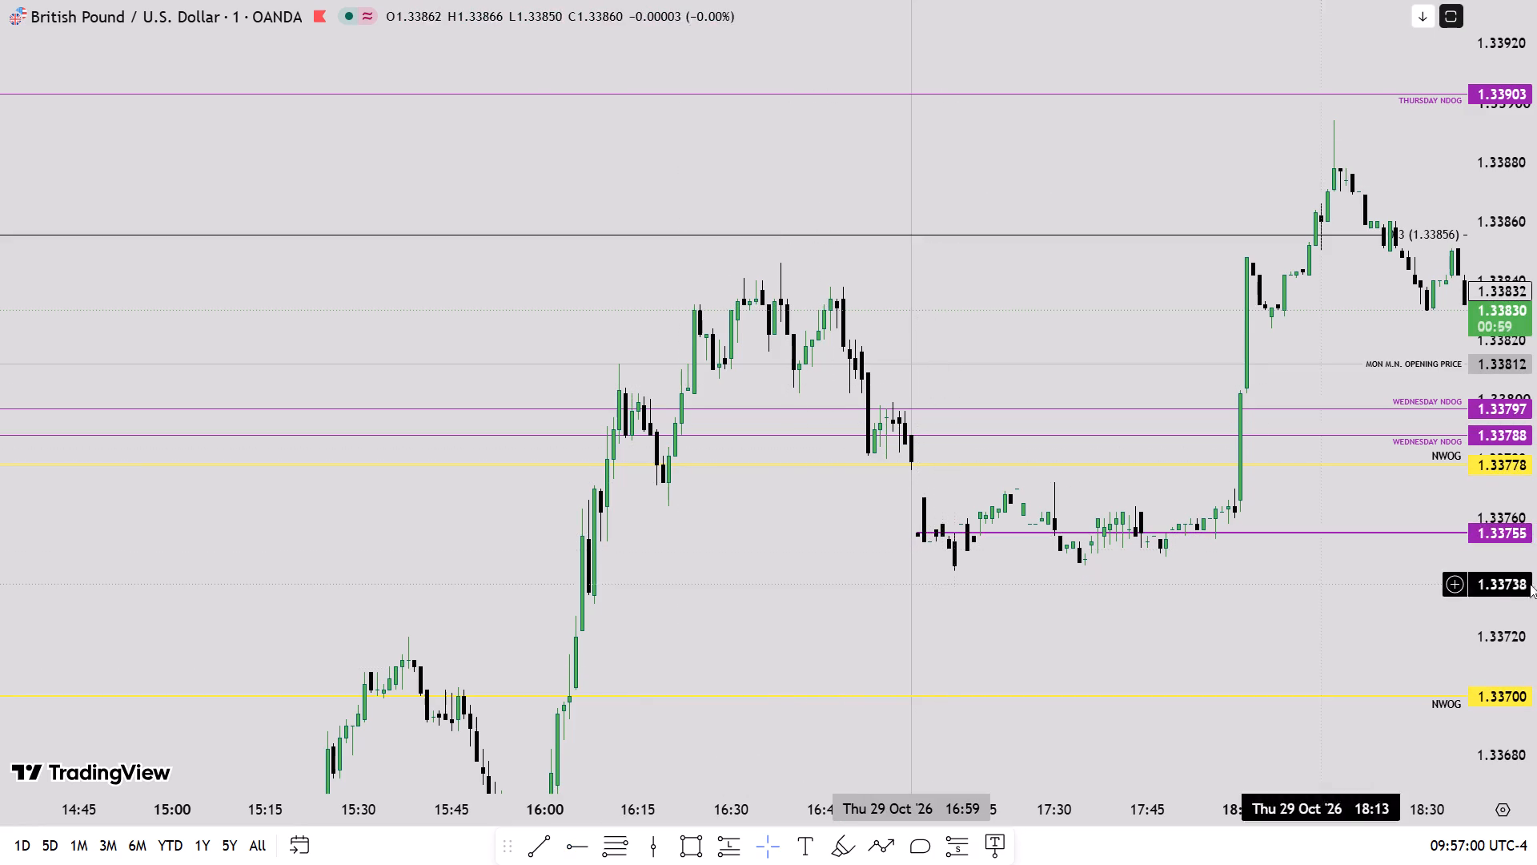
# Draw a horizontal ray at 1.33779 from the close of the 29 Oct 16:59 candle.
pyautogui.scroll(15, 1536, 560)
pyautogui.moveTo(859, 686); pyautogui.dragTo(1212, 572)
pyautogui.scroll(4, 1536, 525)
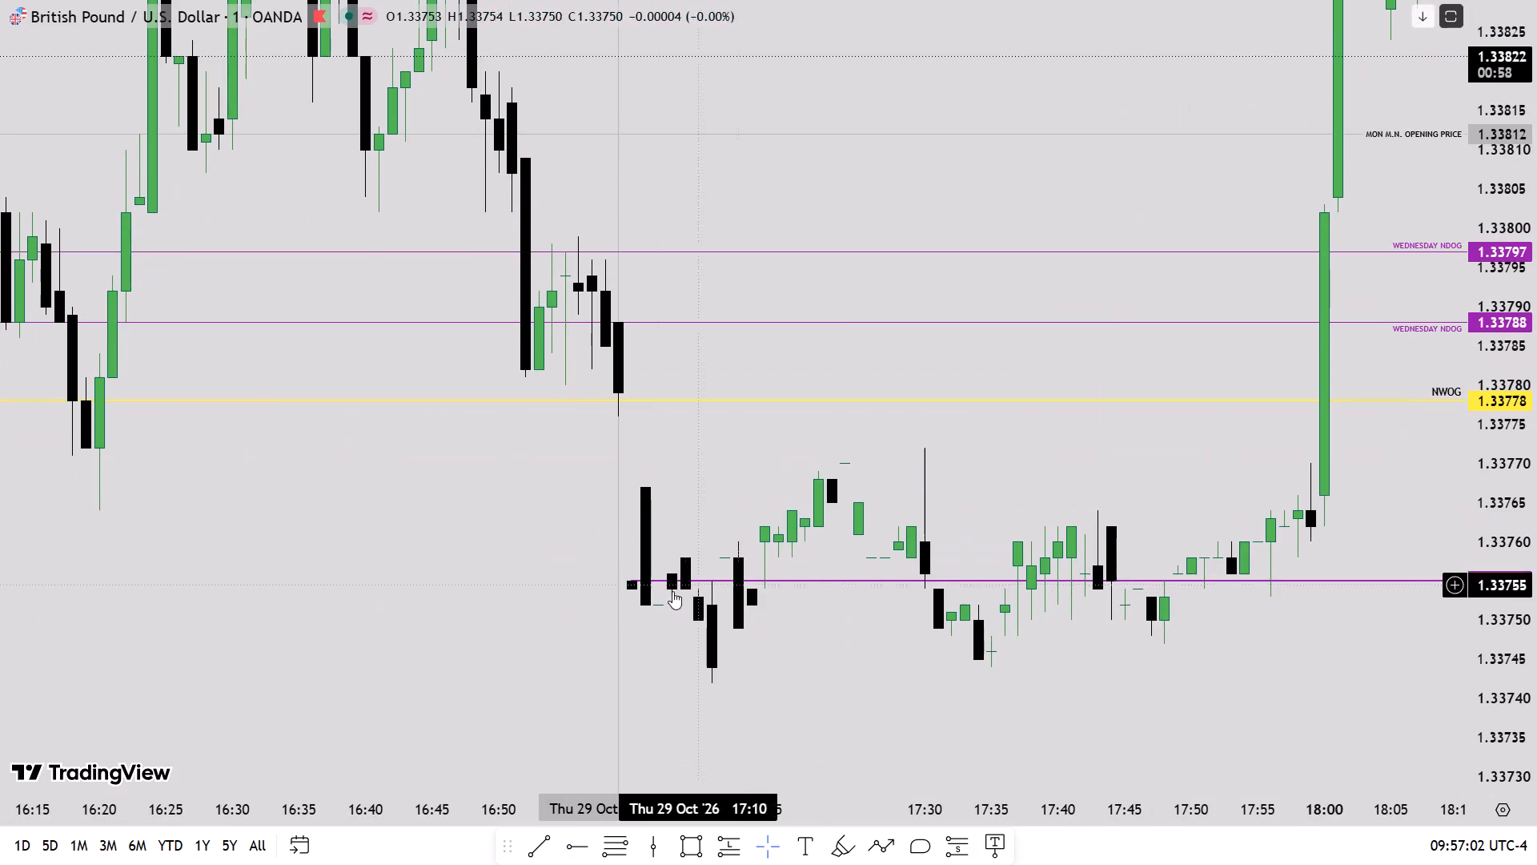
pyautogui.moveTo(621, 626); pyautogui.dragTo(664, 638)
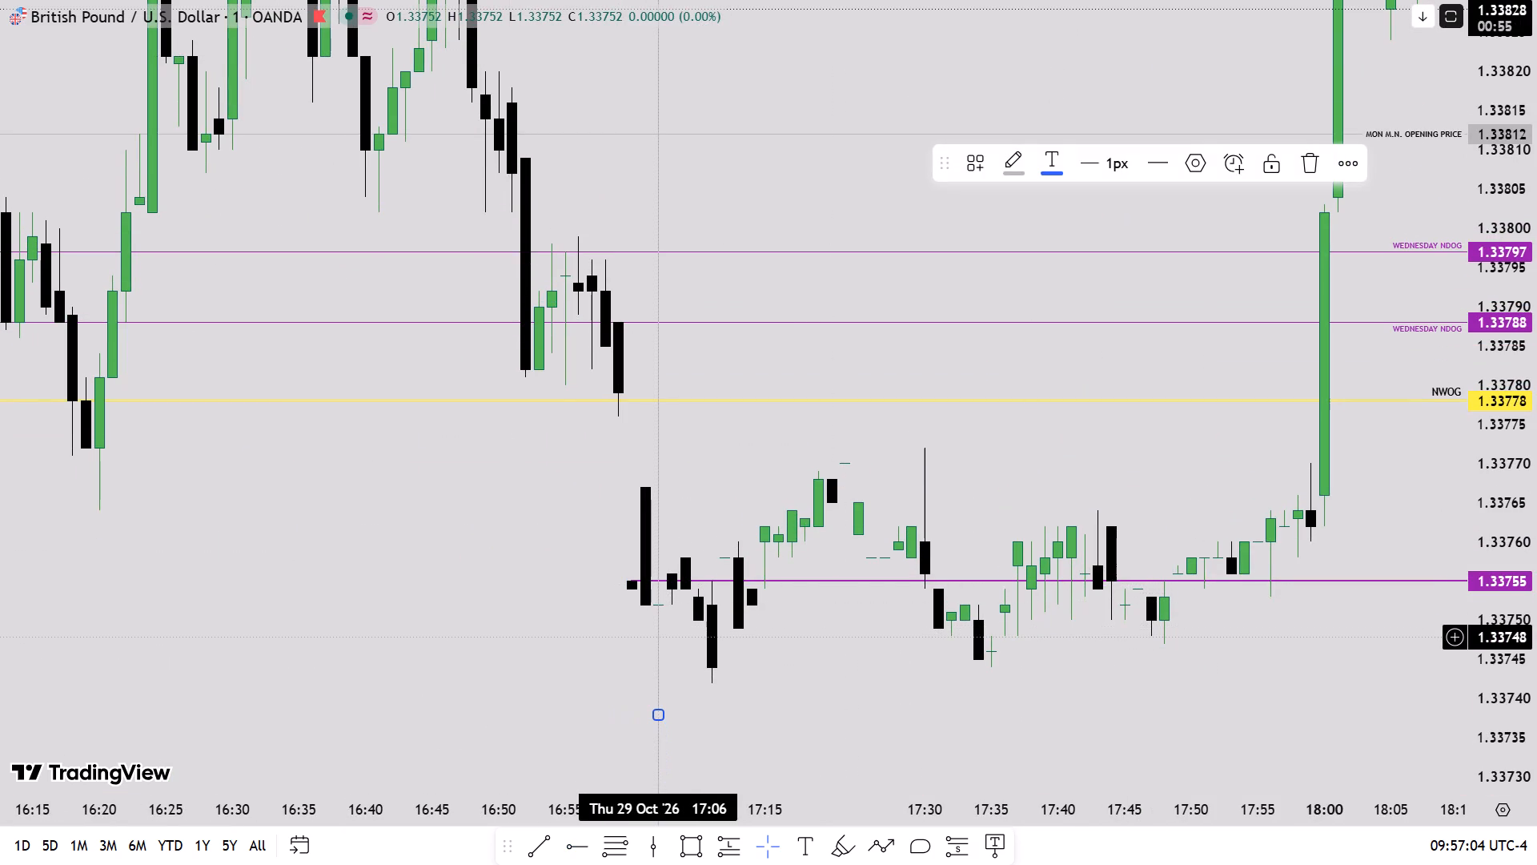
pyautogui.hotkey('ctrl', 'z')
pyautogui.moveTo(699, 668); pyautogui.dragTo(921, 616)
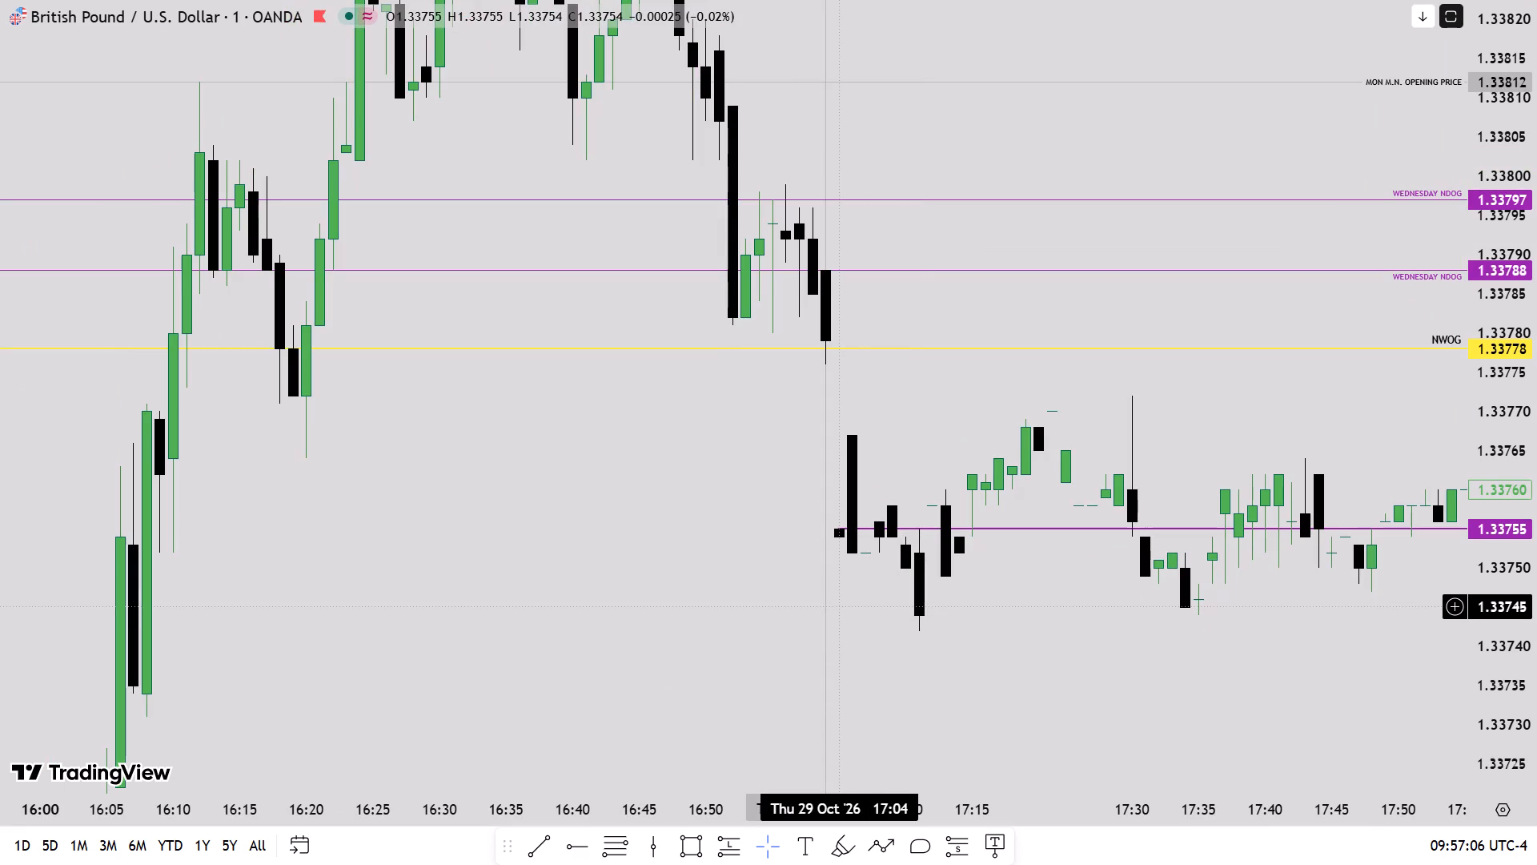
pyautogui.moveTo(839, 607); pyautogui.dragTo(839, 630)
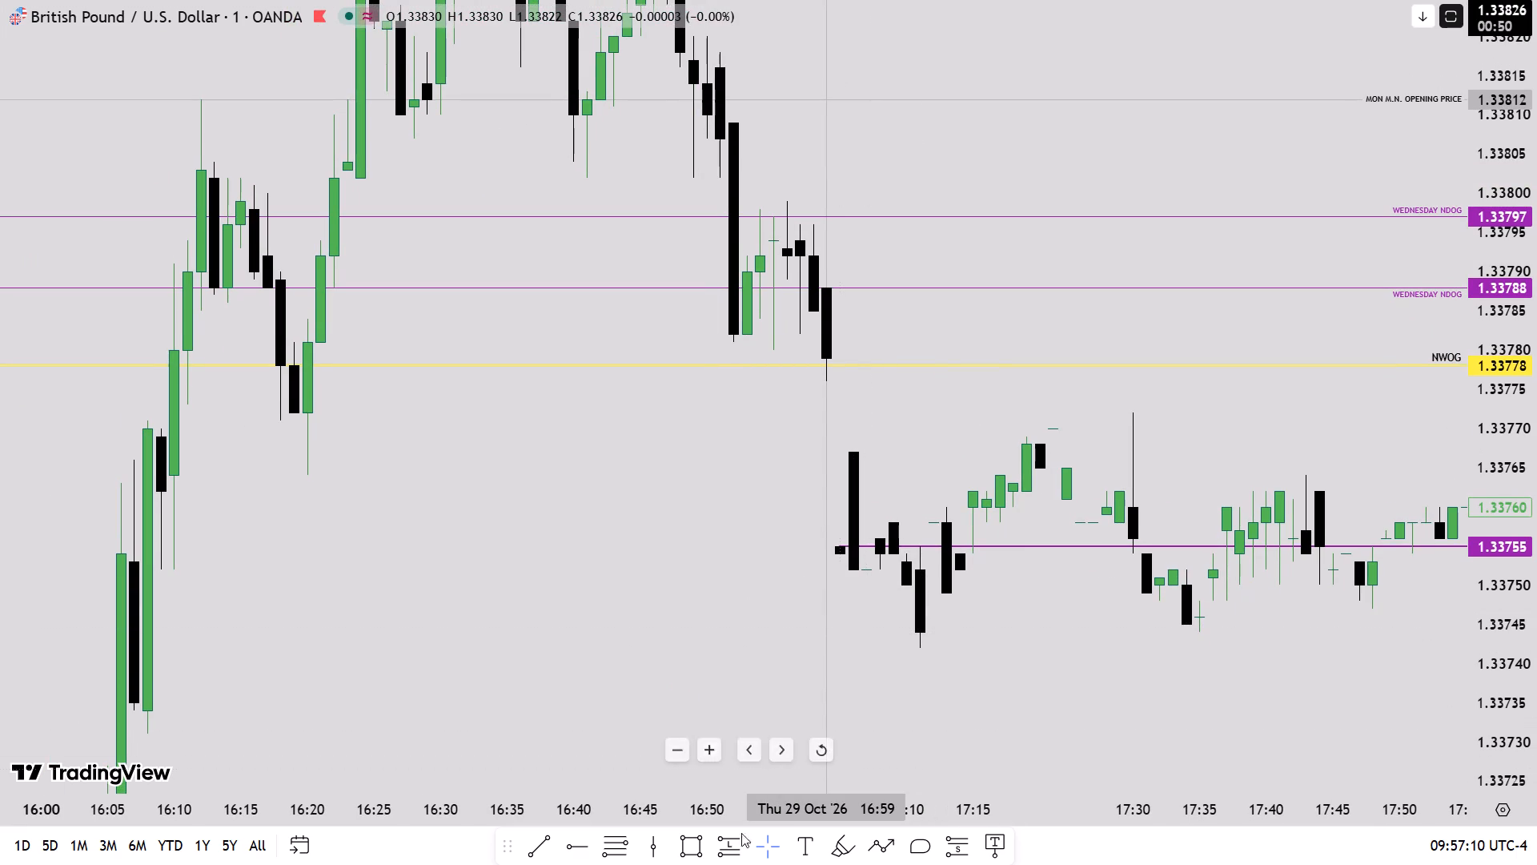
pyautogui.click(576, 840)
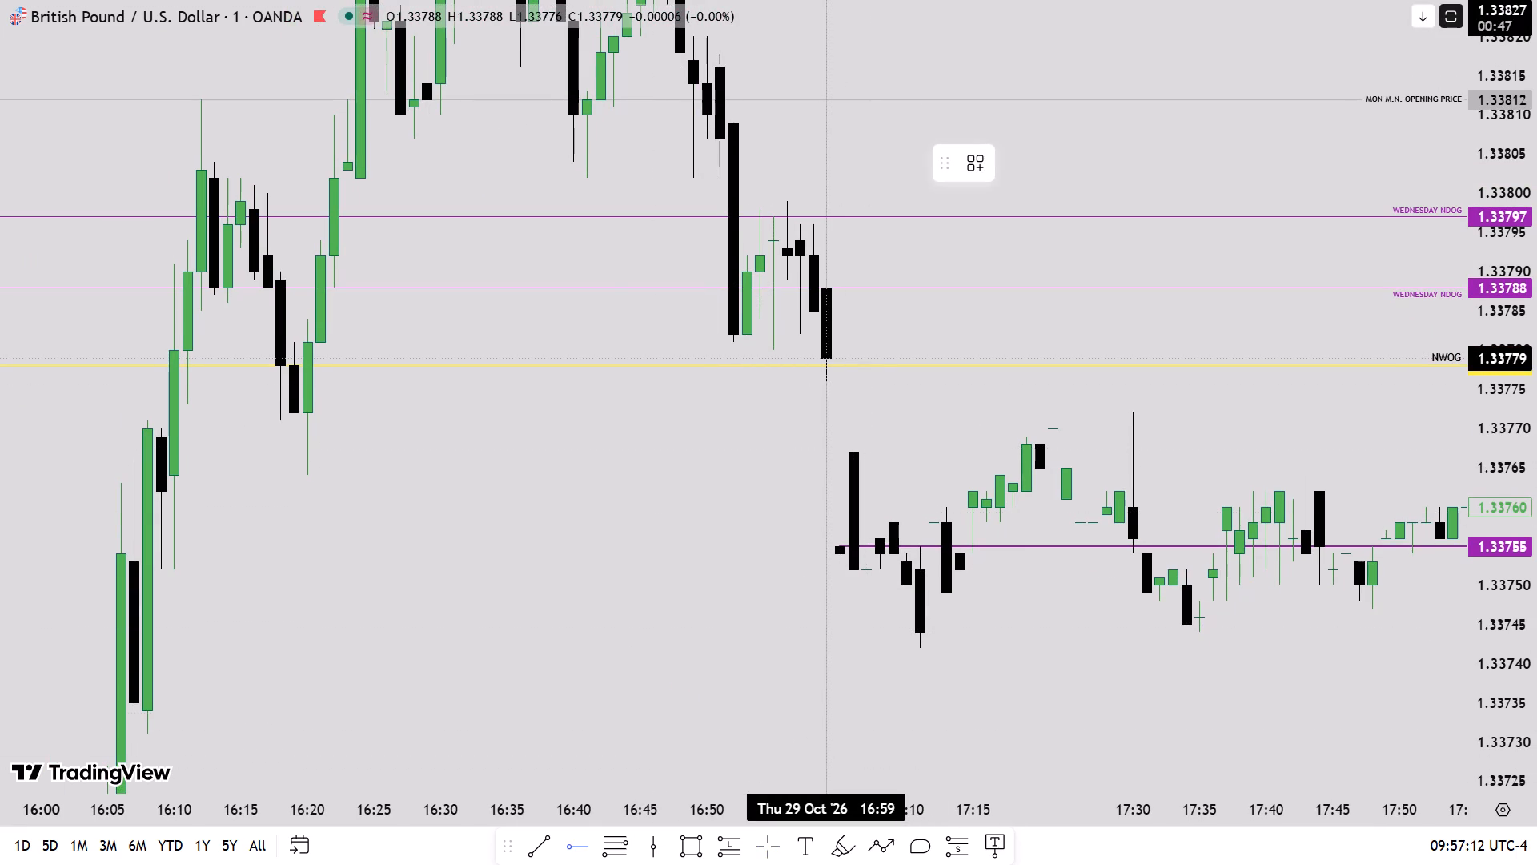
pyautogui.click(830, 362)
pyautogui.click(788, 521)
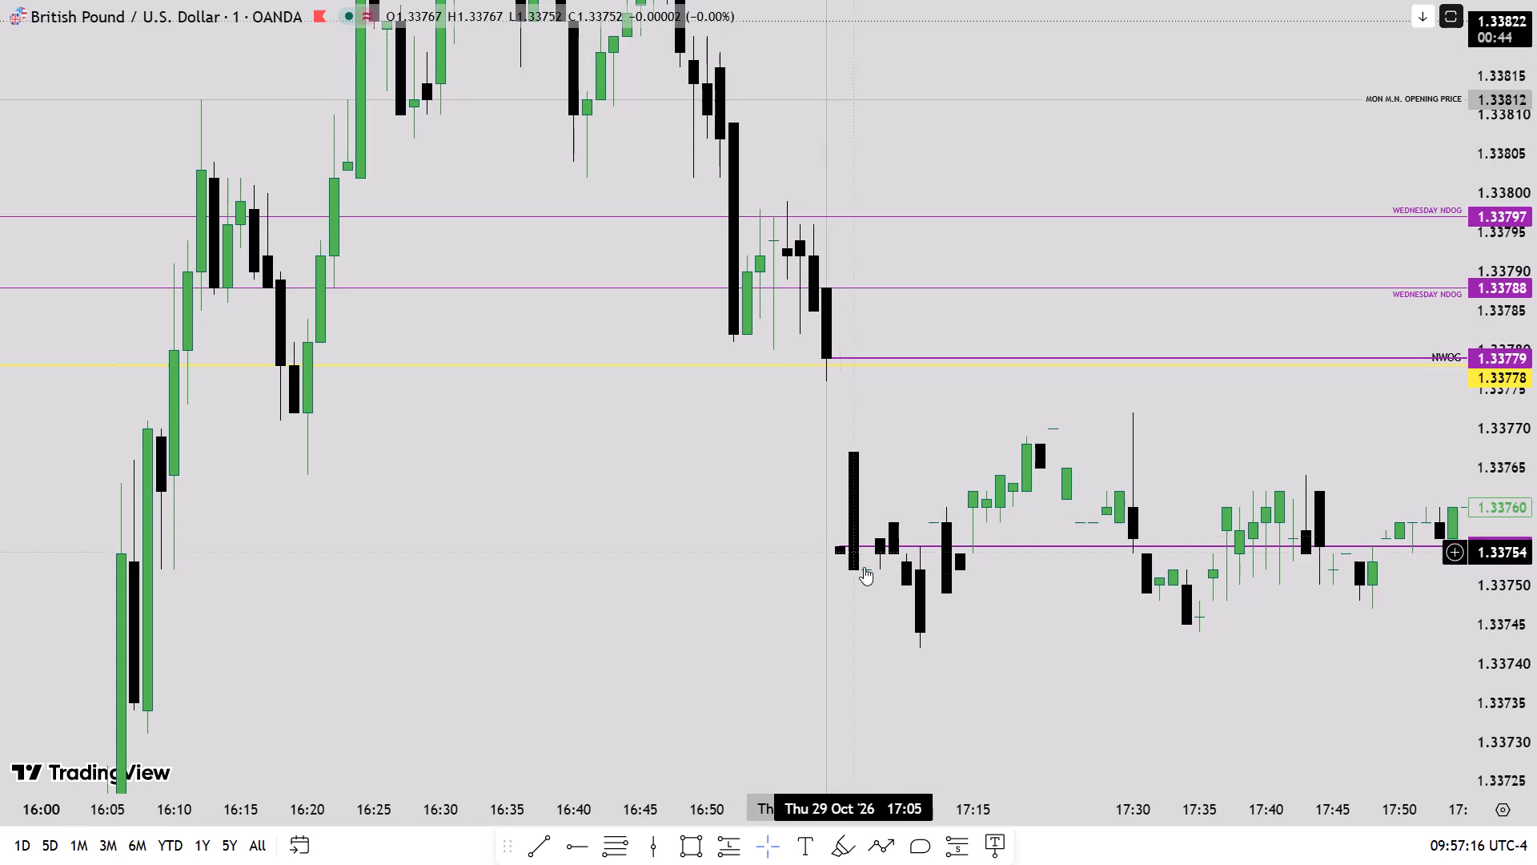
# Label the 1.33779 ray "FRIDAY NDOG" and set its vertical text alignment to Top.
pyautogui.doubleClick(919, 359)
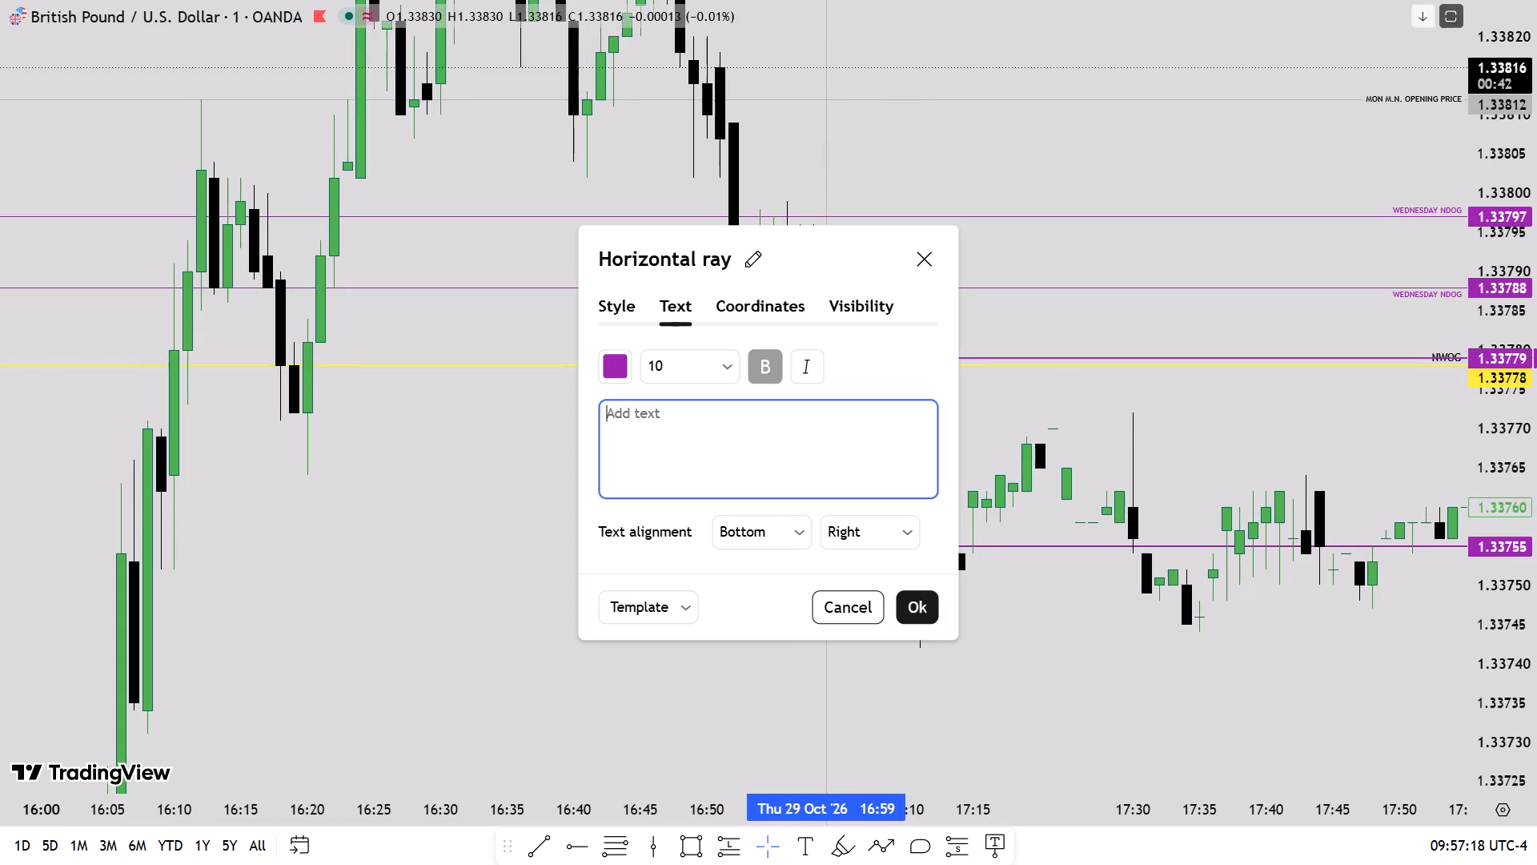
pyautogui.click(752, 445)
pyautogui.write('FRIDAU')
pyautogui.press('BackSpace')
pyautogui.write('Y M')
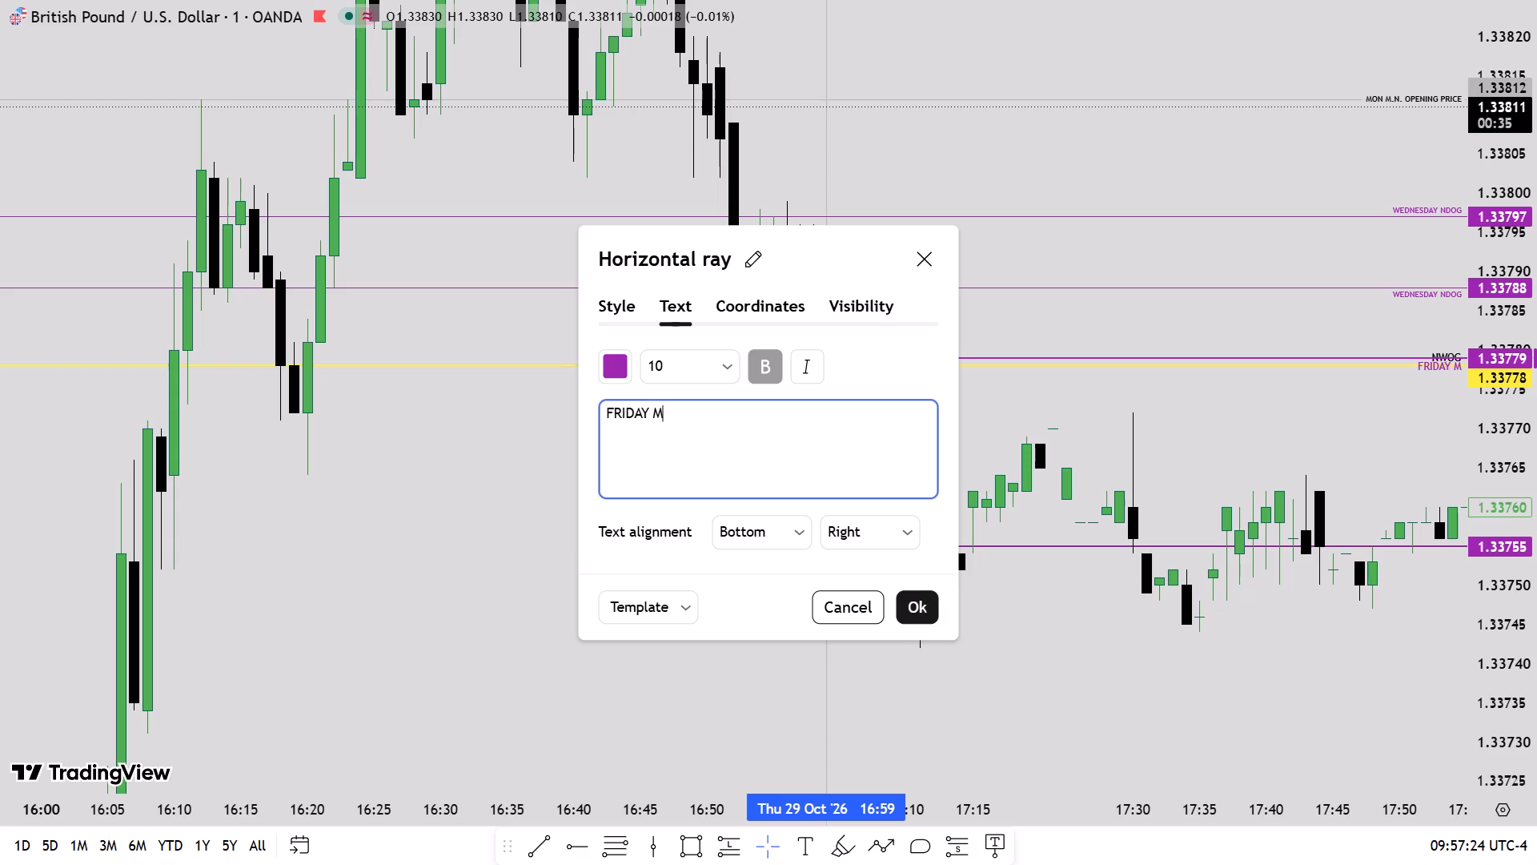
pyautogui.press('BackSpace')
pyautogui.write('NDOG')
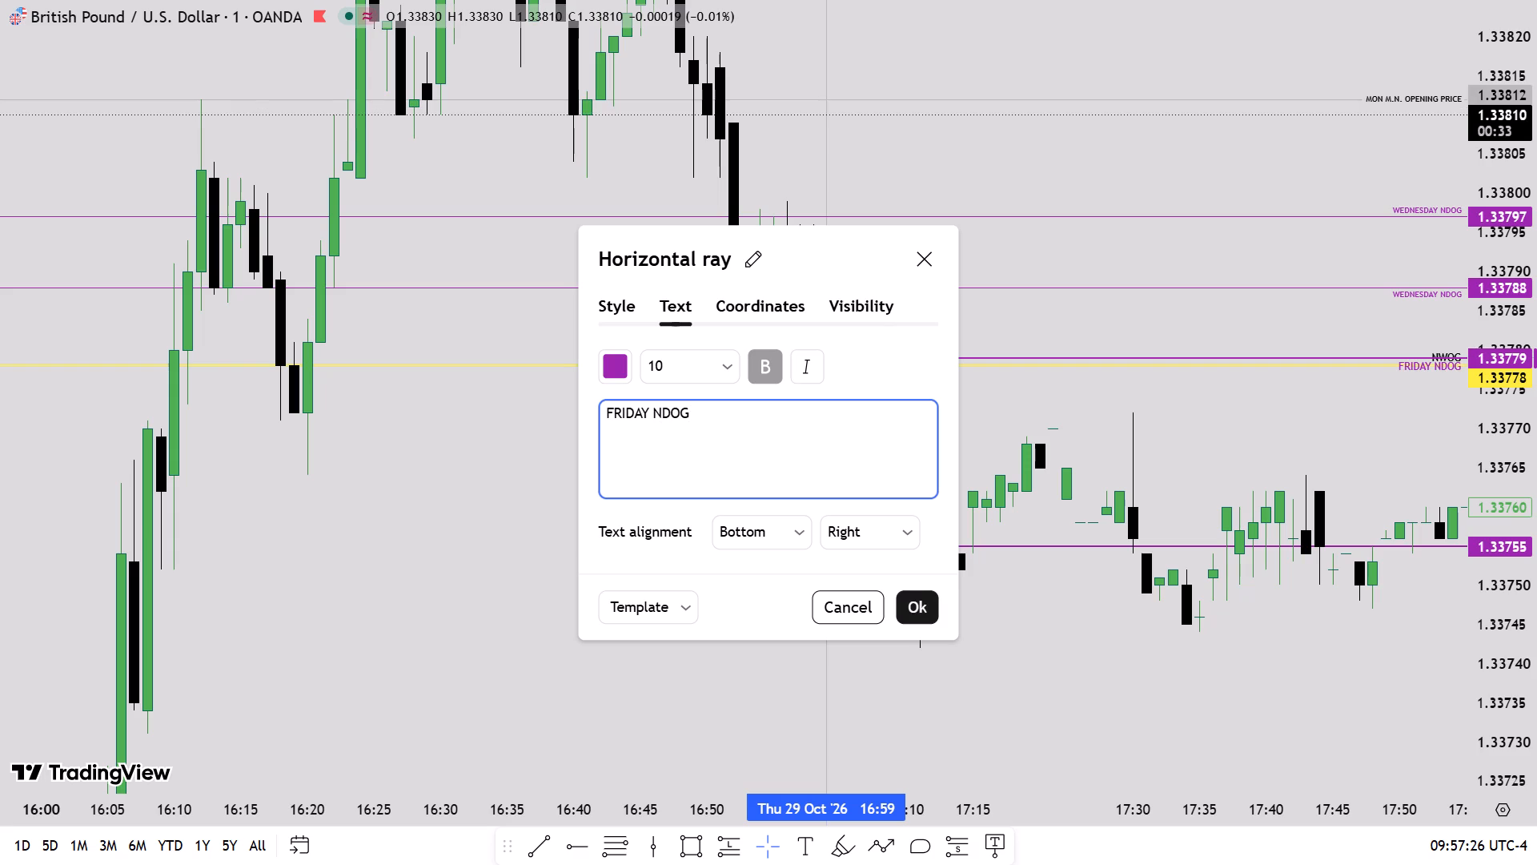
pyautogui.click(794, 537)
pyautogui.click(770, 565)
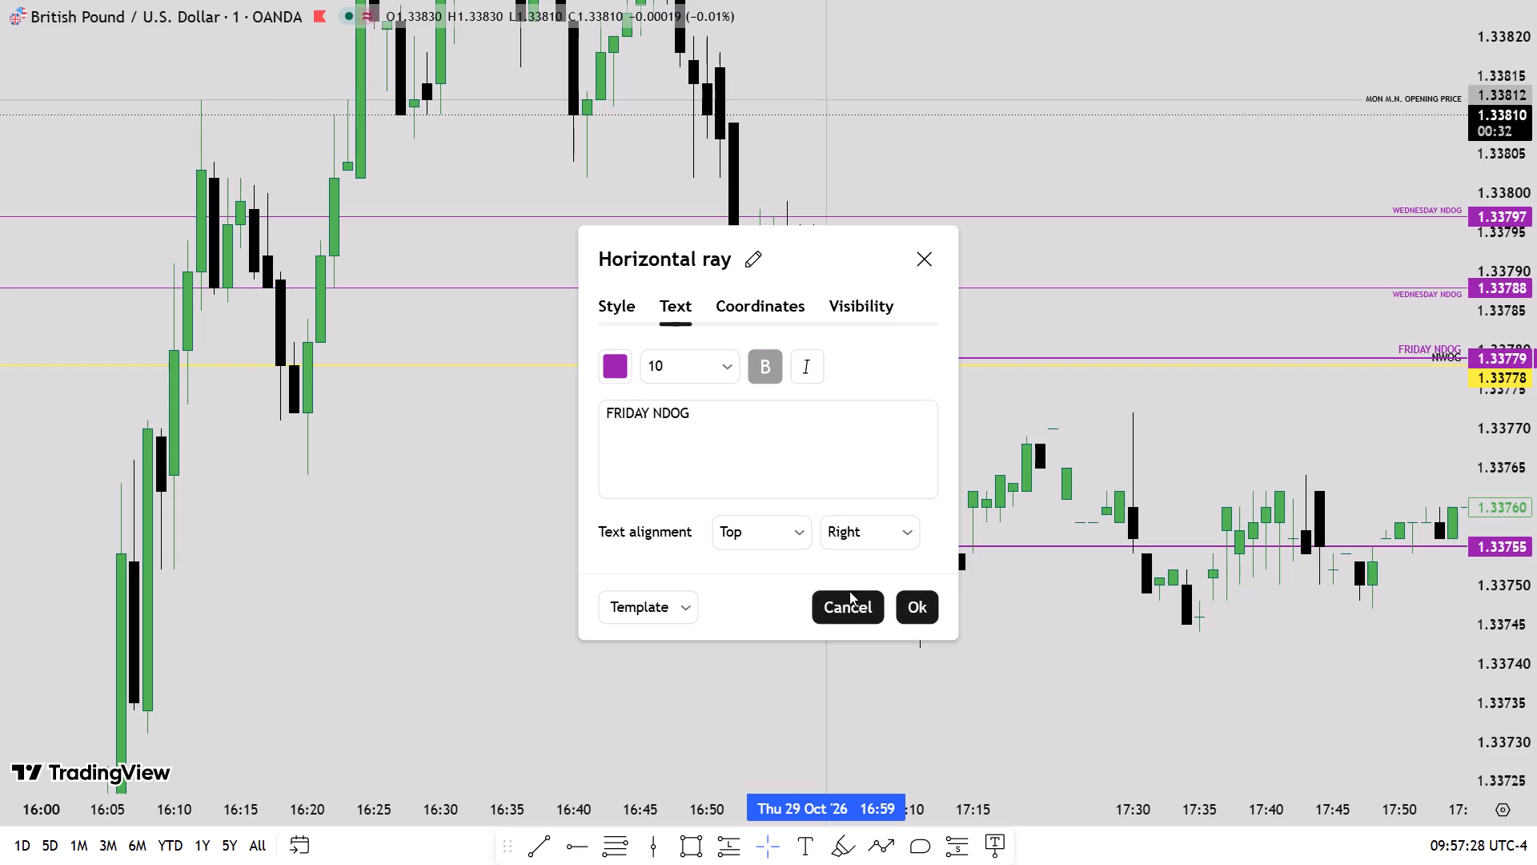
pyautogui.click(913, 605)
# Label the 1.33755 ray "FRIDAY NDOG".
pyautogui.doubleClick(1040, 547)
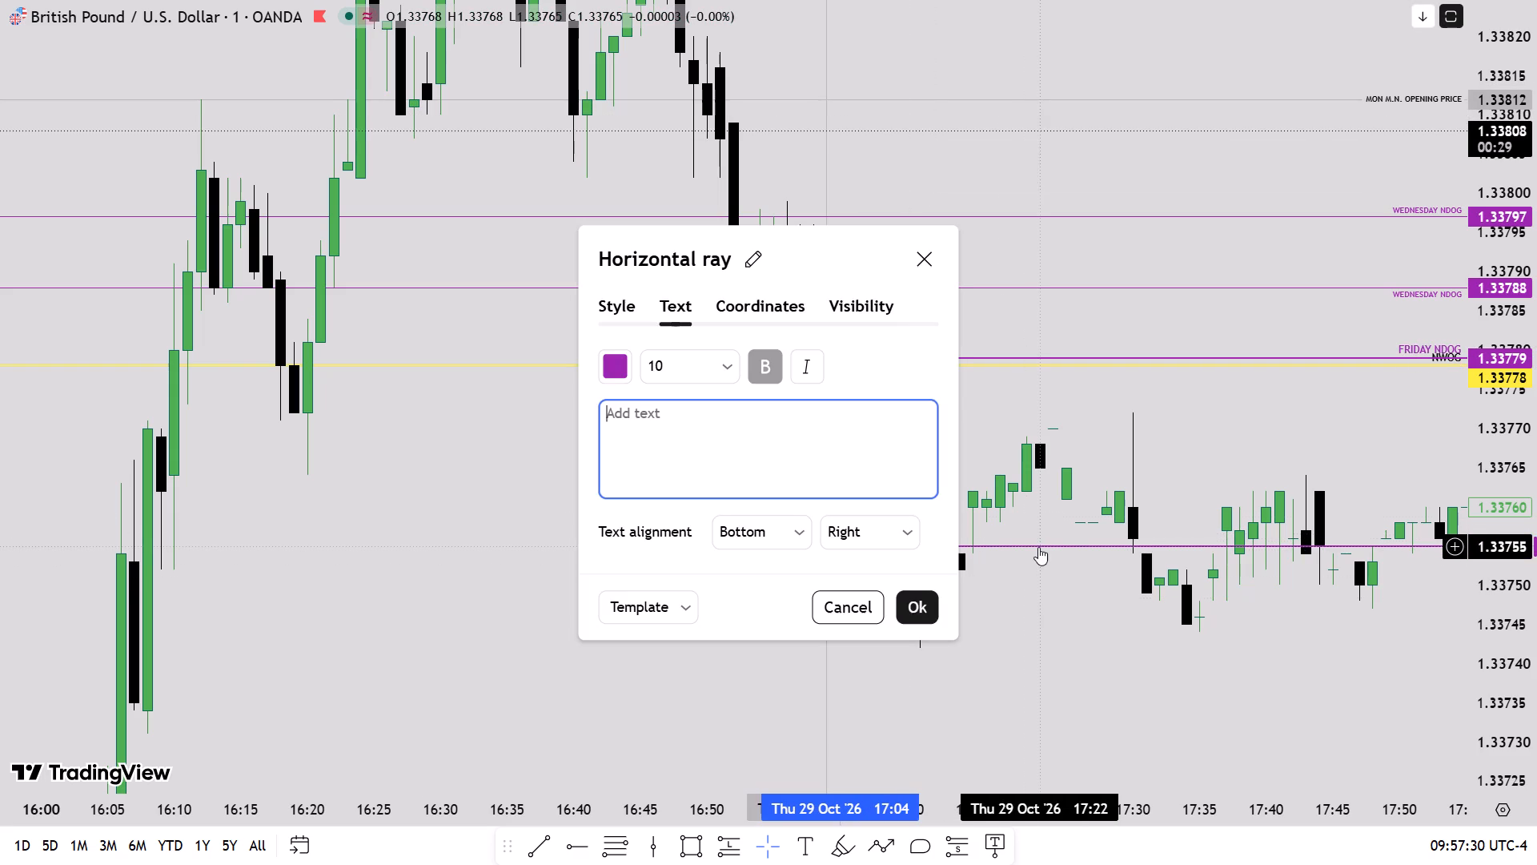
pyautogui.click(830, 437)
pyautogui.write('FRIDAU')
pyautogui.press('BackSpace')
pyautogui.write('Y NDOG')
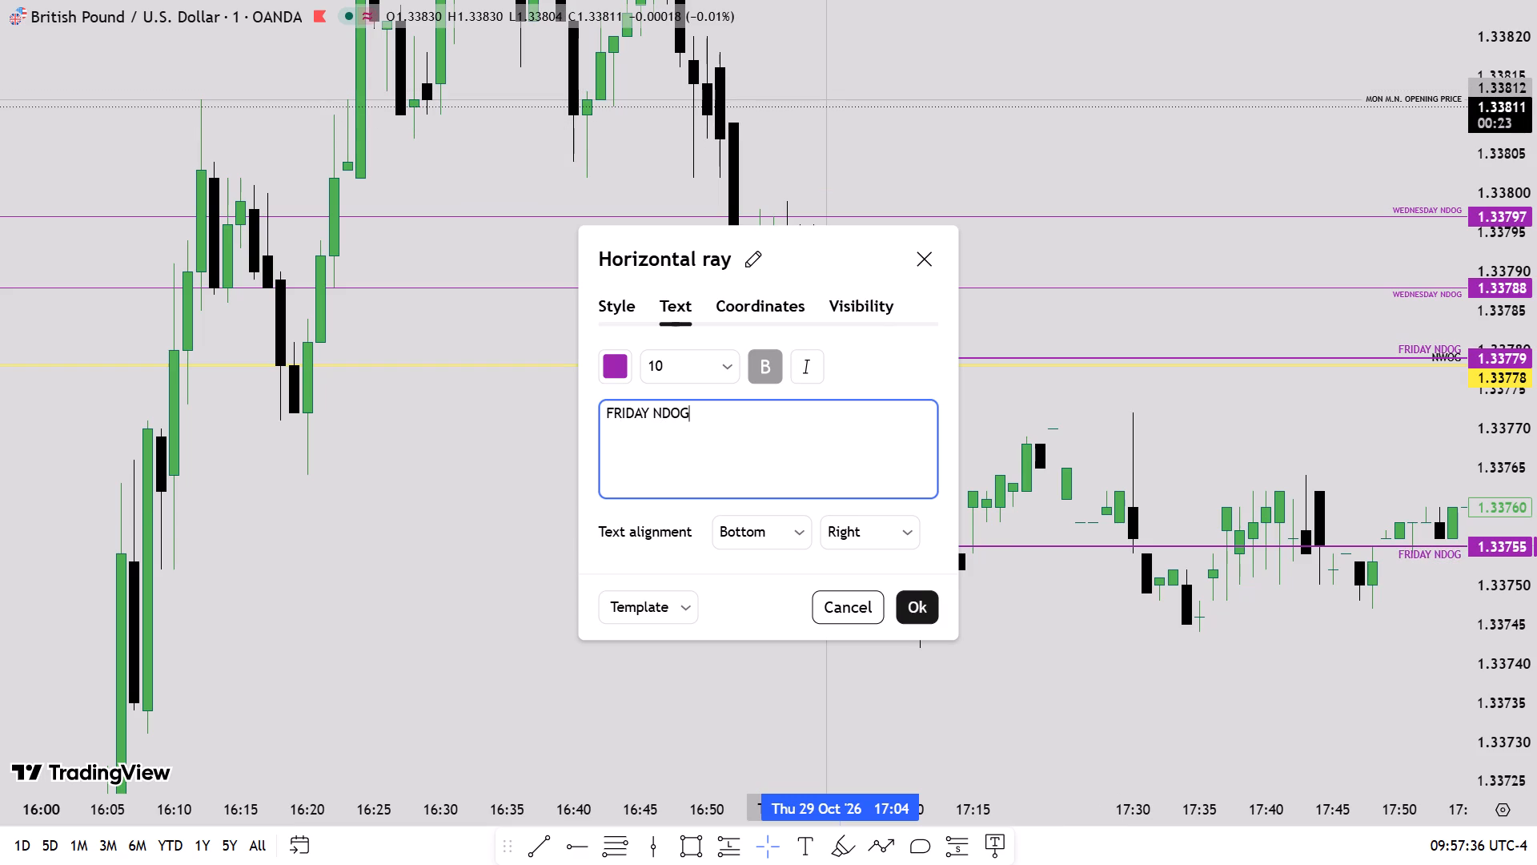
pyautogui.click(924, 610)
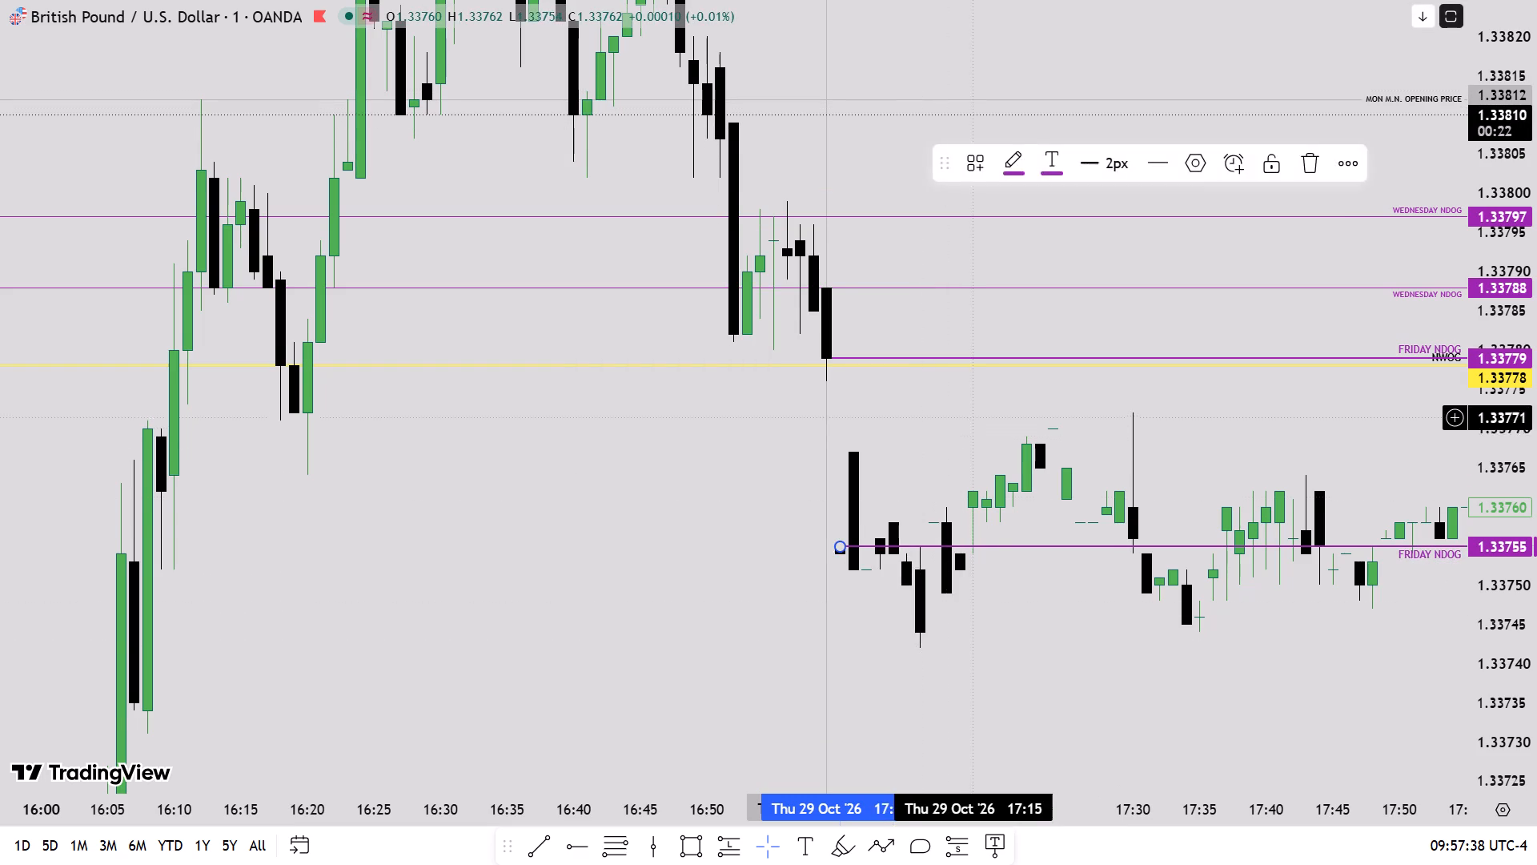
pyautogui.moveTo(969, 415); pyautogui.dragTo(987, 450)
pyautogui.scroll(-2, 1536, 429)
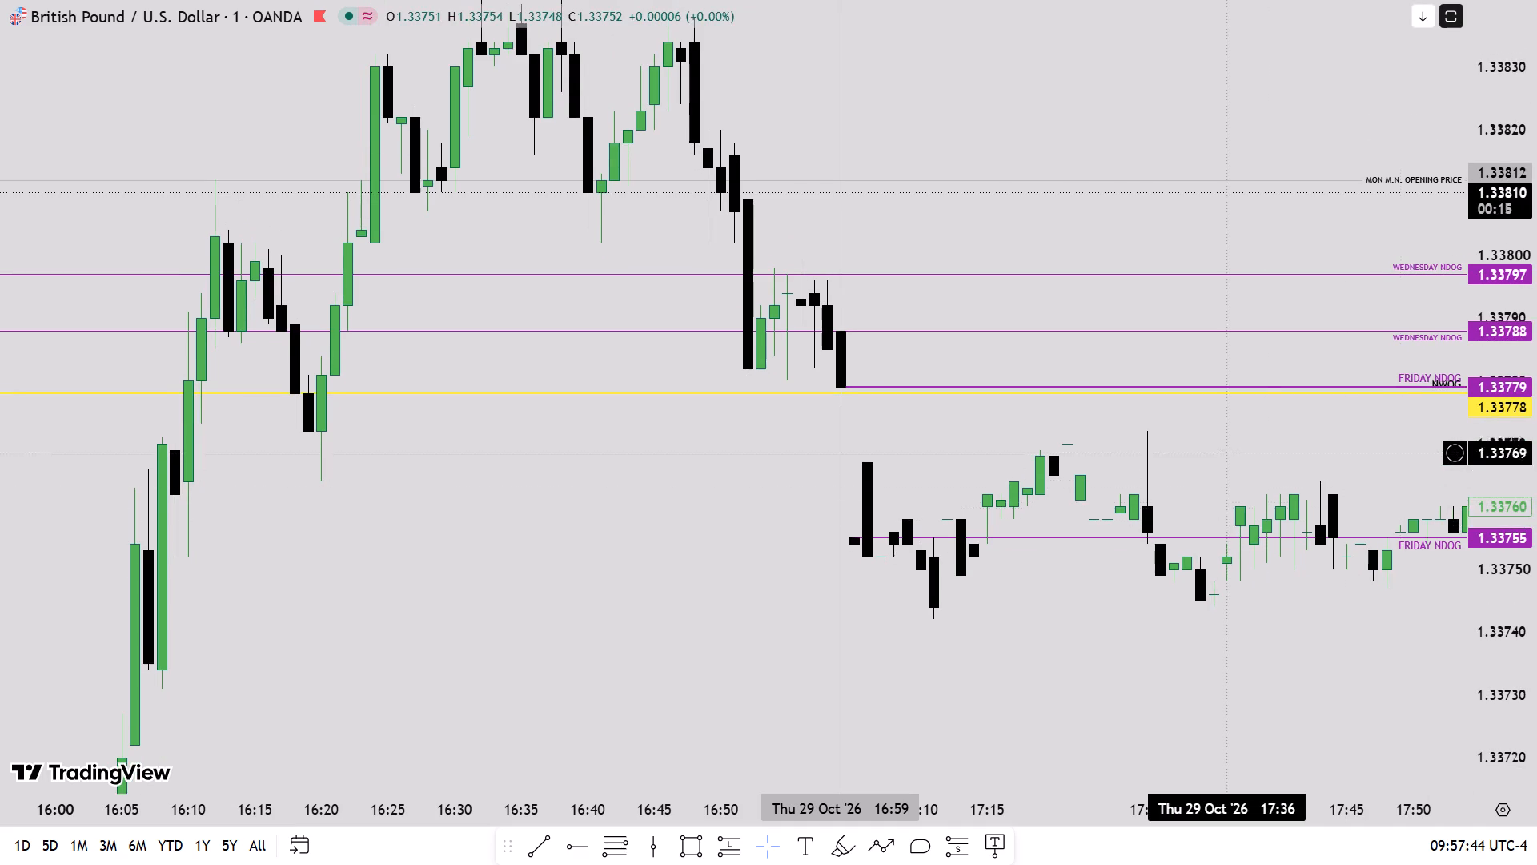
# Draw a horizontal ray at 1.33796 from the 29 Oct 16:14 candle.
pyautogui.moveTo(1242, 439); pyautogui.dragTo(971, 455)
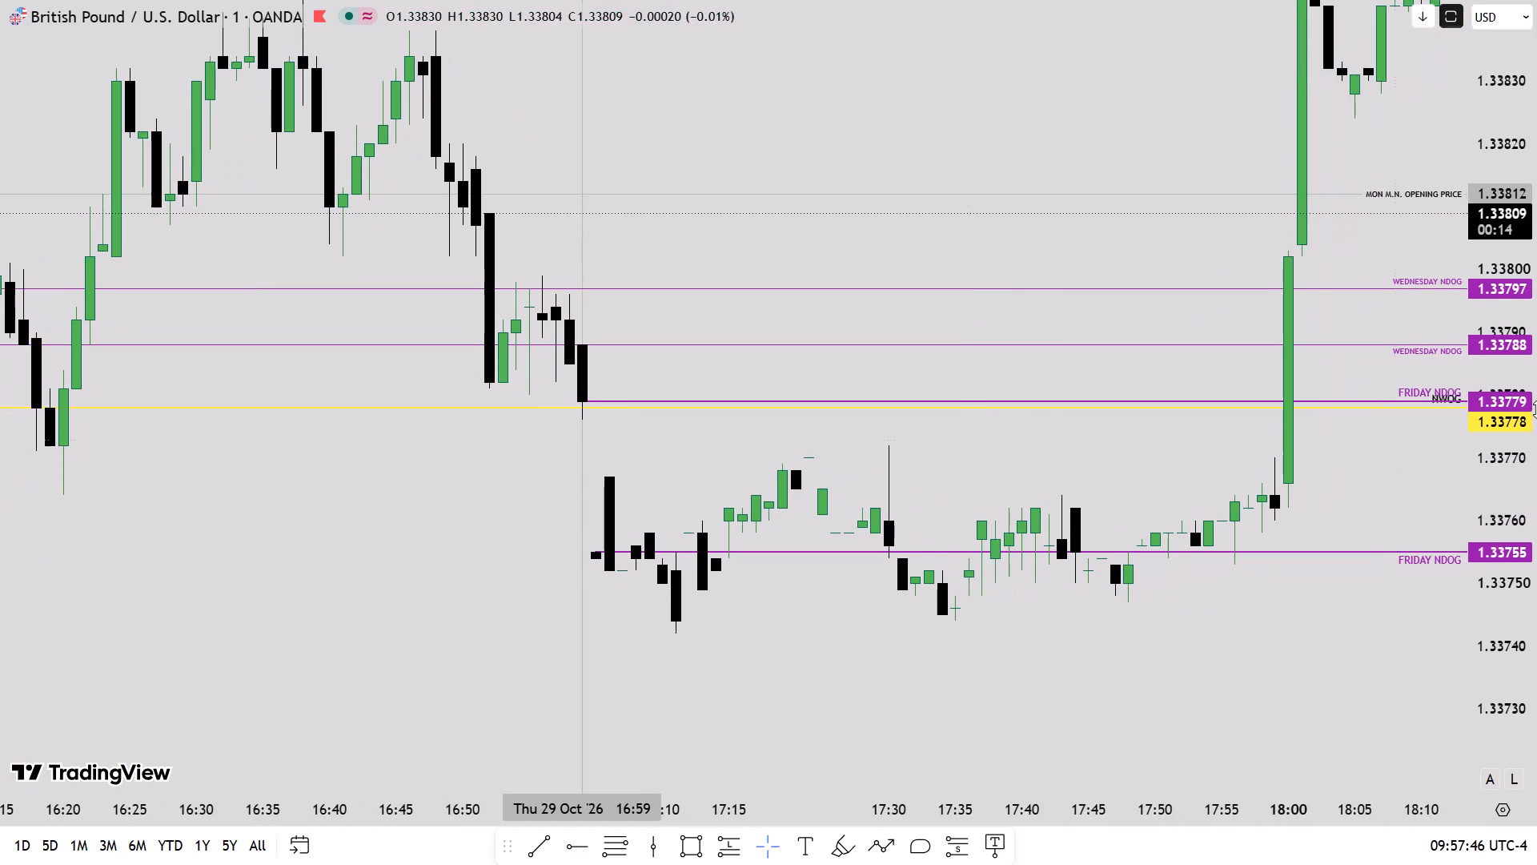
pyautogui.scroll(-2, 1536, 409)
pyautogui.scroll(-4, 899, 527)
pyautogui.scroll(-2, 1536, 286)
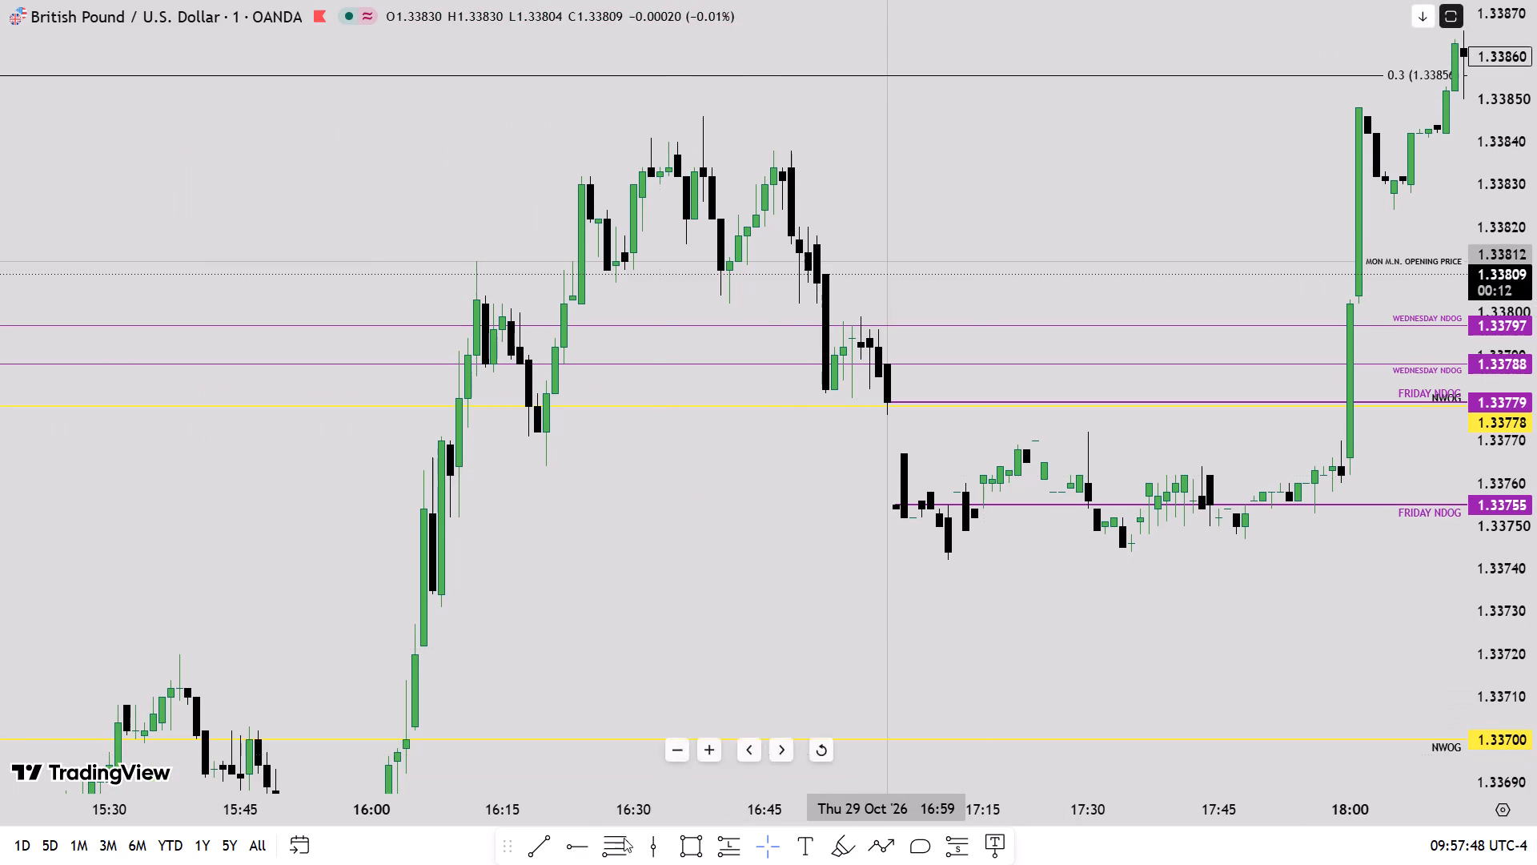
pyautogui.click(554, 831)
pyautogui.click(578, 836)
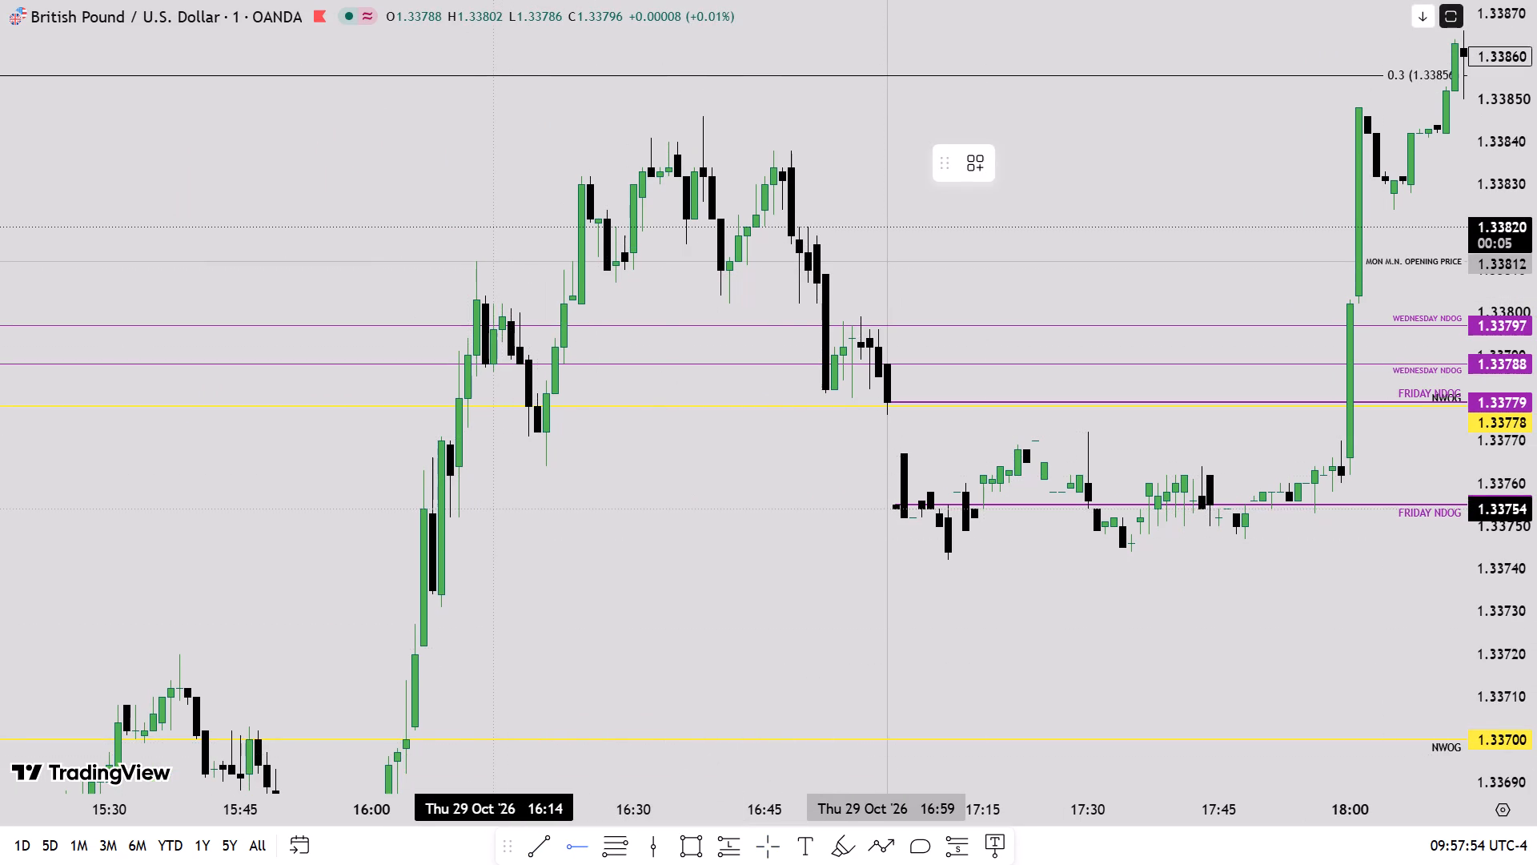
pyautogui.click(494, 333)
pyautogui.click(512, 439)
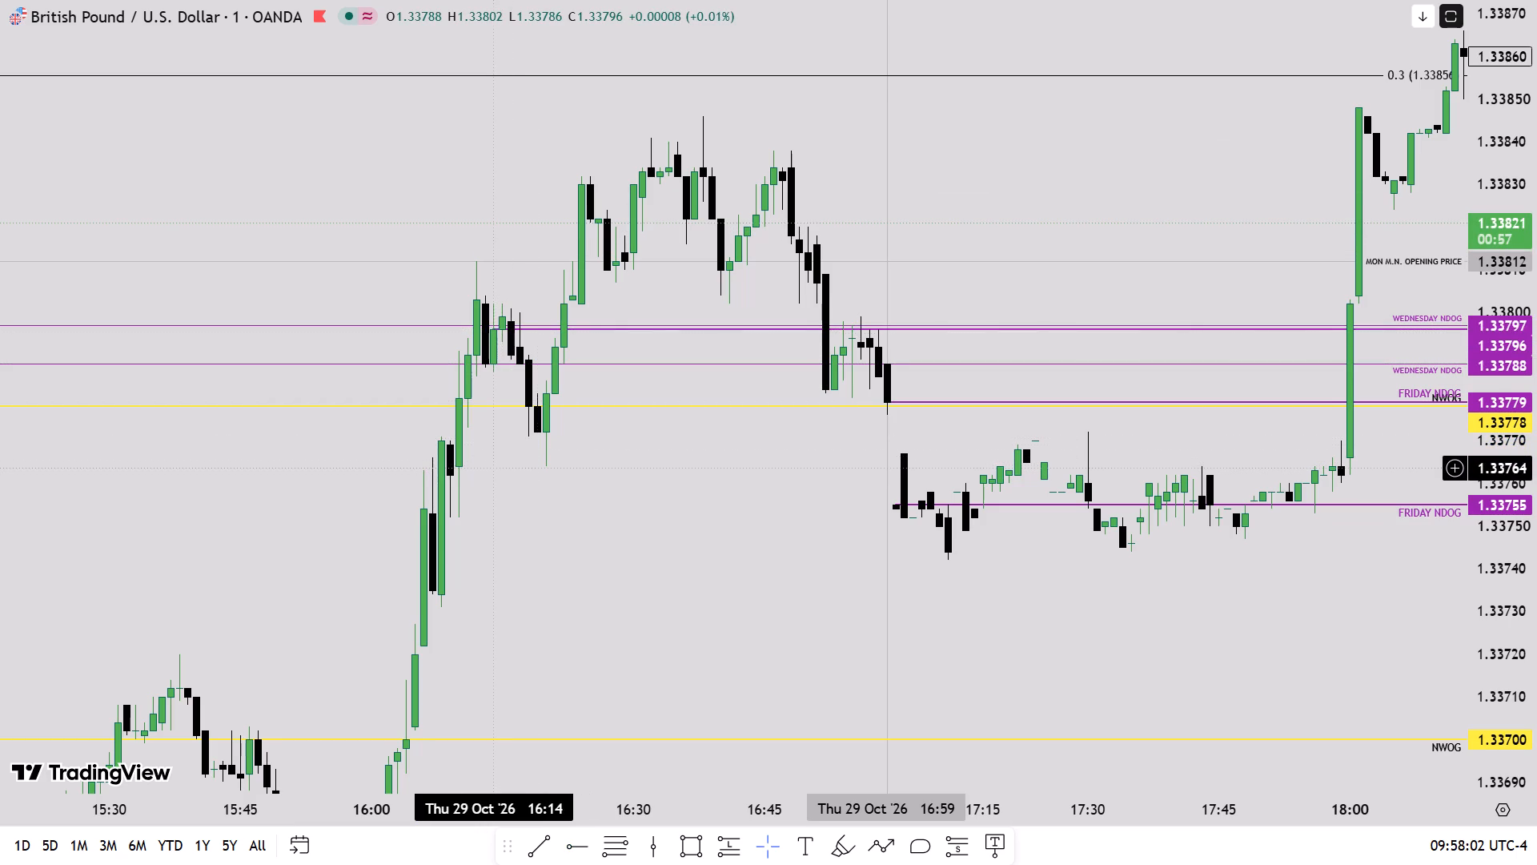
# Change the line colour of the 1.33796 ray to black.
pyautogui.click(628, 329)
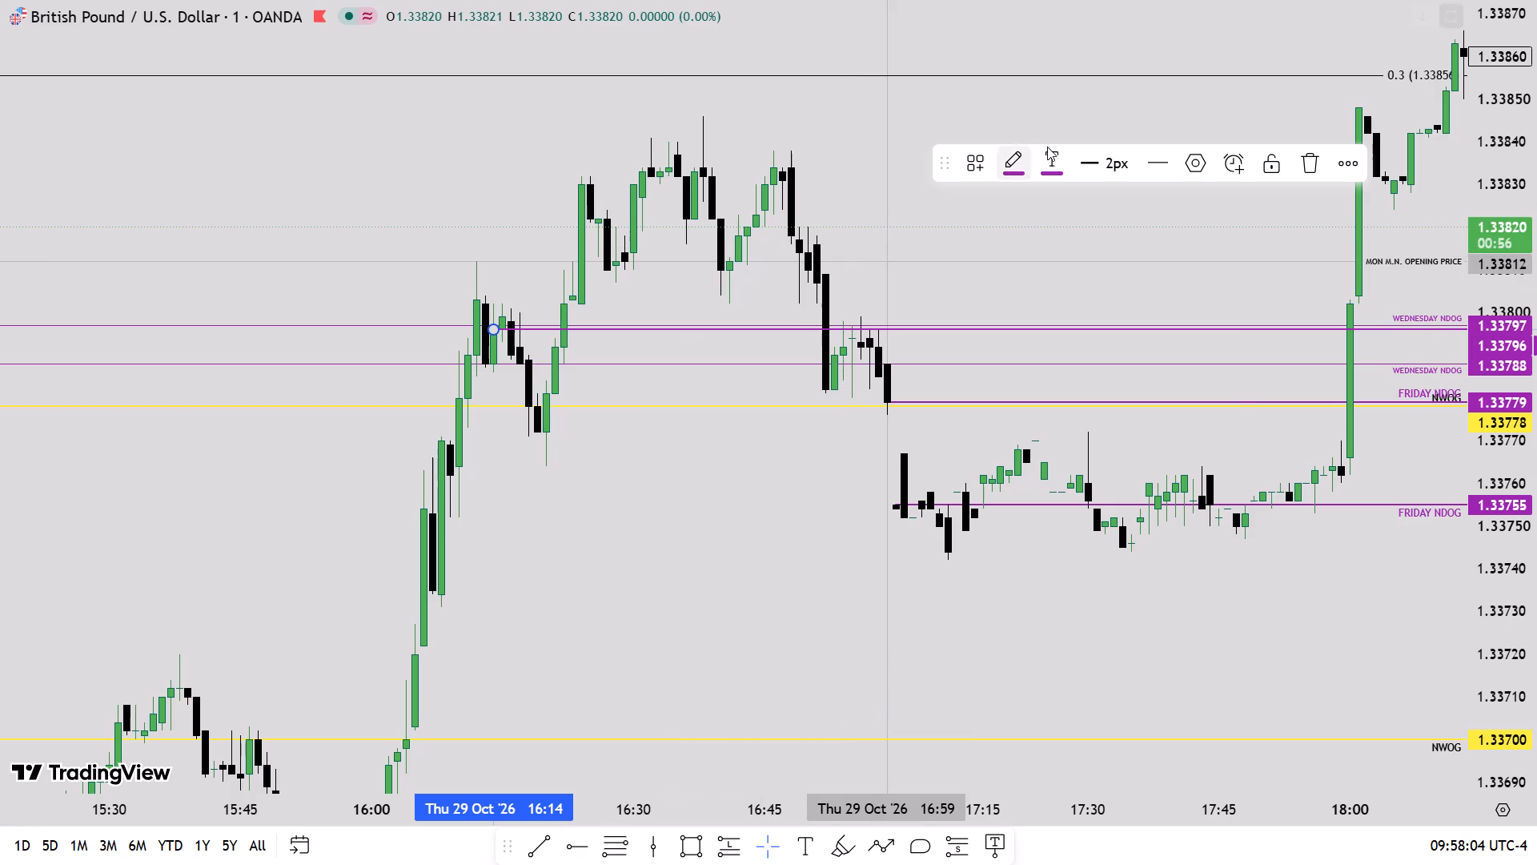
pyautogui.click(1017, 157)
pyautogui.click(1228, 205)
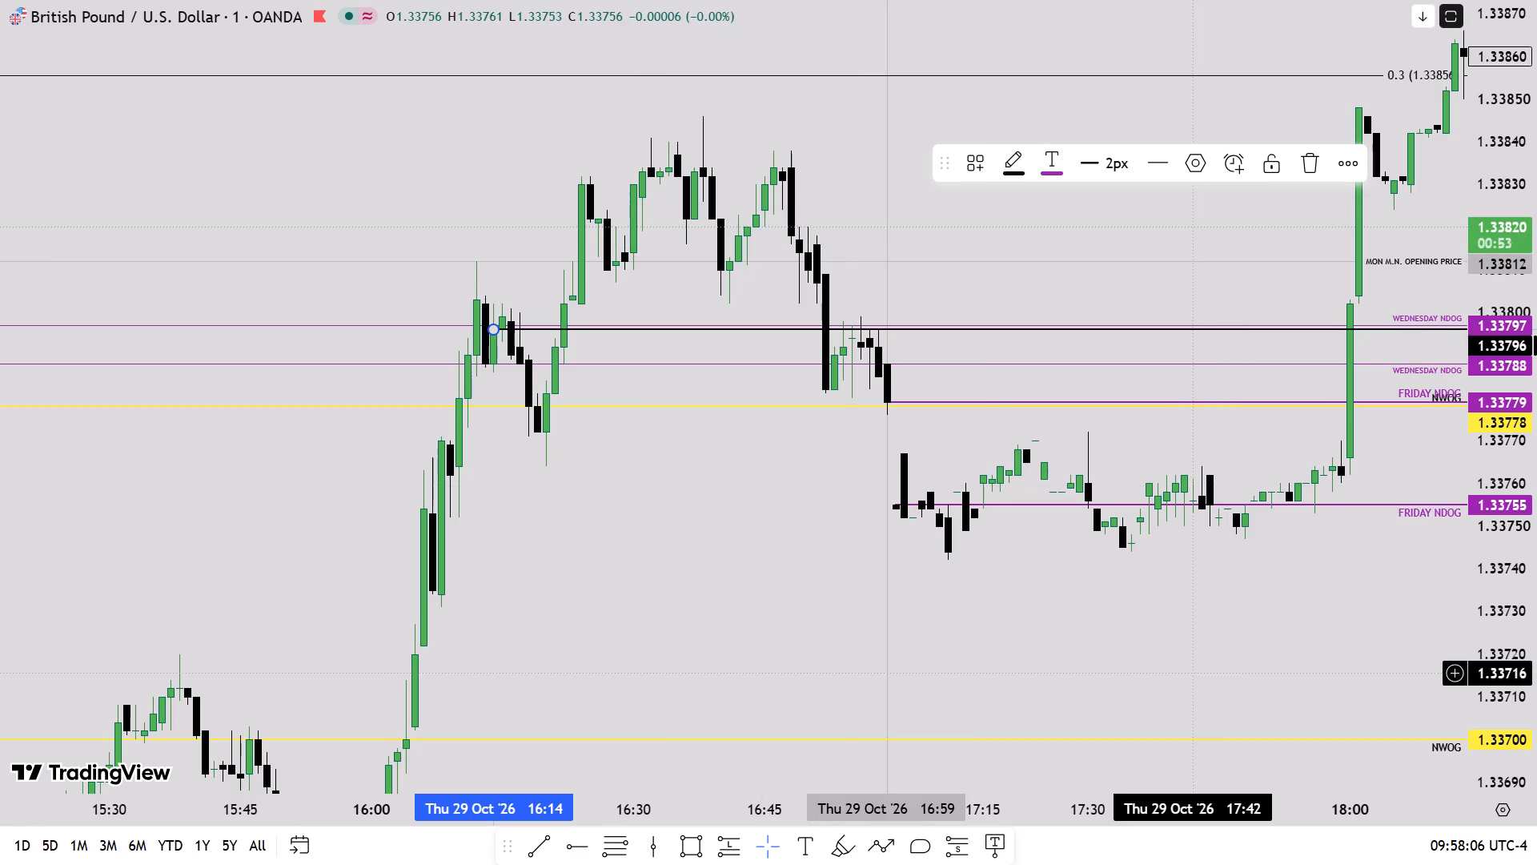
# Mark 09:30 and 10:00 on Friday 30 Oct with vertical lines.
pyautogui.moveTo(1181, 663); pyautogui.dragTo(1086, 666)
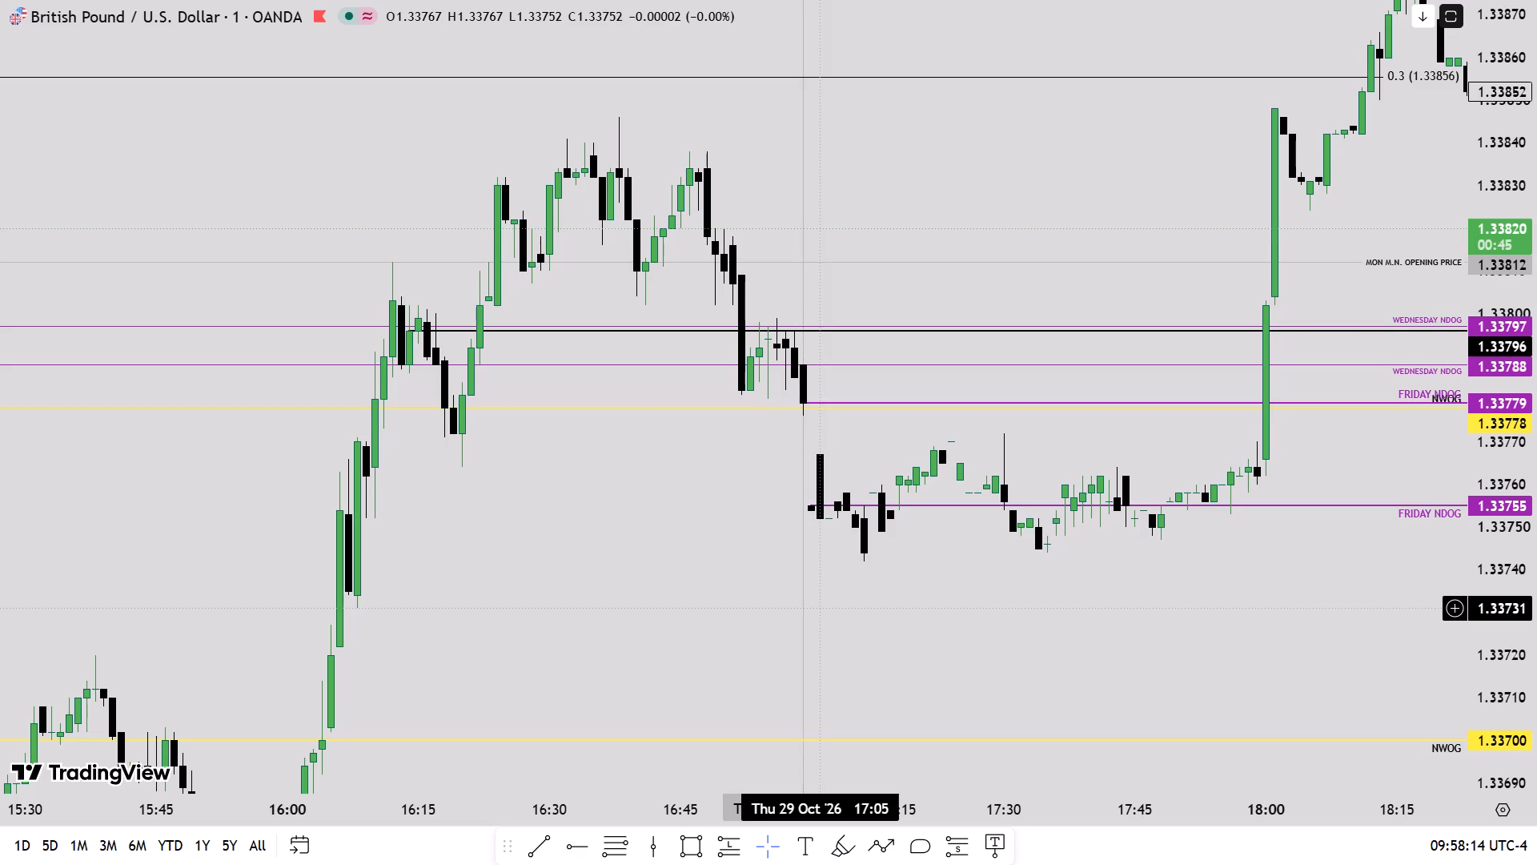
pyautogui.moveTo(913, 610); pyautogui.dragTo(877, 618)
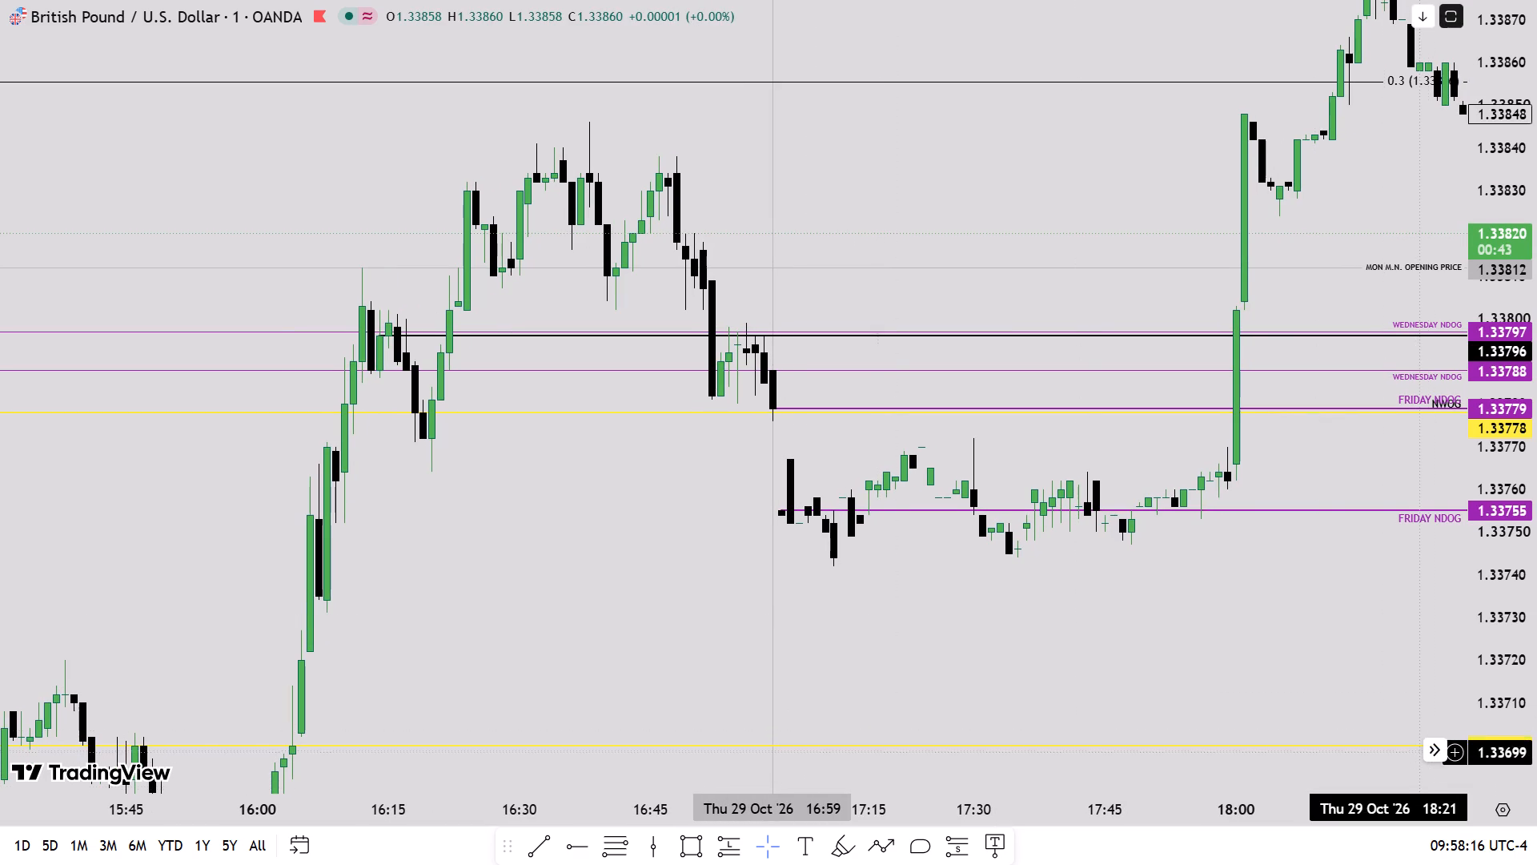
pyautogui.click(1435, 748)
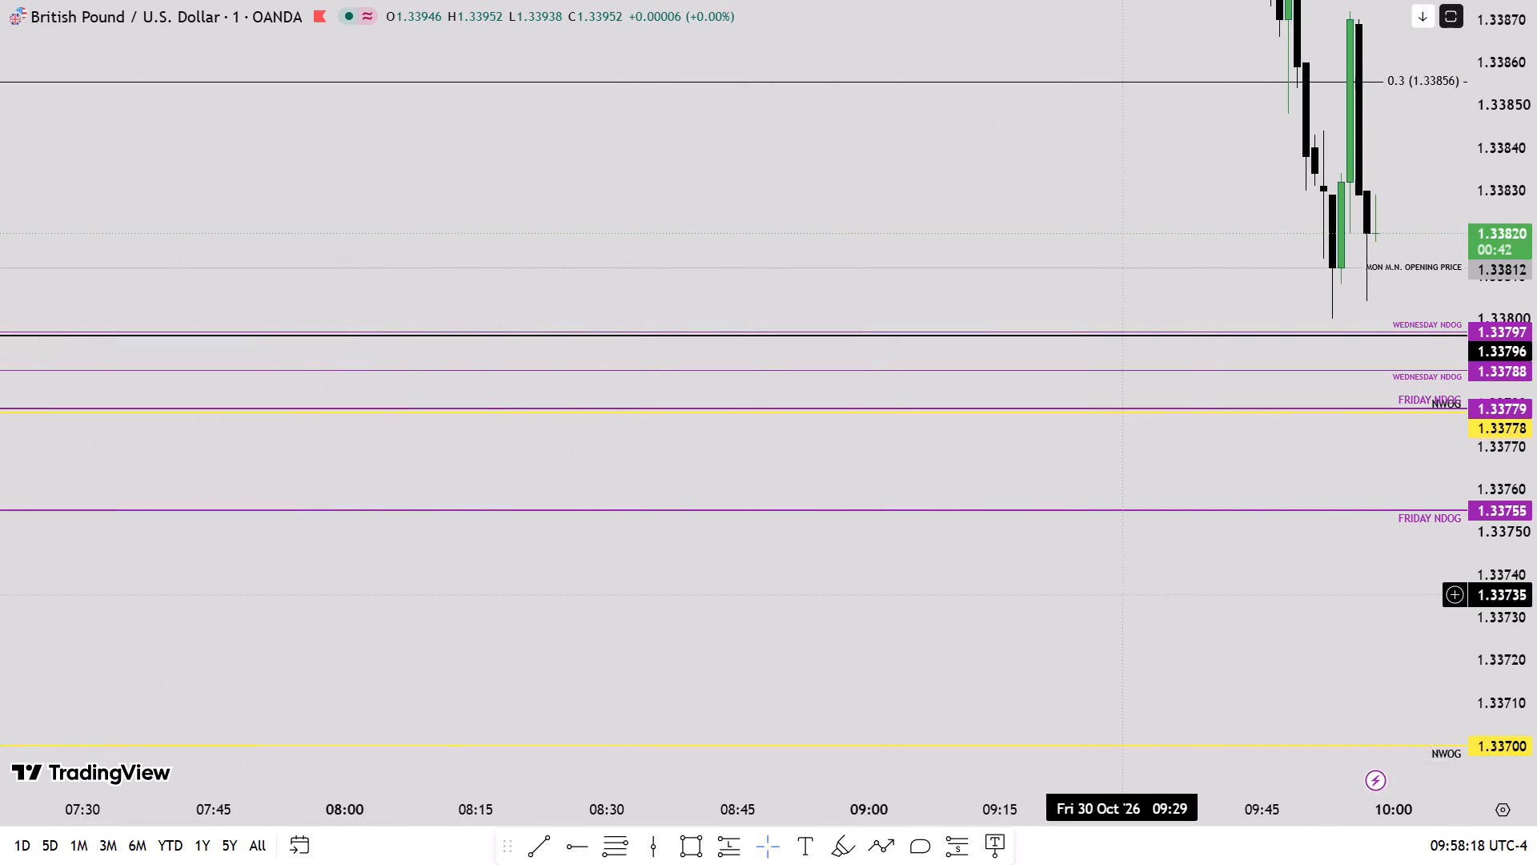
pyautogui.moveTo(1126, 595); pyautogui.dragTo(678, 694)
pyautogui.scroll(-6, 1536, 493)
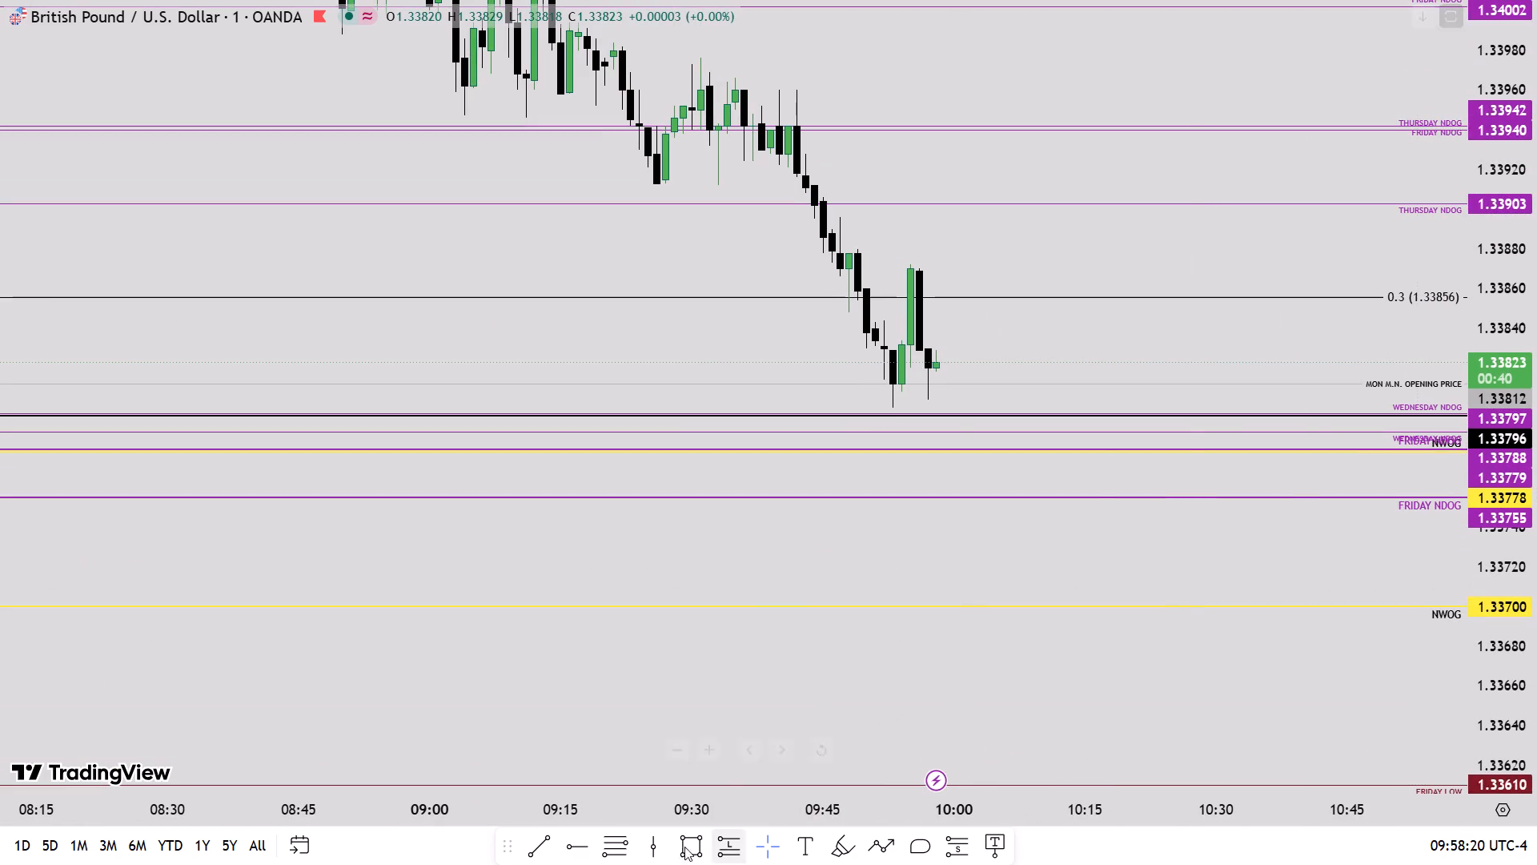
pyautogui.click(668, 860)
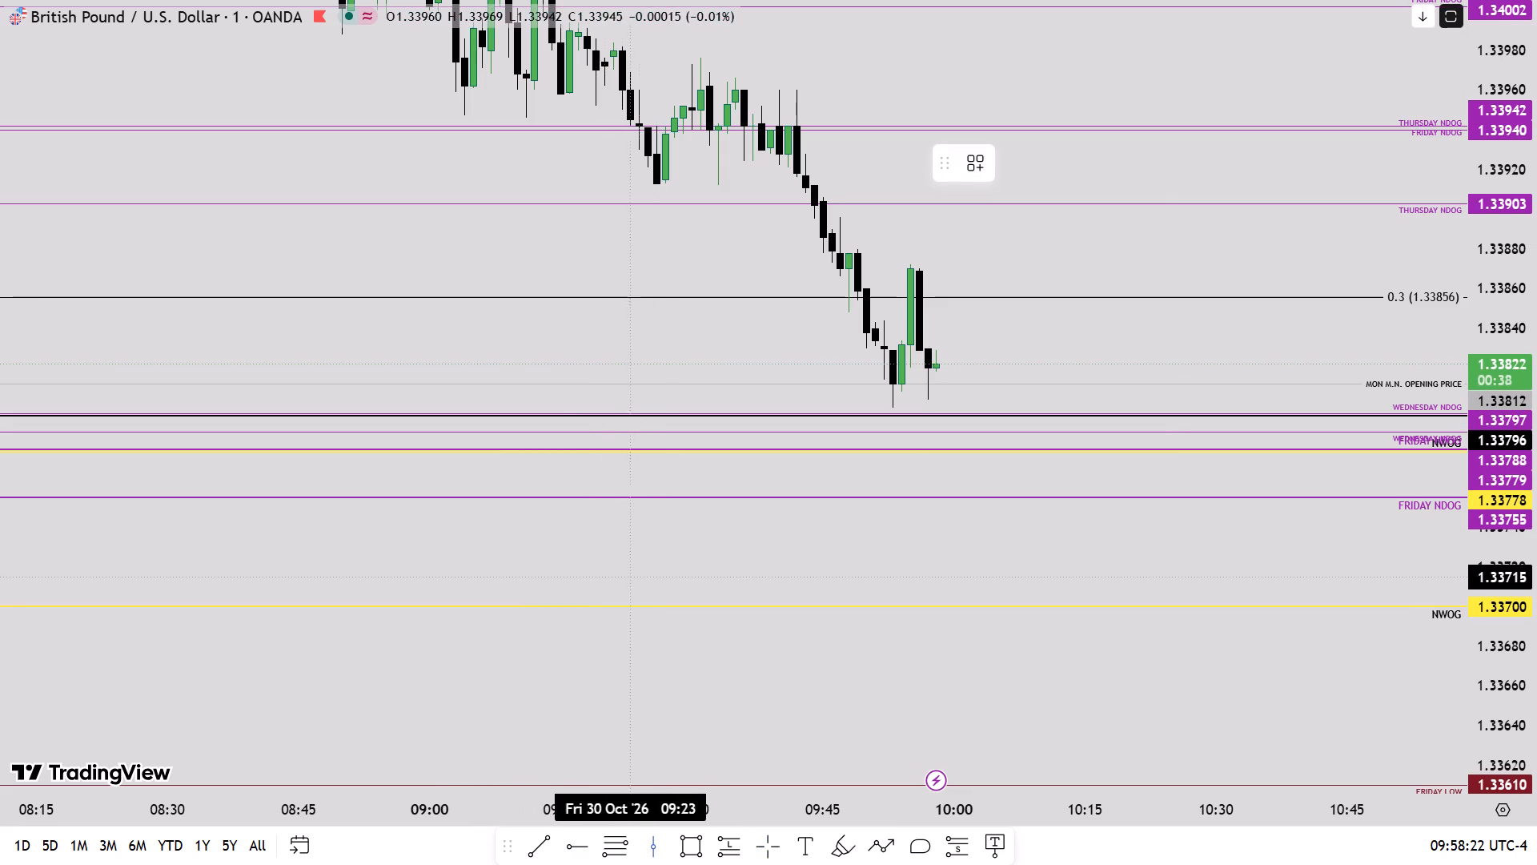
pyautogui.click(690, 586)
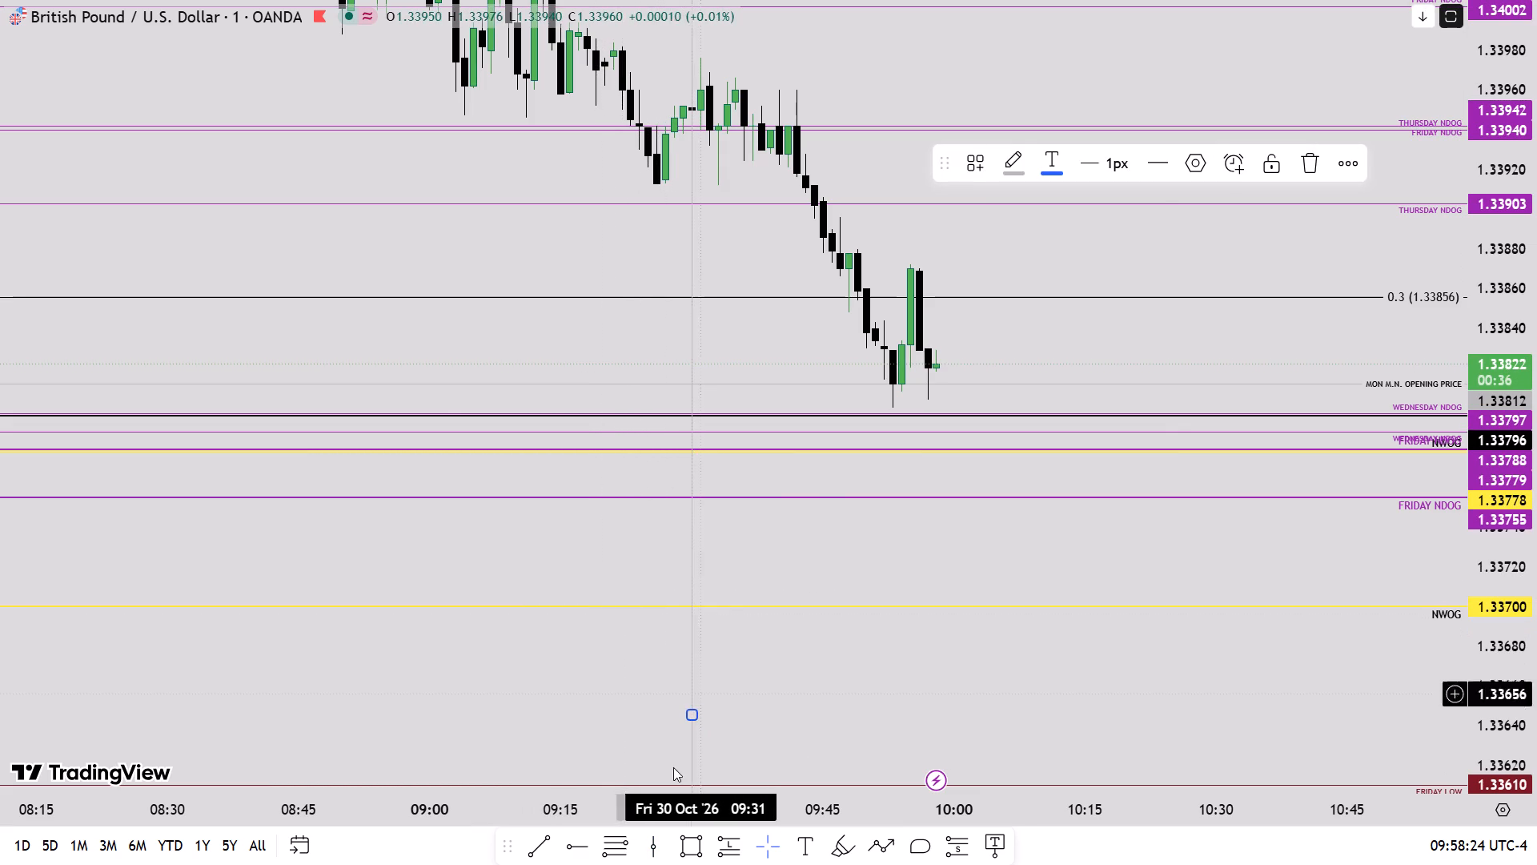
pyautogui.click(652, 835)
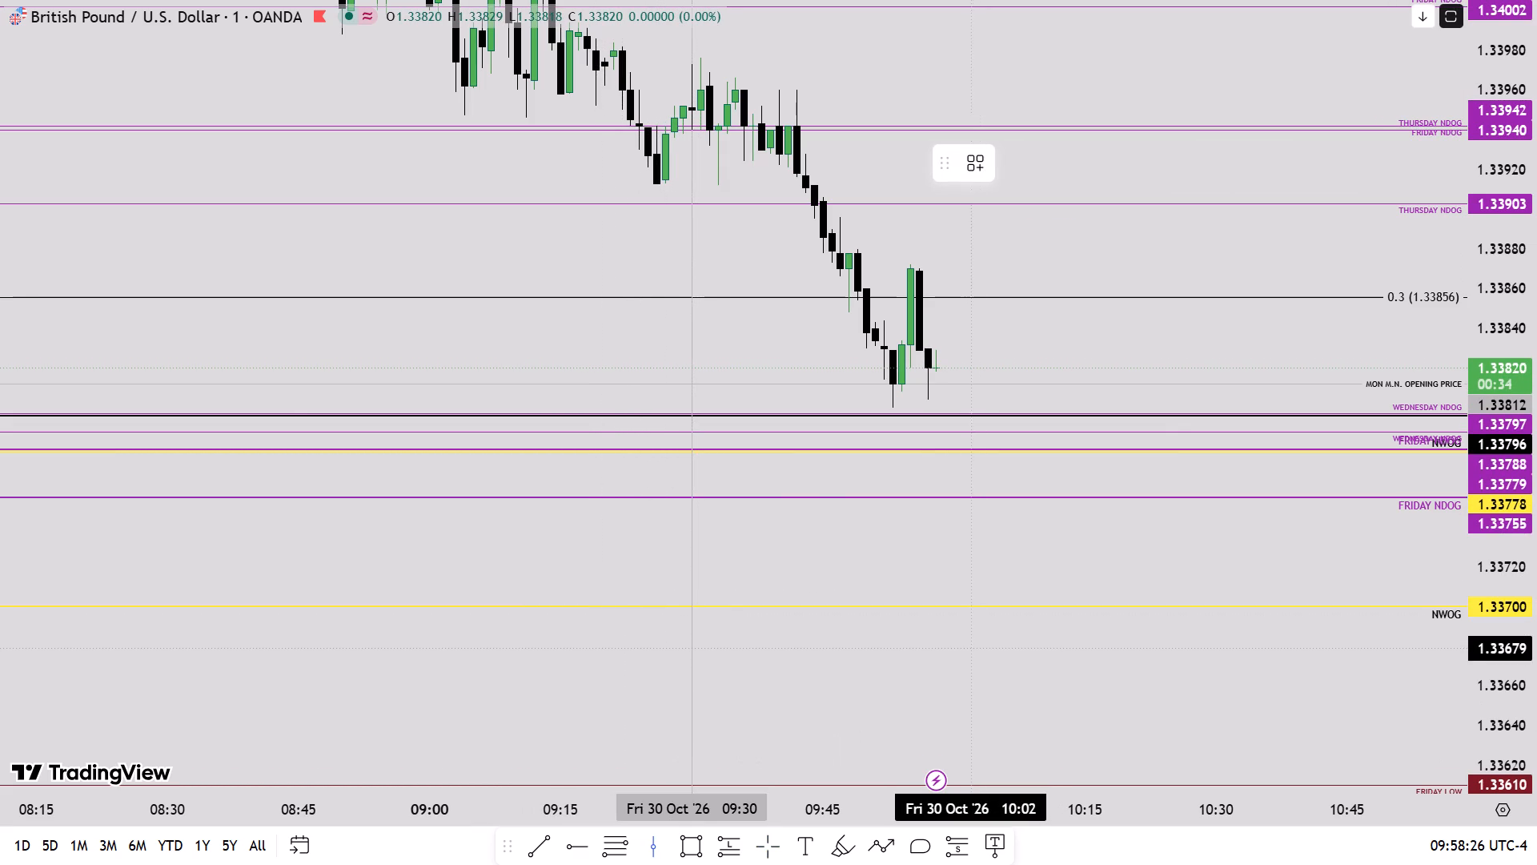
pyautogui.click(957, 648)
pyautogui.click(1056, 539)
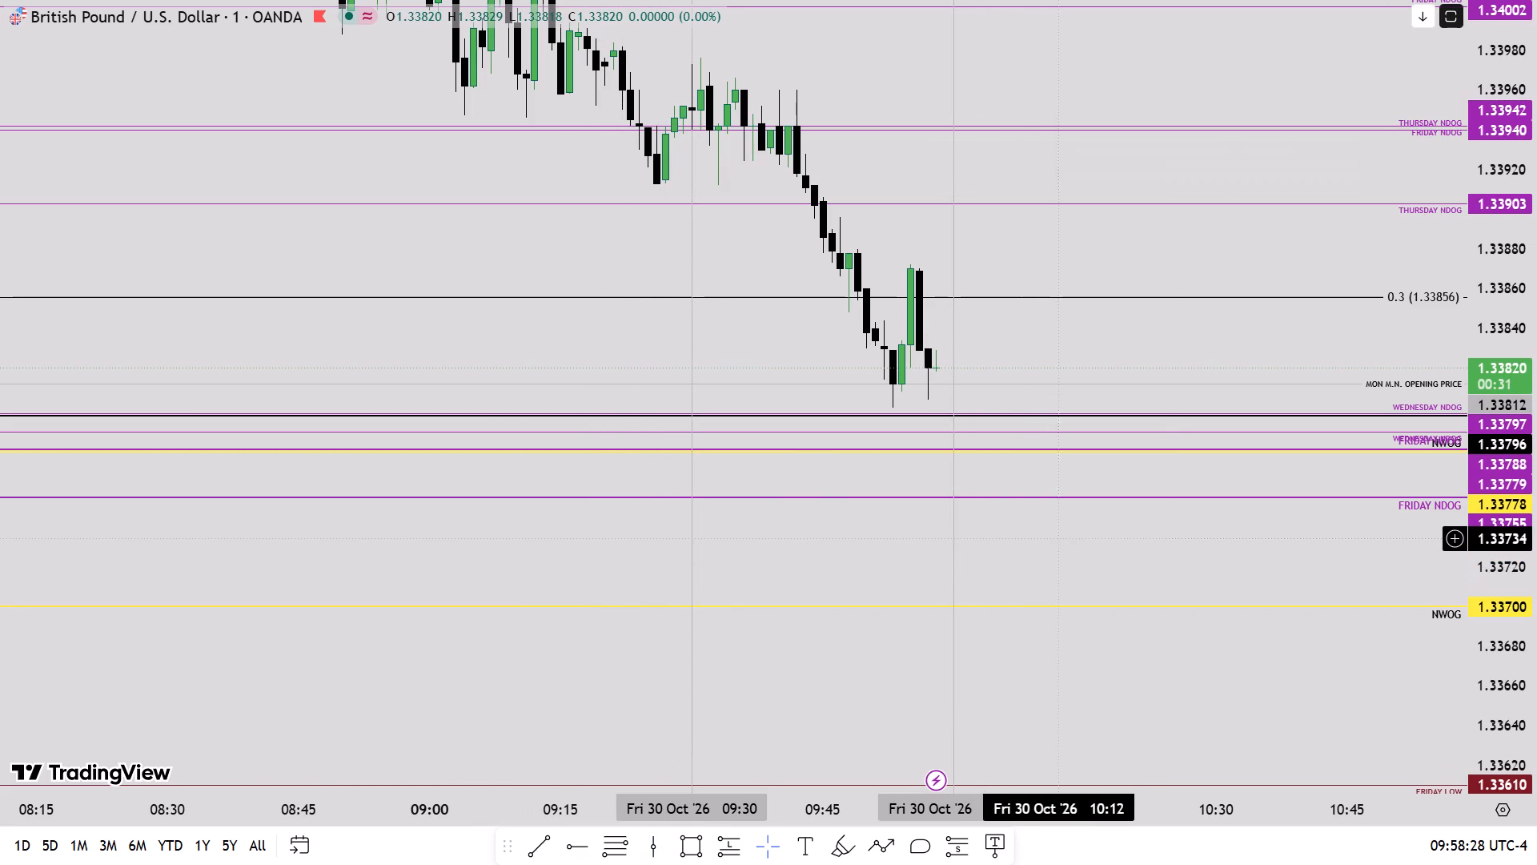
# Add two more vertical lines on Friday 30 Oct, one at 11:00 and one at 11:30.
pyautogui.scroll(-4, 1536, 524)
pyautogui.click(642, 847)
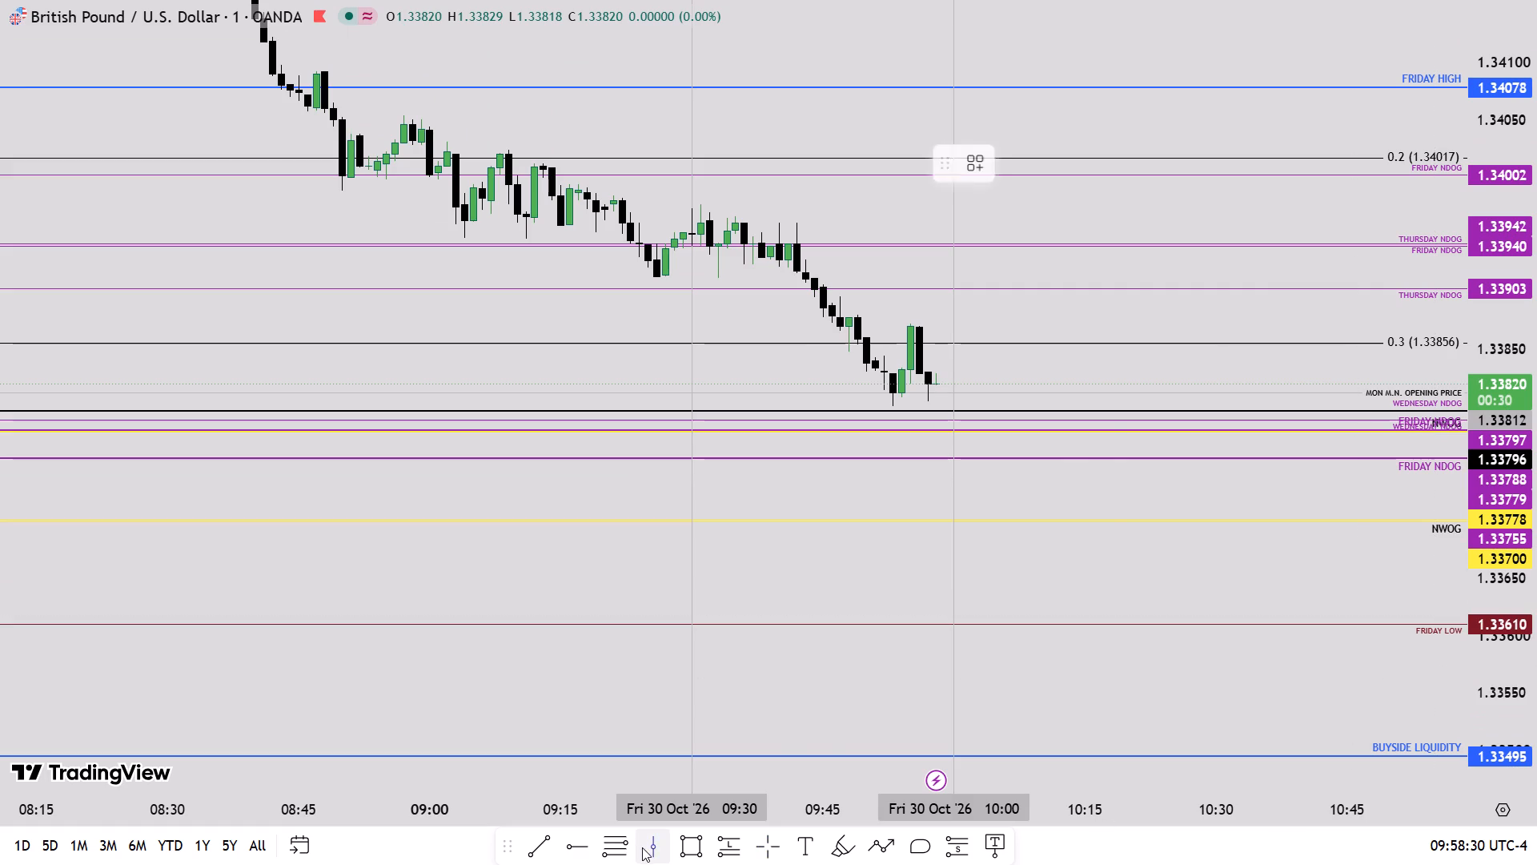
pyautogui.click(1339, 571)
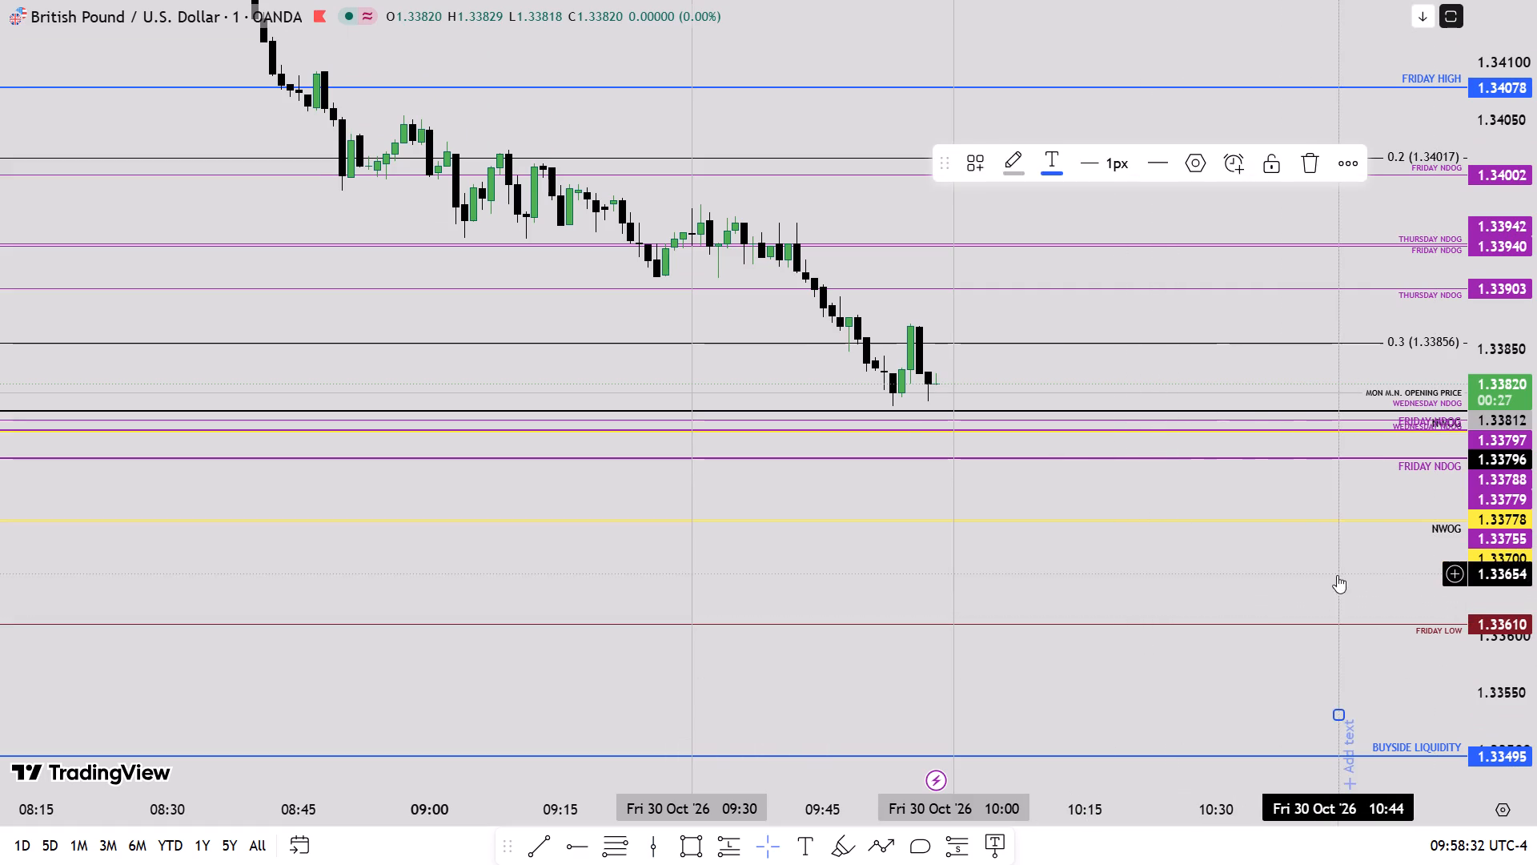
pyautogui.moveTo(1330, 577); pyautogui.dragTo(985, 501)
pyautogui.moveTo(1010, 711); pyautogui.dragTo(1043, 696)
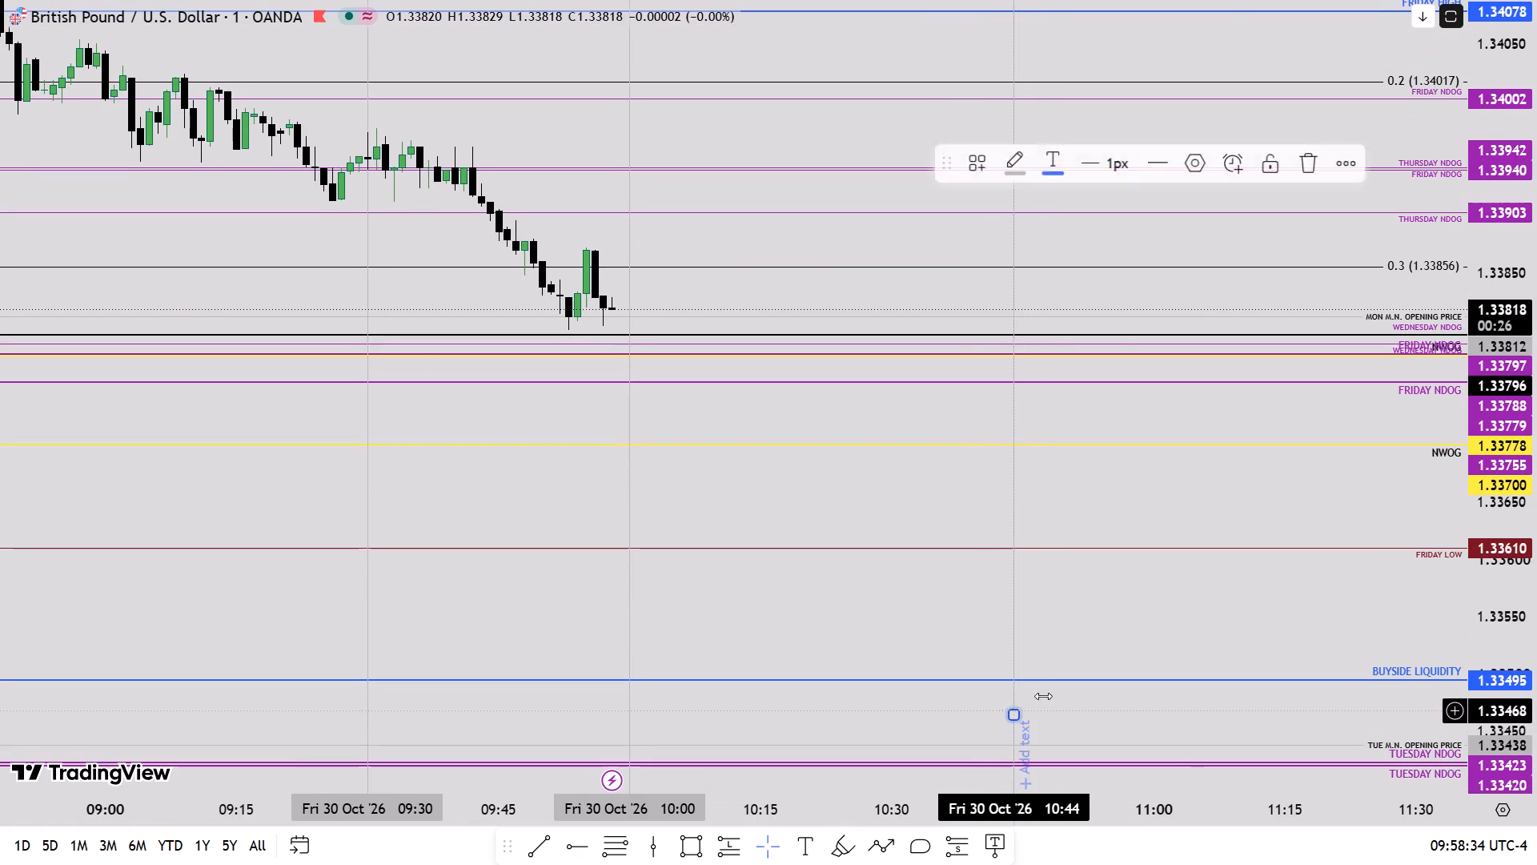
pyautogui.moveTo(1043, 696); pyautogui.dragTo(1164, 636)
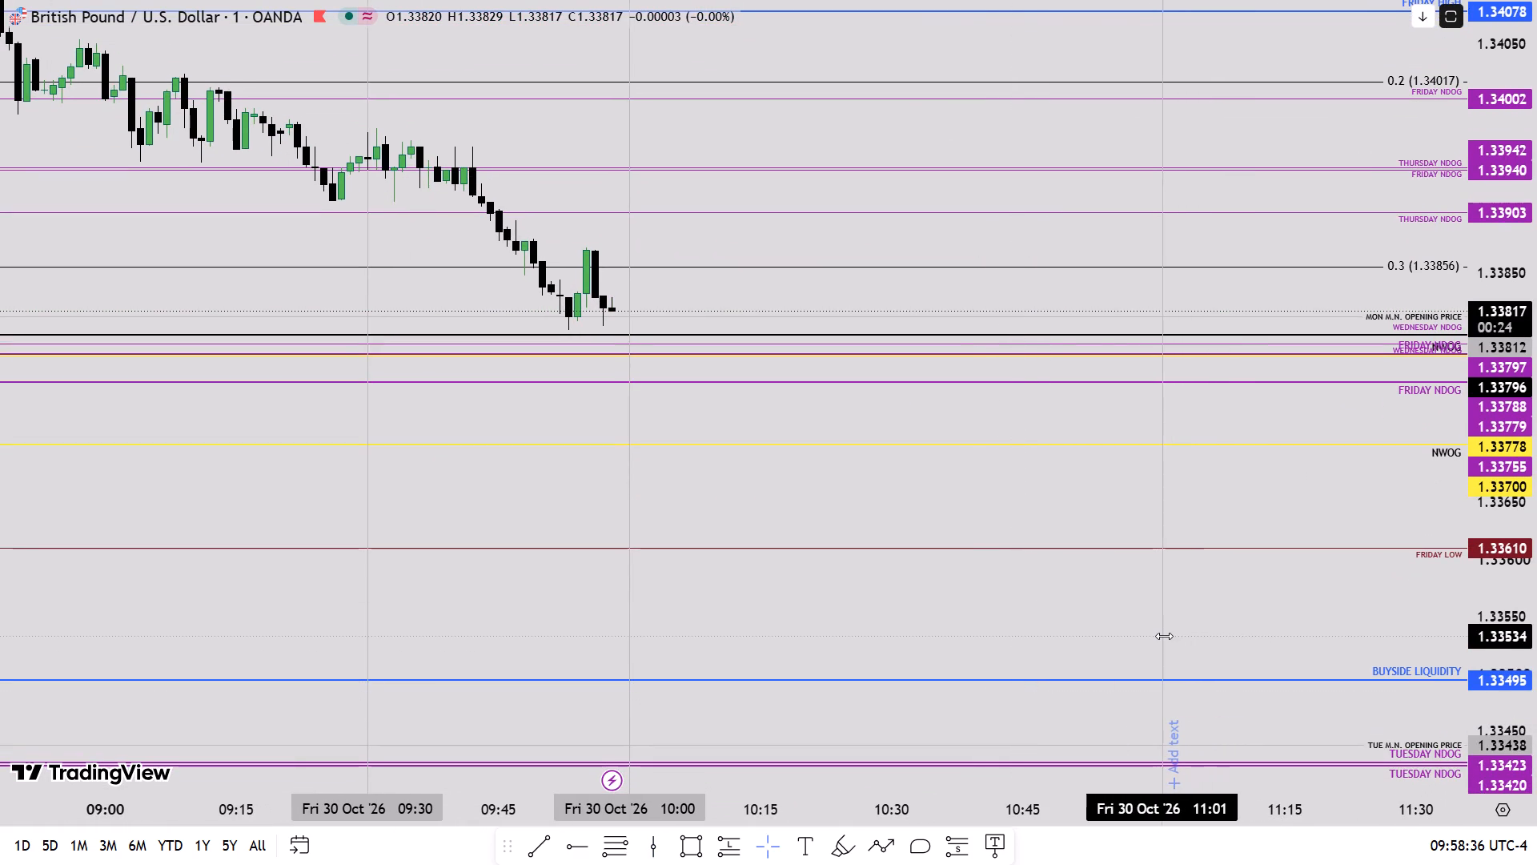
pyautogui.moveTo(1164, 636); pyautogui.dragTo(1155, 635)
pyautogui.moveTo(1247, 620); pyautogui.dragTo(1174, 619)
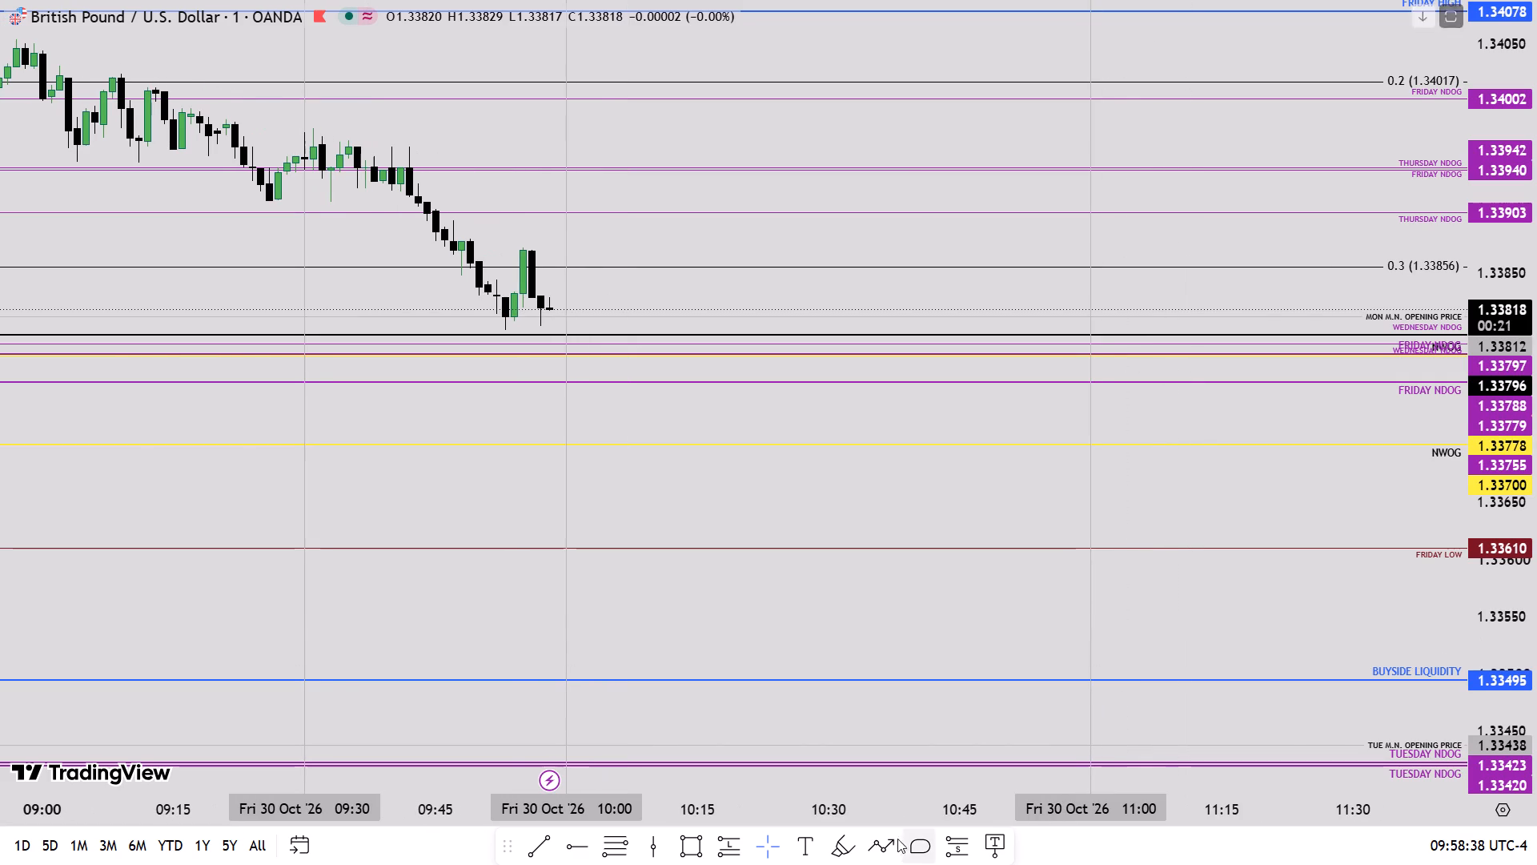
pyautogui.click(660, 846)
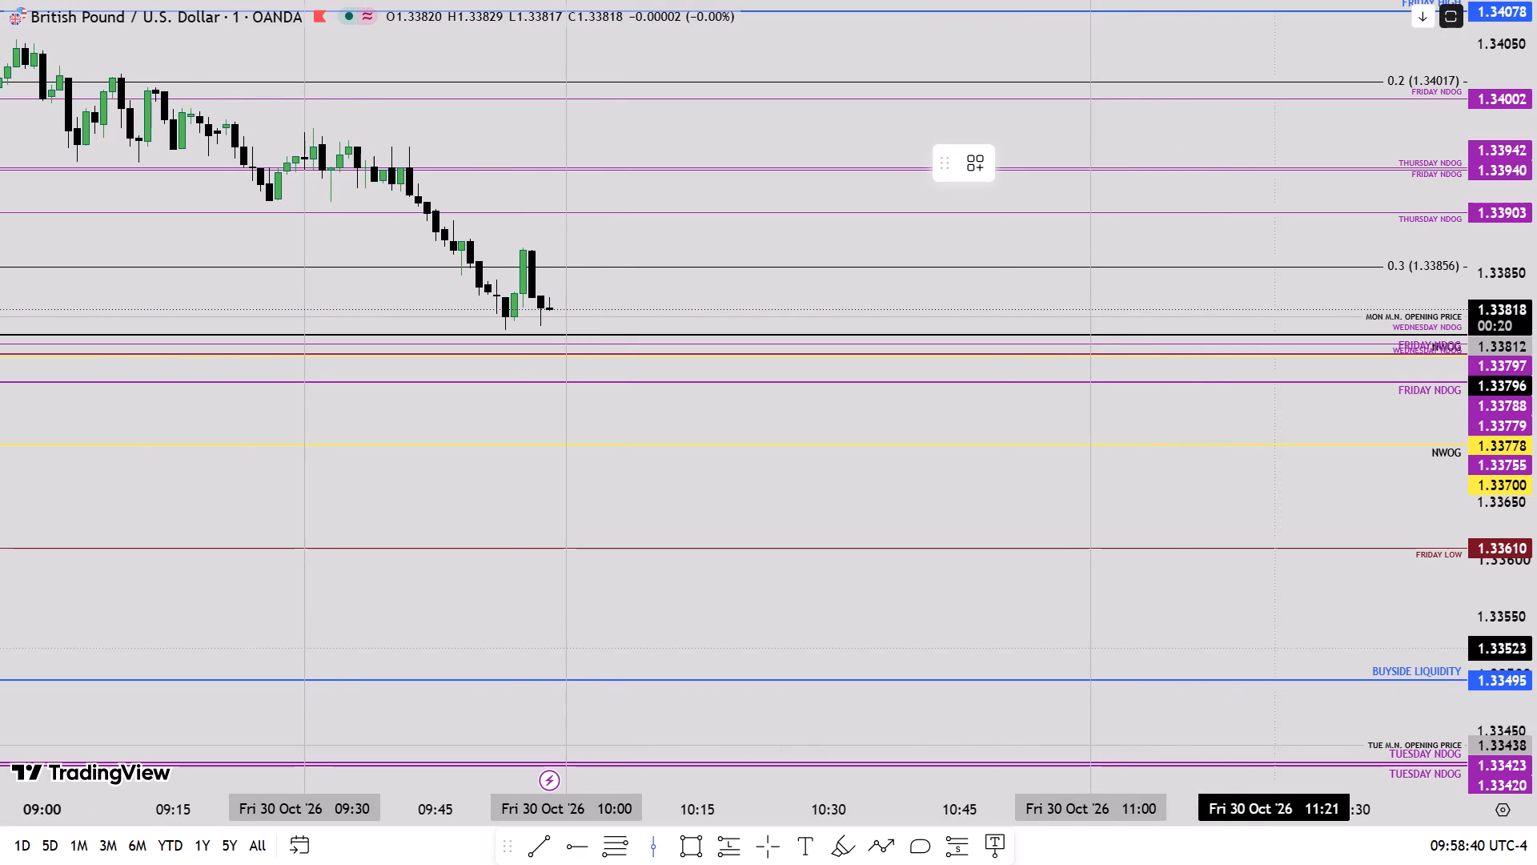
pyautogui.click(1353, 612)
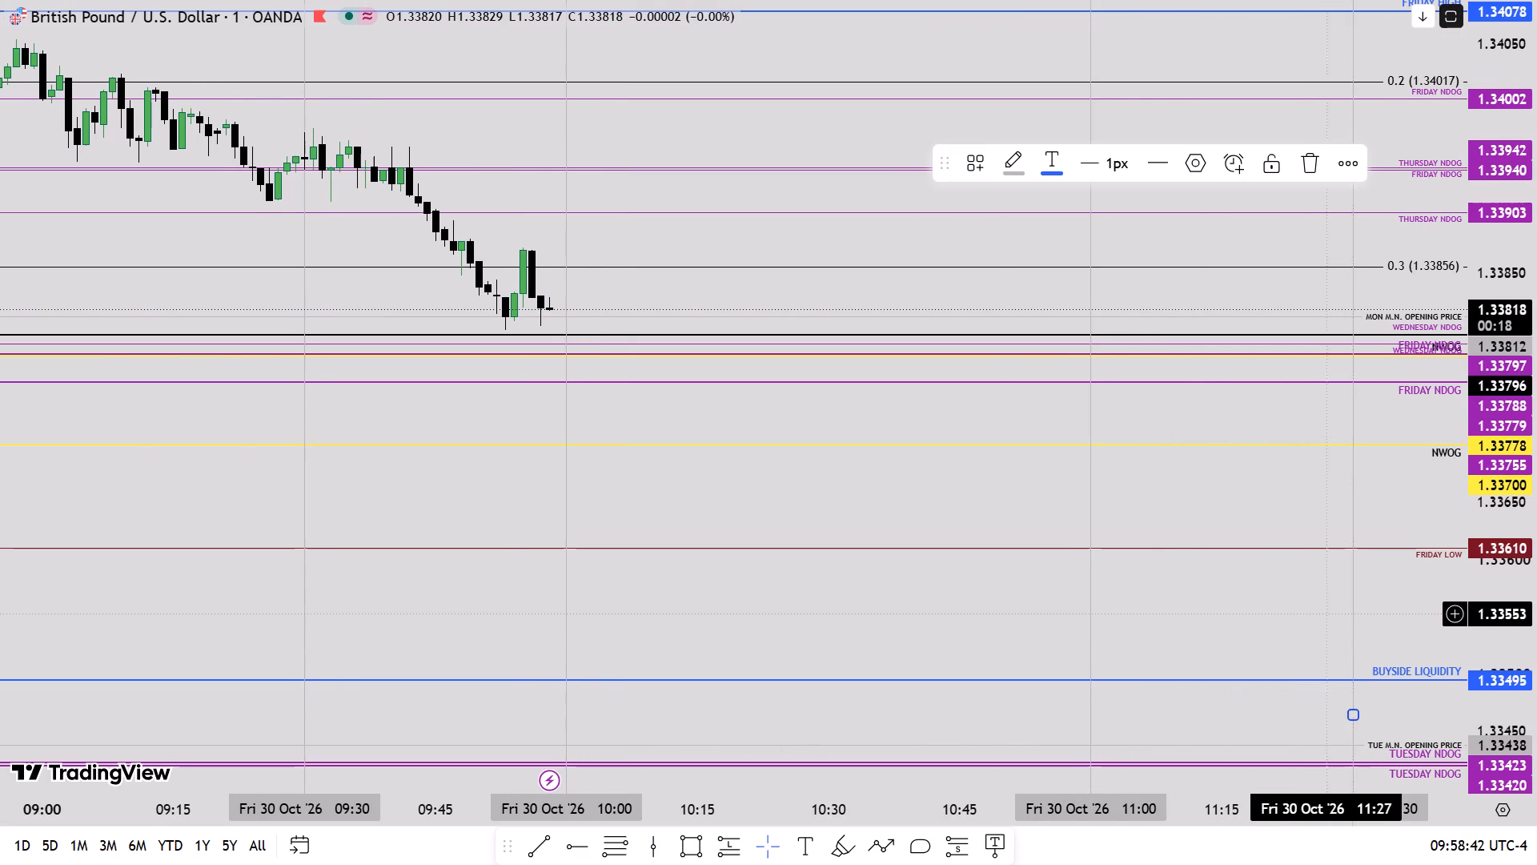
pyautogui.moveTo(1268, 589); pyautogui.dragTo(1262, 656)
# Examine the 30 Oct price action around the 09:30 and 10:00 lines at different zoom levels.
pyautogui.scroll(-2, 1536, 539)
pyautogui.scroll(-2, 656, 593)
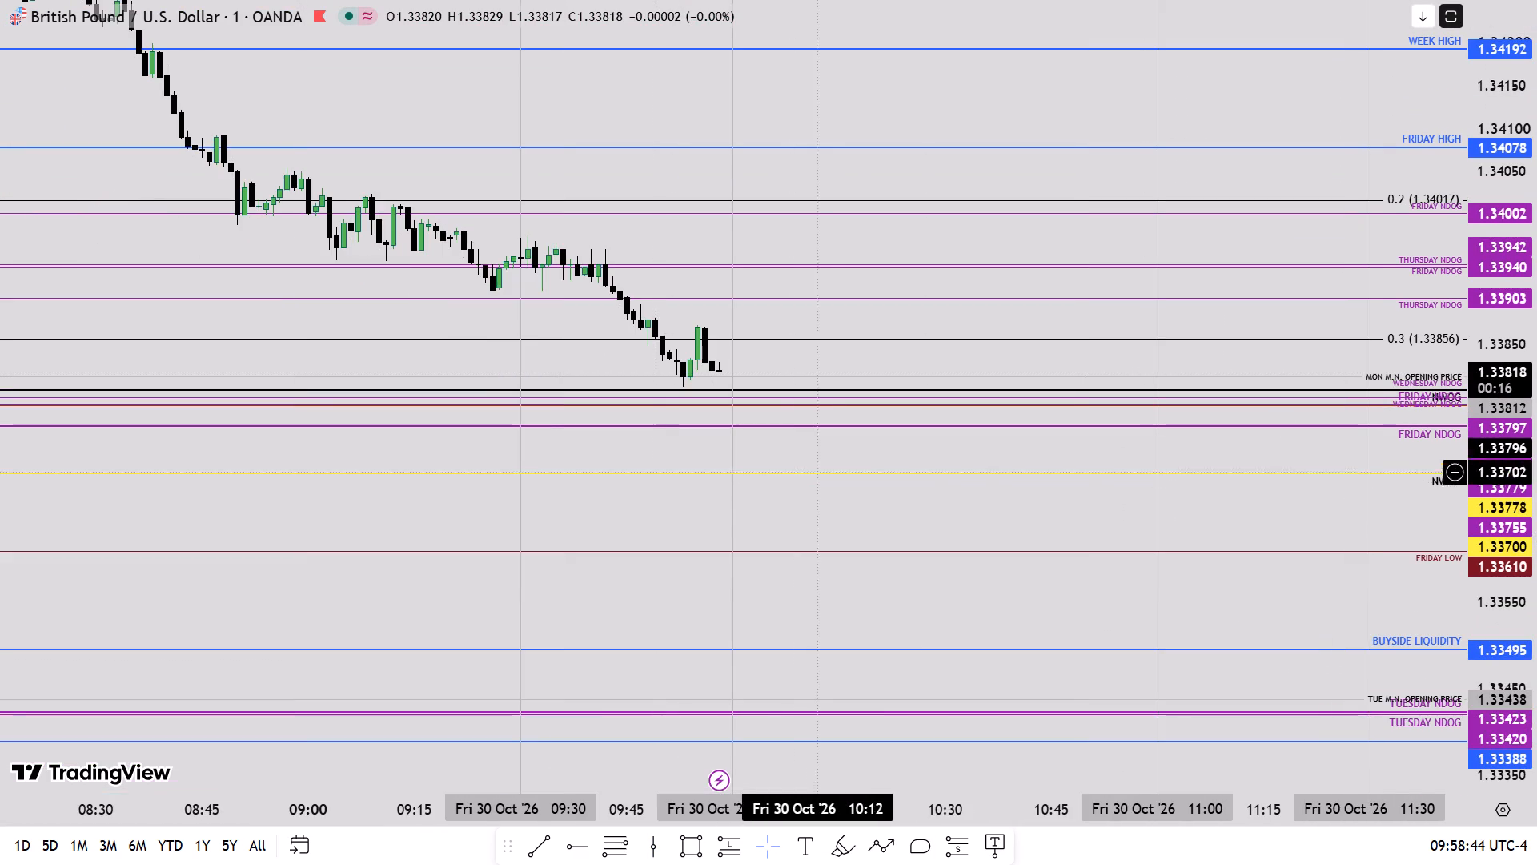
pyautogui.moveTo(839, 517); pyautogui.dragTo(1180, 674)
pyautogui.scroll(10, 1536, 507)
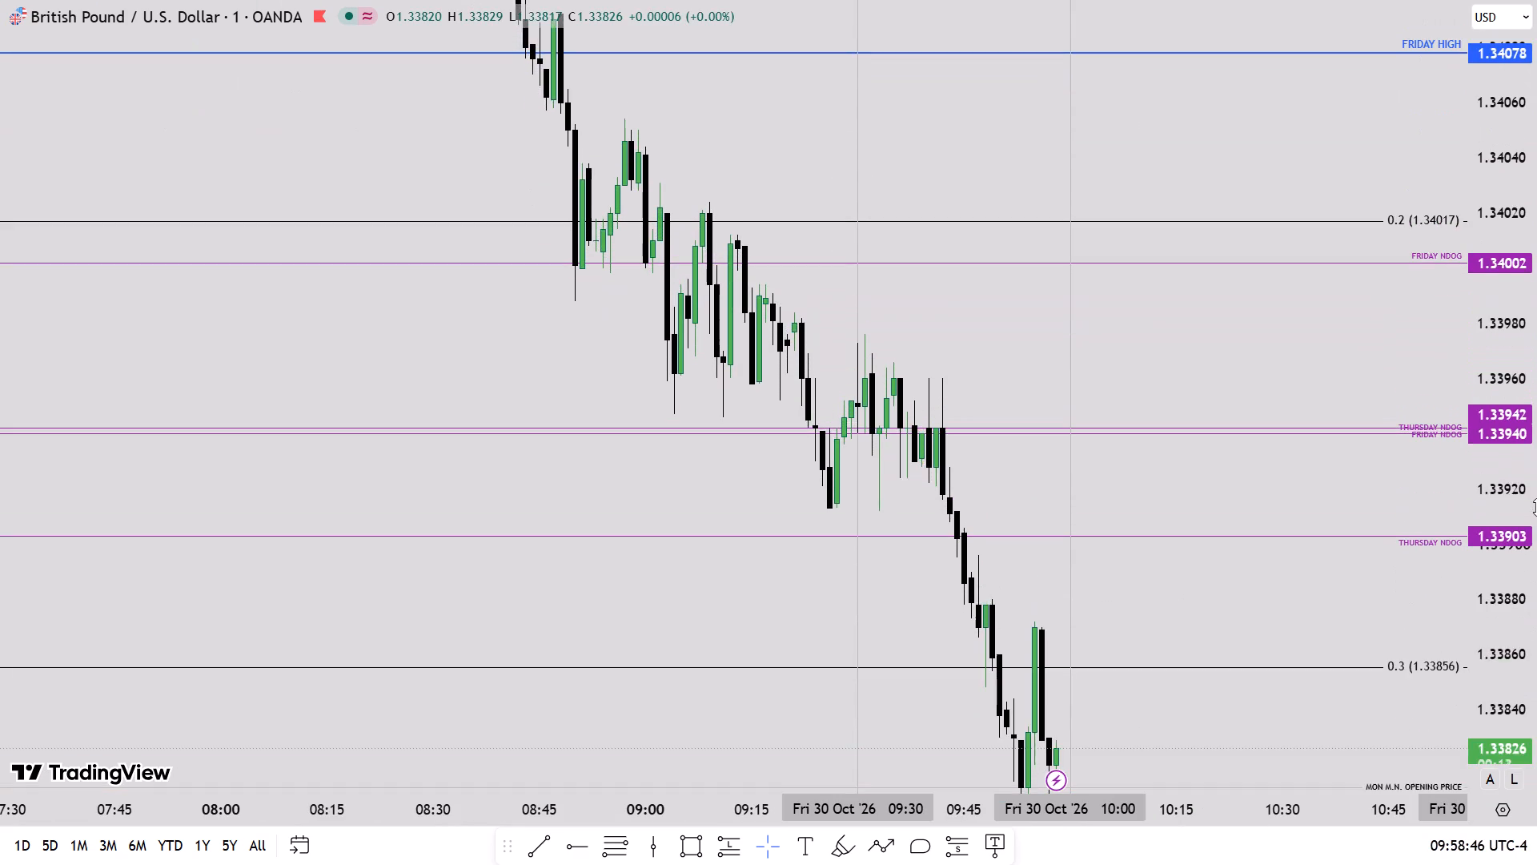
pyautogui.scroll(2, 1536, 507)
pyautogui.scroll(-7, 1536, 507)
pyautogui.moveTo(1142, 559); pyautogui.dragTo(1101, 460)
pyautogui.scroll(8, 1536, 458)
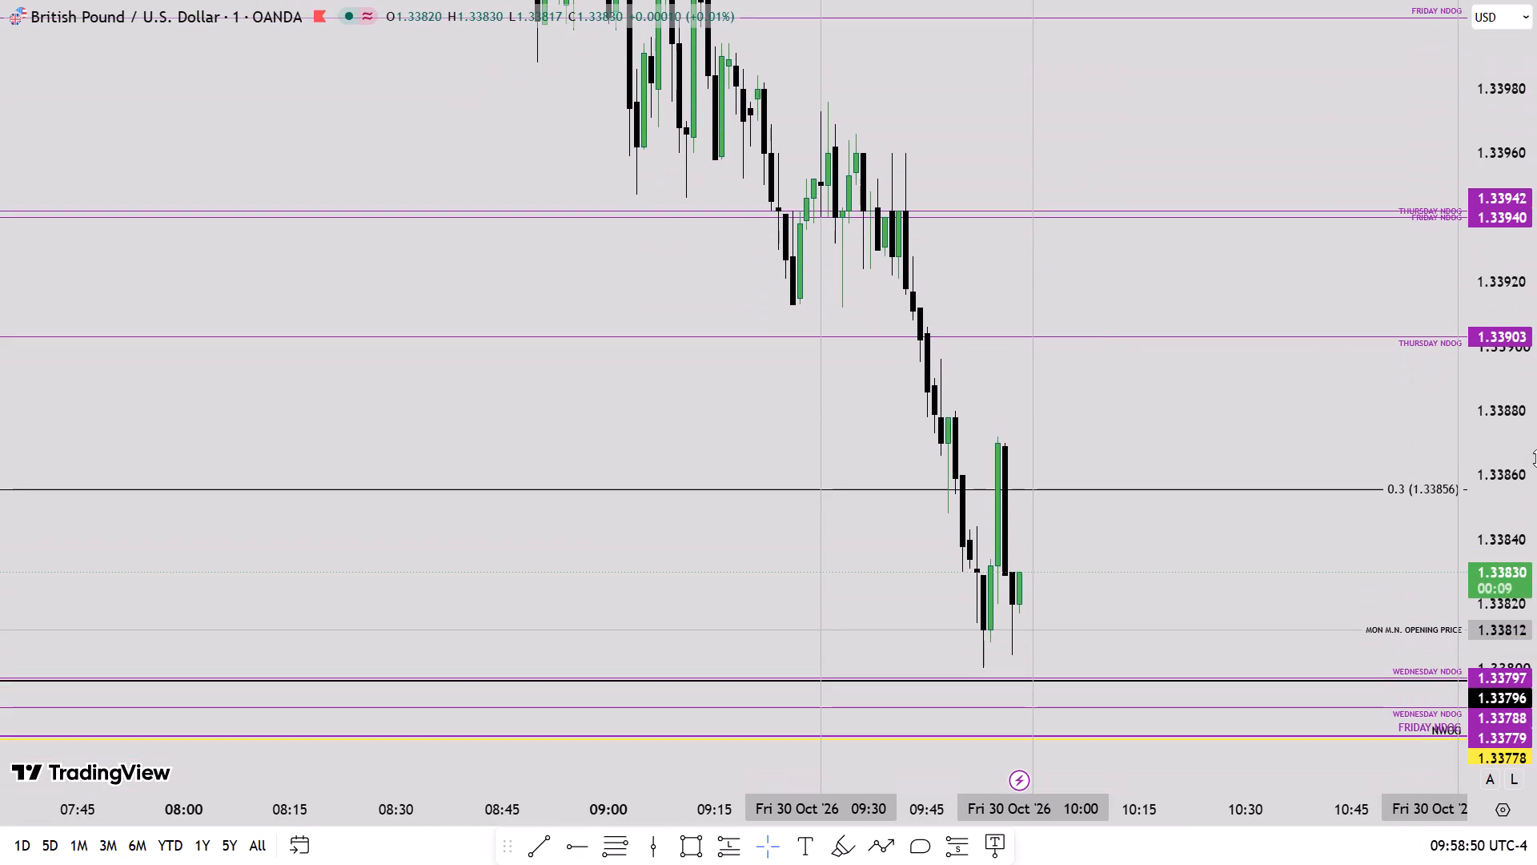
pyautogui.scroll(-2, 1536, 458)
pyautogui.scroll(2, 1127, 418)
pyautogui.moveTo(1041, 427); pyautogui.dragTo(1082, 489)
pyautogui.scroll(5, 1536, 452)
pyautogui.scroll(3, 1322, 409)
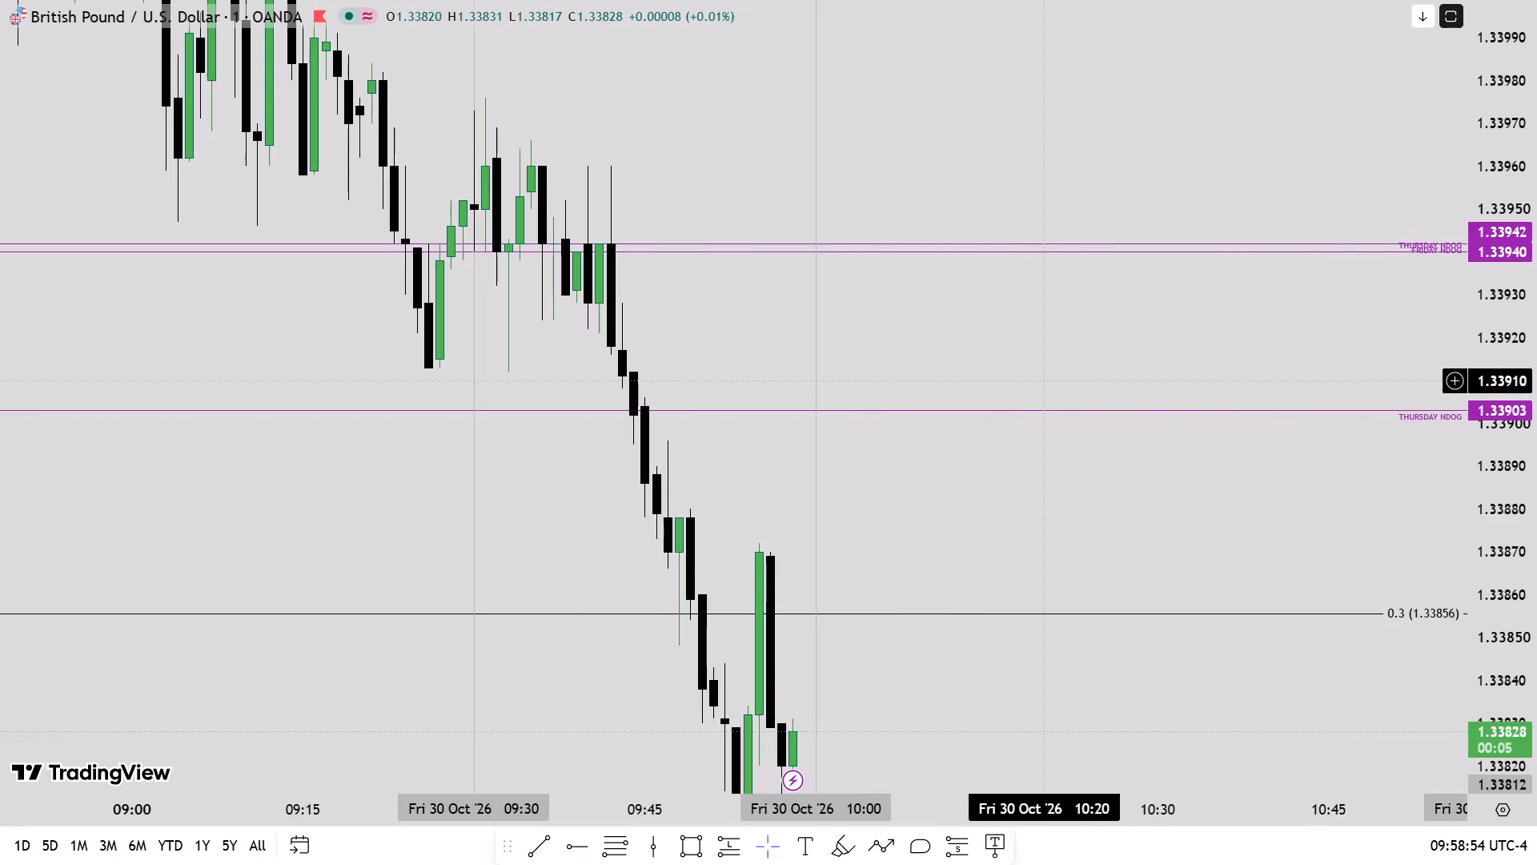
# Draw a rectangle between 1.33943 and 1.33954 starting at the 09:33 candle and extend it to 09:55.
pyautogui.moveTo(1045, 380); pyautogui.dragTo(1298, 450)
pyautogui.moveTo(1005, 354); pyautogui.dragTo(1259, 502)
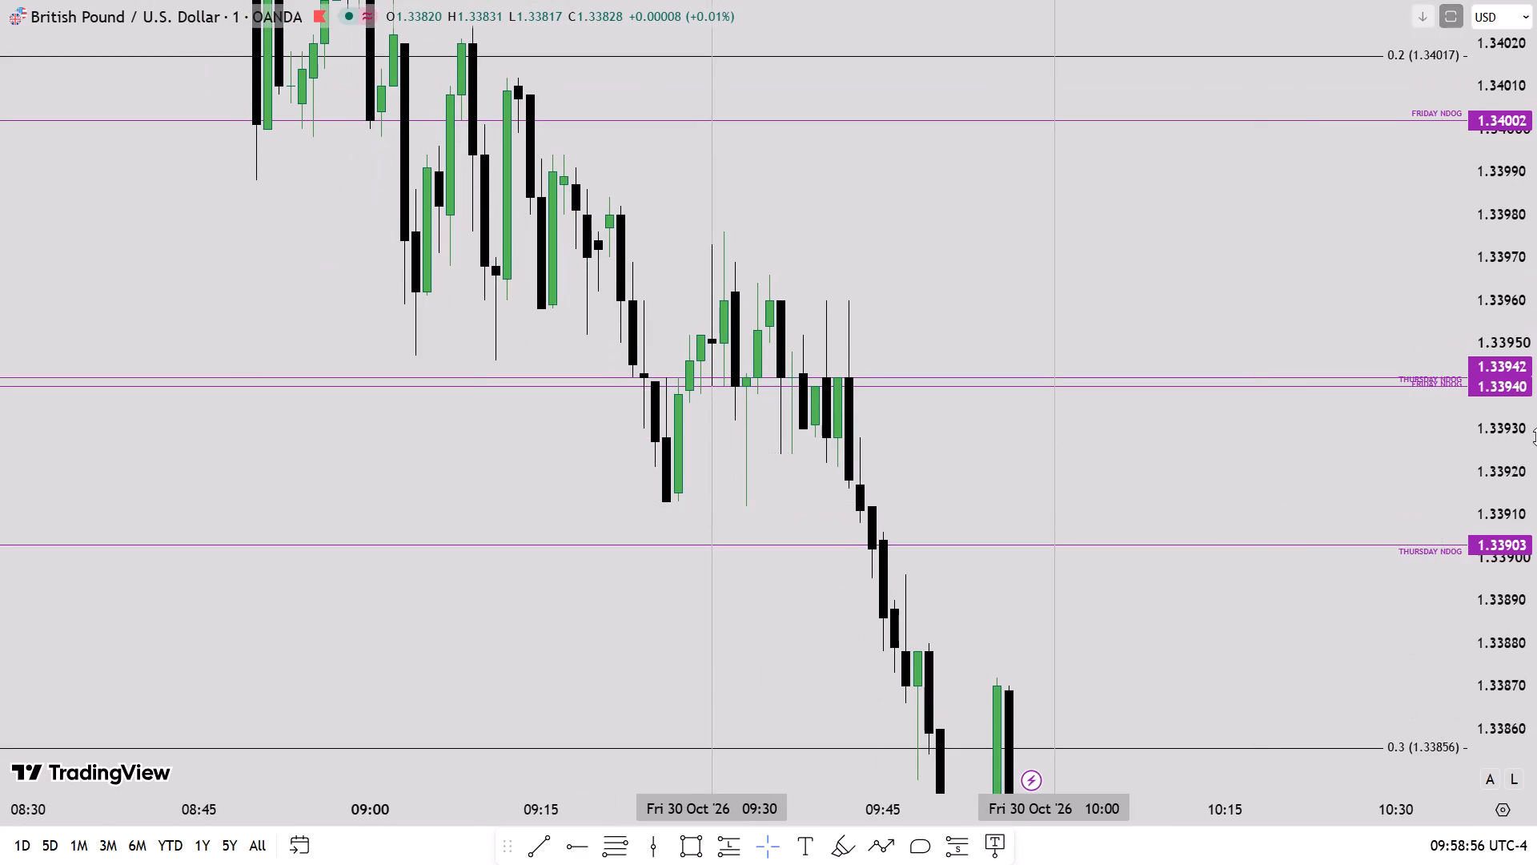
pyautogui.scroll(-1, 1536, 437)
pyautogui.click(683, 843)
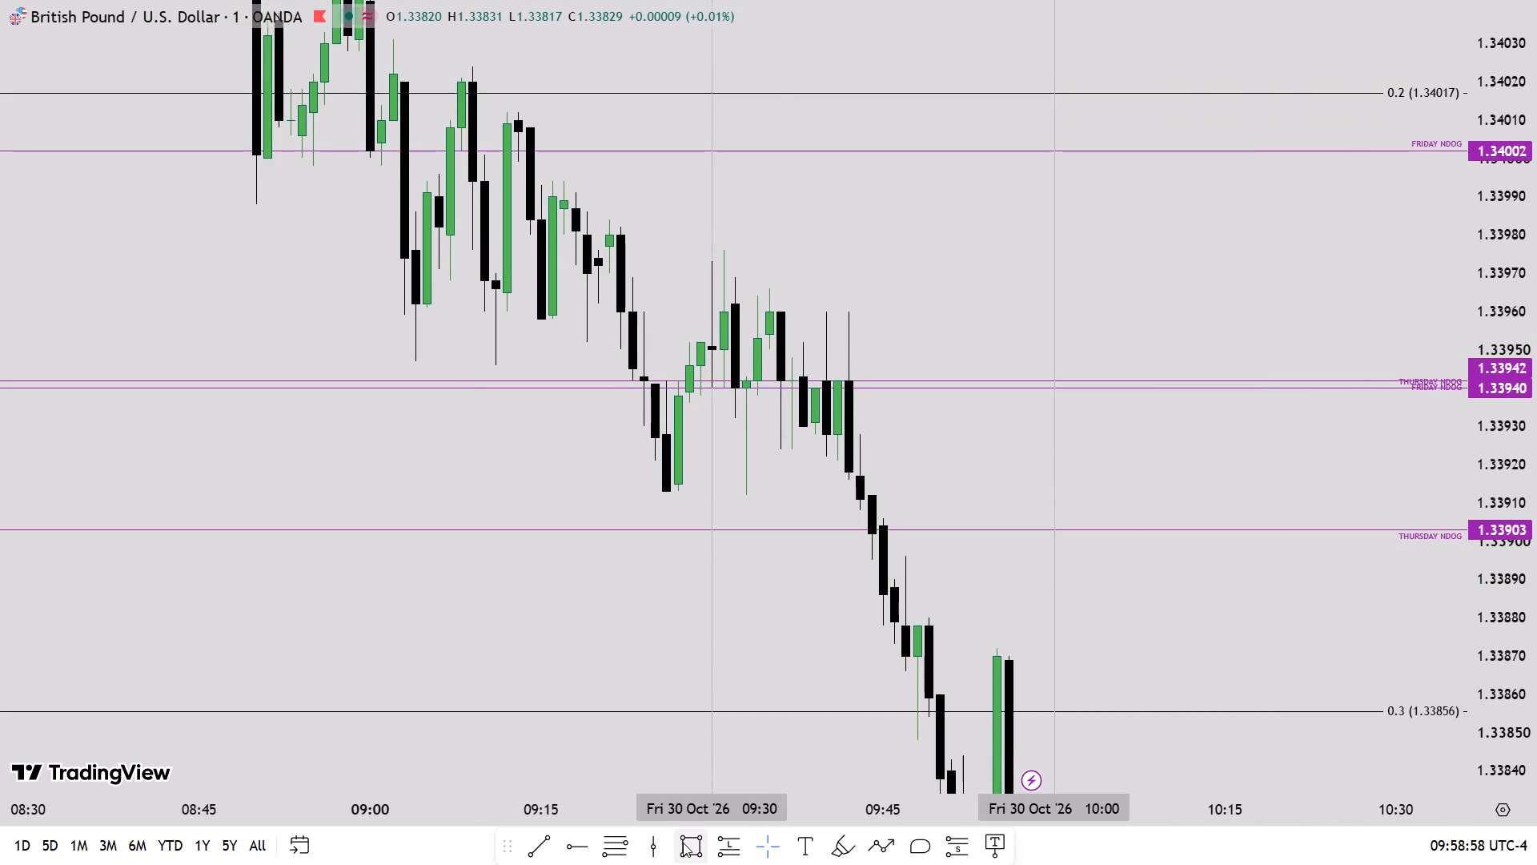
pyautogui.click(745, 376)
pyautogui.click(768, 332)
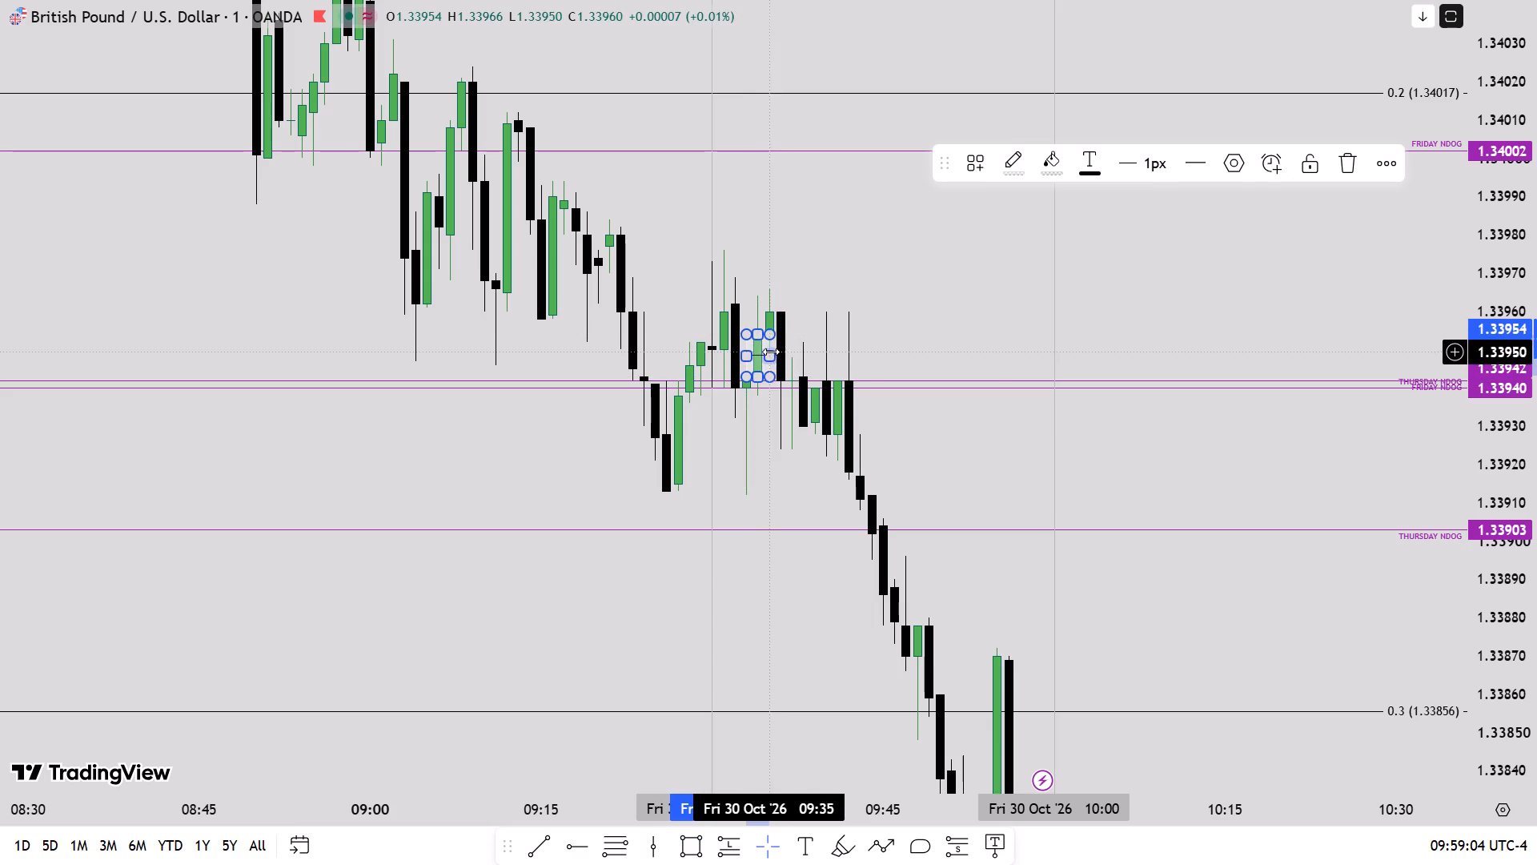
pyautogui.moveTo(771, 352); pyautogui.dragTo(992, 352)
# Set both the border and the fill colour of the new rectangle to teal.
pyautogui.click(992, 169)
pyautogui.click(1021, 164)
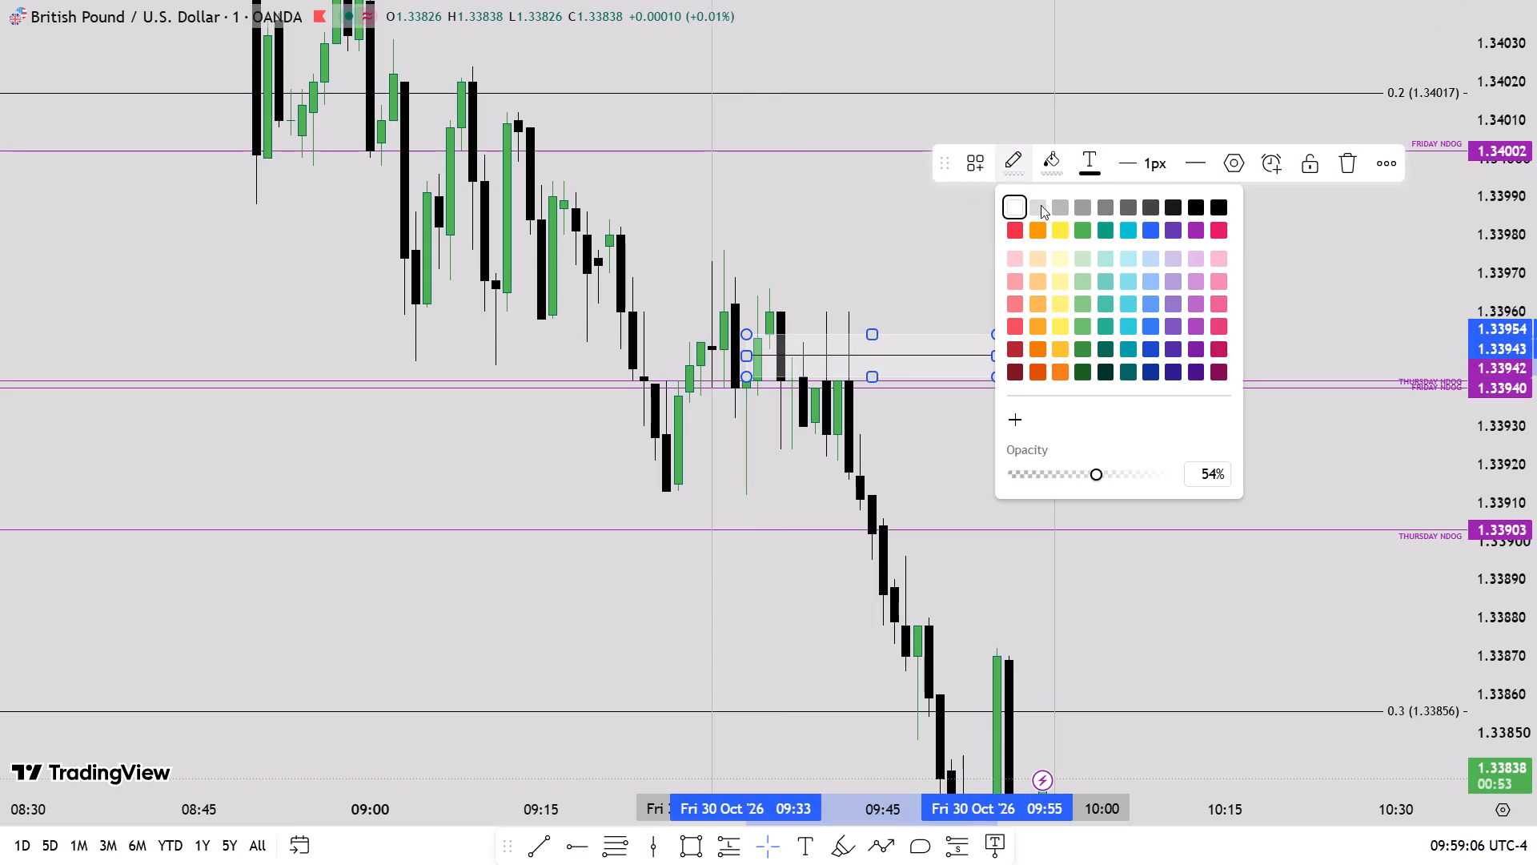
pyautogui.click(1107, 227)
pyautogui.click(1055, 163)
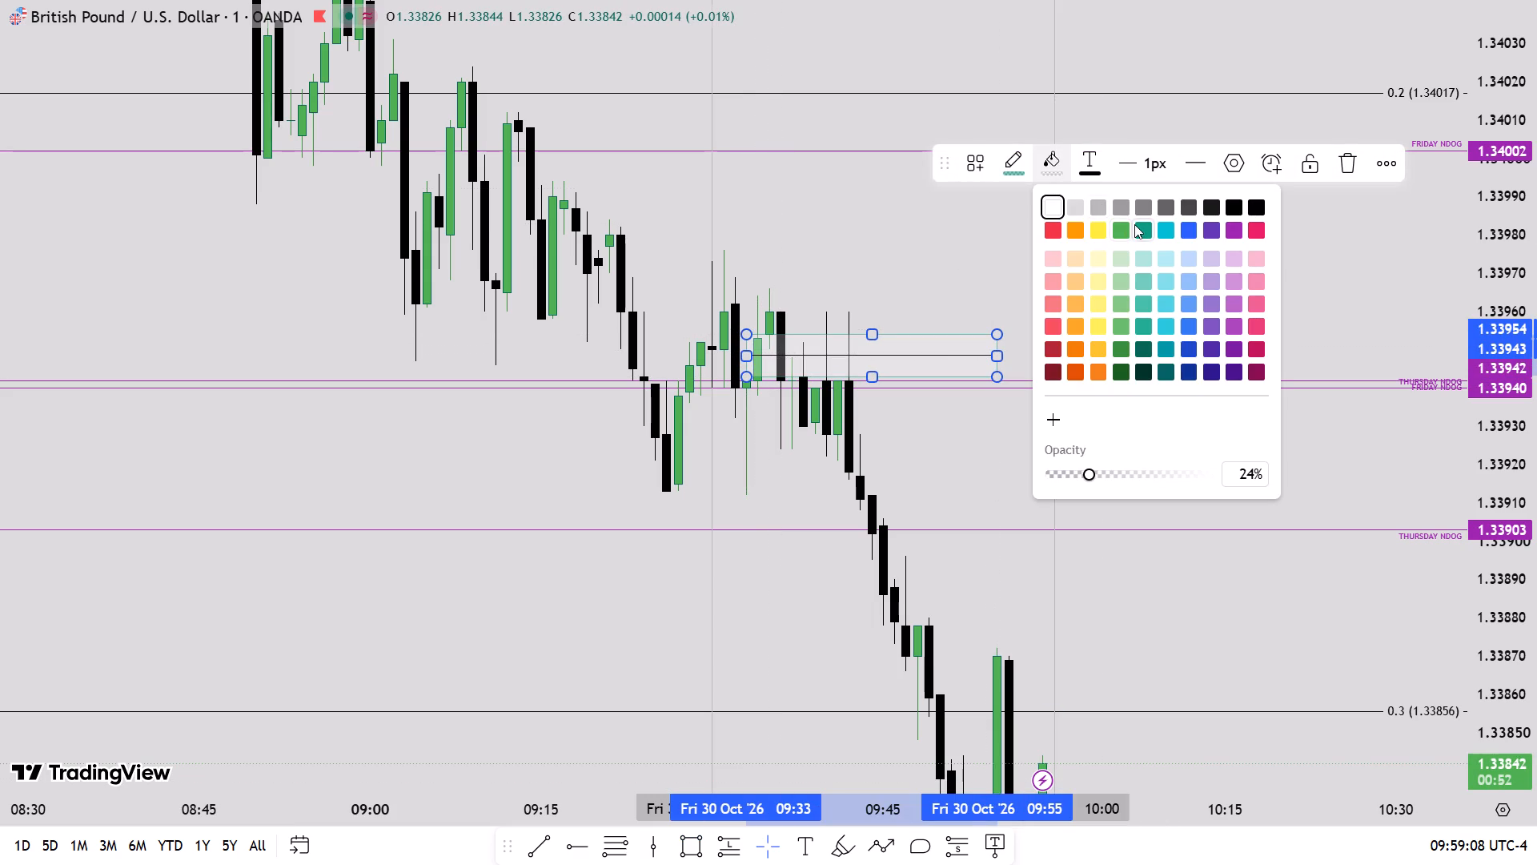
pyautogui.click(1140, 227)
pyautogui.click(1209, 400)
# Examine the candles after 09:30 against the teal rectangle, the 0.3 retracement and the NDOG levels below.
pyautogui.scroll(2, 1527, 418)
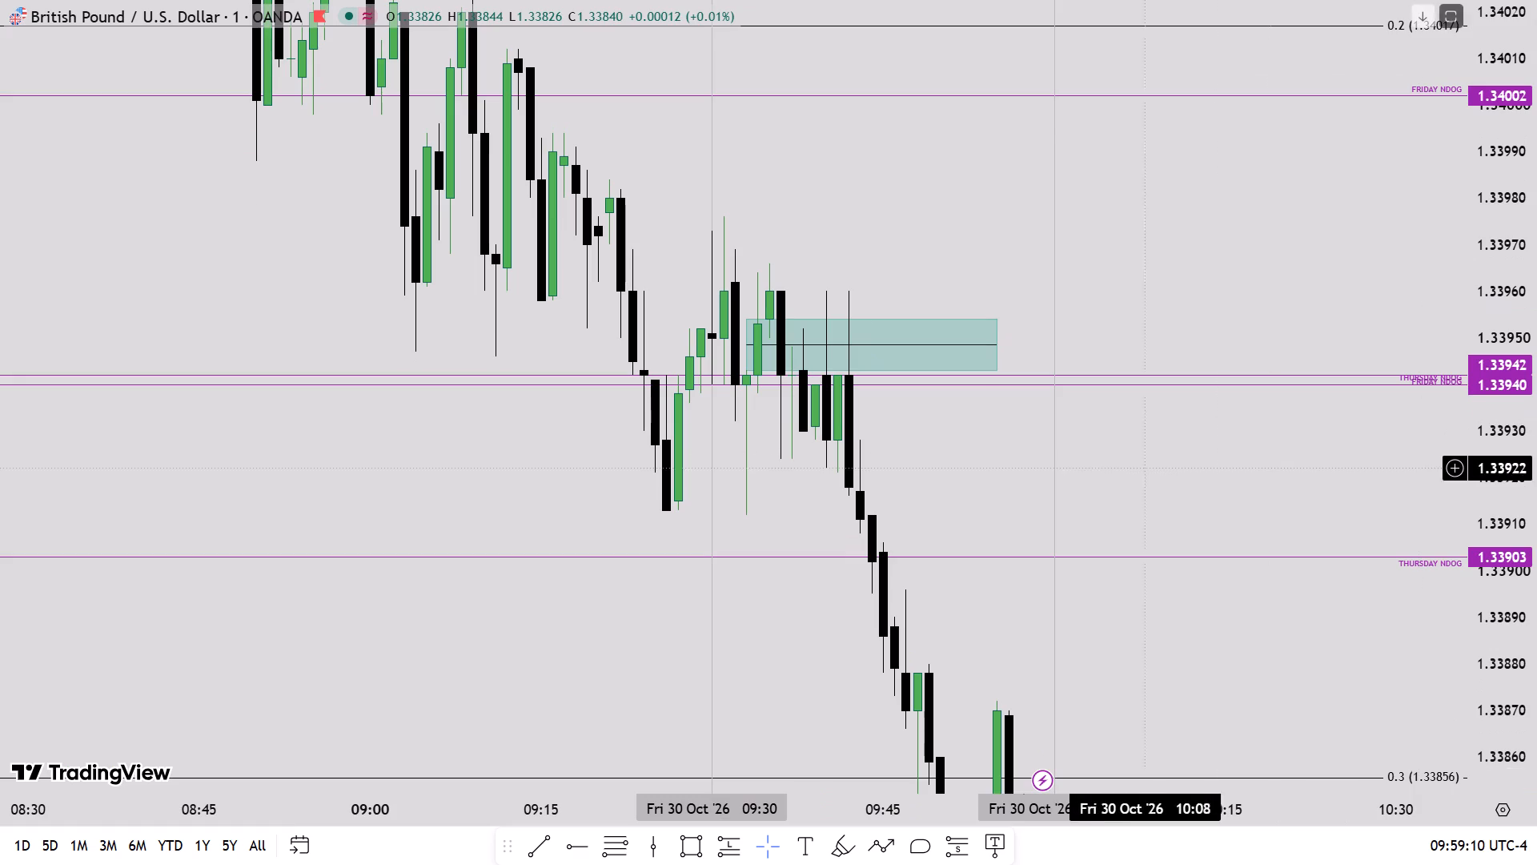
pyautogui.moveTo(765, 487); pyautogui.dragTo(728, 344)
pyautogui.scroll(-4, 1536, 340)
pyautogui.scroll(-2, 1270, 441)
pyautogui.moveTo(1187, 485); pyautogui.dragTo(1123, 462)
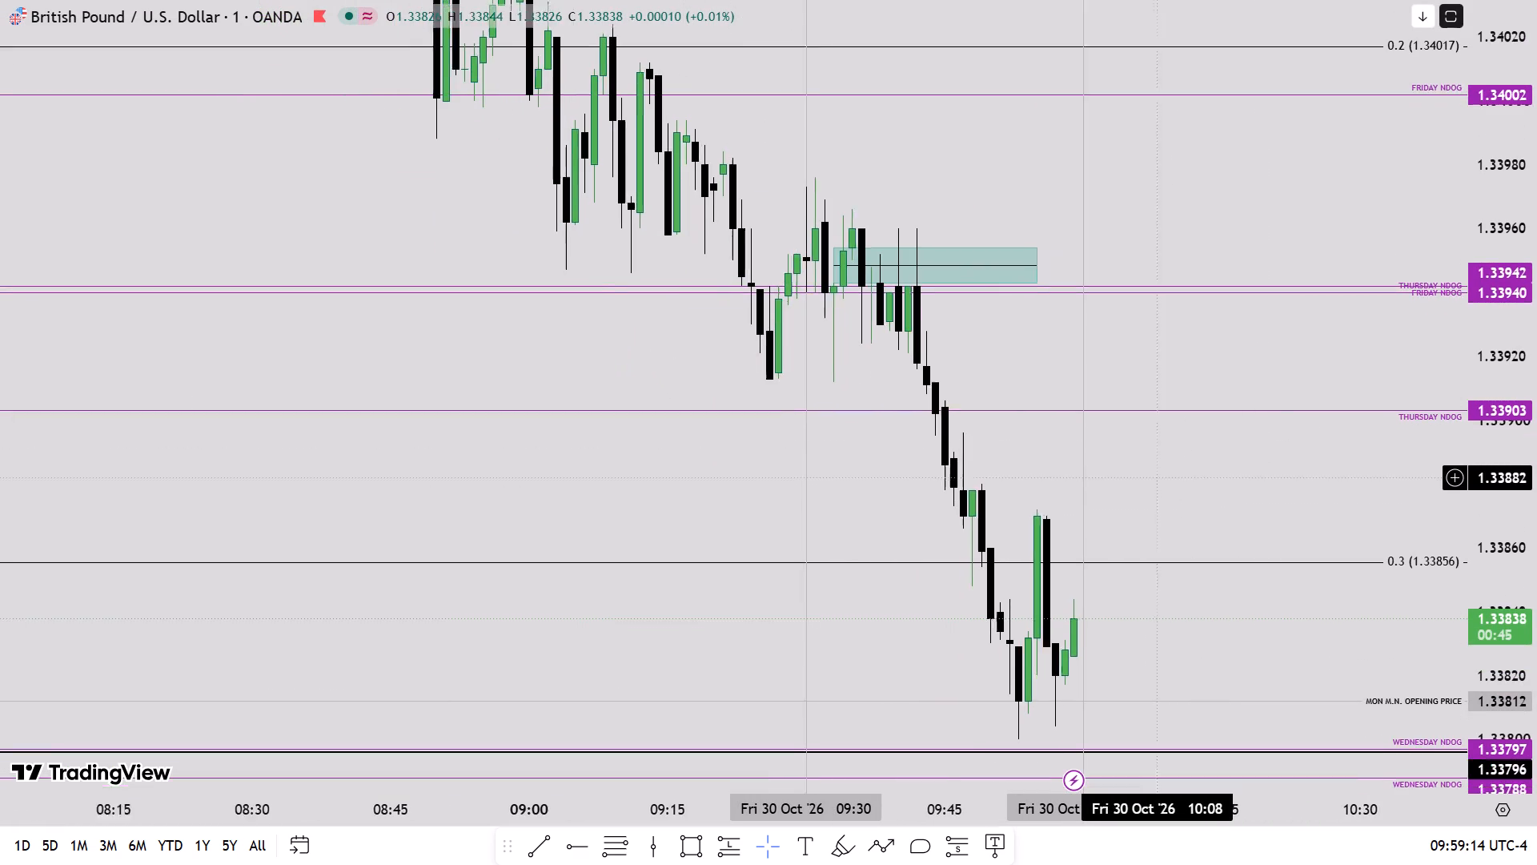
pyautogui.moveTo(1123, 462); pyautogui.dragTo(1040, 408)
pyautogui.scroll(-2, 1536, 373)
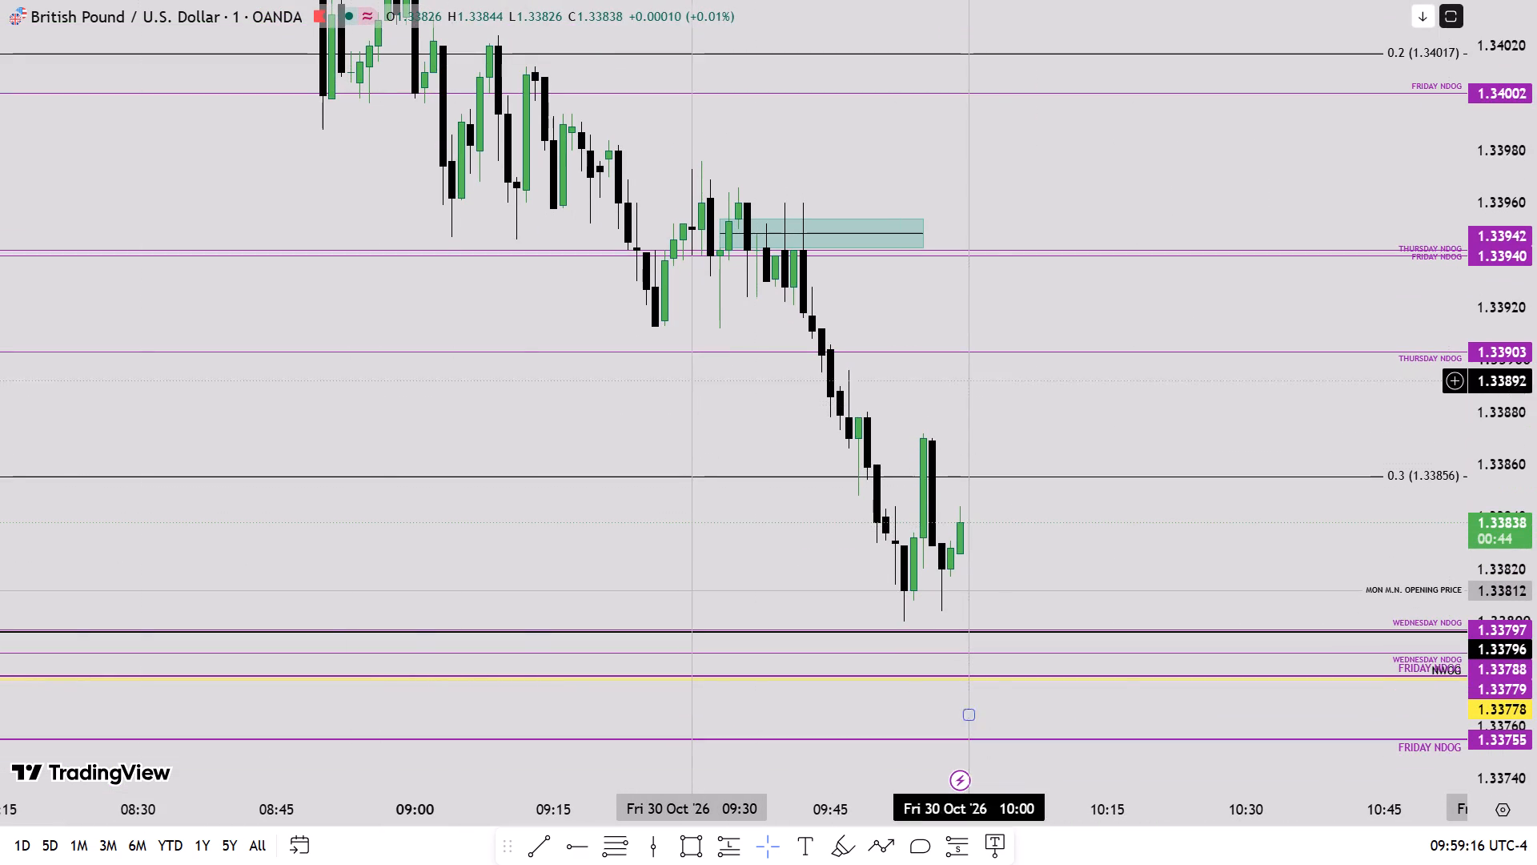
pyautogui.scroll(-3, 1536, 361)
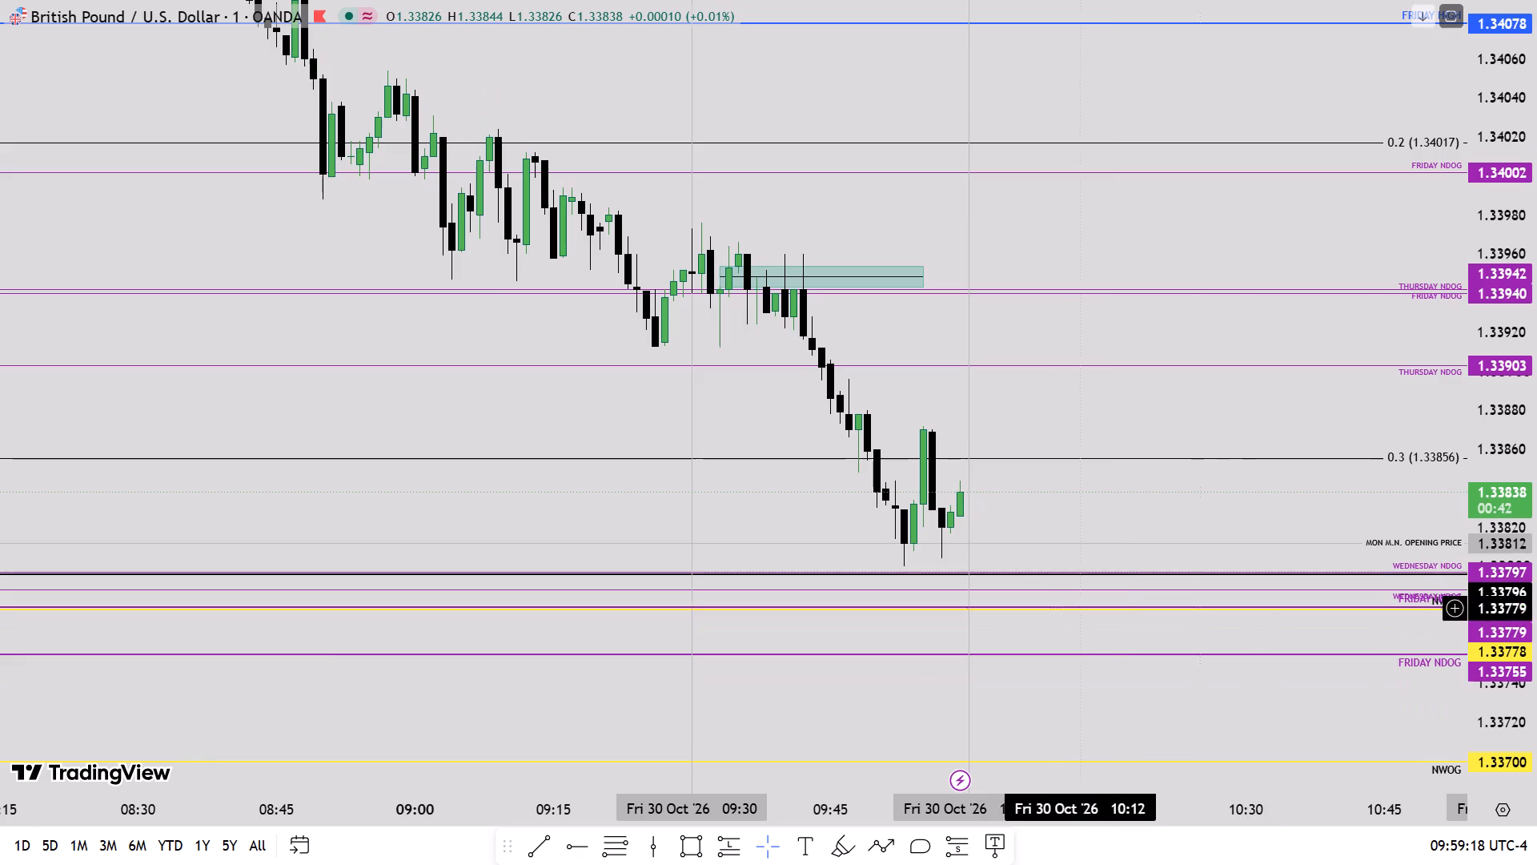
pyautogui.scroll(4, 1421, 382)
pyautogui.scroll(-4, 955, 539)
pyautogui.scroll(5, 1536, 465)
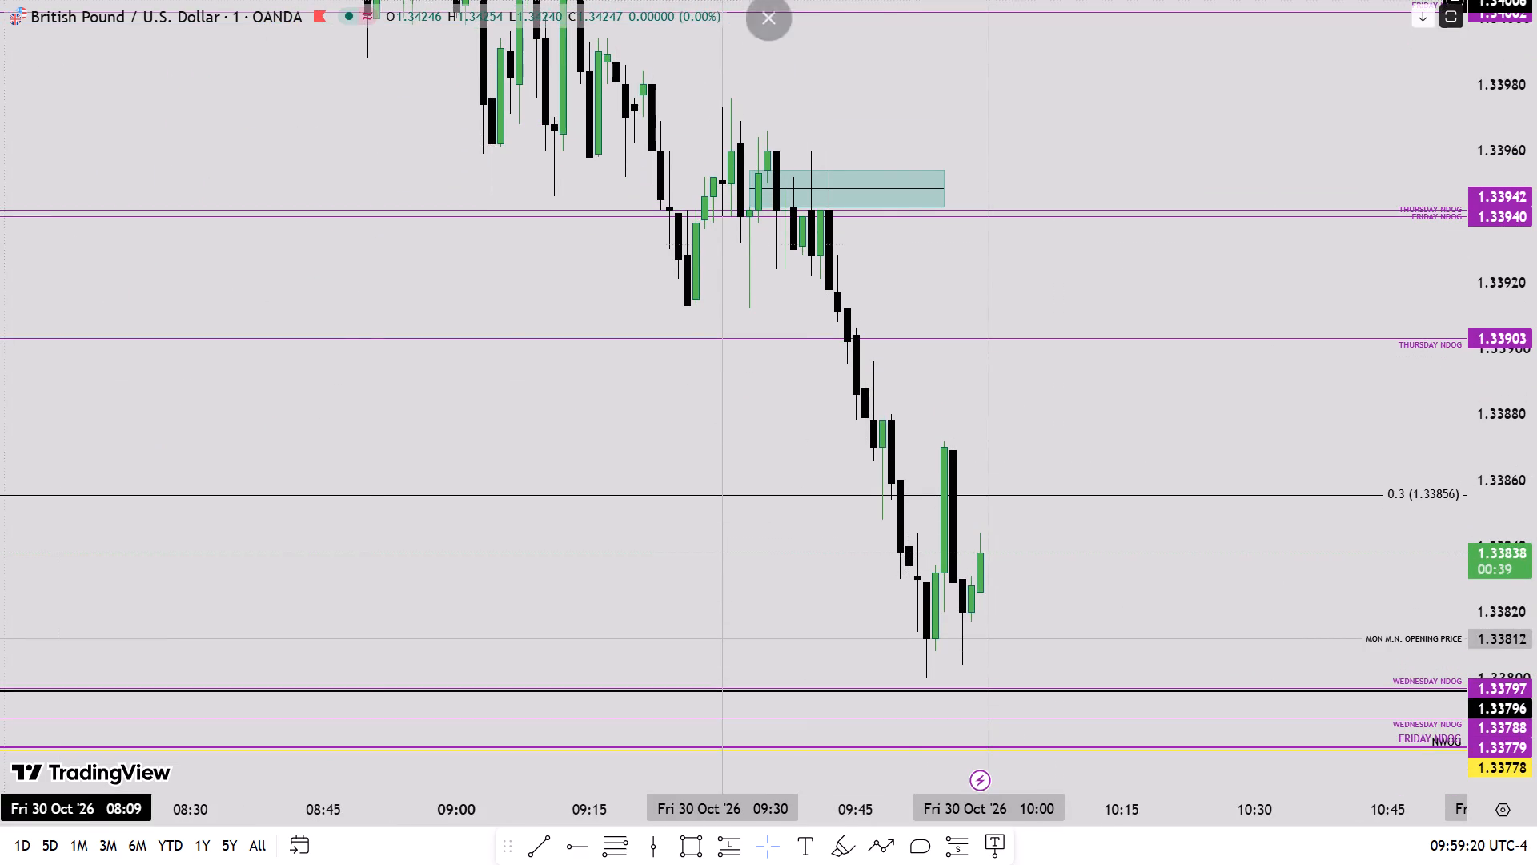
# Draw a Fib retracement from 1.33951 at the 09:30 candle down to 1.33796, fitting its 0 level to the black line.
pyautogui.click(615, 843)
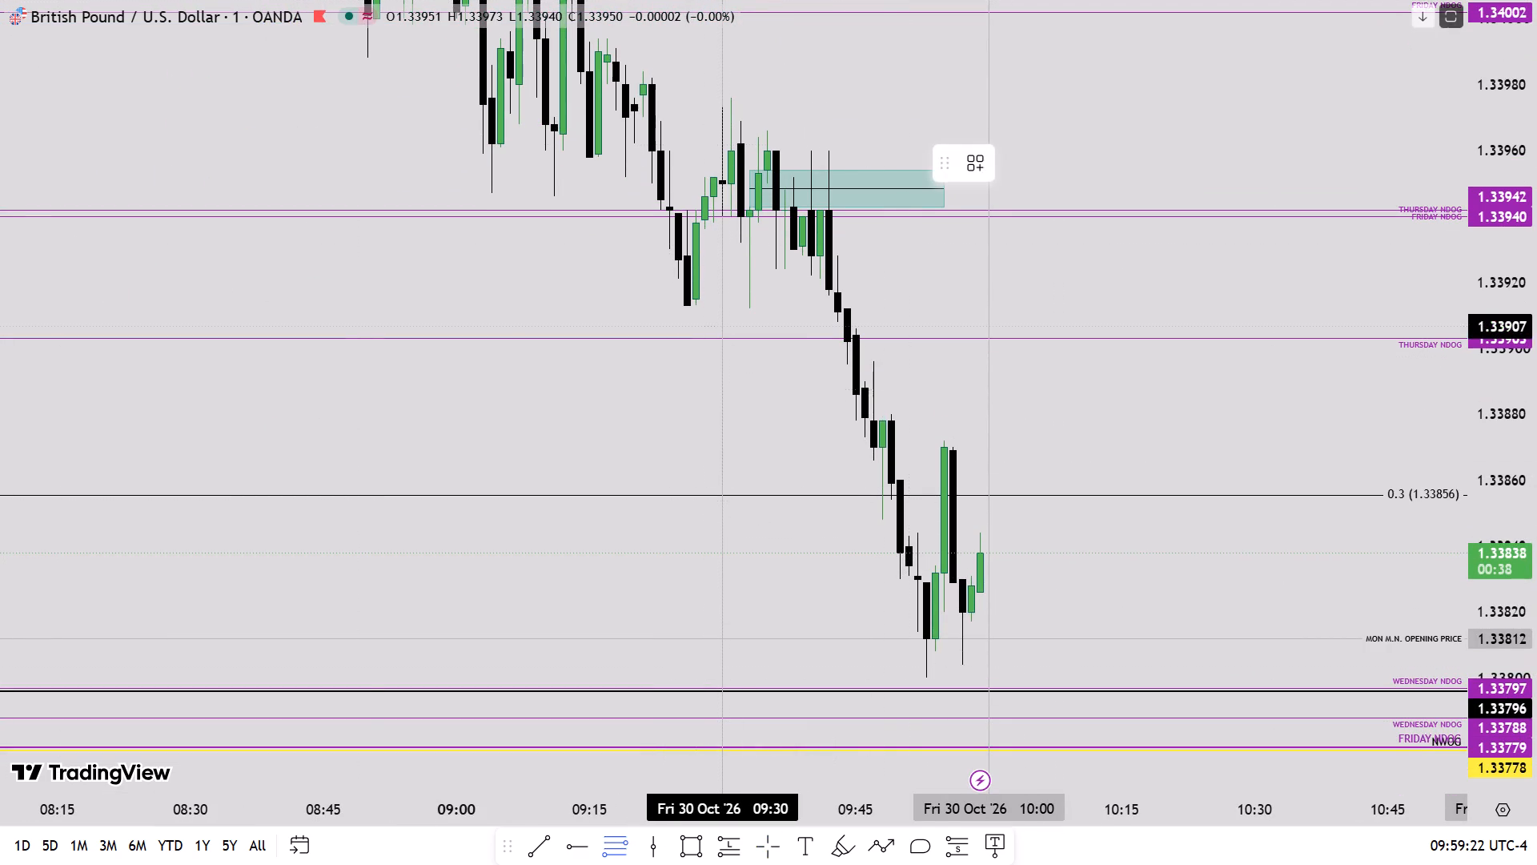
pyautogui.click(721, 181)
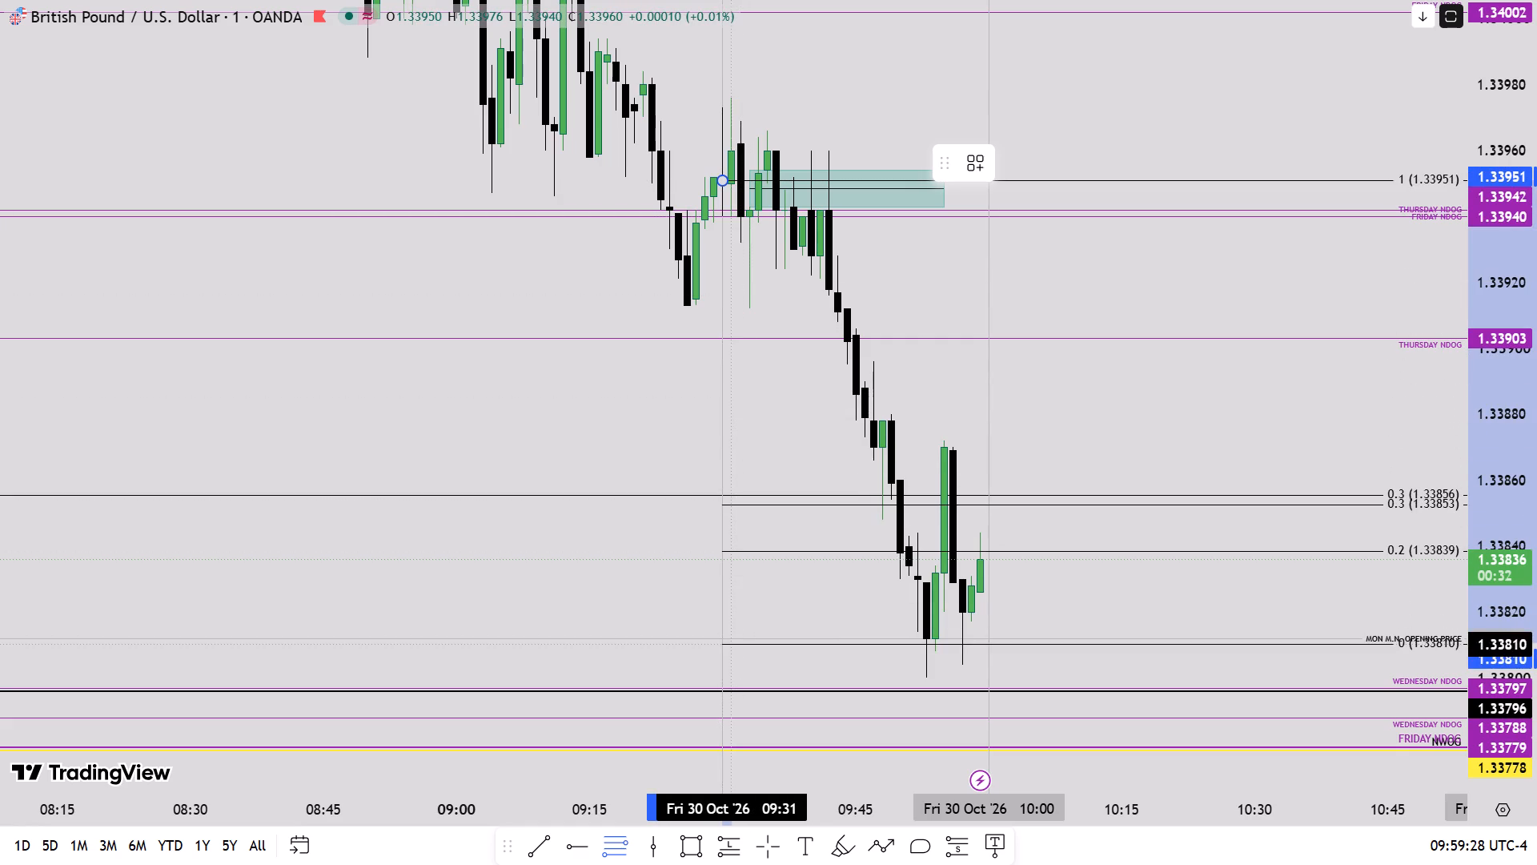
pyautogui.click(721, 693)
pyautogui.scroll(3, 1536, 581)
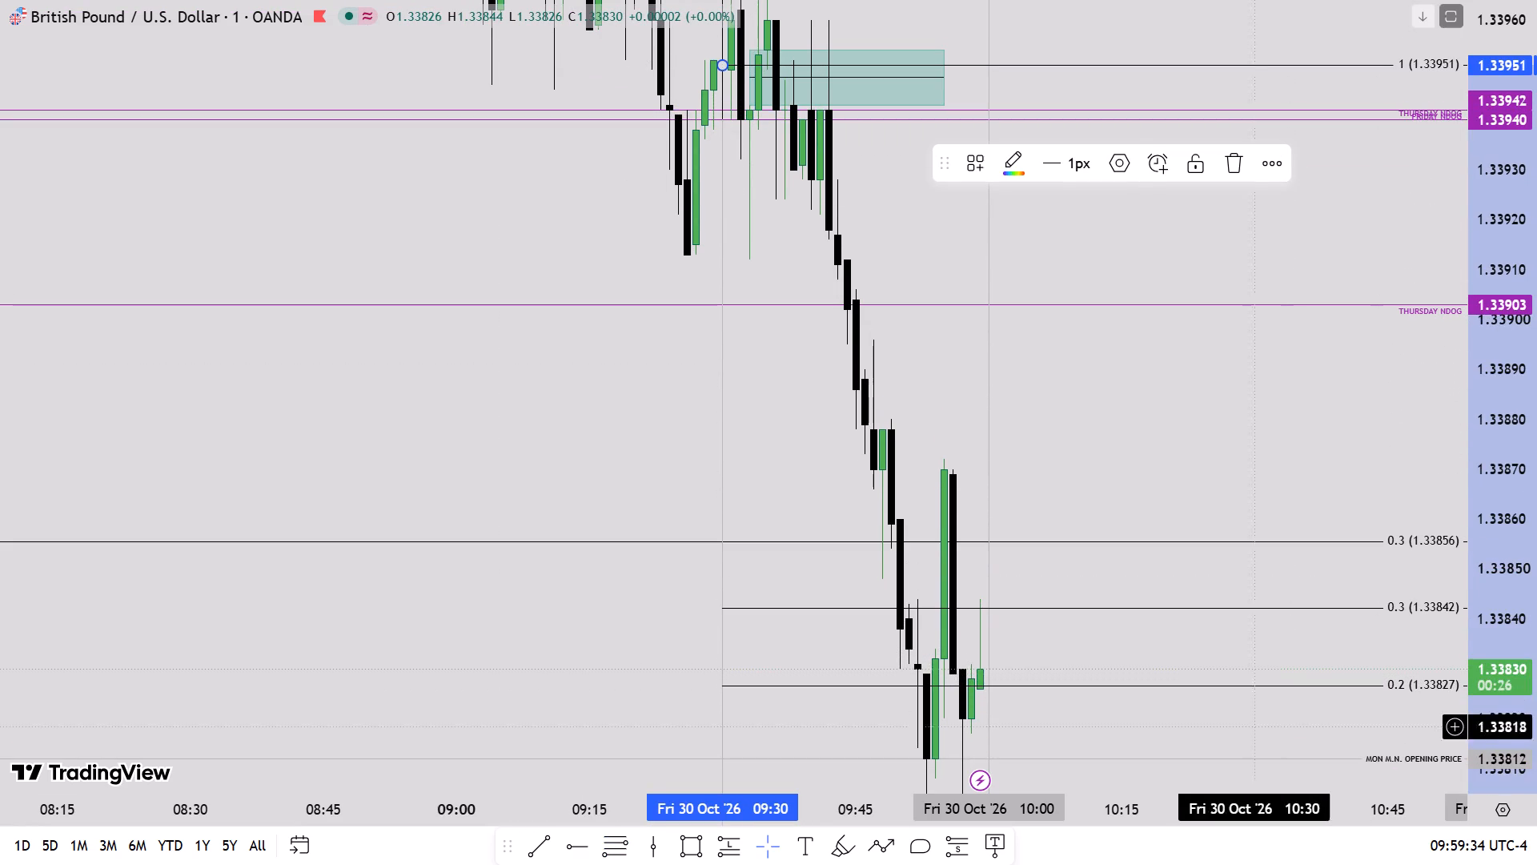
pyautogui.moveTo(1180, 731); pyautogui.dragTo(1159, 234)
pyautogui.scroll(8, 1536, 397)
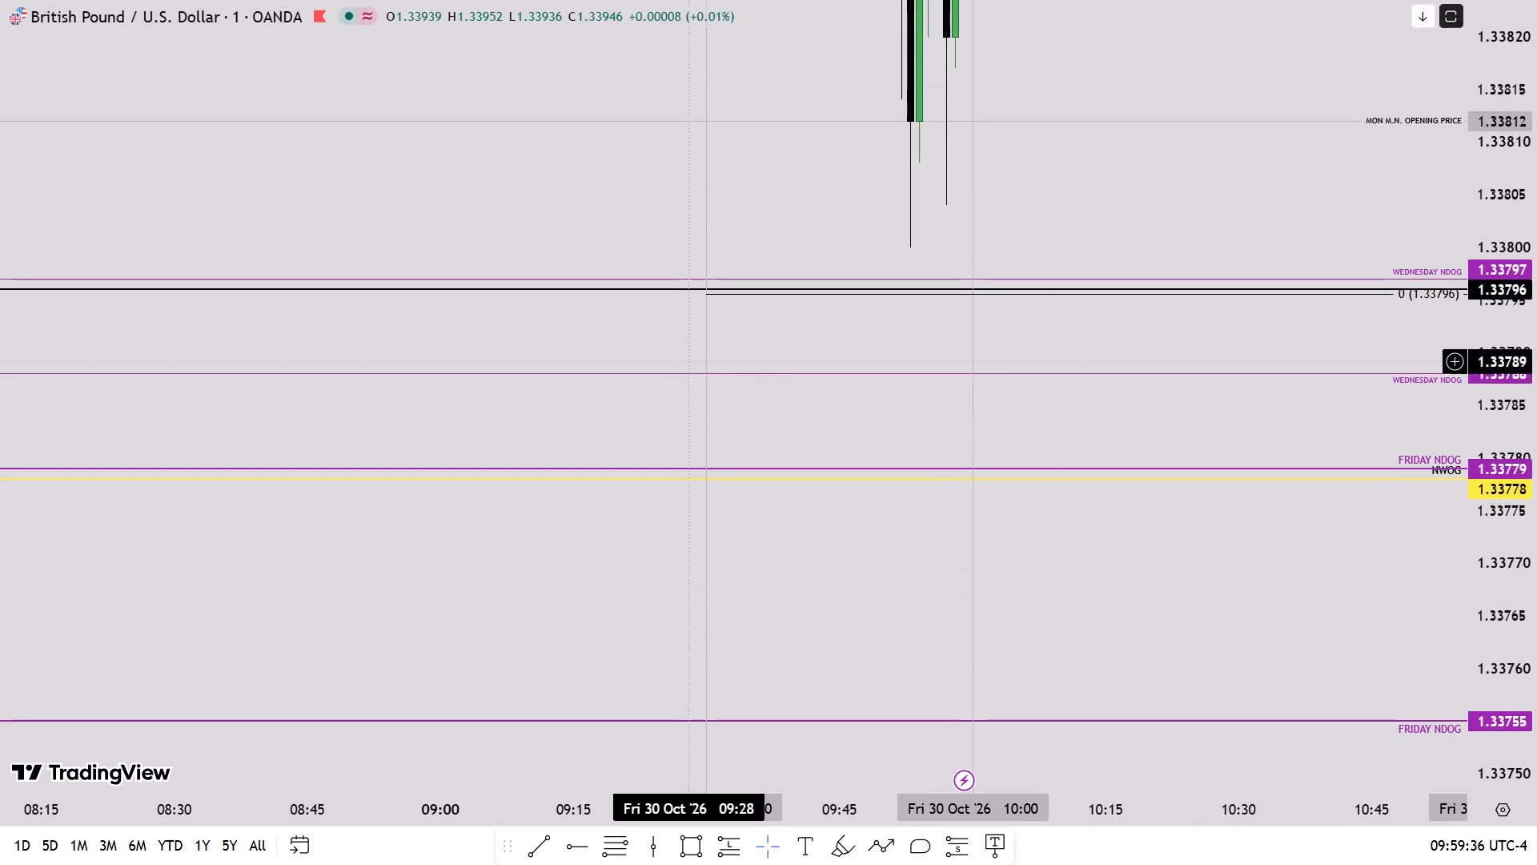
pyautogui.moveTo(709, 298); pyautogui.dragTo(708, 291)
# Disable the new Fib retracement's 0.2 and 0.3 levels and enable its 0.25, 0.5 and 0.75 levels.
pyautogui.moveTo(1122, 337); pyautogui.dragTo(1096, 644)
pyautogui.scroll(-6, 1536, 427)
pyautogui.moveTo(1104, 294); pyautogui.dragTo(1119, 686)
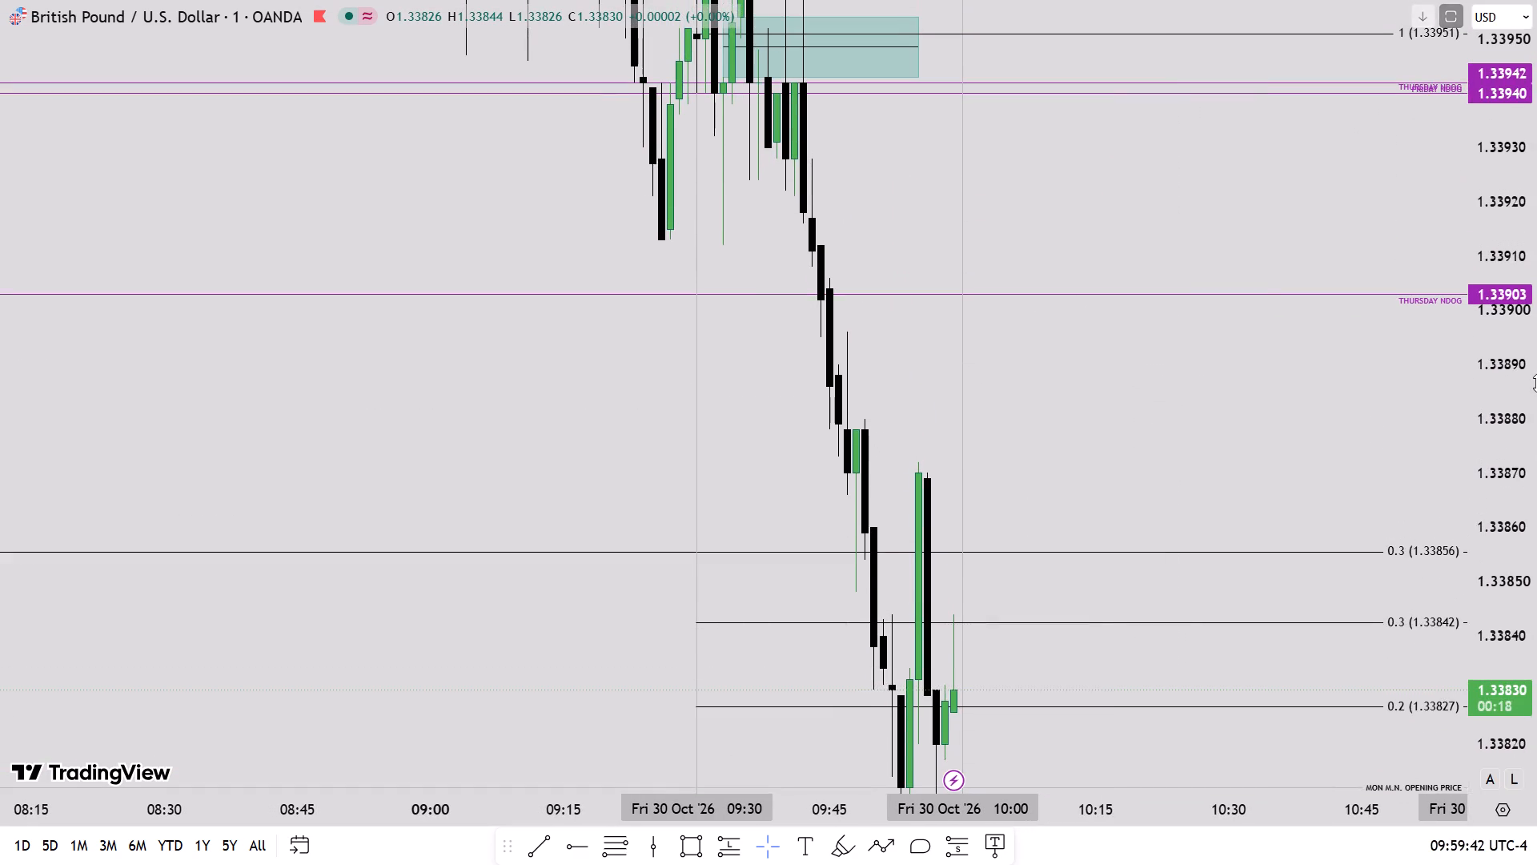
pyautogui.scroll(-1, 1536, 383)
pyautogui.doubleClick(1053, 602)
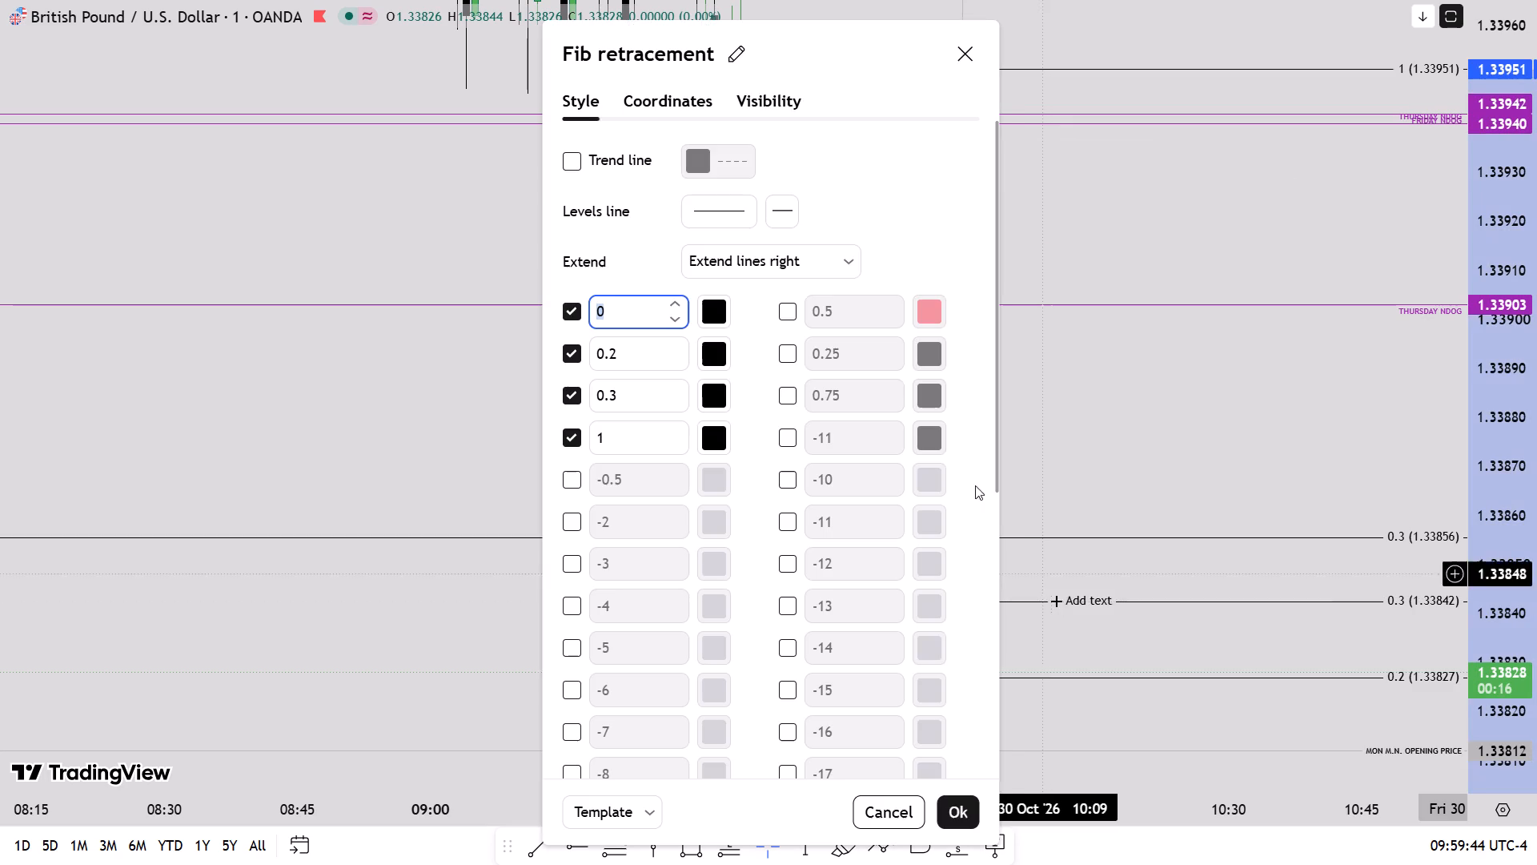
pyautogui.doubleClick(567, 313)
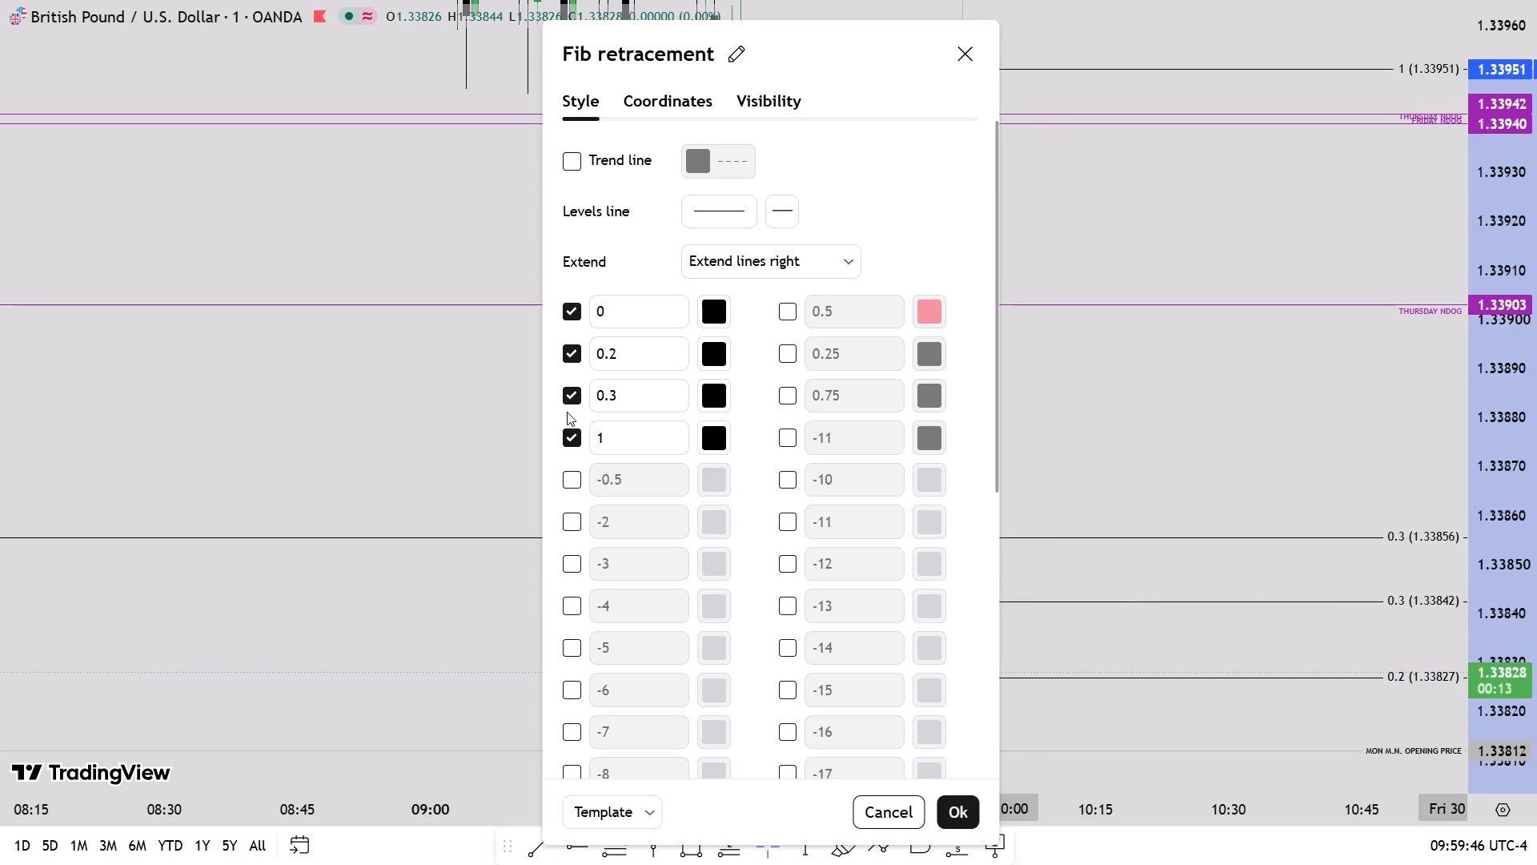
pyautogui.click(576, 356)
pyautogui.click(571, 394)
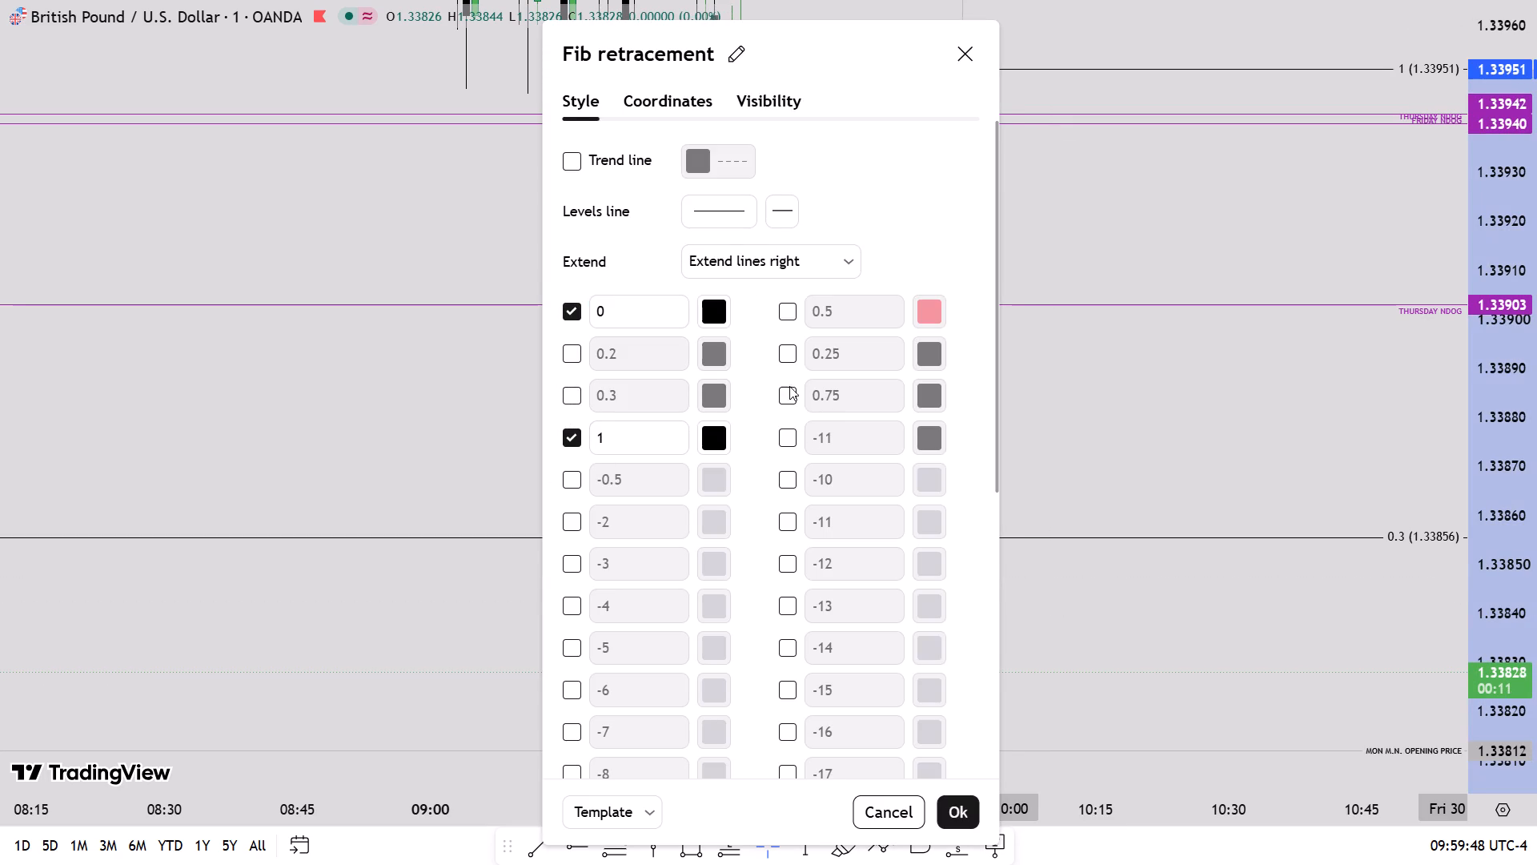
pyautogui.click(787, 391)
pyautogui.click(793, 359)
pyautogui.click(788, 308)
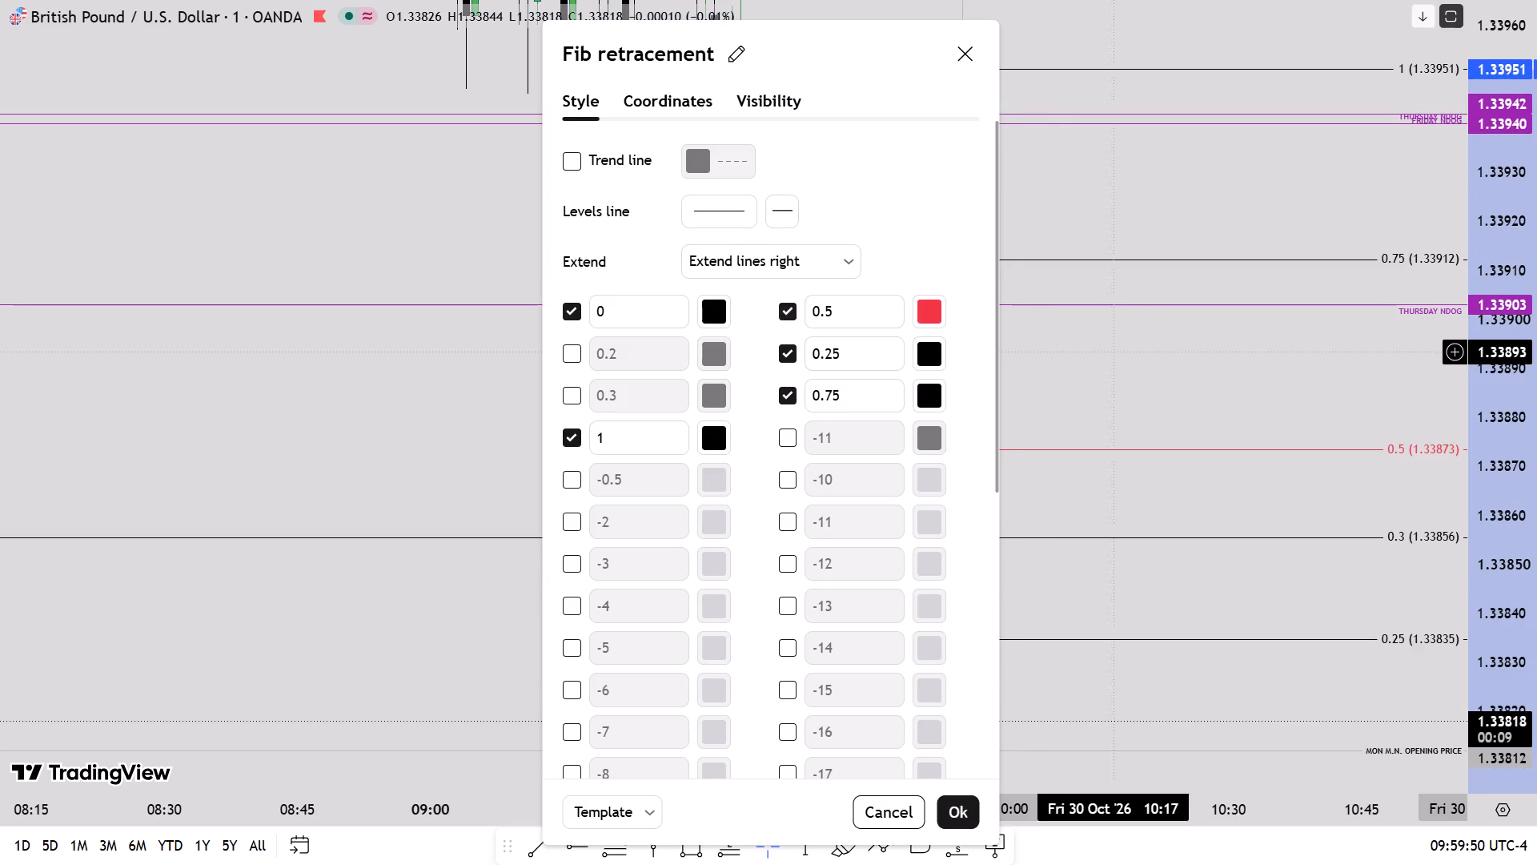
pyautogui.click(1131, 349)
# Draw a horizontal trend line along the 0.75 retracement level at 1.33912, from 09:30 to 10:12.
pyautogui.scroll(-3, 1536, 325)
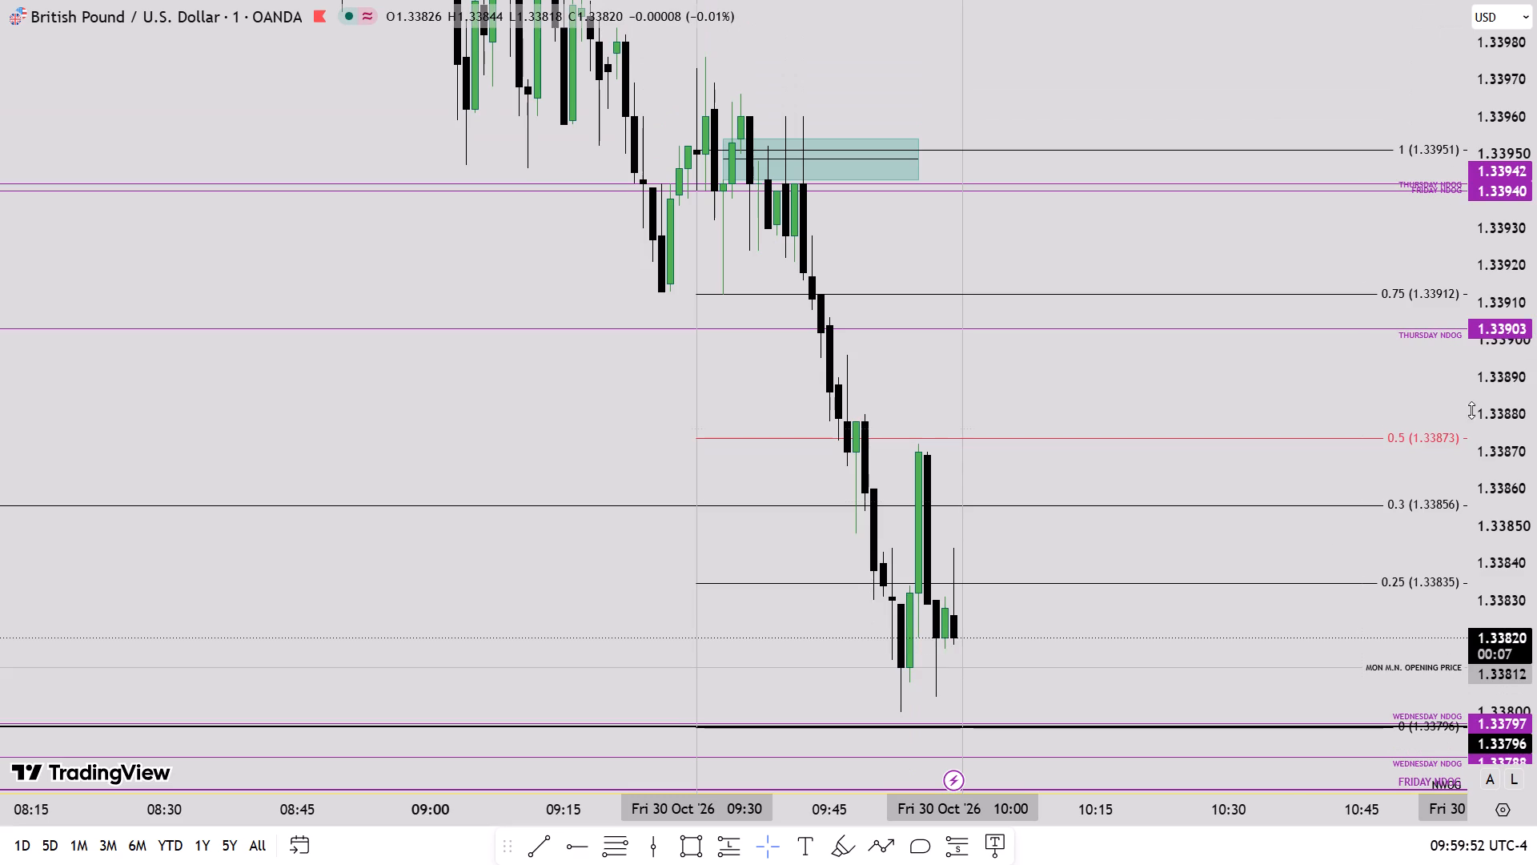
pyautogui.click(555, 833)
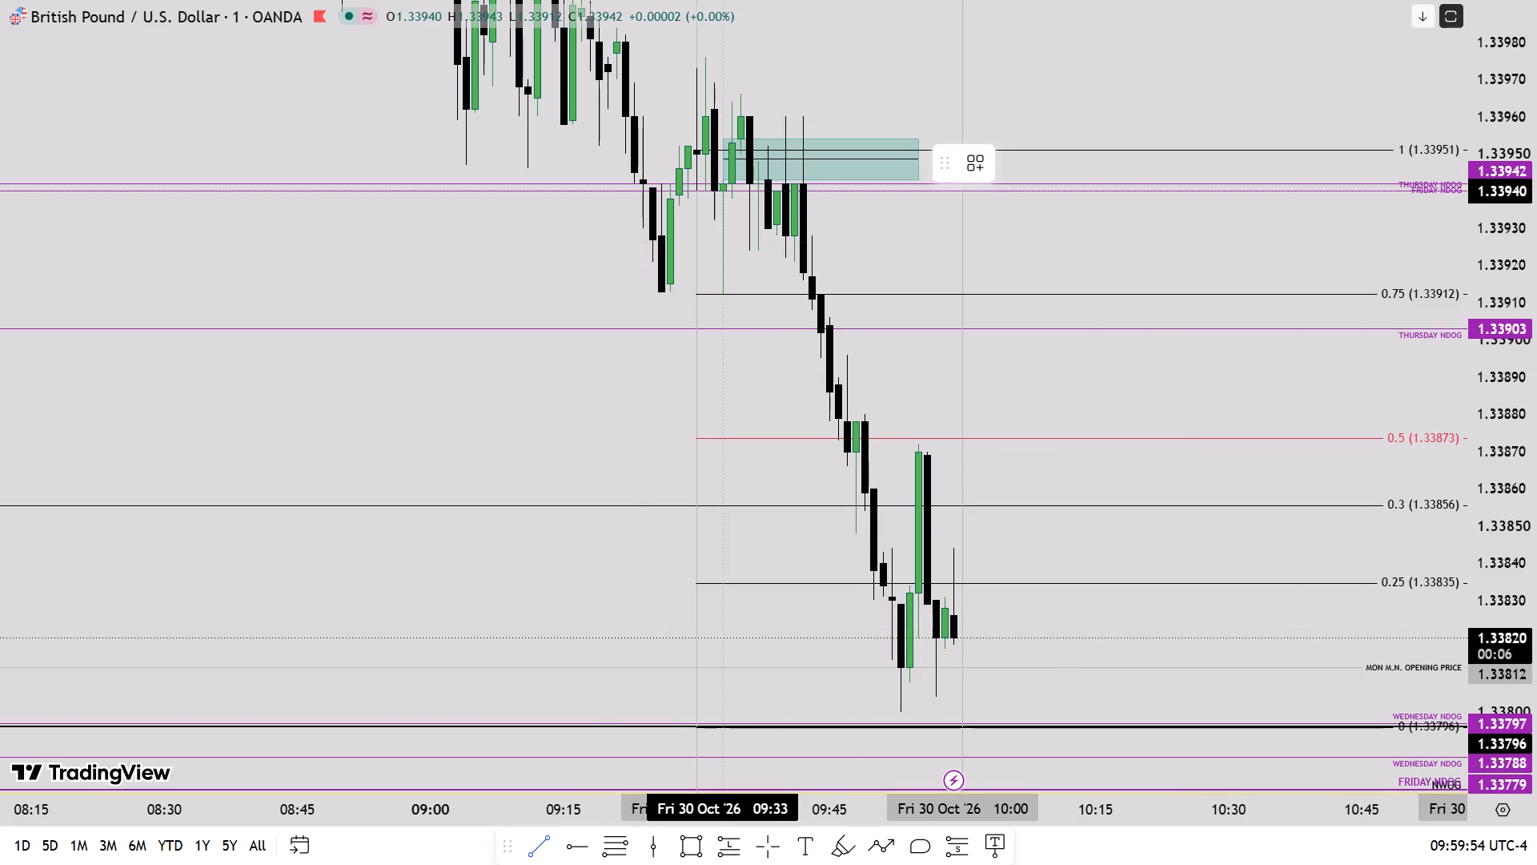
pyautogui.keyDown('shift'); pyautogui.click(700, 296); pyautogui.keyUp('shift')
pyautogui.keyDown('shift'); pyautogui.click(1070, 311); pyautogui.keyUp('shift')
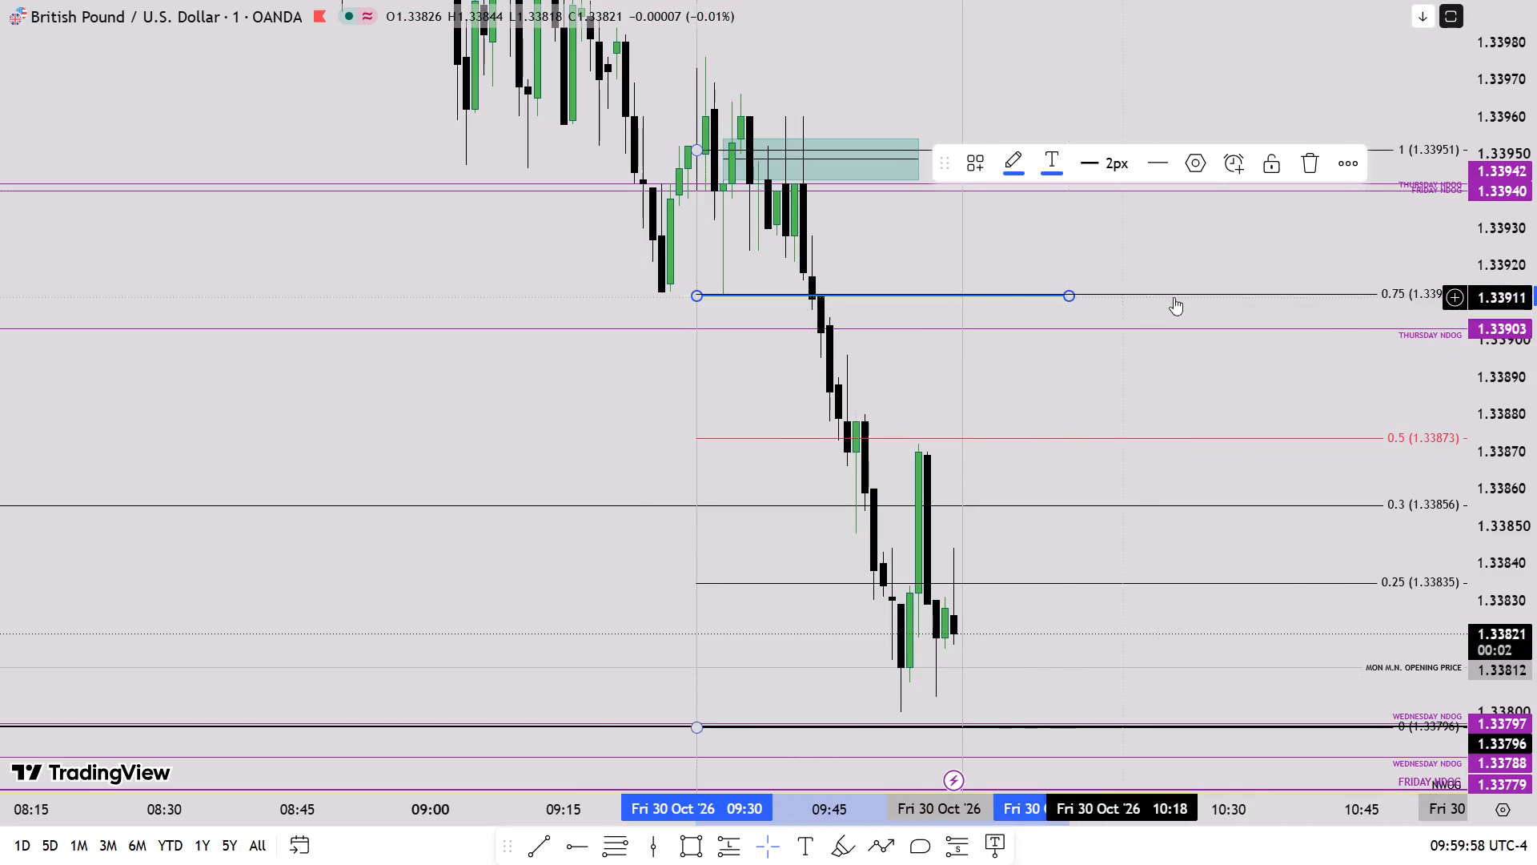
# Delete the Fib retracement that starts at 09:30.
pyautogui.click(1186, 313)
pyautogui.click(1186, 298)
pyautogui.click(1241, 163)
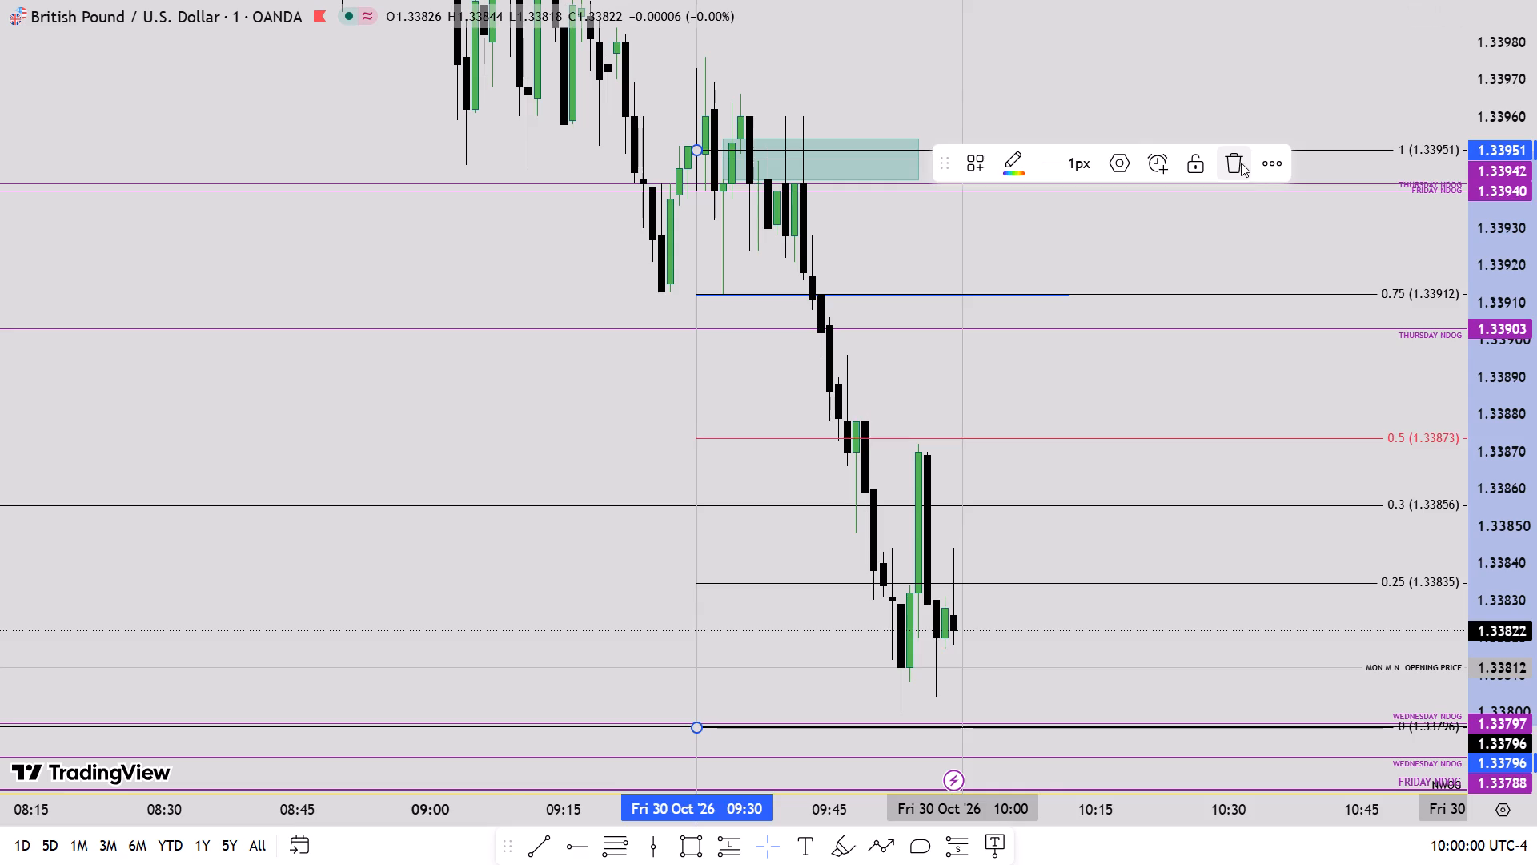
# Label the 1.33912 trend line with the text UPPER QUADRANT.
pyautogui.doubleClick(1049, 296)
pyautogui.click(789, 300)
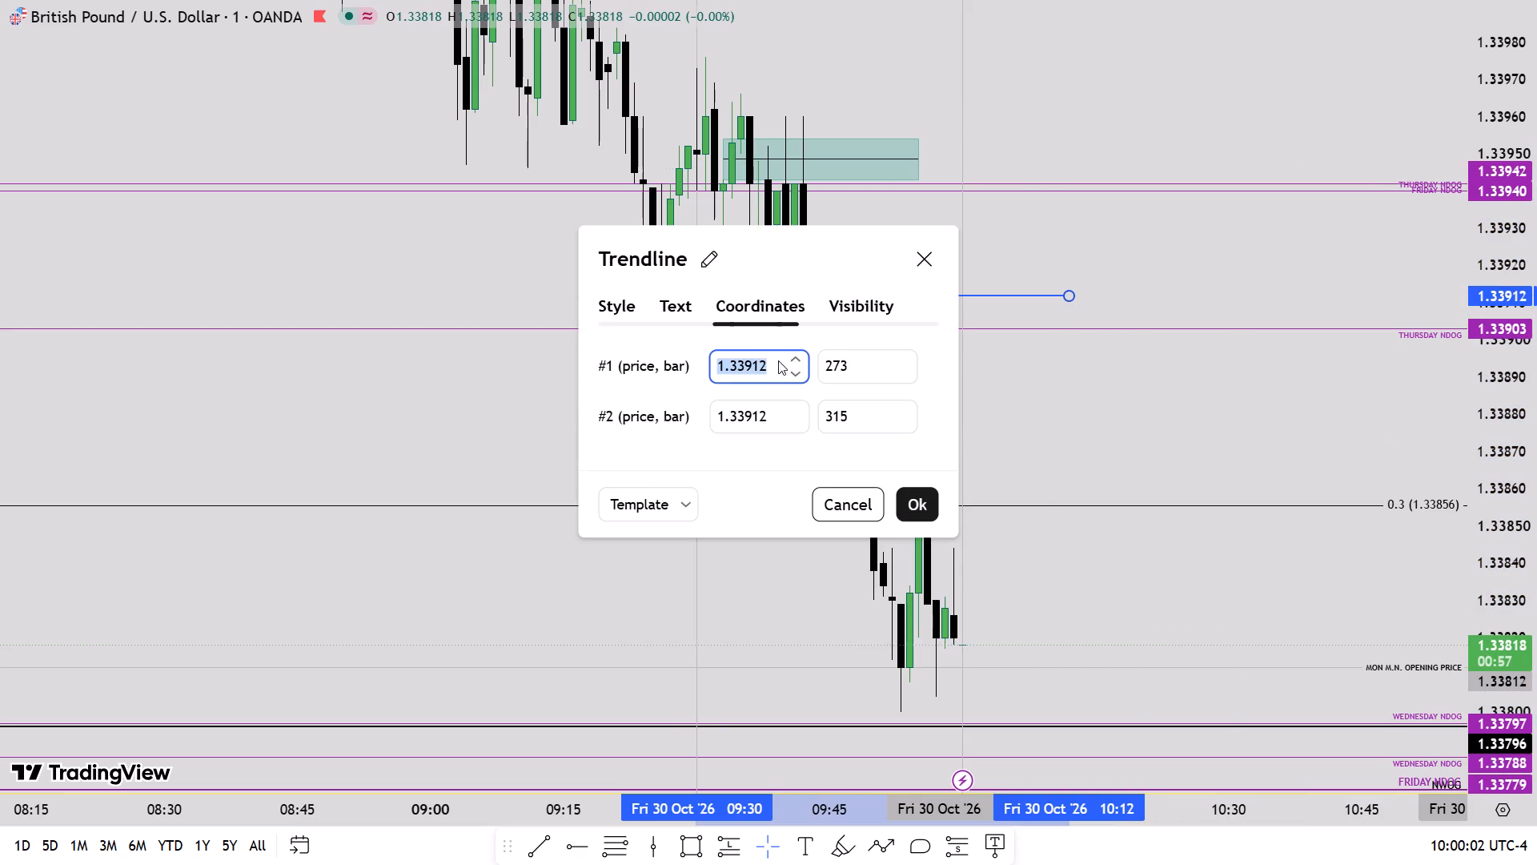
pyautogui.click(657, 297)
pyautogui.click(677, 312)
pyautogui.click(708, 437)
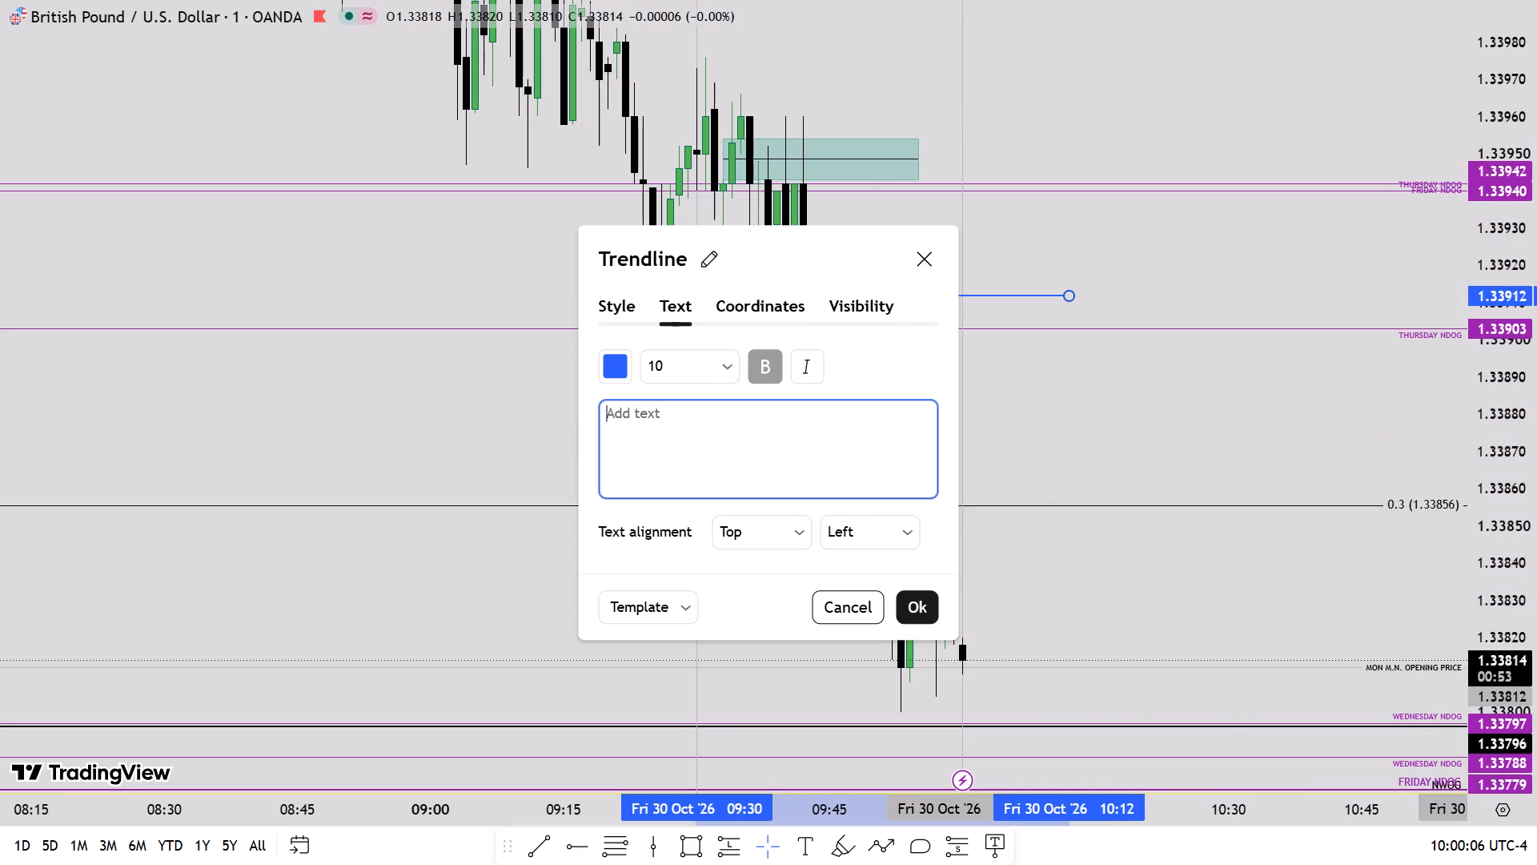
pyautogui.write('UPPW')
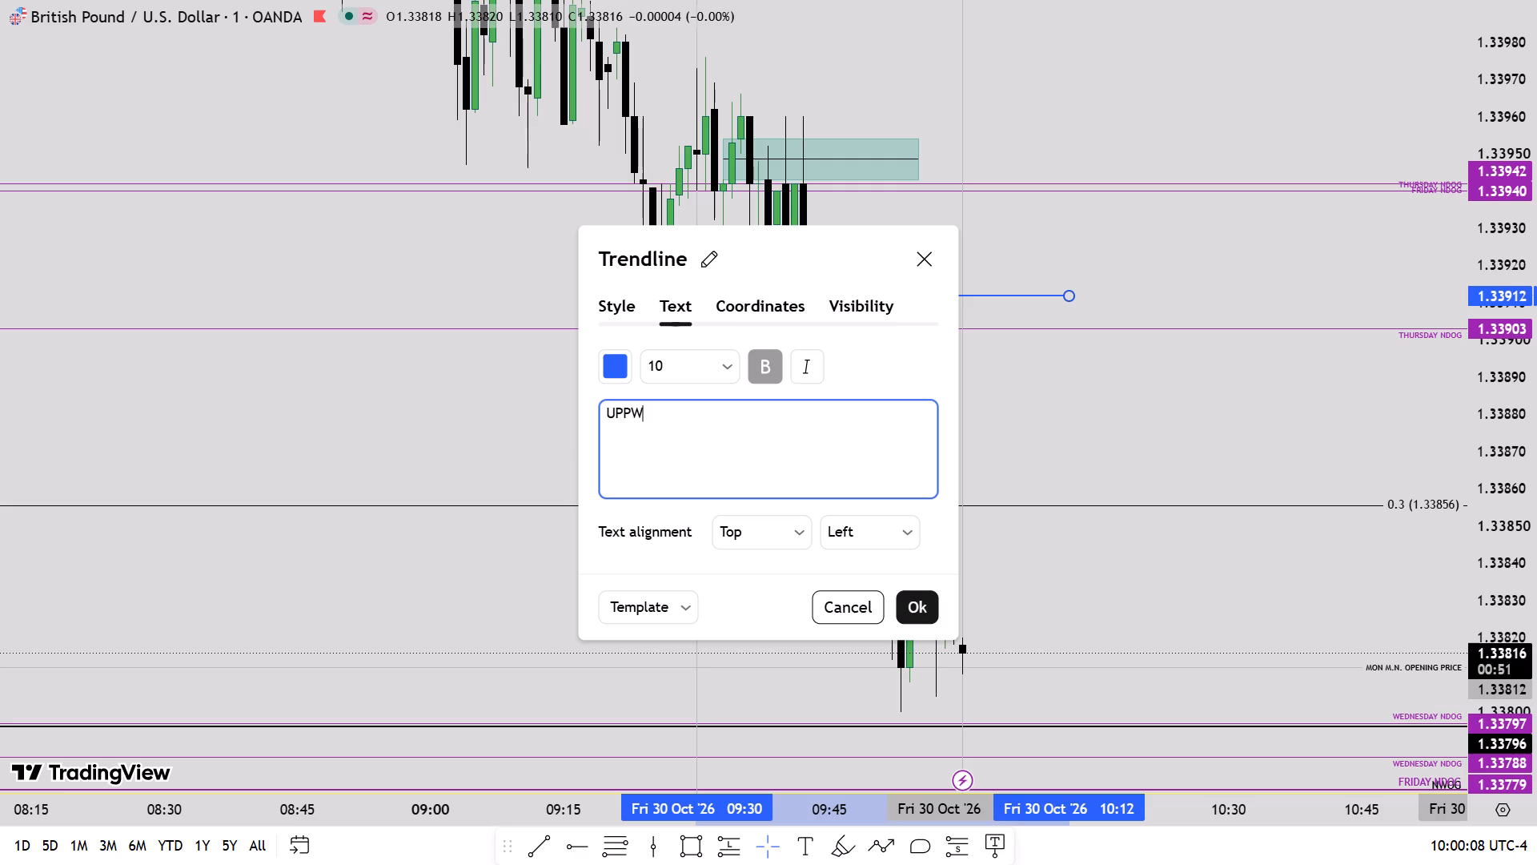
pyautogui.press('BackSpace')
pyautogui.write('ER QUADRANT')
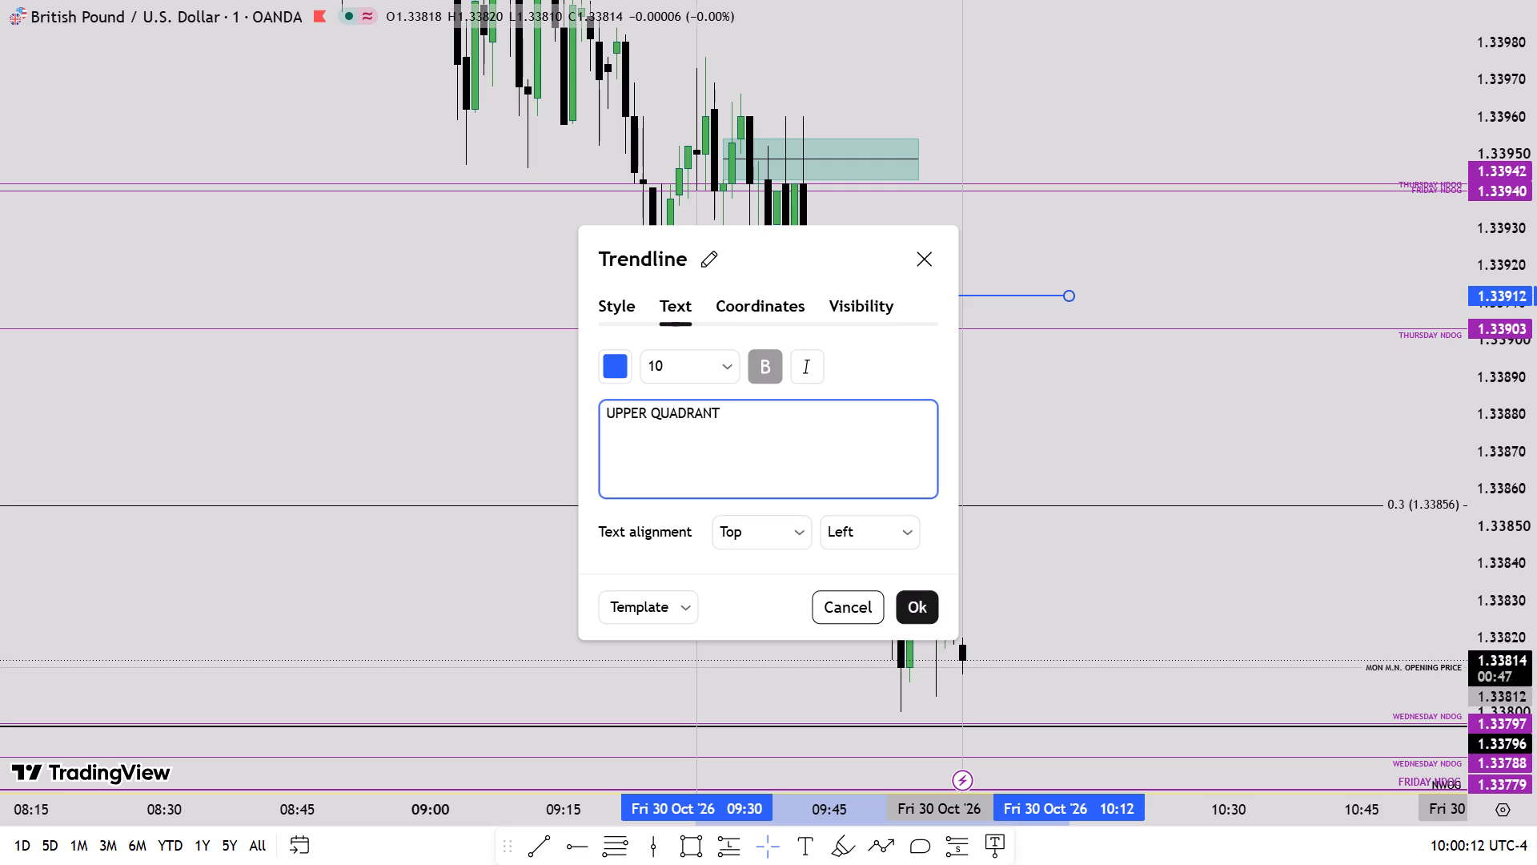
# Align the trend line's label text to Top and Right.
pyautogui.click(767, 544)
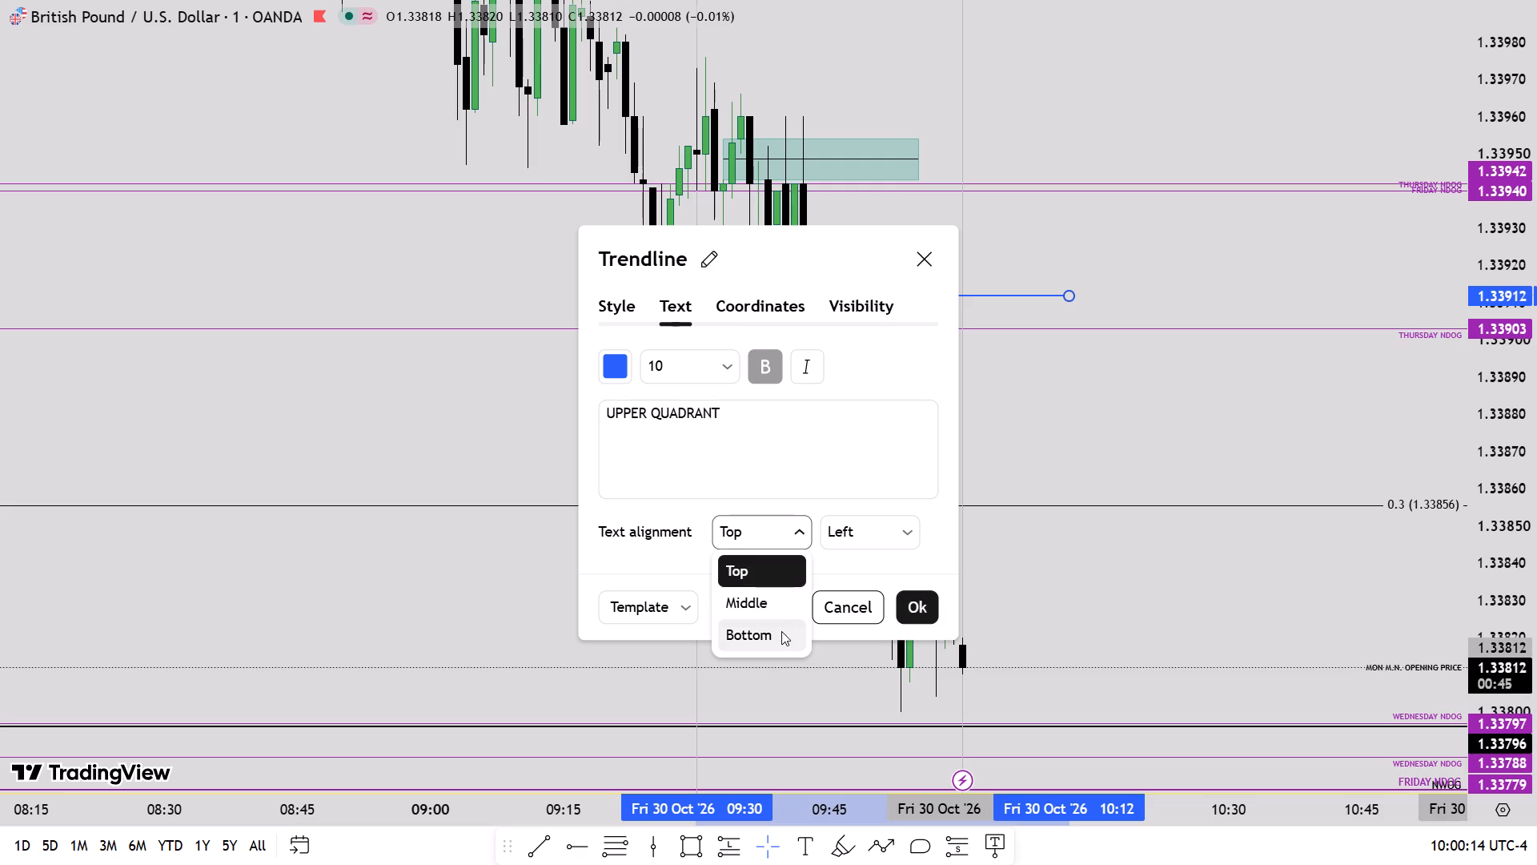
pyautogui.click(781, 631)
pyautogui.click(848, 536)
pyautogui.click(880, 628)
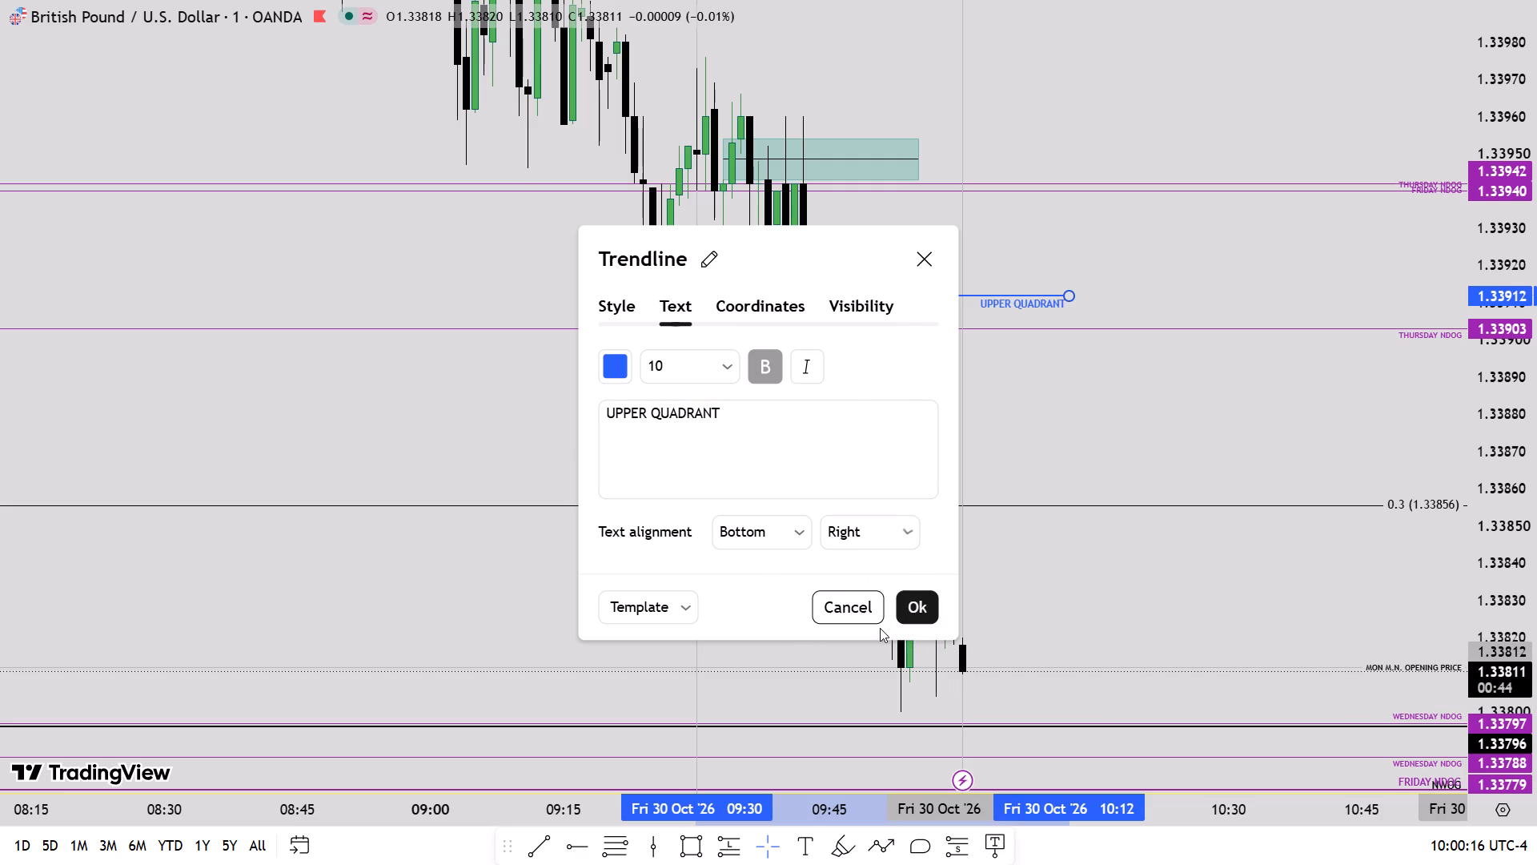
pyautogui.click(909, 533)
pyautogui.click(885, 561)
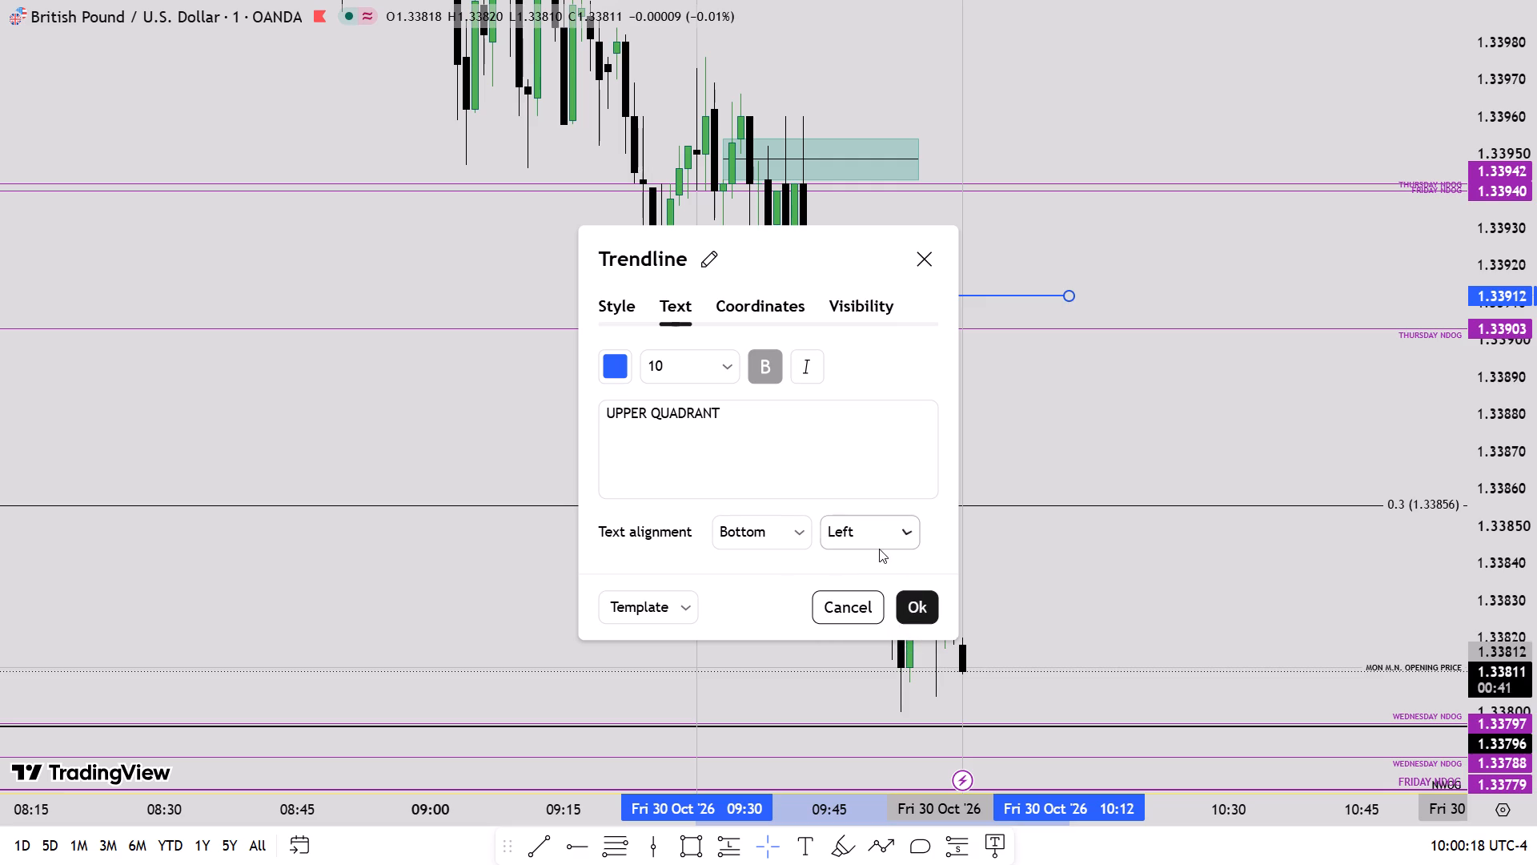
pyautogui.click(880, 533)
pyautogui.click(889, 626)
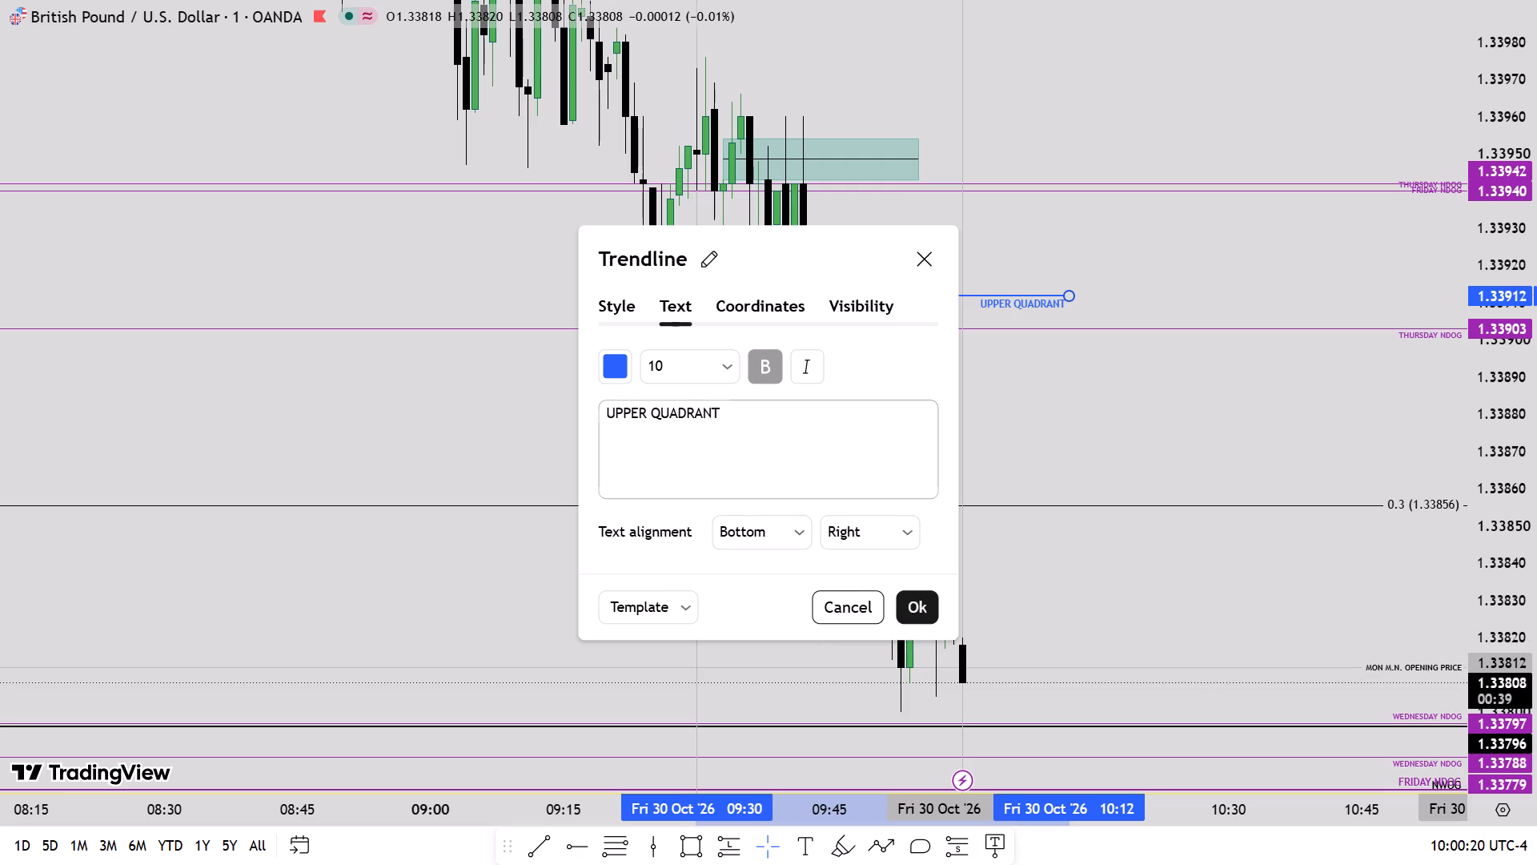
pyautogui.click(748, 520)
pyautogui.click(756, 565)
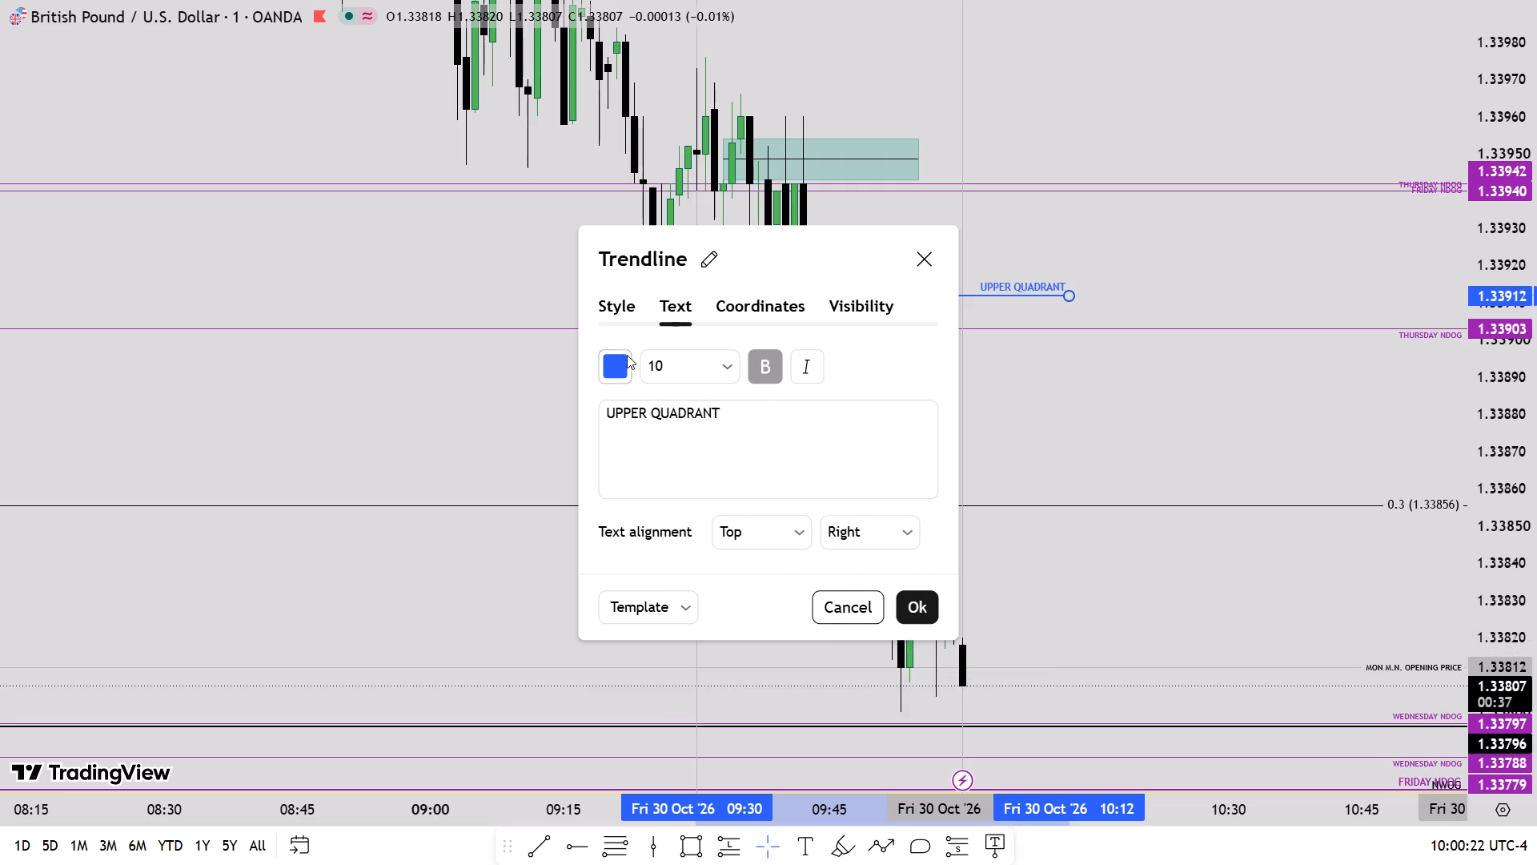
# Set the UPPER QUADRANT trend line's style to dotted.
pyautogui.click(627, 355)
pyautogui.click(630, 308)
pyautogui.click(734, 348)
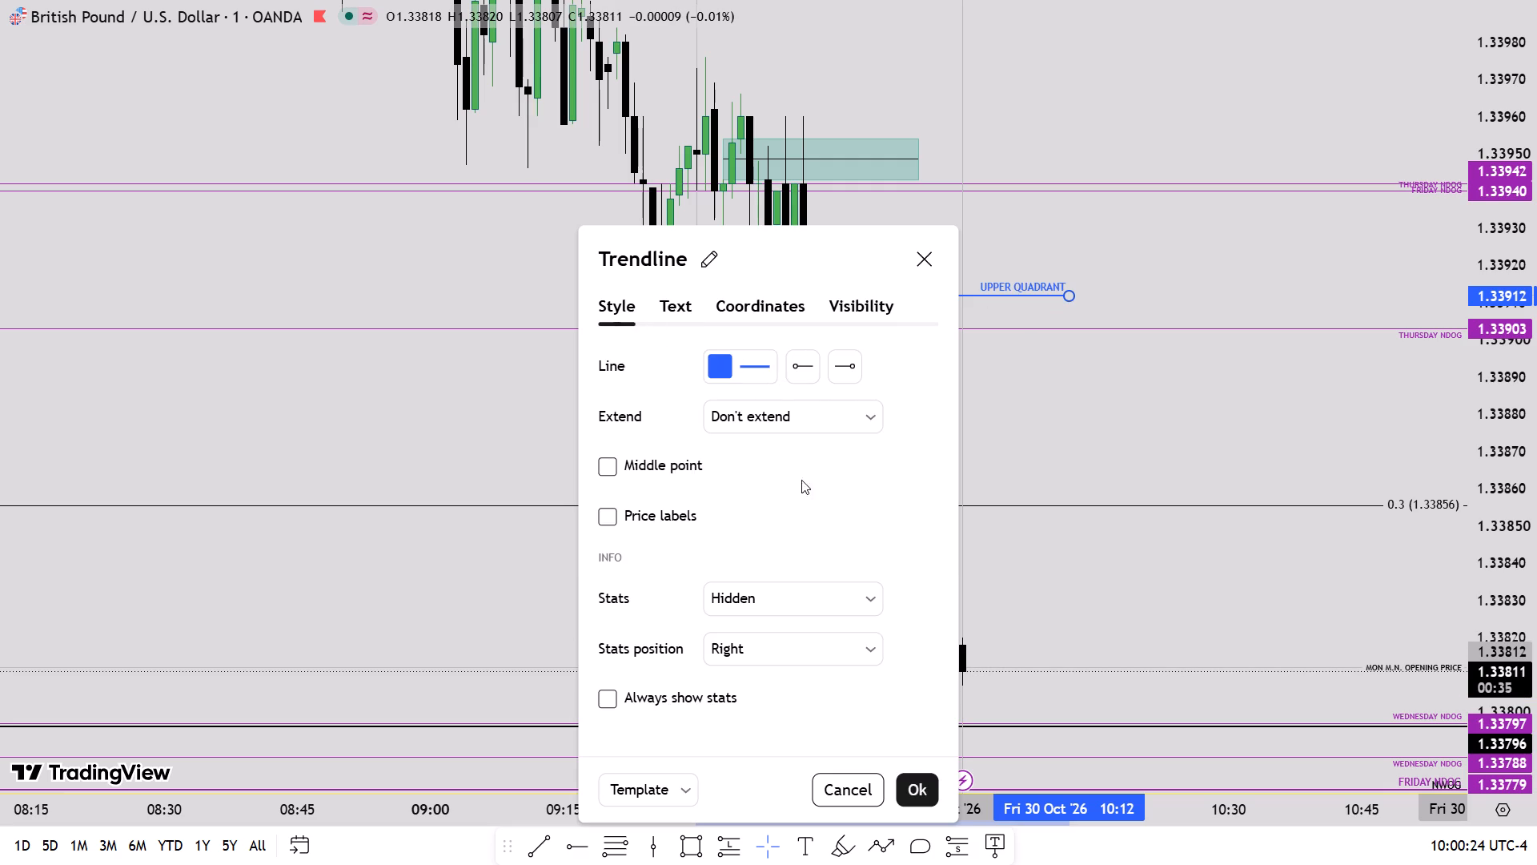
pyautogui.click(746, 376)
pyautogui.click(893, 777)
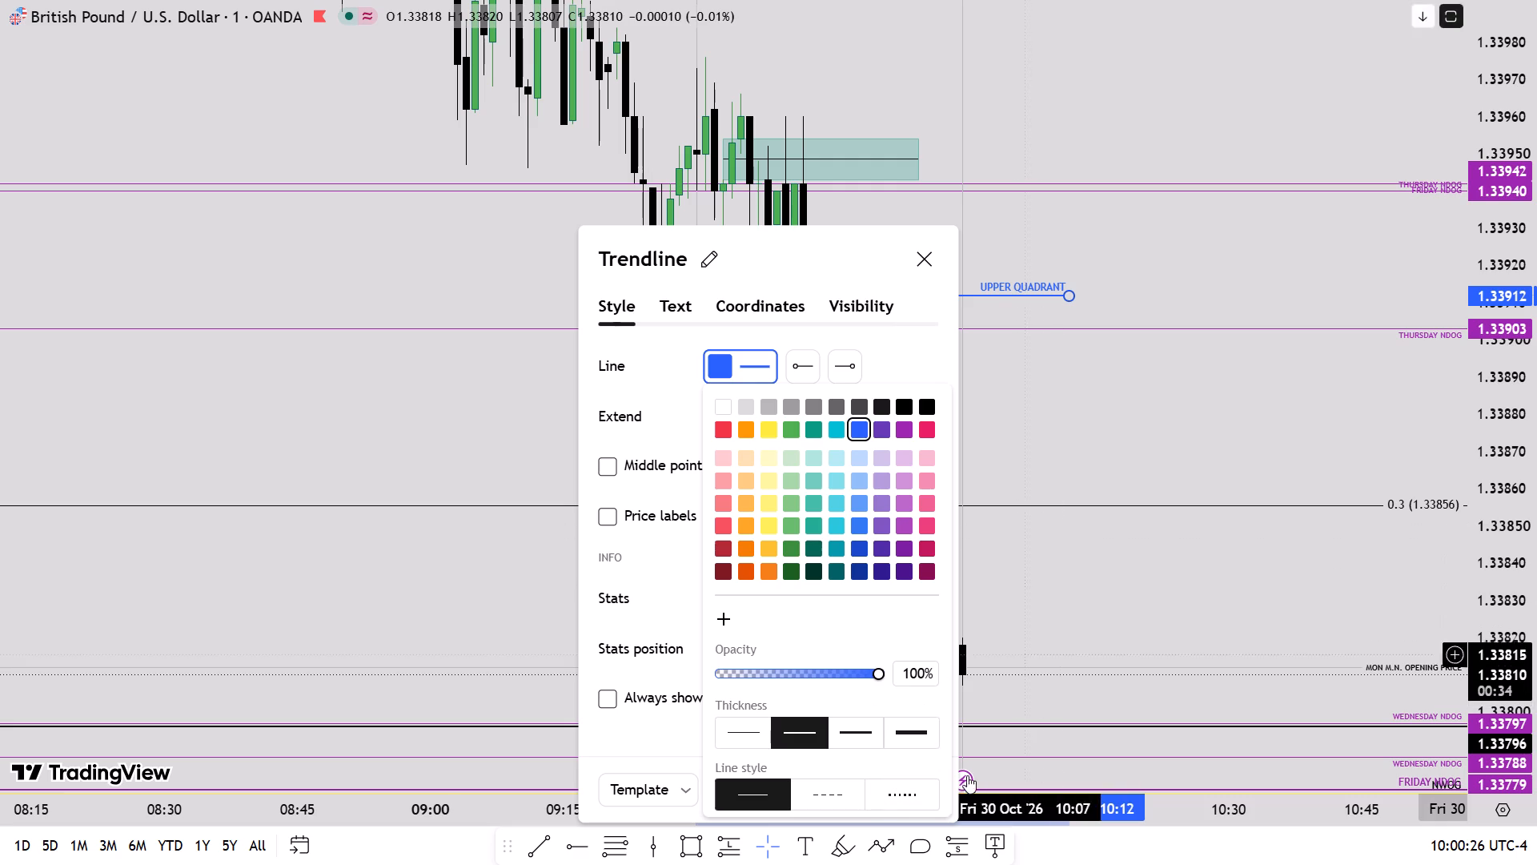
pyautogui.click(893, 794)
pyautogui.click(1050, 418)
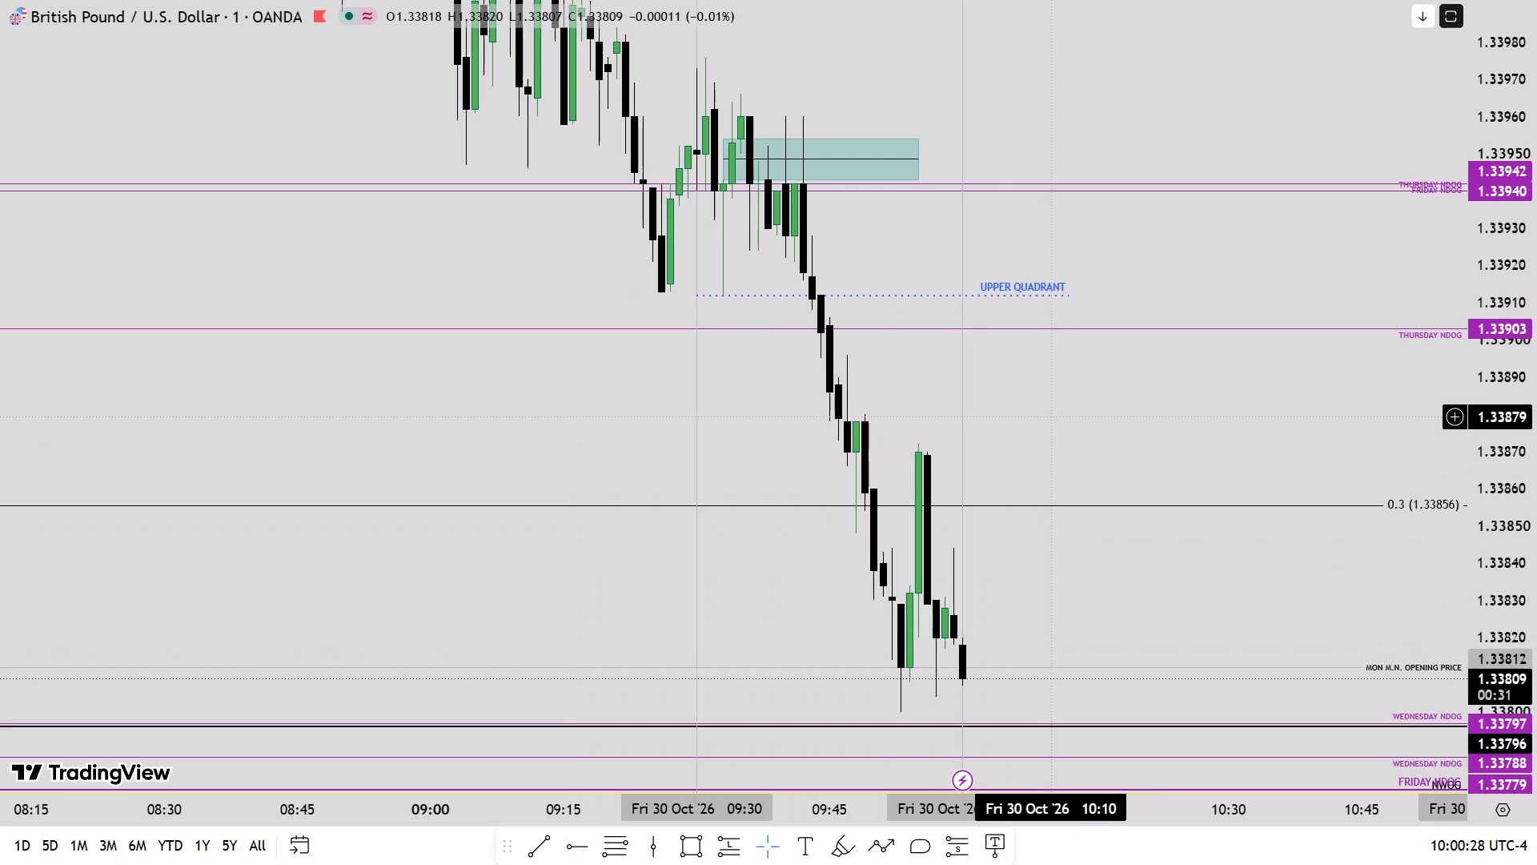
# Examine the candles around 10:00 against the UPPER QUADRANT line and the NDOG and NWOG levels below.
pyautogui.moveTo(1052, 420); pyautogui.dragTo(1022, 350)
pyautogui.scroll(-4, 1536, 320)
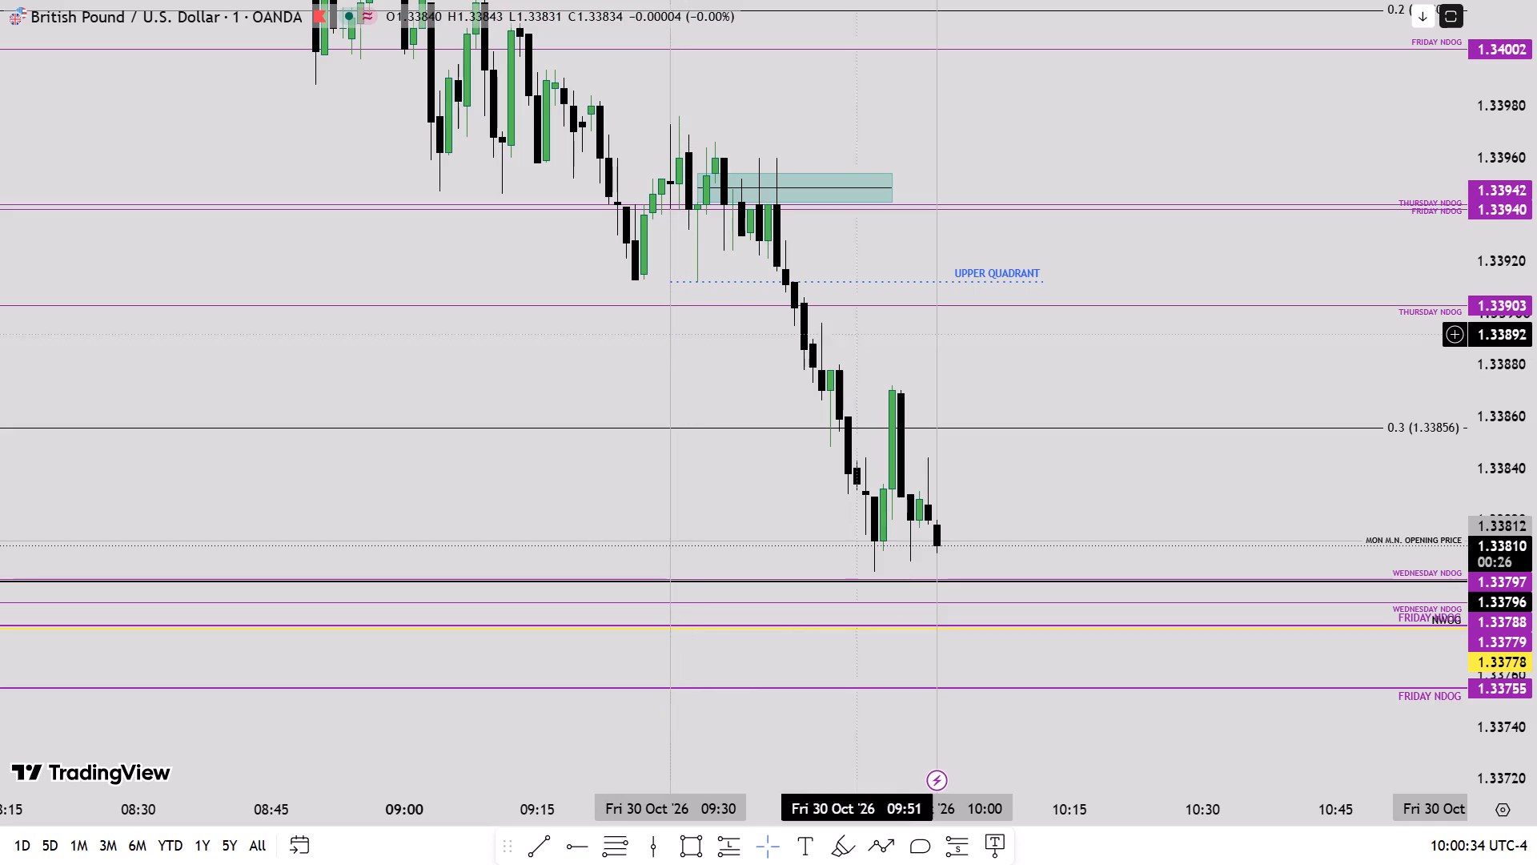
pyautogui.moveTo(1036, 371); pyautogui.dragTo(1017, 325)
pyautogui.scroll(-4, 1536, 323)
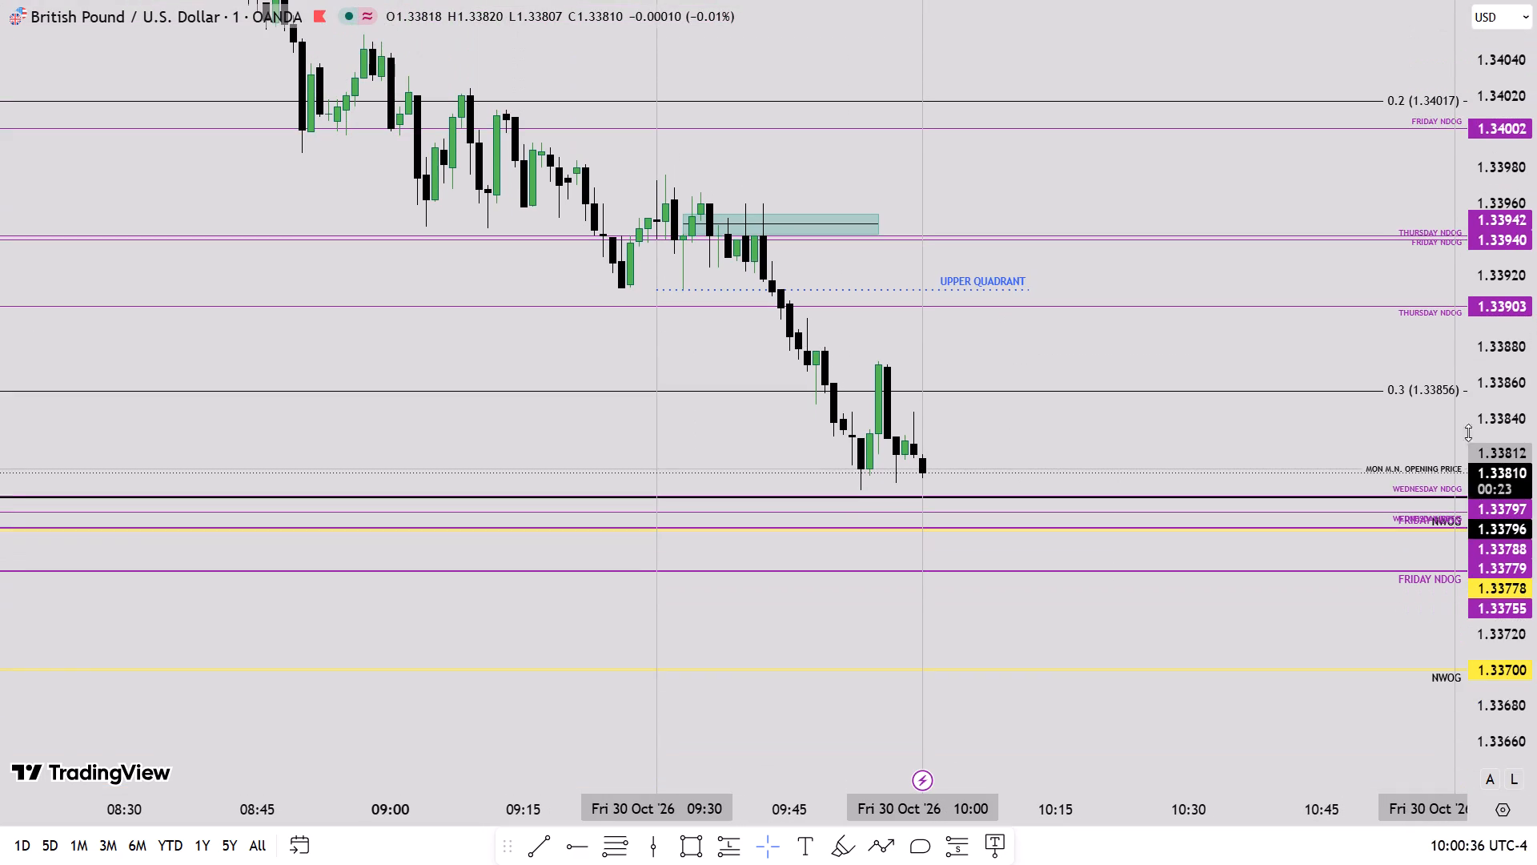
pyautogui.moveTo(1062, 433); pyautogui.dragTo(1052, 382)
pyautogui.scroll(9, 1536, 406)
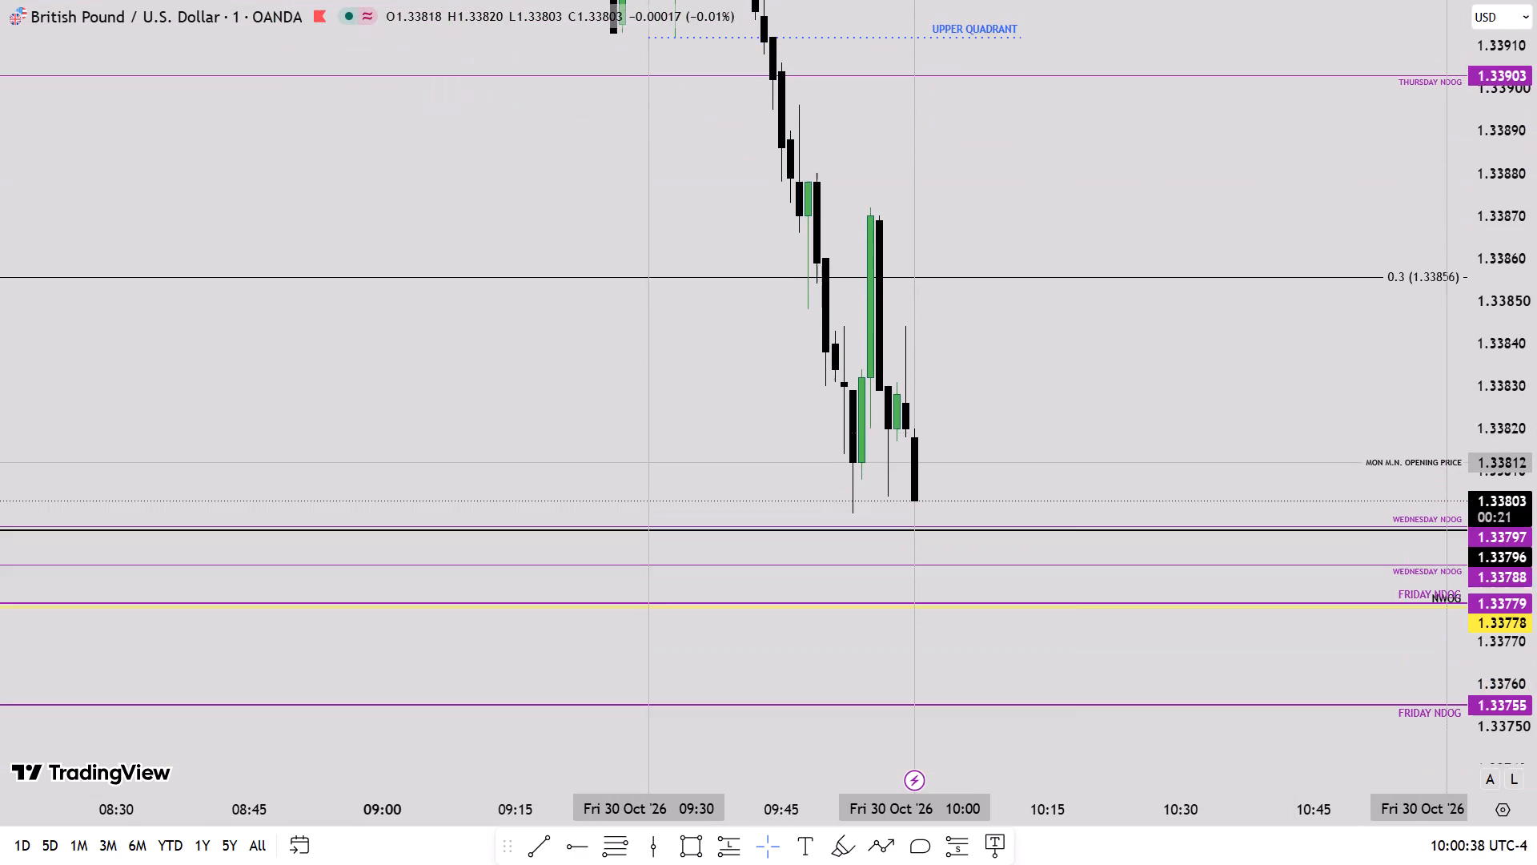
pyautogui.moveTo(1064, 365); pyautogui.dragTo(1084, 597)
pyautogui.scroll(-4, 1536, 398)
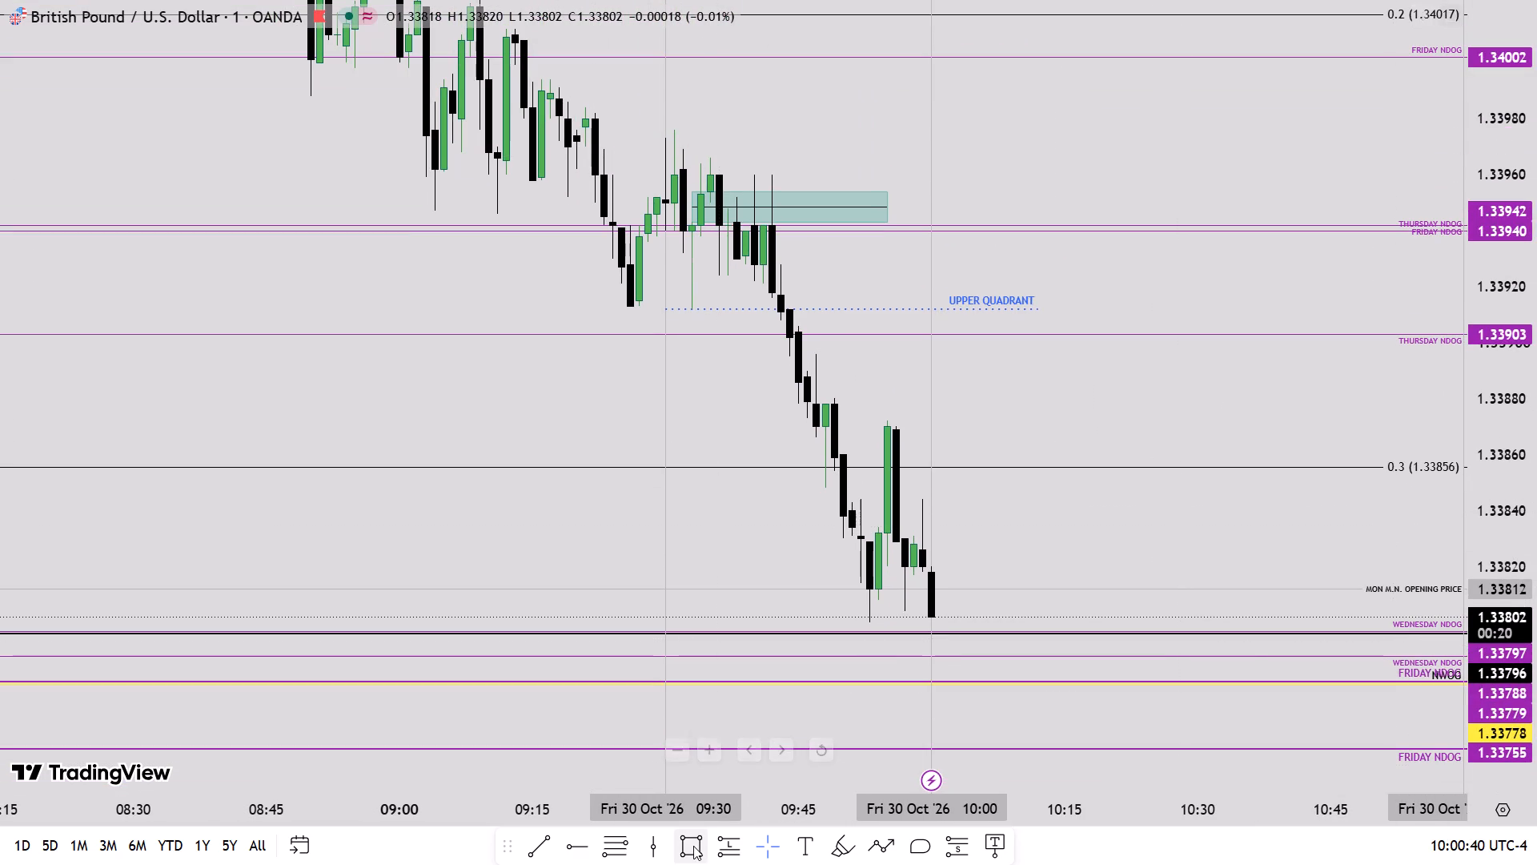
# Draw a rectangle from 1.33951 at 09:30 down to the black line near 1.33796 at 10:00.
pyautogui.click(692, 846)
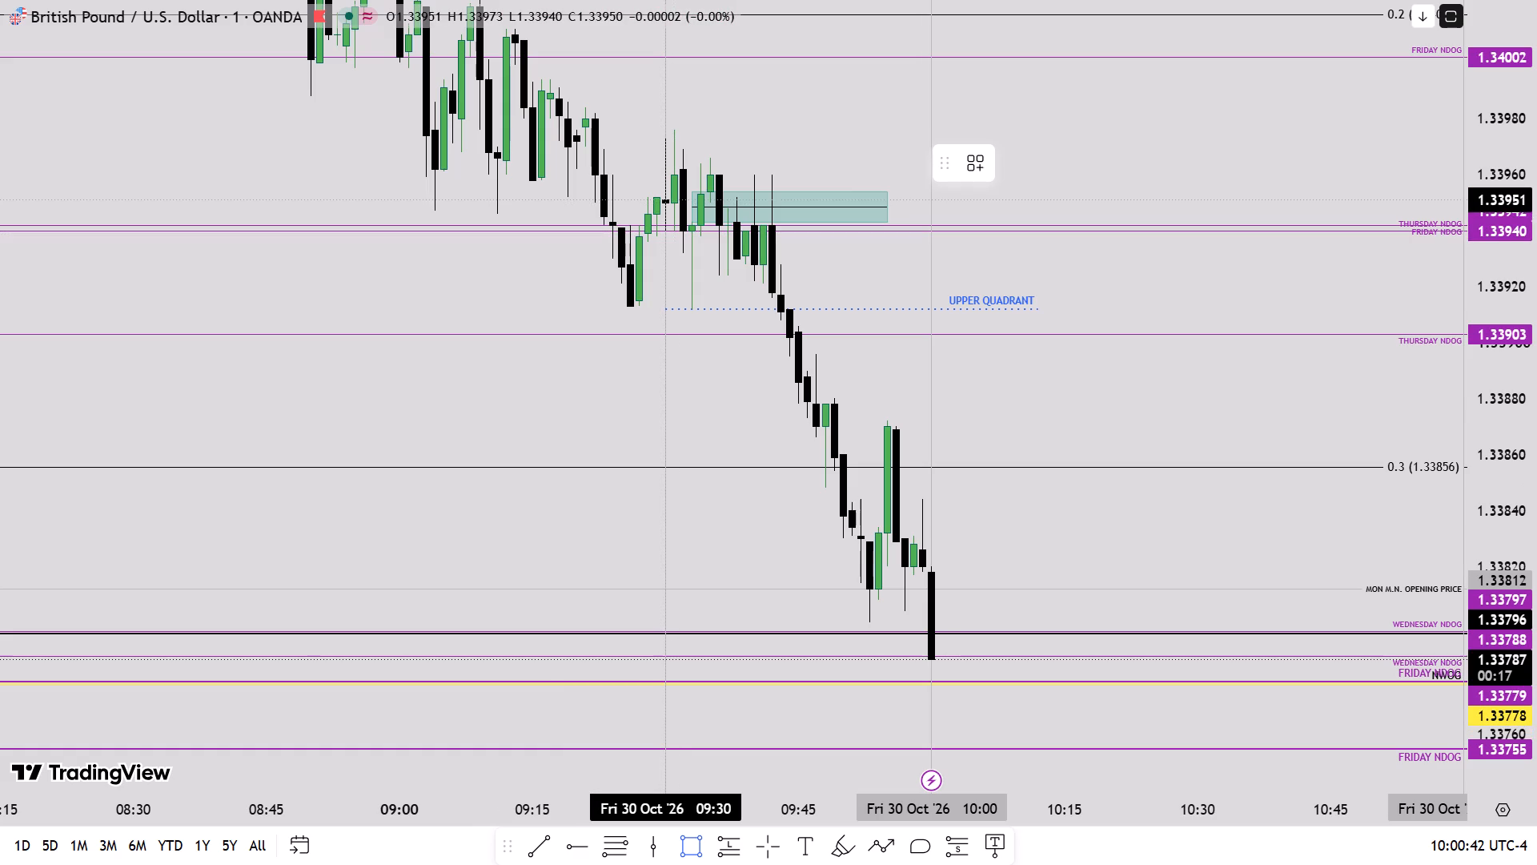
pyautogui.click(668, 199)
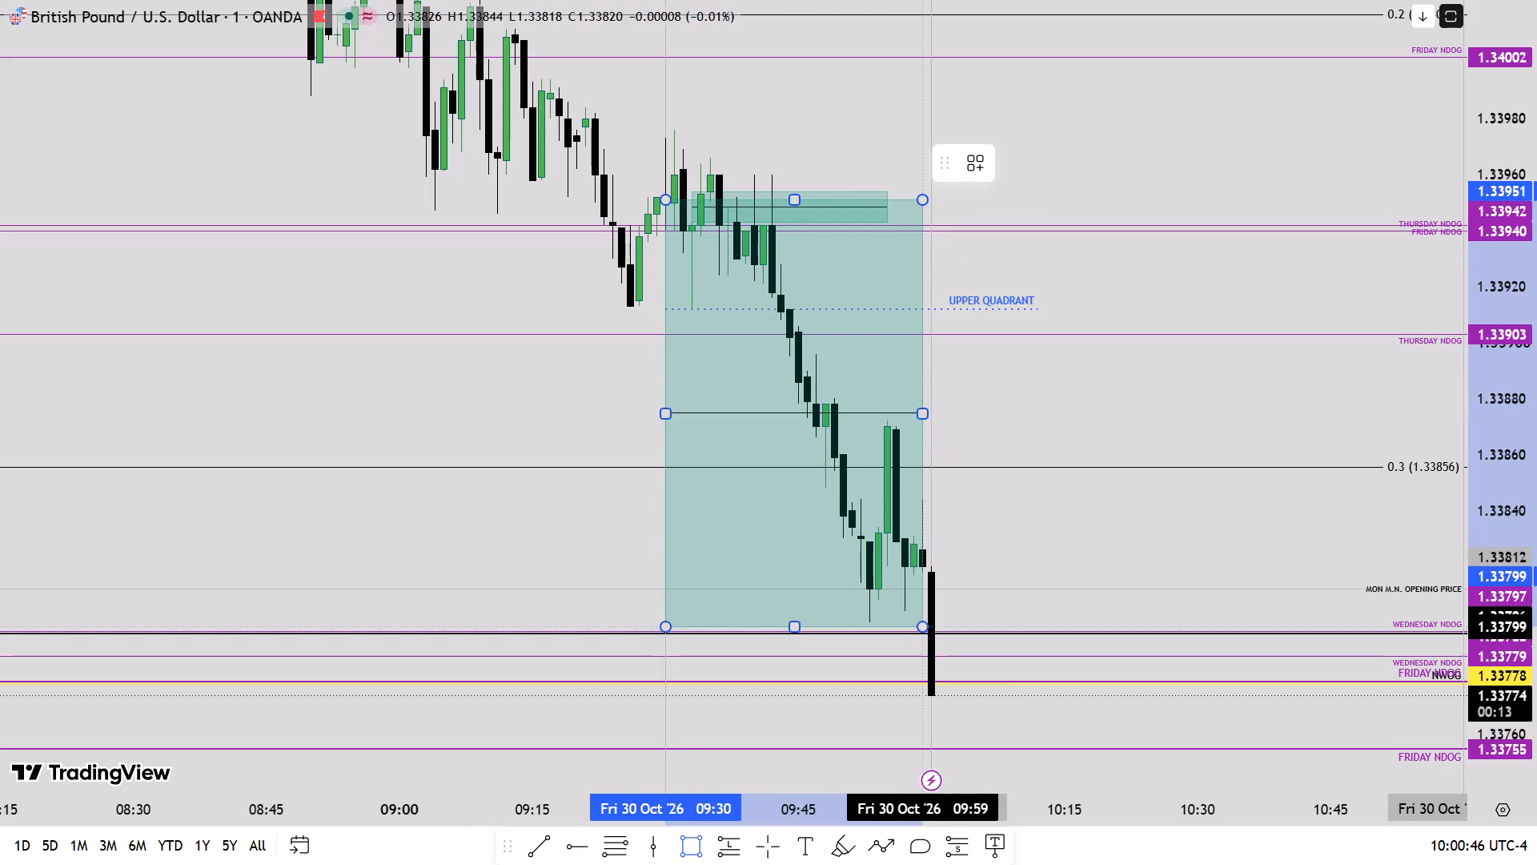
pyautogui.click(929, 633)
# Adjust the bottom edge of the 09:30–10:00 rectangle to sit on the black line at 1.33796.
pyautogui.moveTo(1164, 580); pyautogui.dragTo(1146, 514)
pyautogui.scroll(-3, 1536, 439)
pyautogui.scroll(5, 1536, 375)
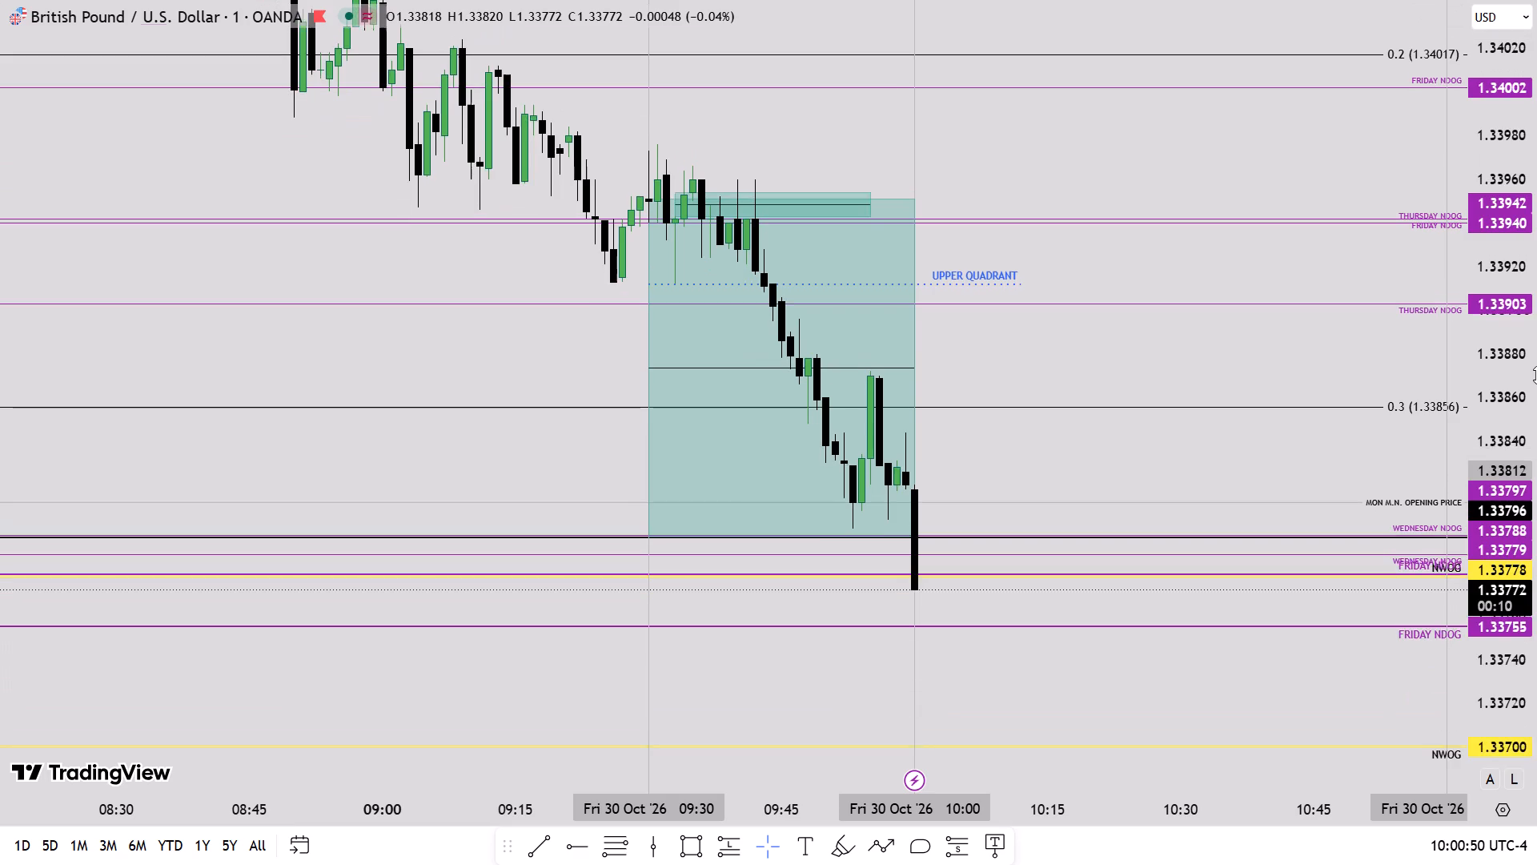
pyautogui.scroll(1, 1536, 375)
pyautogui.scroll(-1, 1536, 375)
pyautogui.scroll(6, 1536, 375)
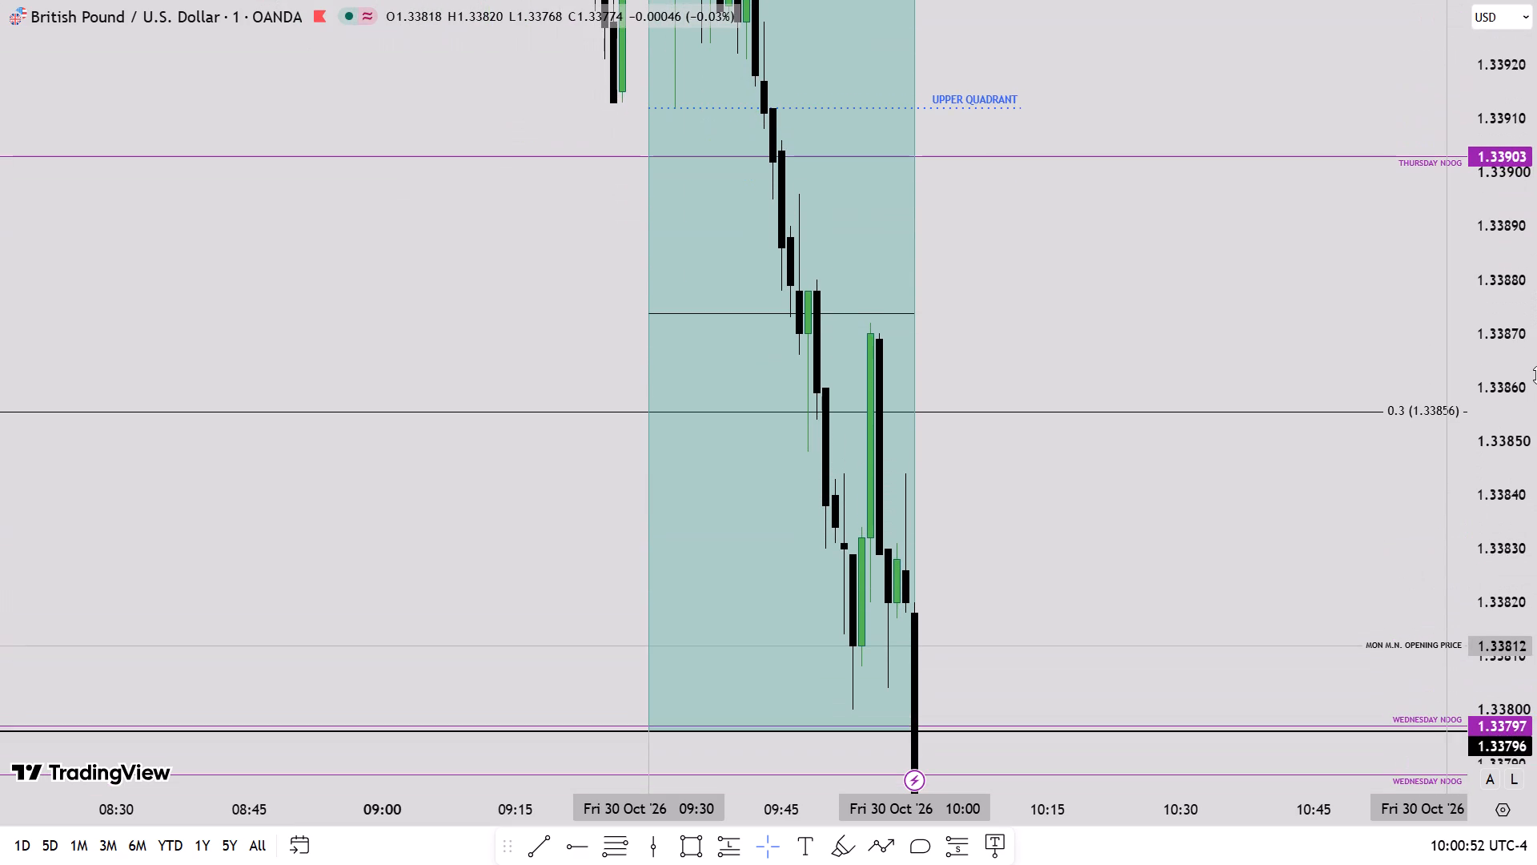
pyautogui.scroll(3, 1536, 375)
pyautogui.moveTo(1094, 499); pyautogui.dragTo(1055, 281)
pyautogui.scroll(-1, 1536, 315)
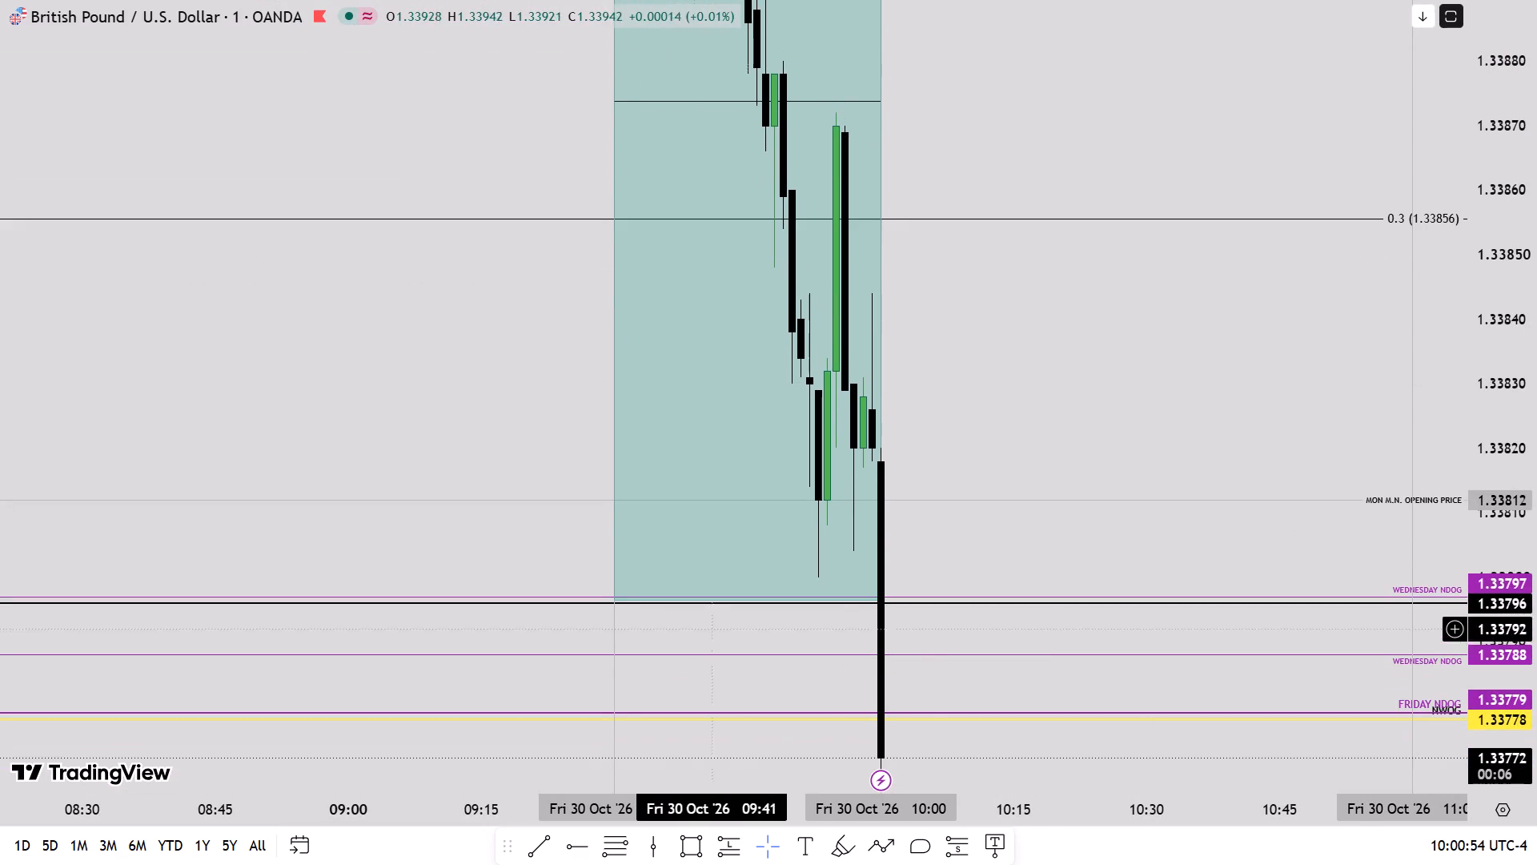
pyautogui.moveTo(745, 596); pyautogui.dragTo(751, 605)
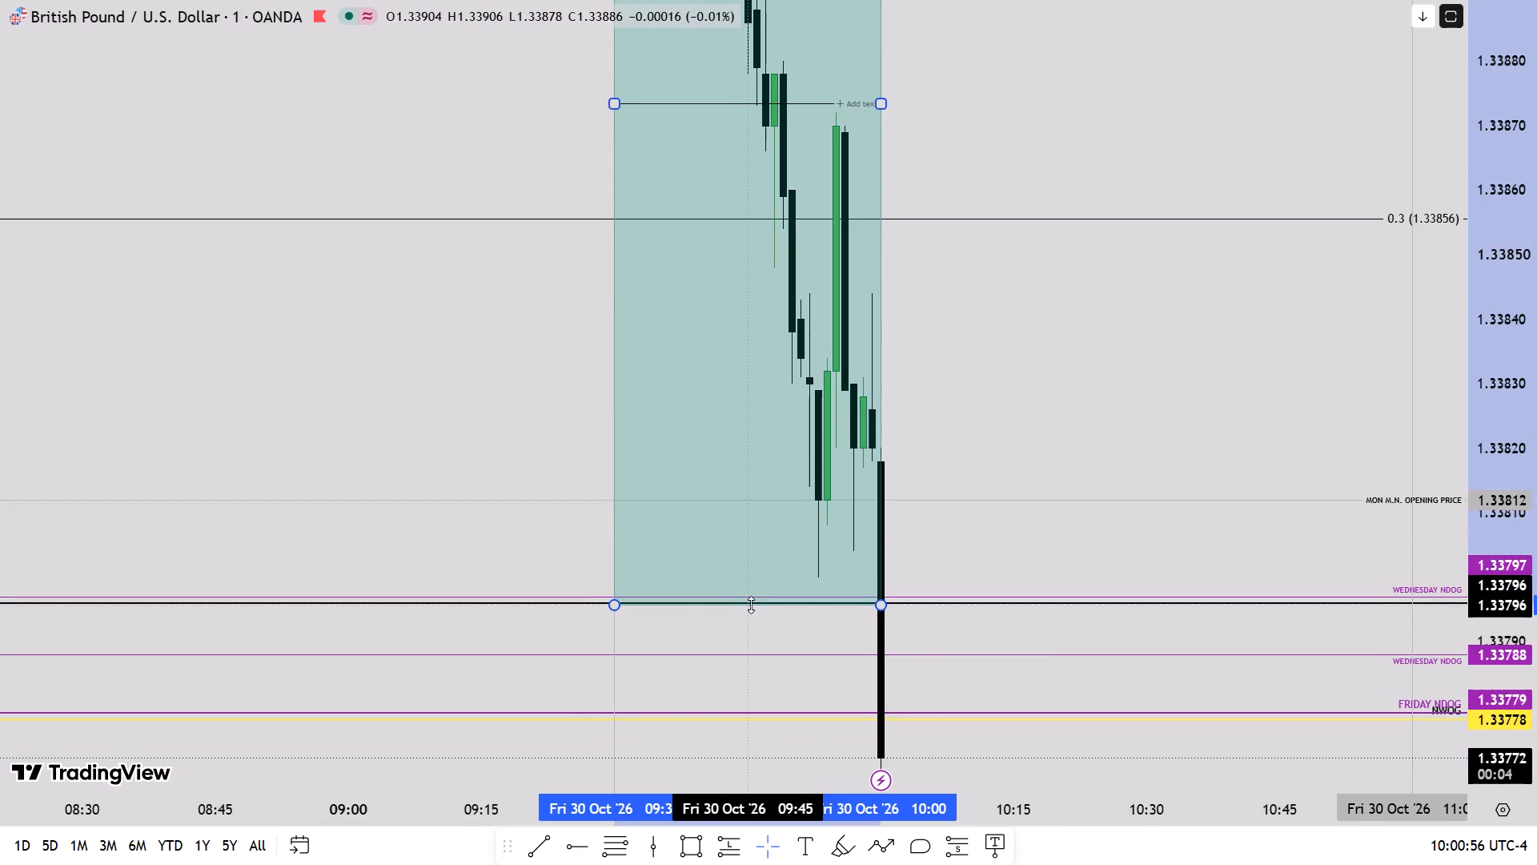
# Fine-tune the bottom edge of the 09:30–10:00 rectangle onto the black line at 1.33796.
pyautogui.moveTo(751, 605); pyautogui.dragTo(751, 601)
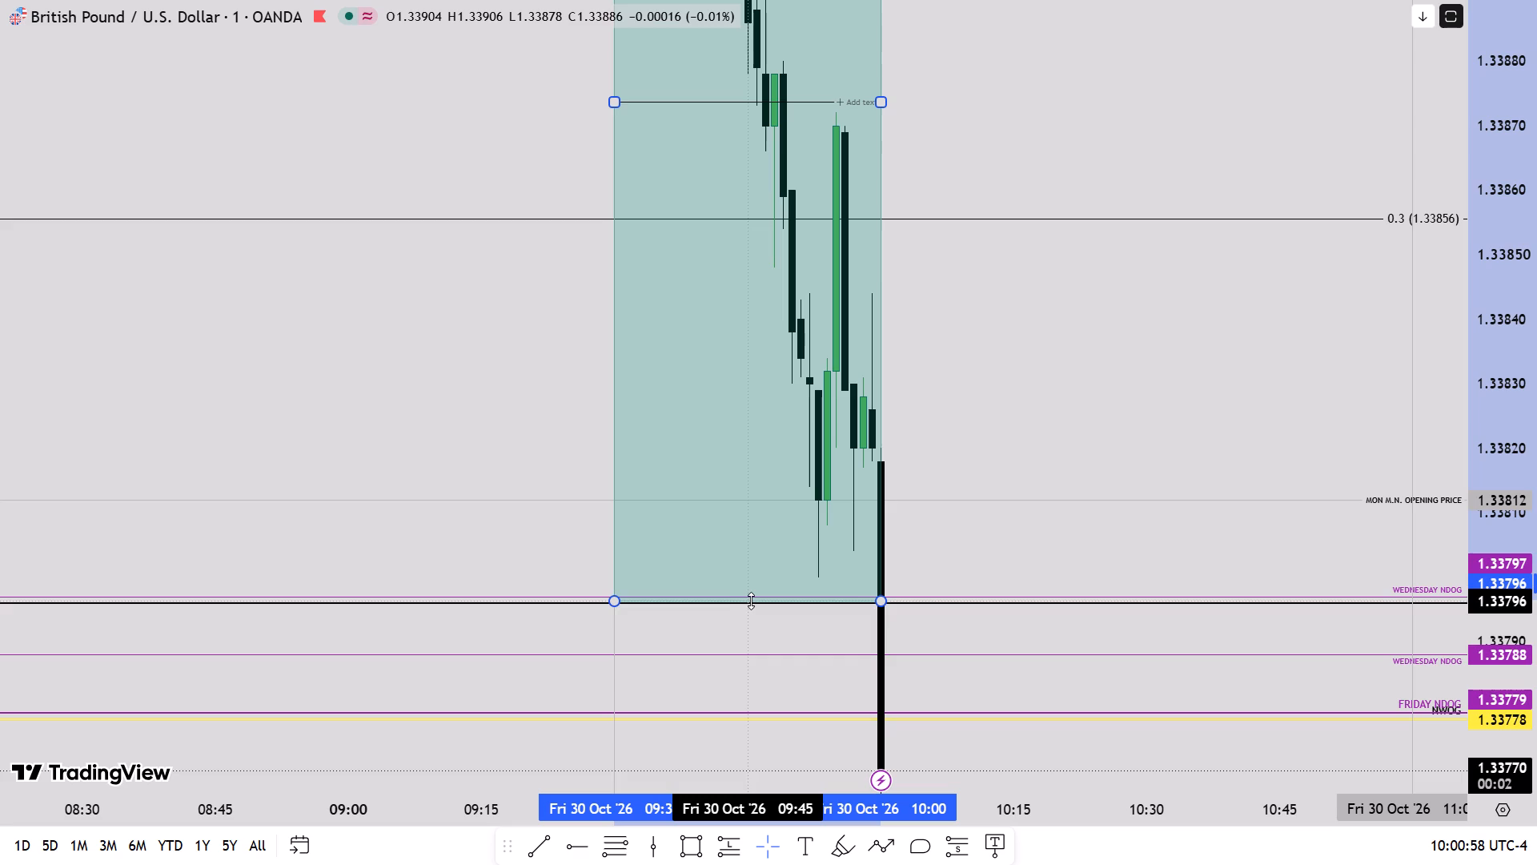
pyautogui.moveTo(751, 601); pyautogui.dragTo(754, 602)
pyautogui.click(989, 497)
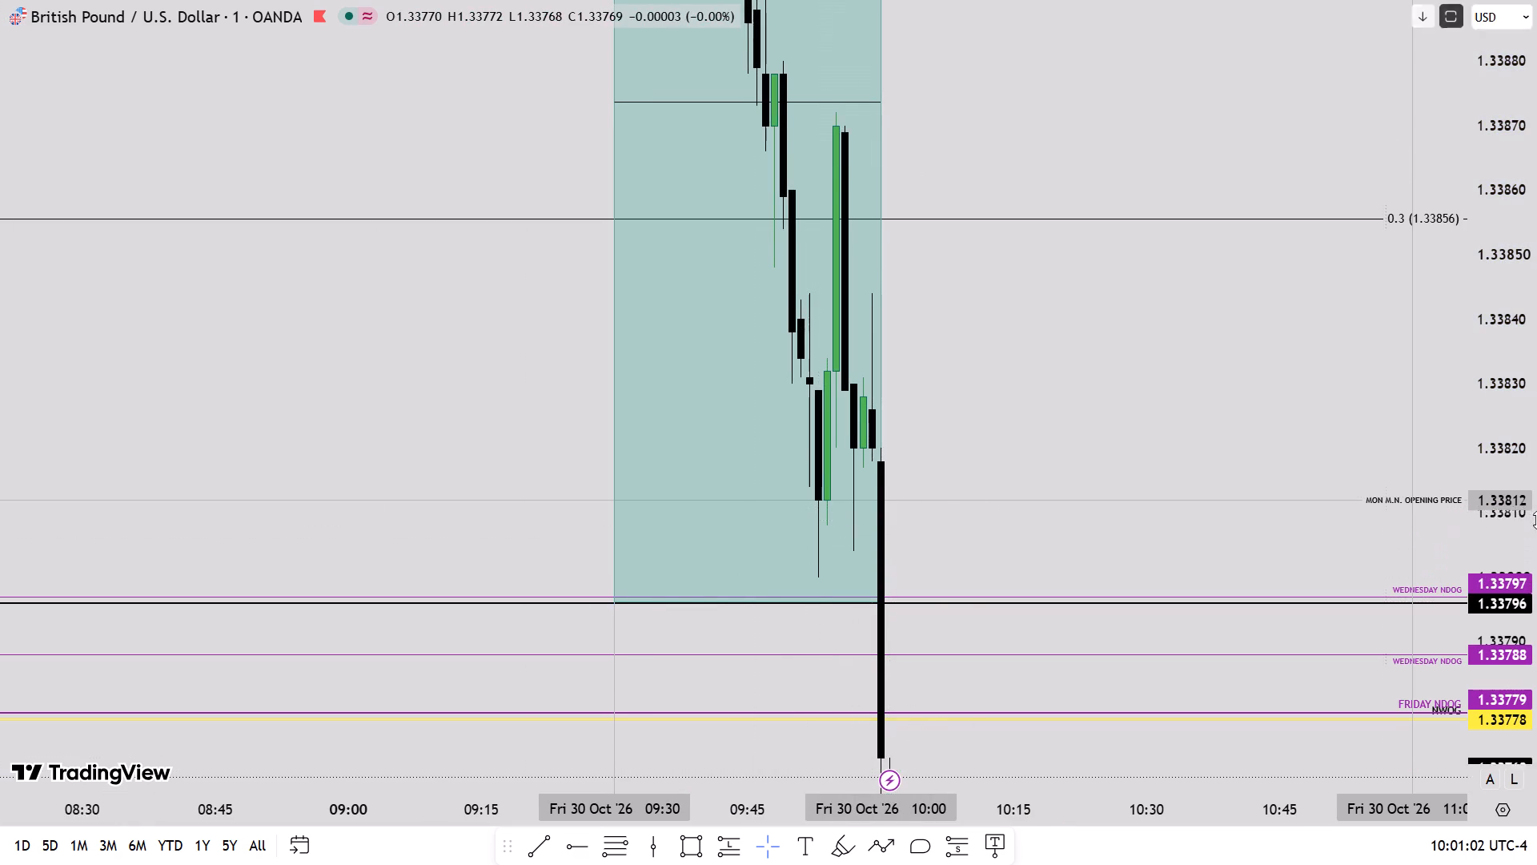
# Change the border and fill colours of the 09:30–10:00 rectangle to white.
pyautogui.scroll(-5, 1536, 520)
pyautogui.moveTo(1045, 413); pyautogui.dragTo(1079, 734)
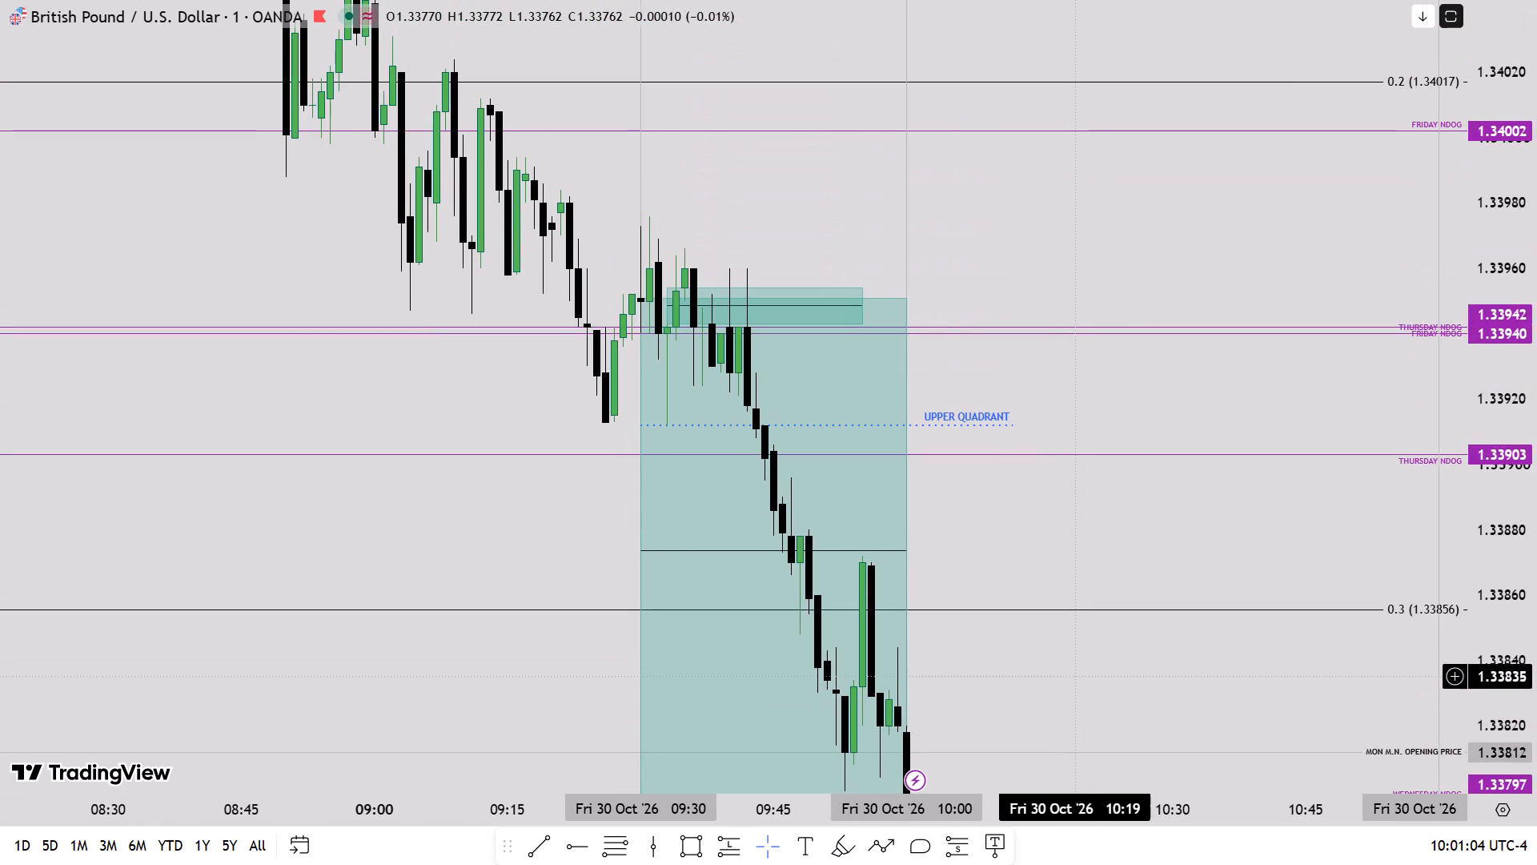
pyautogui.click(910, 305)
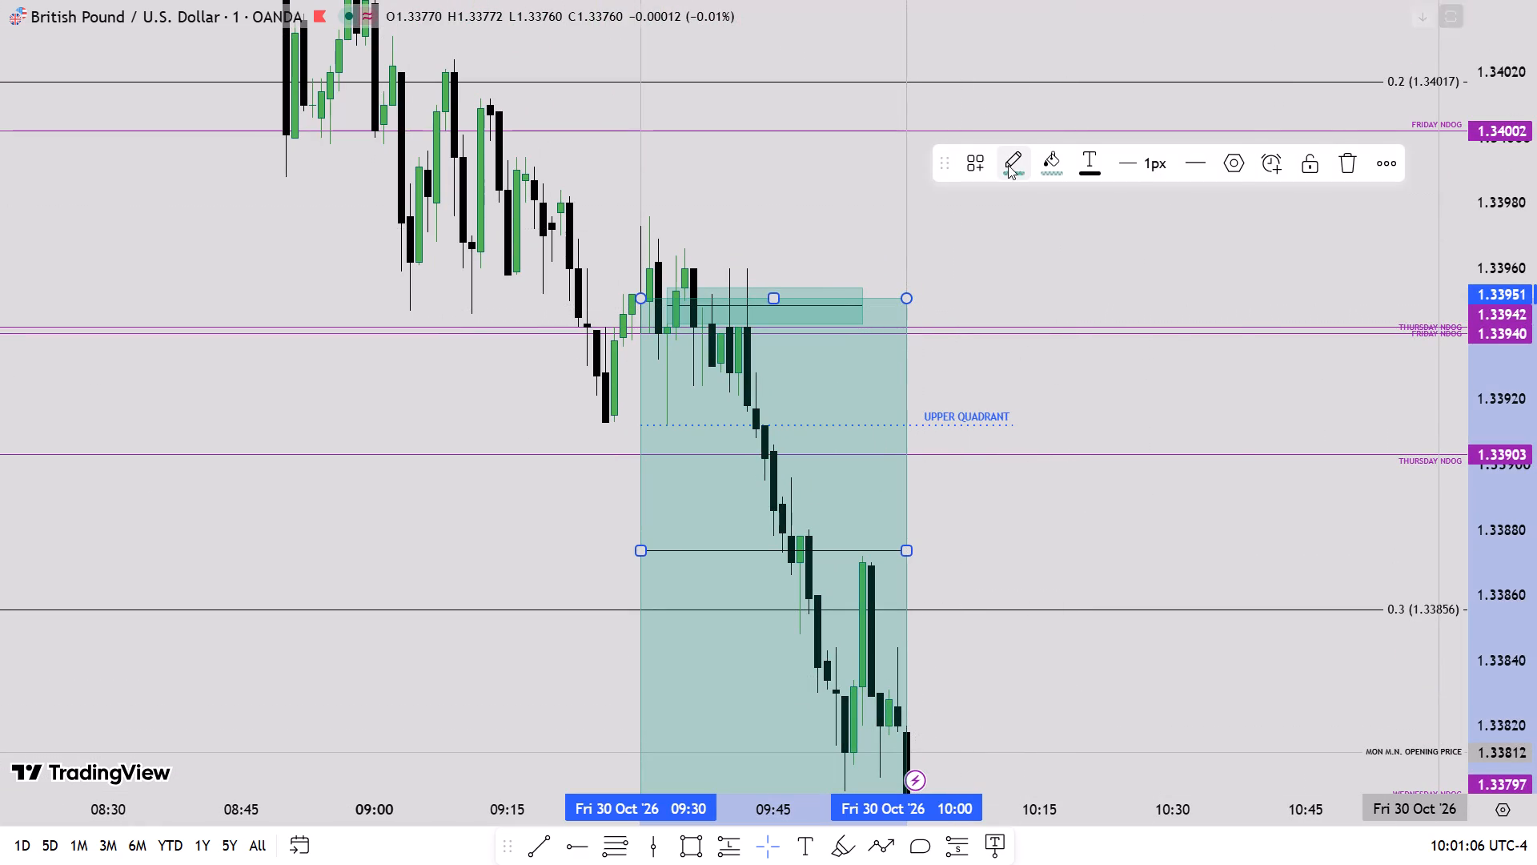
pyautogui.click(1008, 165)
pyautogui.click(1013, 215)
pyautogui.click(1042, 159)
pyautogui.click(1060, 200)
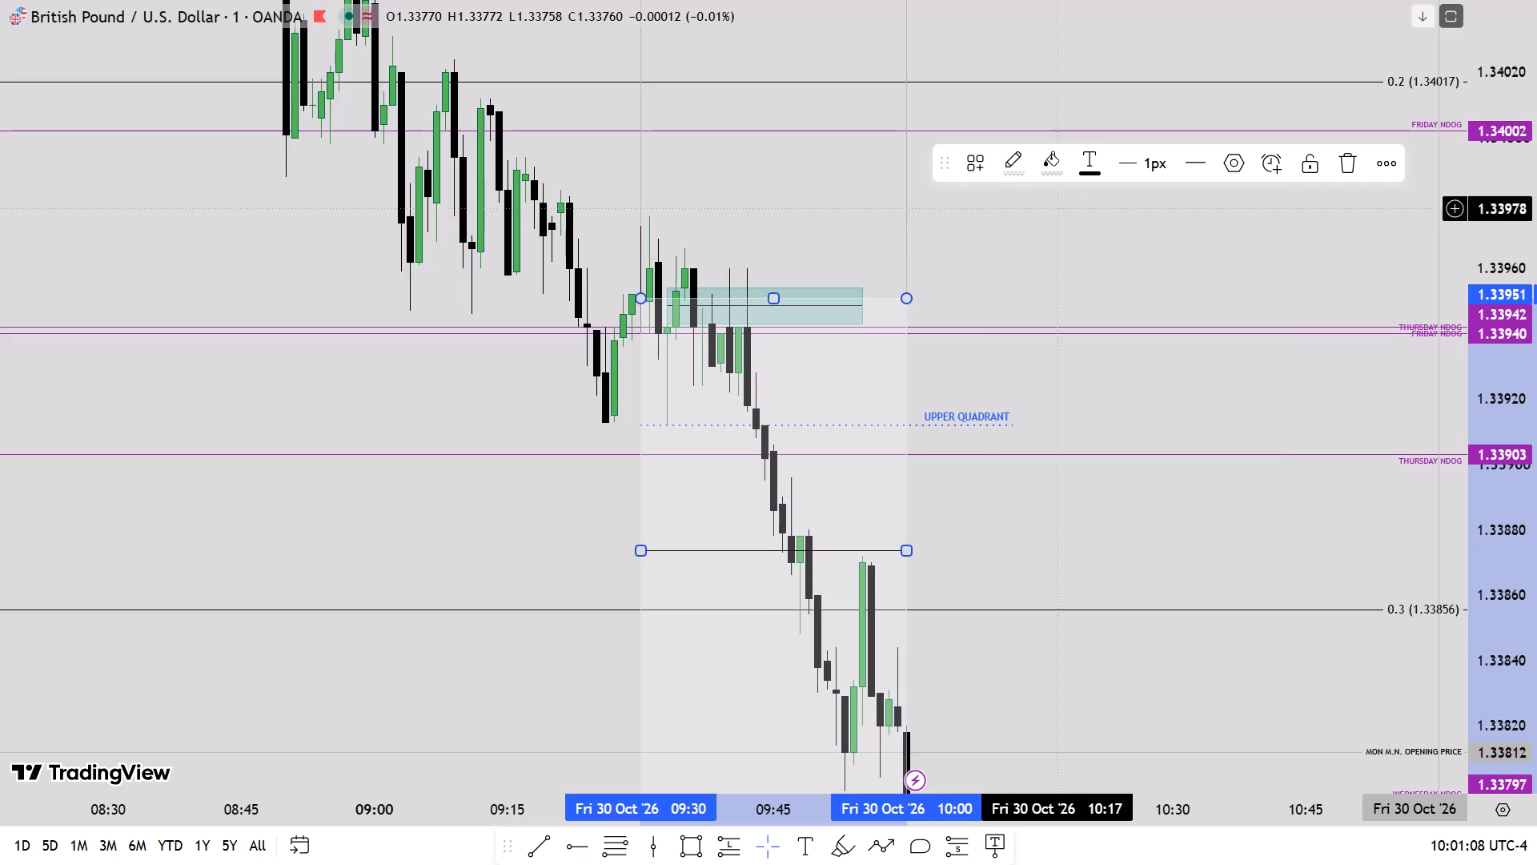
pyautogui.scroll(2, 1536, 308)
pyautogui.click(1189, 390)
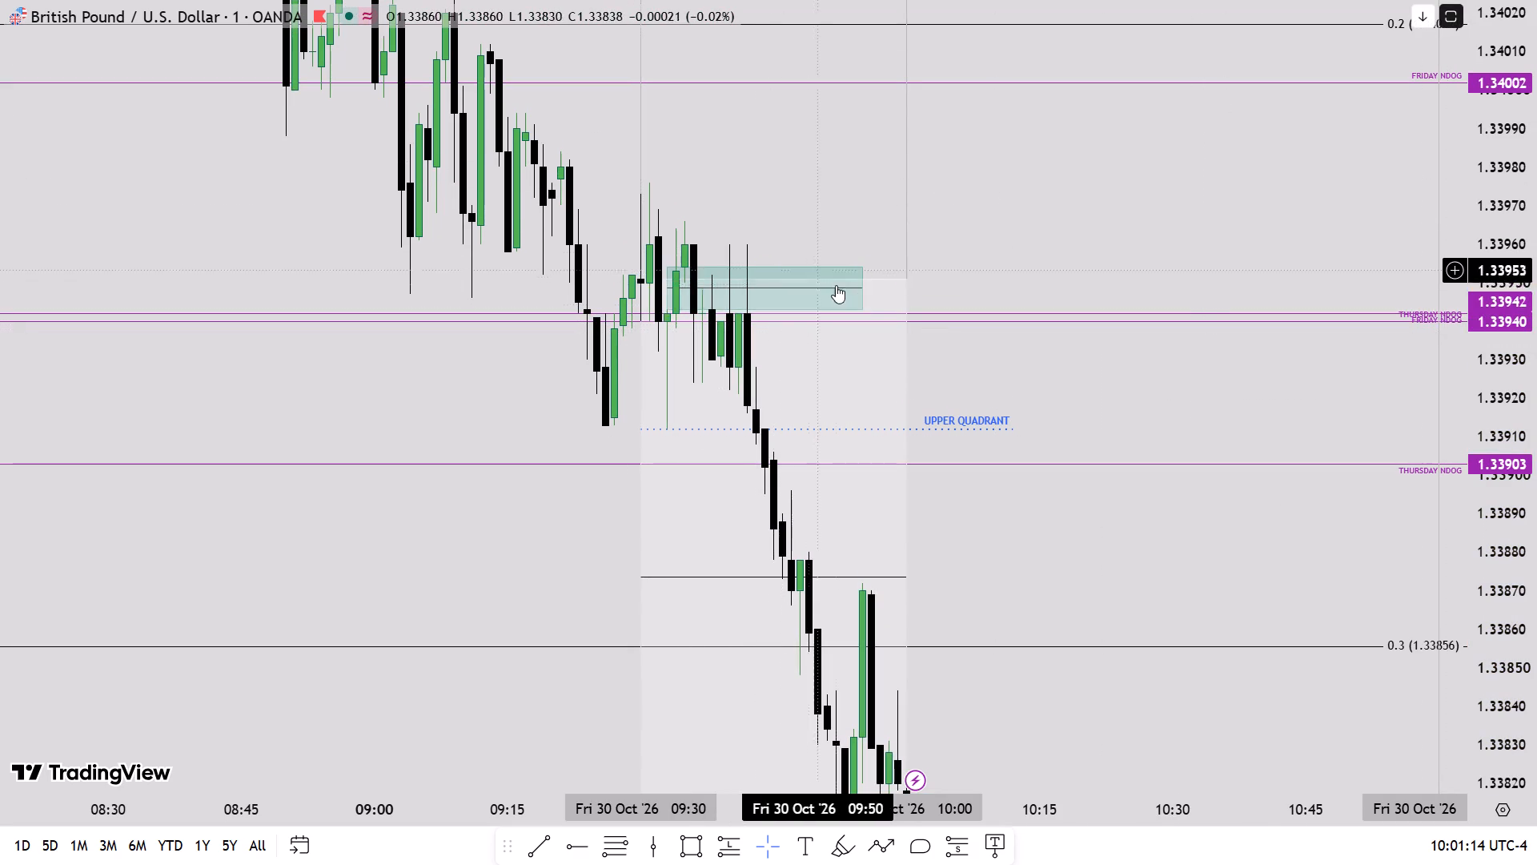
# Check the price and bar coordinates of the white 09:30–10:00 rectangle in its settings.
pyautogui.doubleClick(880, 278)
pyautogui.click(749, 316)
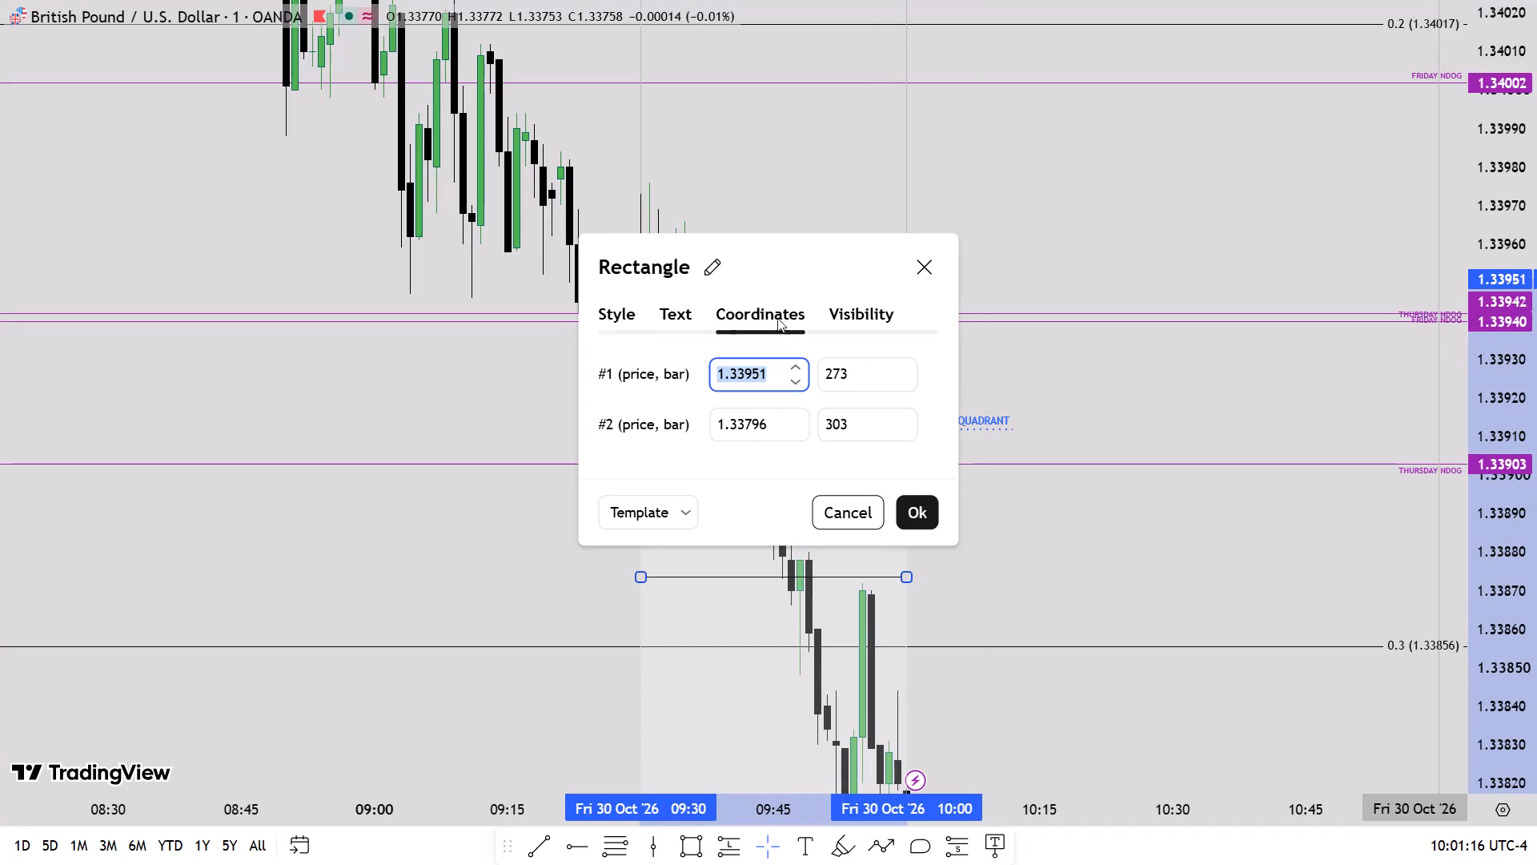
pyautogui.click(1084, 351)
# Delete the black horizontal line at 1.33796 along the bottom edge of the white rectangle.
pyautogui.moveTo(1104, 376); pyautogui.dragTo(1073, 153)
pyautogui.scroll(-7, 1530, 350)
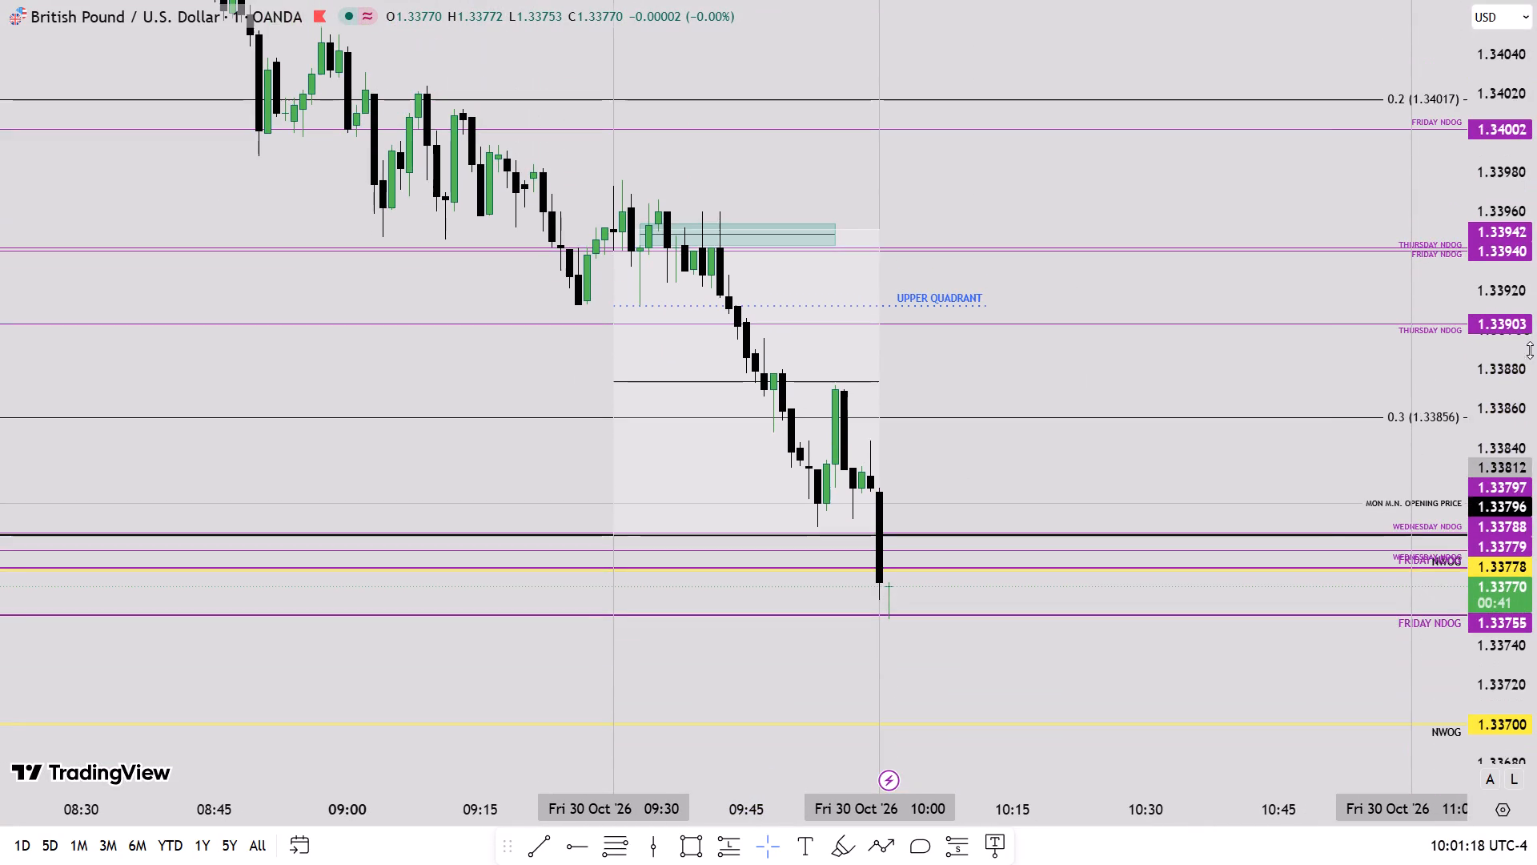
pyautogui.moveTo(1025, 458); pyautogui.dragTo(985, 342)
pyautogui.scroll(-2, 983, 404)
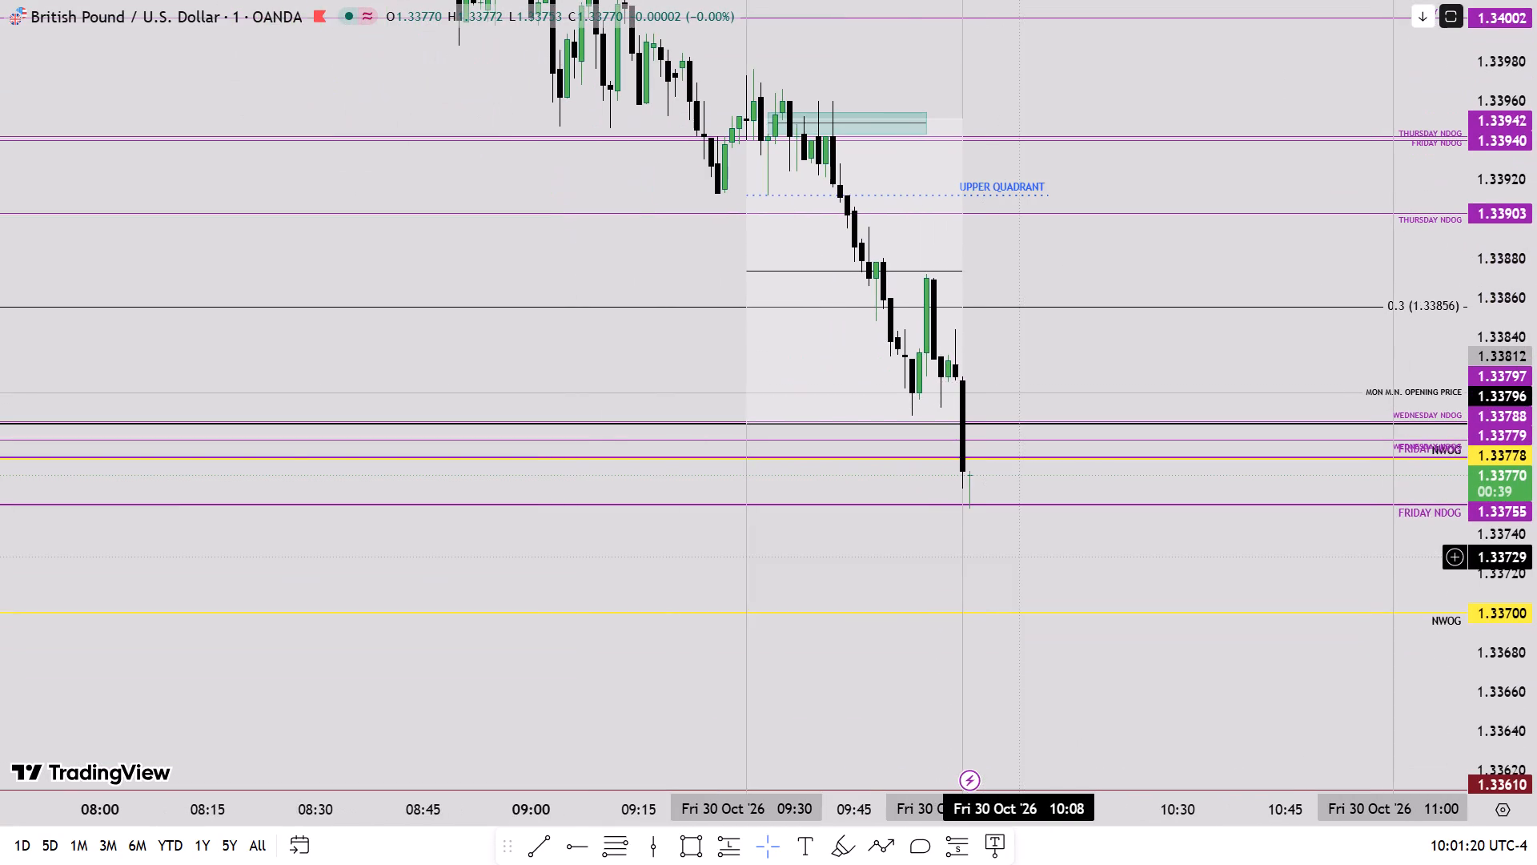
pyautogui.moveTo(1021, 557); pyautogui.dragTo(970, 477)
pyautogui.scroll(8, 1536, 388)
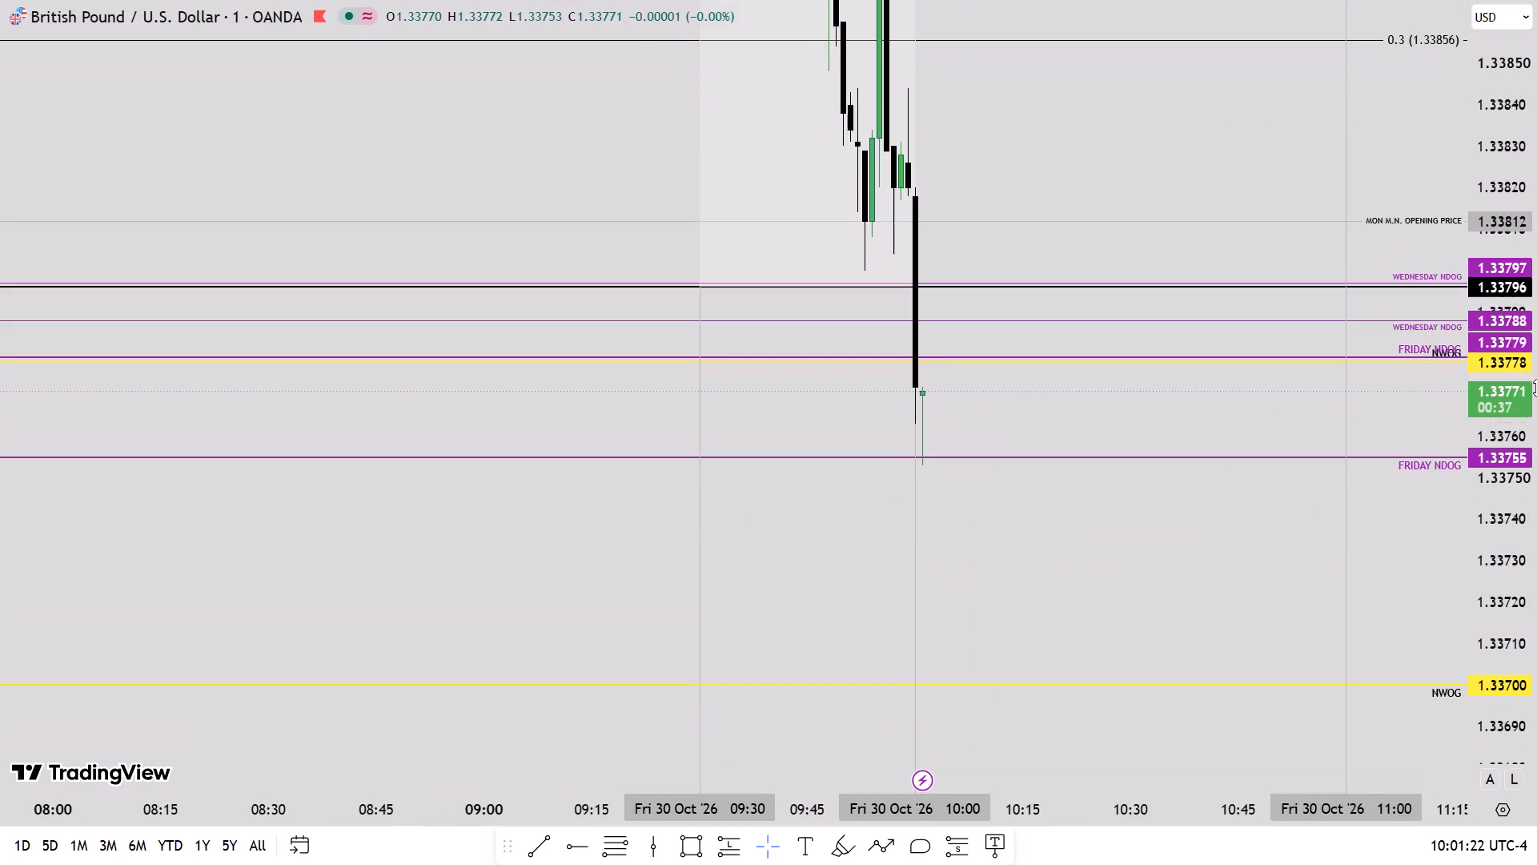
pyautogui.click(524, 287)
pyautogui.click(1302, 164)
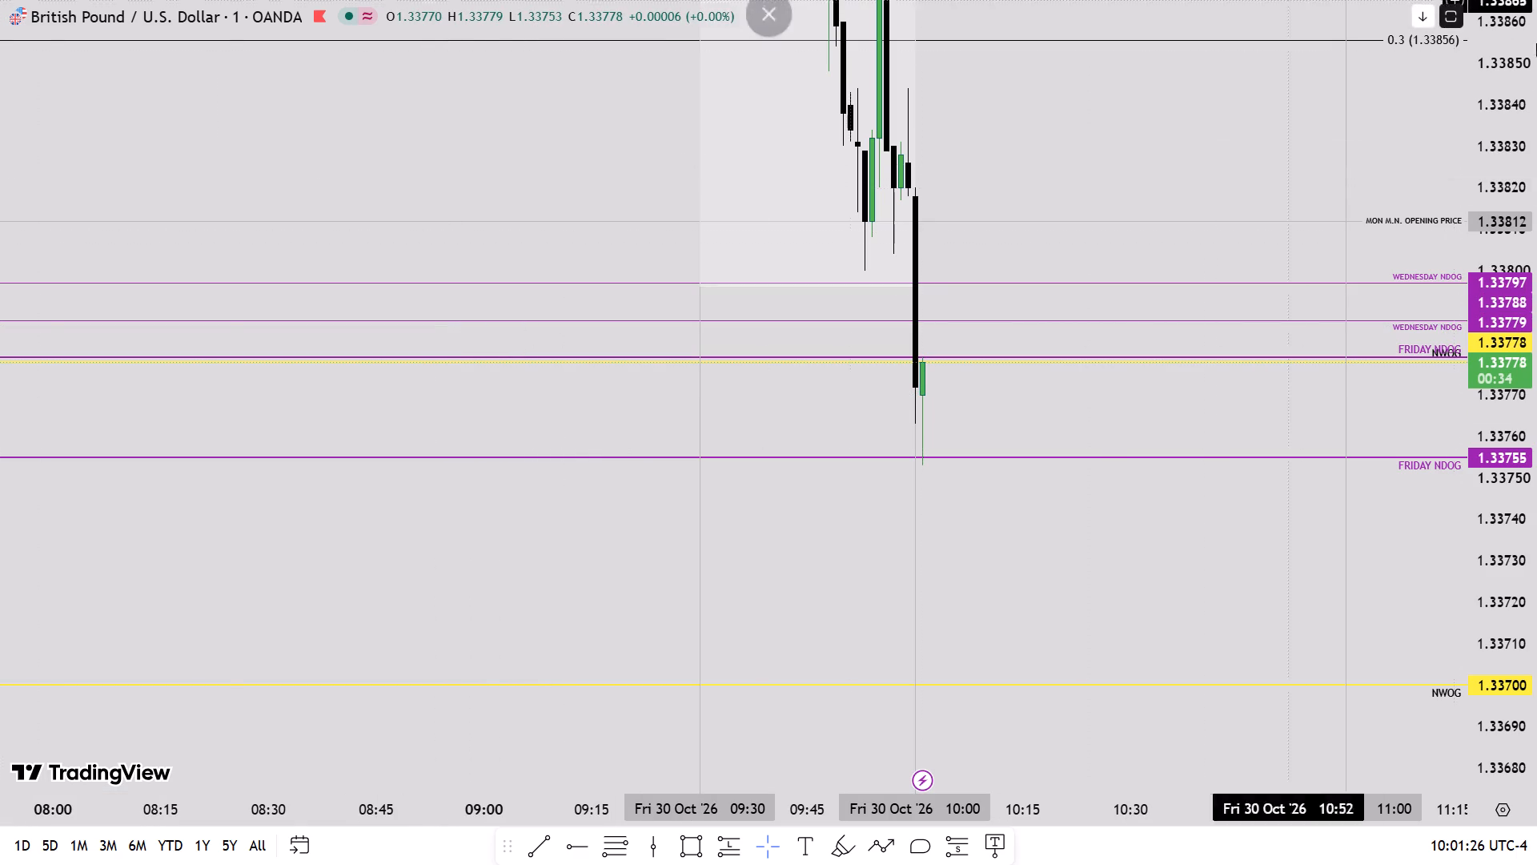
# Switch the GBPUSD chart to the 1-day interval.
pyautogui.scroll(-6, 1536, 392)
pyautogui.scroll(2, 1536, 424)
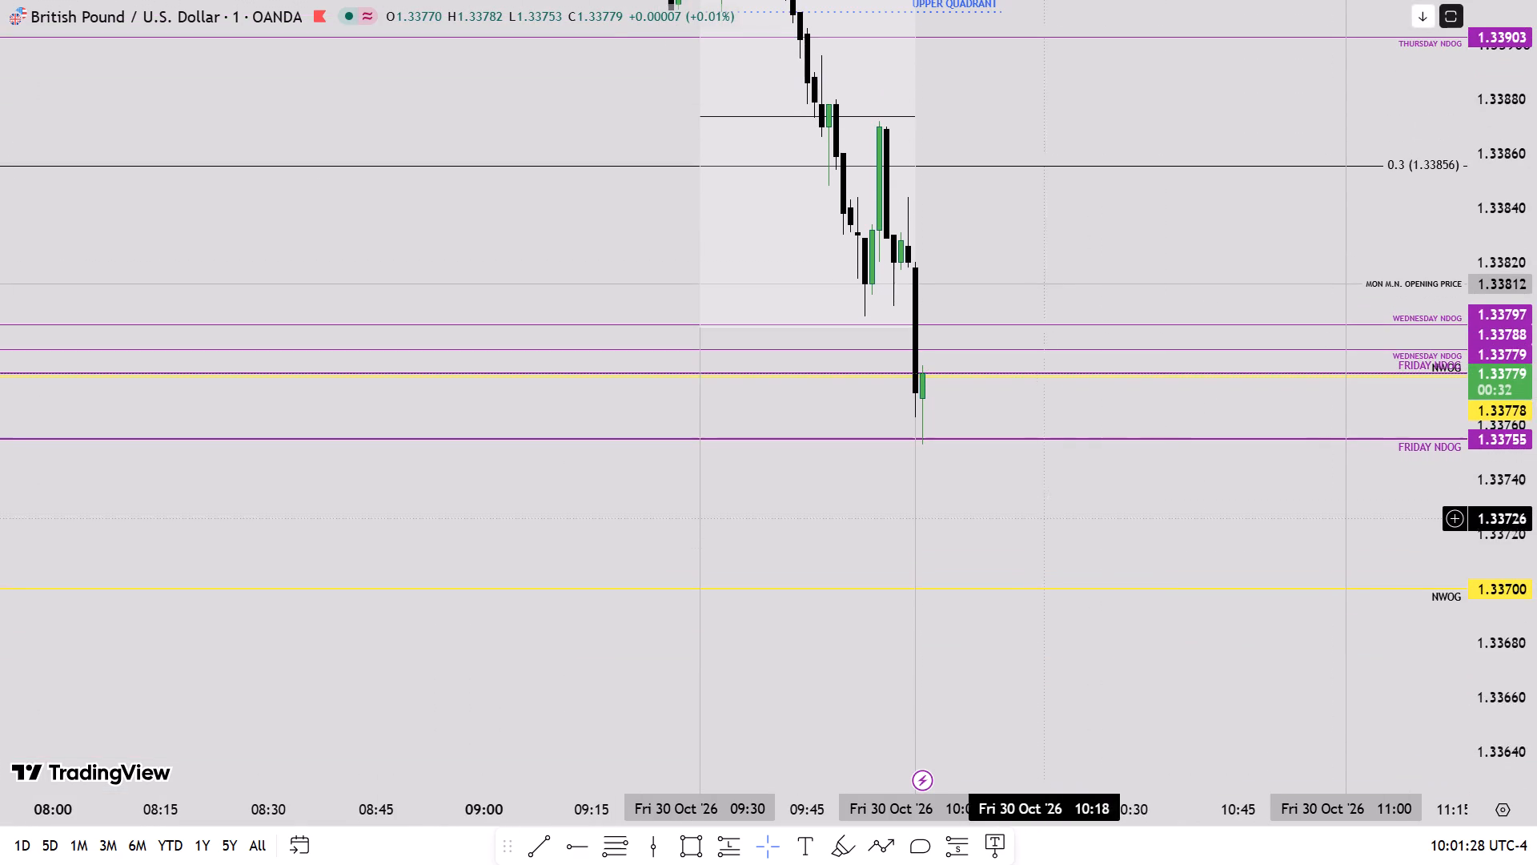
pyautogui.moveTo(1080, 482); pyautogui.dragTo(1078, 565)
pyautogui.scroll(-4, 1536, 450)
pyautogui.scroll(1, 1536, 450)
pyautogui.scroll(-3, 1536, 450)
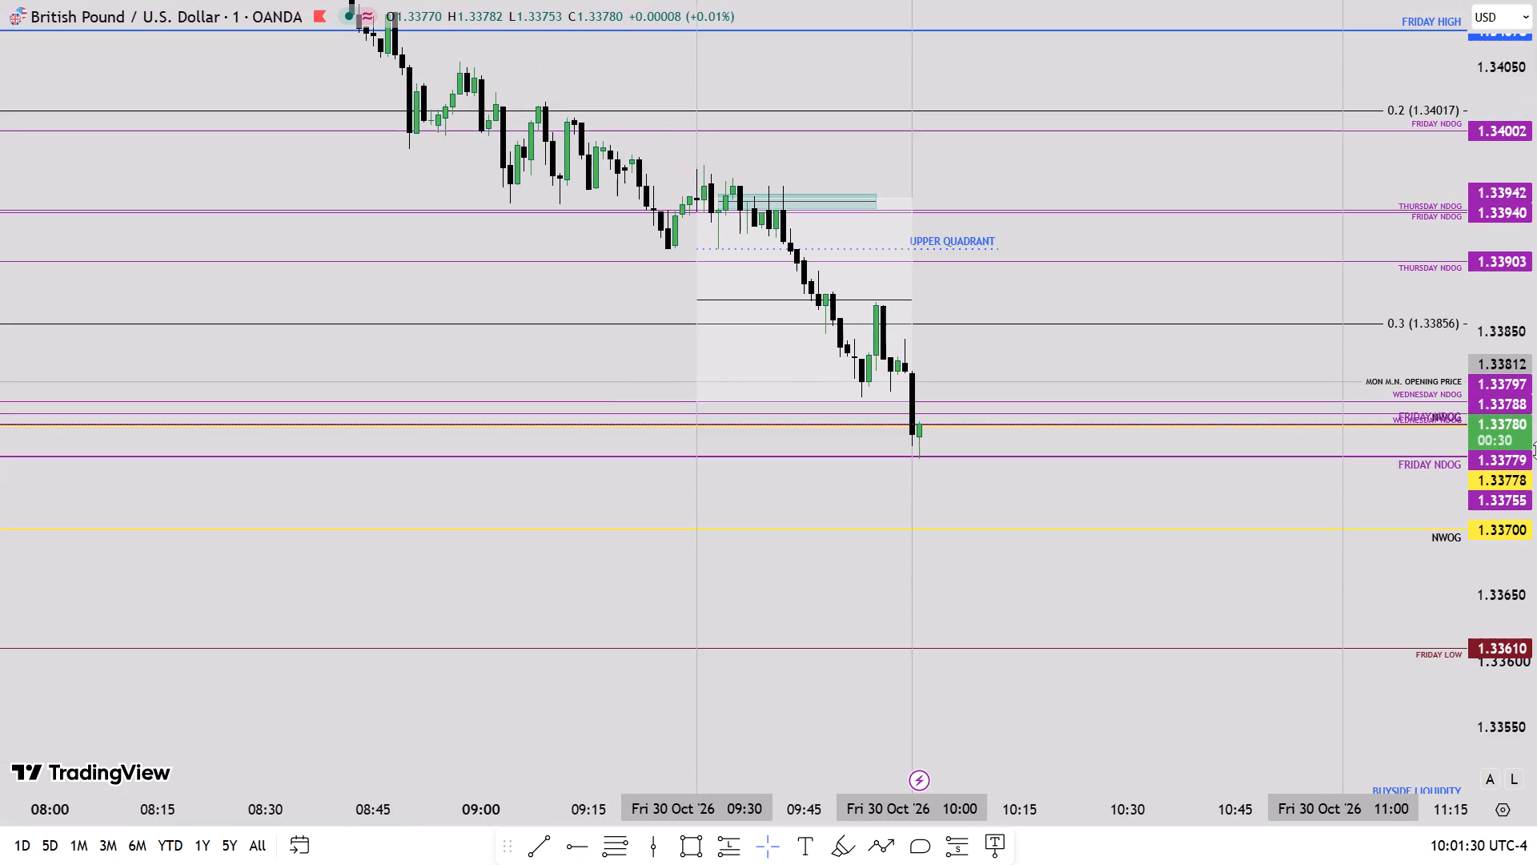
pyautogui.press('1')
pyautogui.press('d')
pyautogui.press('Return')
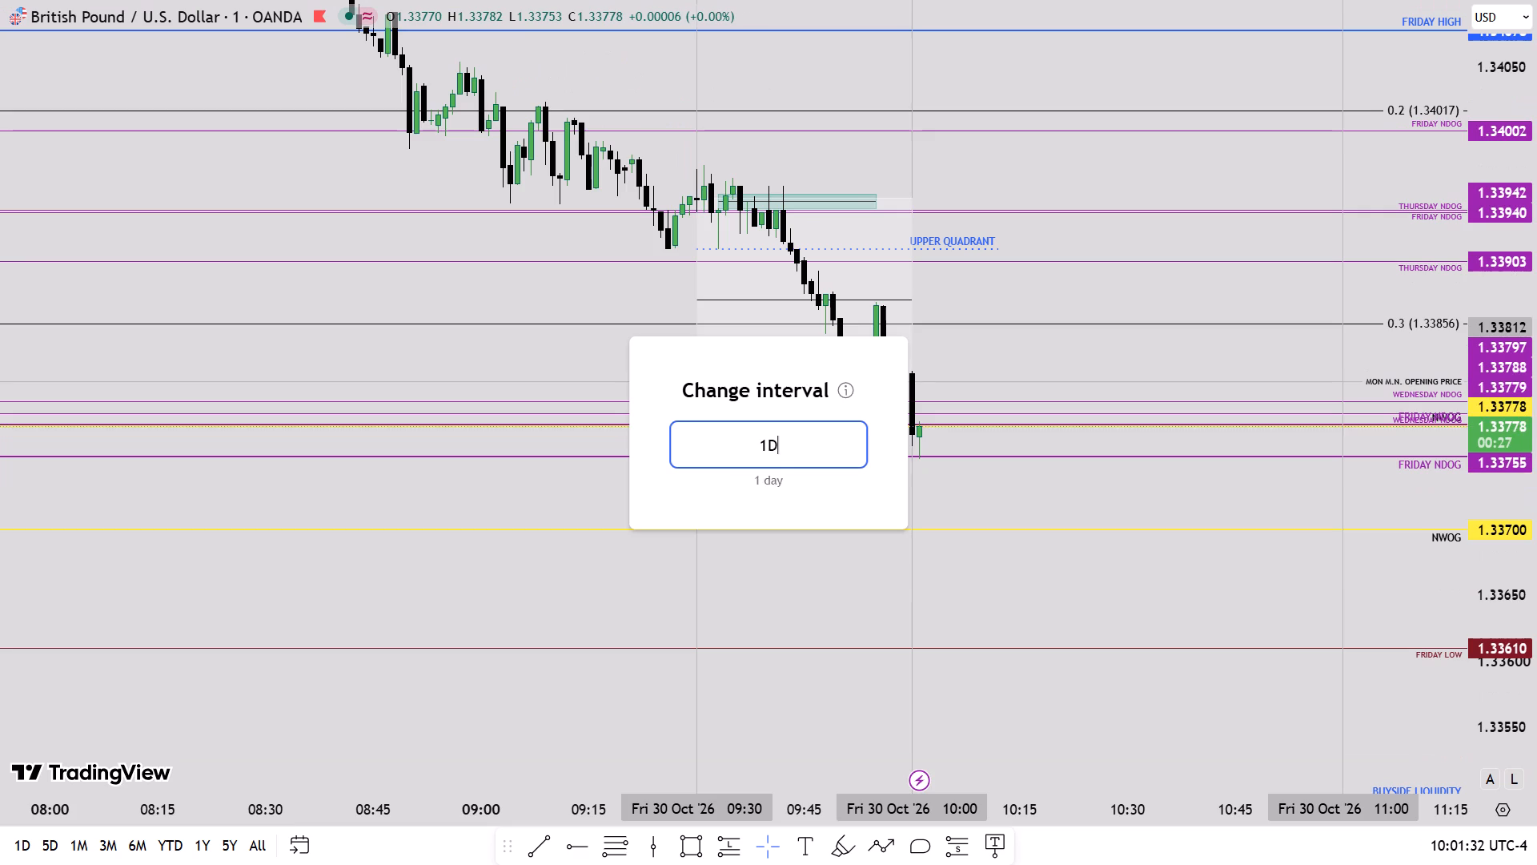
# Examine the October daily candles against the red zone, Fibonacci levels and NDOG and NWOG lines.
pyautogui.scroll(-9, 1536, 363)
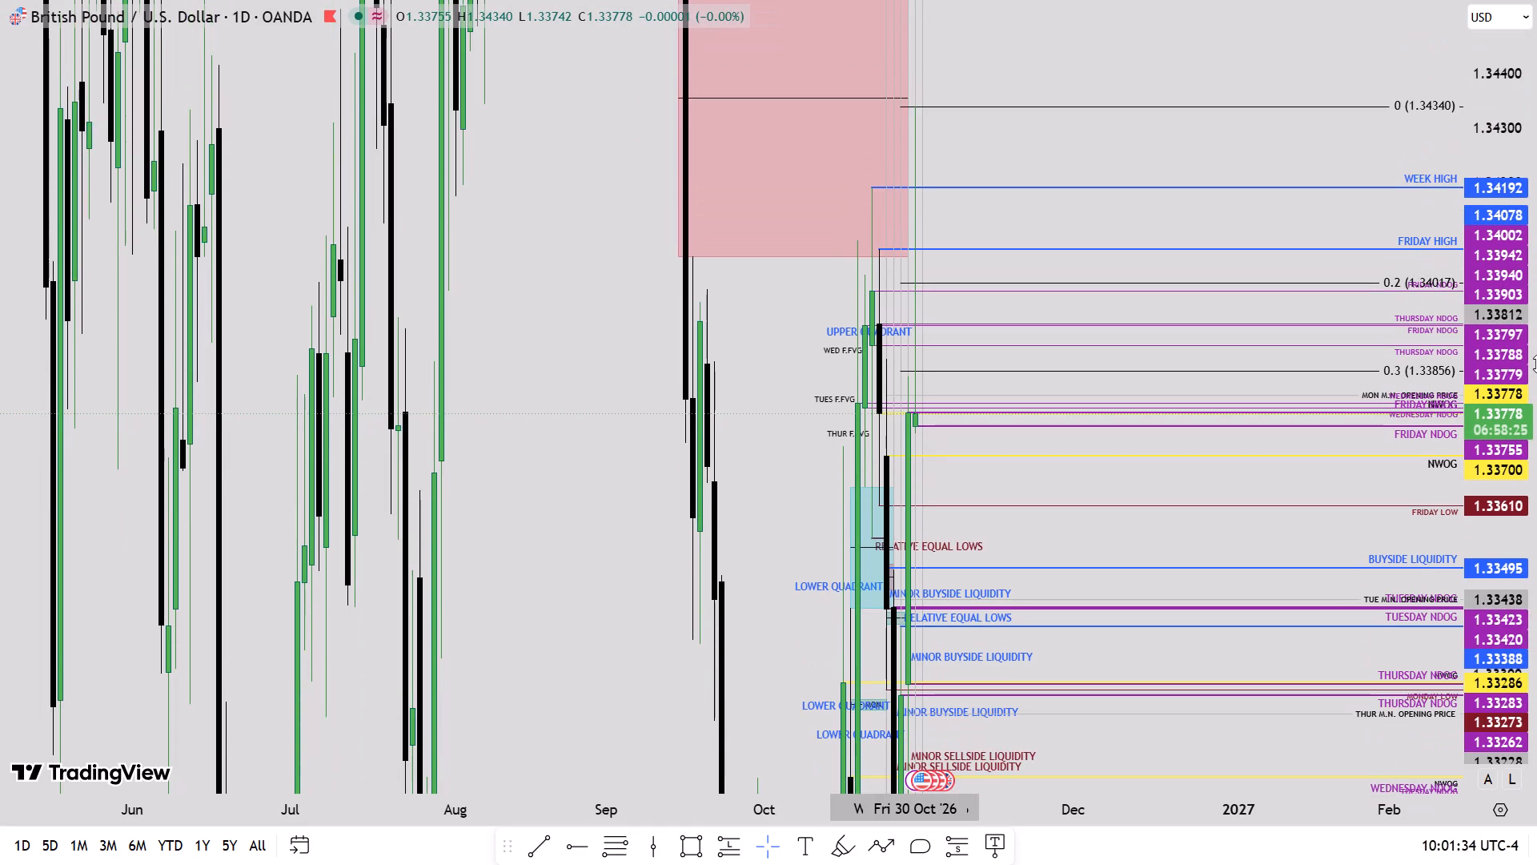
pyautogui.scroll(-2, 1536, 364)
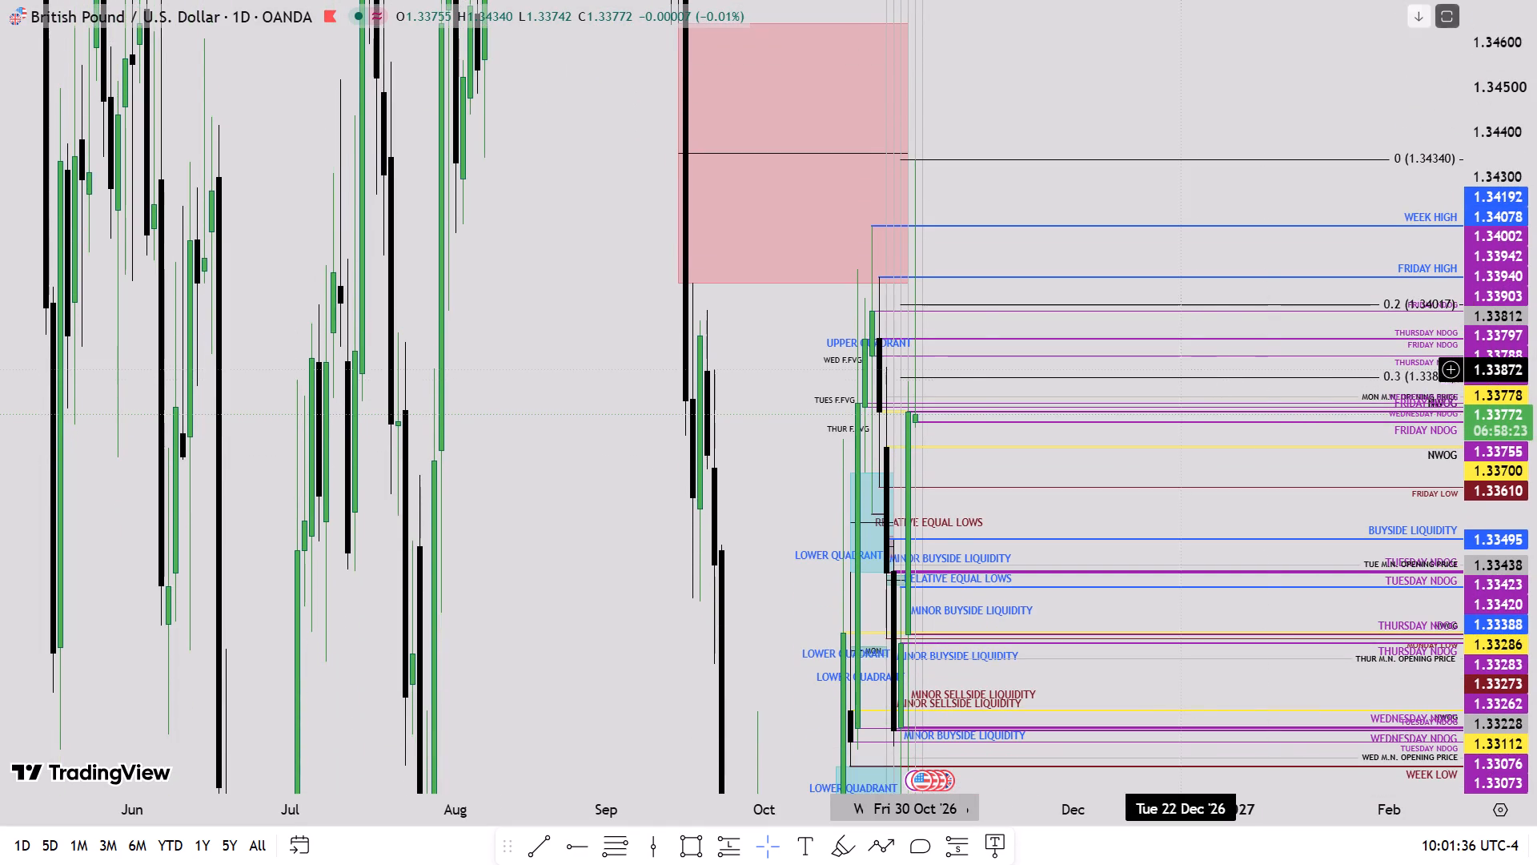
pyautogui.scroll(5, 1181, 370)
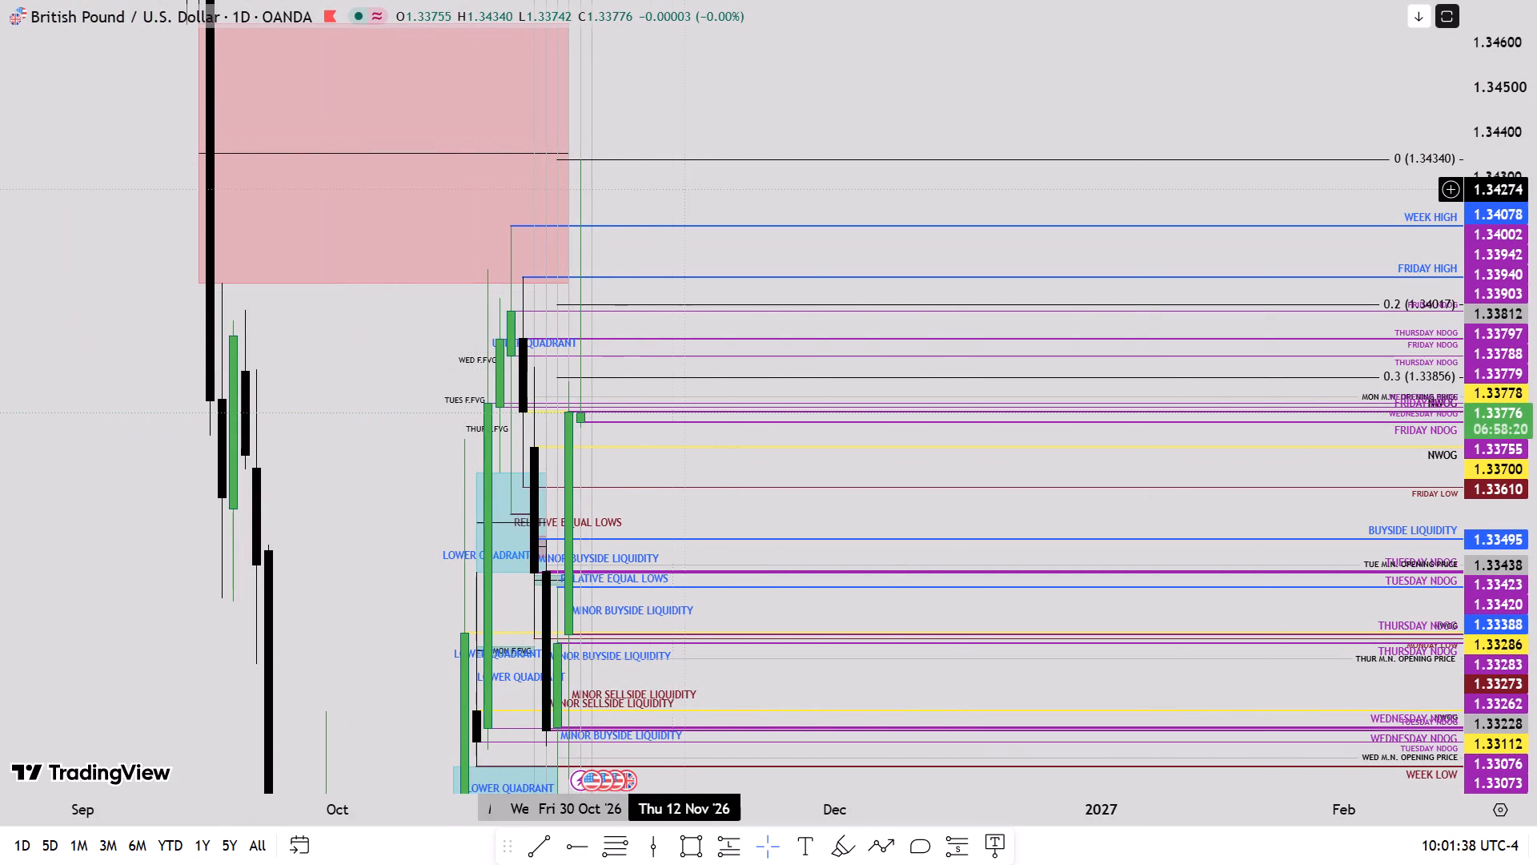
pyautogui.scroll(1, 685, 190)
pyautogui.moveTo(601, 188); pyautogui.dragTo(927, 178)
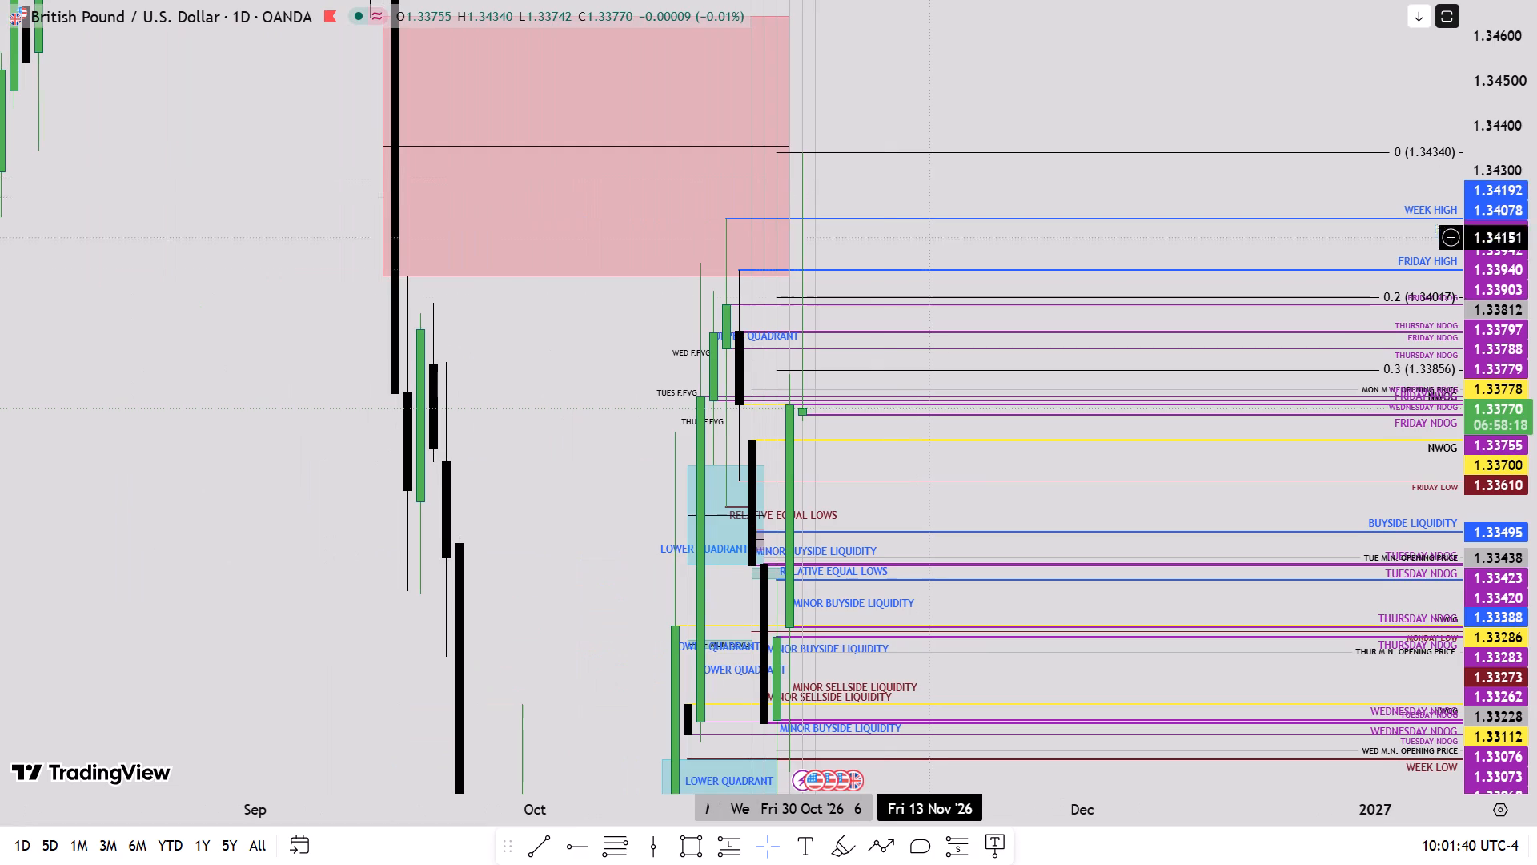
pyautogui.scroll(4, 911, 432)
pyautogui.moveTo(748, 466); pyautogui.dragTo(840, 362)
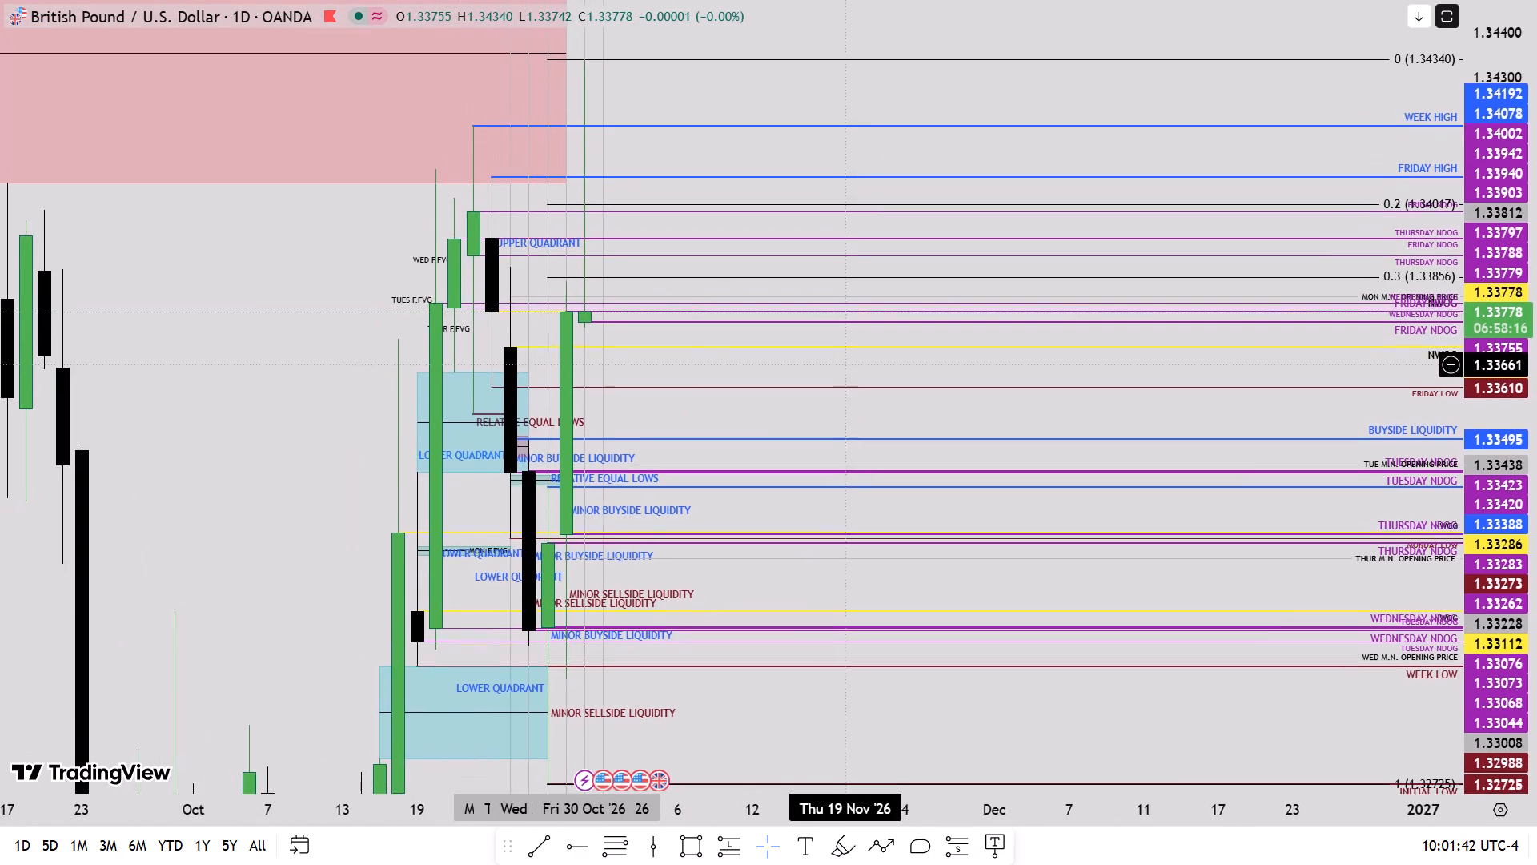
pyautogui.moveTo(840, 362); pyautogui.dragTo(858, 381)
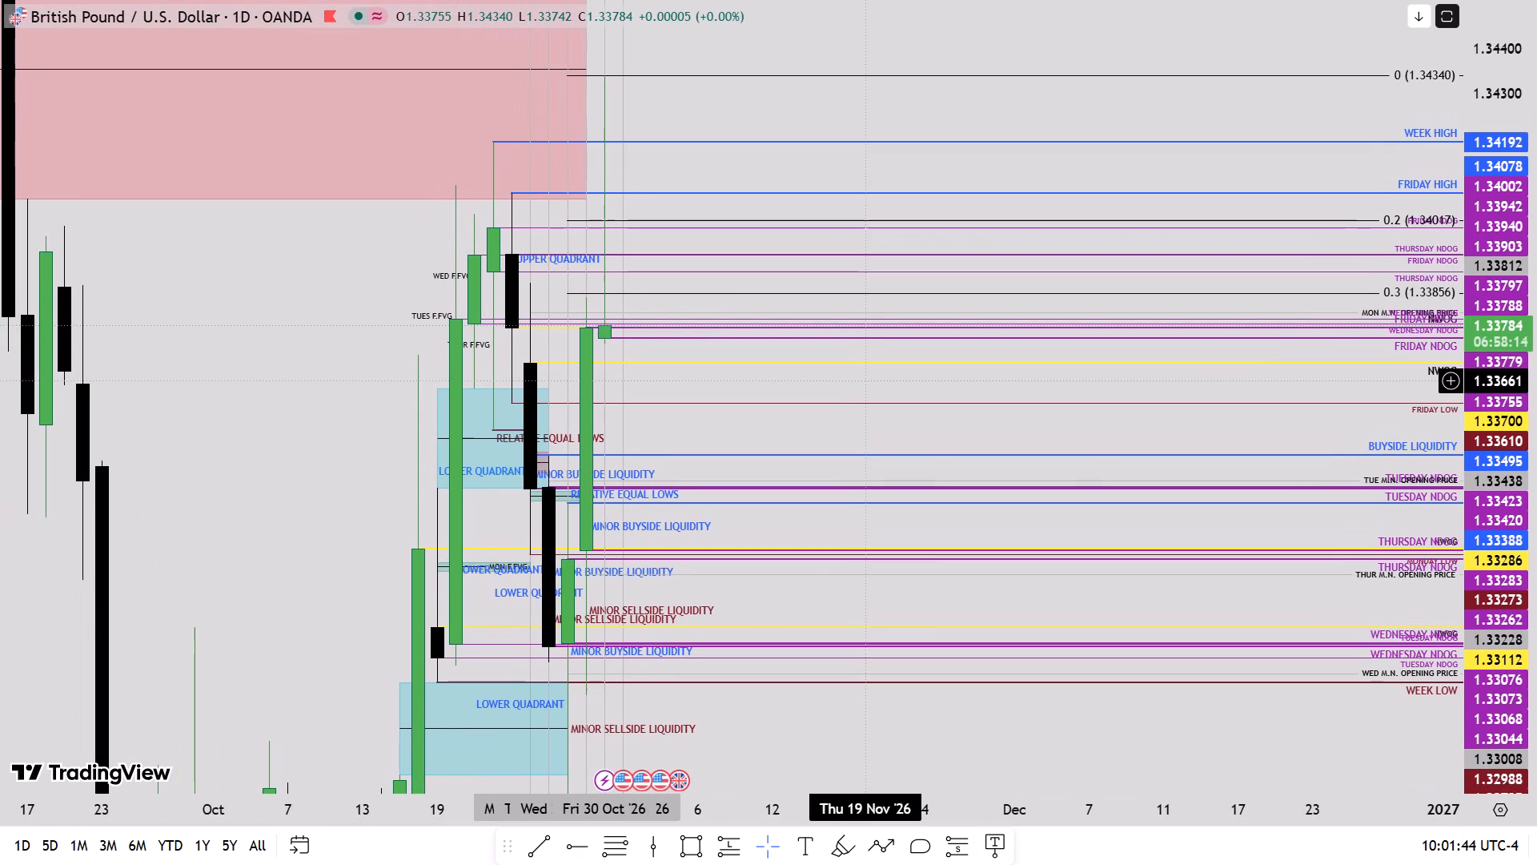
pyautogui.moveTo(858, 381); pyautogui.dragTo(881, 356)
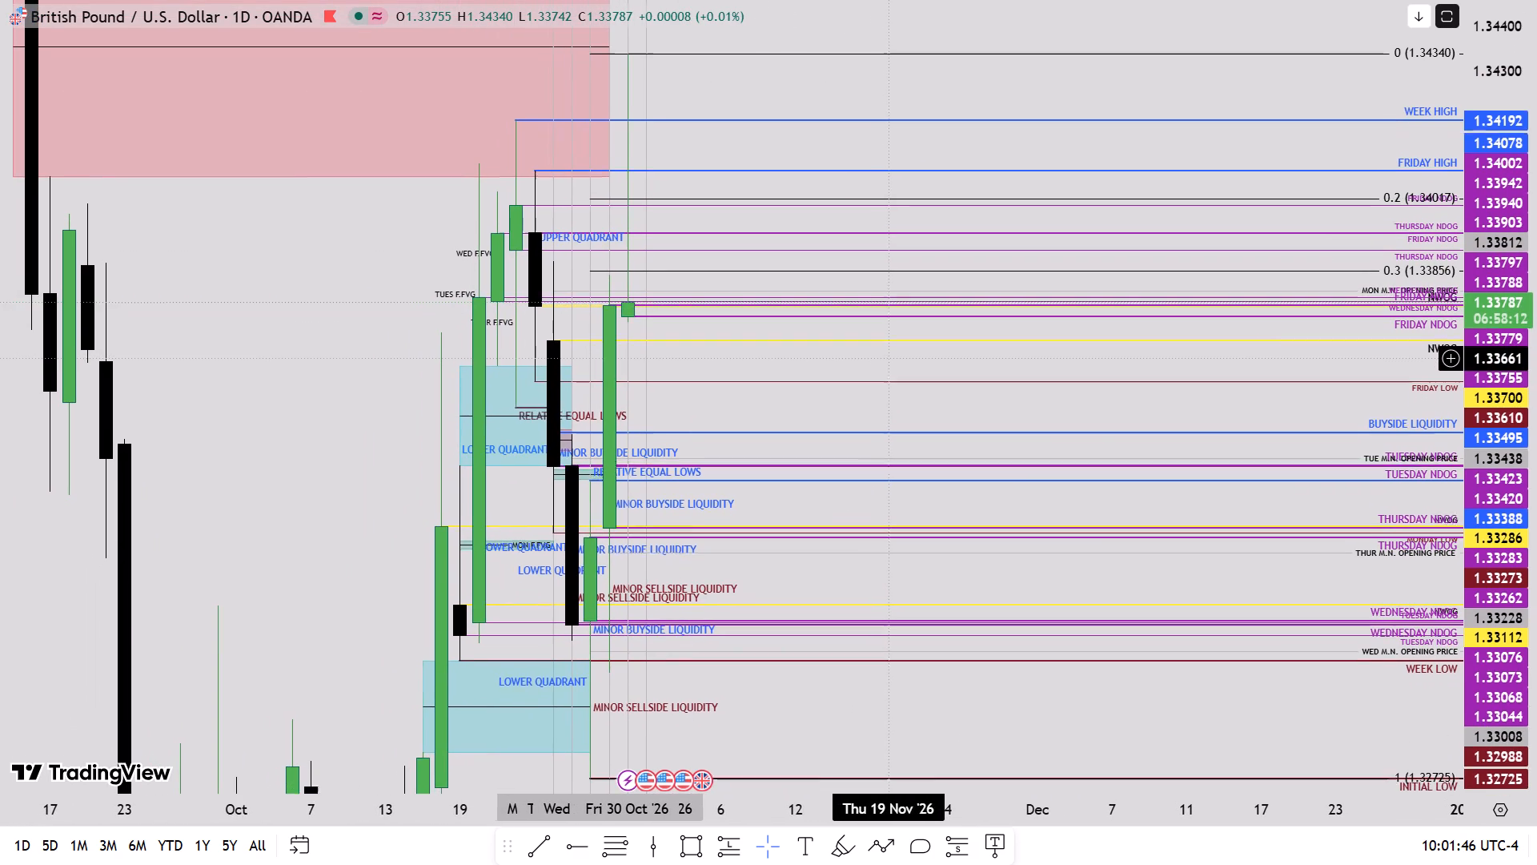
pyautogui.moveTo(881, 356); pyautogui.dragTo(881, 351)
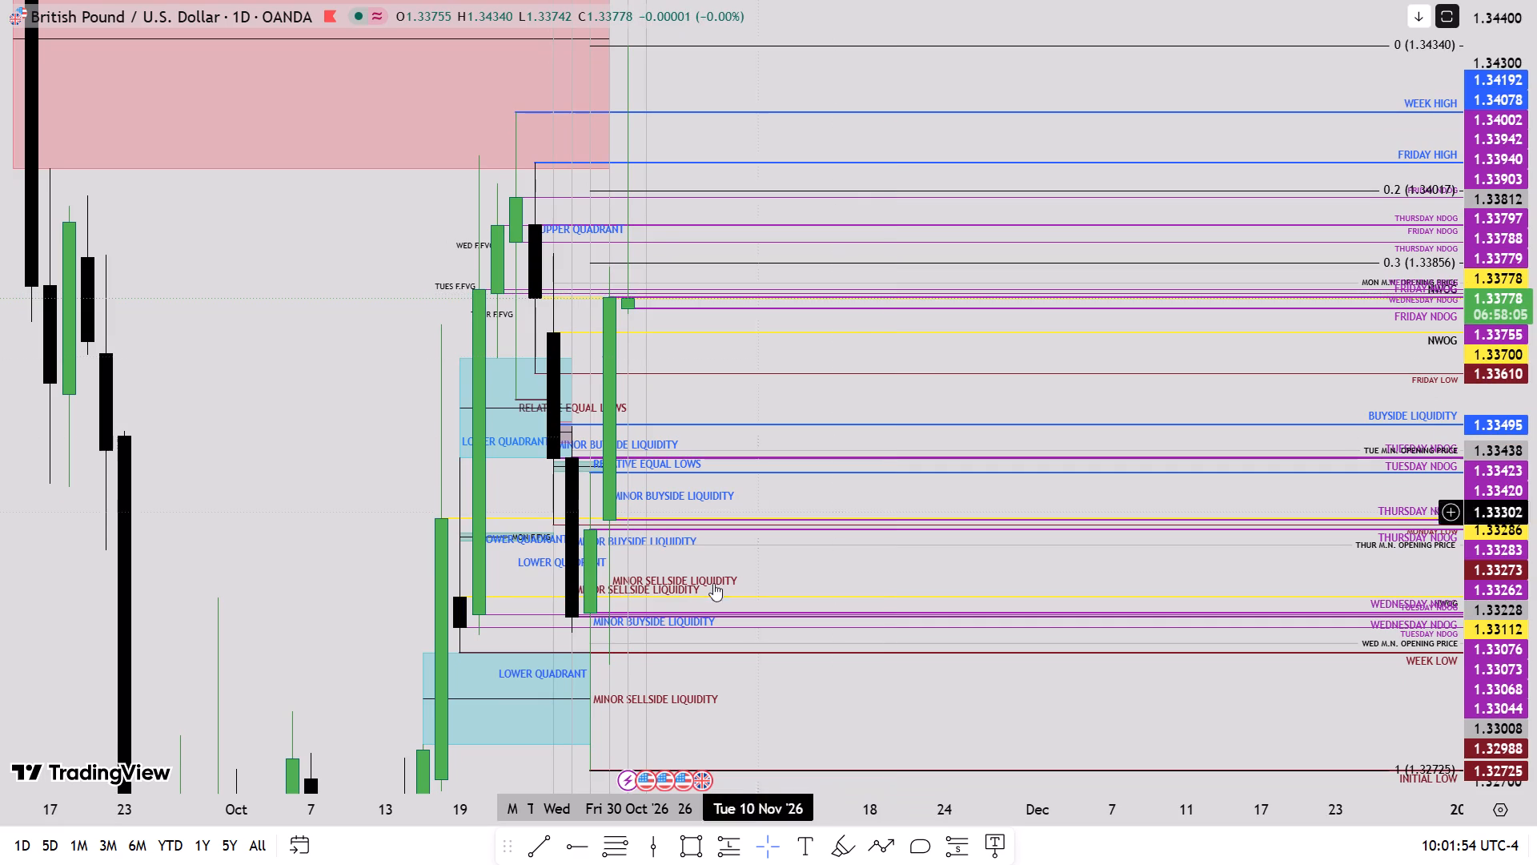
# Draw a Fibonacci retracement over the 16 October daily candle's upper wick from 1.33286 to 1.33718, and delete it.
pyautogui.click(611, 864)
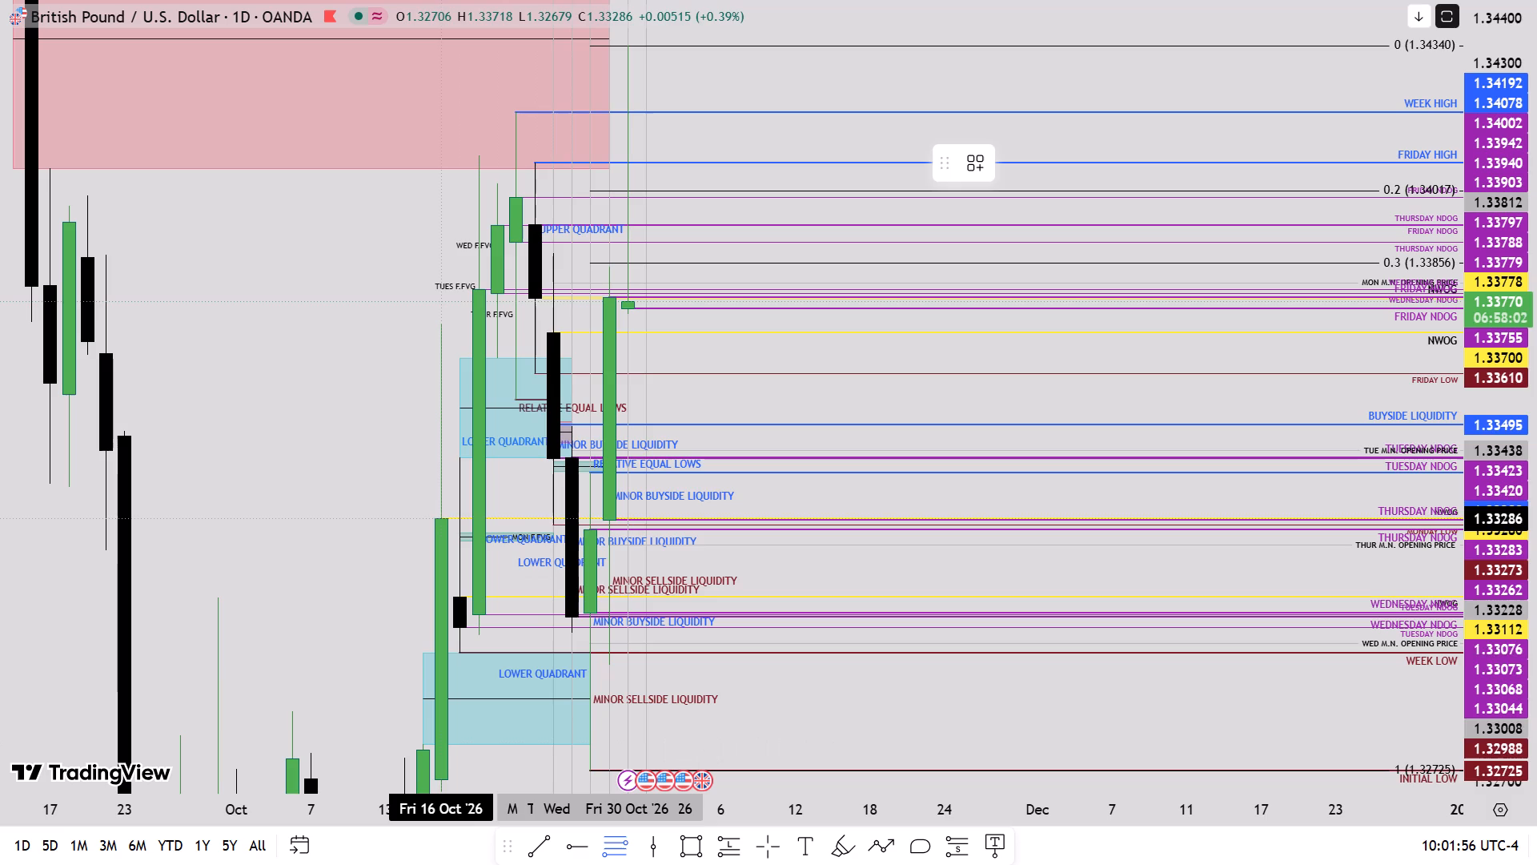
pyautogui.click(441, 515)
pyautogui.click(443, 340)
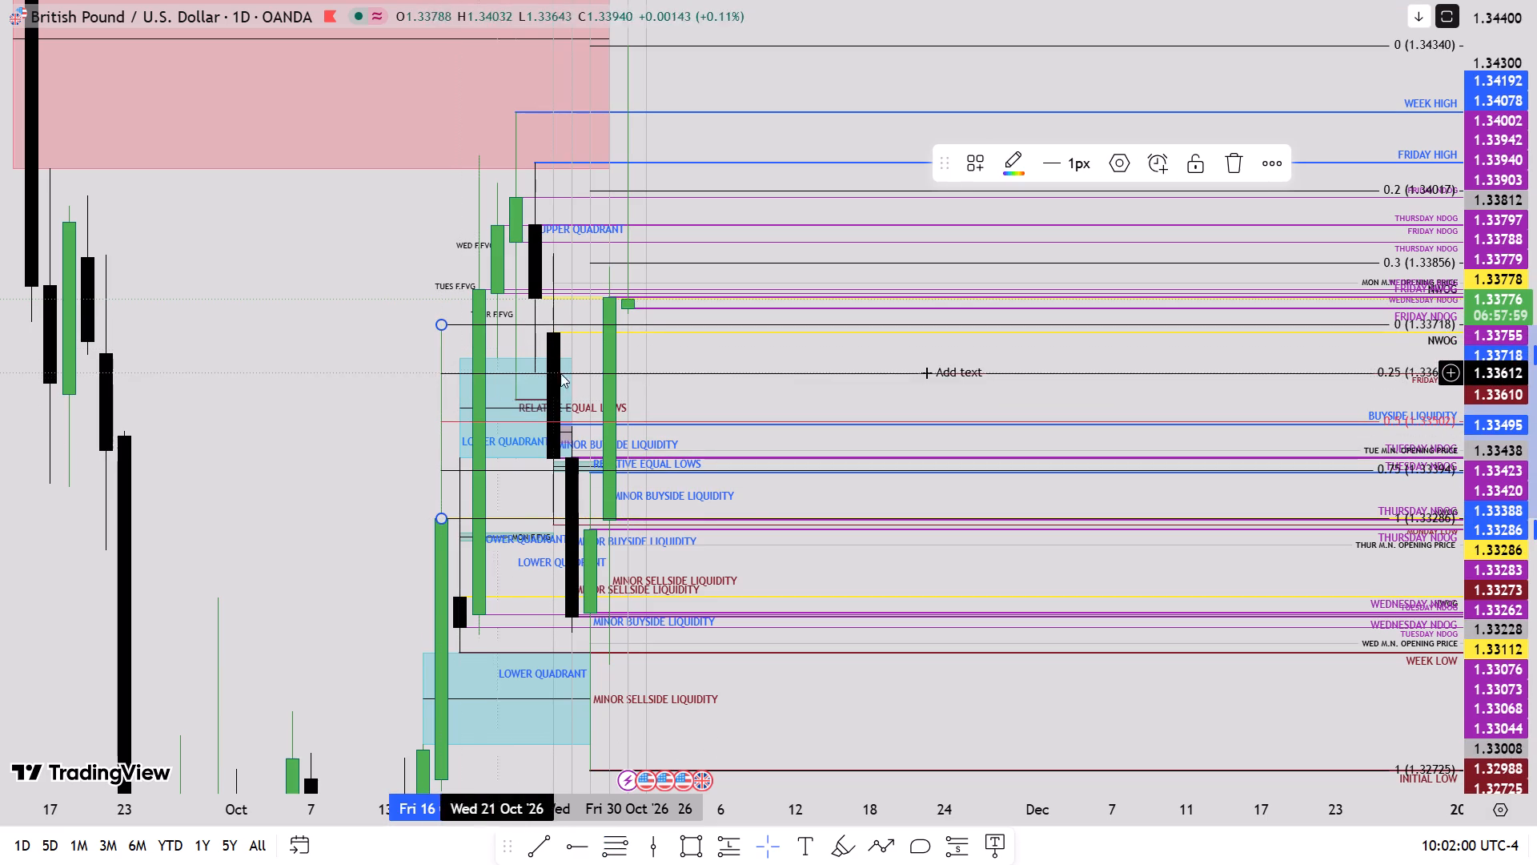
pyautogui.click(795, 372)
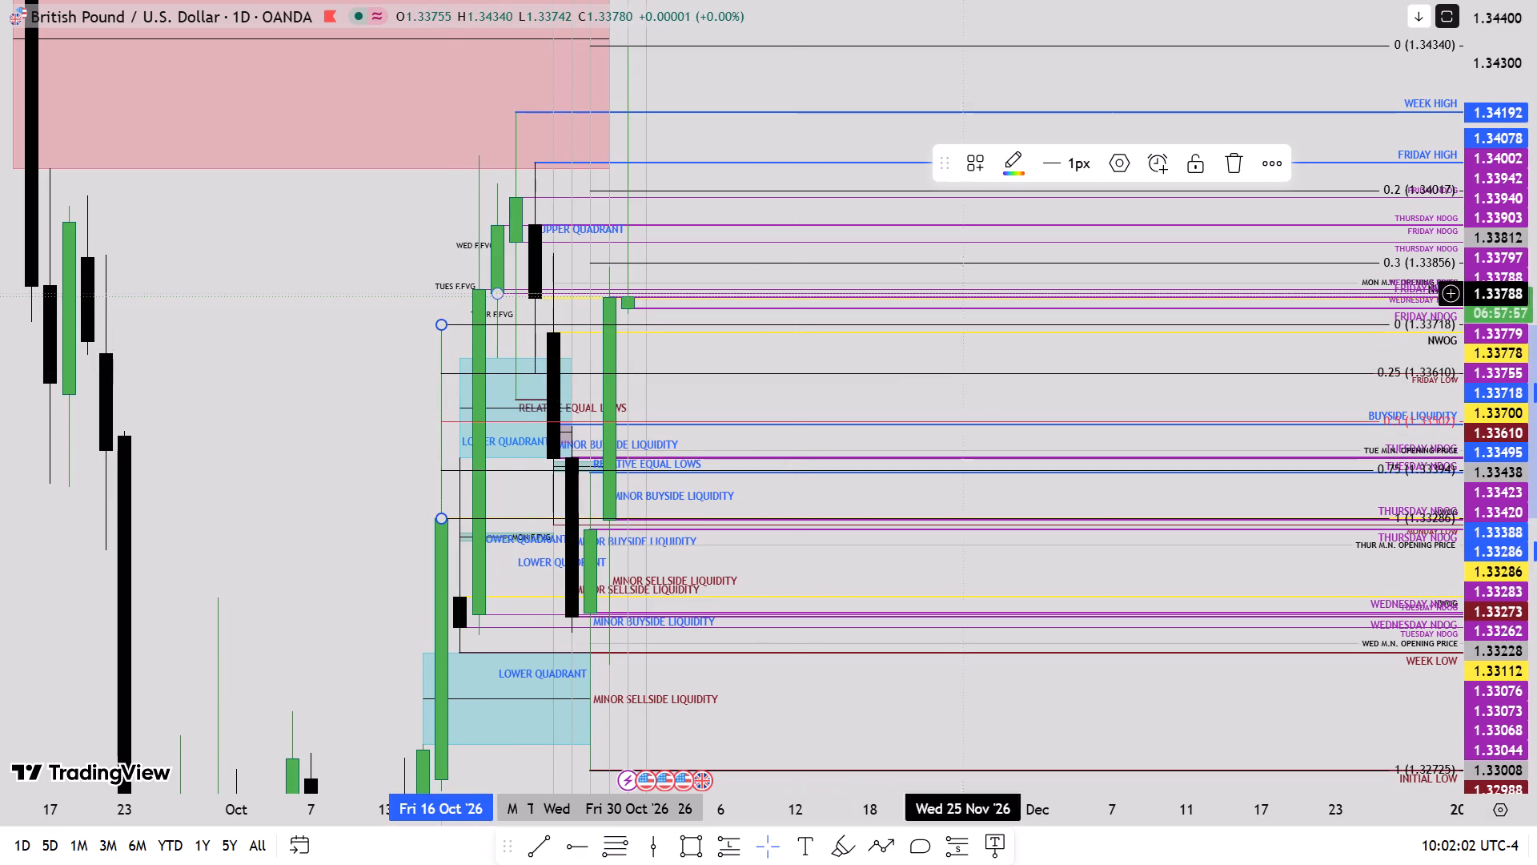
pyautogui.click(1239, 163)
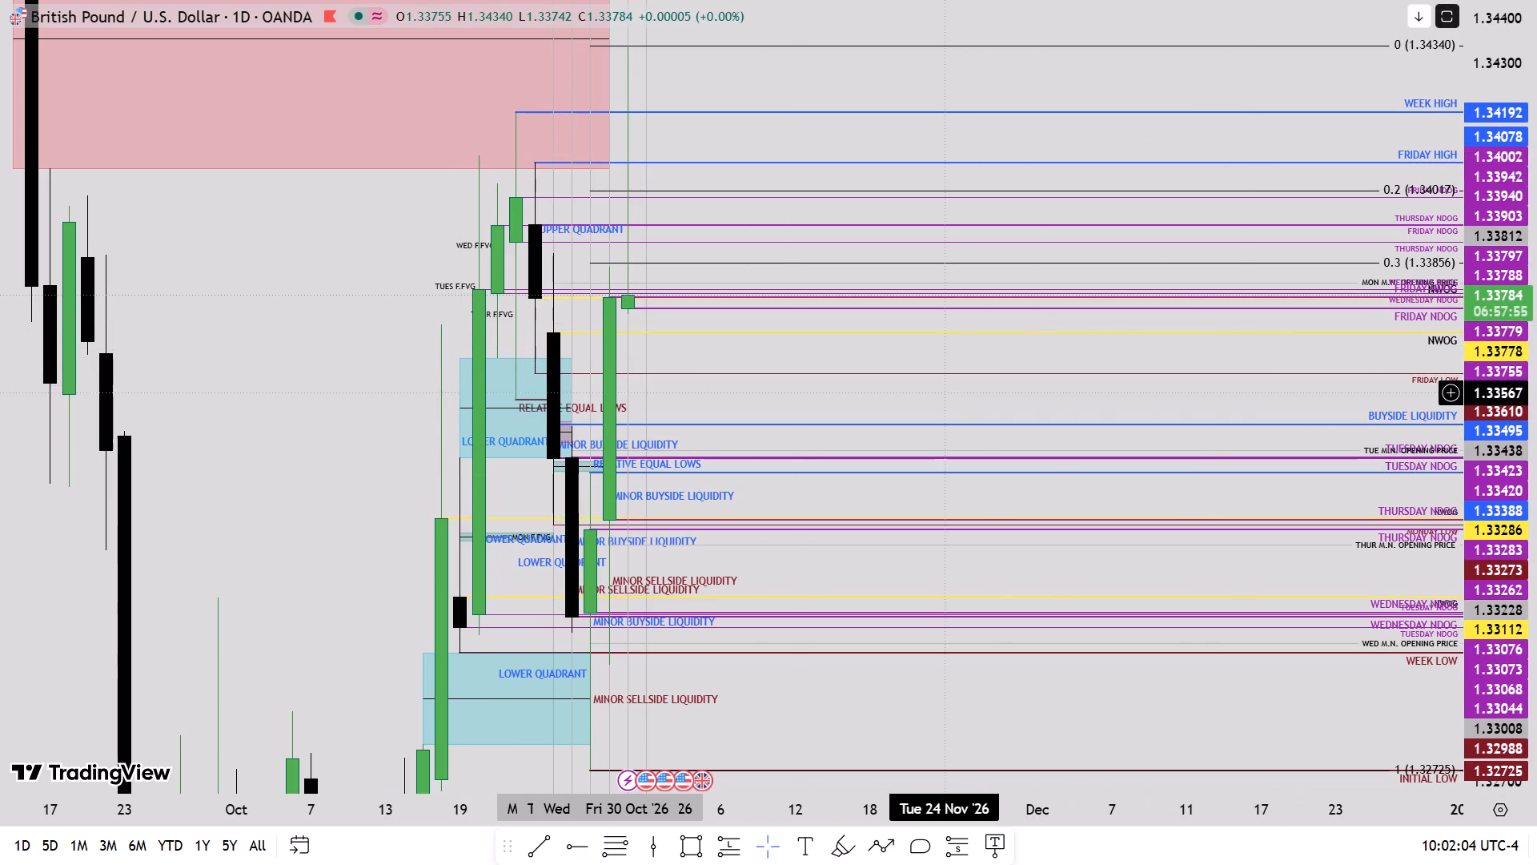
# Switch the chart back to the 1-minute interval.
pyautogui.press('1')
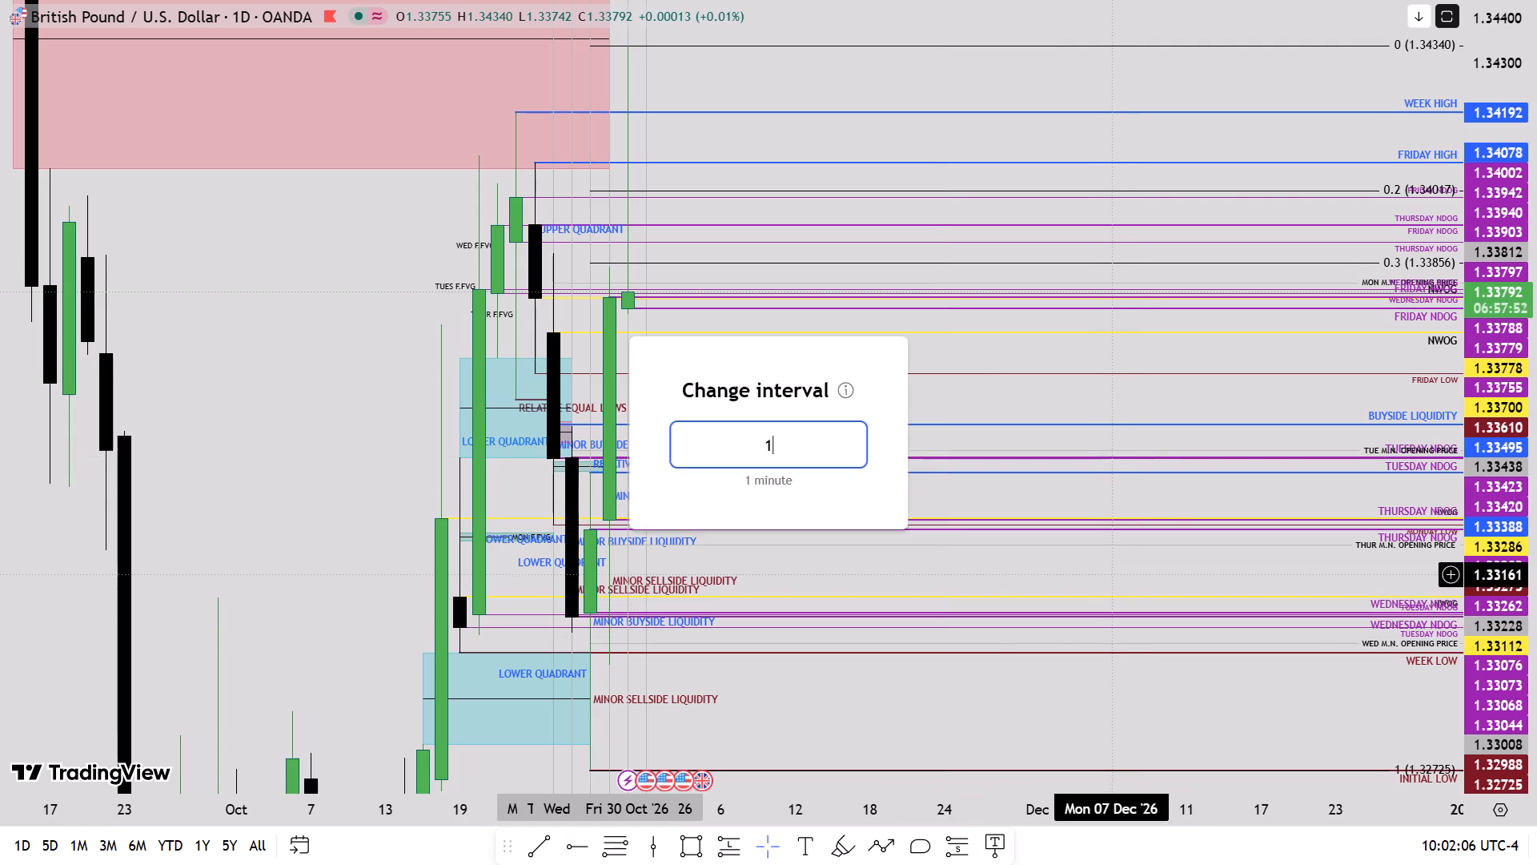
pyautogui.press('Return')
# Examine the one-minute candles after 10:00 against the white 09:30–10:00 zone and the surrounding NDOG, NWOG and 0.3 levels.
pyautogui.scroll(14, 1536, 499)
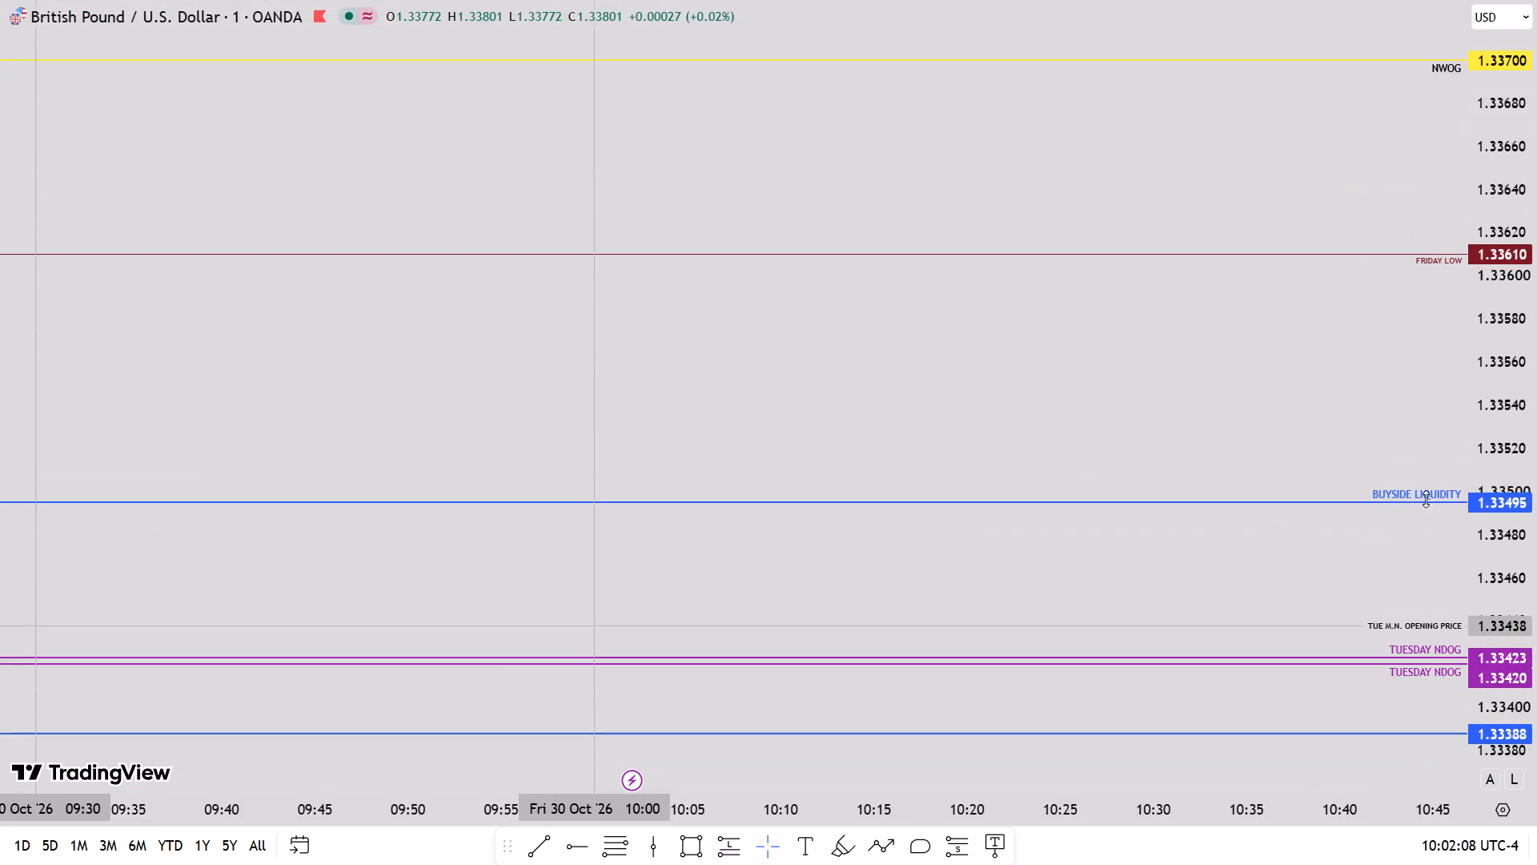
pyautogui.moveTo(836, 356); pyautogui.dragTo(917, 670)
pyautogui.scroll(-2, 1536, 318)
pyautogui.scroll(-4, 853, 344)
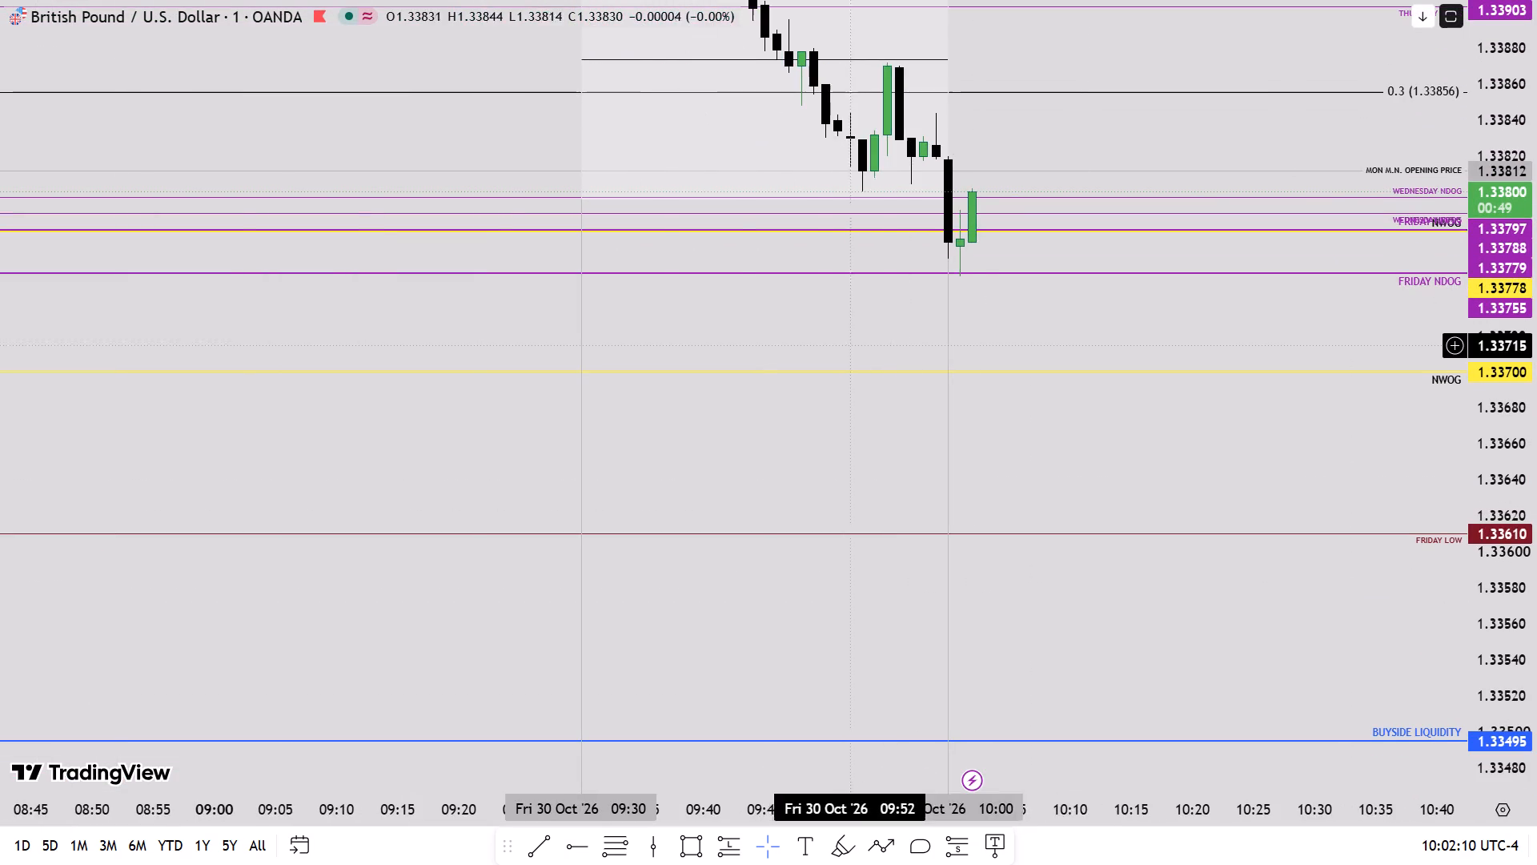
pyautogui.moveTo(1049, 436); pyautogui.dragTo(922, 615)
pyautogui.scroll(-2, 1536, 323)
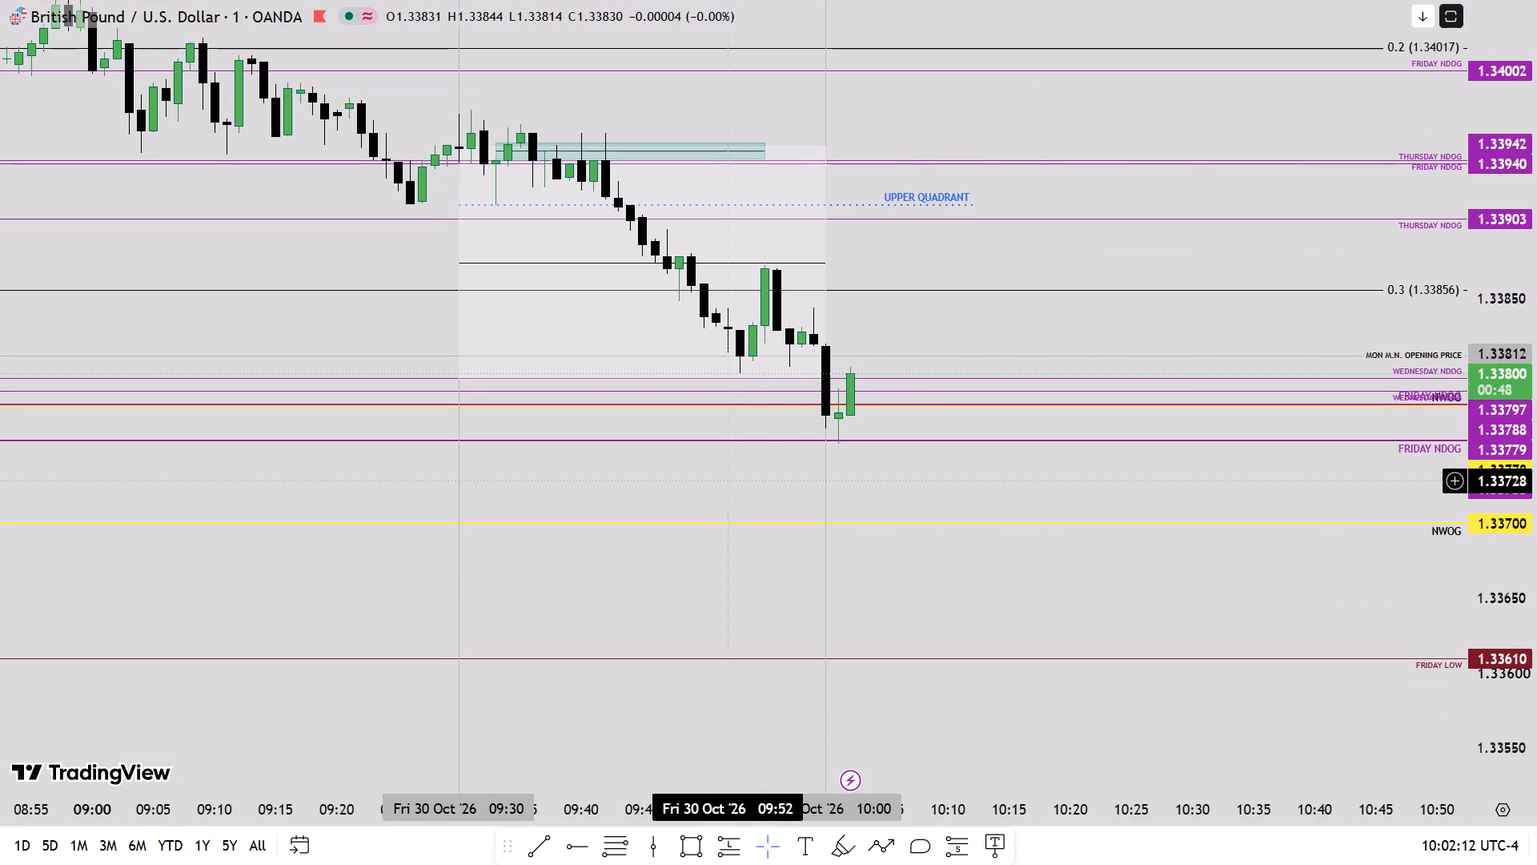
pyautogui.moveTo(727, 483); pyautogui.dragTo(752, 534)
pyautogui.scroll(3, 1536, 413)
pyautogui.moveTo(1024, 339); pyautogui.dragTo(1025, 514)
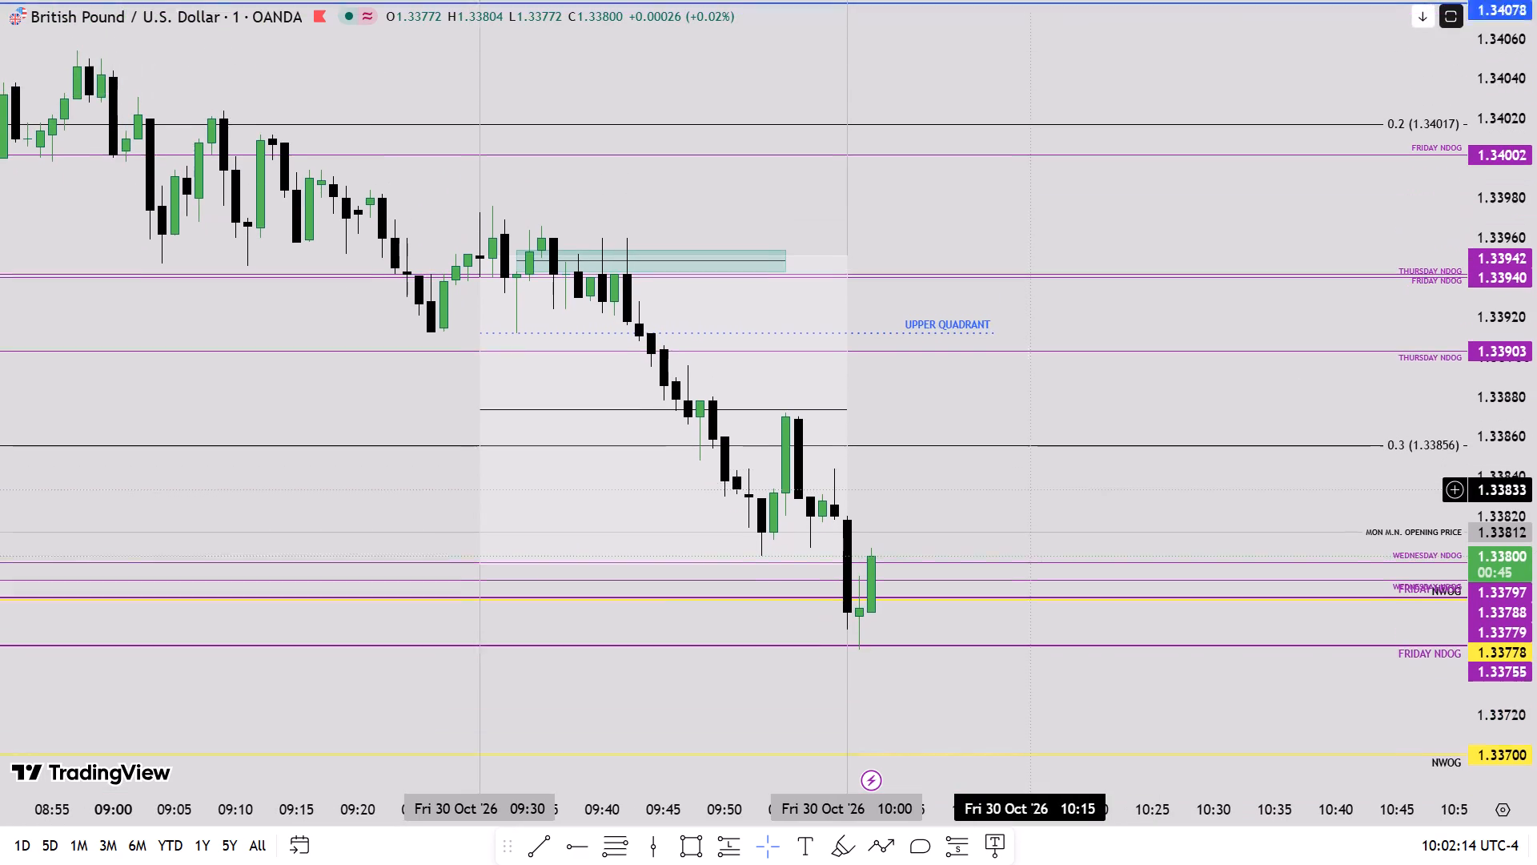
pyautogui.moveTo(1025, 514); pyautogui.dragTo(1017, 592)
pyautogui.scroll(-3, 1536, 264)
pyautogui.scroll(-8, 923, 449)
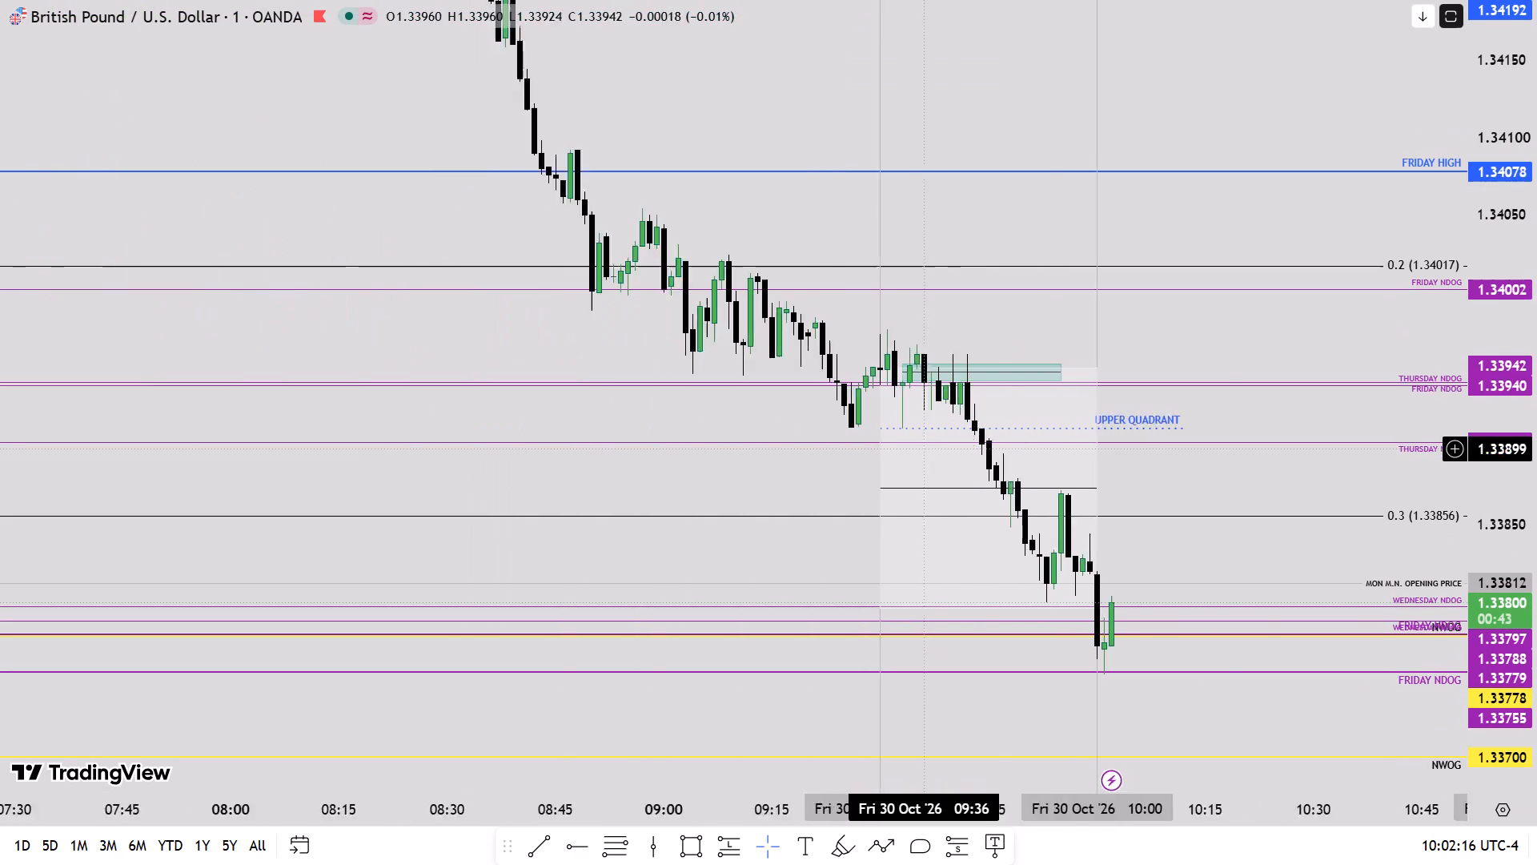
pyautogui.scroll(-3, 923, 449)
pyautogui.scroll(4, 937, 505)
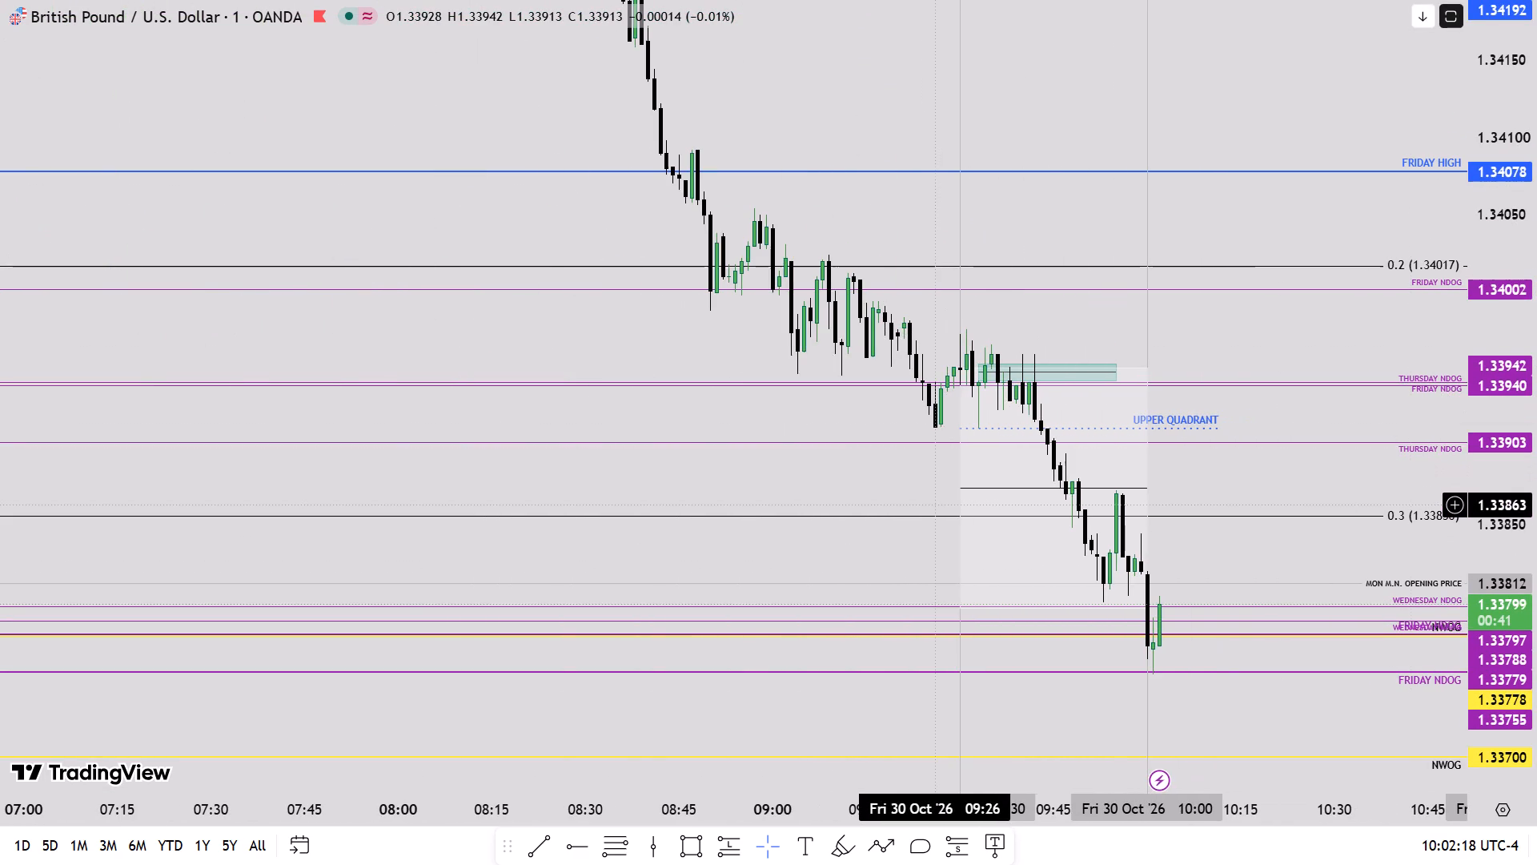
pyautogui.scroll(2, 1536, 446)
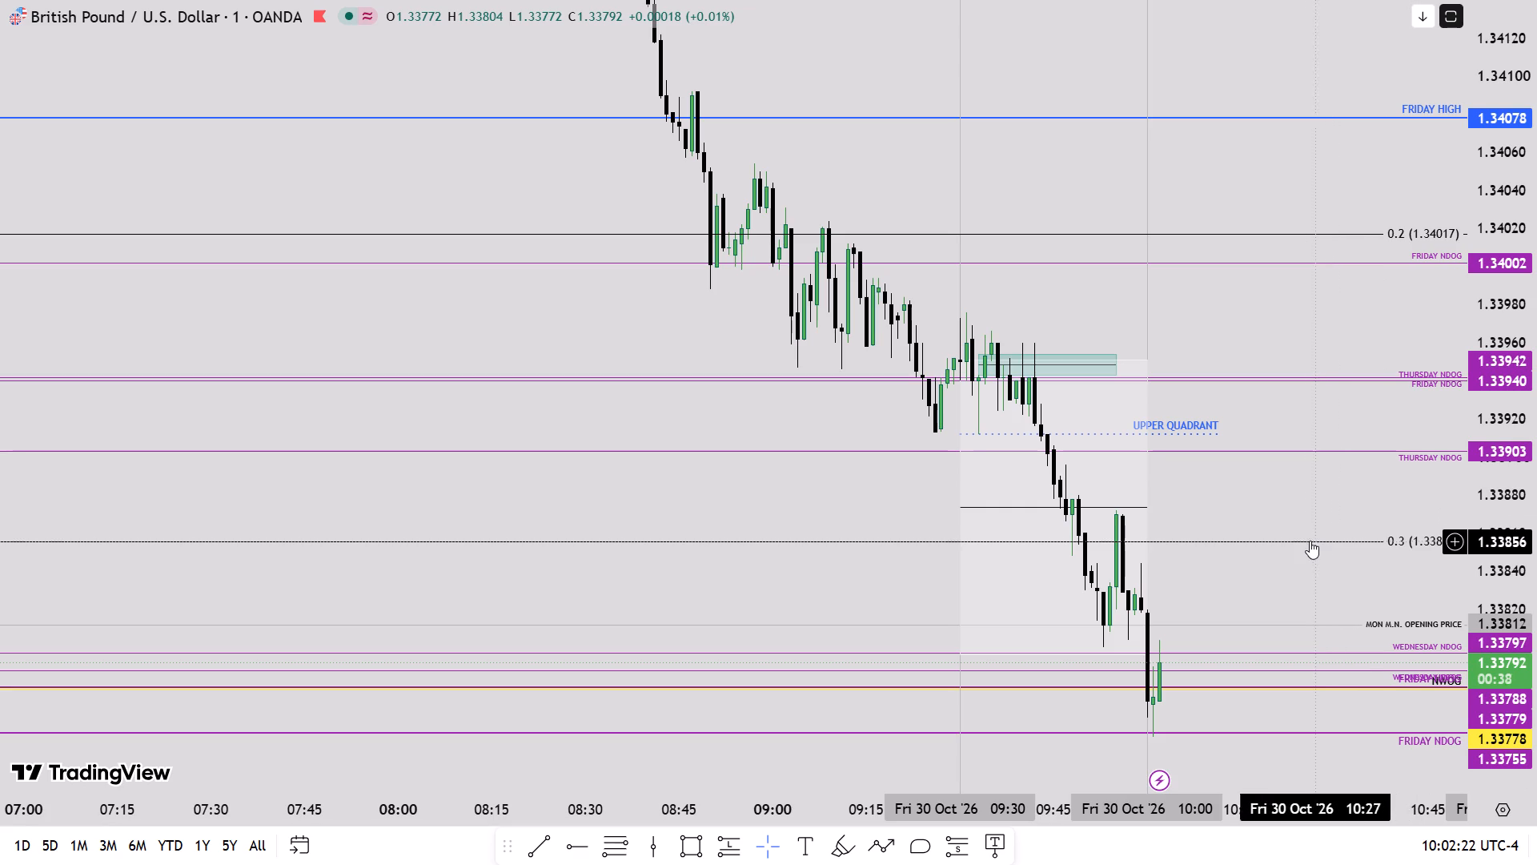
pyautogui.moveTo(1315, 497); pyautogui.dragTo(1212, 372)
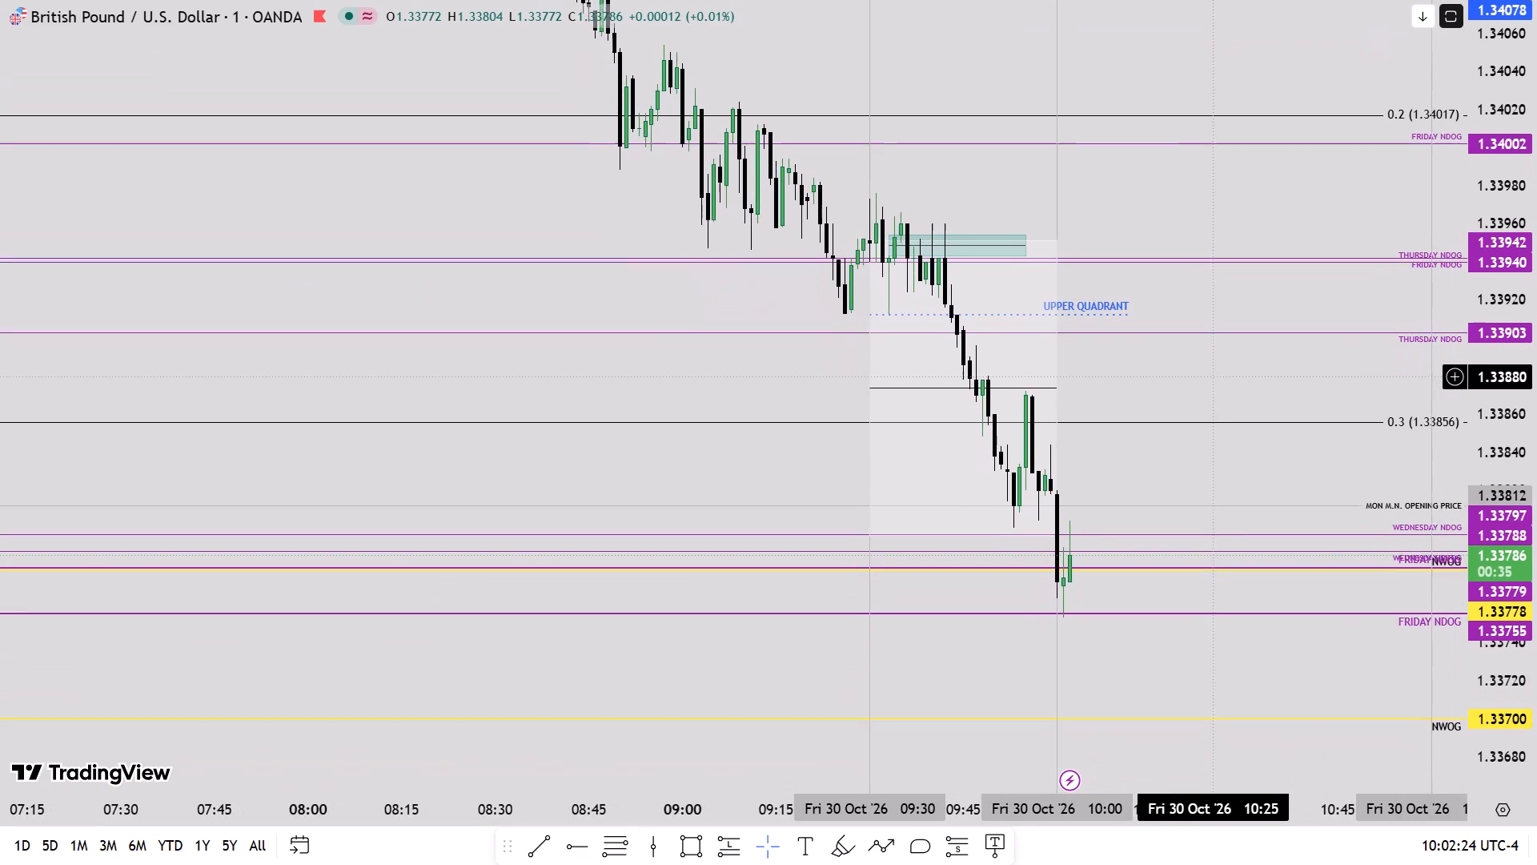
# Examine the one-minute candles after 10:00 against the 0.3 level, the NDOG and NWOG lines and the lower FRIDAY LOW and BUYSIDE LIQUIDITY levels.
pyautogui.moveTo(1212, 372); pyautogui.dragTo(1209, 356)
pyautogui.scroll(5, 1536, 348)
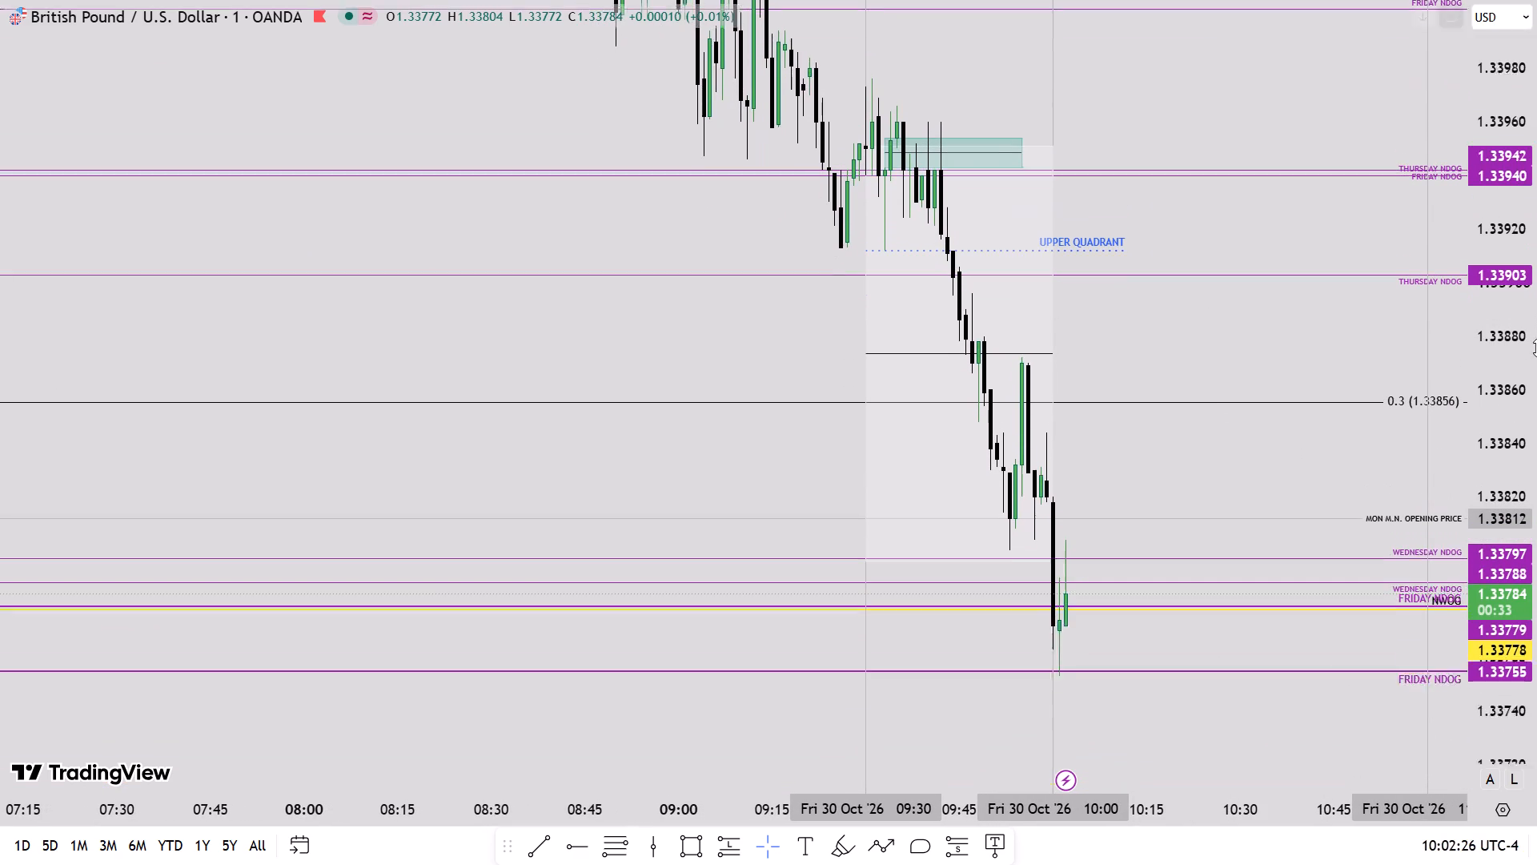
pyautogui.scroll(5, 1536, 348)
pyautogui.scroll(-4, 1536, 348)
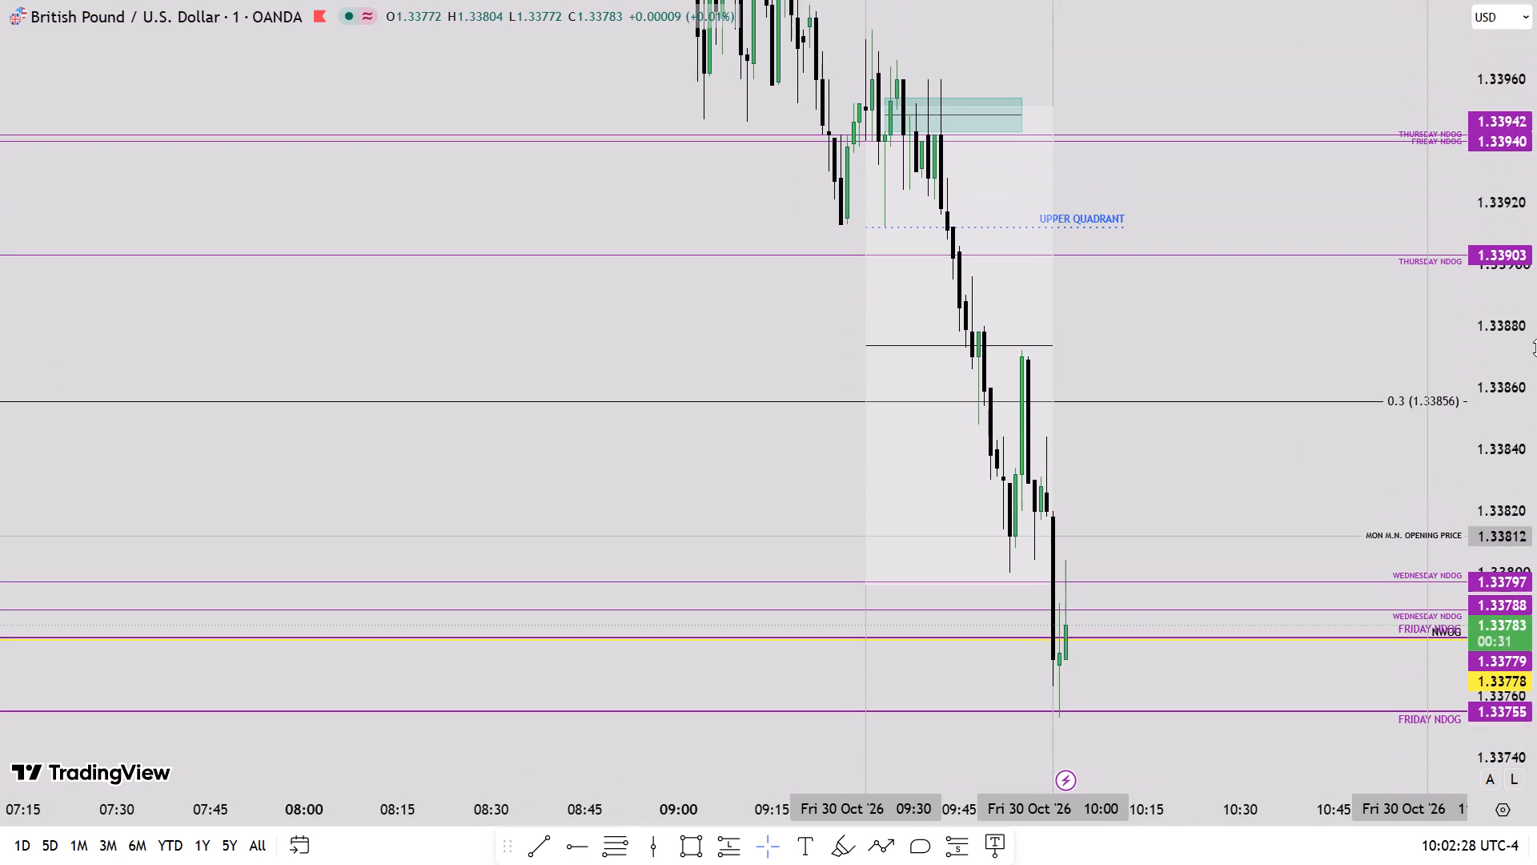
pyautogui.scroll(-4, 1536, 348)
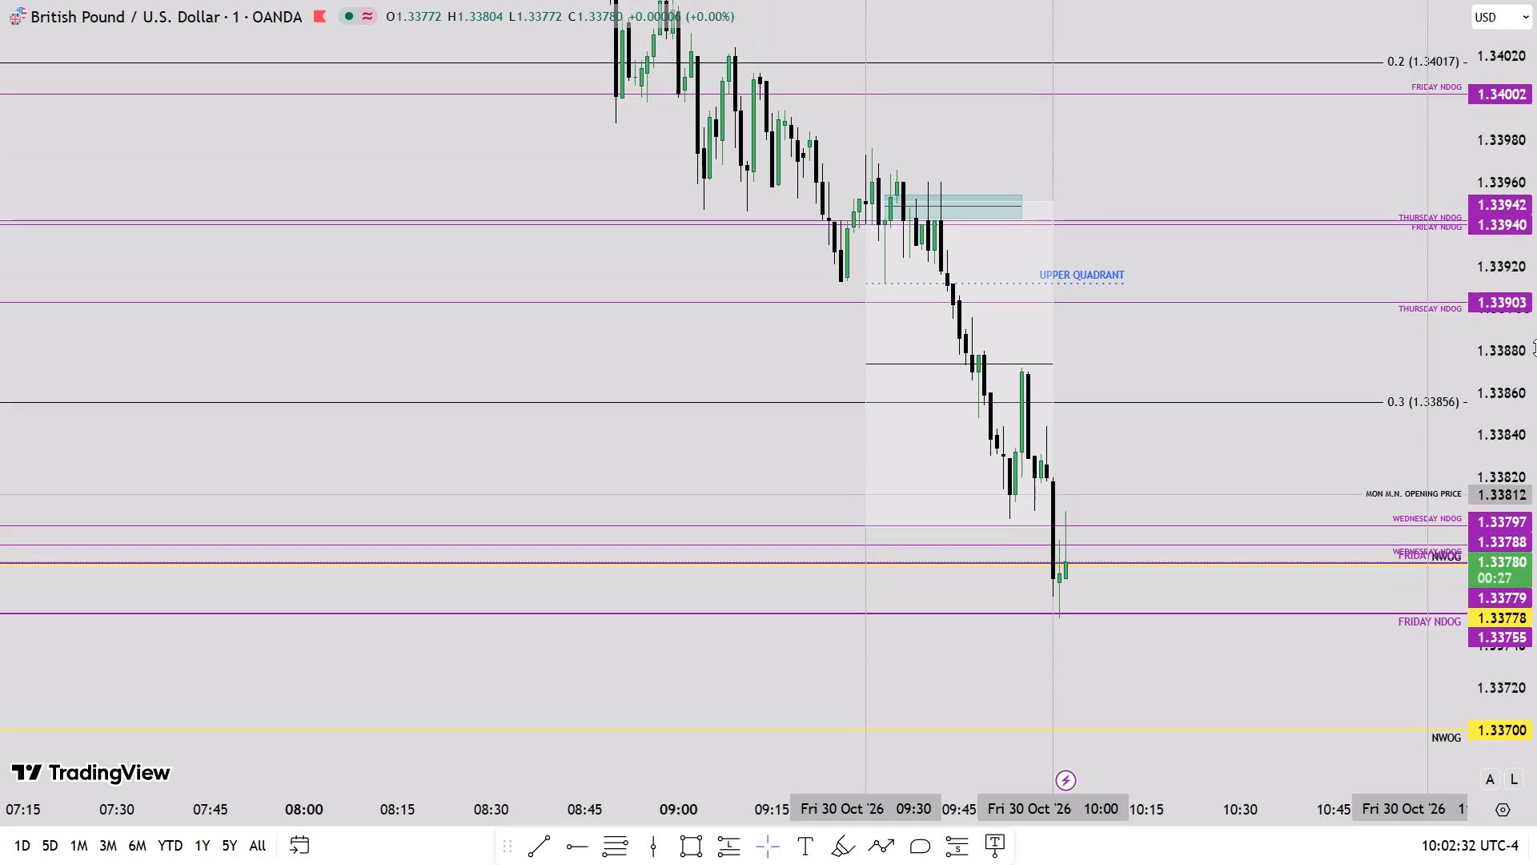
pyautogui.scroll(5, 1536, 348)
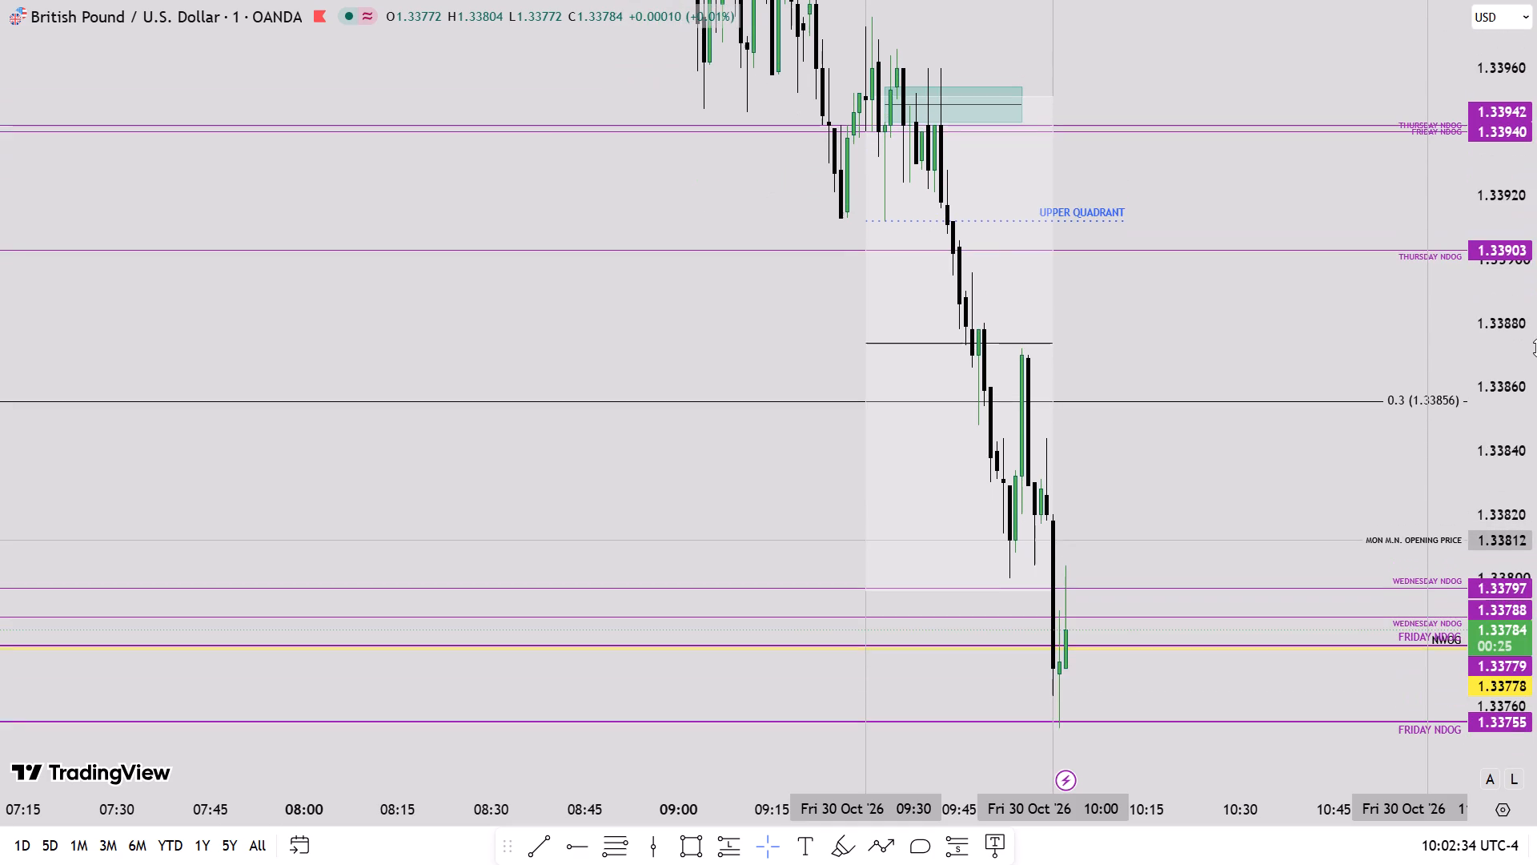
pyautogui.scroll(4, 1331, 437)
pyautogui.scroll(4, 1043, 450)
pyautogui.moveTo(849, 482); pyautogui.dragTo(1004, 155)
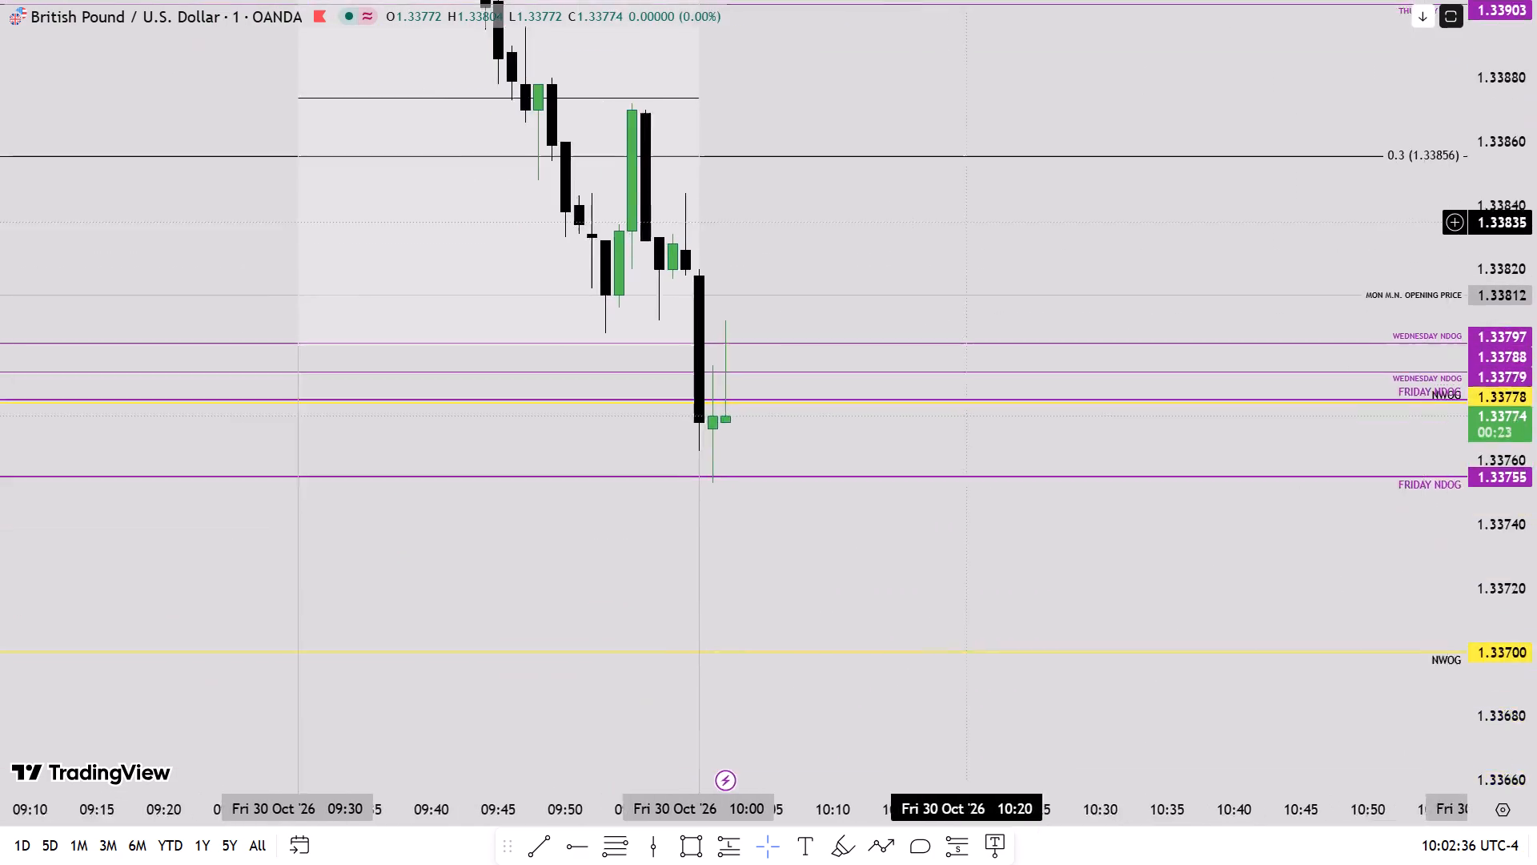
pyautogui.moveTo(1004, 155); pyautogui.dragTo(1046, 55)
pyautogui.scroll(-14, 1536, 348)
pyautogui.scroll(-2, 1320, 488)
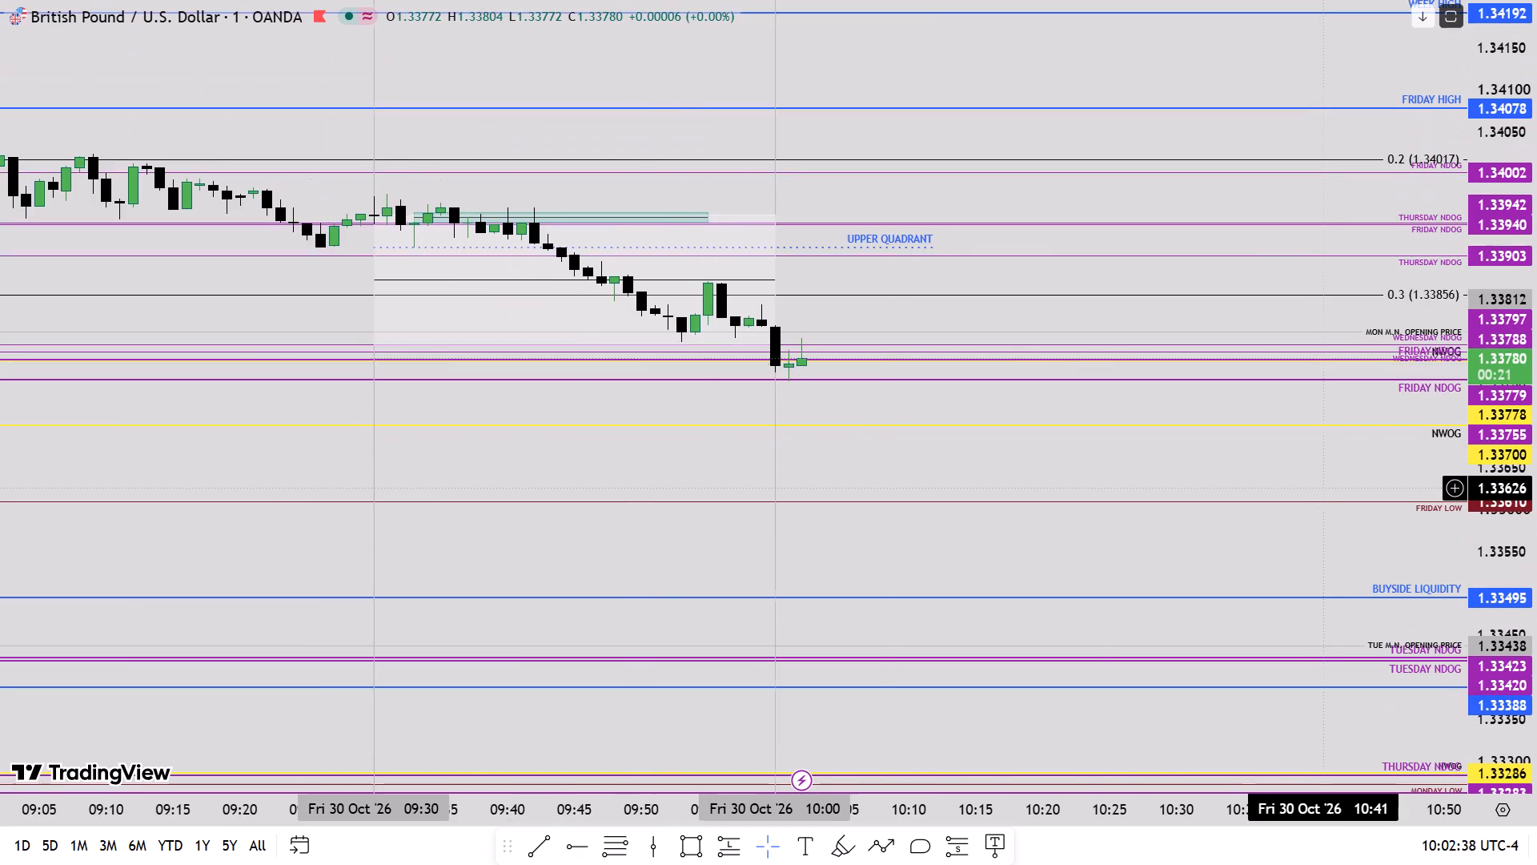
pyautogui.scroll(-17, 1320, 488)
# Switch the chart to the 1-hour interval and reset the chart view.
pyautogui.press('1')
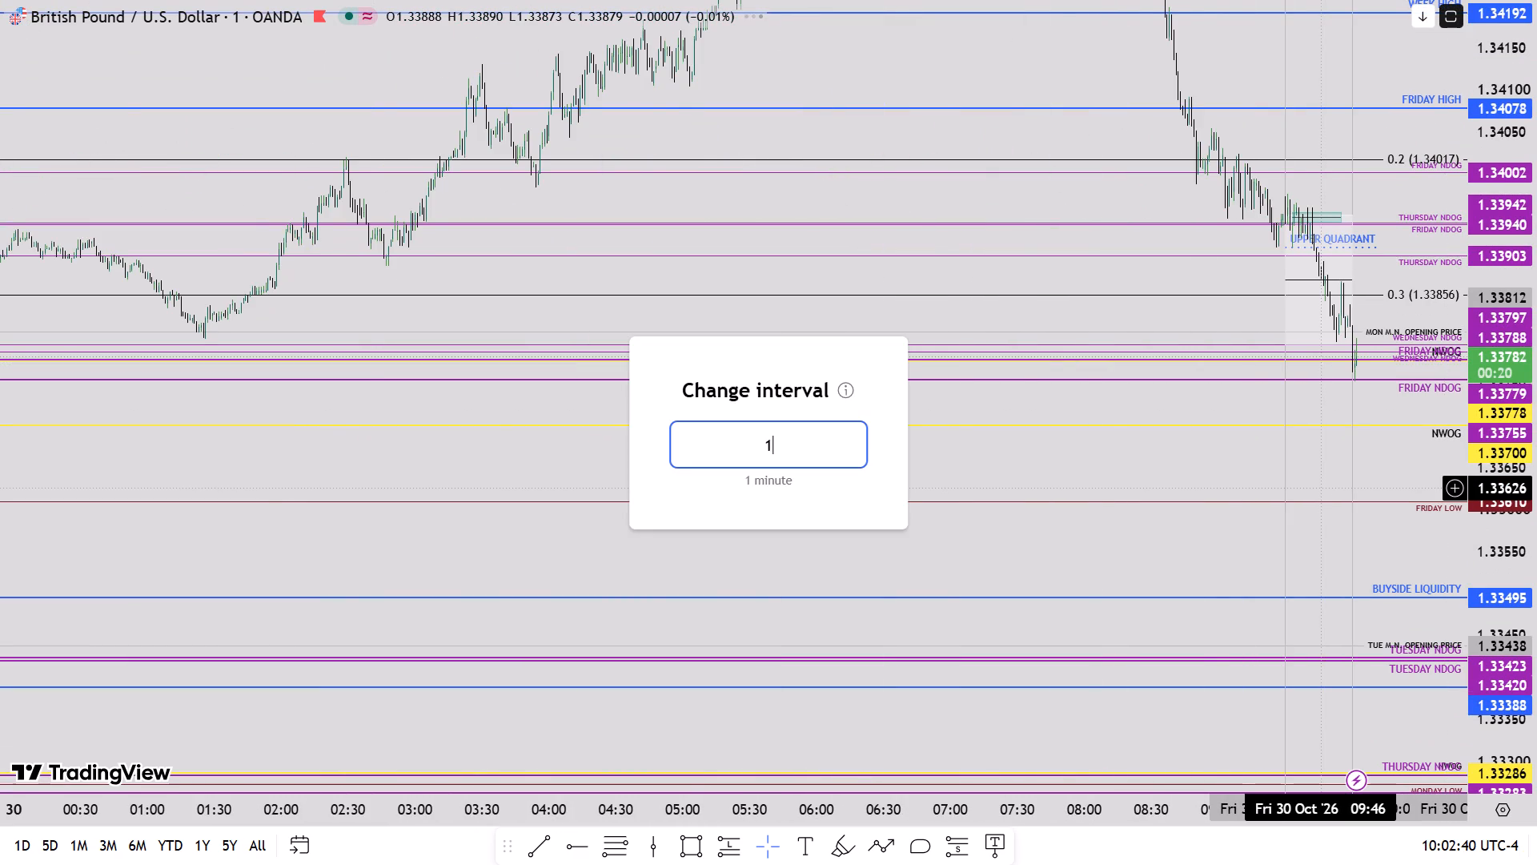
pyautogui.press('h')
pyautogui.press('Return')
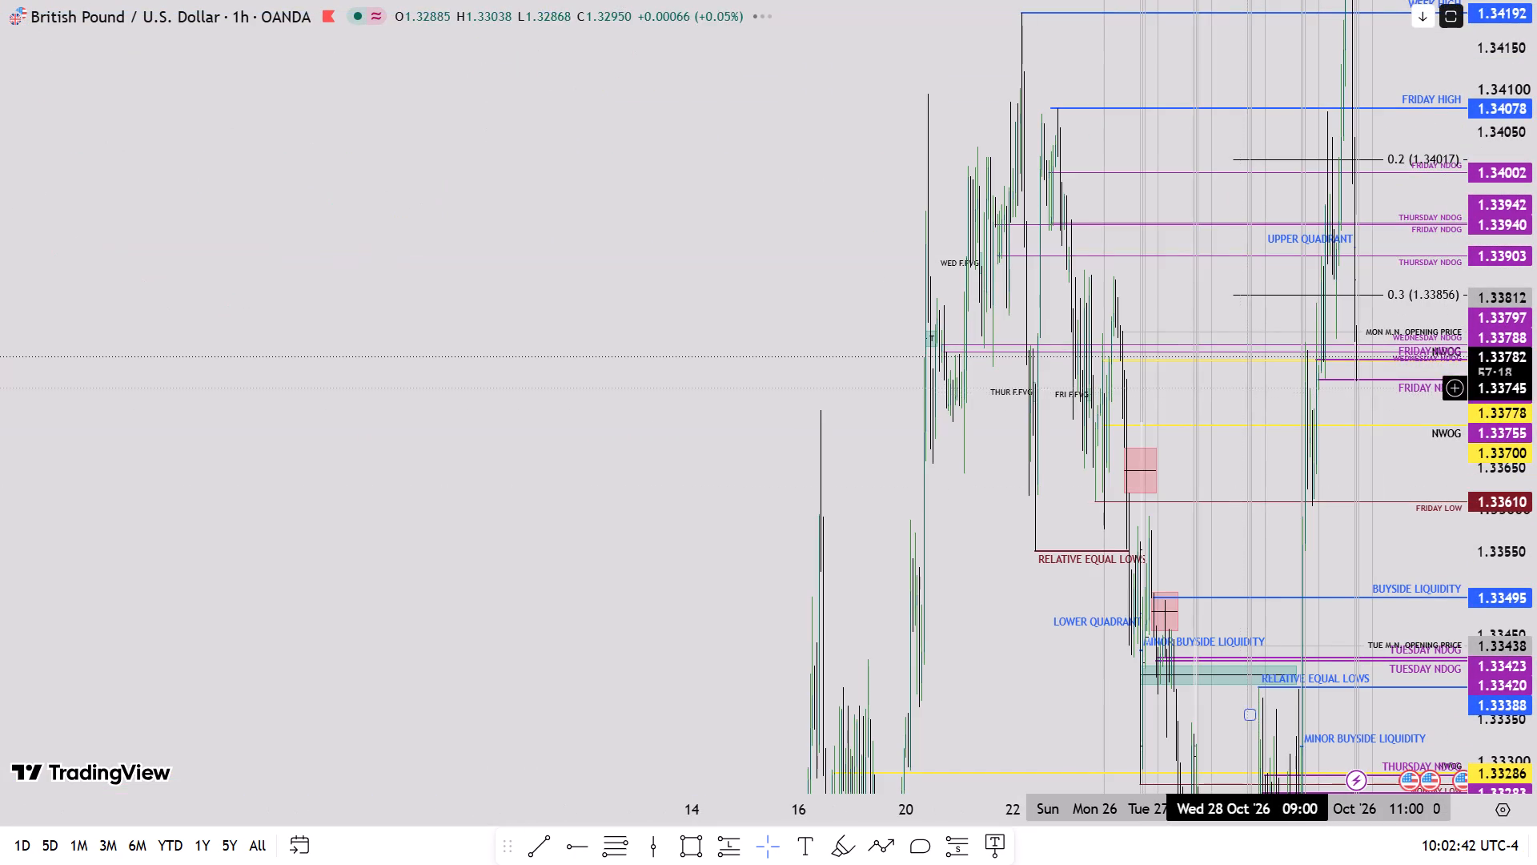
pyautogui.rightClick(1226, 392)
pyautogui.click(1256, 353)
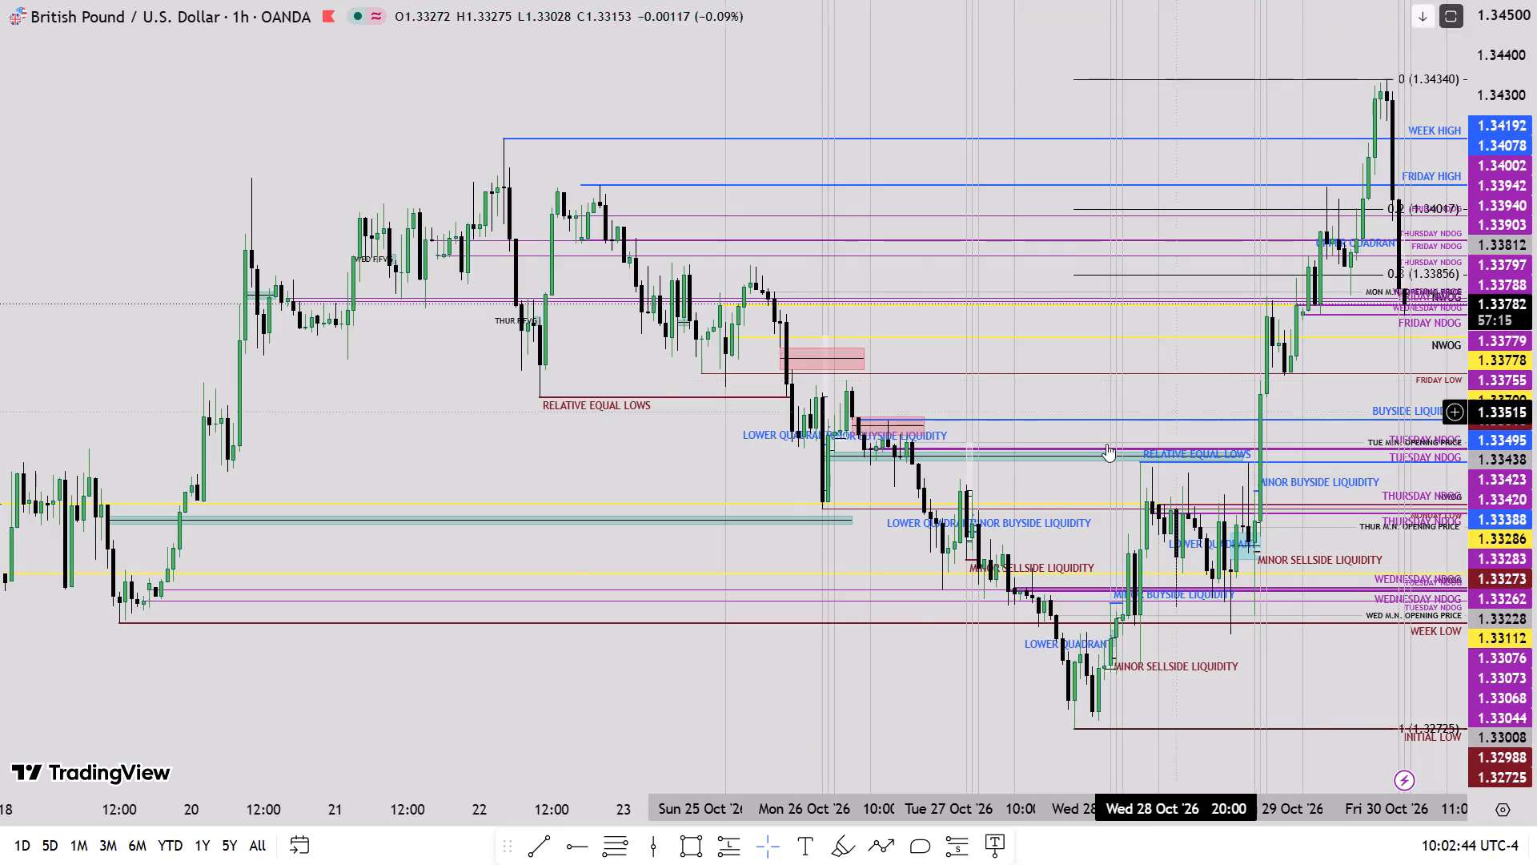
# Examine the hourly candles of 29–30 October against the Fibonacci levels, NDOG and NWOG lines, FRIDAY LOW and BUYSIDE LIQUIDITY.
pyautogui.scroll(10, 1106, 444)
pyautogui.scroll(5, 1536, 365)
pyautogui.moveTo(1266, 329); pyautogui.dragTo(1102, 379)
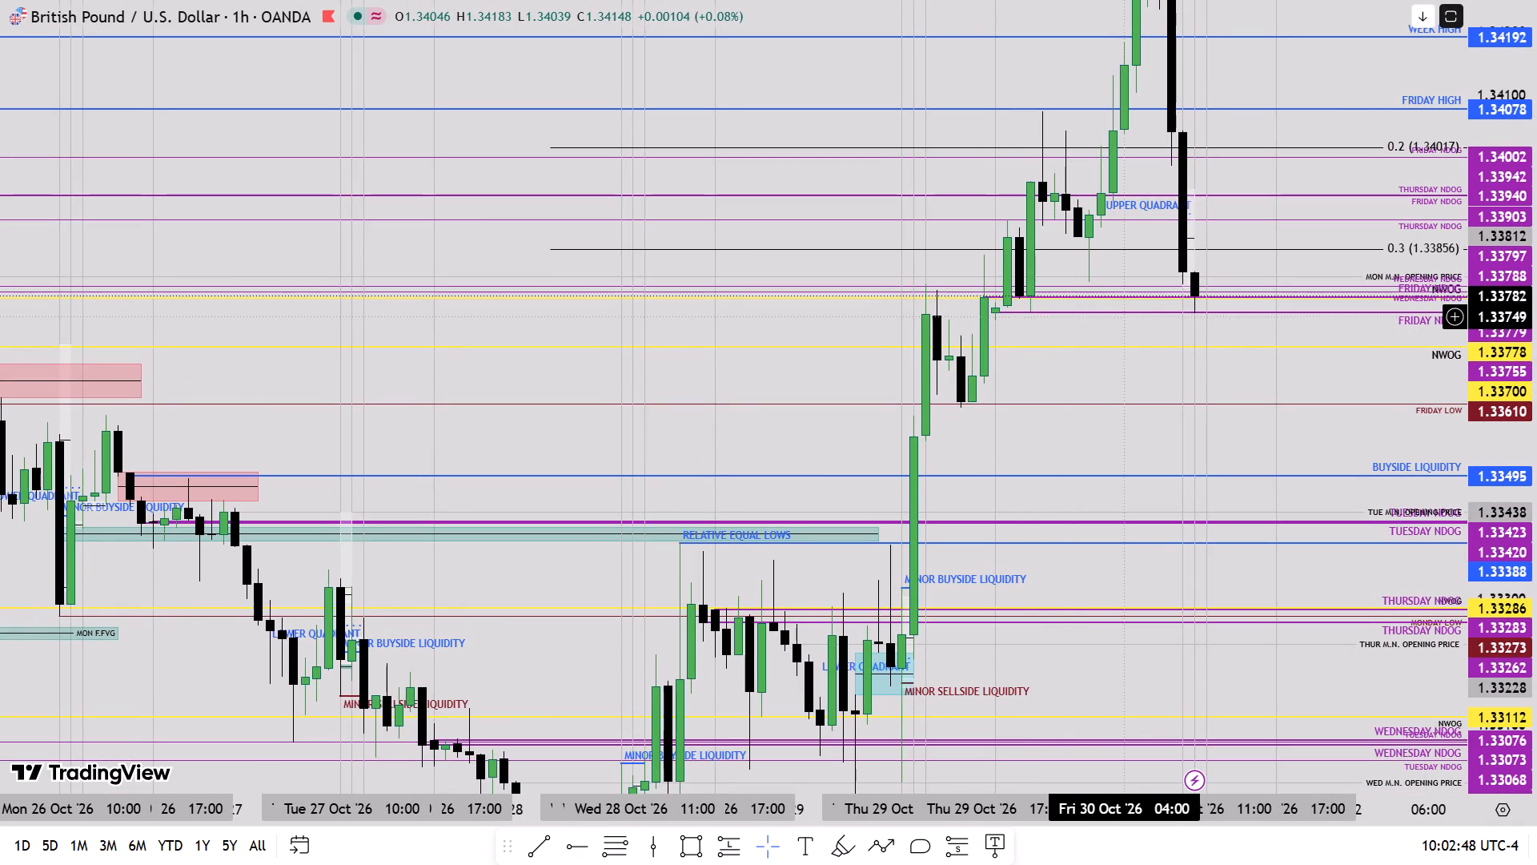
pyautogui.scroll(6, 1536, 410)
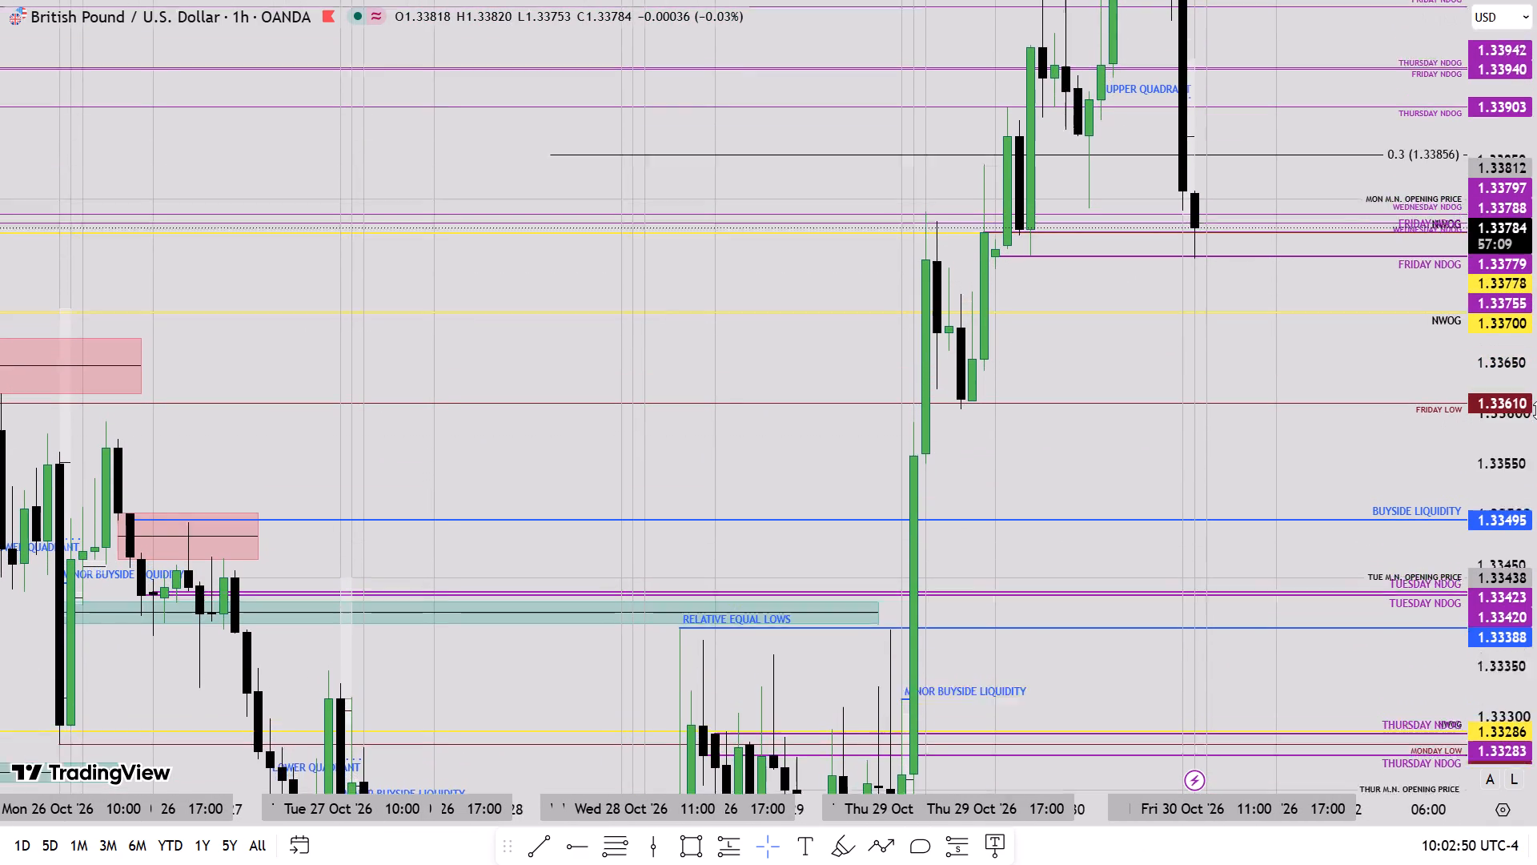
pyautogui.scroll(1, 1536, 410)
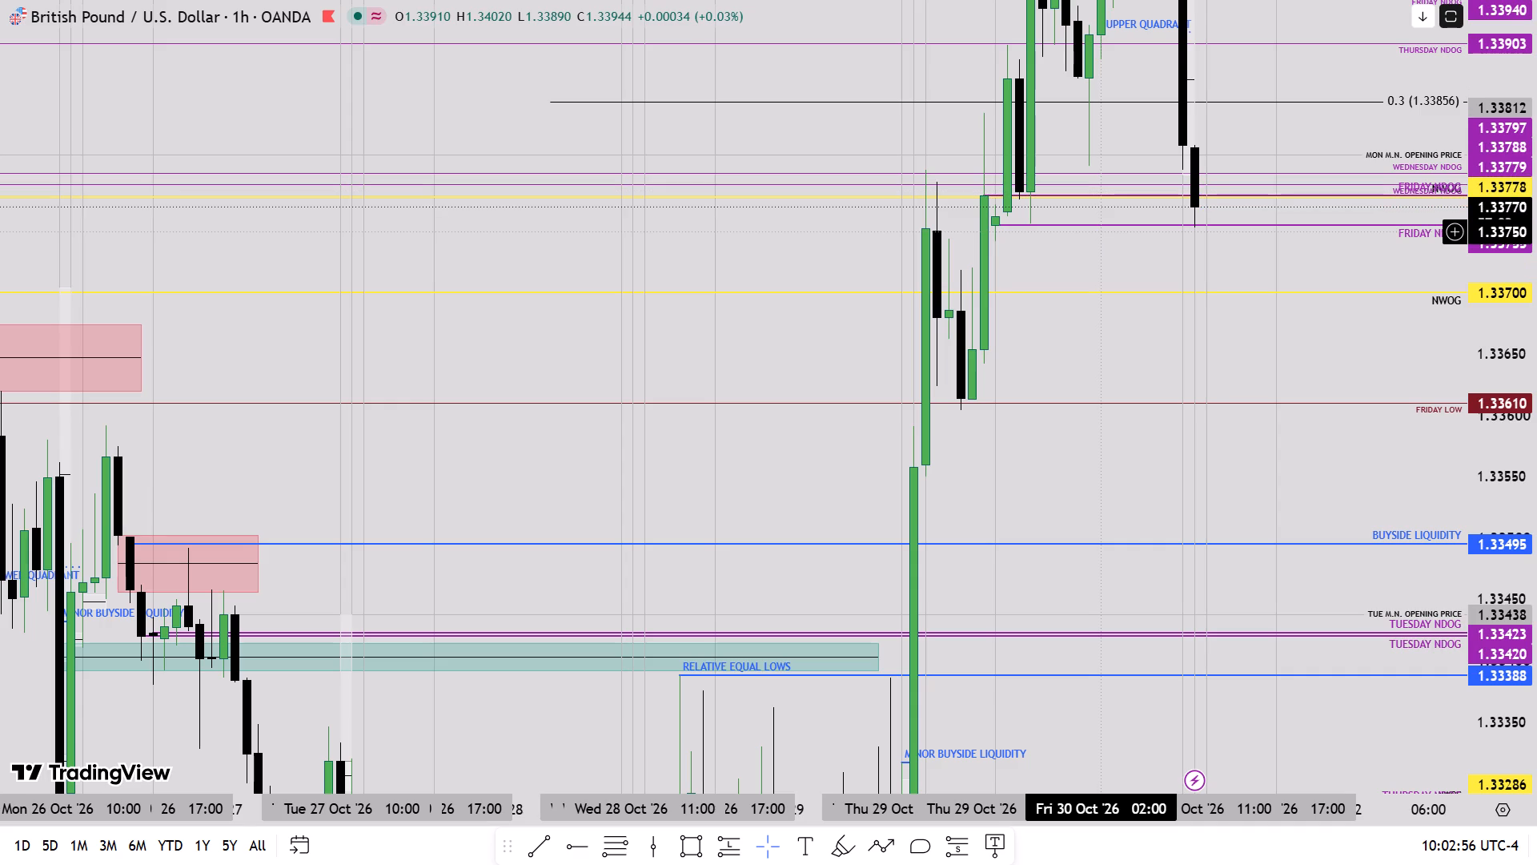
pyautogui.scroll(-3, 1458, 258)
pyautogui.scroll(-4, 1536, 307)
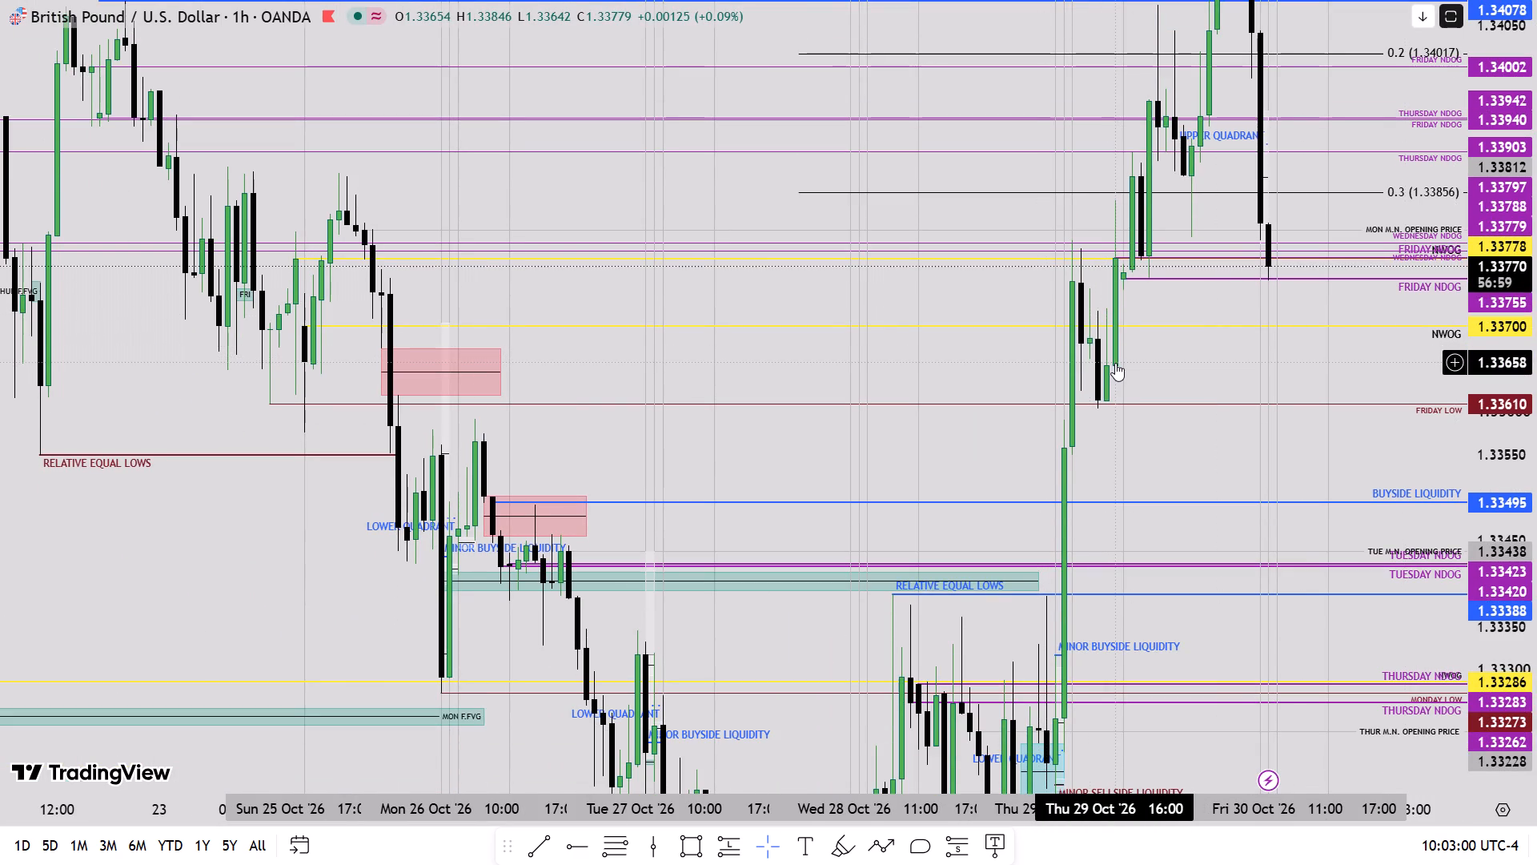
pyautogui.scroll(3, 1160, 317)
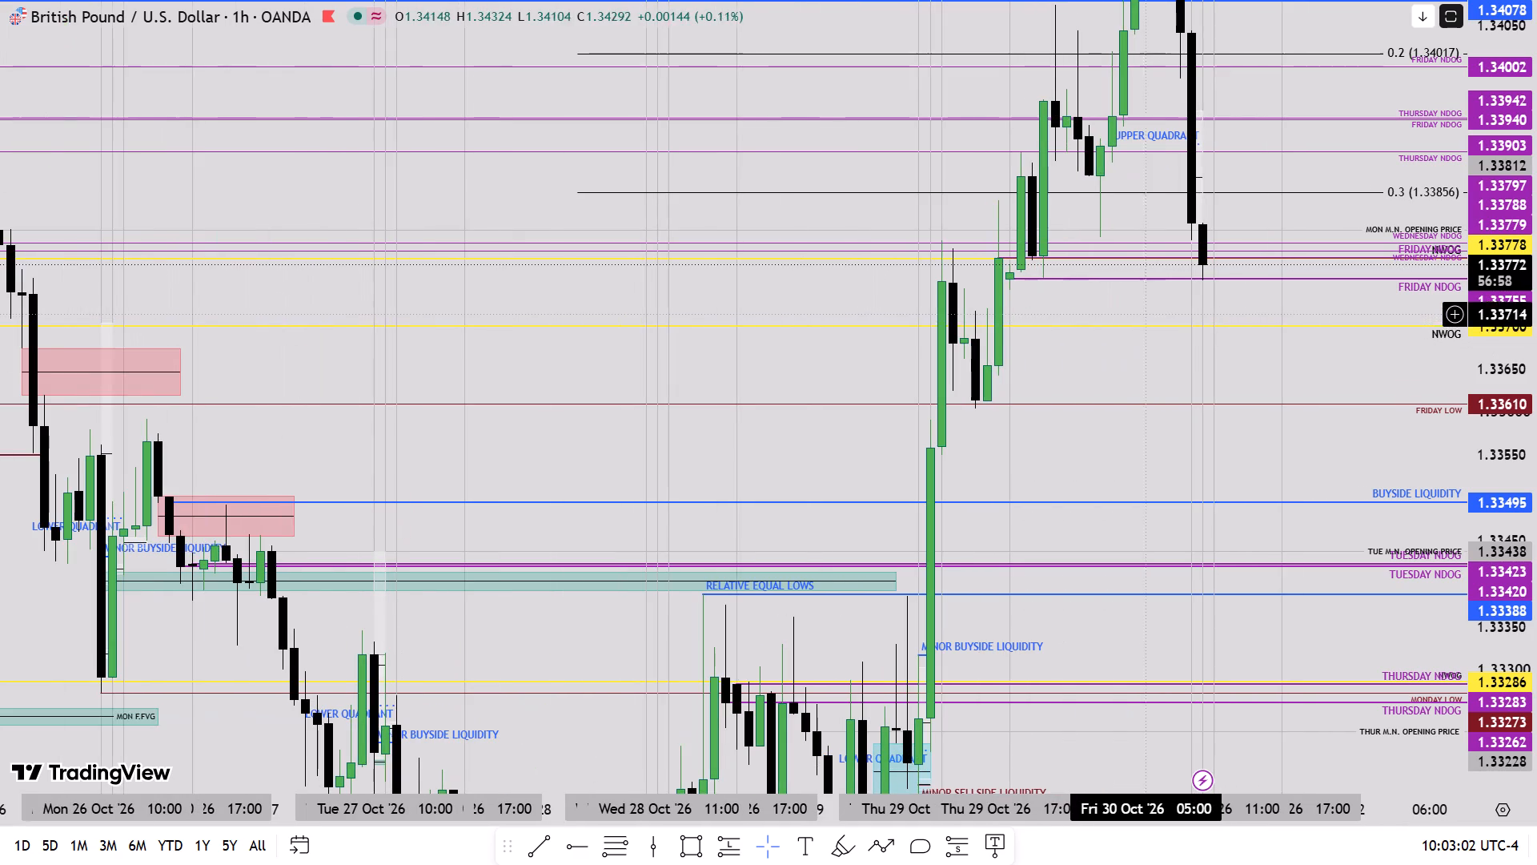
pyautogui.moveTo(1079, 305); pyautogui.dragTo(1045, 321)
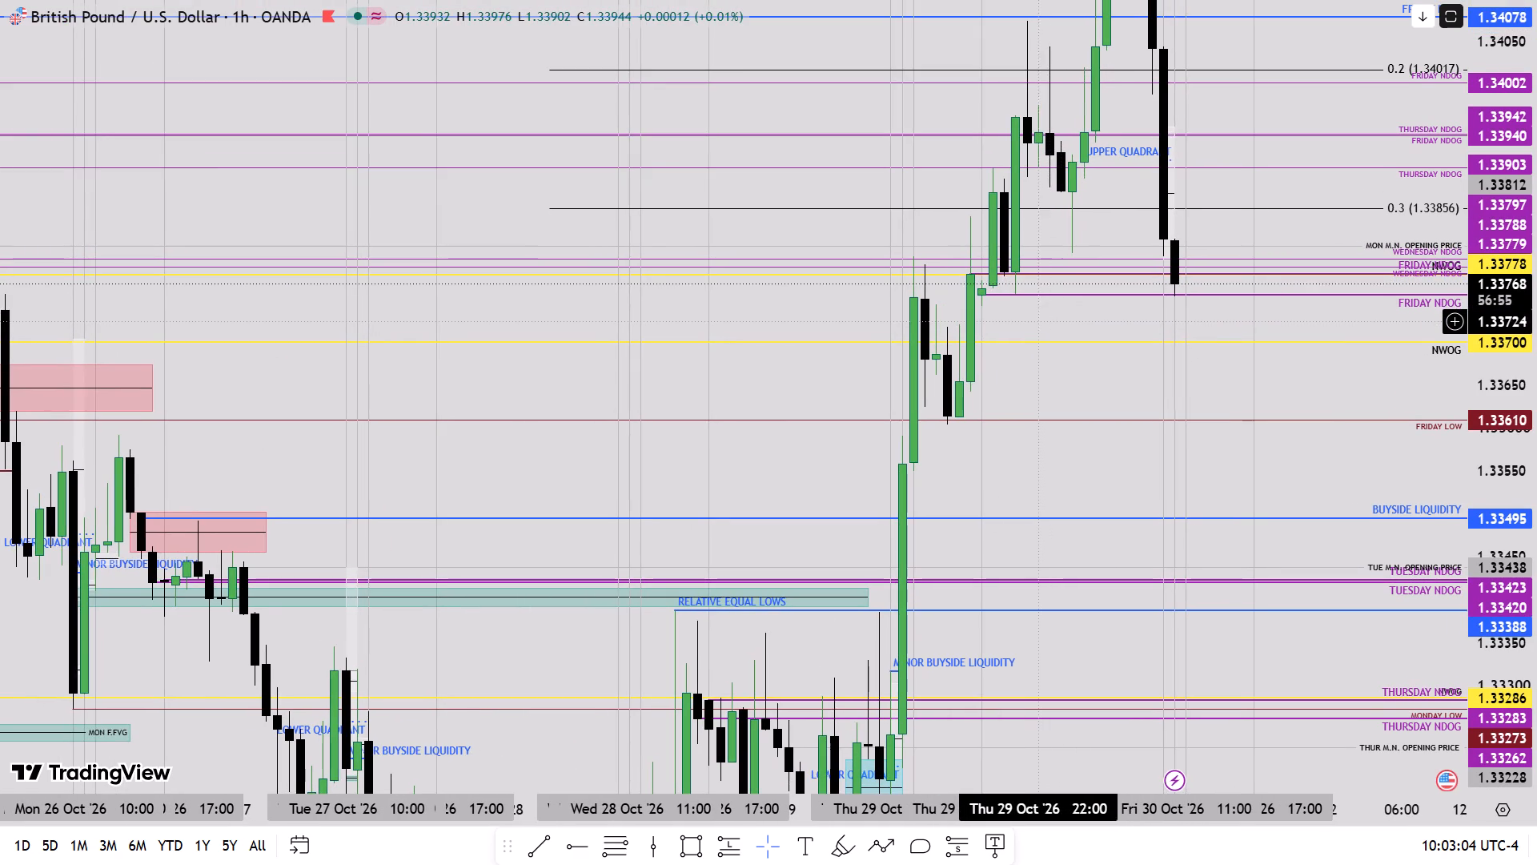
pyautogui.scroll(-4, 1536, 257)
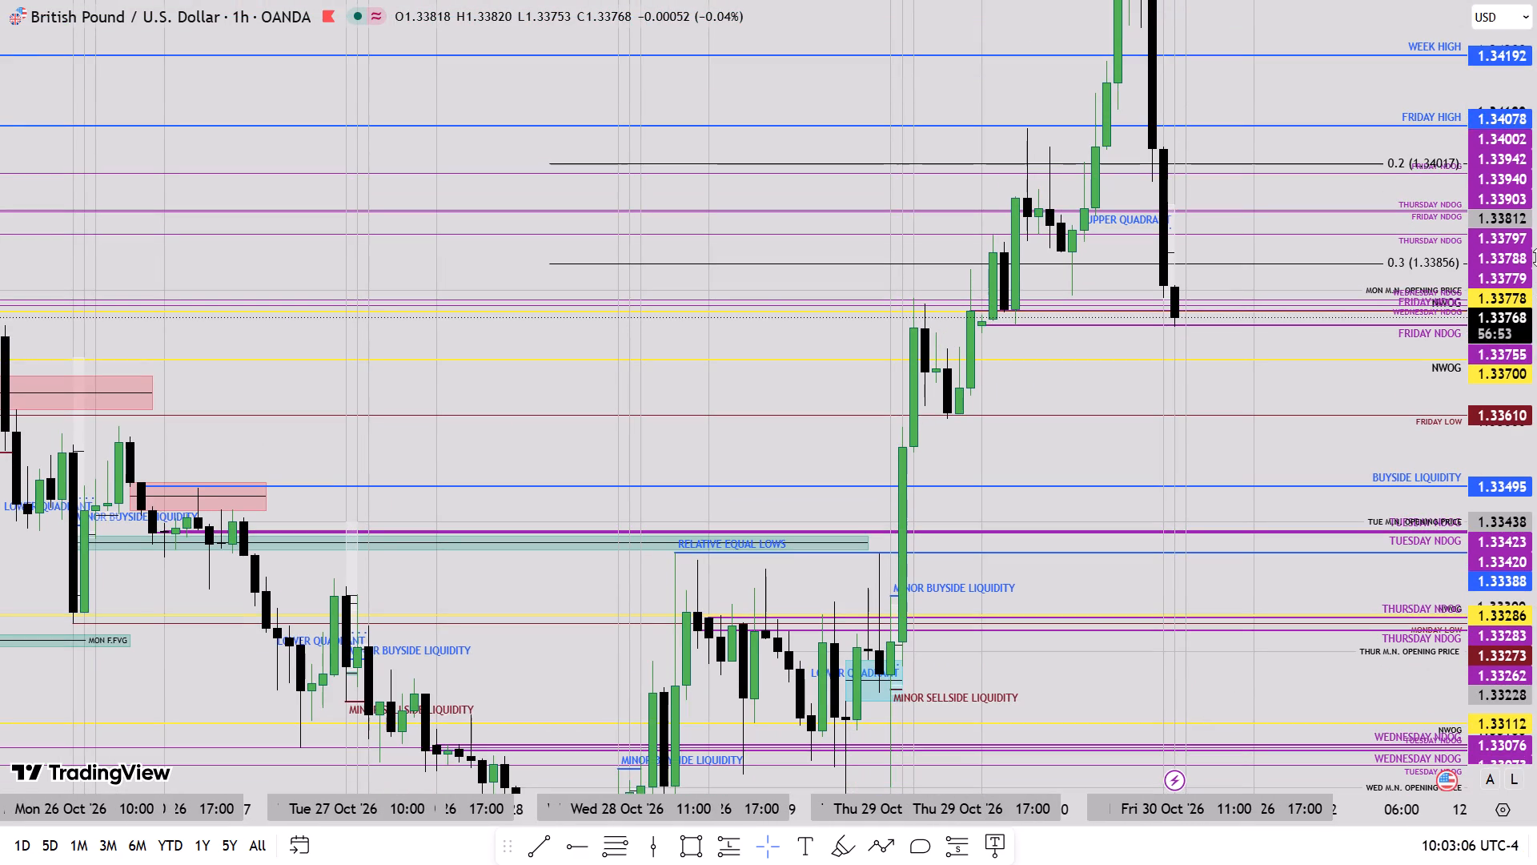
pyautogui.scroll(-4, 1536, 257)
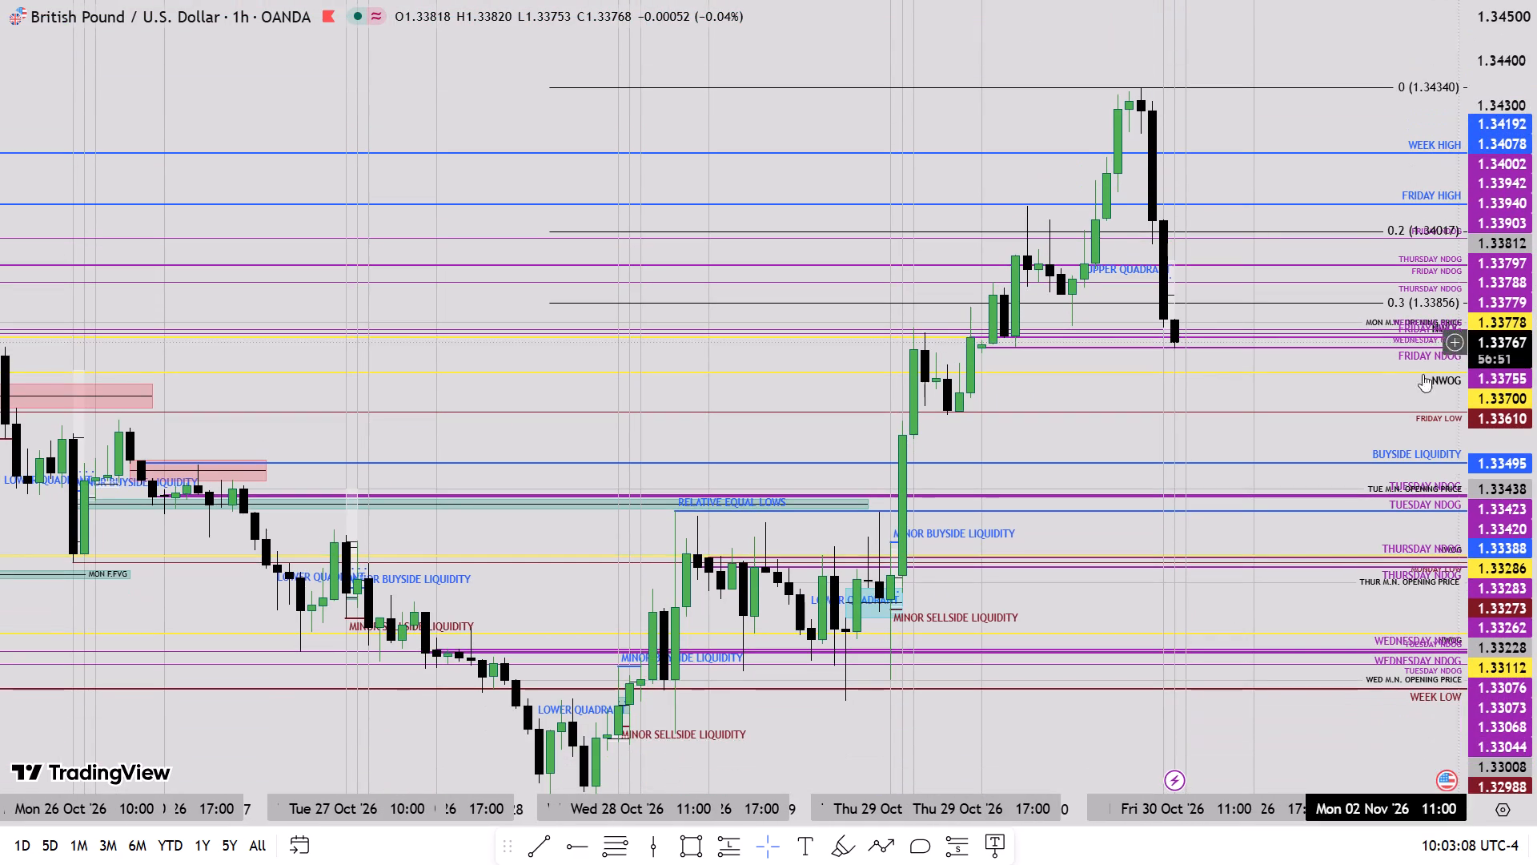
pyautogui.scroll(5, 1536, 443)
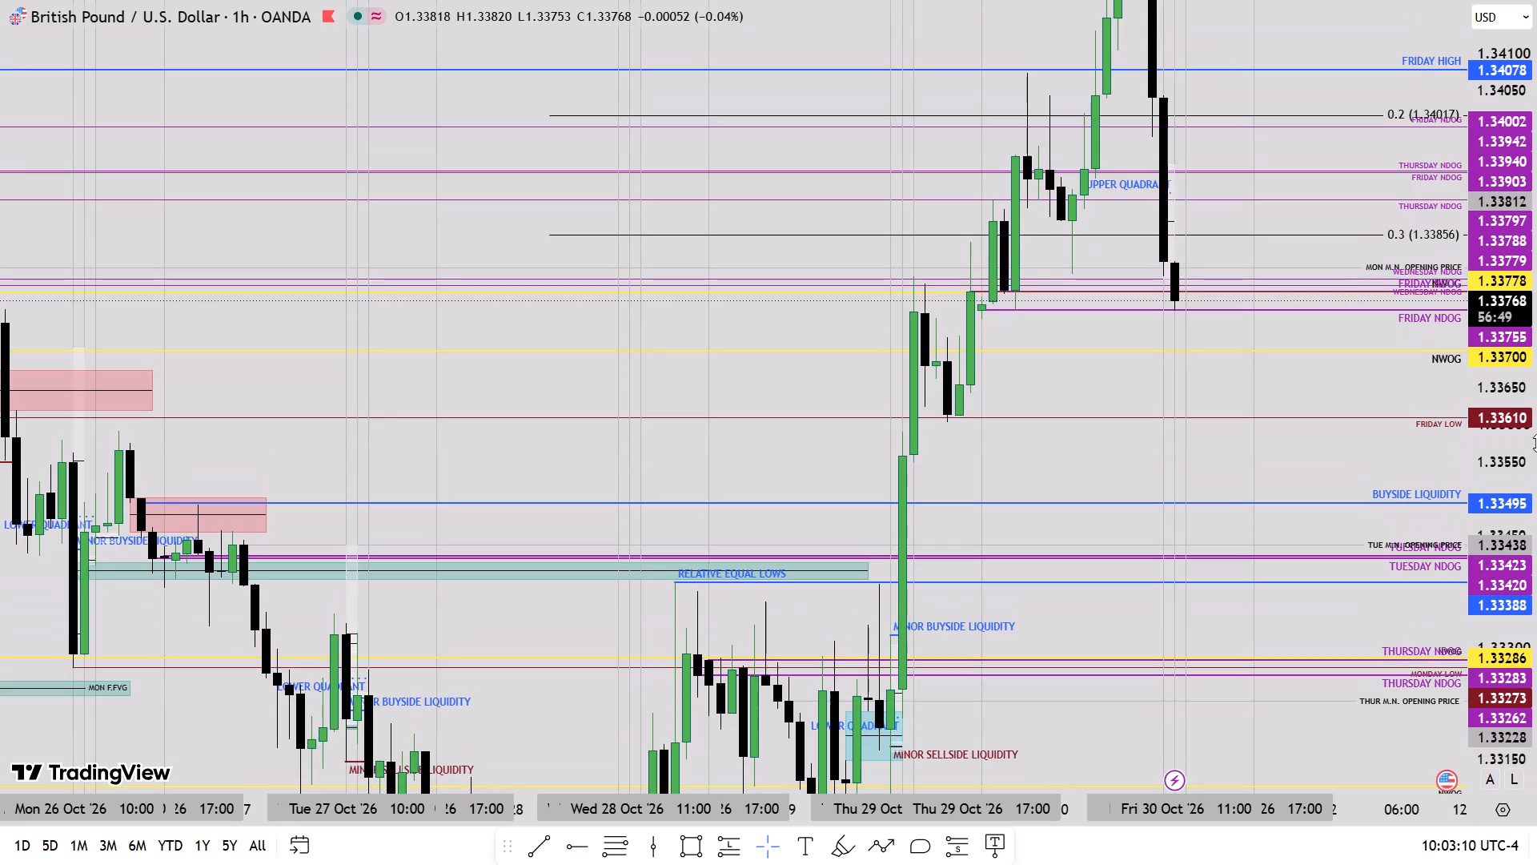
pyautogui.scroll(8, 1536, 443)
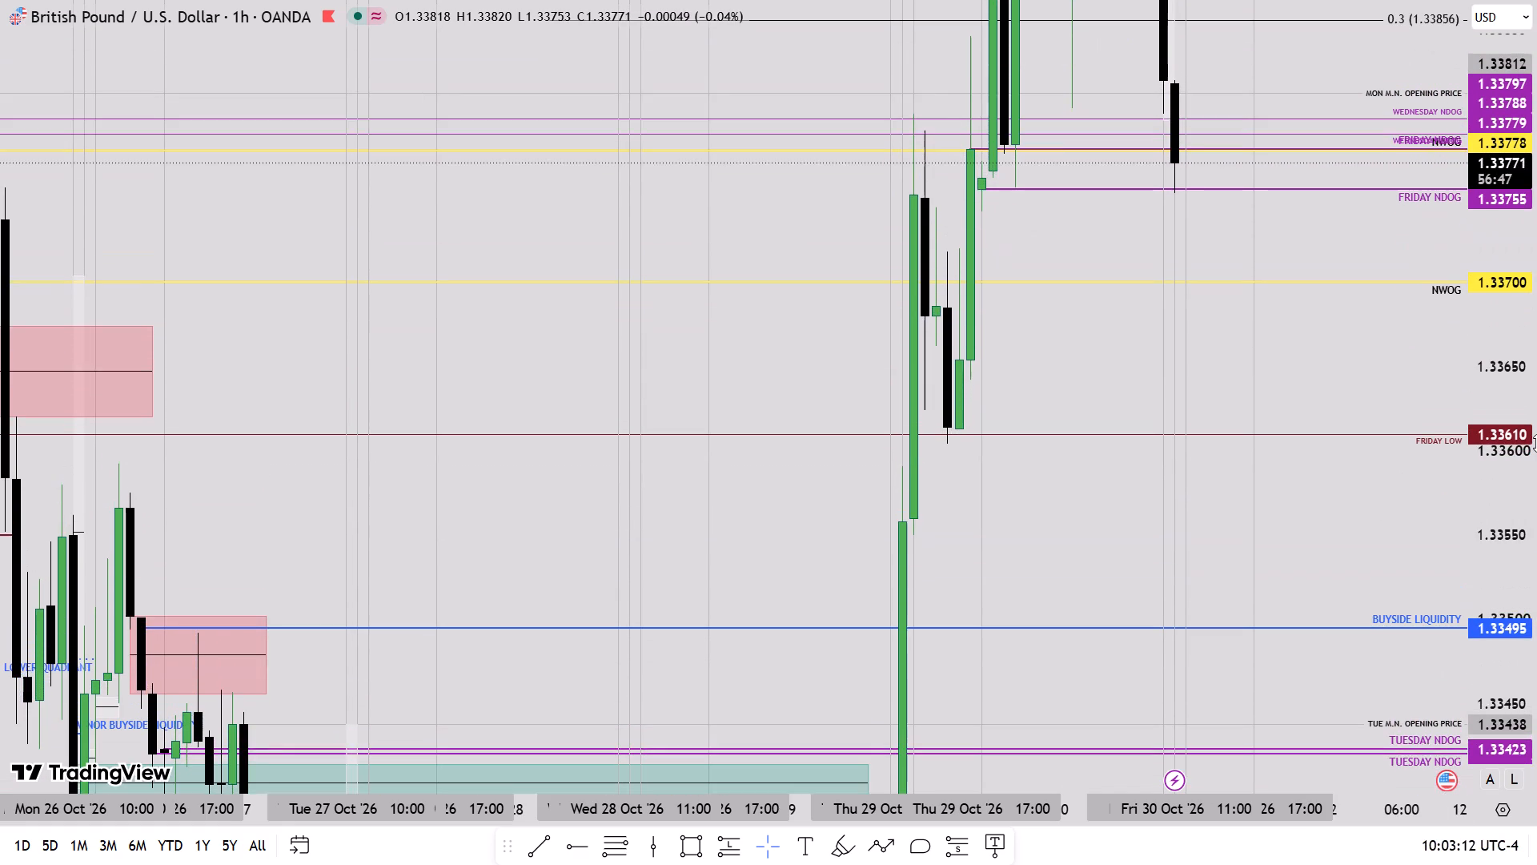
pyautogui.scroll(-10, 1536, 443)
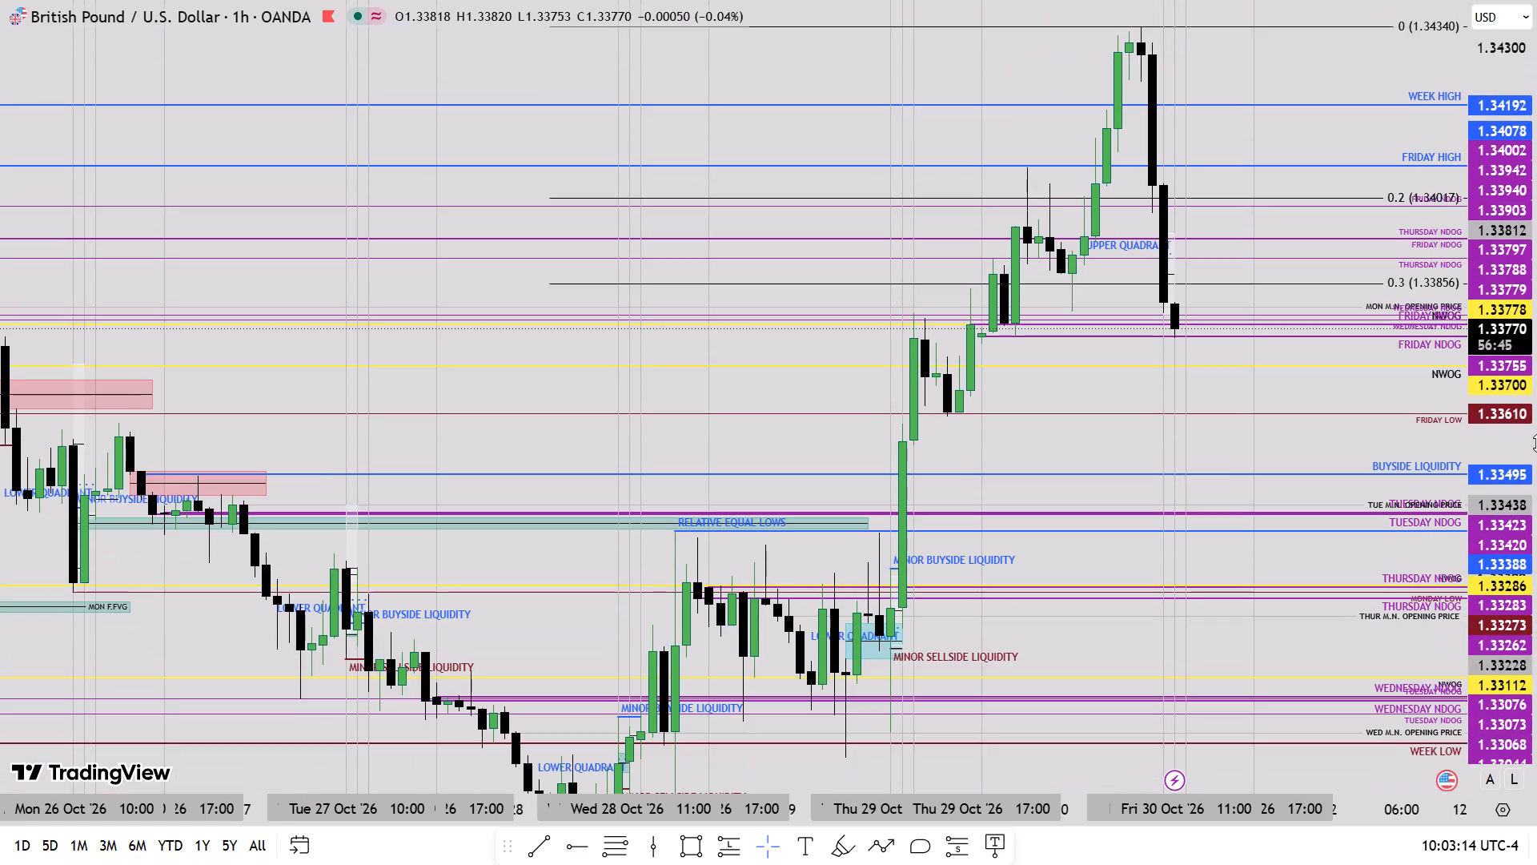
pyautogui.scroll(-7, 1448, 463)
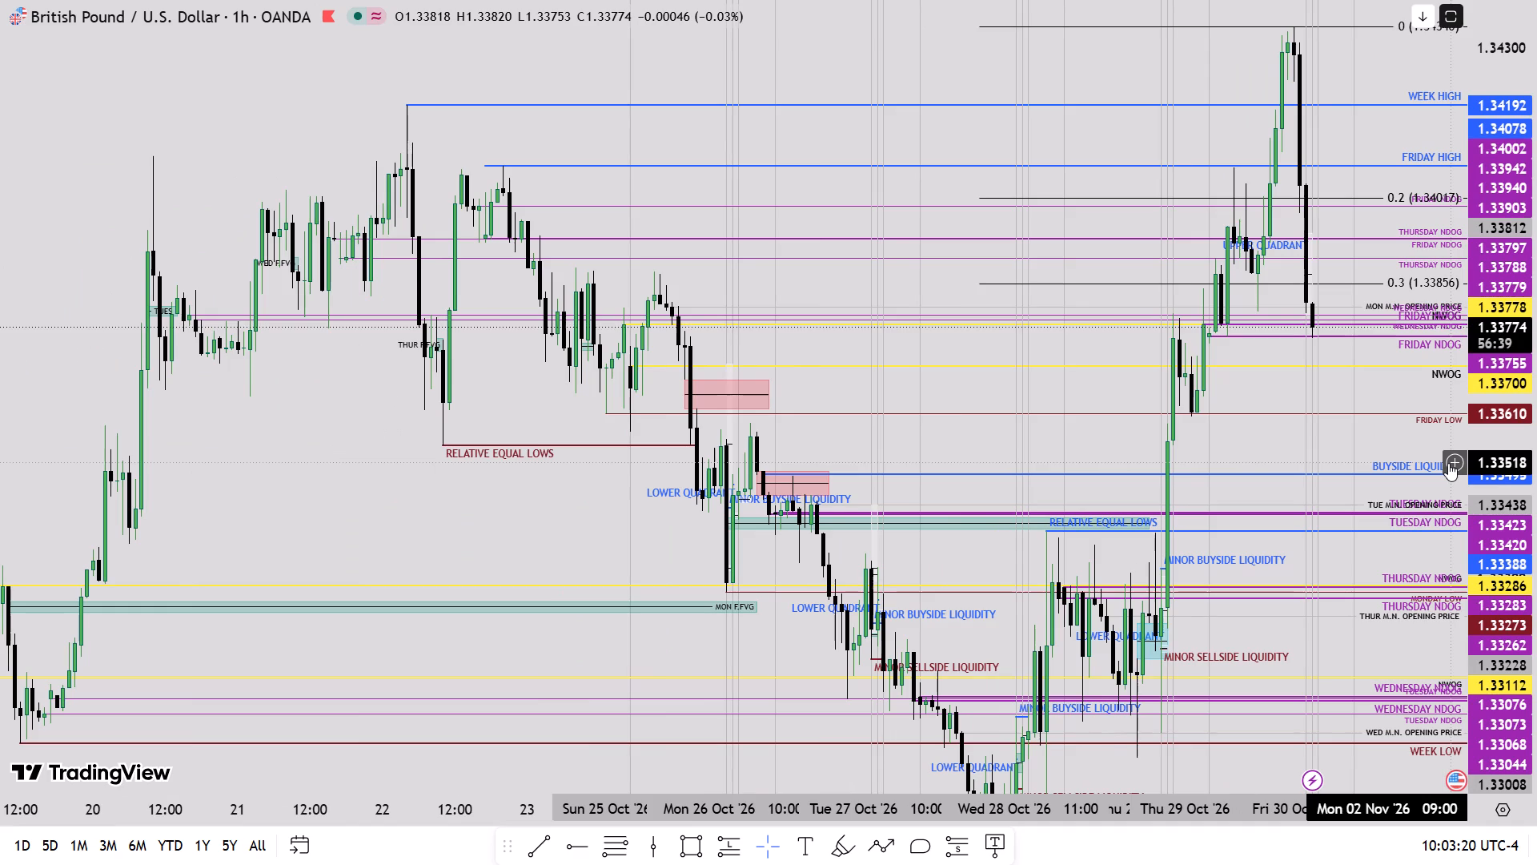
pyautogui.scroll(5, 1357, 507)
pyautogui.scroll(3, 1536, 396)
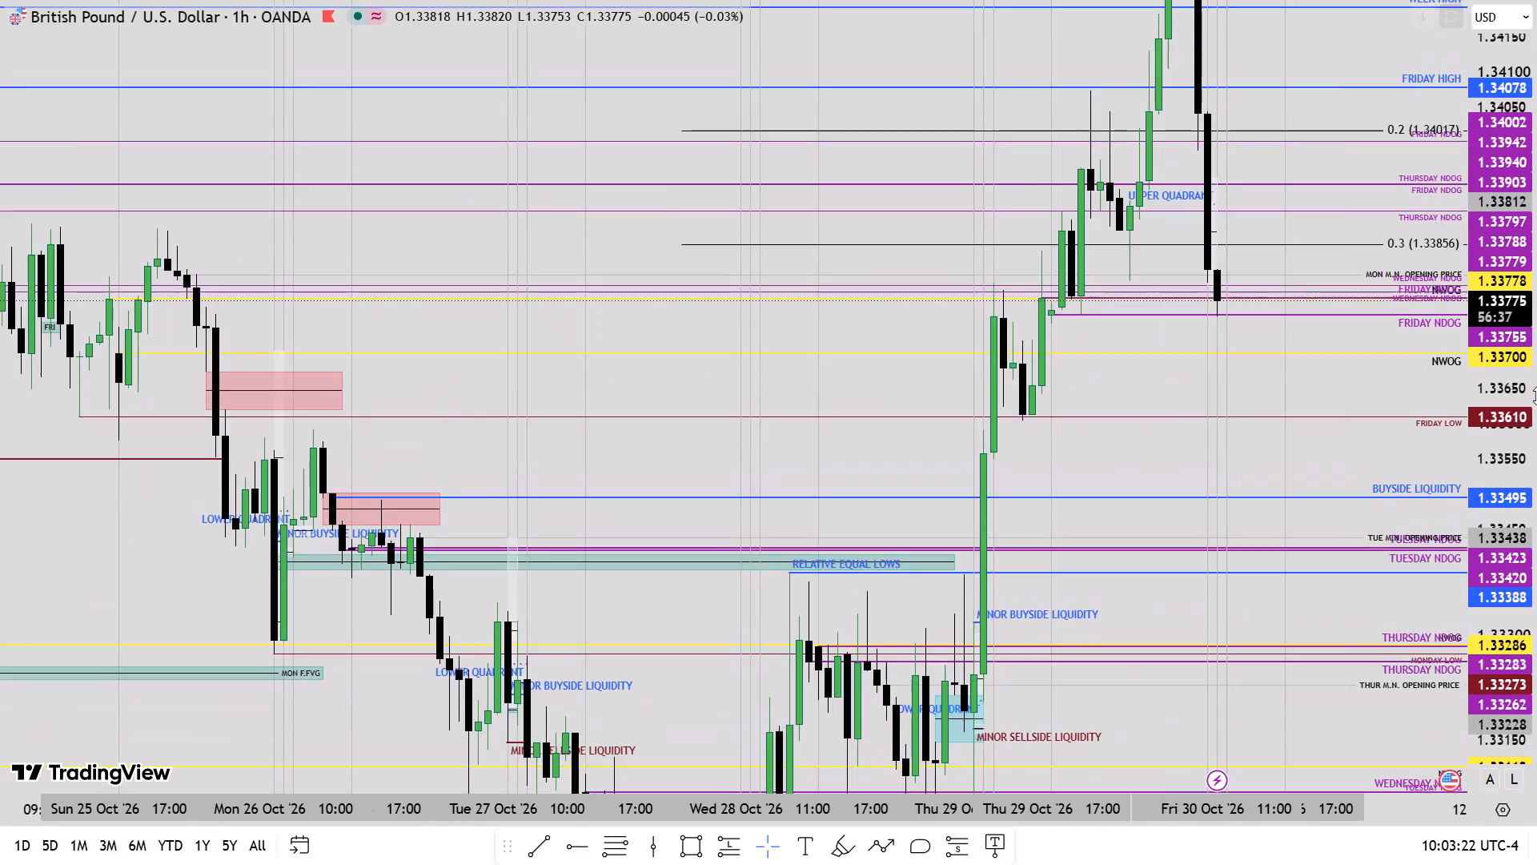
pyautogui.scroll(4, 1089, 402)
pyautogui.moveTo(1035, 390); pyautogui.dragTo(996, 407)
# Switch the chart back to the 1-minute interval.
pyautogui.press('1')
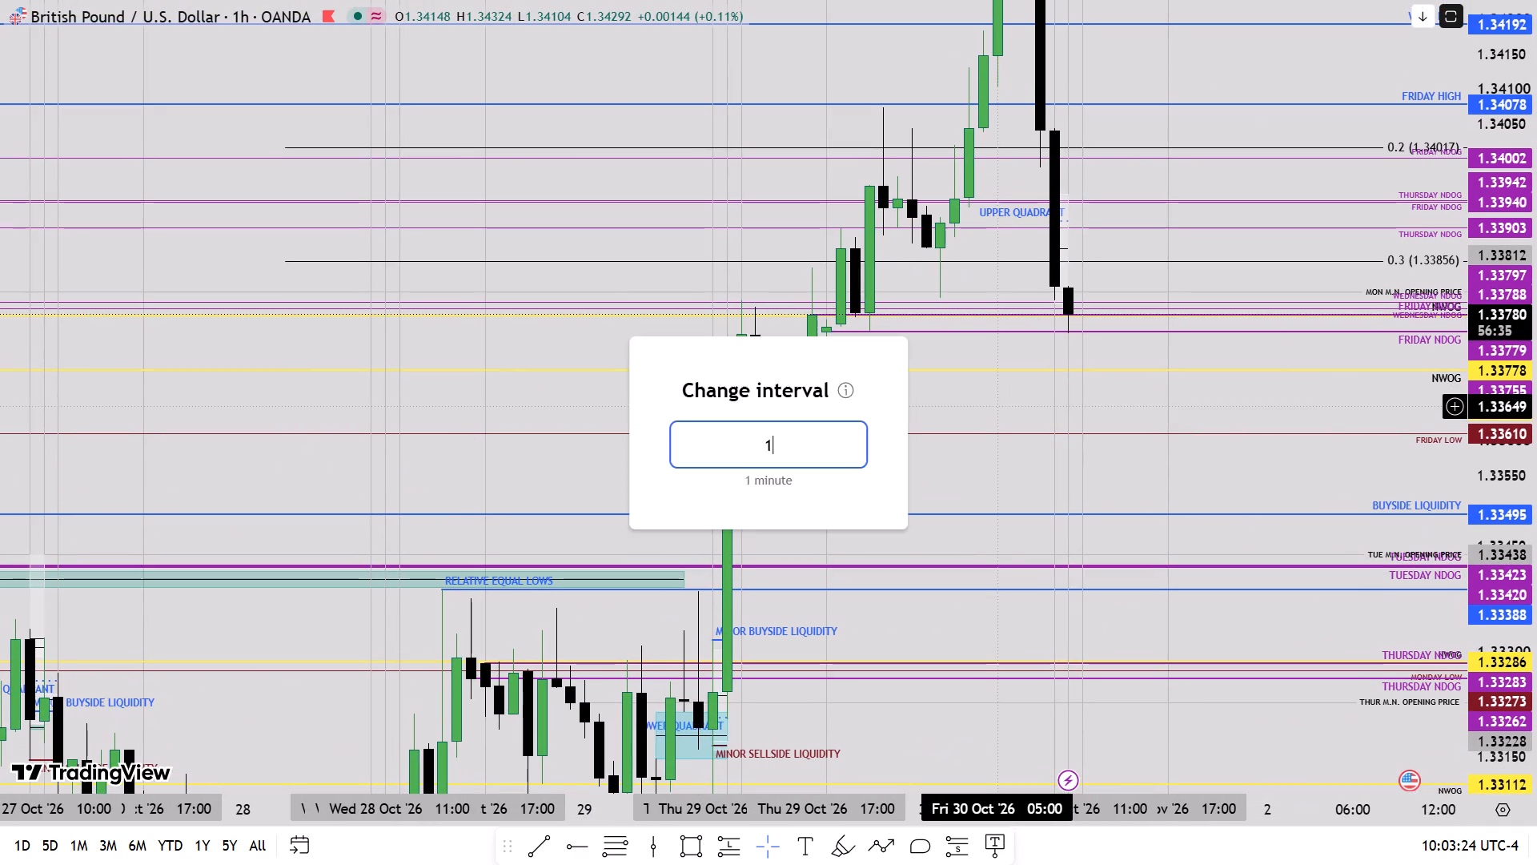
pyautogui.press('Return')
# Examine the developing one-minute candles after 10:00 against the WEDNESDAY and FRIDAY NDOG lines and the two NWOG levels.
pyautogui.scroll(12, 1536, 333)
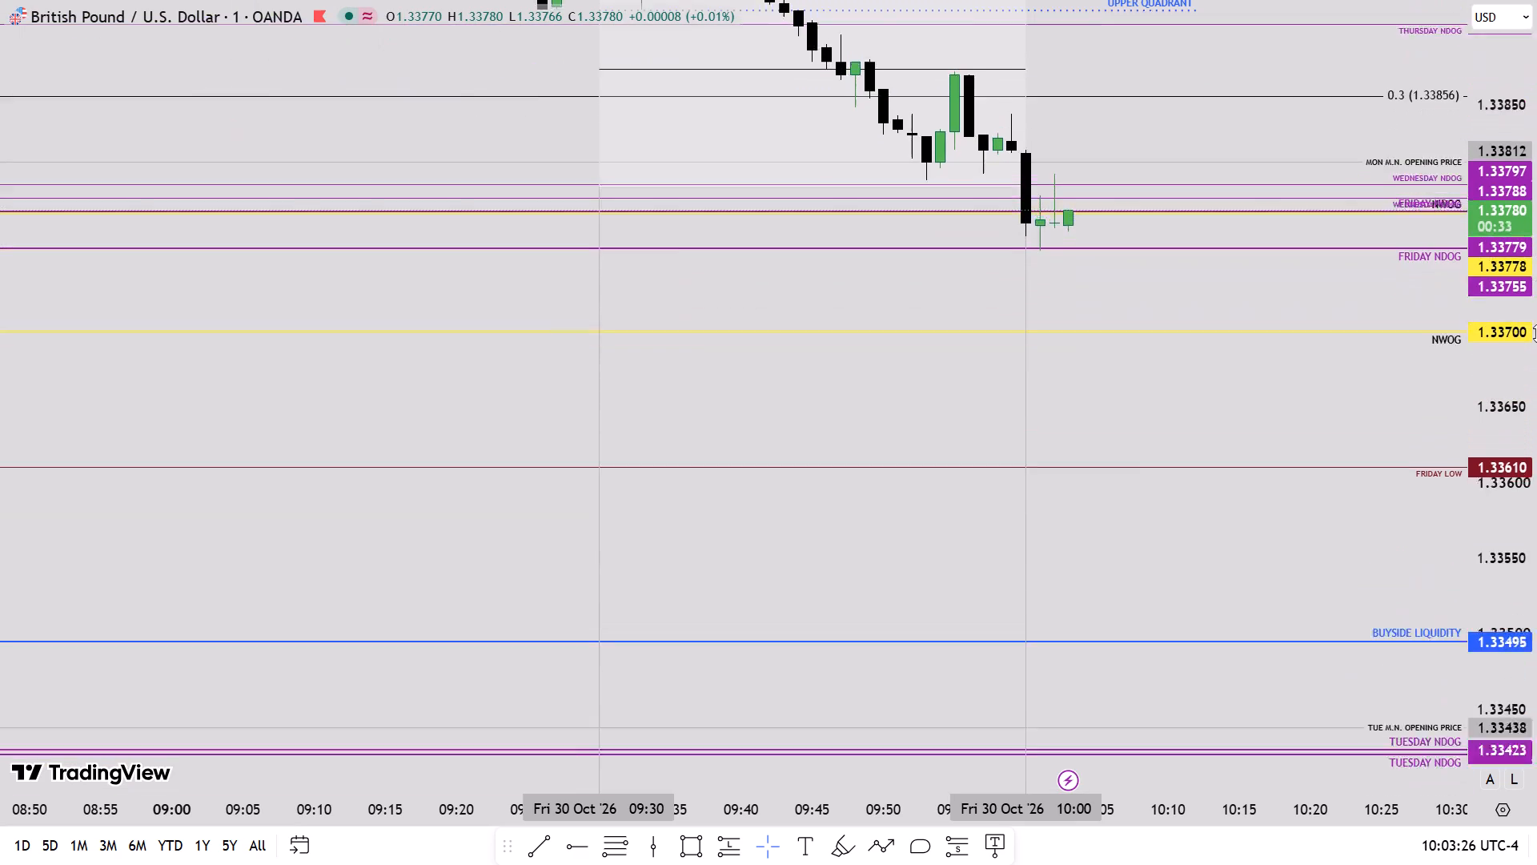
pyautogui.scroll(2, 1536, 333)
pyautogui.moveTo(1228, 217); pyautogui.dragTo(1170, 533)
pyautogui.scroll(5, 1536, 389)
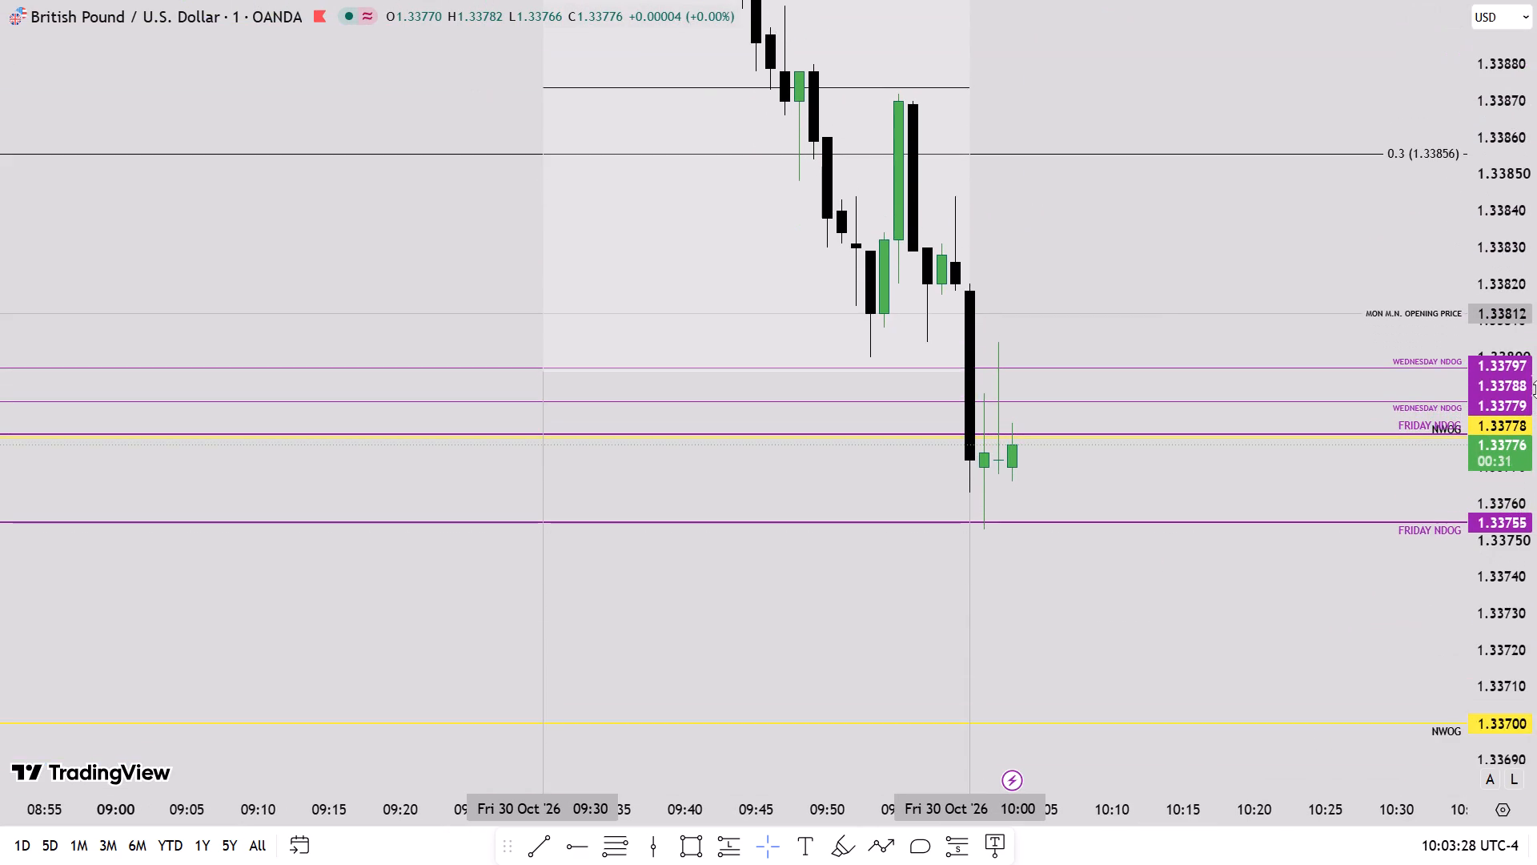
pyautogui.scroll(5, 1536, 389)
pyautogui.scroll(-4, 1536, 389)
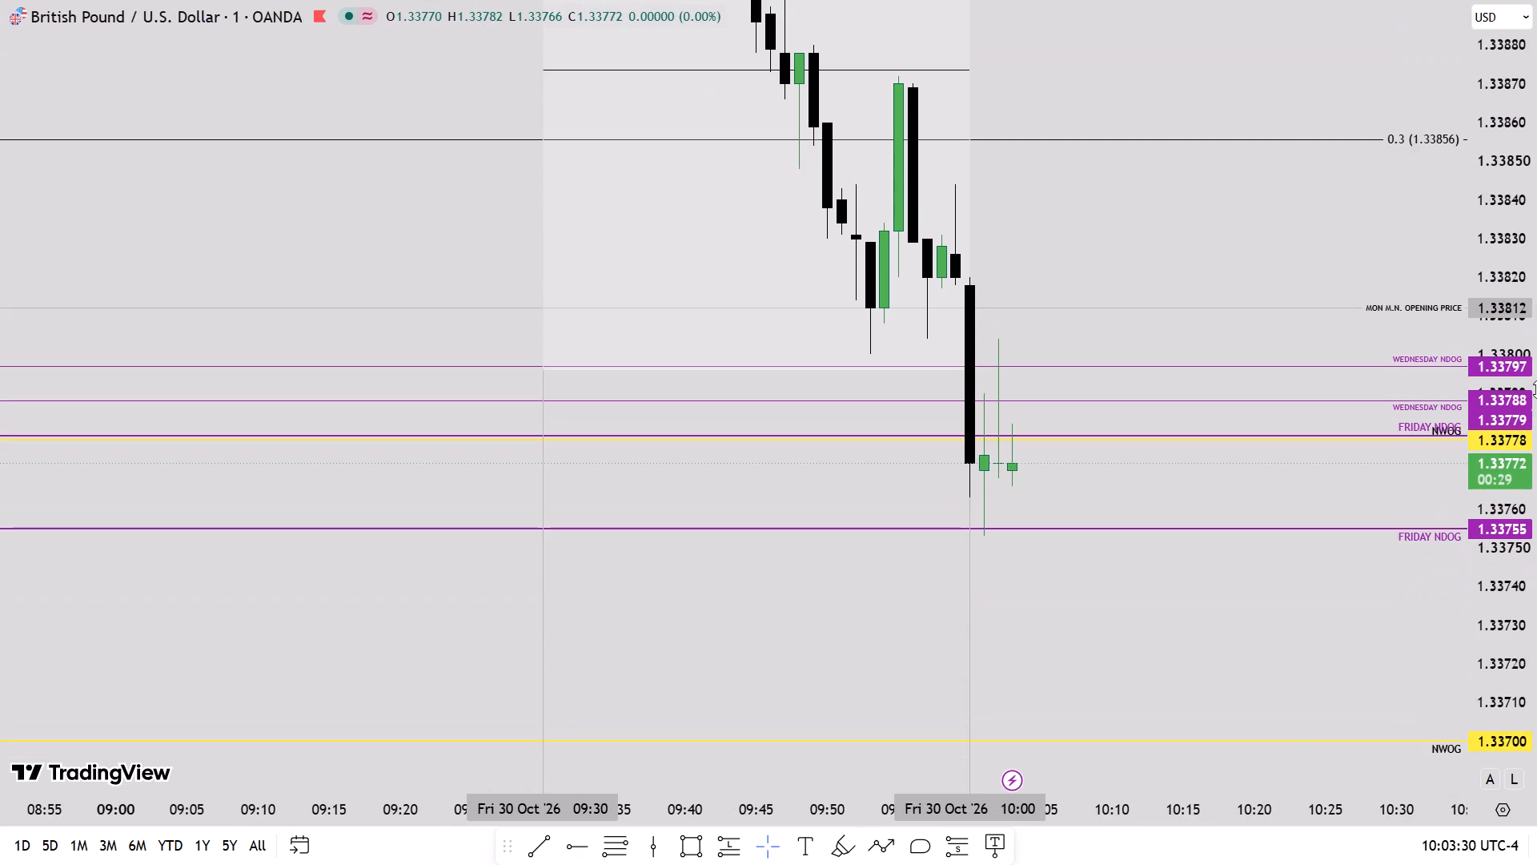
pyautogui.scroll(3, 1040, 524)
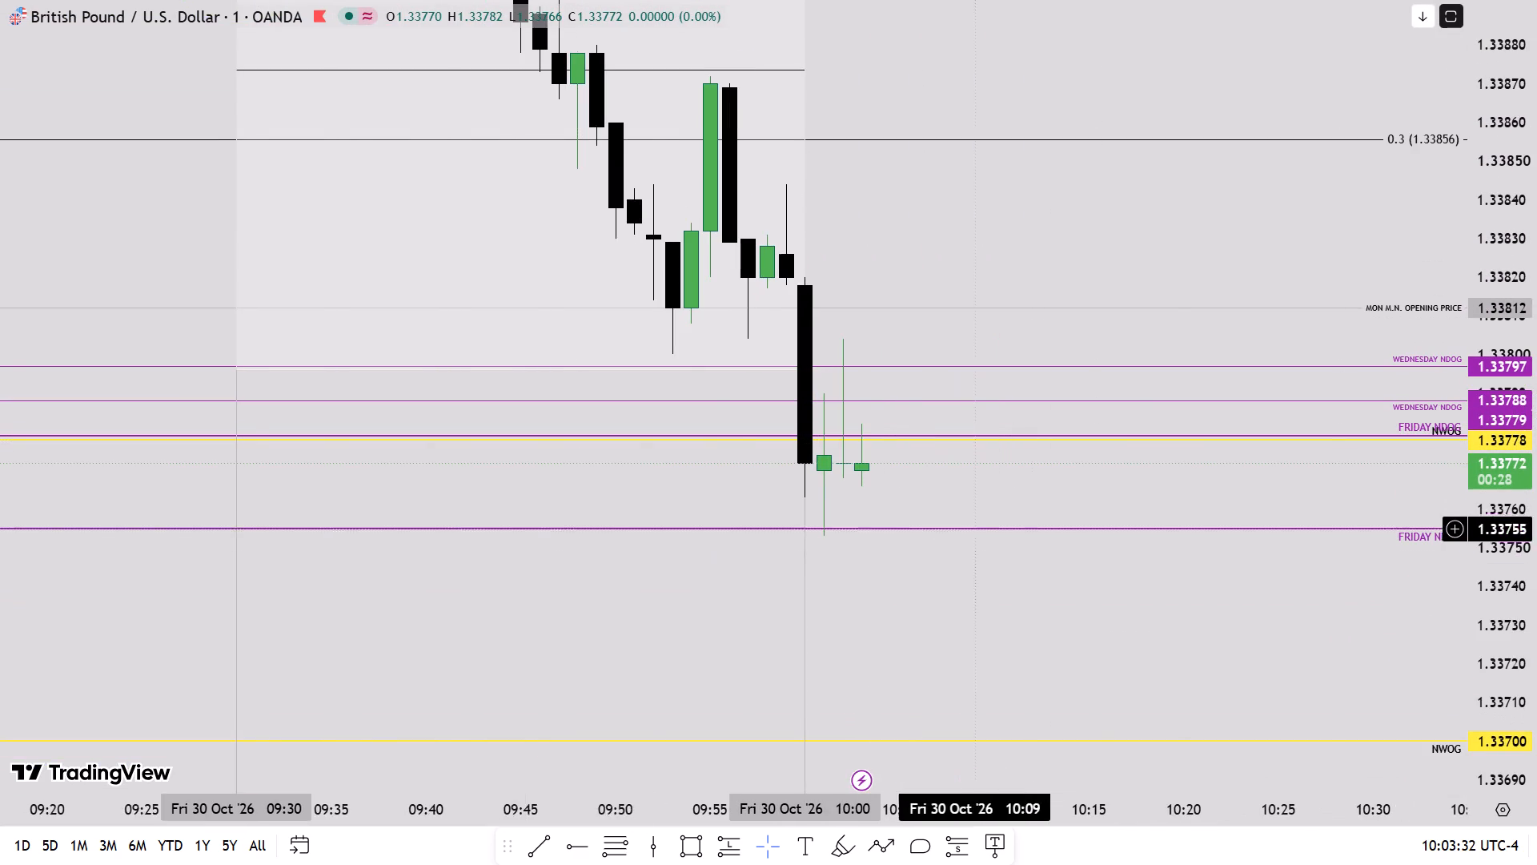
pyautogui.scroll(-1, 917, 658)
pyautogui.scroll(1, 995, 640)
pyautogui.scroll(-1, 995, 640)
pyautogui.scroll(2, 995, 640)
pyautogui.moveTo(885, 633); pyautogui.dragTo(887, 629)
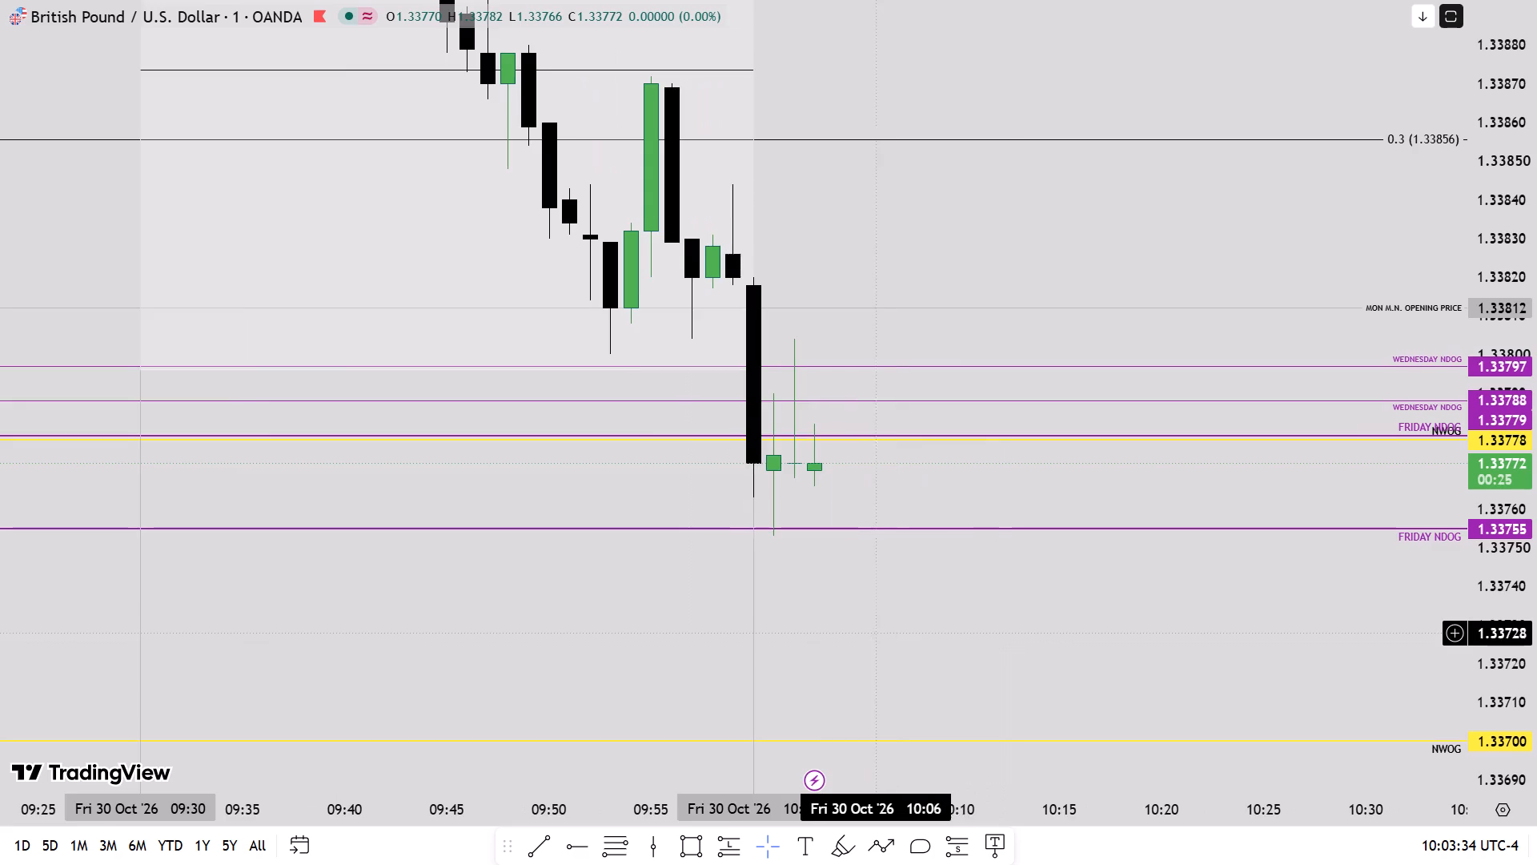
pyautogui.moveTo(887, 629); pyautogui.dragTo(974, 615)
pyautogui.scroll(2, 1536, 424)
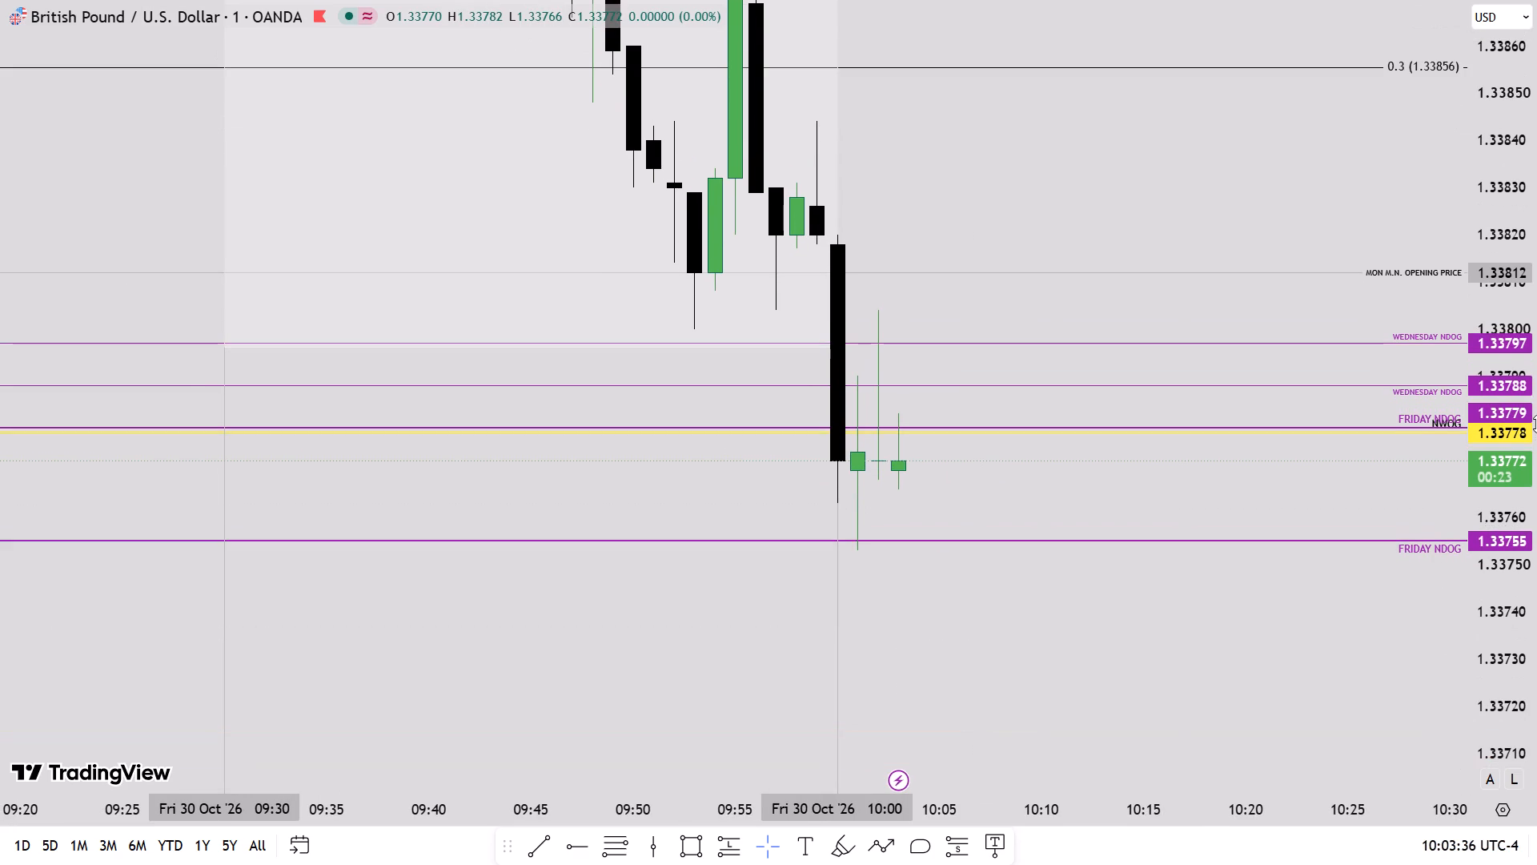
pyautogui.scroll(-7, 1536, 424)
pyautogui.scroll(7, 1536, 424)
pyautogui.scroll(-2, 1536, 424)
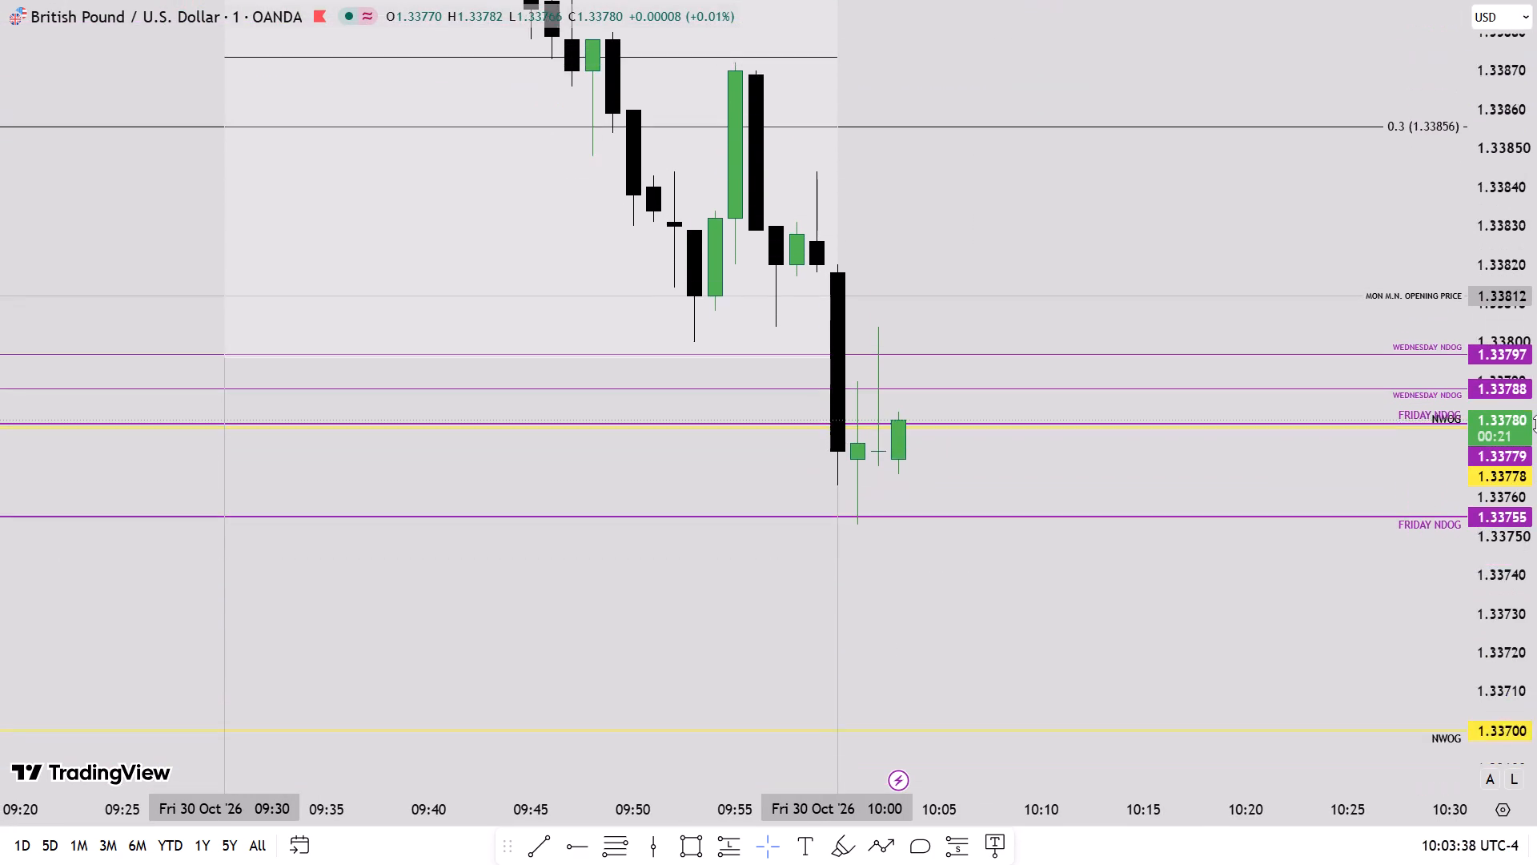
pyautogui.scroll(-4, 1536, 424)
pyautogui.scroll(11, 1536, 424)
pyautogui.scroll(-2, 1536, 424)
pyautogui.scroll(1, 1536, 424)
pyautogui.scroll(-3, 1536, 424)
pyautogui.scroll(5, 1536, 424)
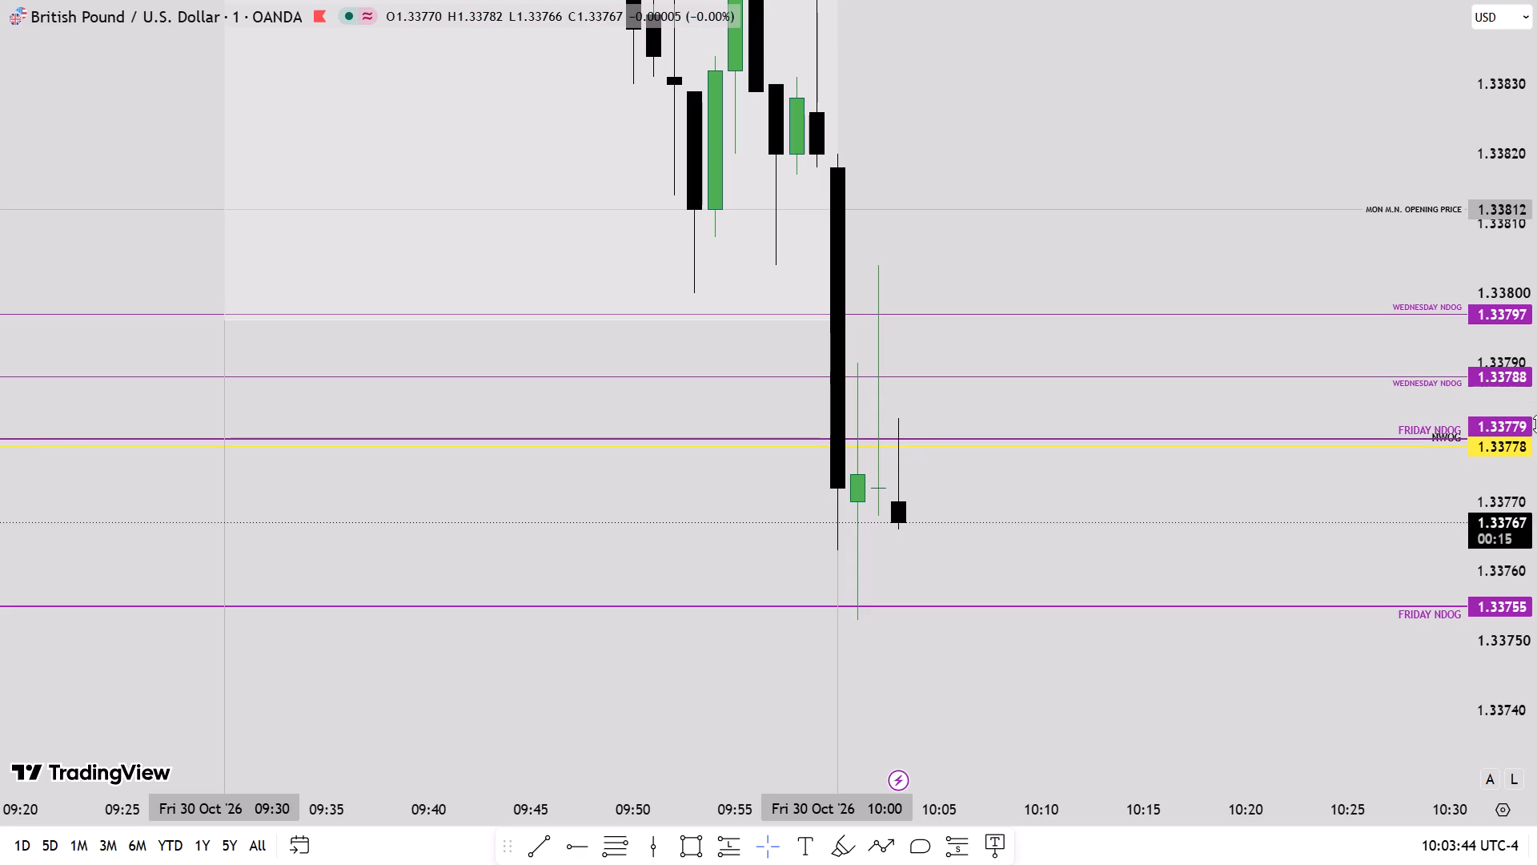
pyautogui.moveTo(1089, 529); pyautogui.dragTo(1101, 400)
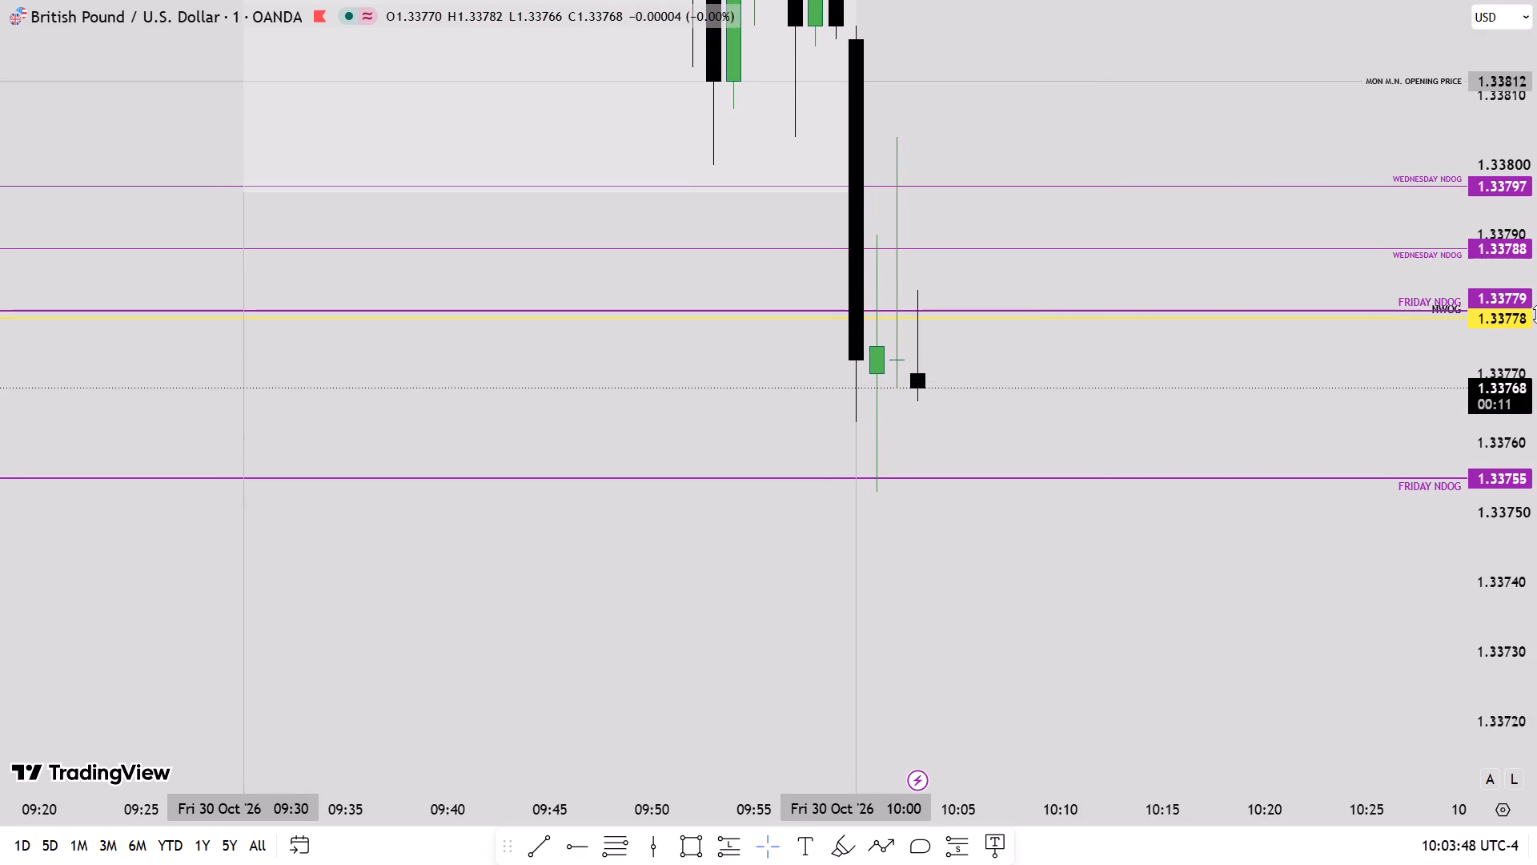
pyautogui.scroll(-4, 1536, 314)
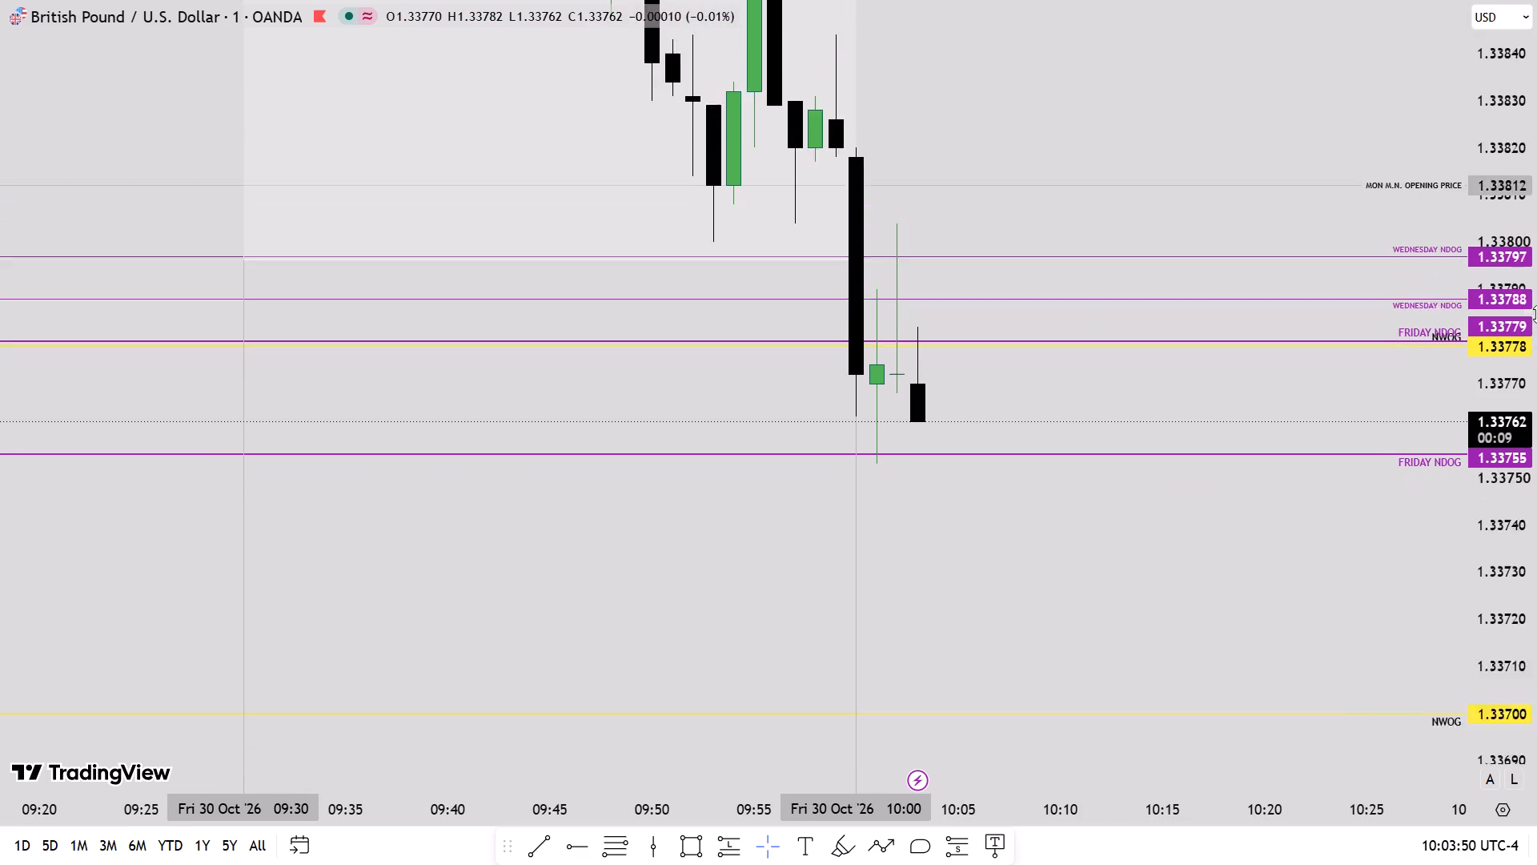
pyautogui.scroll(-4, 1536, 314)
pyautogui.scroll(-1, 1043, 528)
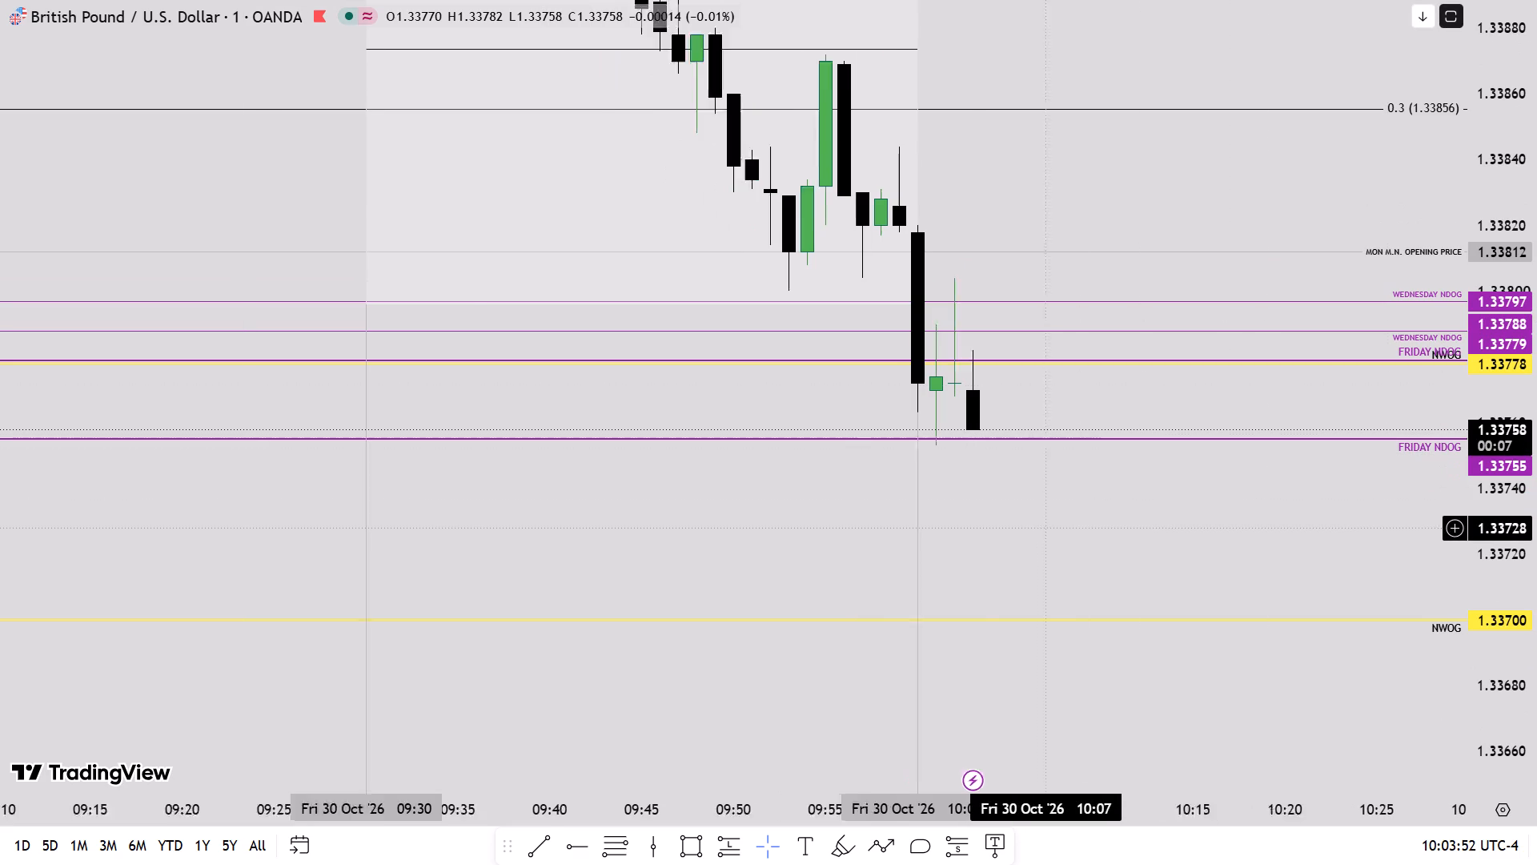
pyautogui.scroll(-1, 1043, 528)
pyautogui.scroll(5, 1536, 510)
pyautogui.scroll(-3, 1536, 510)
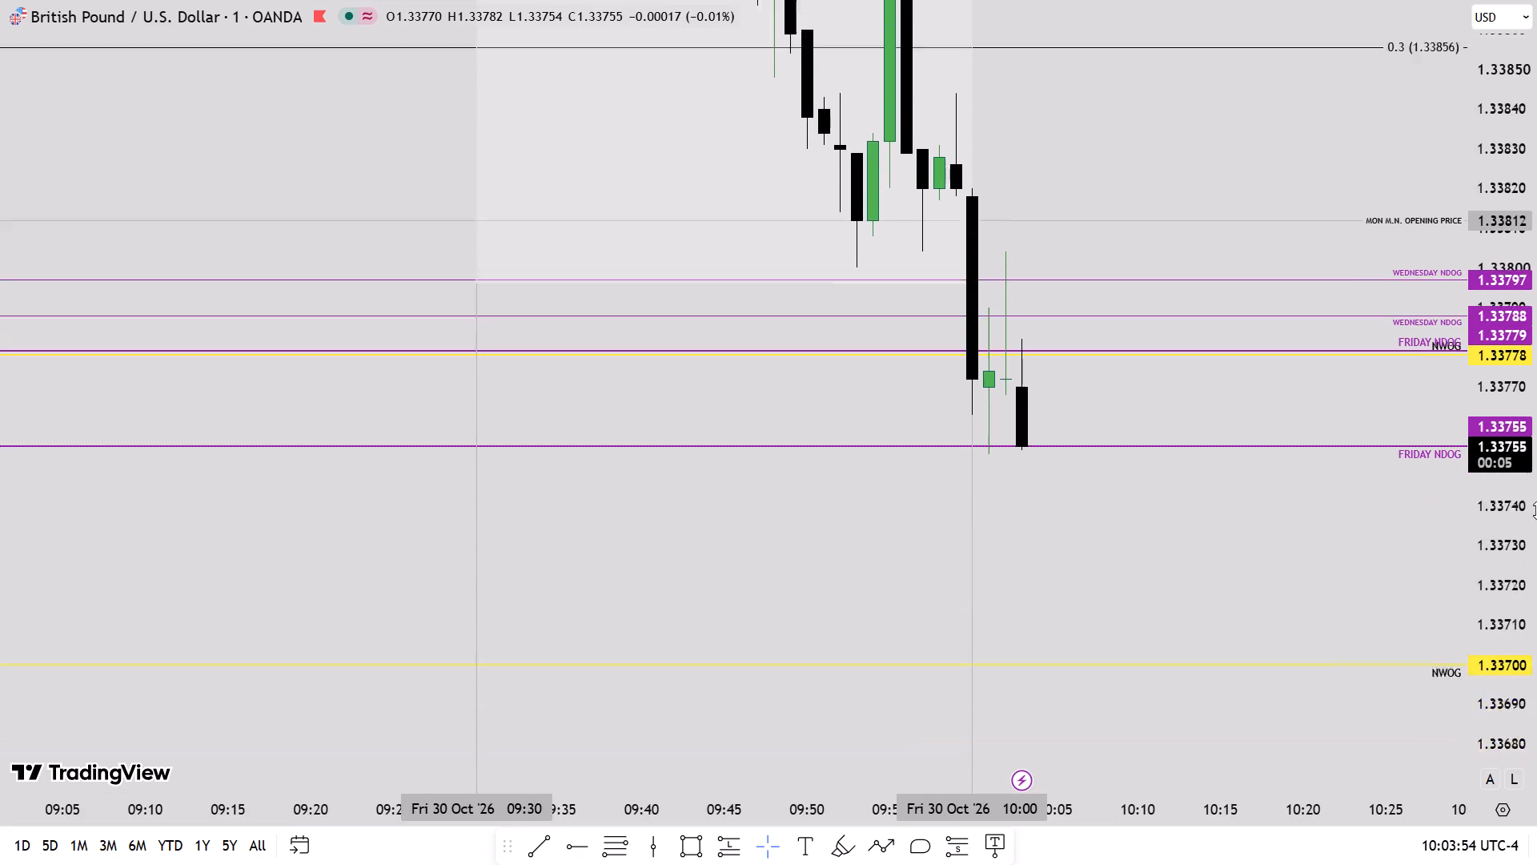
# Examine the 10:03 and 10:04 GBP/USD candles against the FRIDAY NDOG lines and the NWOG levels.
pyautogui.scroll(-2, 1536, 510)
pyautogui.moveTo(1138, 496); pyautogui.dragTo(1136, 514)
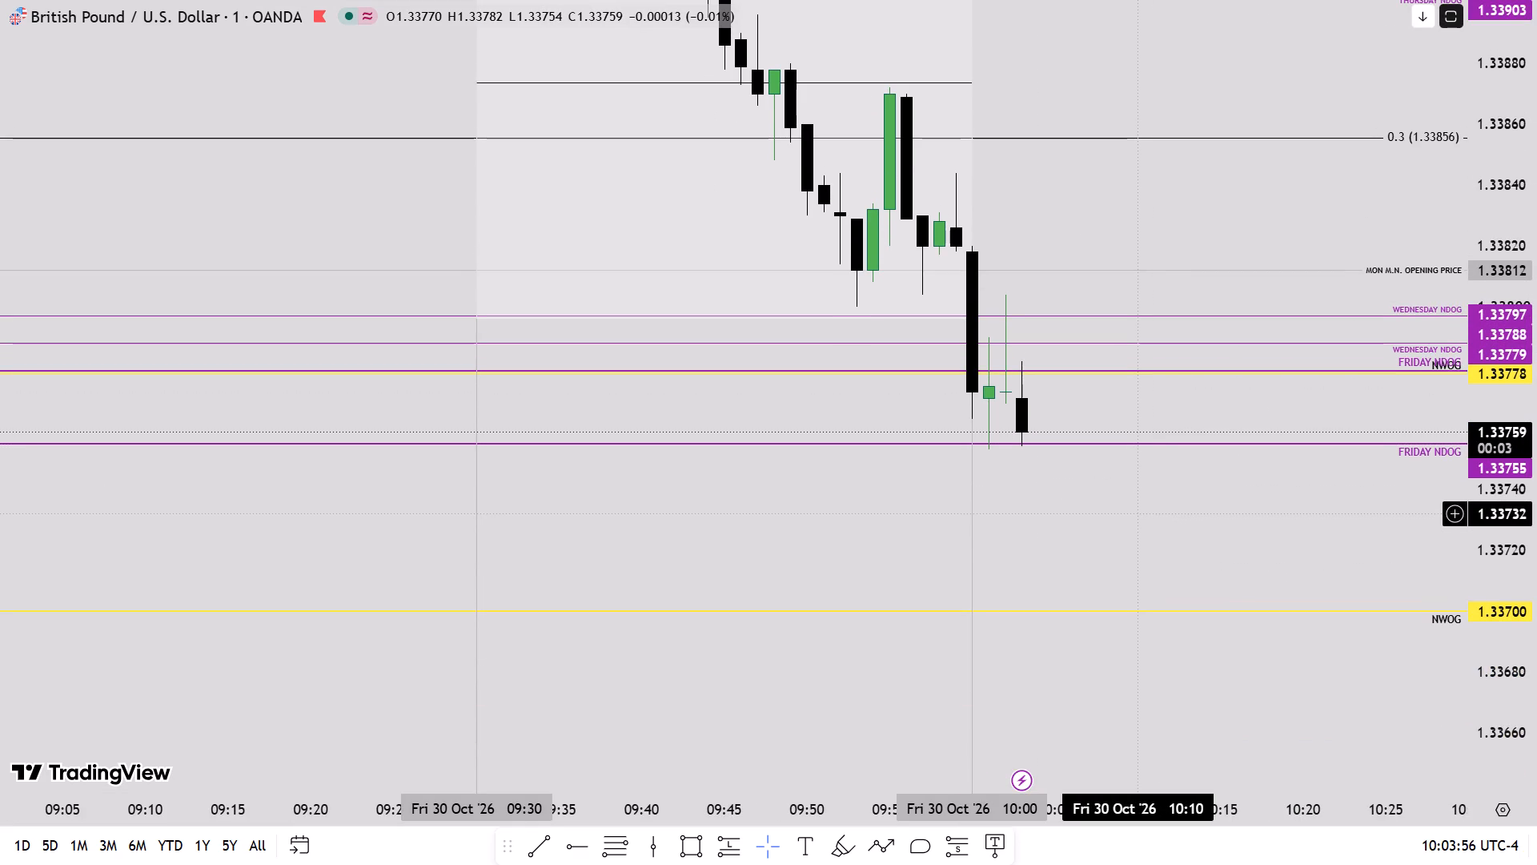
pyautogui.moveTo(1136, 514); pyautogui.dragTo(1159, 585)
pyautogui.scroll(5, 1536, 496)
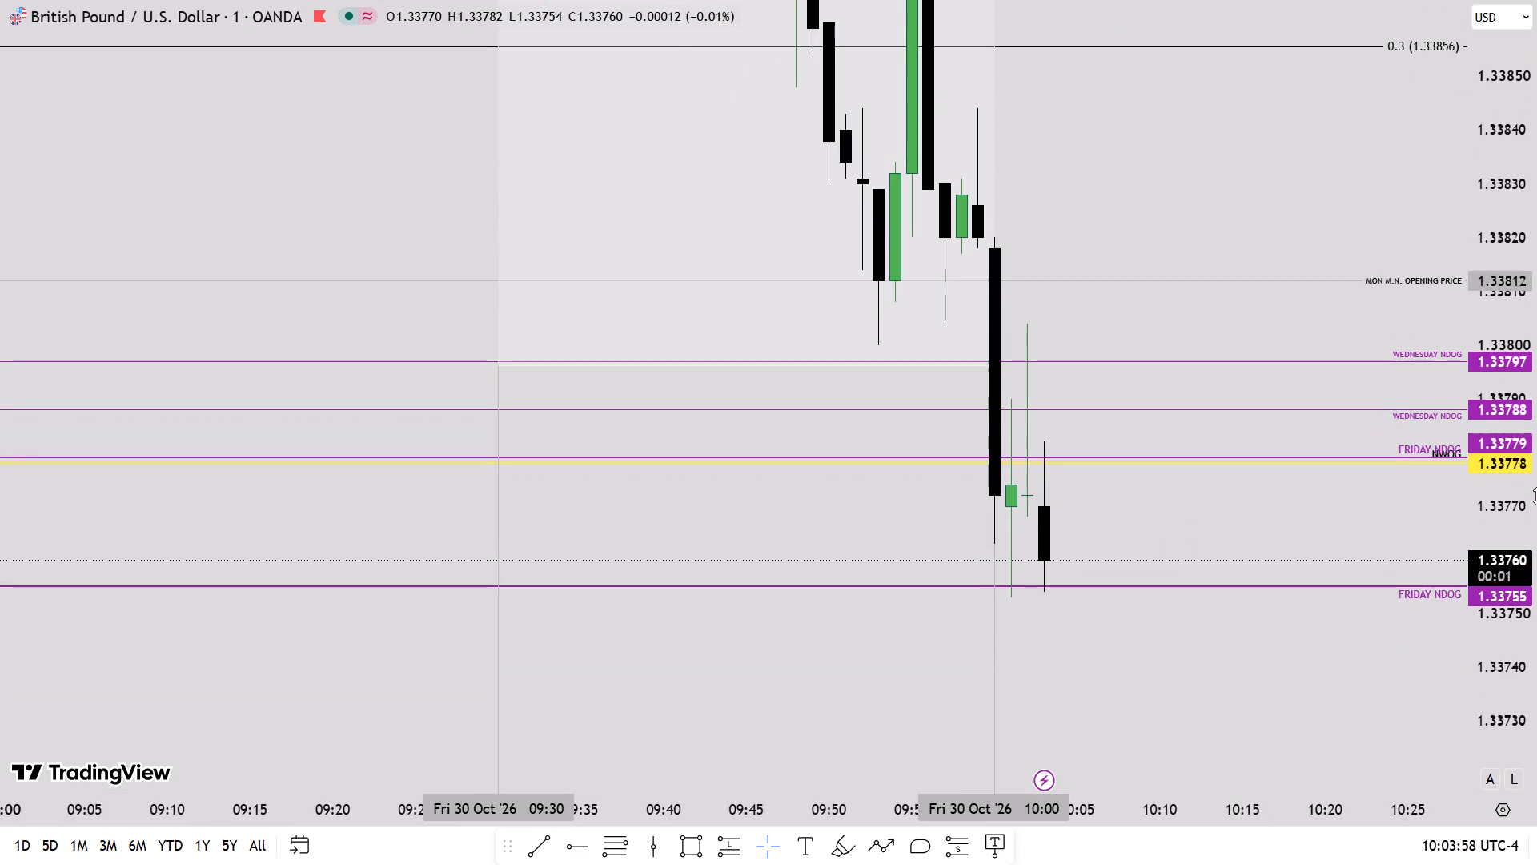
pyautogui.scroll(4, 1536, 496)
pyautogui.scroll(-7, 1536, 496)
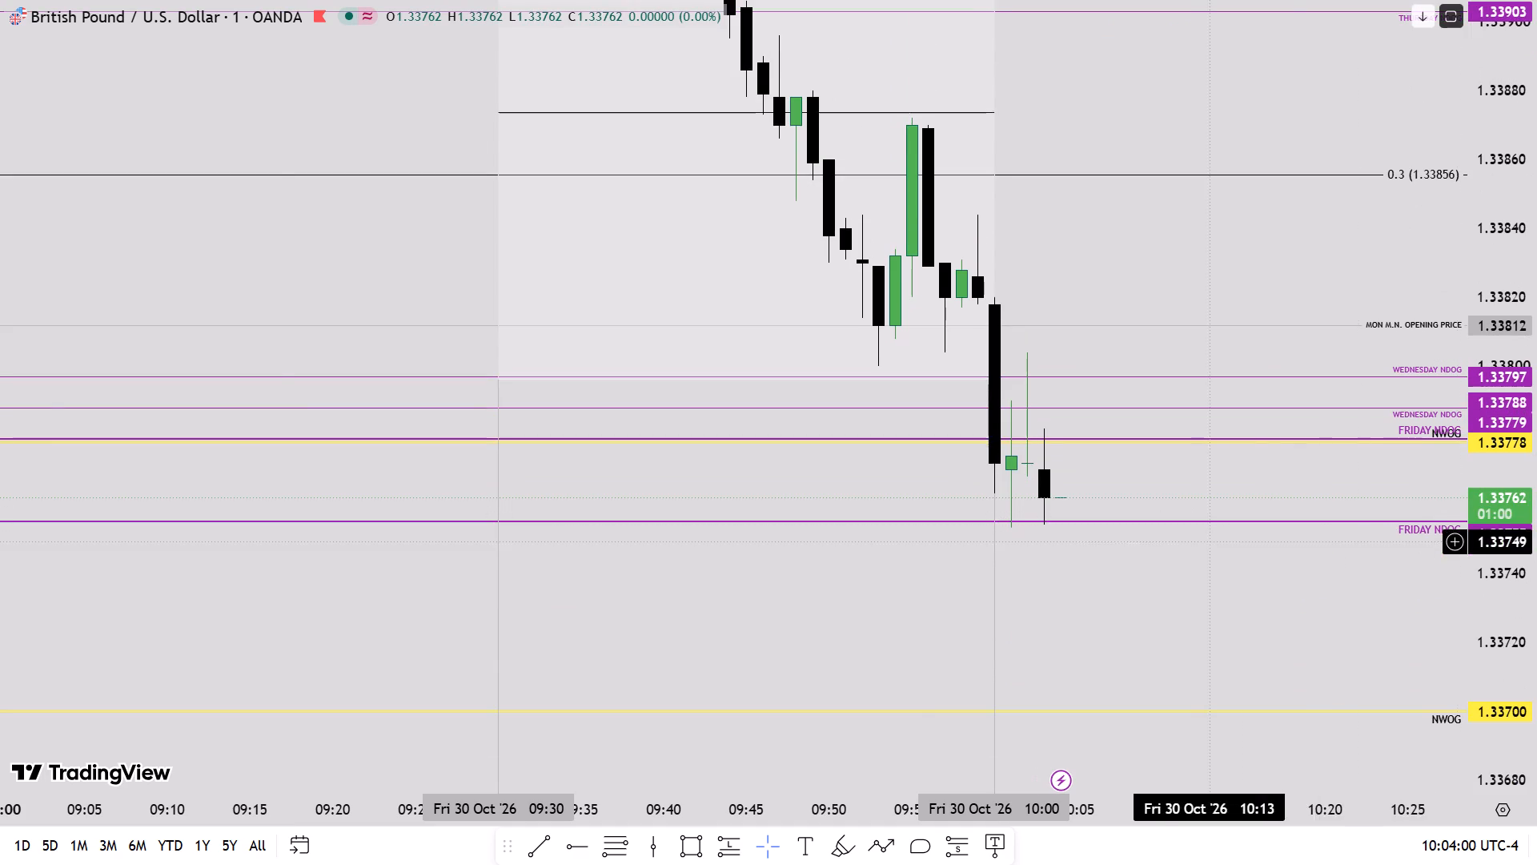
pyautogui.scroll(4, 1110, 543)
pyautogui.moveTo(877, 618); pyautogui.dragTo(967, 562)
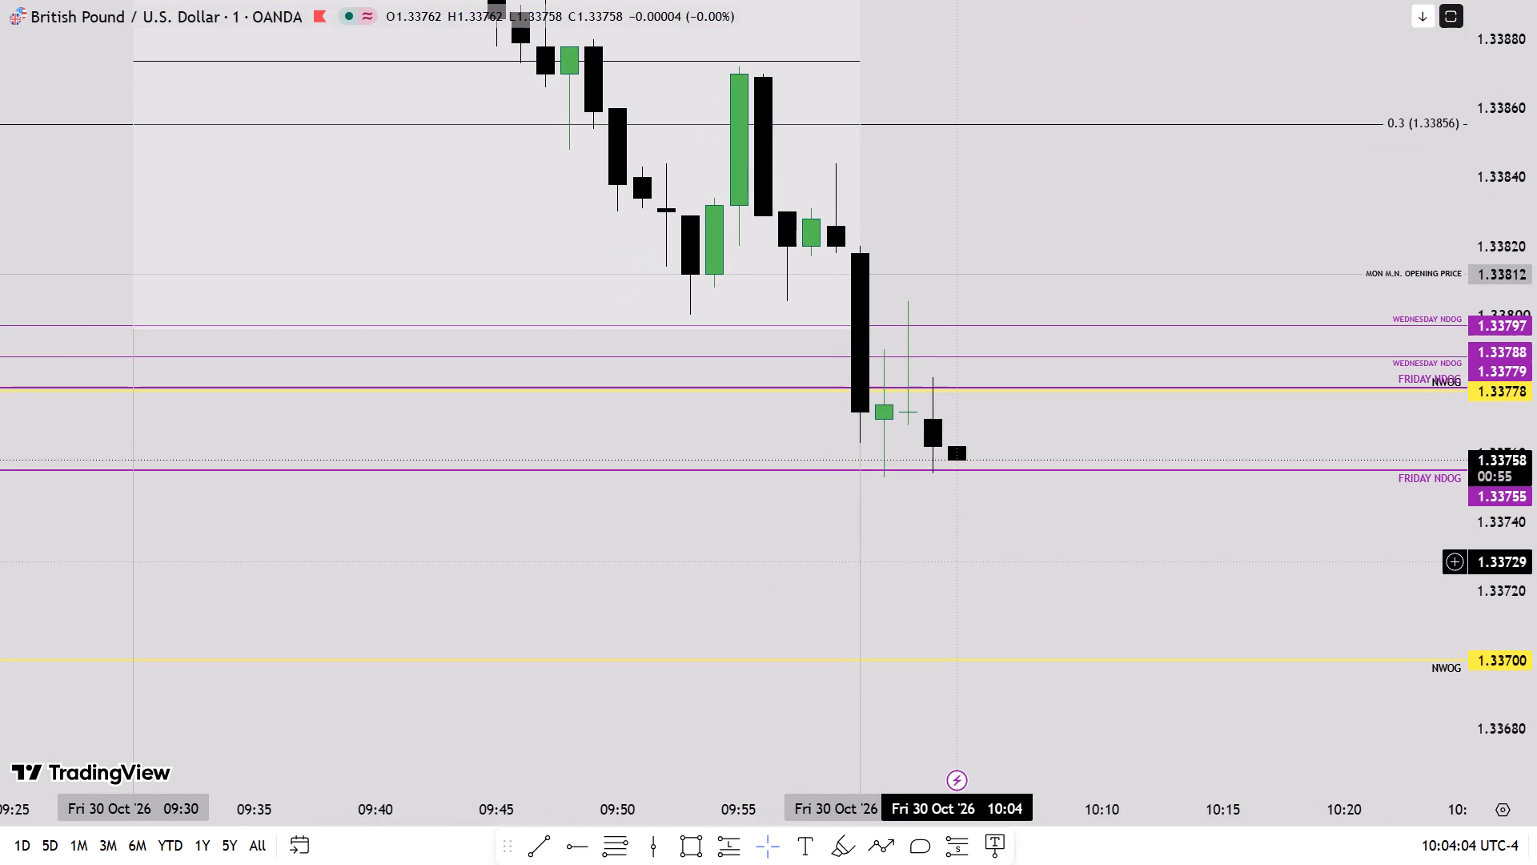
pyautogui.scroll(-6, 967, 562)
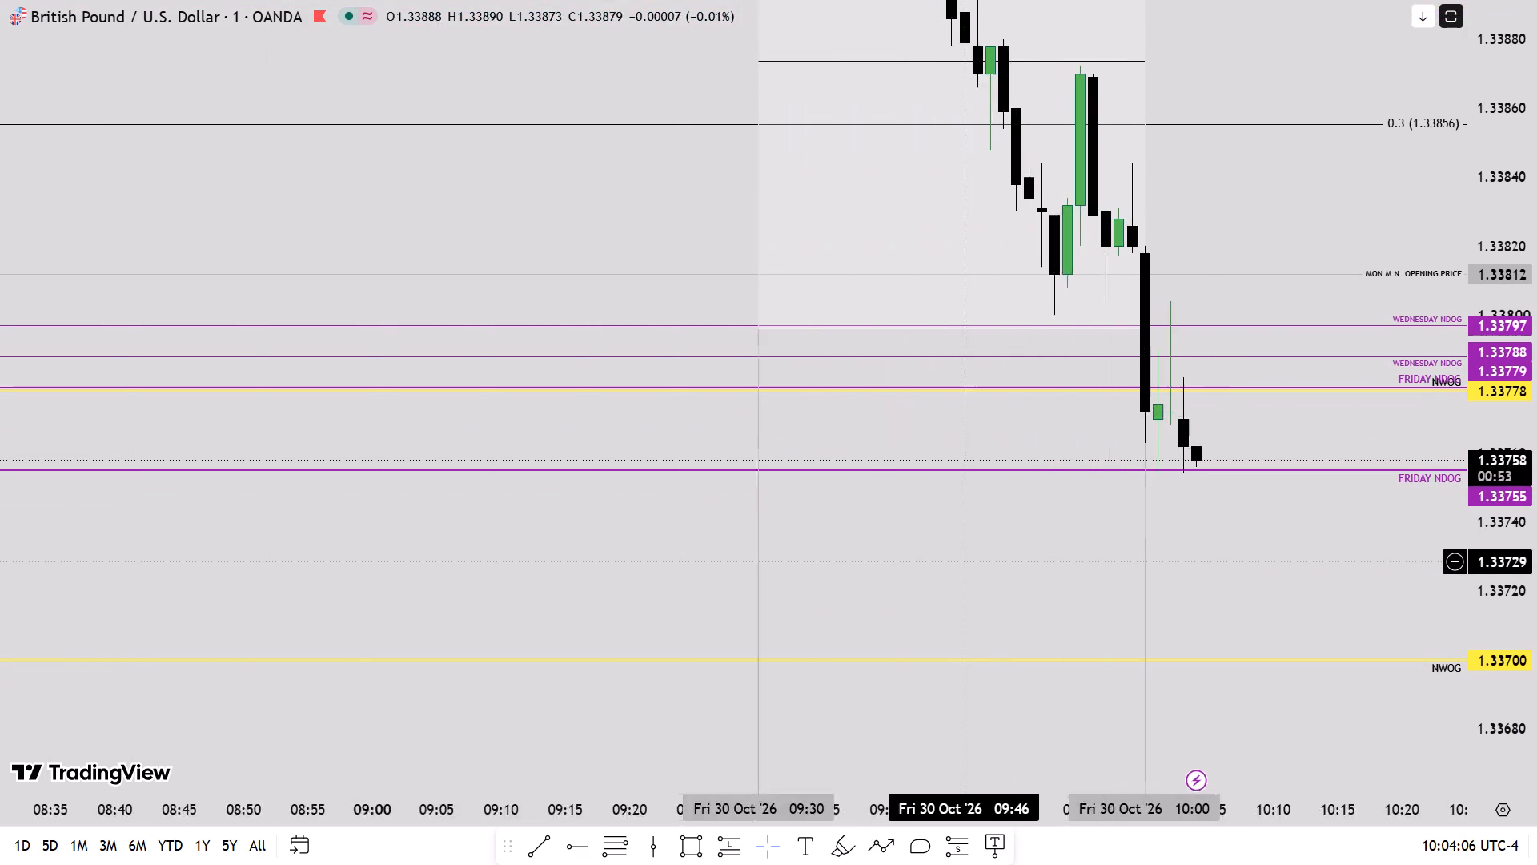
pyautogui.scroll(-1, 967, 562)
pyautogui.scroll(6, 967, 562)
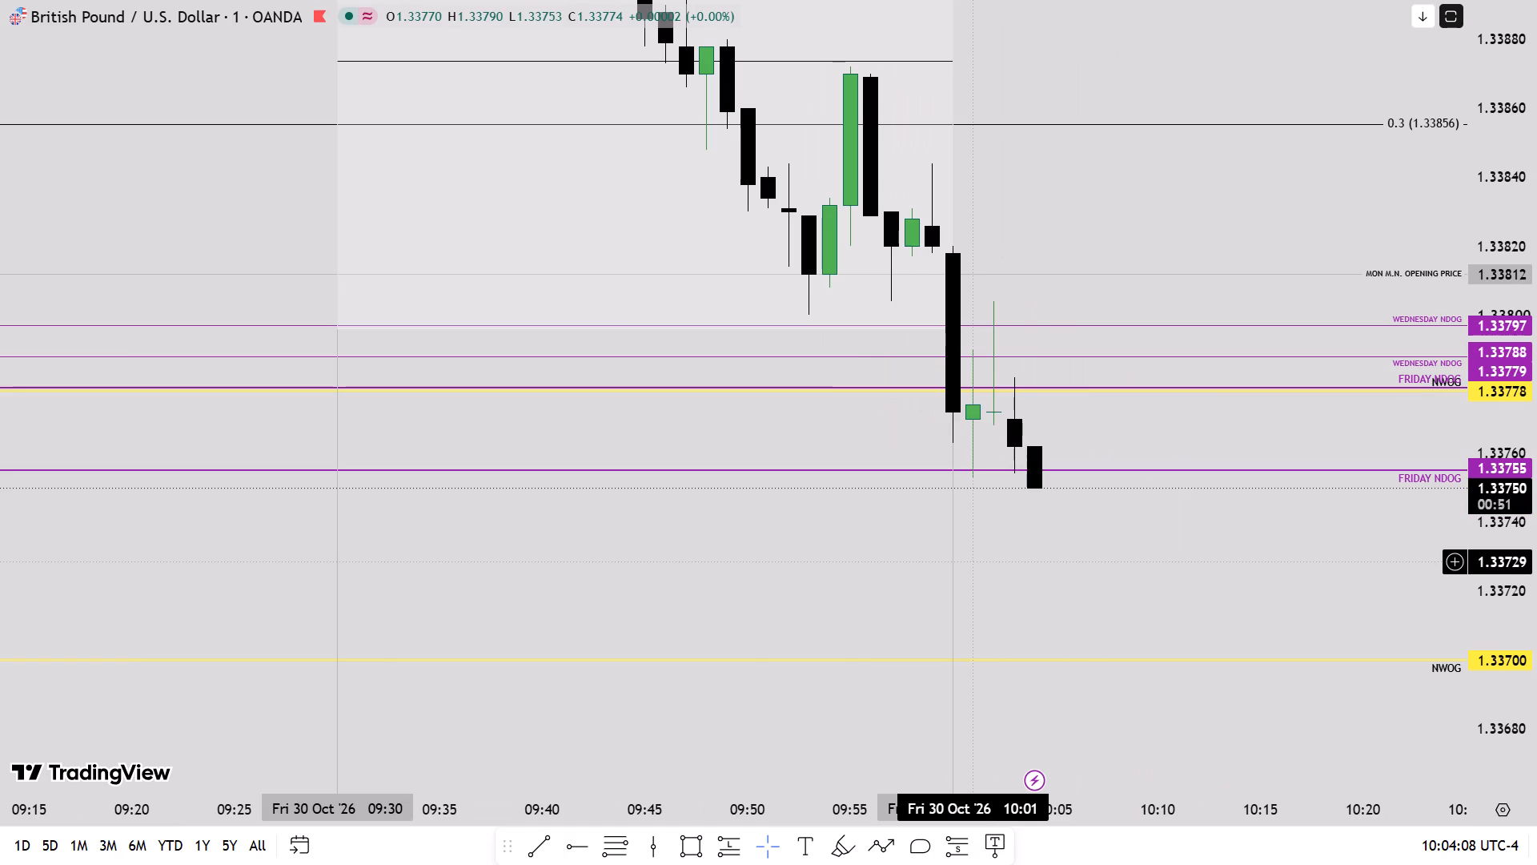
pyautogui.moveTo(1047, 541); pyautogui.dragTo(1020, 276)
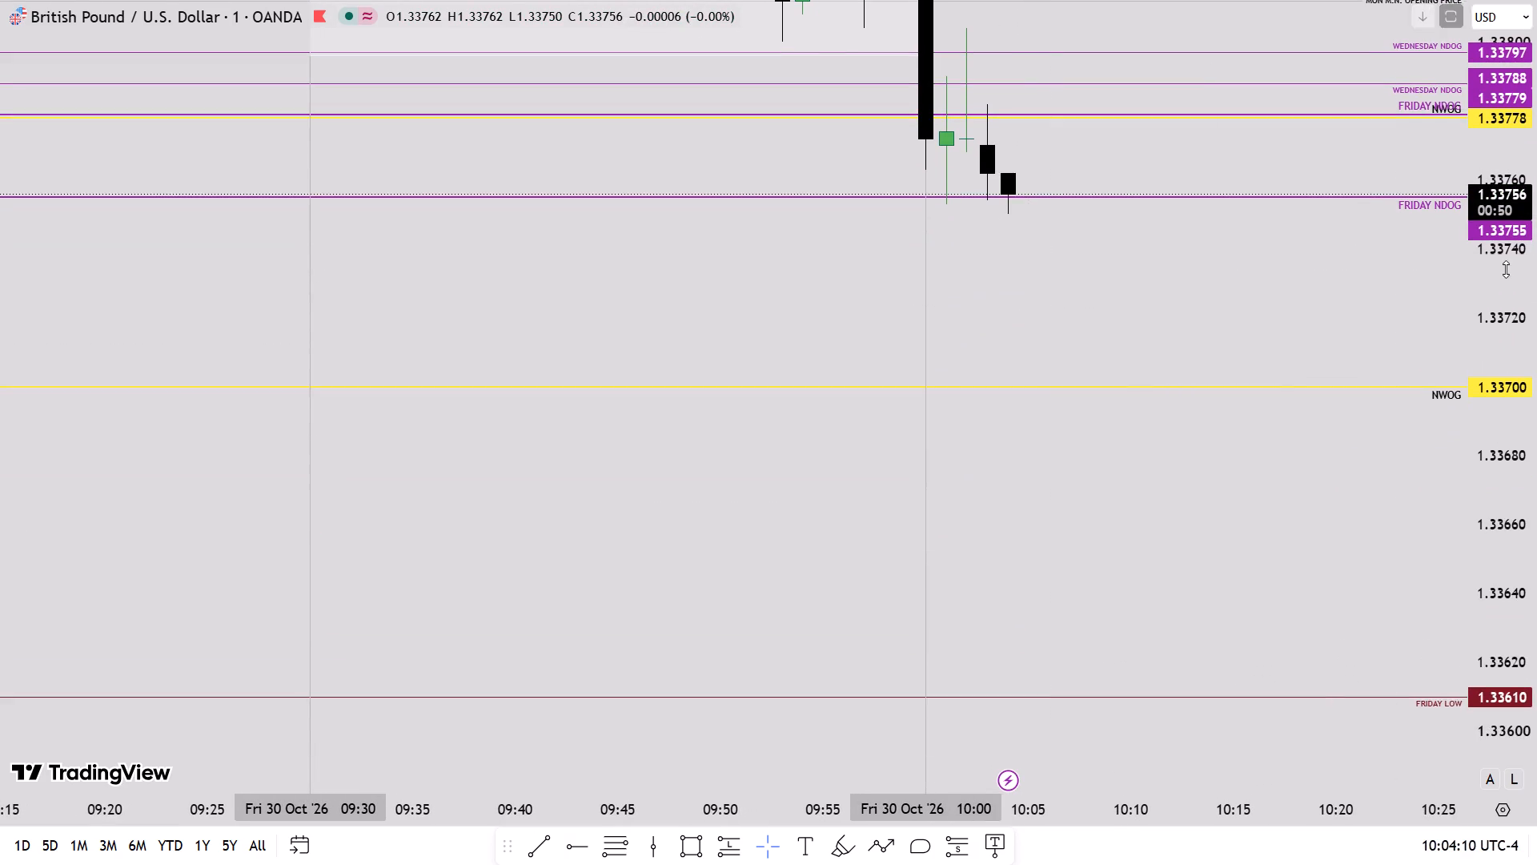
# Draw a horizontal ray on GBP/USD from the 29 October 17:11 low at 1.33742.
pyautogui.scroll(-3, 1506, 269)
pyautogui.scroll(-9, 1300, 328)
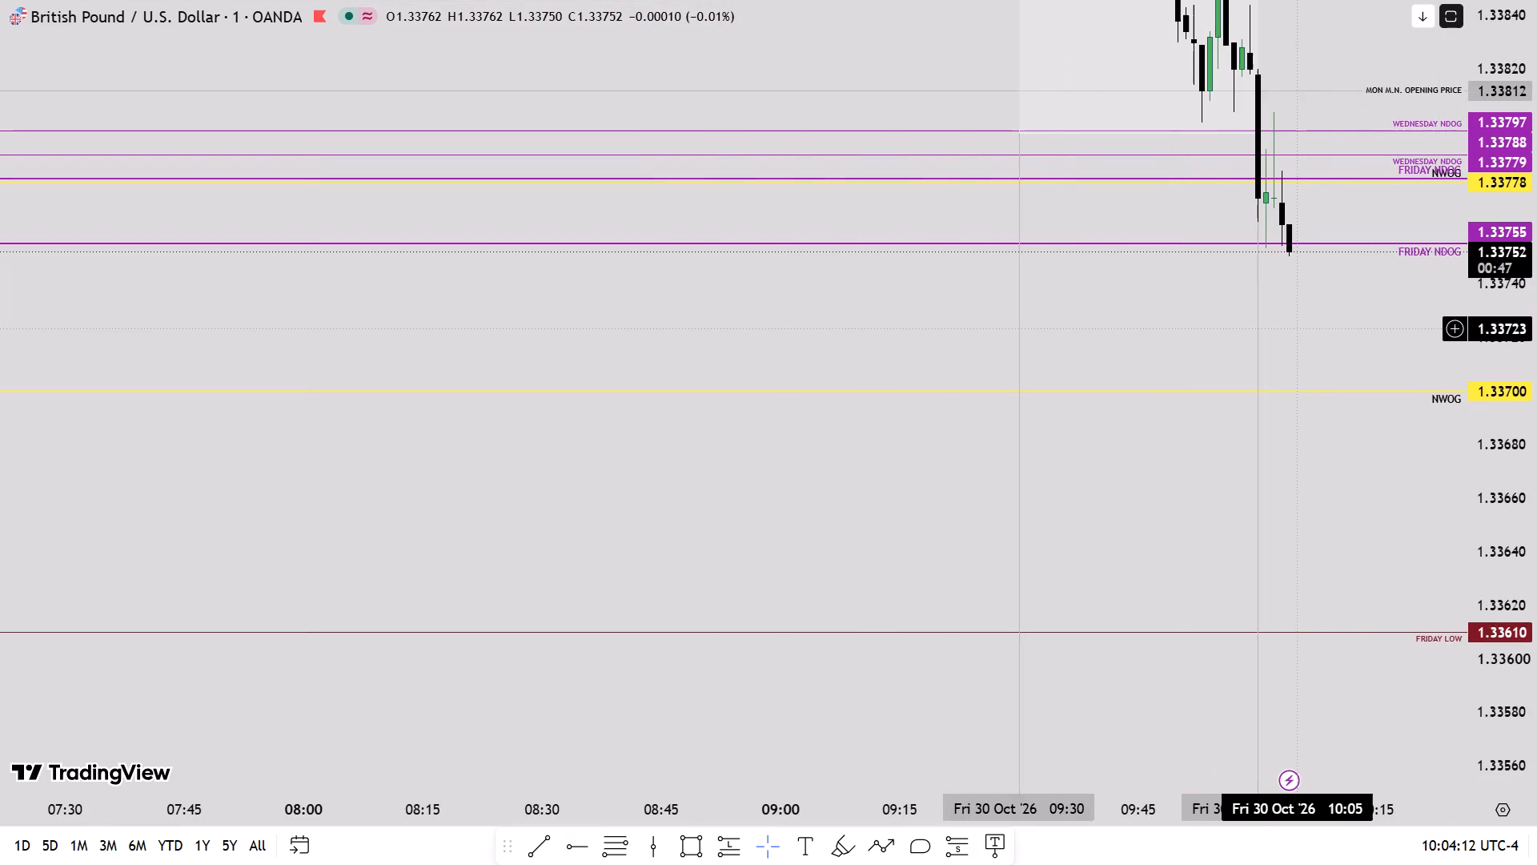
pyautogui.scroll(-5, 1300, 328)
pyautogui.scroll(-2, 1536, 265)
pyautogui.scroll(1, 1536, 265)
pyautogui.scroll(-4, 1536, 265)
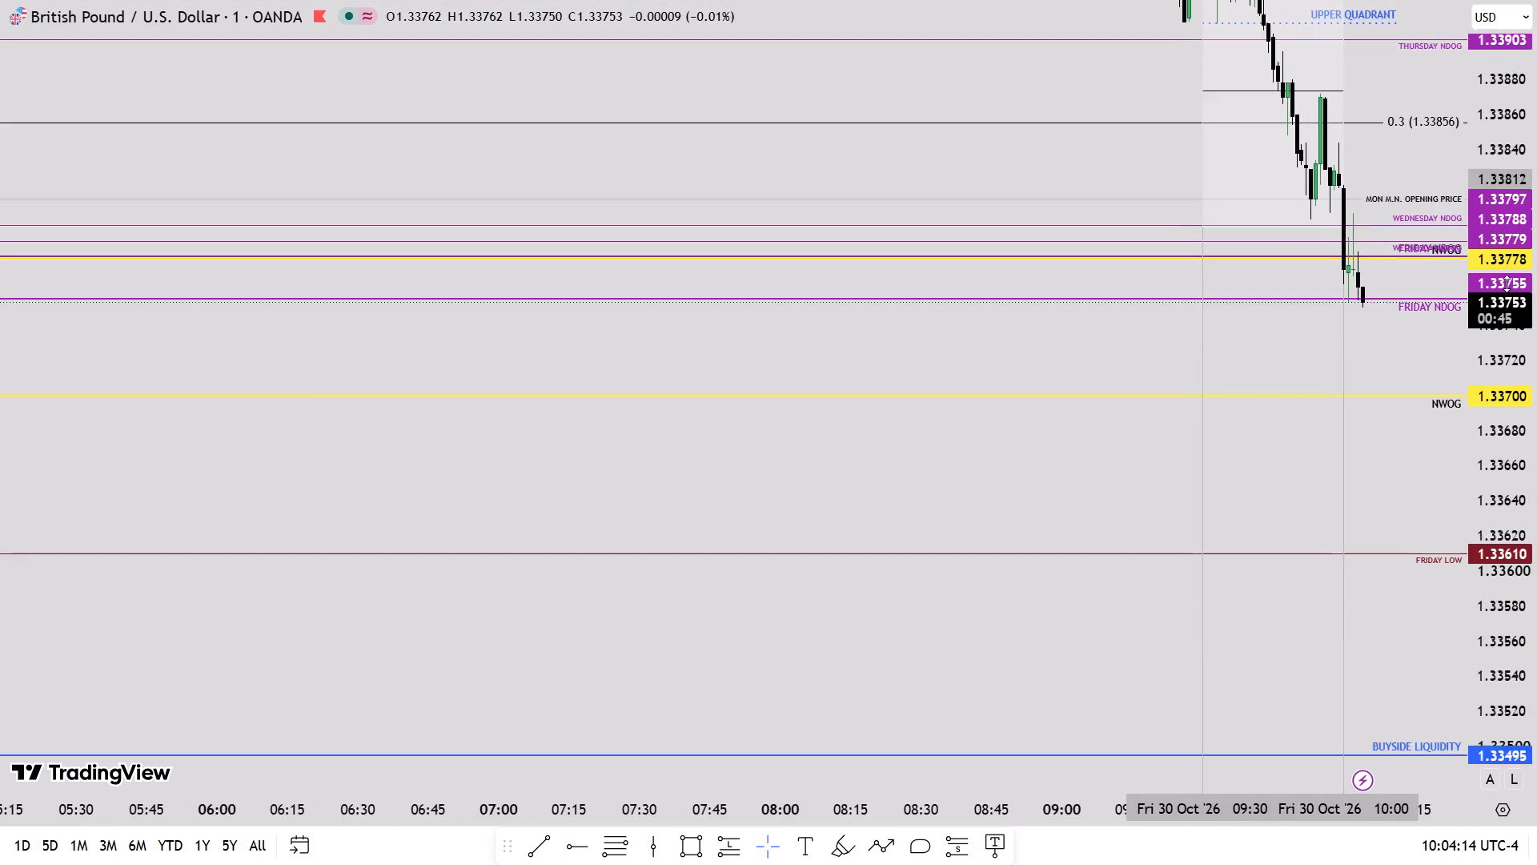
pyautogui.scroll(-5, 1504, 286)
pyautogui.scroll(-4, 1009, 441)
pyautogui.scroll(1, 1009, 441)
pyautogui.scroll(-2, 1009, 441)
pyautogui.scroll(1, 1009, 441)
pyautogui.scroll(-8, 1009, 441)
pyautogui.scroll(1, 1009, 441)
pyautogui.scroll(-6, 1009, 441)
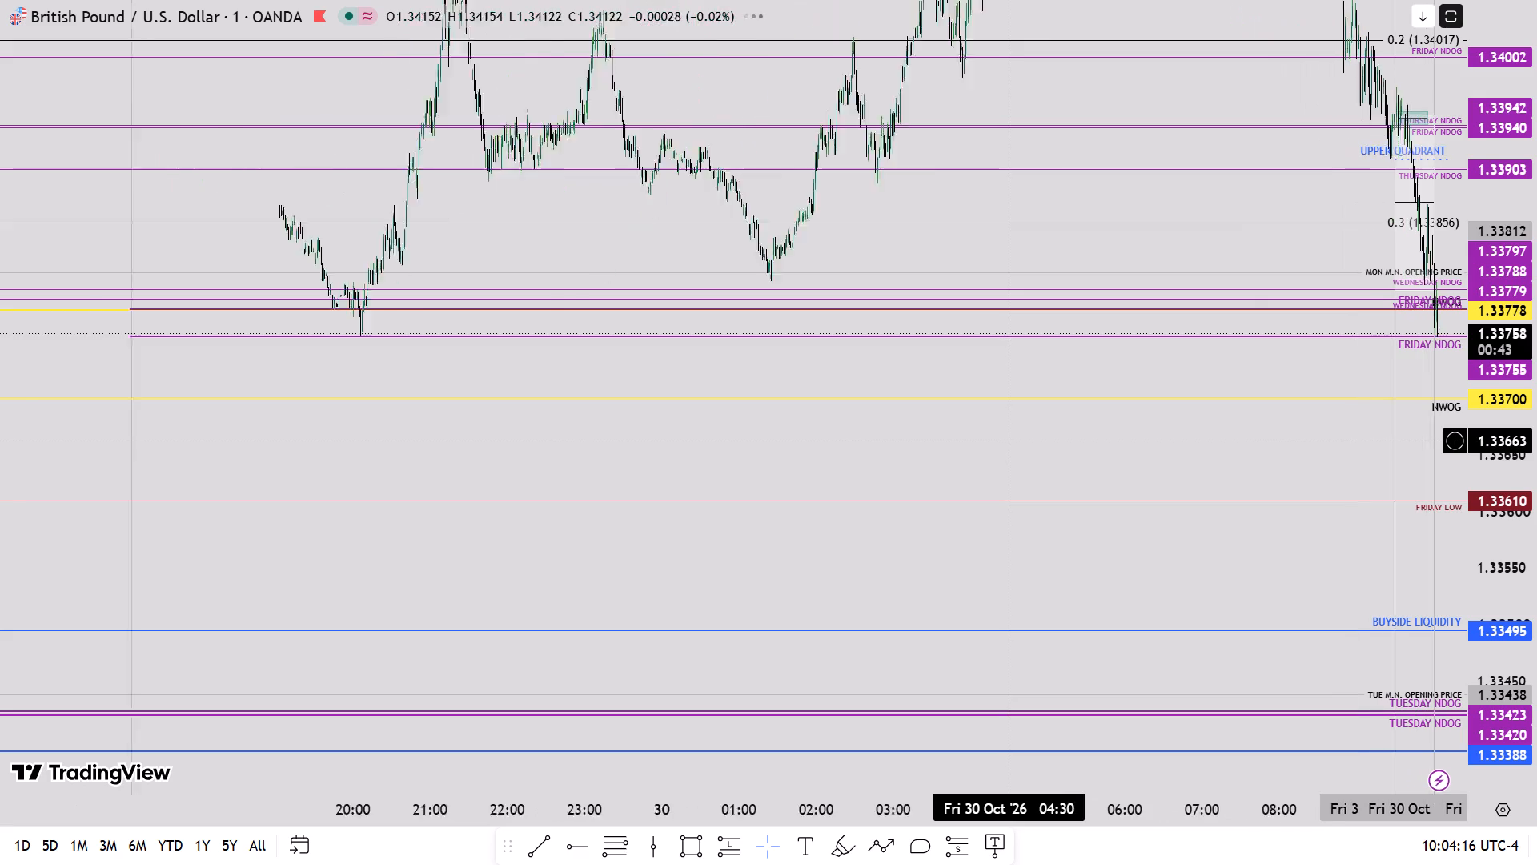
pyautogui.moveTo(631, 364); pyautogui.dragTo(880, 370)
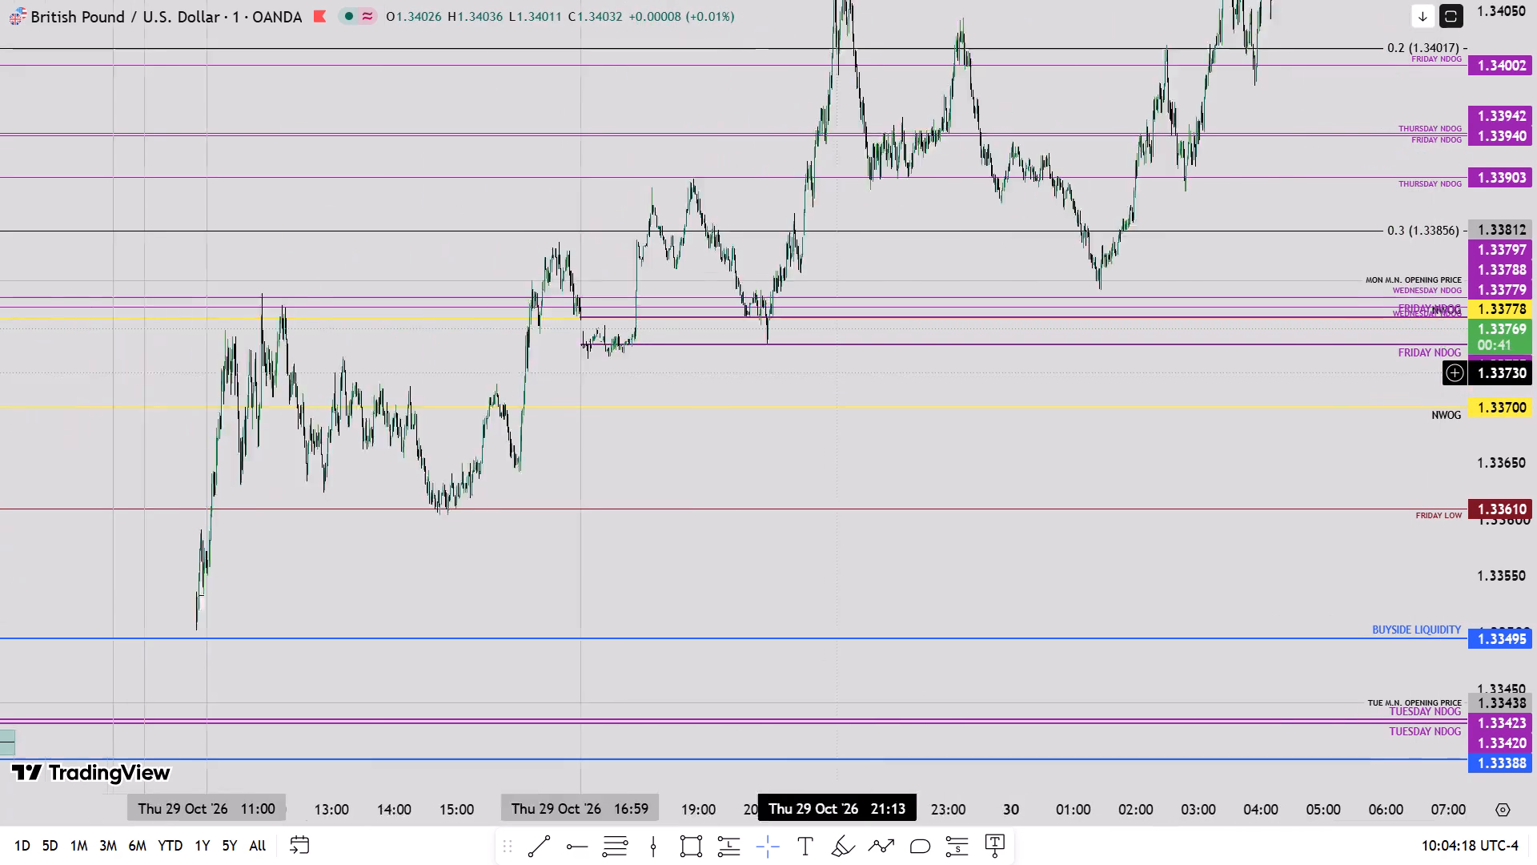
pyautogui.moveTo(880, 370); pyautogui.dragTo(881, 370)
pyautogui.scroll(7, 1536, 330)
pyautogui.scroll(7, 1040, 353)
pyautogui.moveTo(764, 359); pyautogui.dragTo(1536, 349)
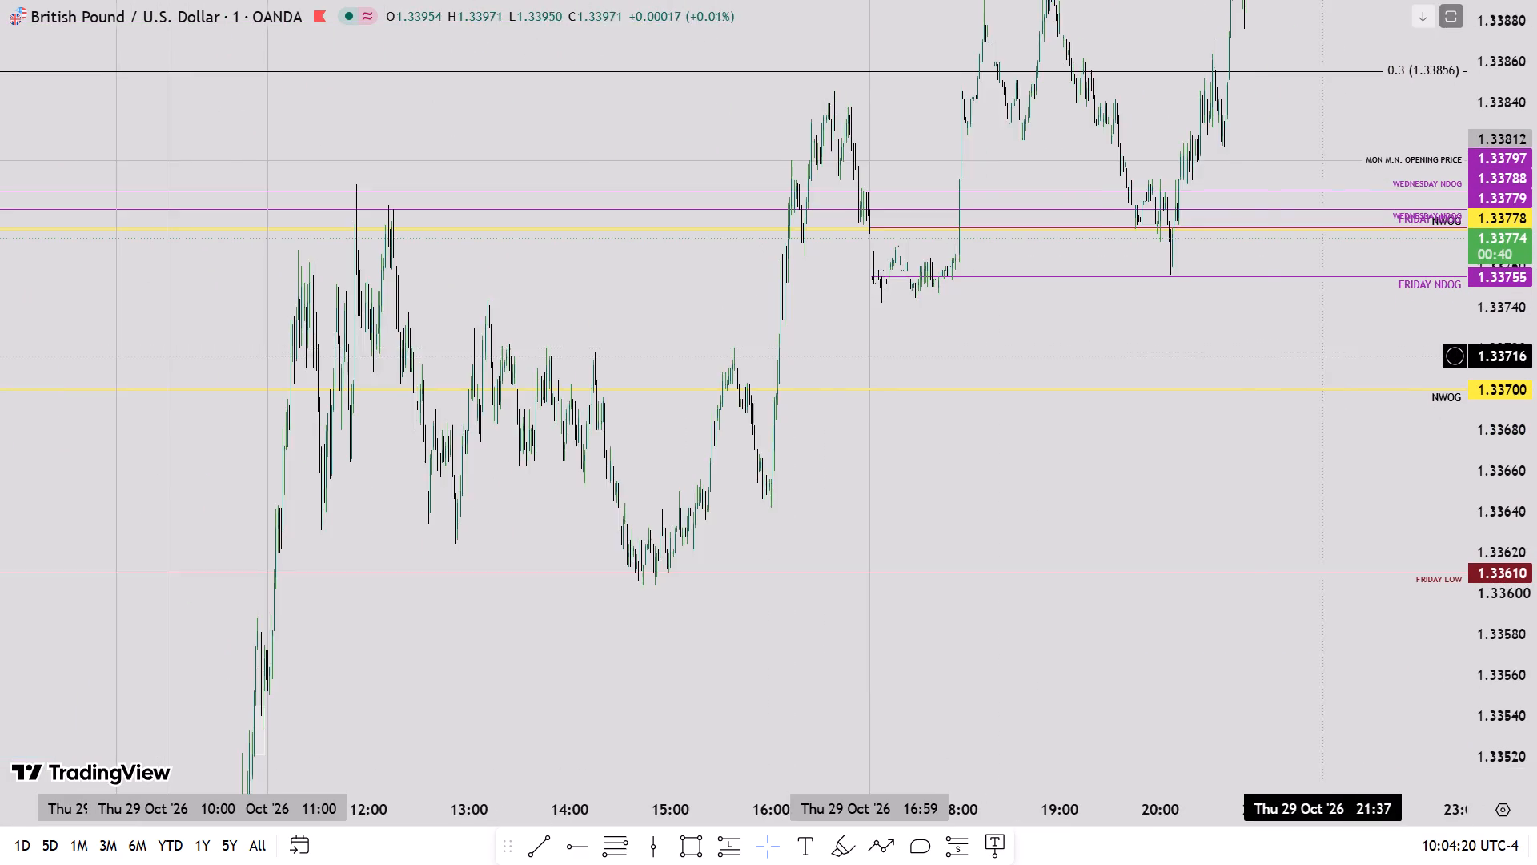
pyautogui.scroll(1, 1215, 356)
pyautogui.scroll(-1, 1215, 356)
pyautogui.scroll(5, 1215, 356)
pyautogui.moveTo(680, 360); pyautogui.dragTo(686, 449)
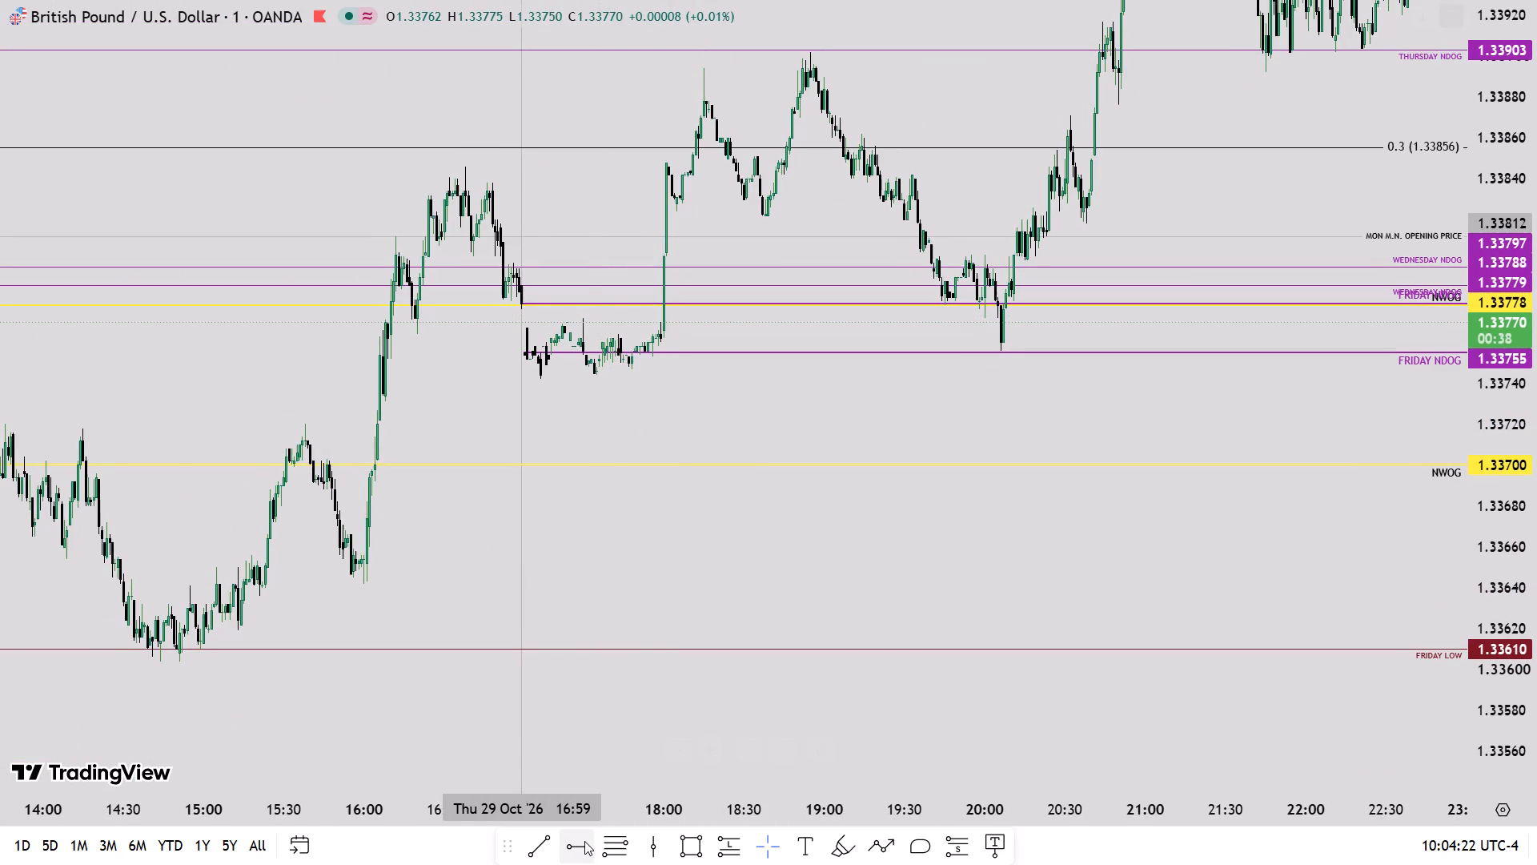
pyautogui.click(584, 841)
pyautogui.click(540, 386)
pyautogui.click(537, 391)
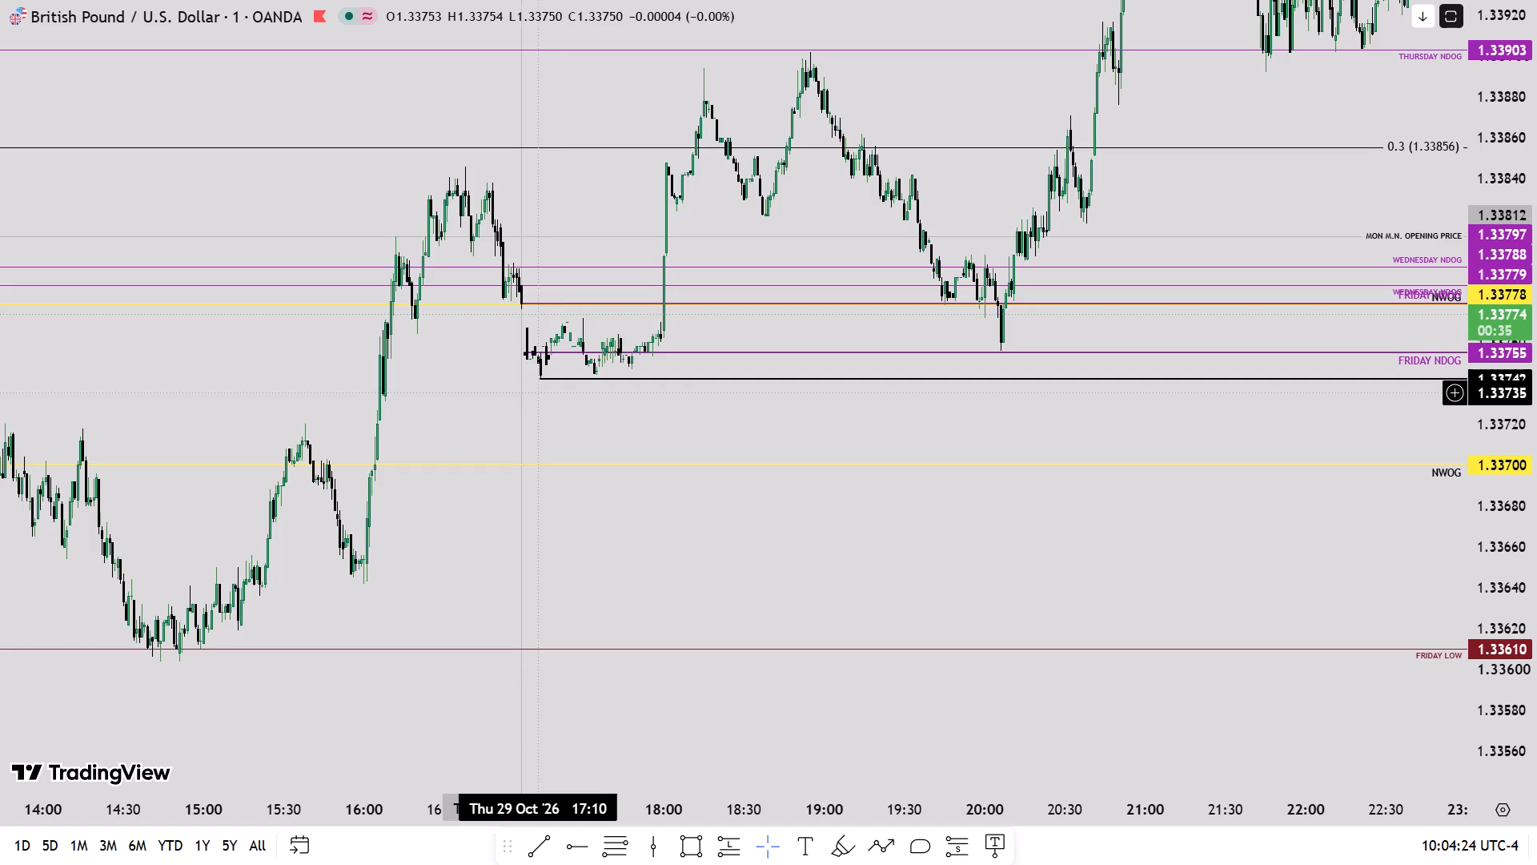
# Recolour the new horizontal ray at 1.33742 dark red.
pyautogui.click(584, 380)
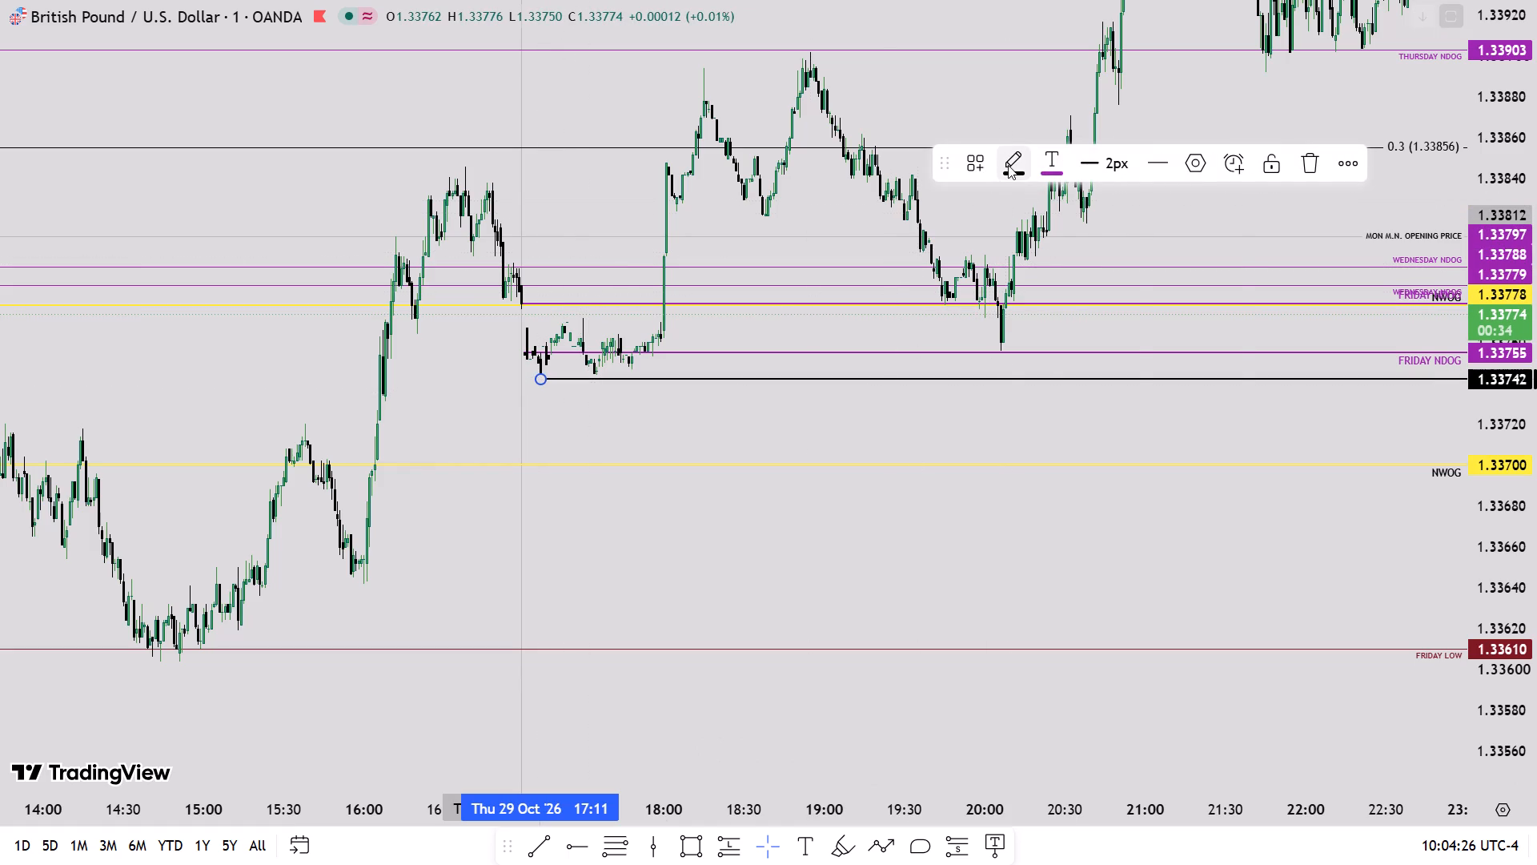
pyautogui.click(1011, 164)
pyautogui.click(1003, 372)
pyautogui.click(1082, 406)
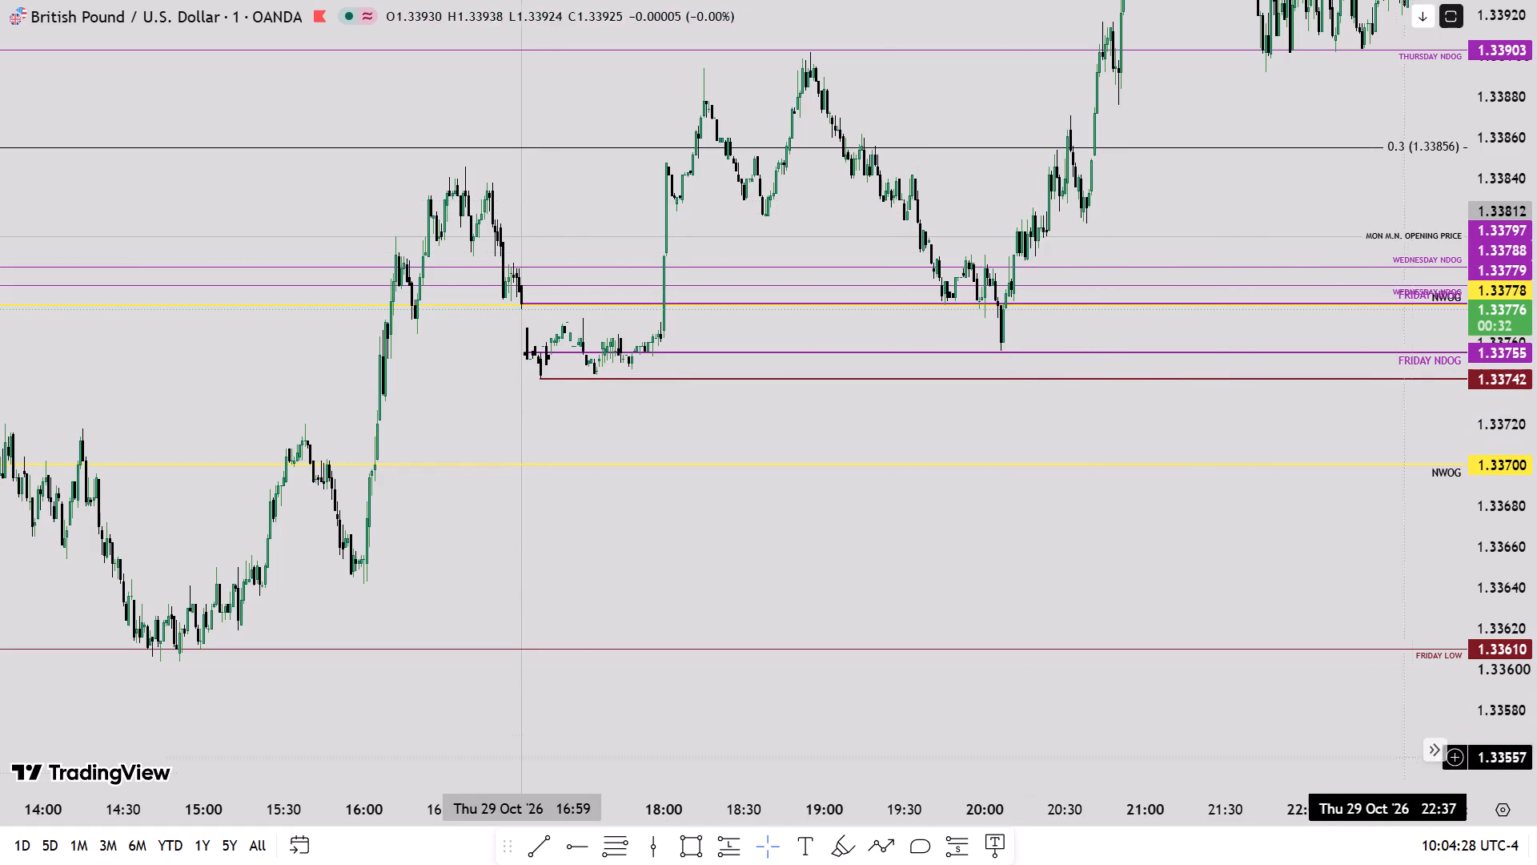
# Return to the latest bars and examine the 10:04 candle against the FRIDAY NDOG, NWOG and 1.33742 levels.
pyautogui.click(1431, 756)
pyautogui.scroll(12, 1262, 447)
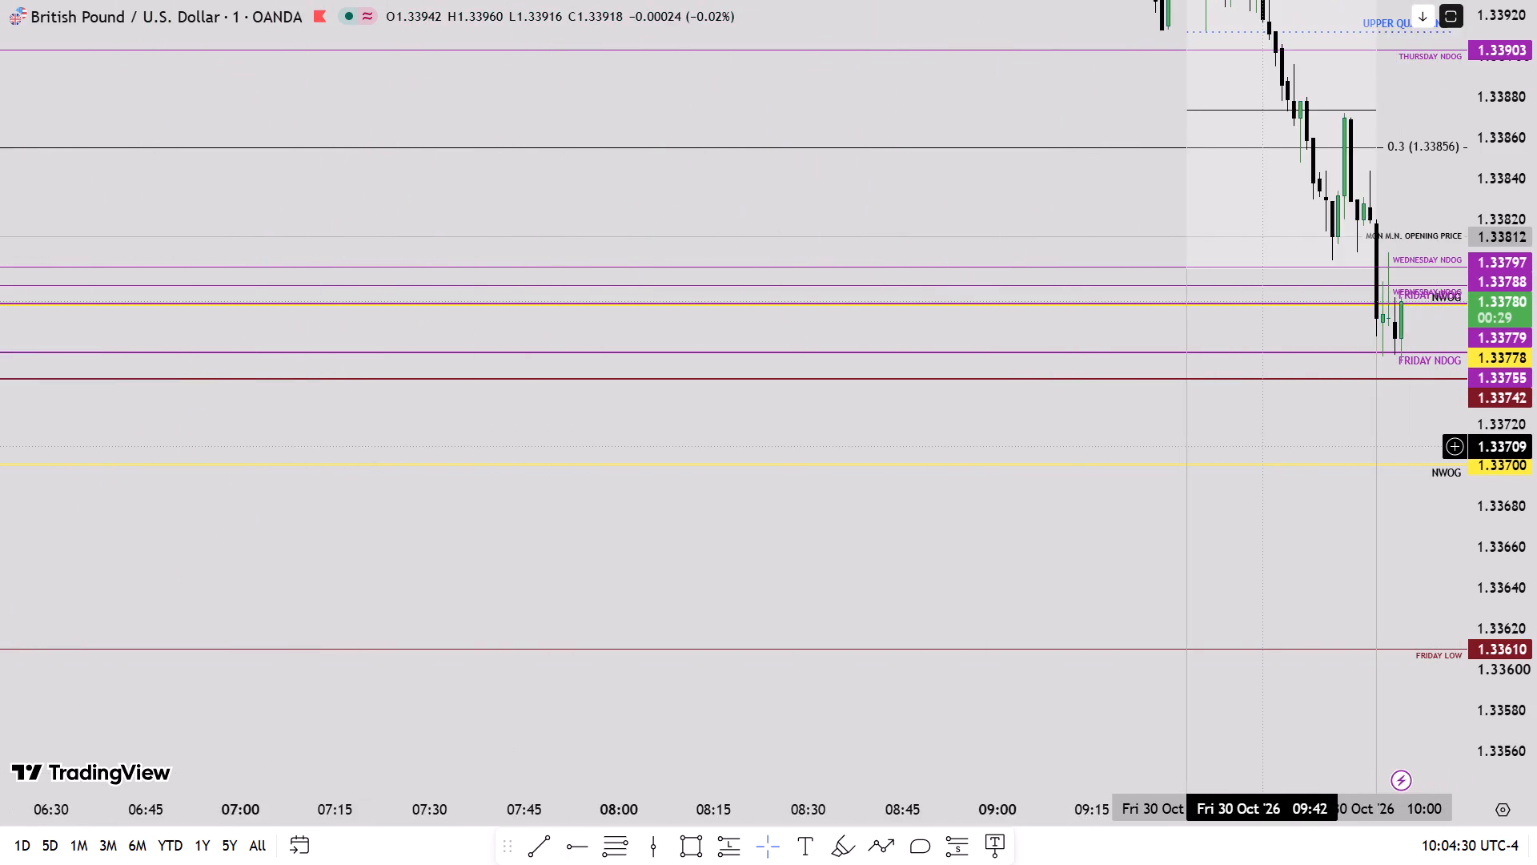
pyautogui.scroll(-1, 1262, 447)
pyautogui.scroll(6, 1262, 447)
pyautogui.moveTo(1350, 412); pyautogui.dragTo(1192, 432)
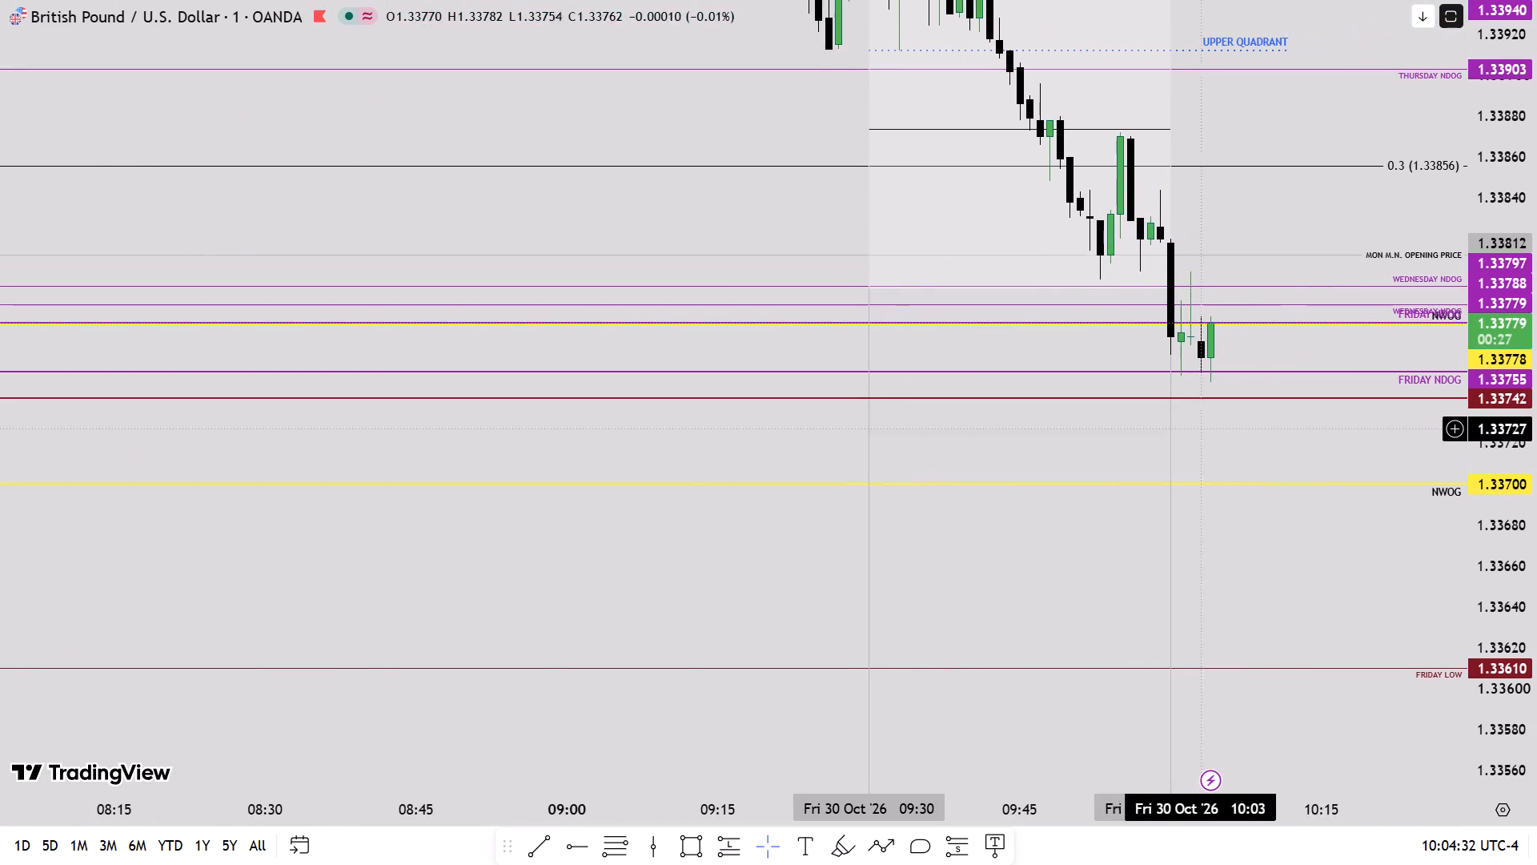
pyautogui.scroll(8, 1536, 344)
pyautogui.scroll(-4, 1536, 344)
pyautogui.scroll(5, 1423, 382)
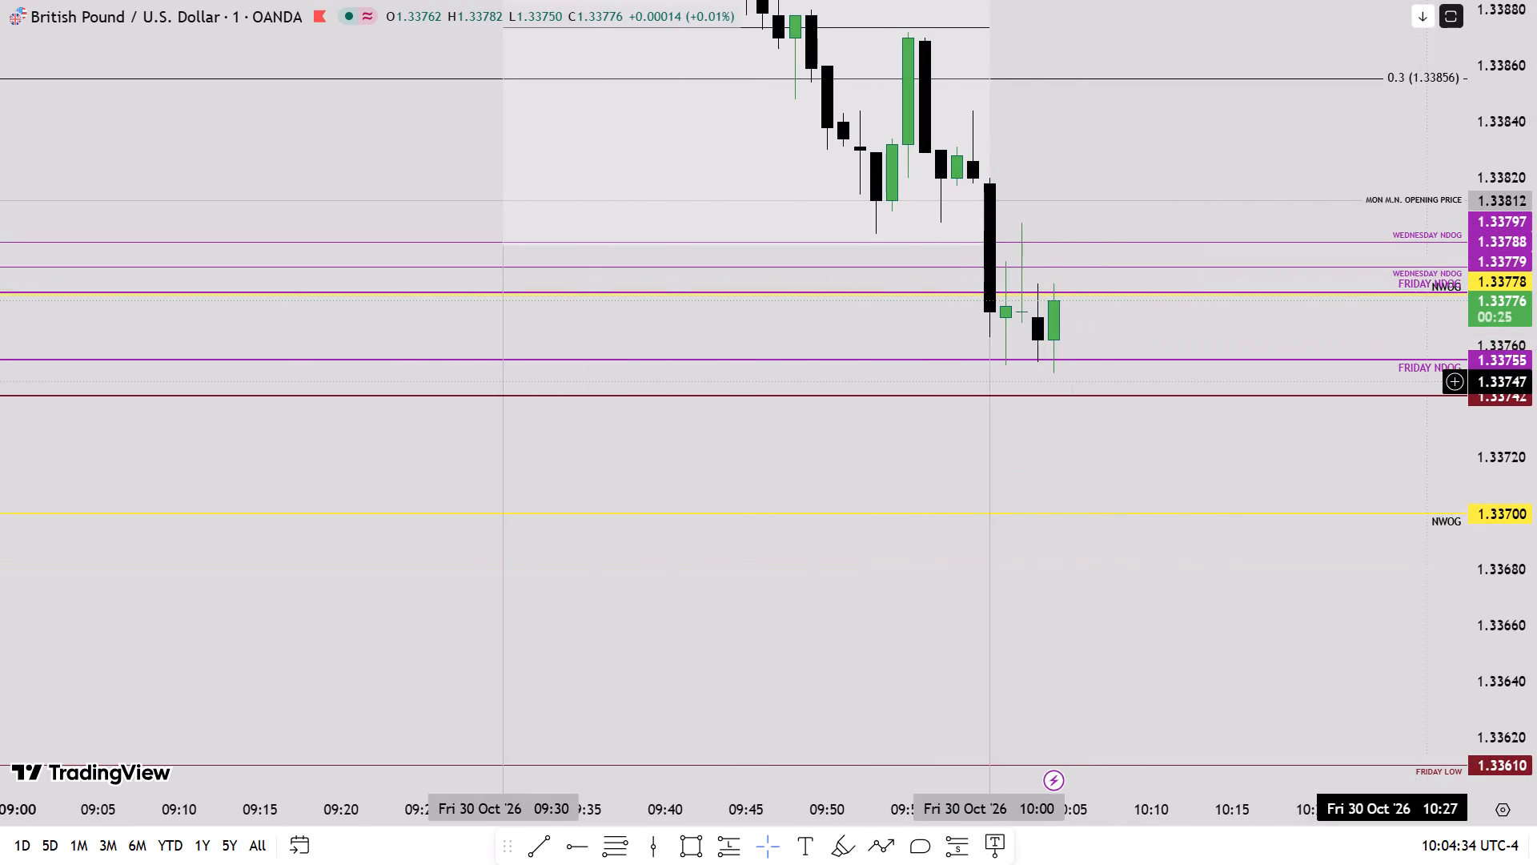
pyautogui.moveTo(1120, 432); pyautogui.dragTo(1081, 432)
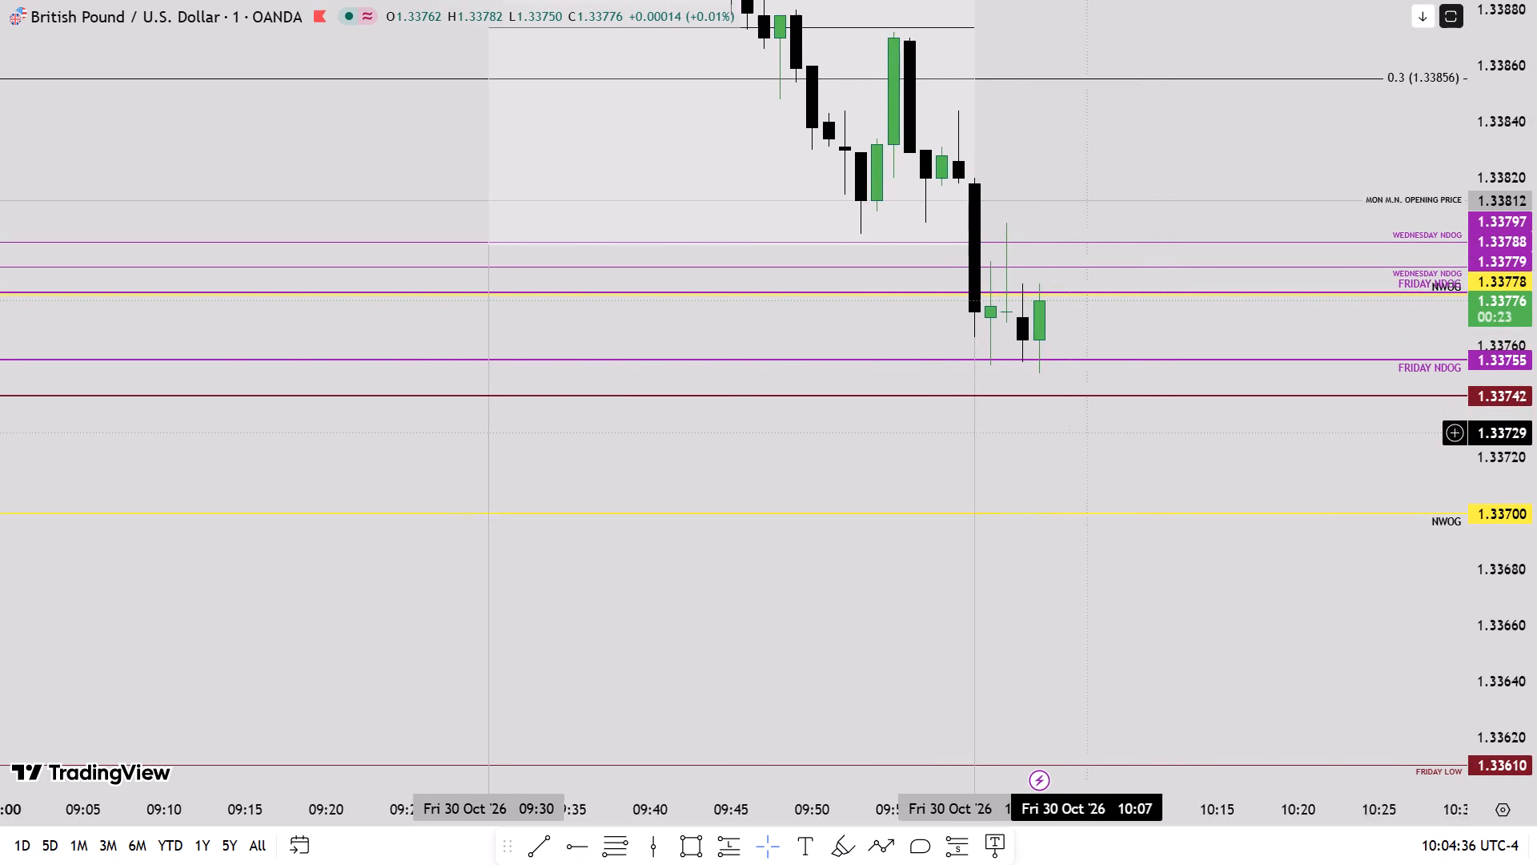
pyautogui.moveTo(1081, 432); pyautogui.dragTo(988, 407)
pyautogui.moveTo(1009, 405); pyautogui.dragTo(1042, 412)
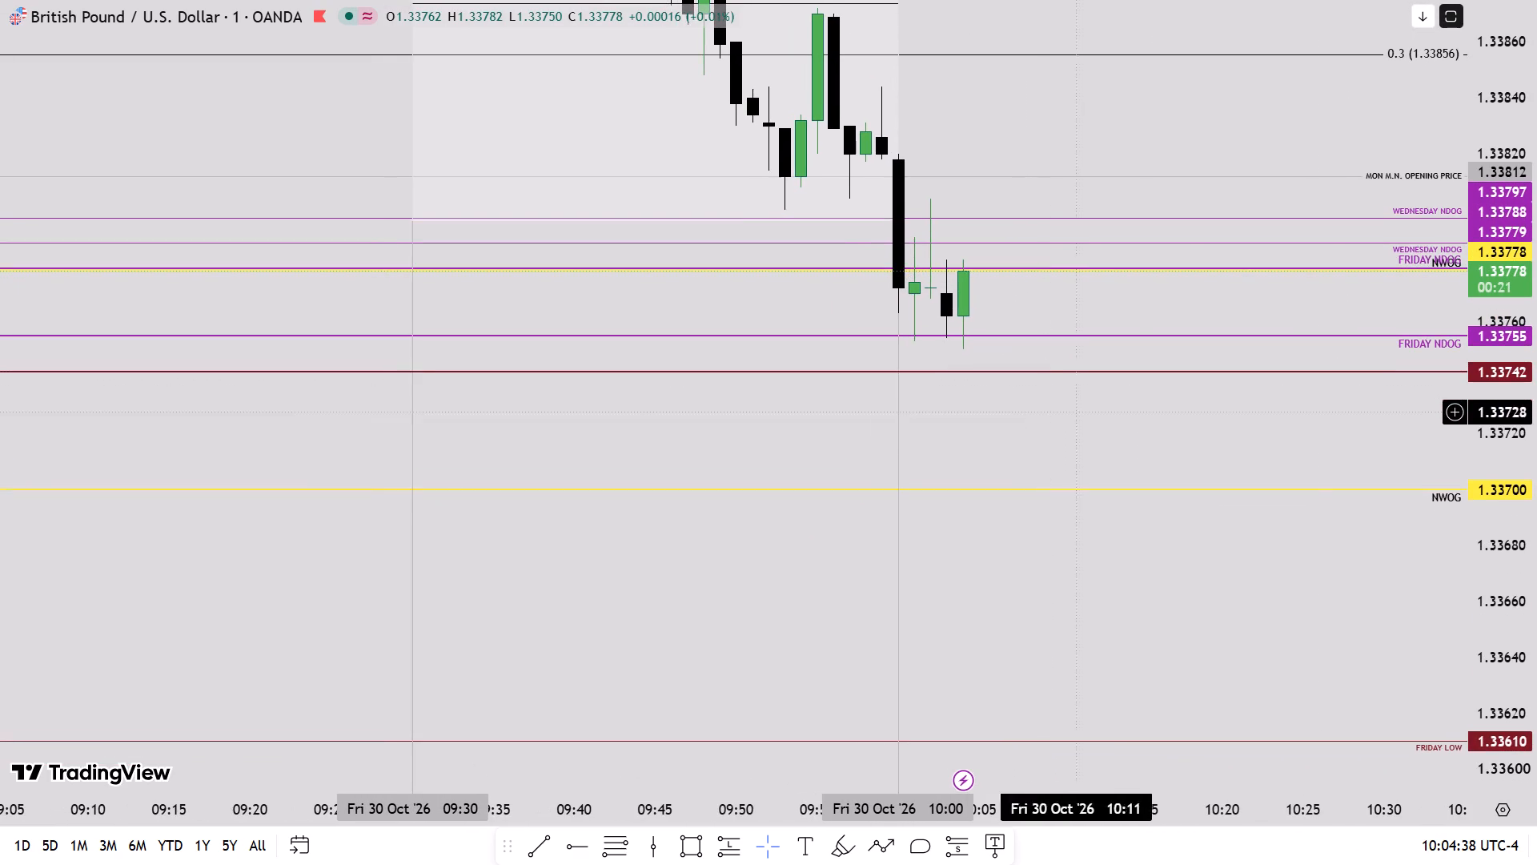
# Restore the split view with the EUR/USD pane beneath the GBP/USD chart.
pyautogui.scroll(-5, 1536, 368)
pyautogui.scroll(-10, 1120, 418)
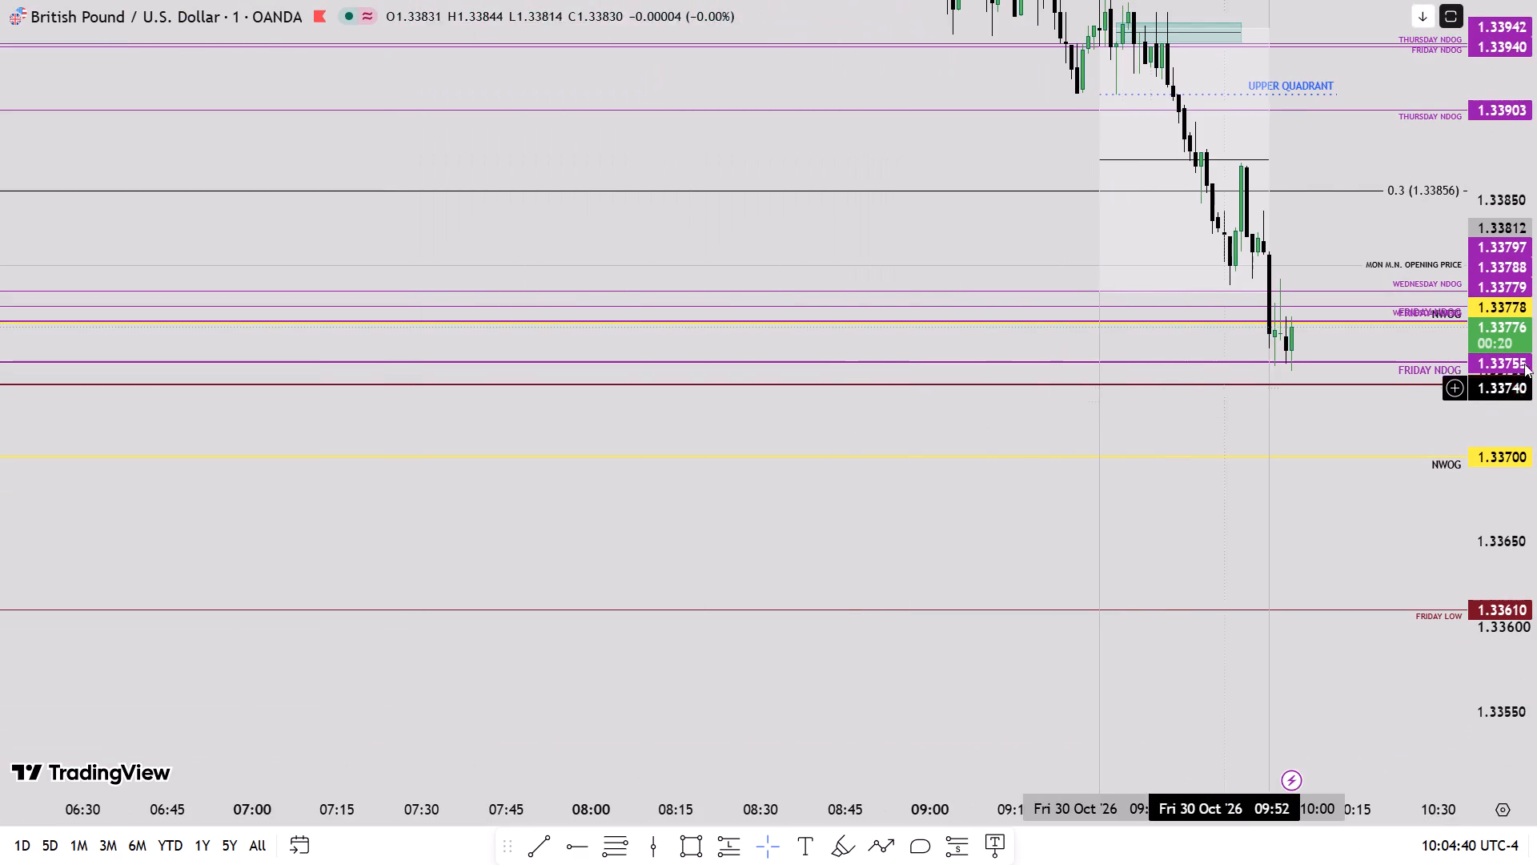
pyautogui.scroll(-3, 1536, 351)
pyautogui.doubleClick(985, 494)
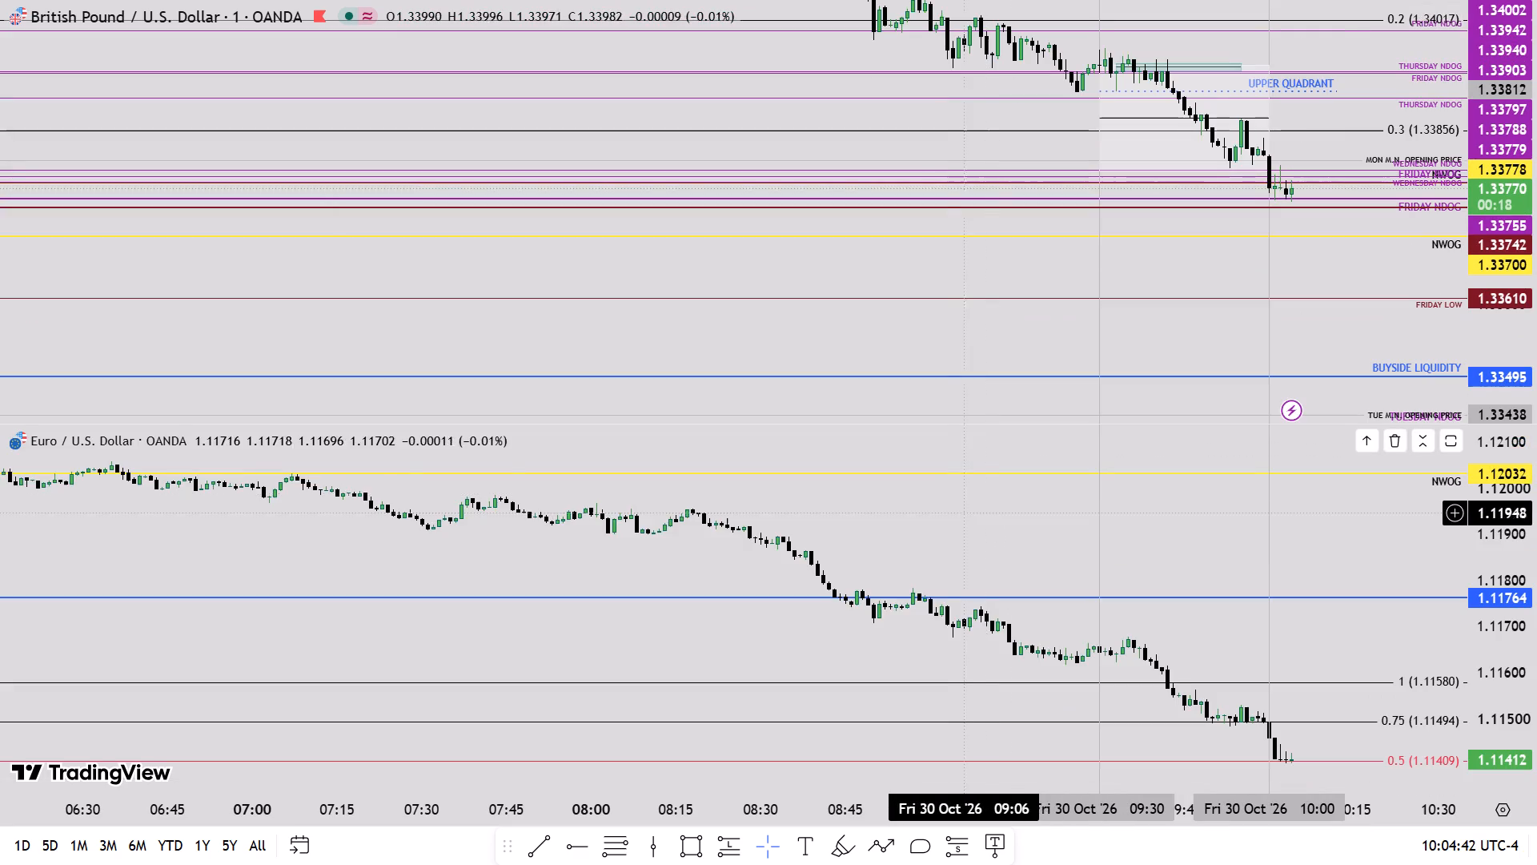
# Delete the Fibonacci drawing with the 1, 0.75 and 0.5 levels from the EUR/USD pane.
pyautogui.scroll(-4, 938, 537)
pyautogui.moveTo(1115, 542); pyautogui.dragTo(975, 428)
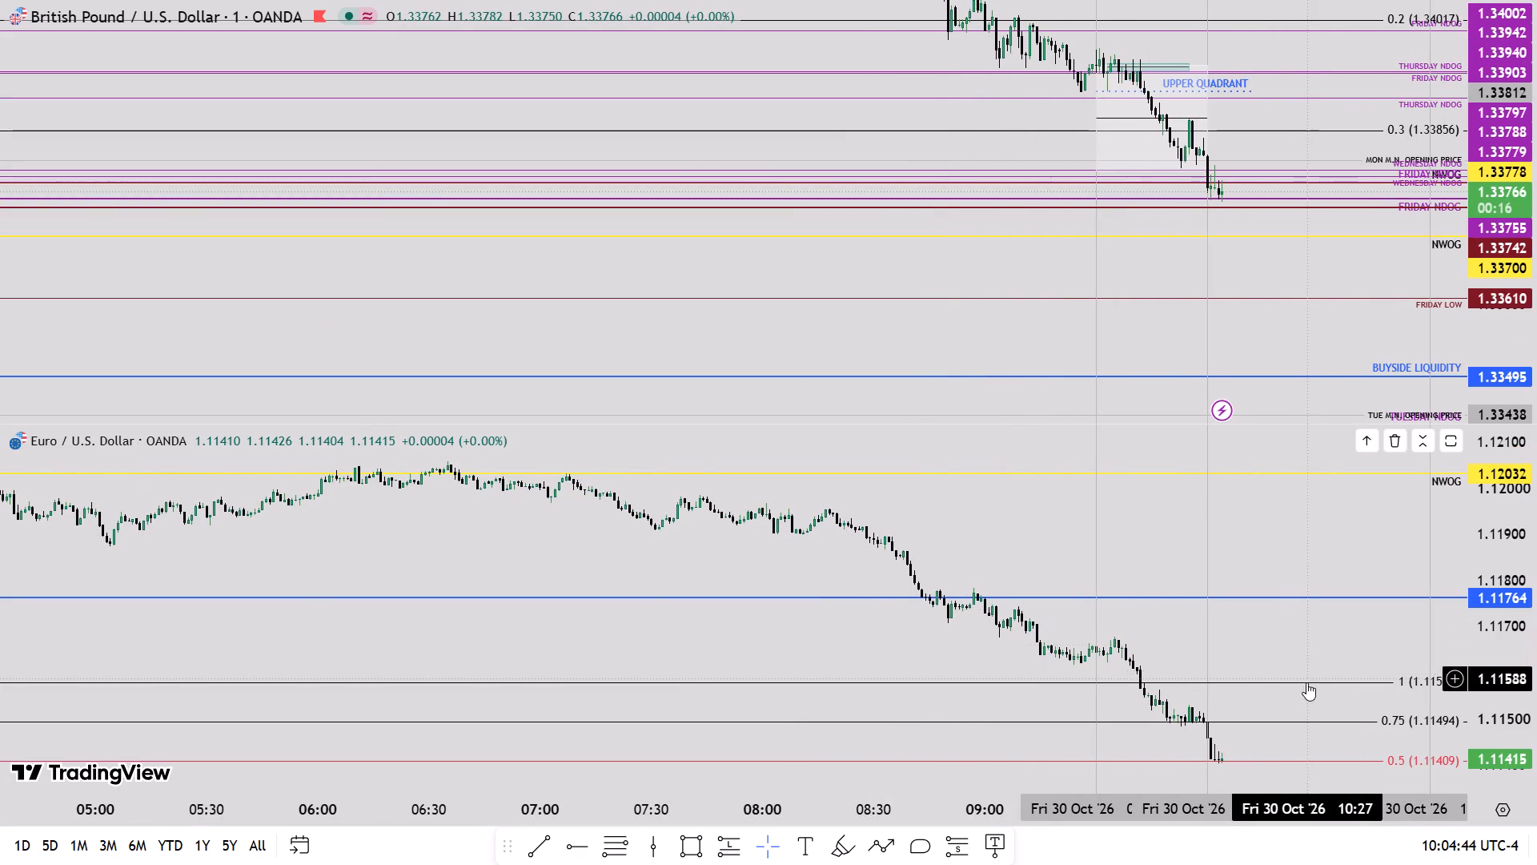
pyautogui.click(1308, 683)
pyautogui.click(1230, 167)
# Delete the blue horizontal line at 1.11764 from the EUR/USD pane.
pyautogui.moveTo(1322, 697); pyautogui.dragTo(1297, 624)
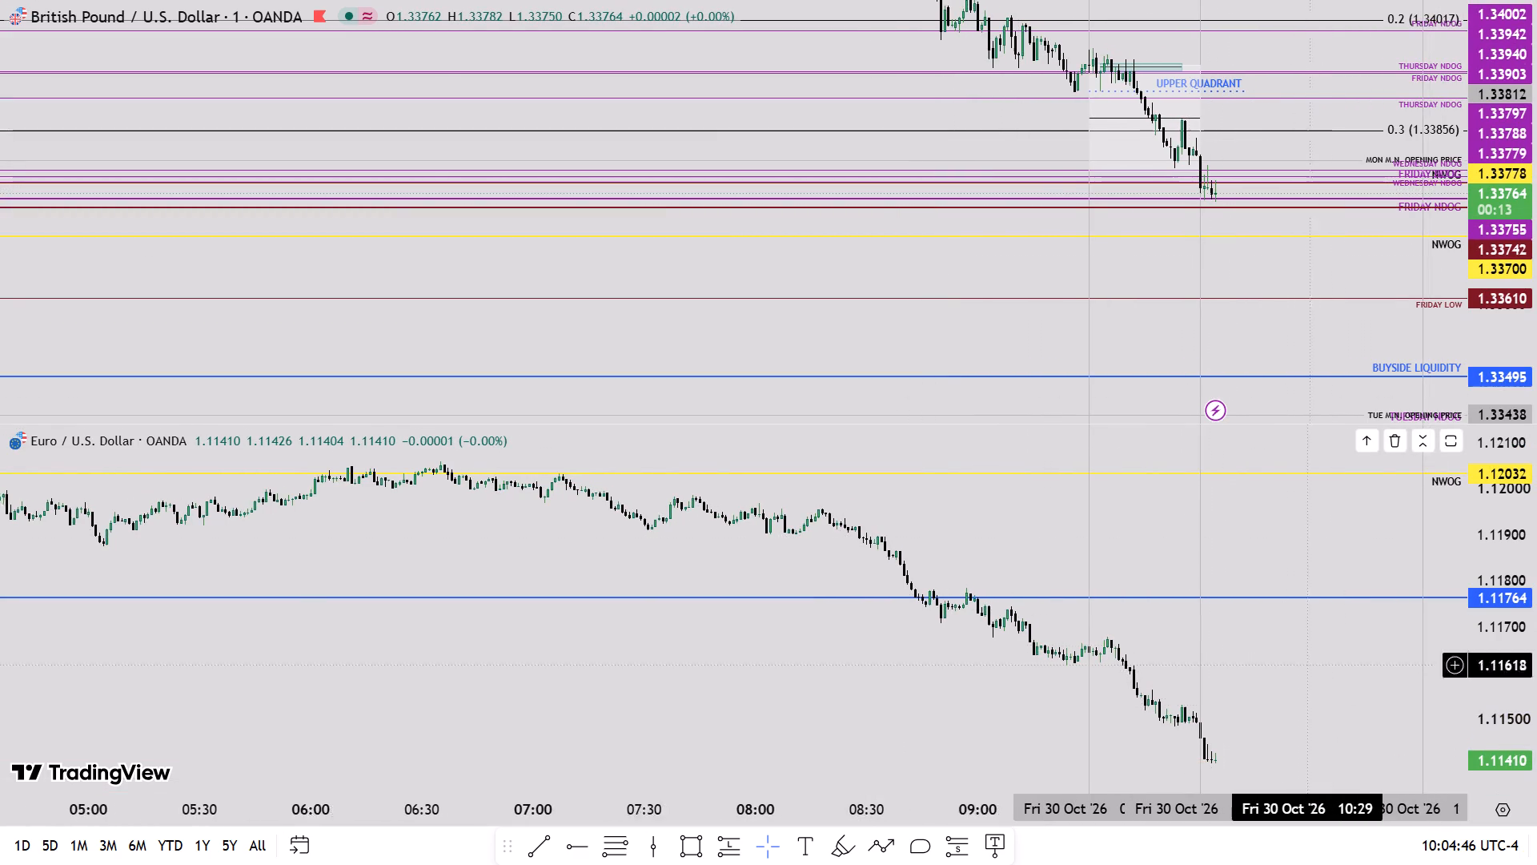
pyautogui.moveTo(1297, 624); pyautogui.dragTo(1275, 516)
pyautogui.click(1239, 594)
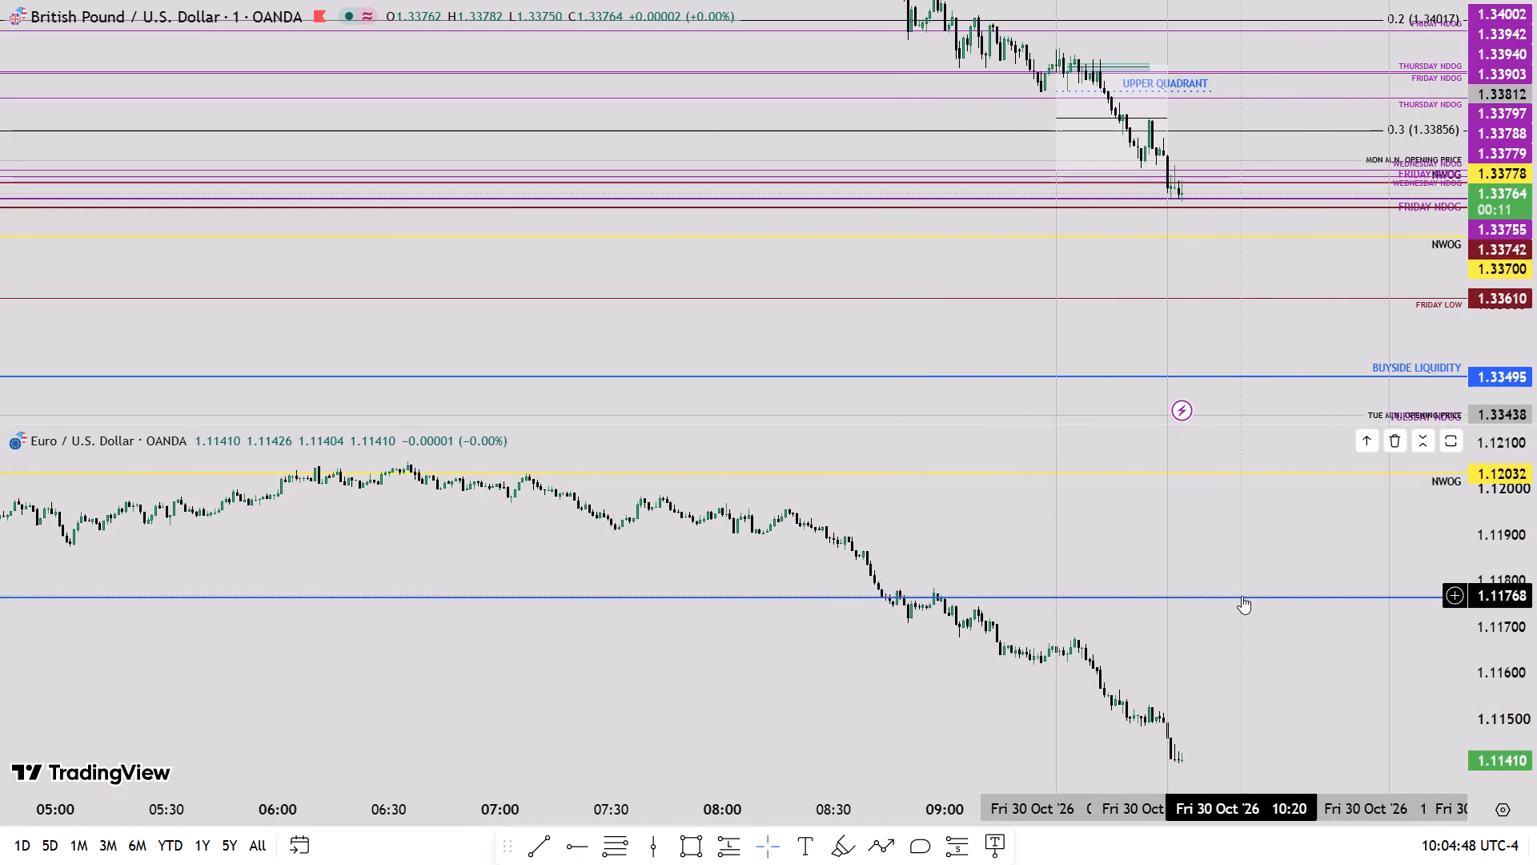
pyautogui.click(1242, 597)
pyautogui.click(1314, 175)
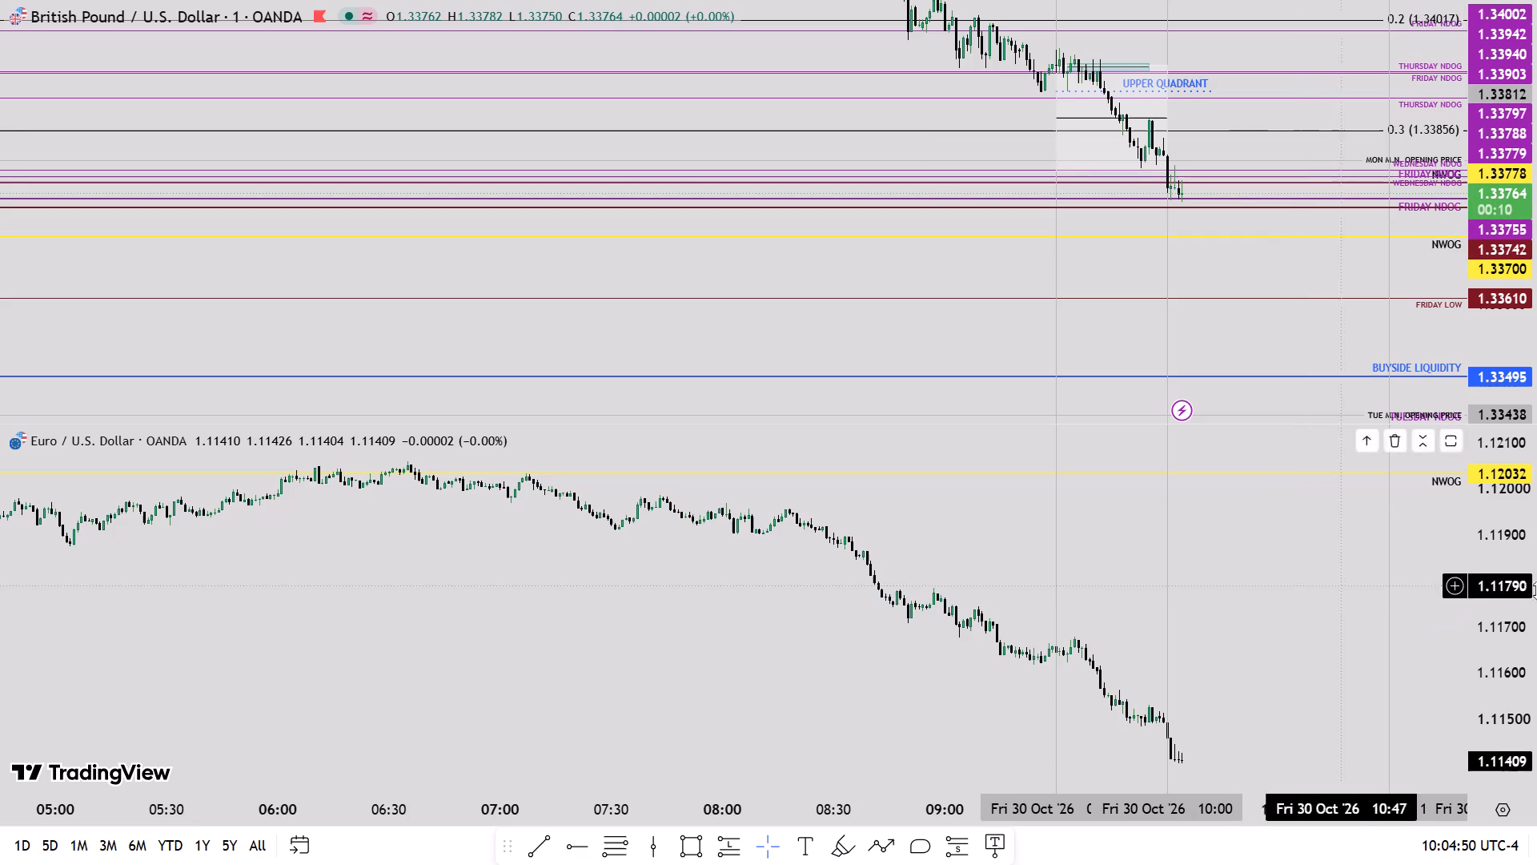
# Place a horizontal ray on the EUR/USD pane at about 1.11764, starting near the Thursday 29 Oct 16:22 candle.
pyautogui.scroll(-3, 1536, 590)
pyautogui.scroll(-19, 1155, 691)
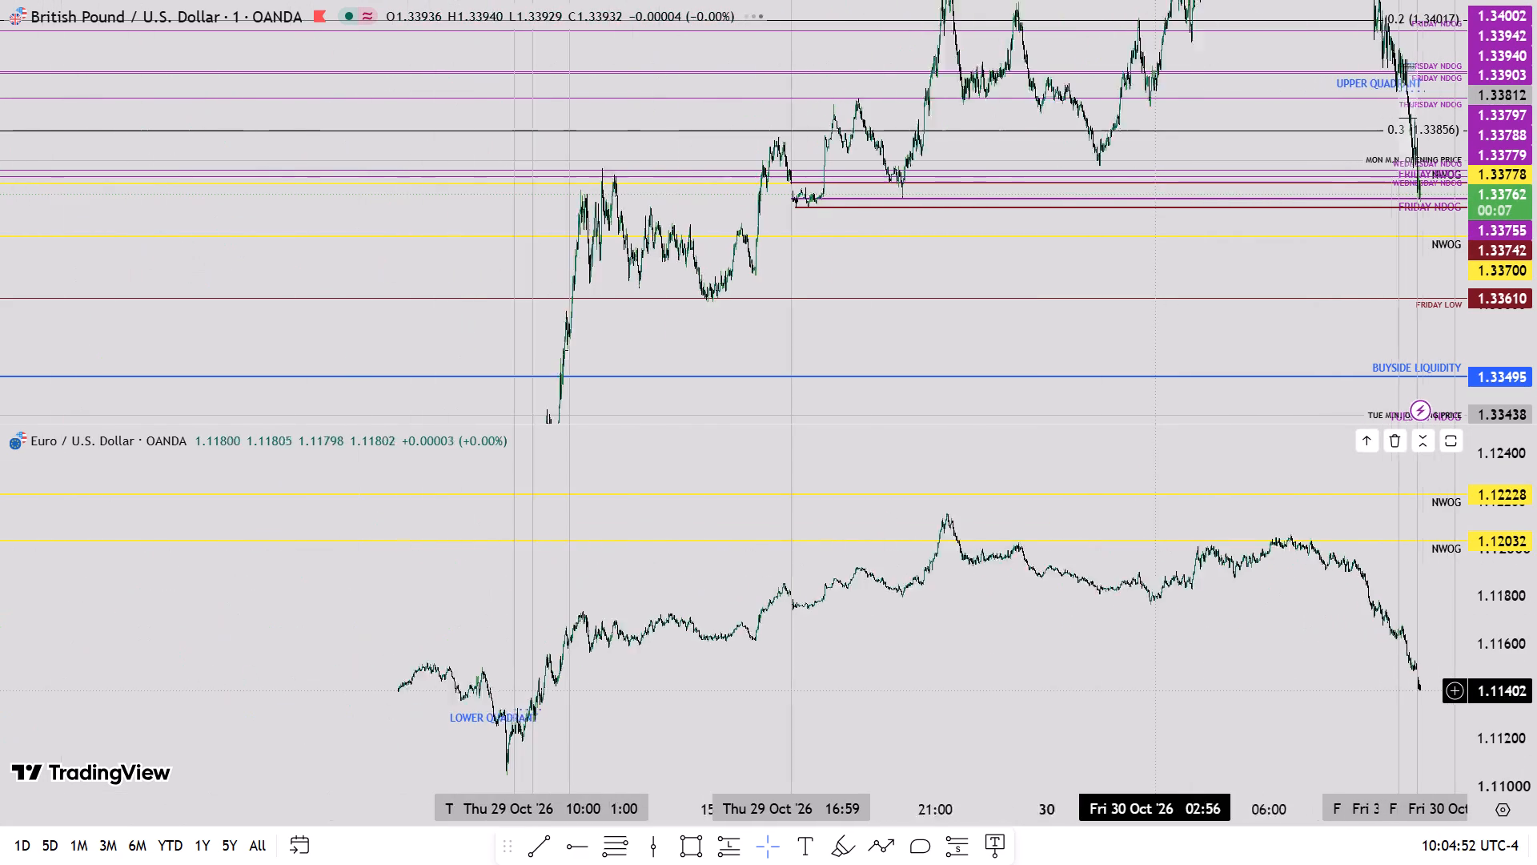
pyautogui.moveTo(1106, 673); pyautogui.dragTo(1378, 560)
pyautogui.scroll(6, 1536, 605)
pyautogui.scroll(-1, 1531, 605)
pyautogui.scroll(4, 1135, 590)
pyautogui.moveTo(1209, 520); pyautogui.dragTo(1210, 520)
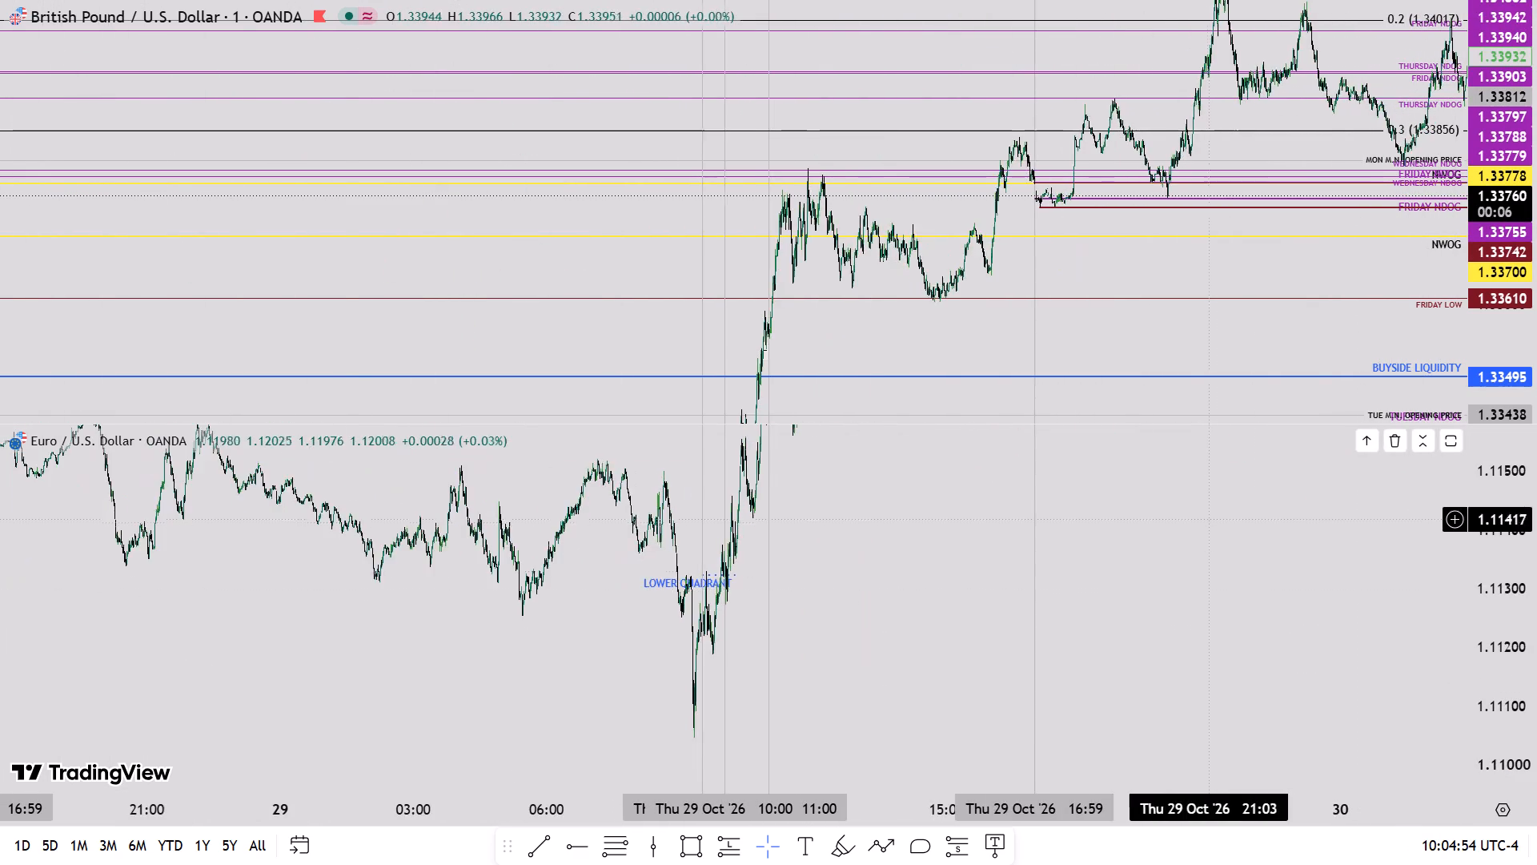
pyautogui.moveTo(1210, 520); pyautogui.dragTo(1283, 833)
pyautogui.scroll(8, 1114, 689)
pyautogui.scroll(-1, 1113, 688)
pyautogui.scroll(5, 1113, 688)
pyautogui.moveTo(836, 698); pyautogui.dragTo(1204, 695)
pyautogui.scroll(6, 1536, 687)
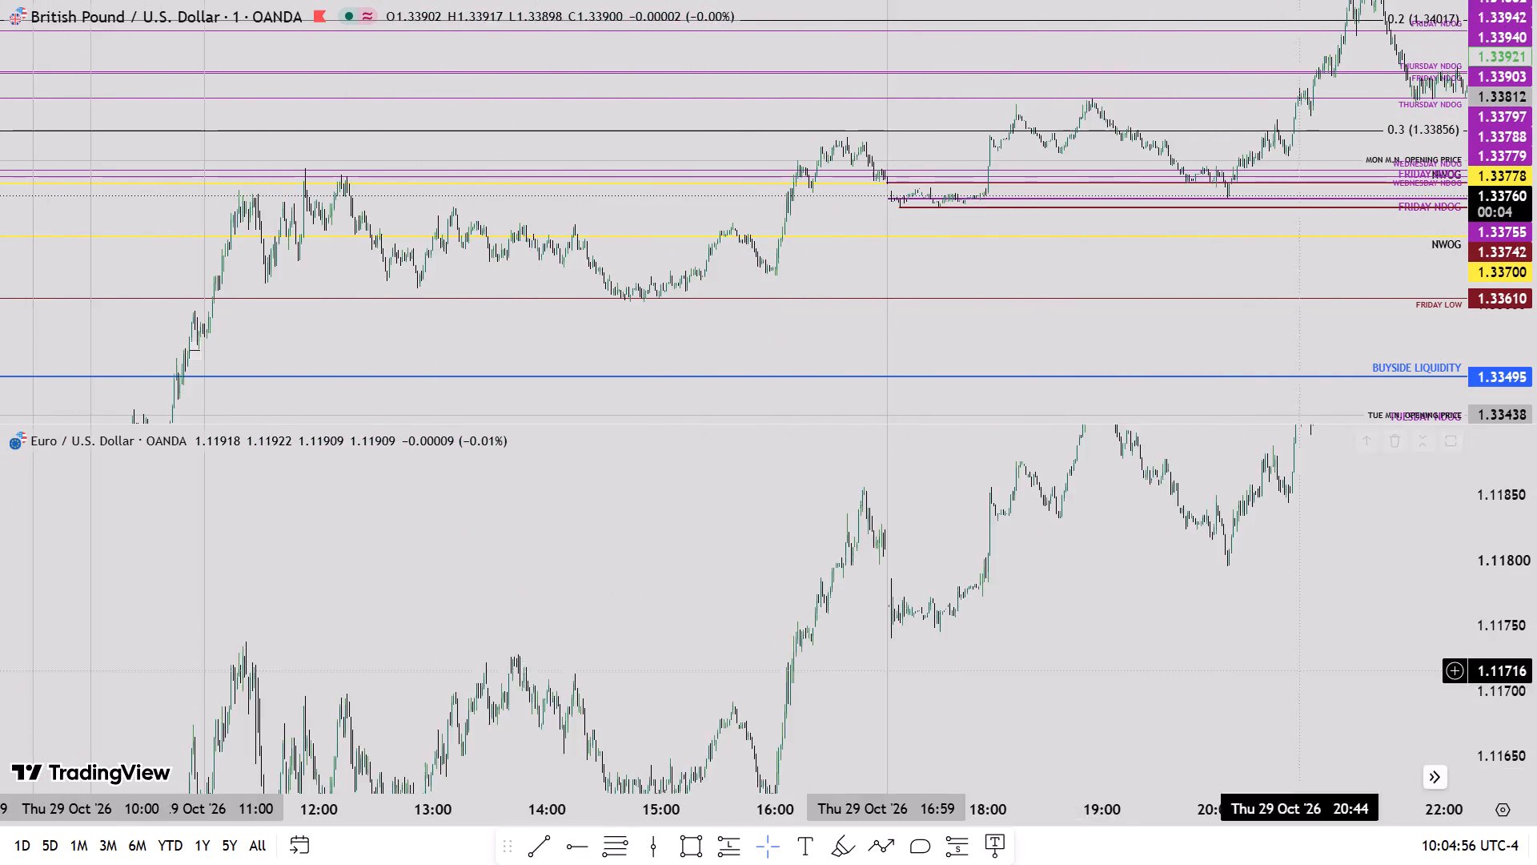
pyautogui.scroll(8, 1044, 663)
pyautogui.moveTo(339, 635); pyautogui.dragTo(1290, 642)
pyautogui.scroll(9, 1371, 626)
pyautogui.scroll(-1, 1389, 629)
pyautogui.scroll(2, 1389, 629)
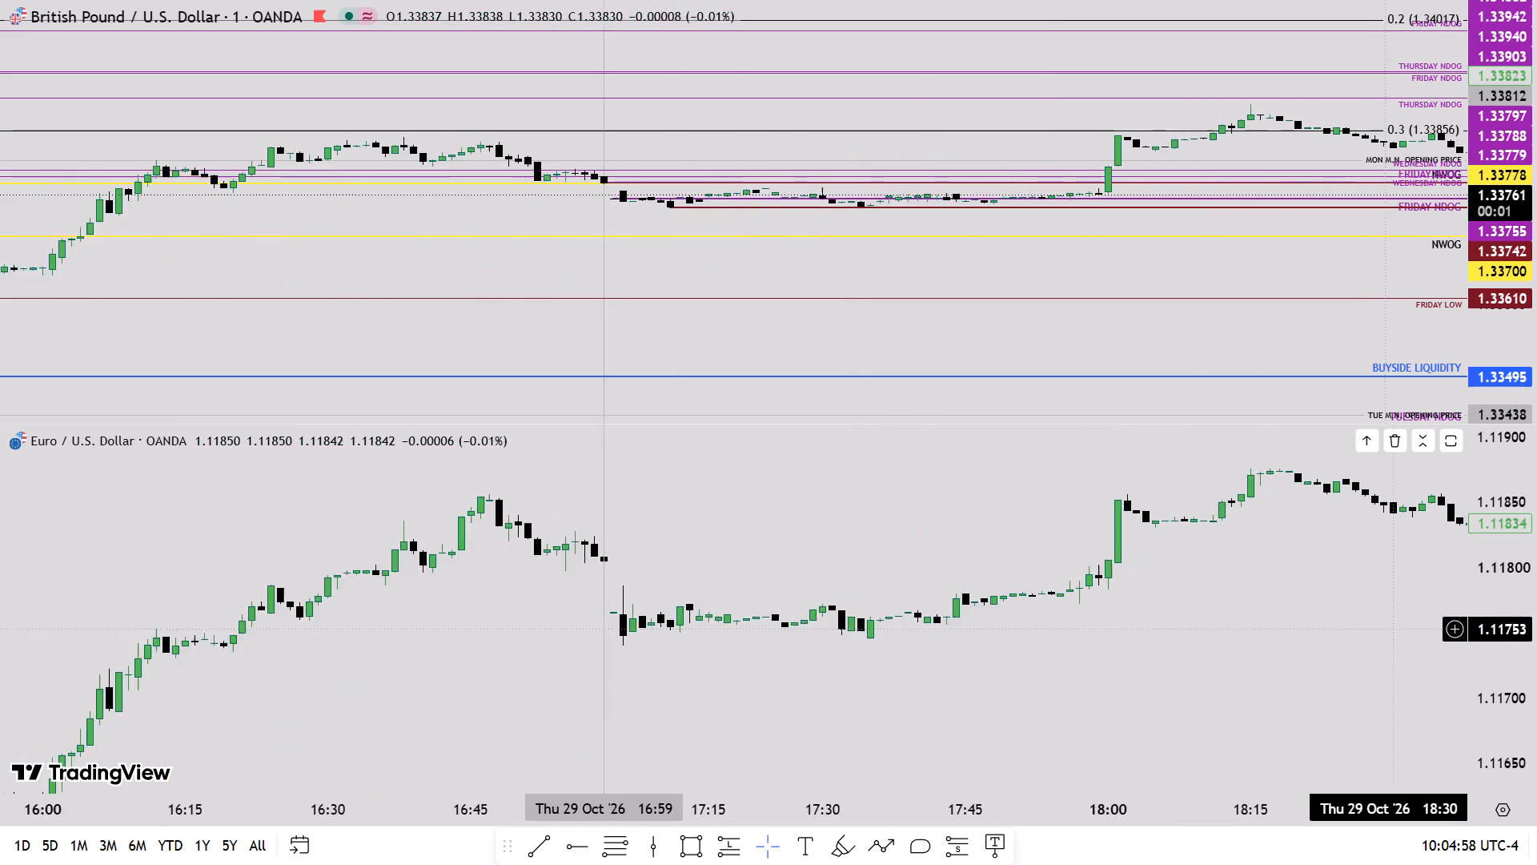
pyautogui.scroll(6, 1521, 639)
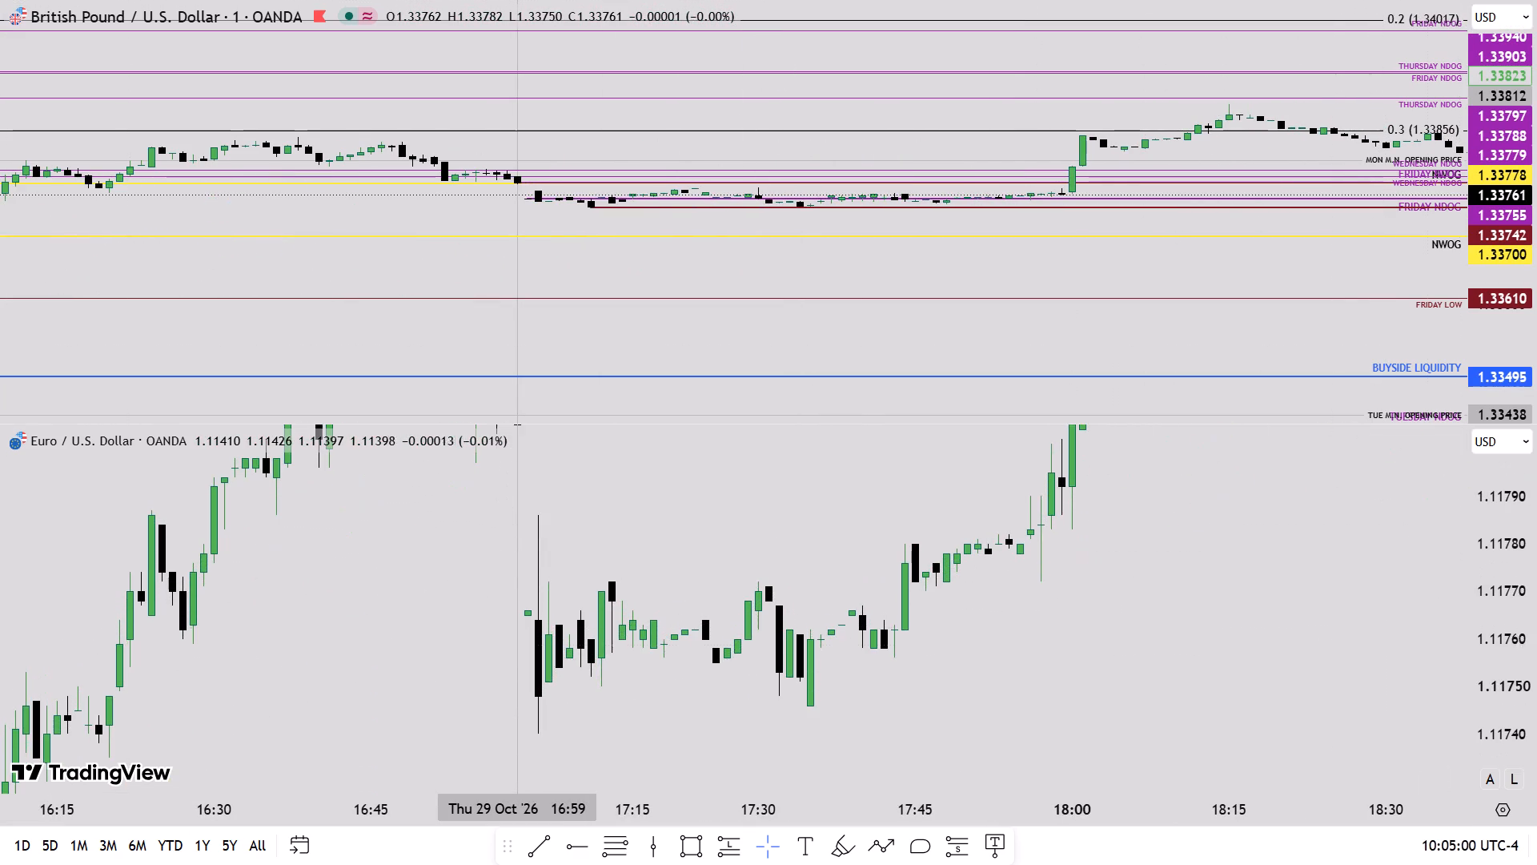
pyautogui.moveTo(853, 504); pyautogui.dragTo(1186, 681)
pyautogui.scroll(-2, 1536, 577)
pyautogui.scroll(3, 1033, 677)
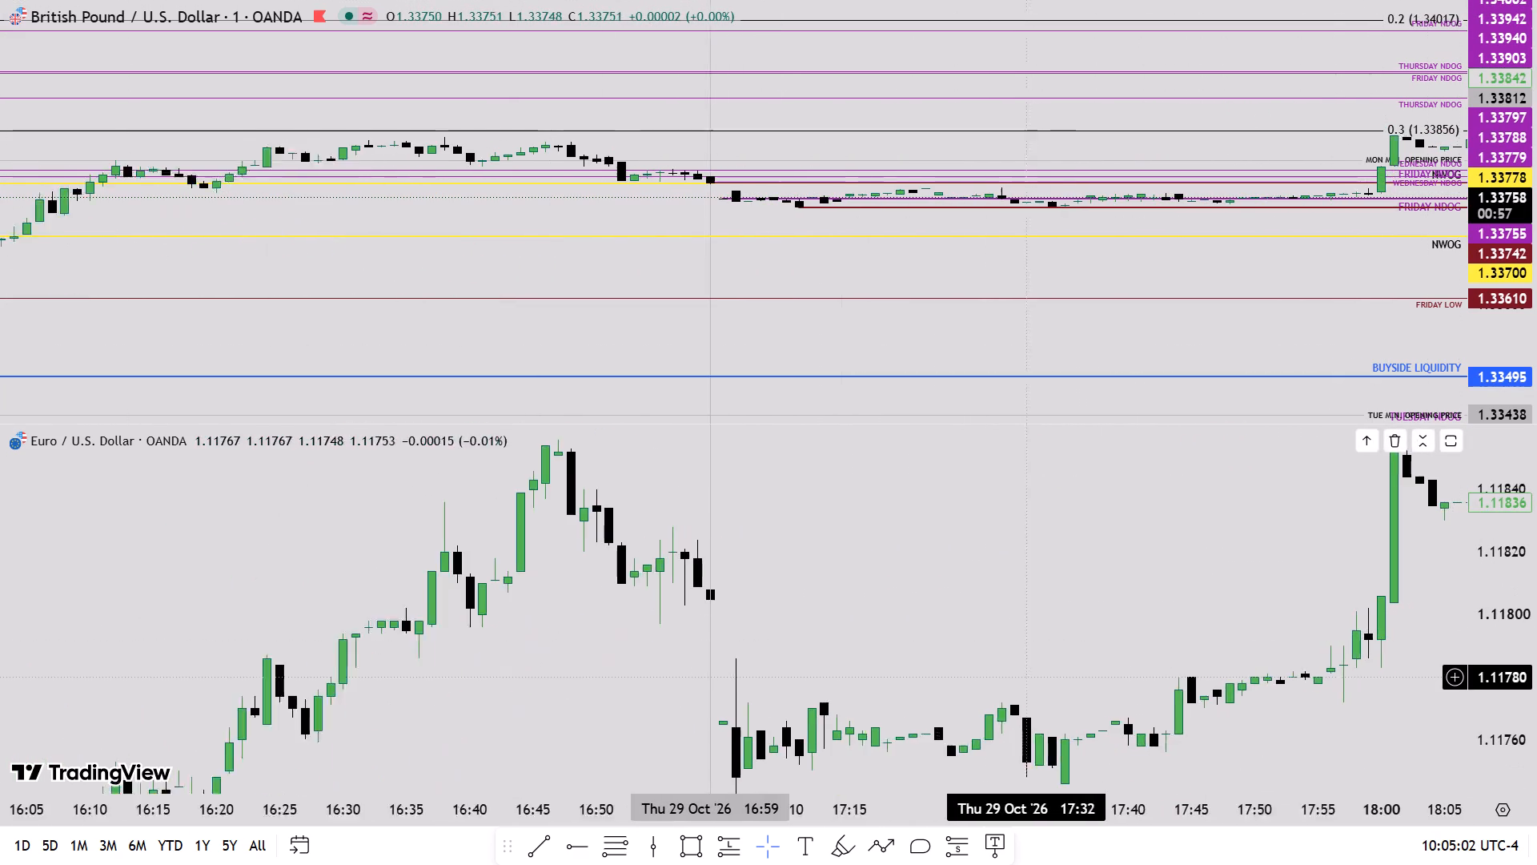
pyautogui.moveTo(897, 639); pyautogui.dragTo(927, 597)
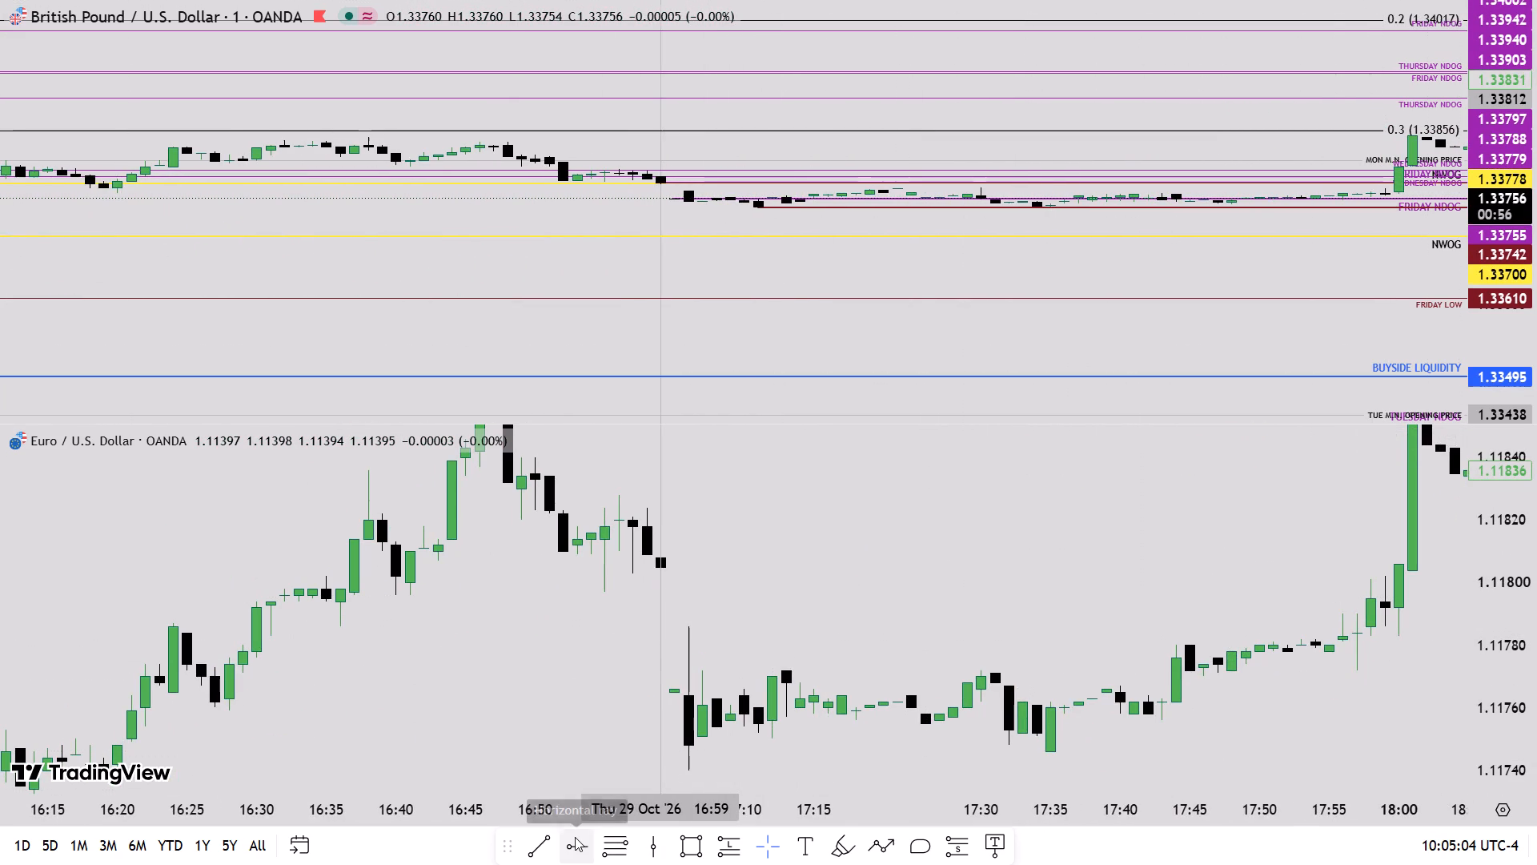
pyautogui.click(575, 837)
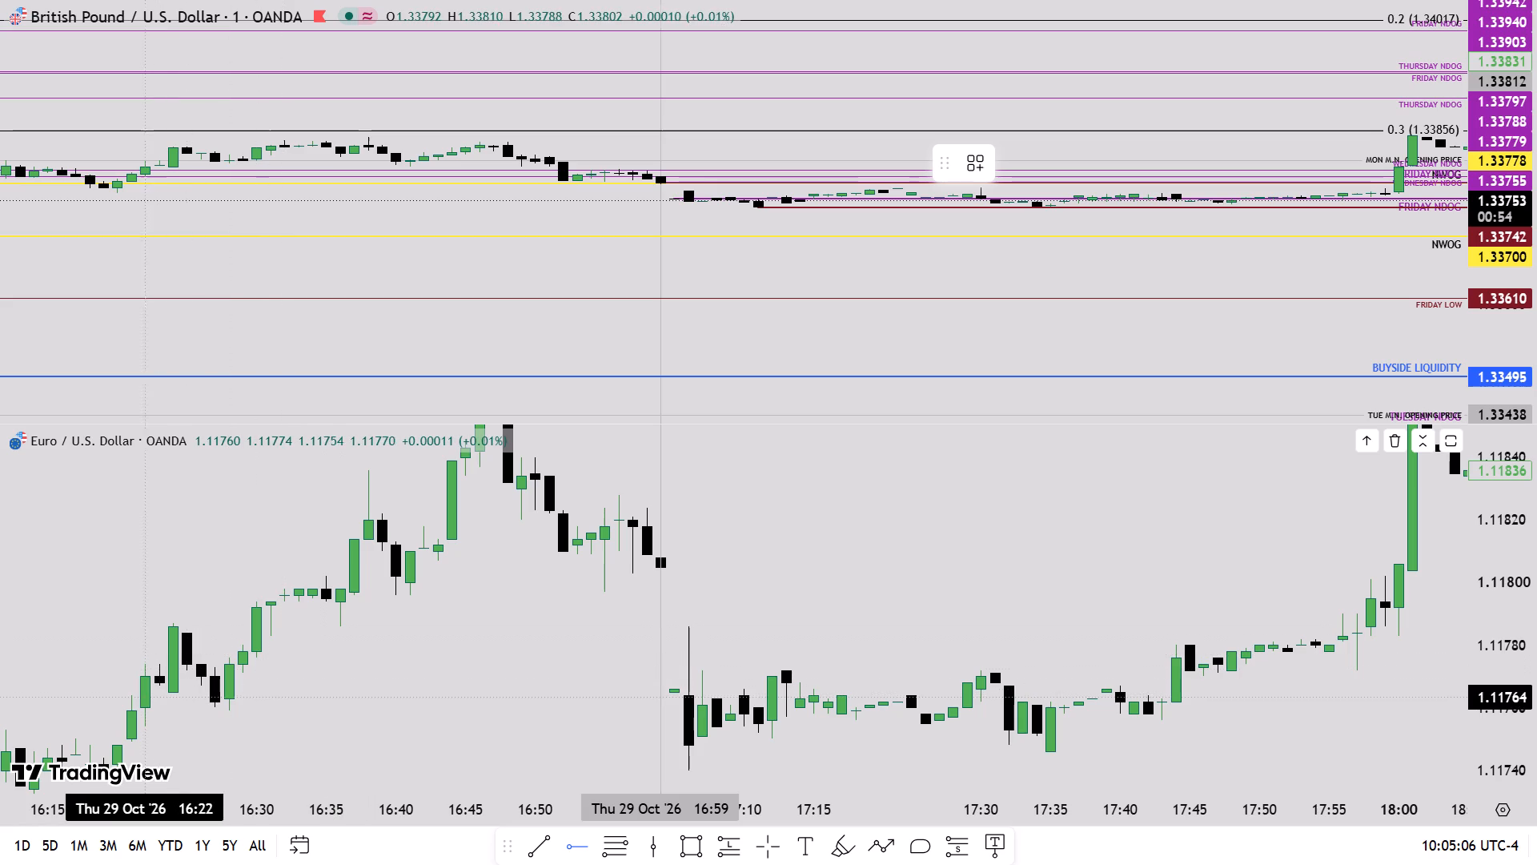
pyautogui.click(129, 698)
# Move the EUR/USD ray to 1.11740, starting at the Thursday 16:14 candle and level with the low just after the 16:59 gap.
pyautogui.moveTo(141, 646); pyautogui.dragTo(376, 486)
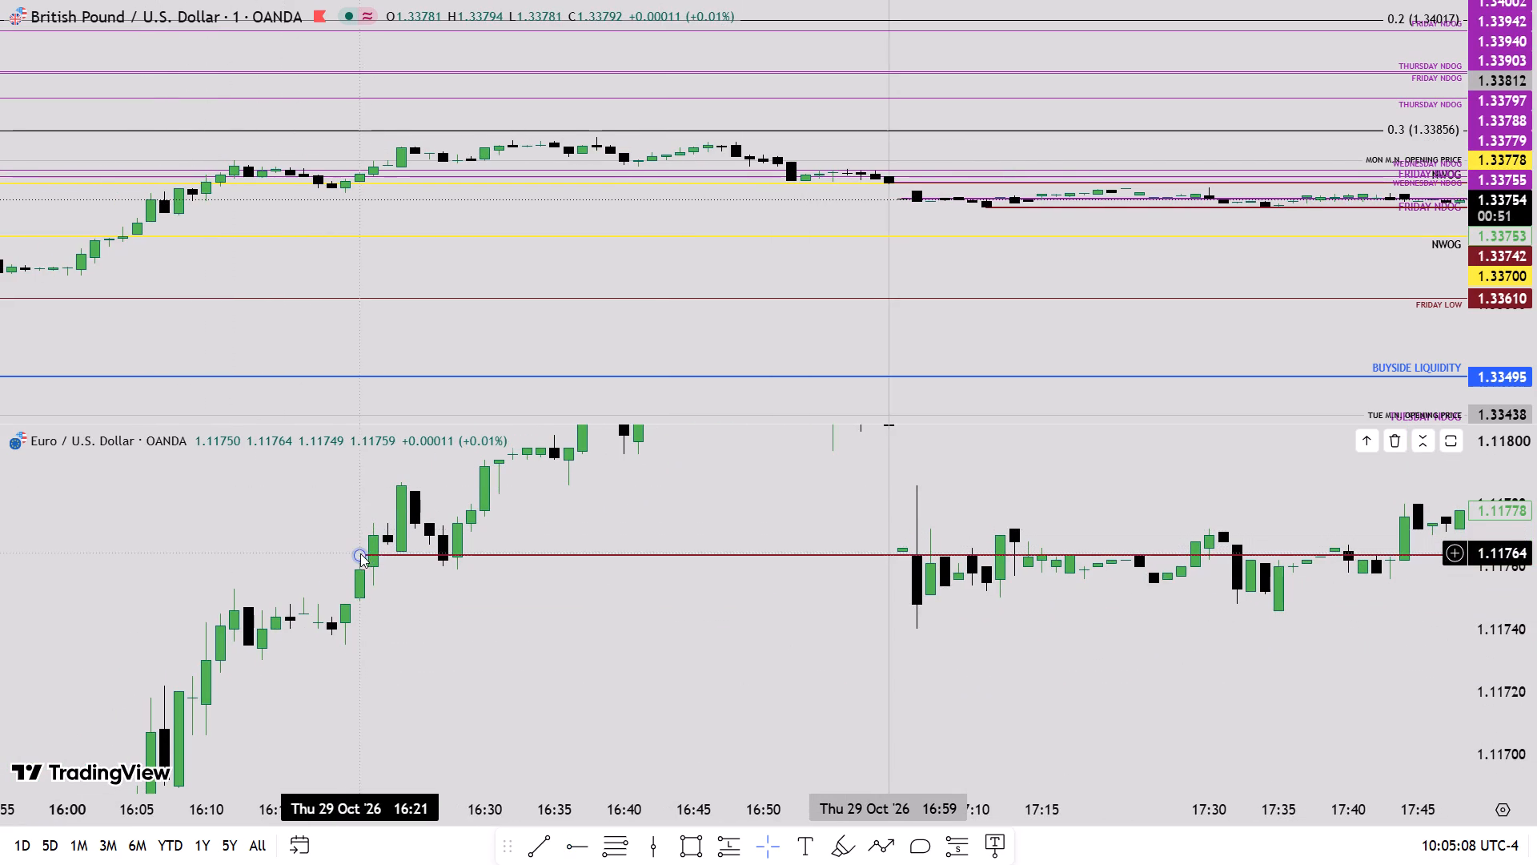
pyautogui.moveTo(360, 553); pyautogui.dragTo(264, 643)
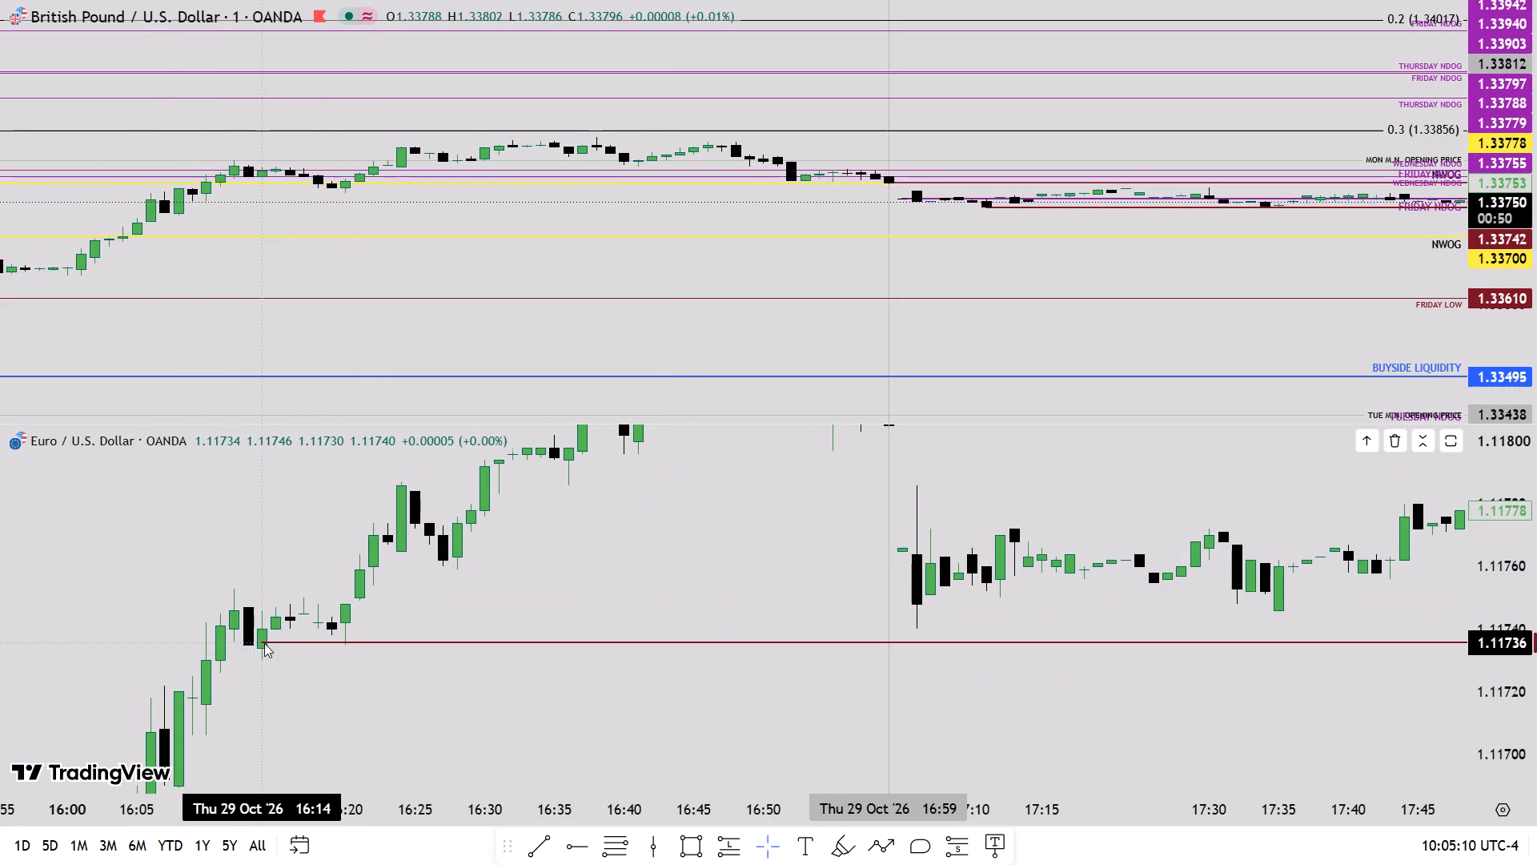
pyautogui.moveTo(264, 643); pyautogui.dragTo(262, 651)
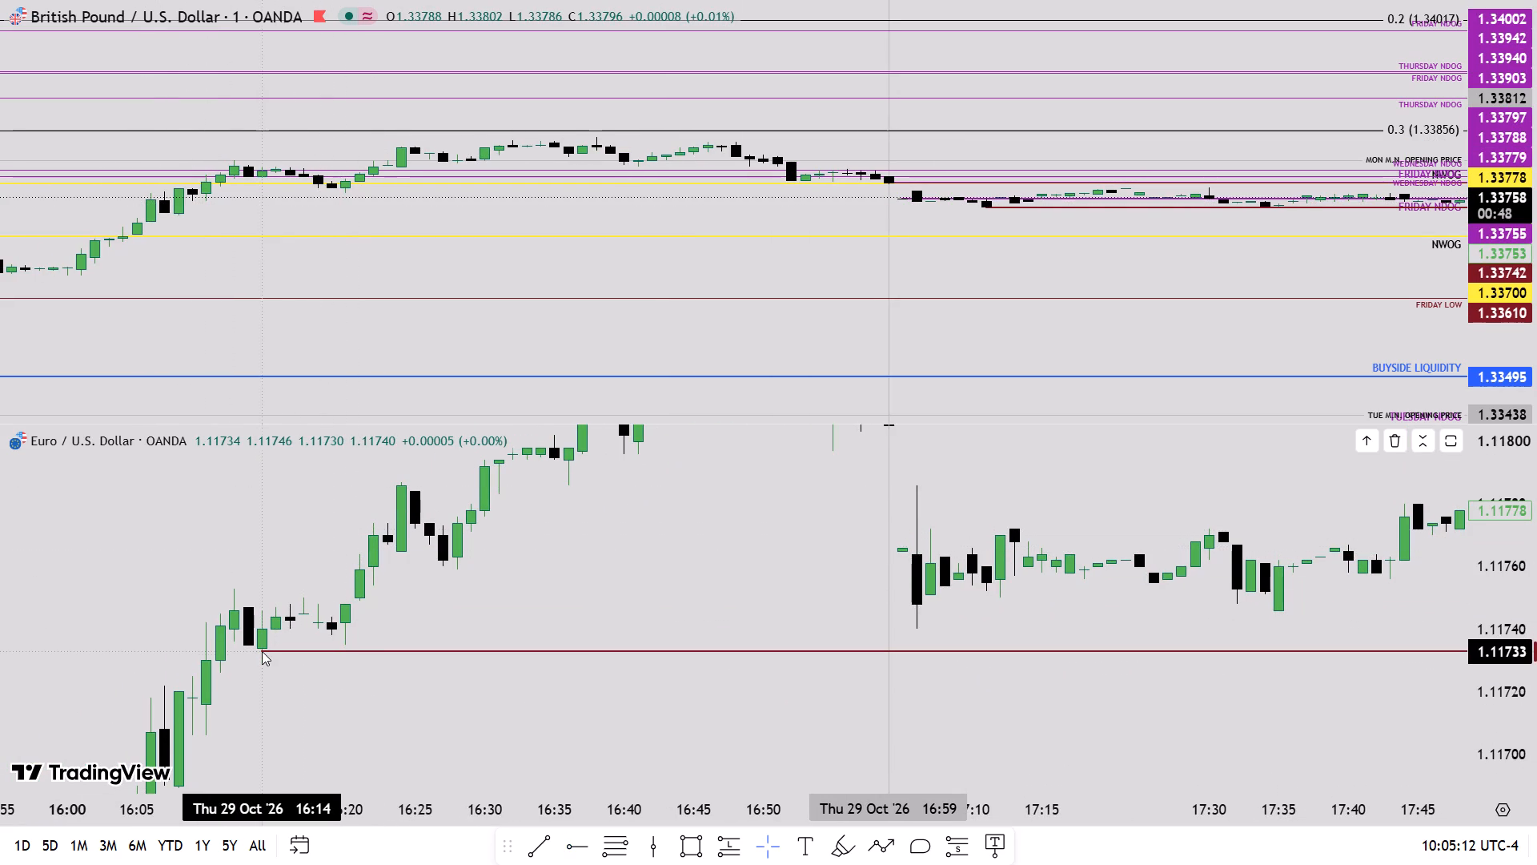
pyautogui.moveTo(262, 651); pyautogui.dragTo(262, 630)
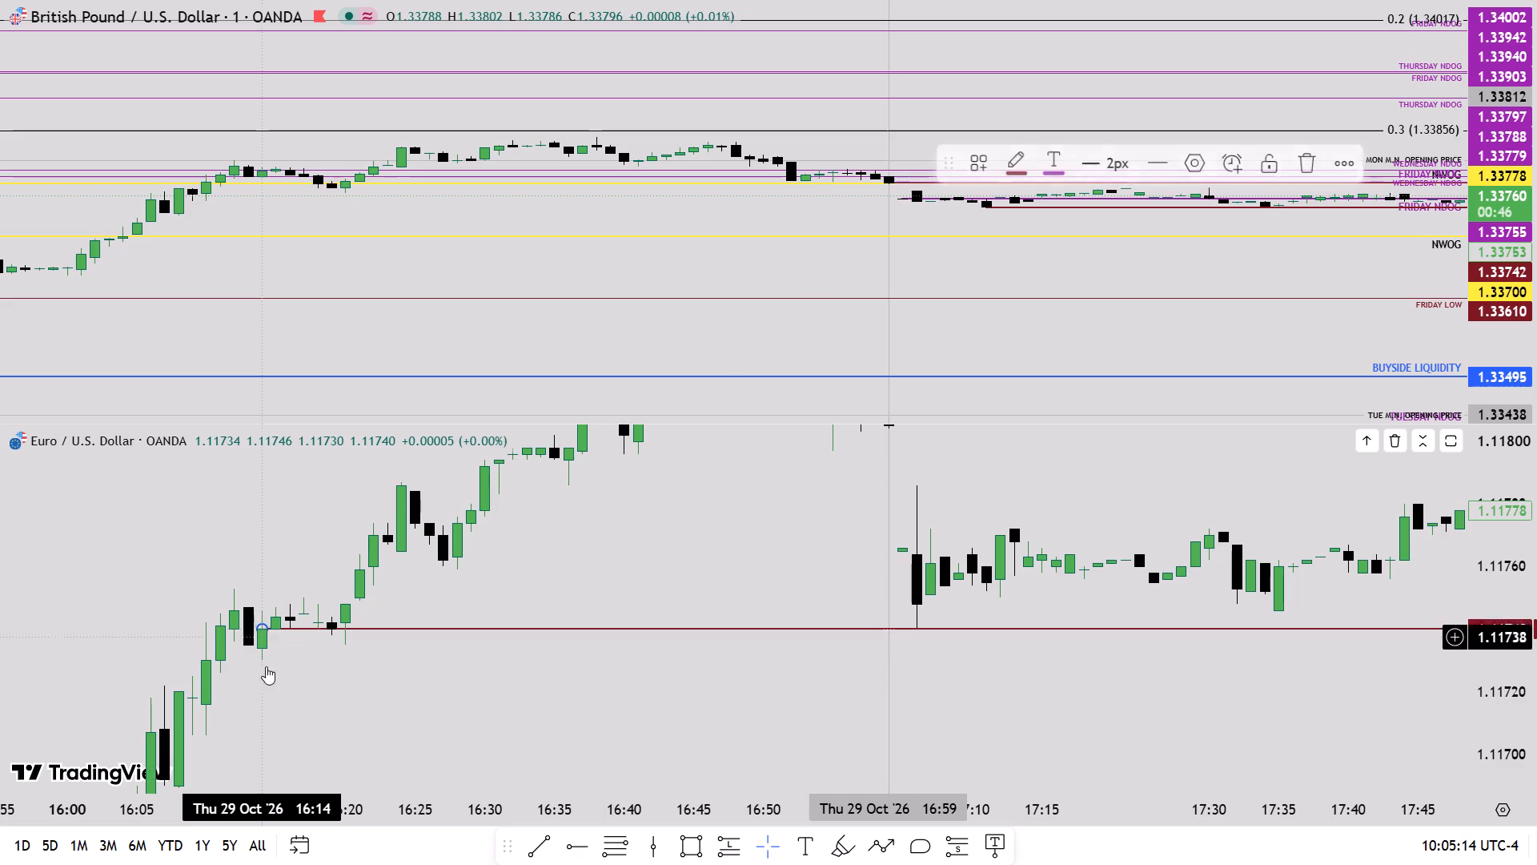
pyautogui.click(266, 667)
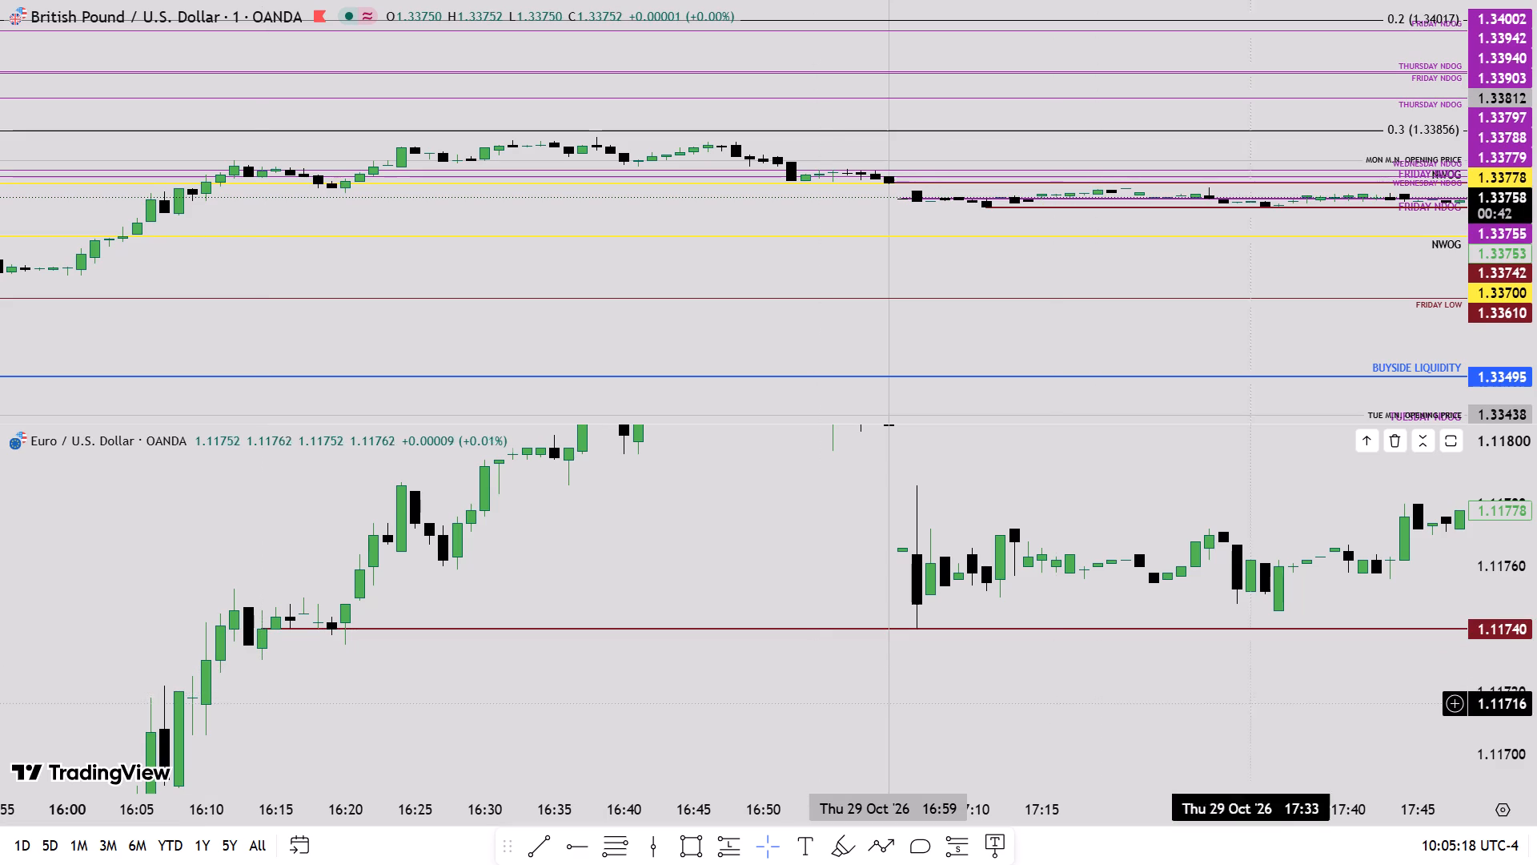
# Draw a Fibonacci retracement on the latest EUR/USD bars at Friday 09:30, from the 1.11740 ray down to about 1.11657.
pyautogui.click(1439, 785)
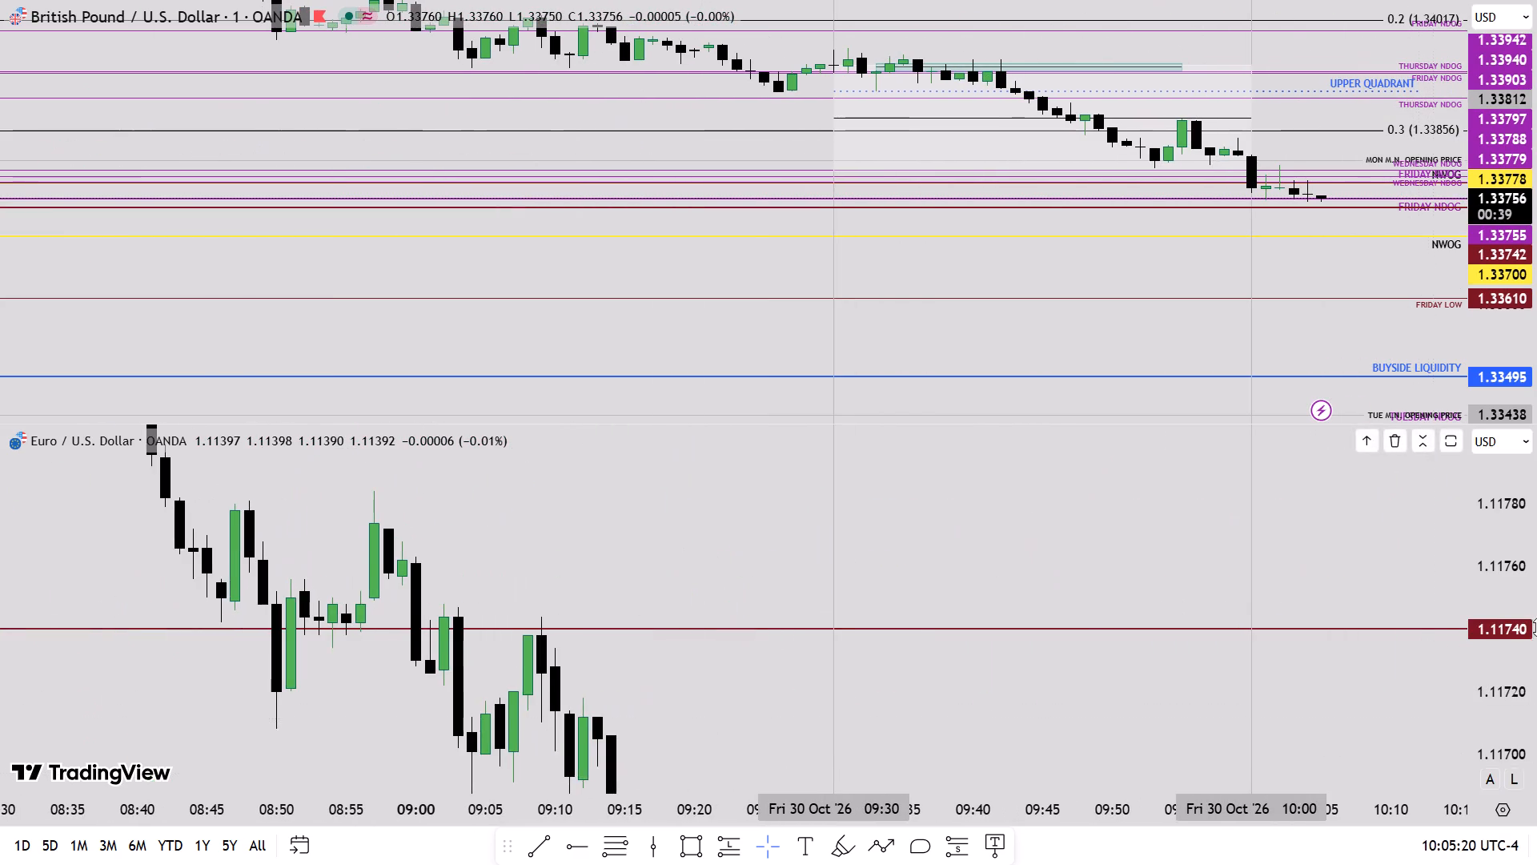
pyautogui.scroll(-5, 1536, 626)
pyautogui.moveTo(1133, 677); pyautogui.dragTo(1138, 632)
pyautogui.scroll(6, 1536, 642)
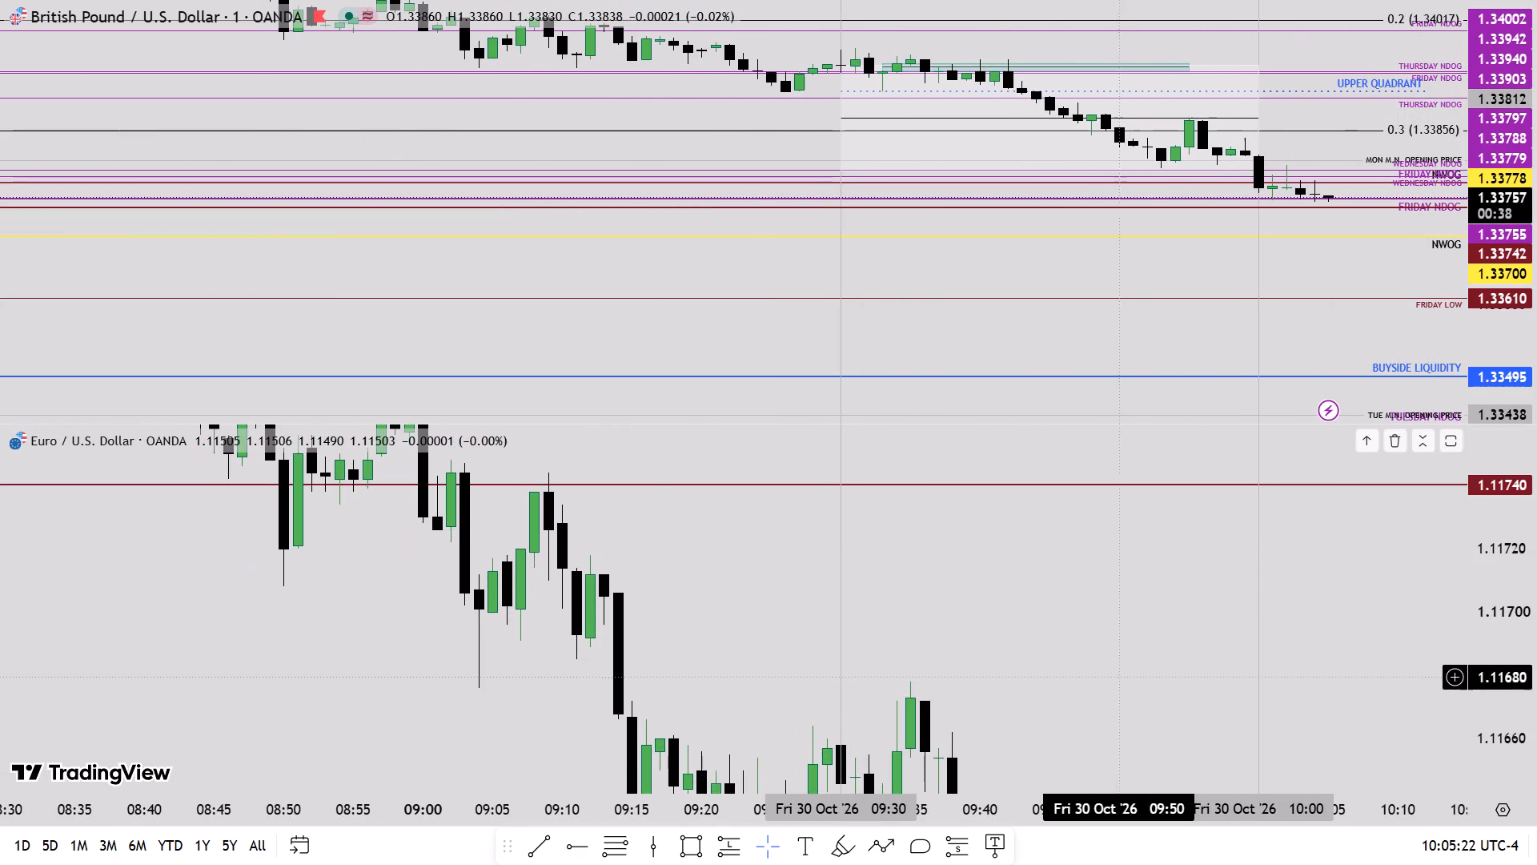
pyautogui.moveTo(1115, 678); pyautogui.dragTo(1096, 621)
pyautogui.click(624, 842)
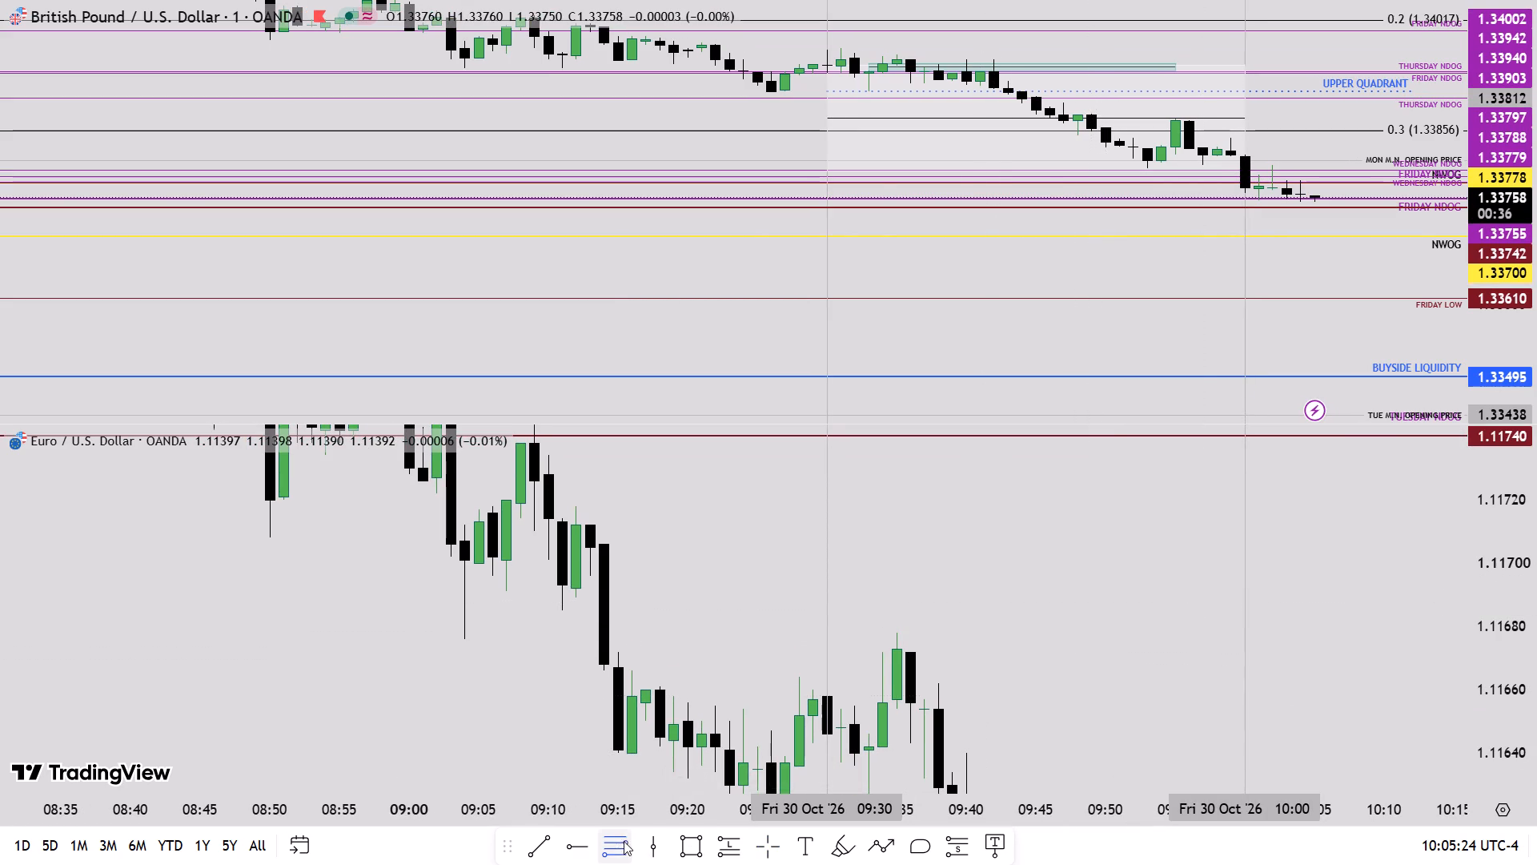
pyautogui.click(828, 437)
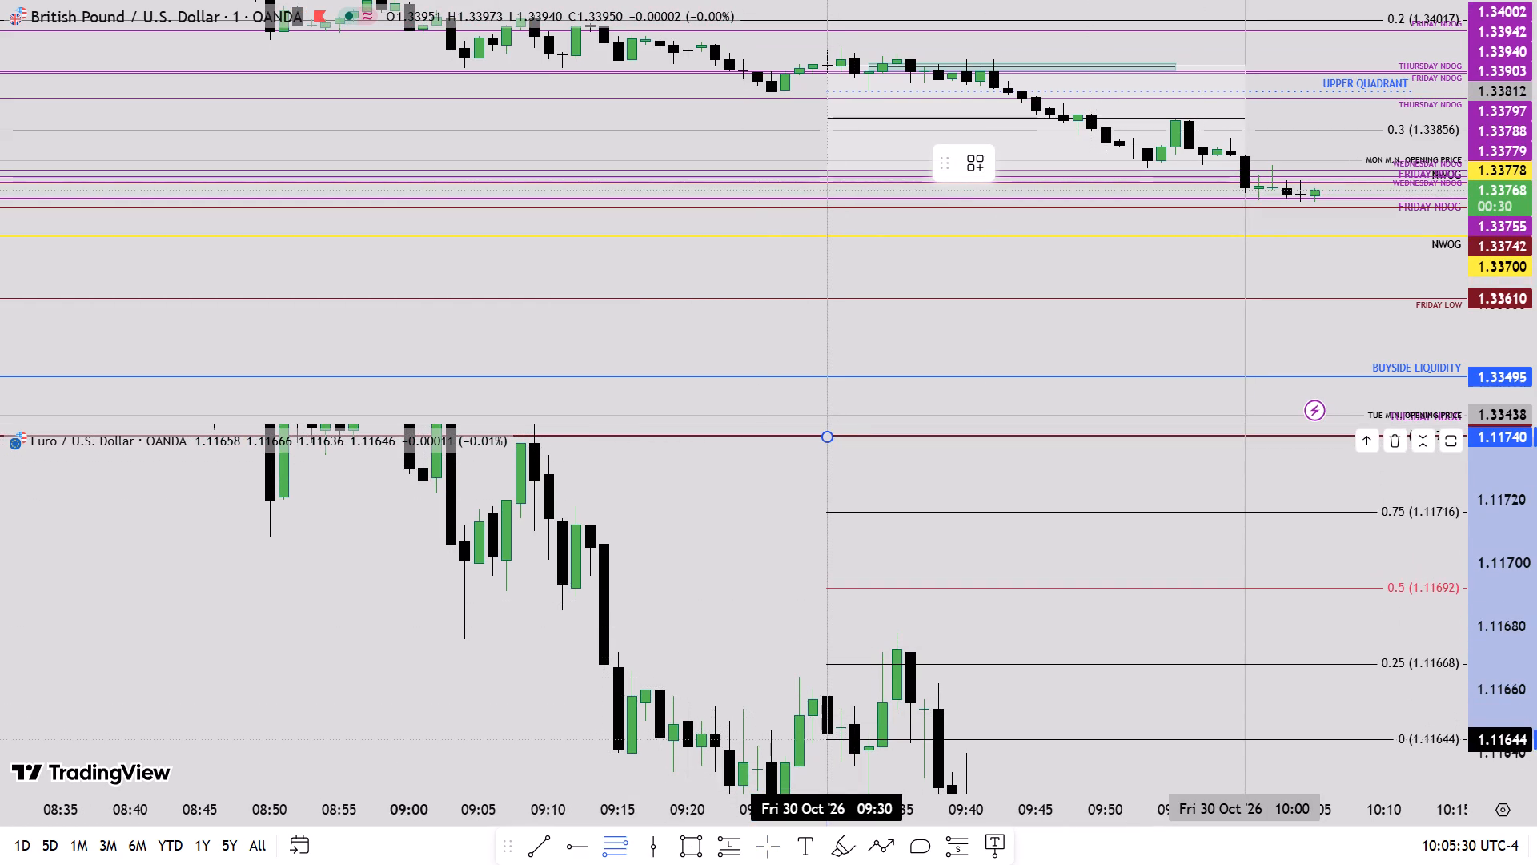
pyautogui.click(826, 698)
pyautogui.click(768, 647)
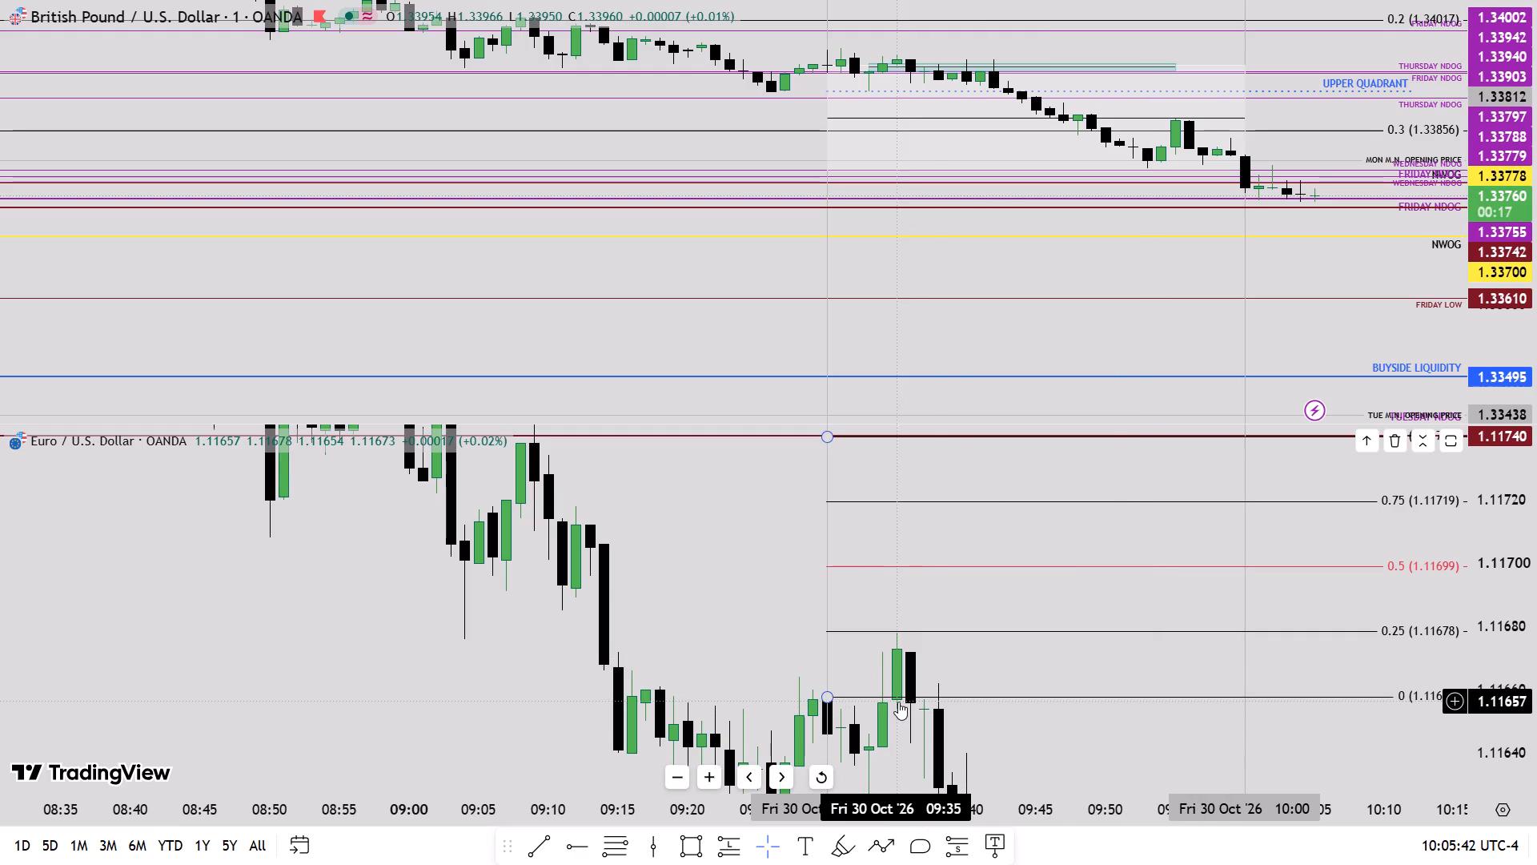
# Align the Fibonacci's level 1 anchor exactly with the 1.11740 ray at 09:30.
pyautogui.moveTo(1017, 654); pyautogui.dragTo(1042, 786)
pyautogui.scroll(3, 1536, 524)
pyautogui.scroll(-1, 1536, 524)
pyautogui.scroll(5, 1536, 524)
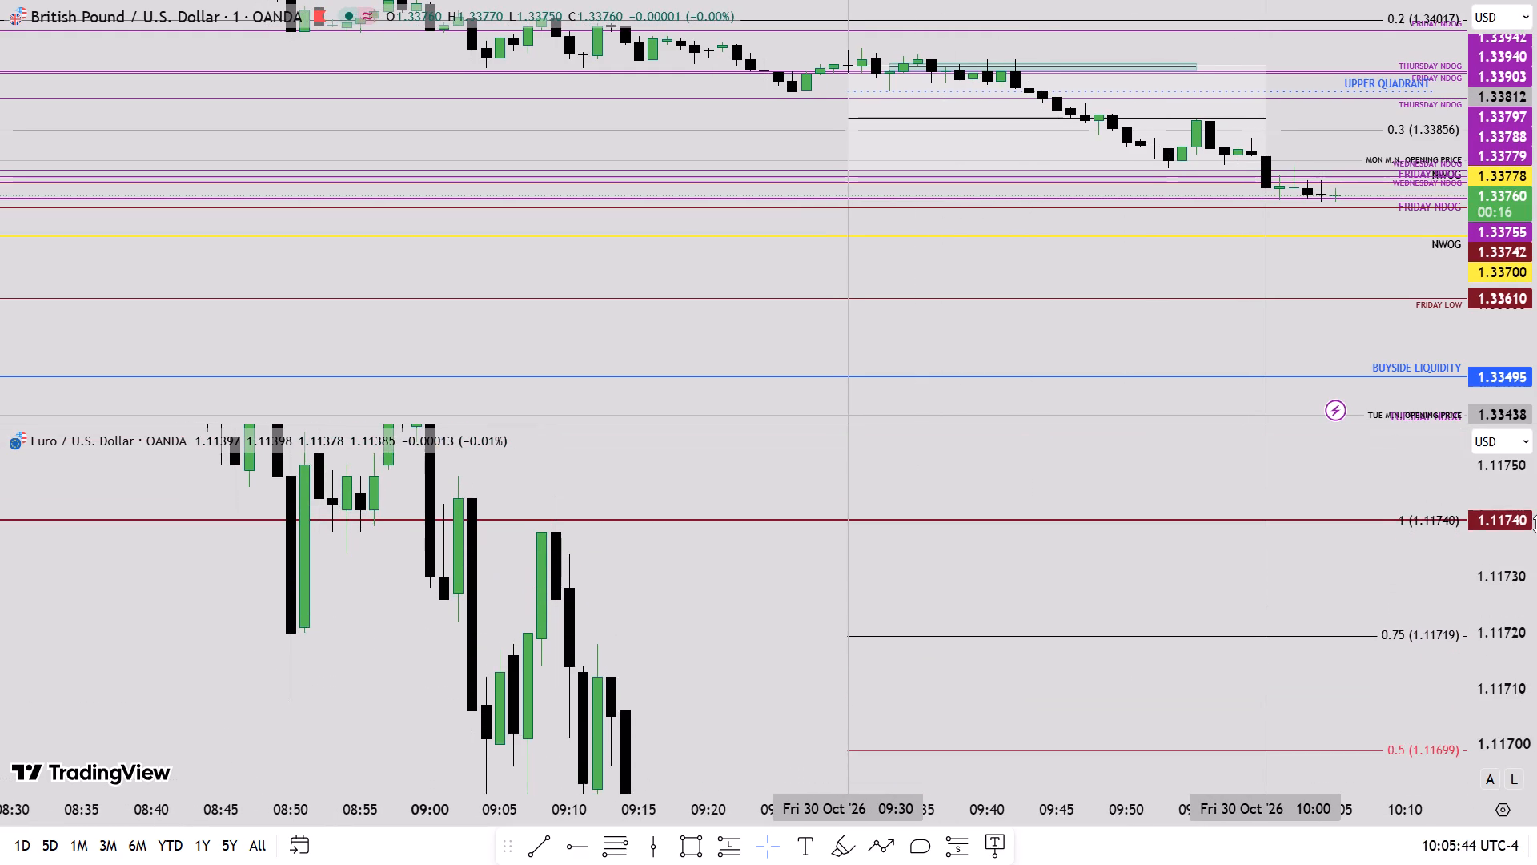
pyautogui.scroll(3, 1536, 524)
pyautogui.moveTo(1117, 503); pyautogui.dragTo(1147, 688)
pyautogui.scroll(5, 1536, 566)
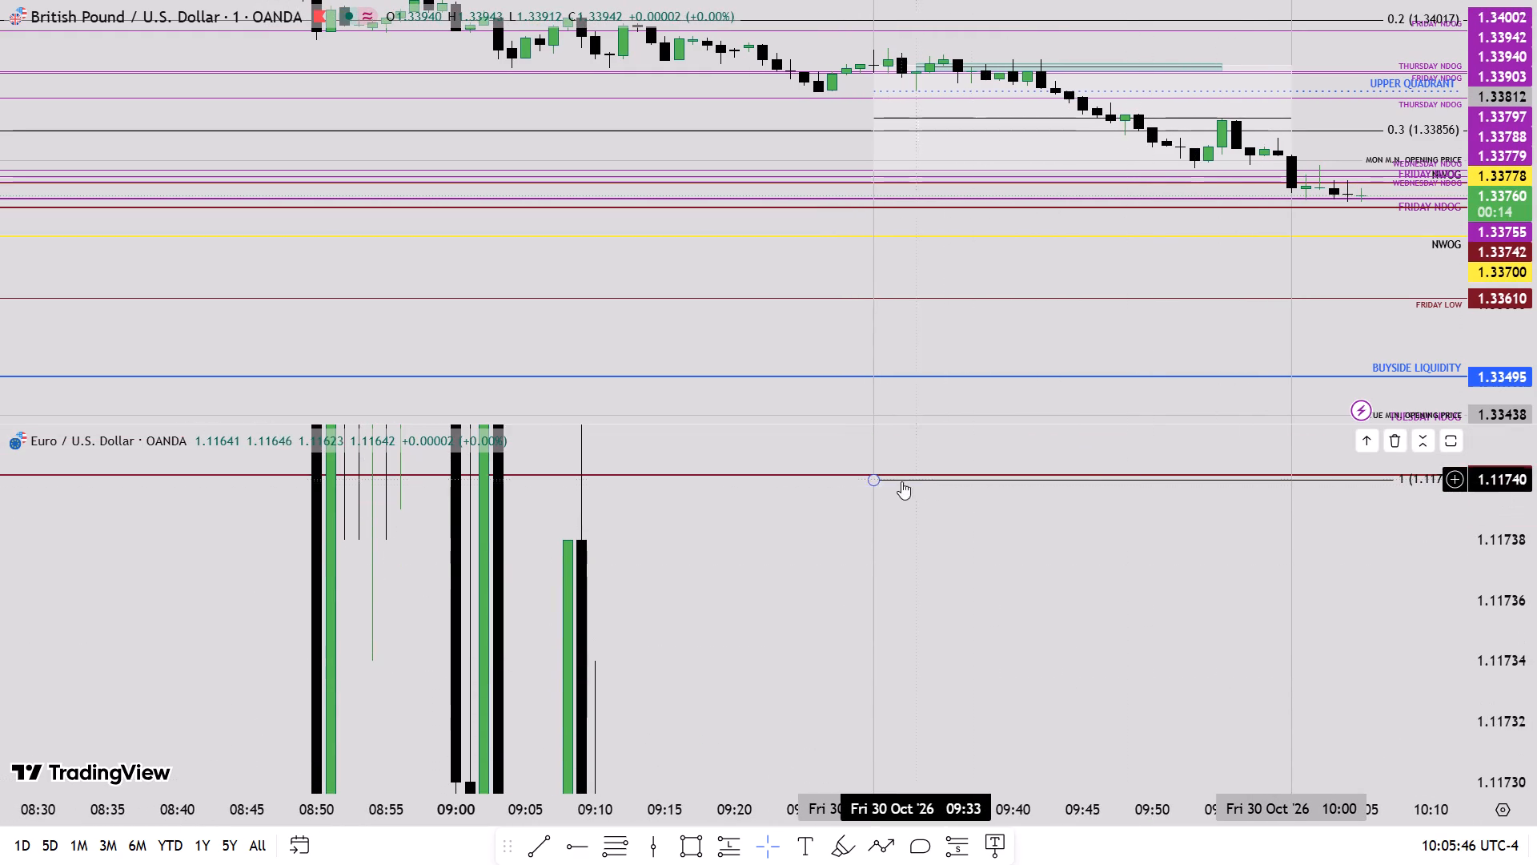
pyautogui.click(871, 481)
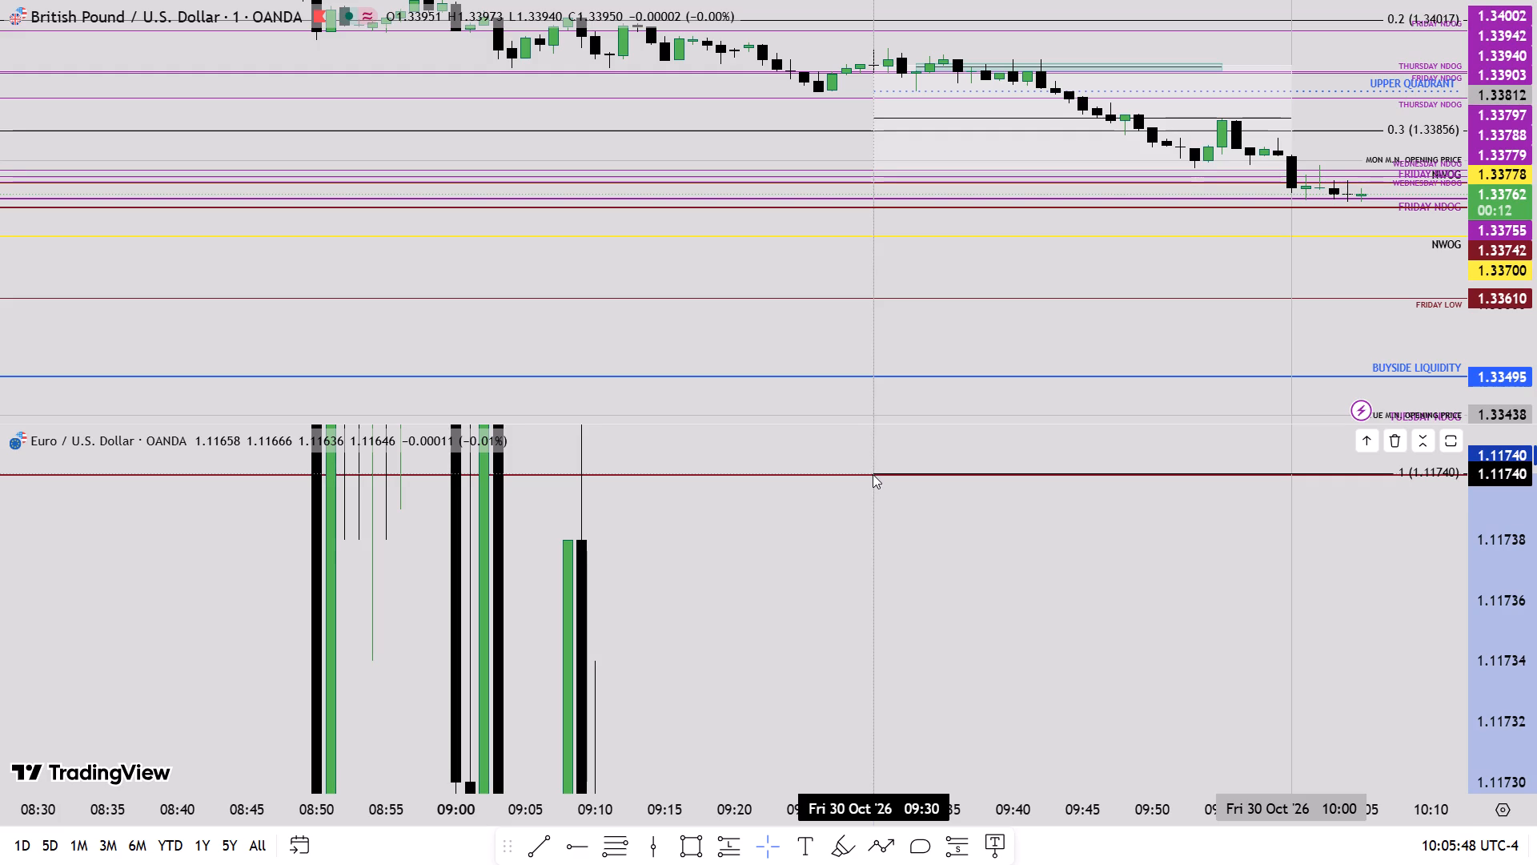
pyautogui.click(994, 552)
# Examine the Fibonacci's 0.25 and 0 levels against the EUR/USD candles around 09:30.
pyautogui.scroll(-4, 1536, 534)
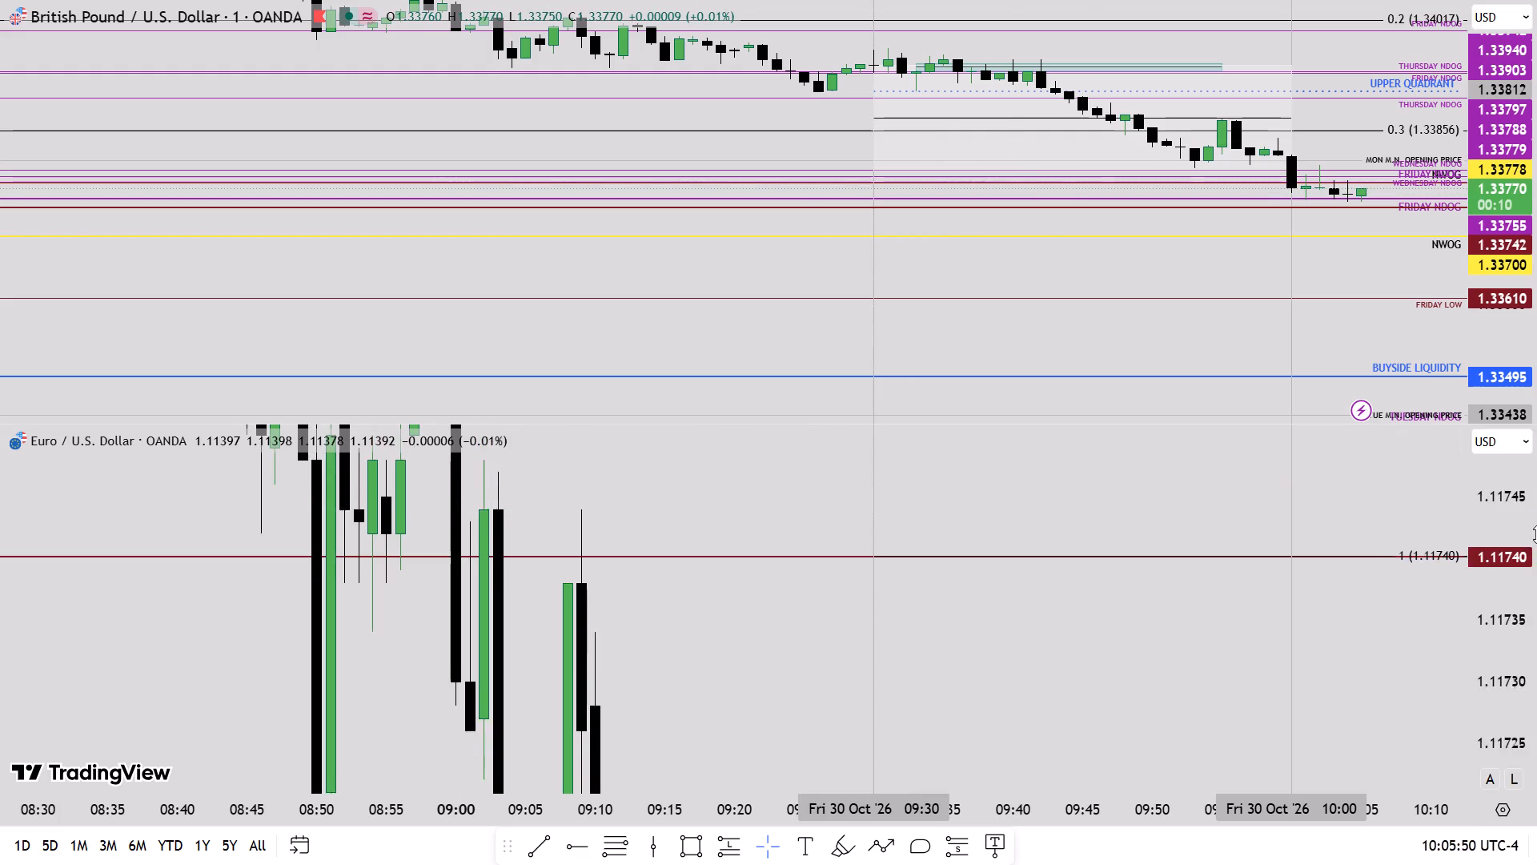
pyautogui.scroll(-4, 1536, 534)
pyautogui.moveTo(1014, 654); pyautogui.dragTo(1029, 471)
pyautogui.scroll(4, 1536, 634)
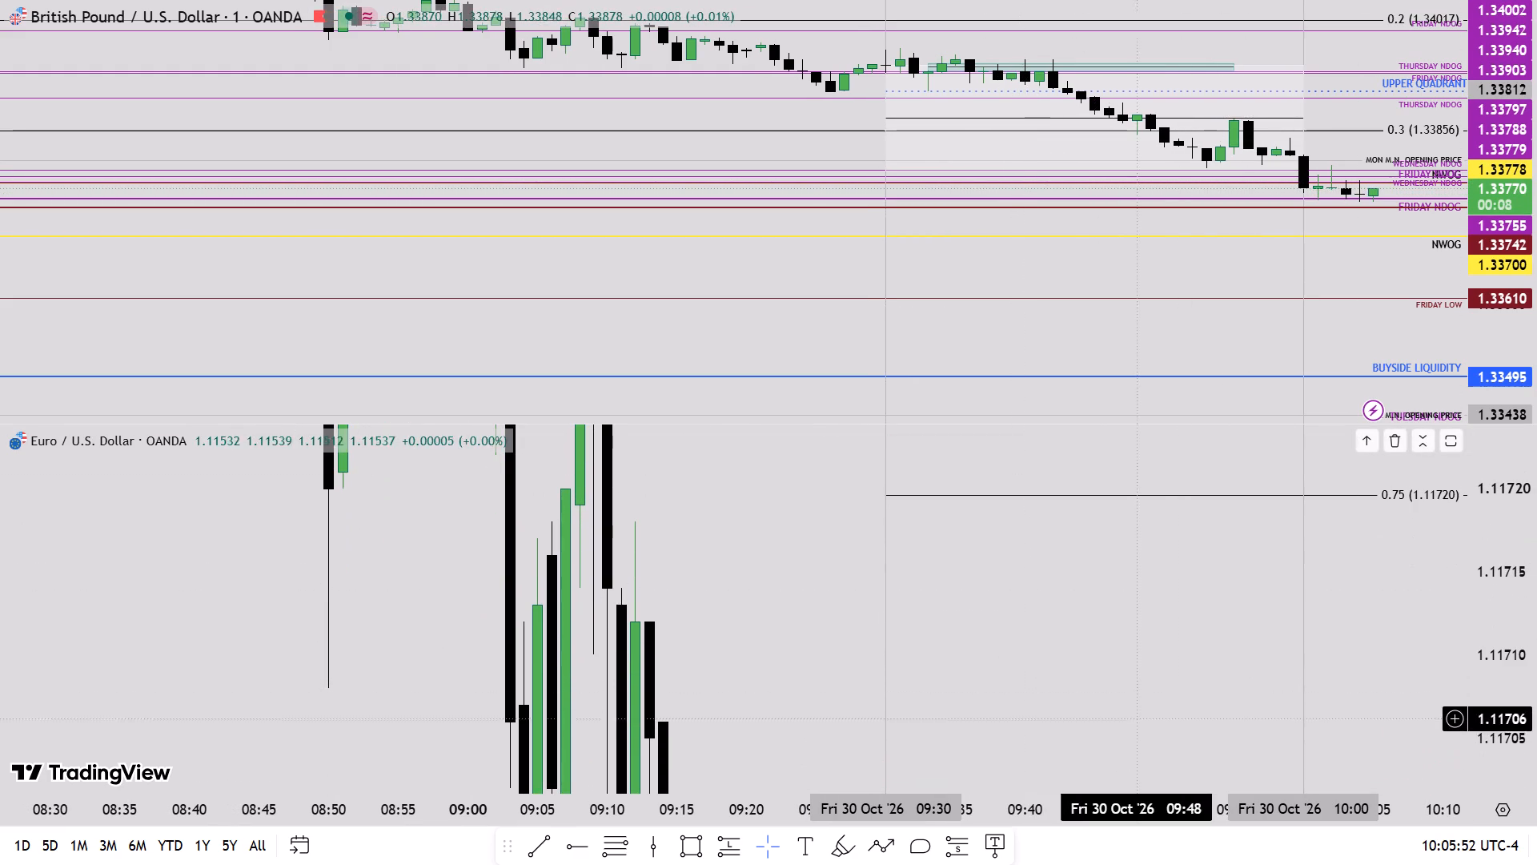
pyautogui.moveTo(1092, 700); pyautogui.dragTo(1087, 441)
pyautogui.scroll(-8, 1536, 635)
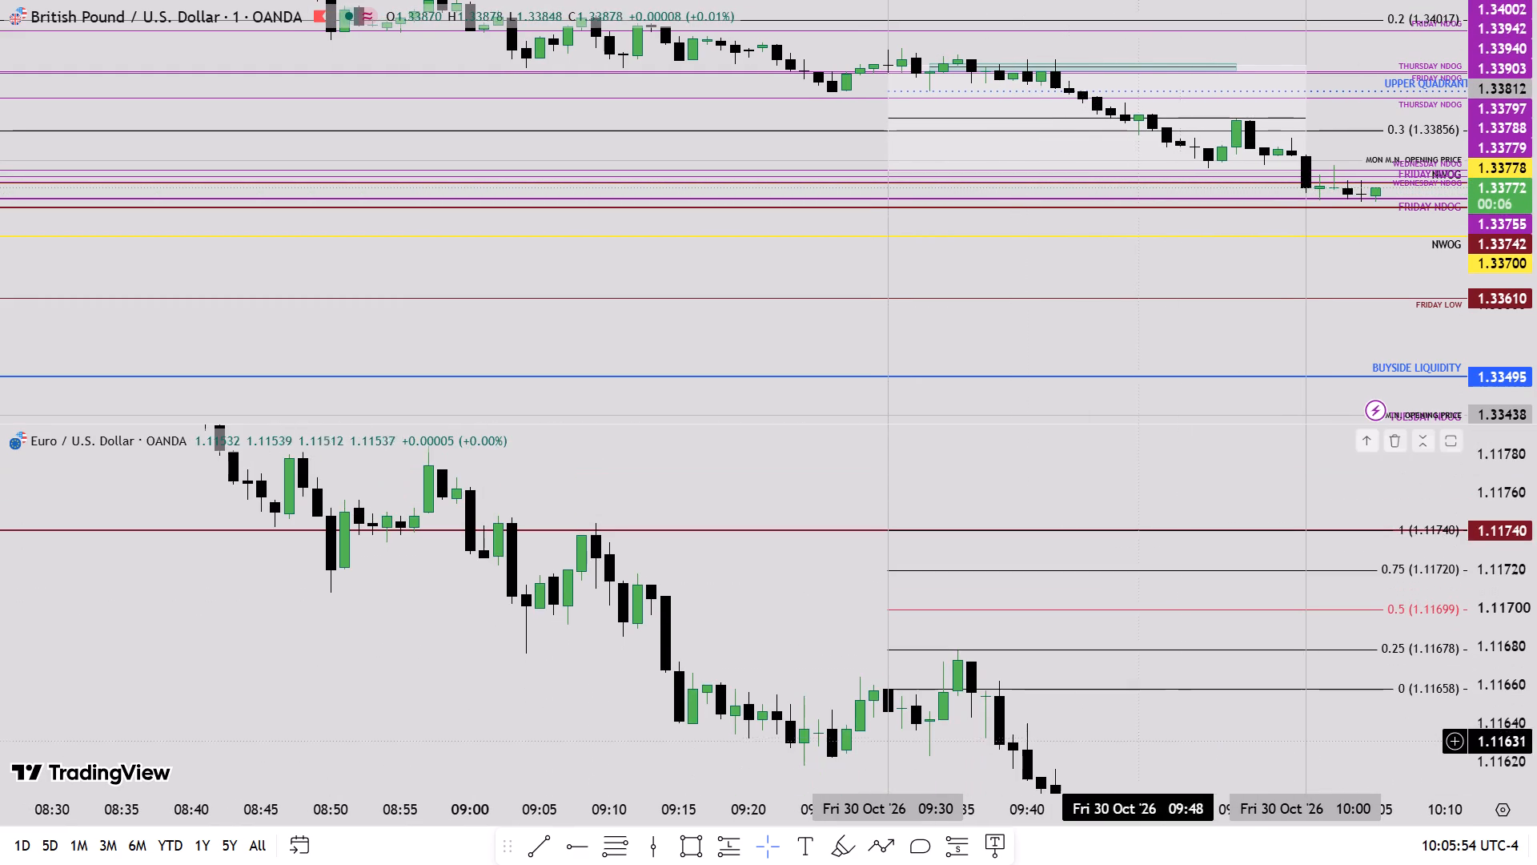
pyautogui.moveTo(1094, 738); pyautogui.dragTo(1085, 628)
pyautogui.scroll(5, 1536, 619)
pyautogui.moveTo(1138, 652); pyautogui.dragTo(1151, 746)
pyautogui.scroll(5, 1536, 530)
pyautogui.scroll(-4, 1536, 530)
pyautogui.scroll(4, 1536, 530)
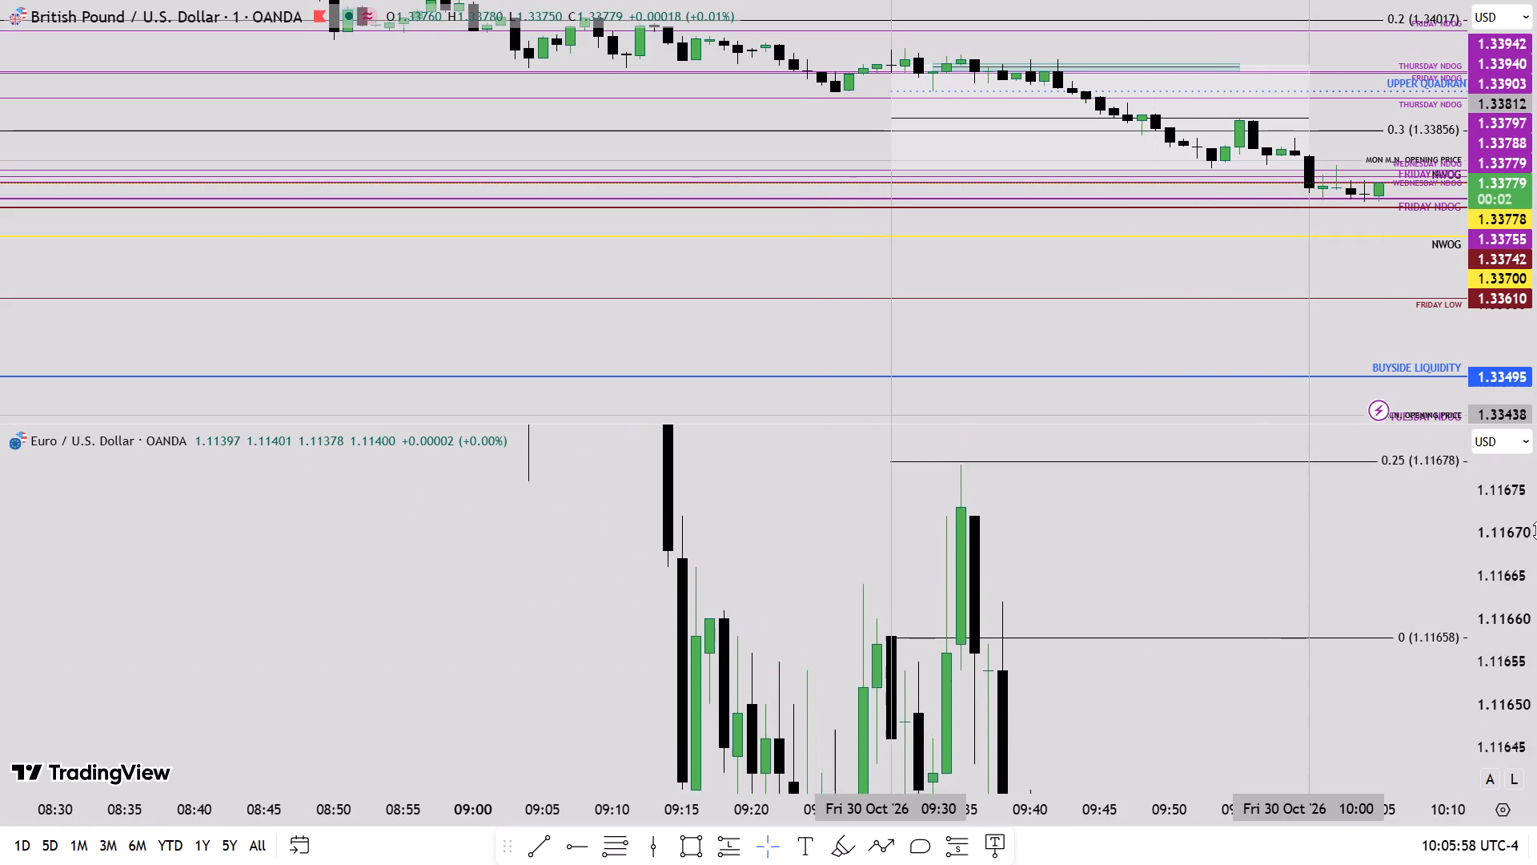
pyautogui.scroll(1, 1536, 530)
pyautogui.scroll(-4, 1184, 486)
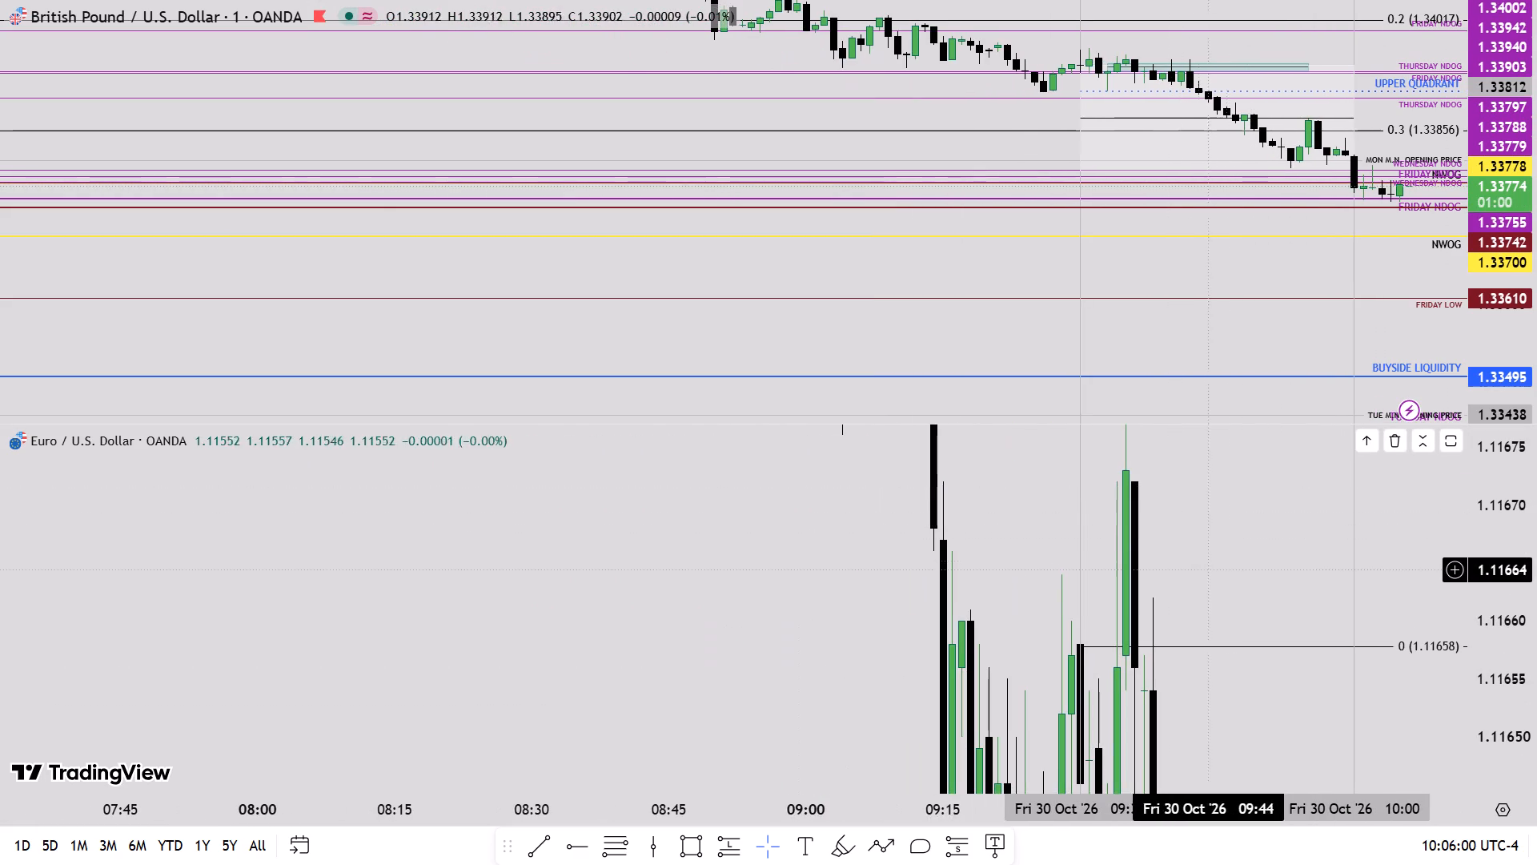
# Draw a flat trend line along the EUR/USD Fibonacci's 0.25 level at 1.11678, from 09:30 to 10:06.
pyautogui.moveTo(1214, 577); pyautogui.dragTo(1103, 557)
pyautogui.scroll(-3, 1536, 475)
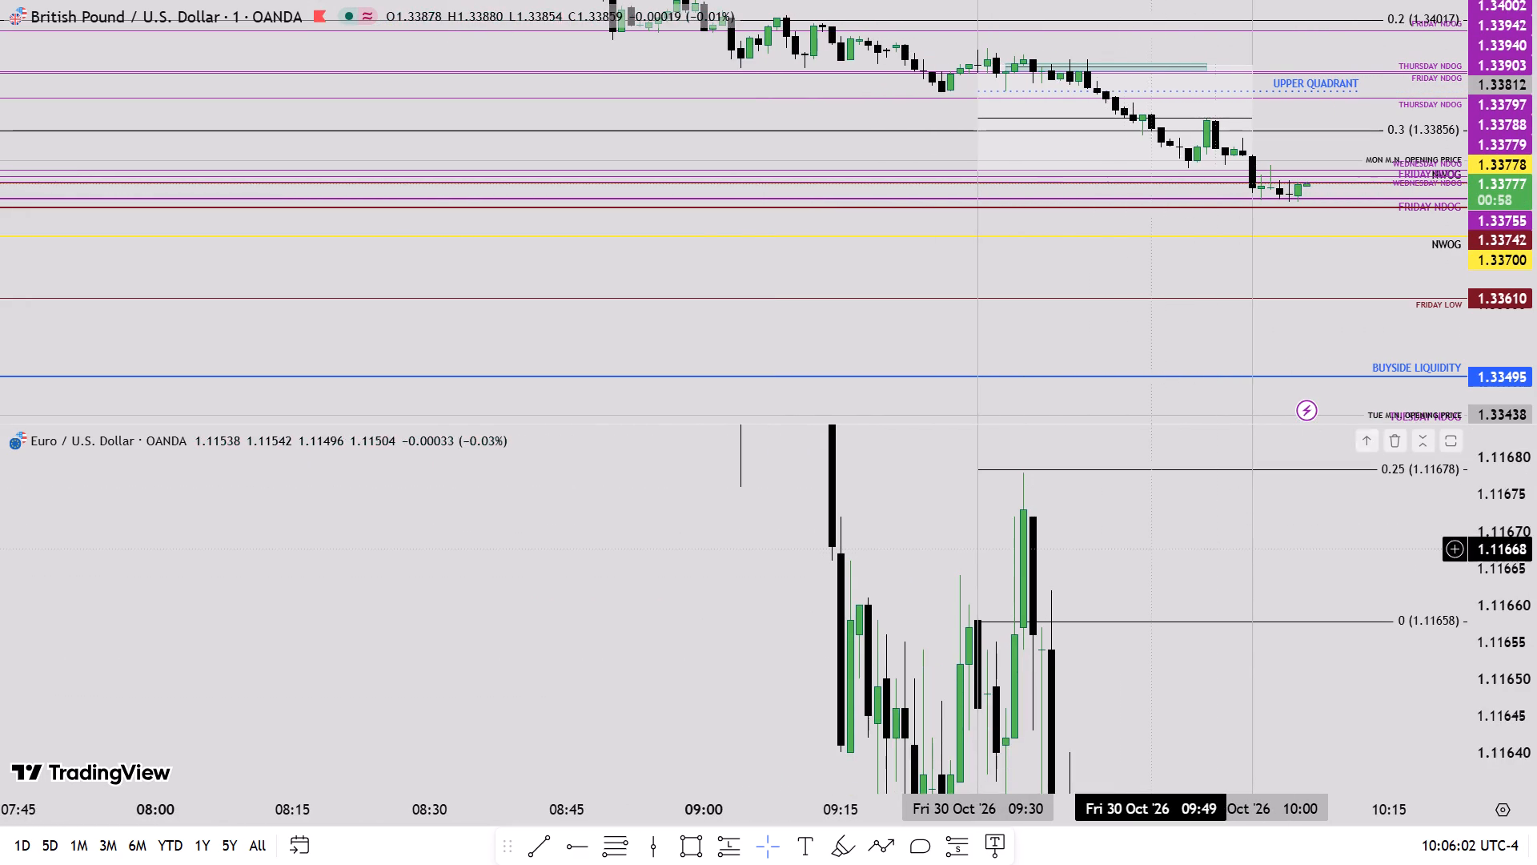
pyautogui.moveTo(1146, 682); pyautogui.dragTo(1126, 570)
pyautogui.scroll(-4, 1536, 557)
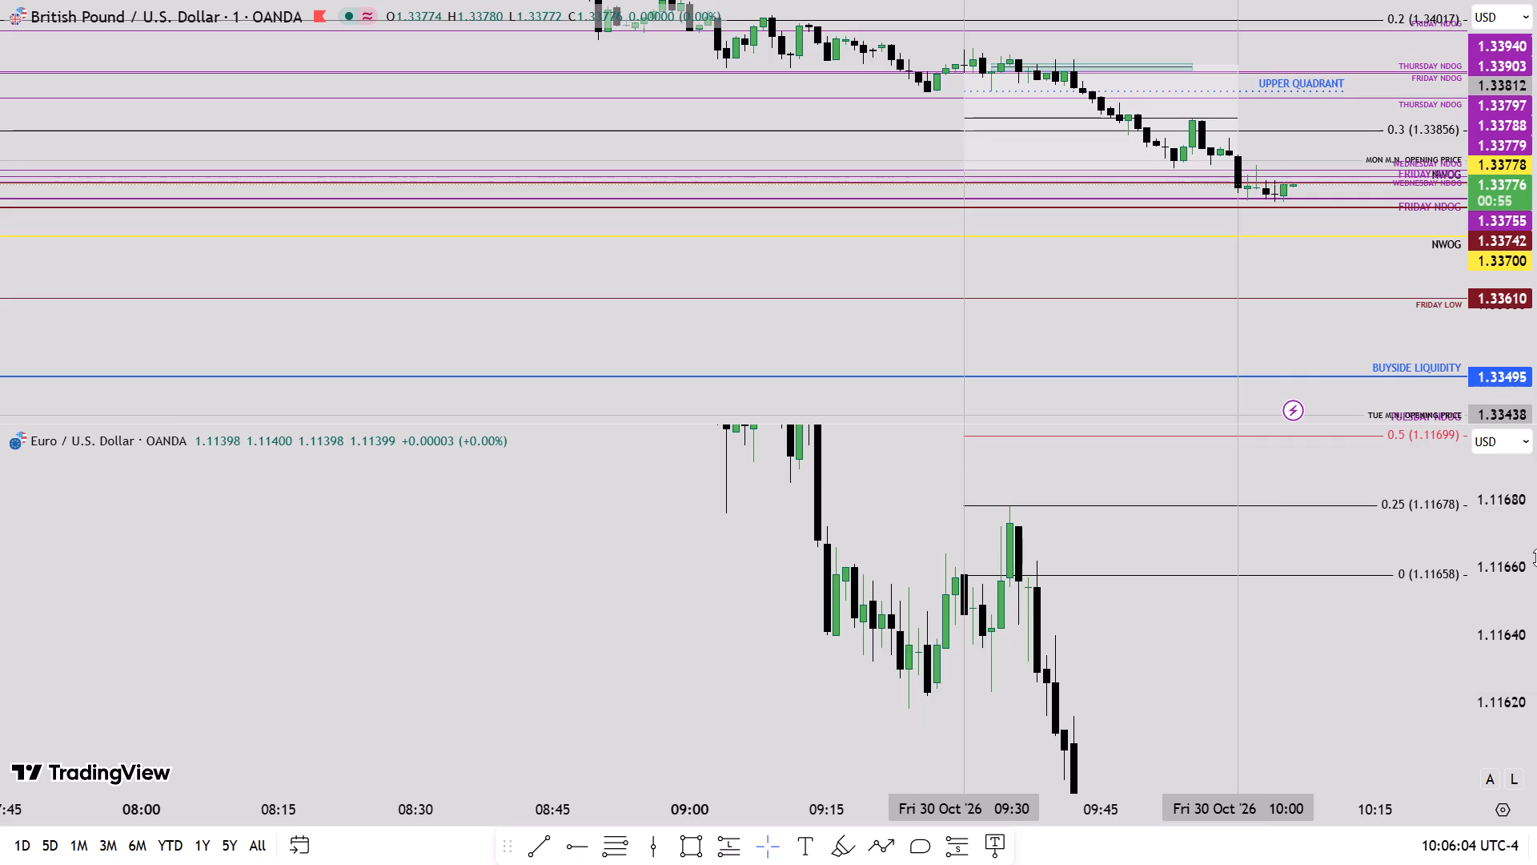
pyautogui.moveTo(1126, 640); pyautogui.dragTo(1122, 747)
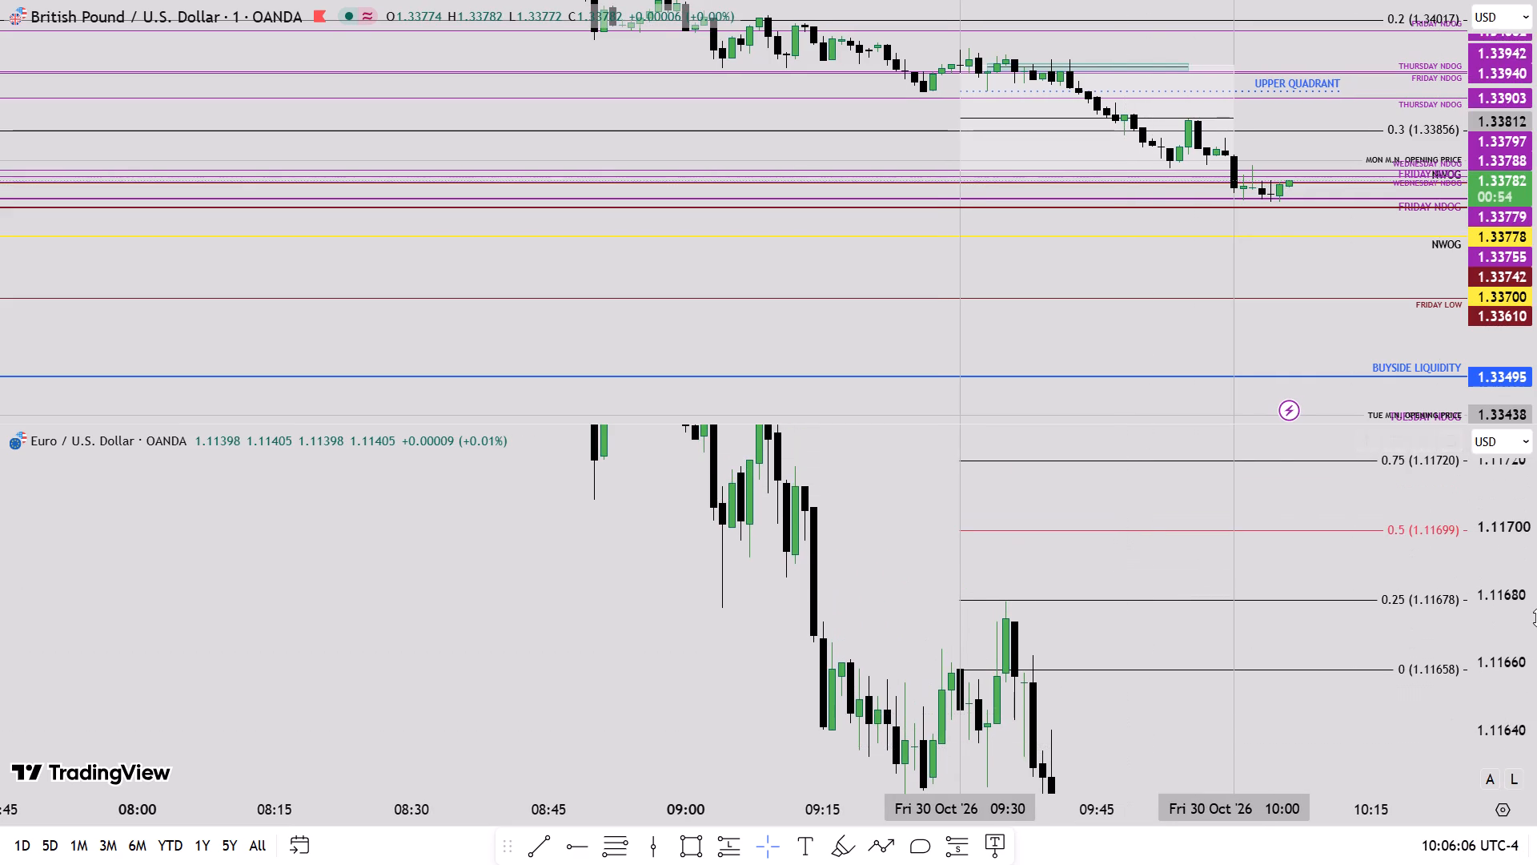
pyautogui.scroll(7, 1536, 598)
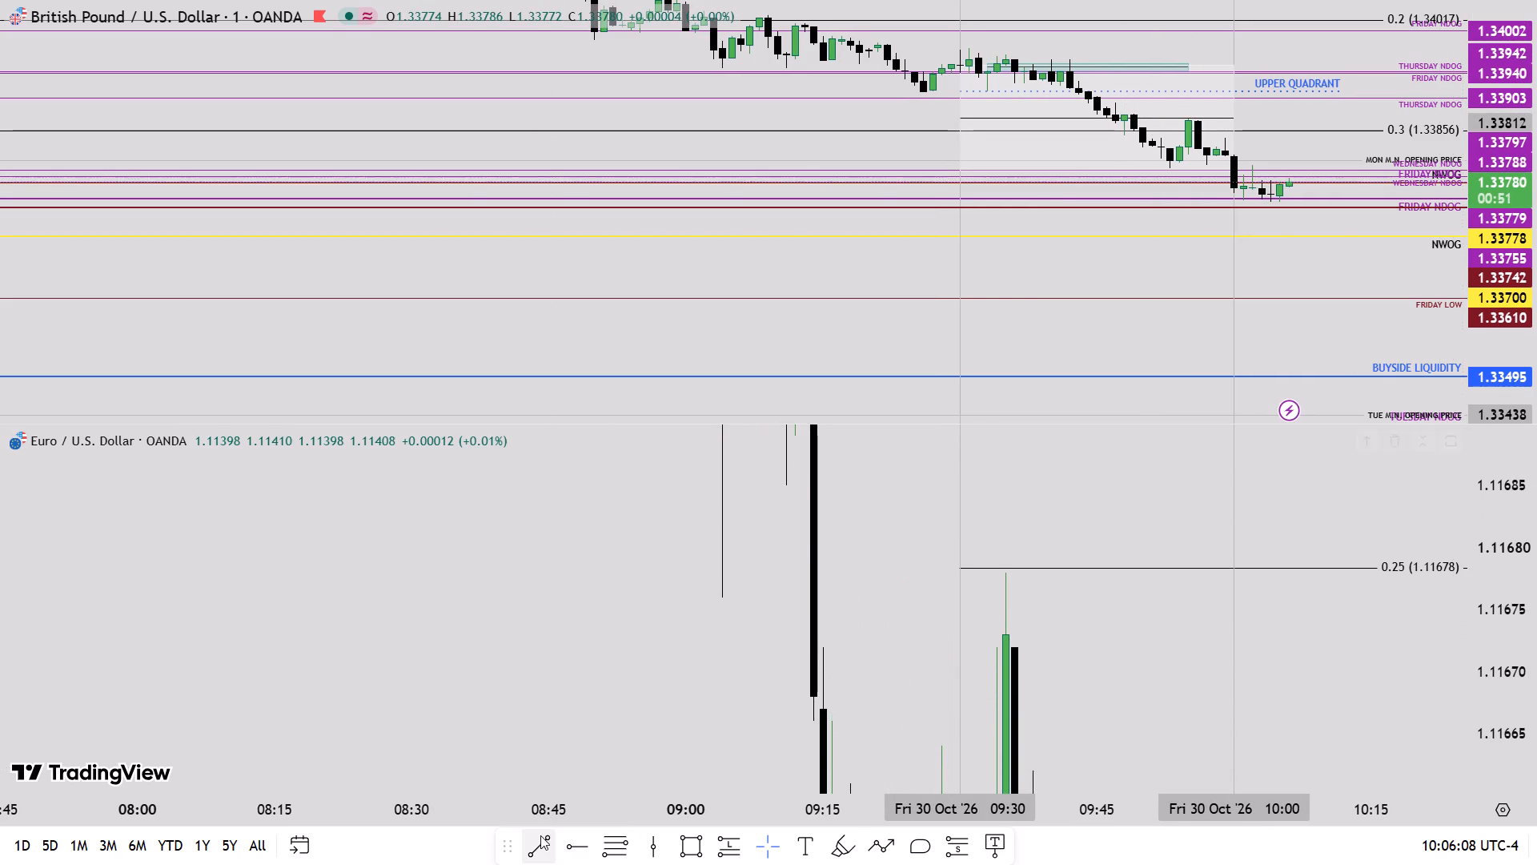
pyautogui.click(540, 839)
pyautogui.scroll(1, 552, 807)
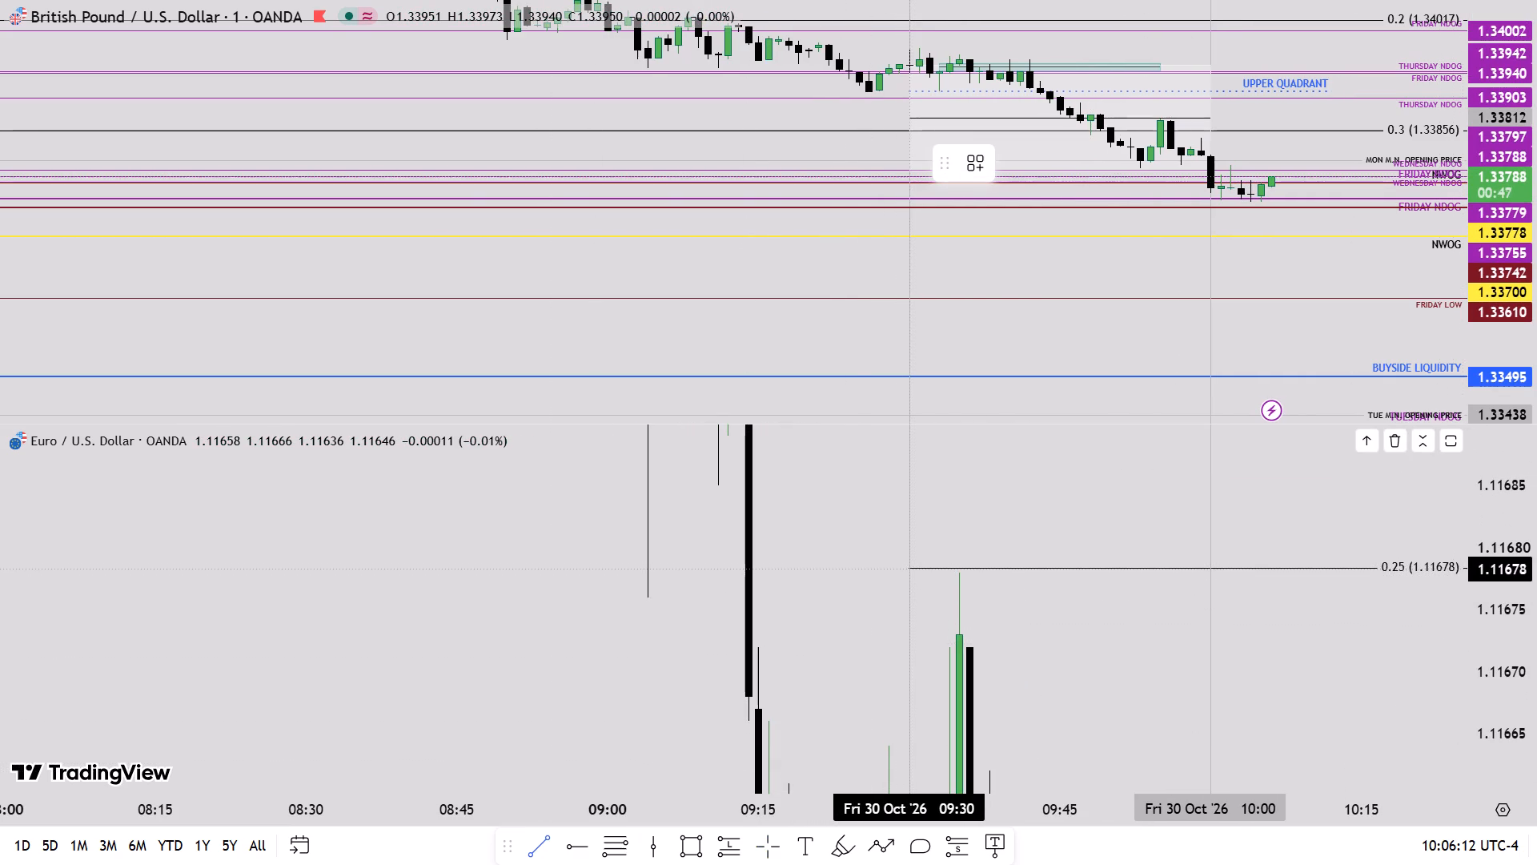
pyautogui.keyDown('shift'); pyautogui.click(911, 569); pyautogui.keyUp('shift')
pyautogui.keyDown('shift'); pyautogui.click(1271, 590); pyautogui.keyUp('shift')
pyautogui.click(1266, 646)
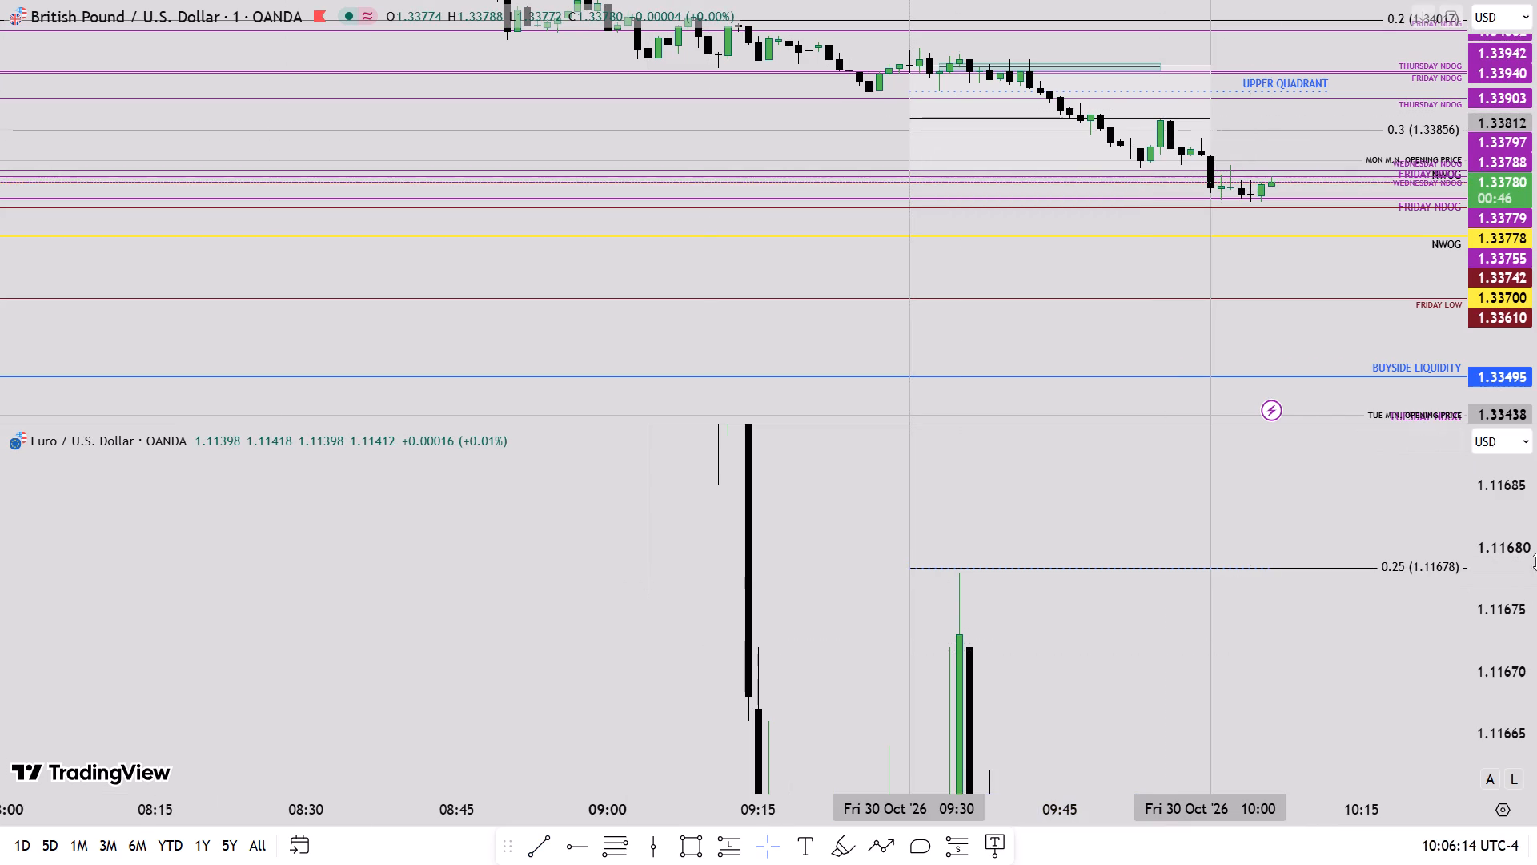
# Label the EUR/USD trend line at 1.11678 with the text LOWER QUADRANT, aligned below the line.
pyautogui.scroll(-6, 1536, 501)
pyautogui.doubleClick(1250, 597)
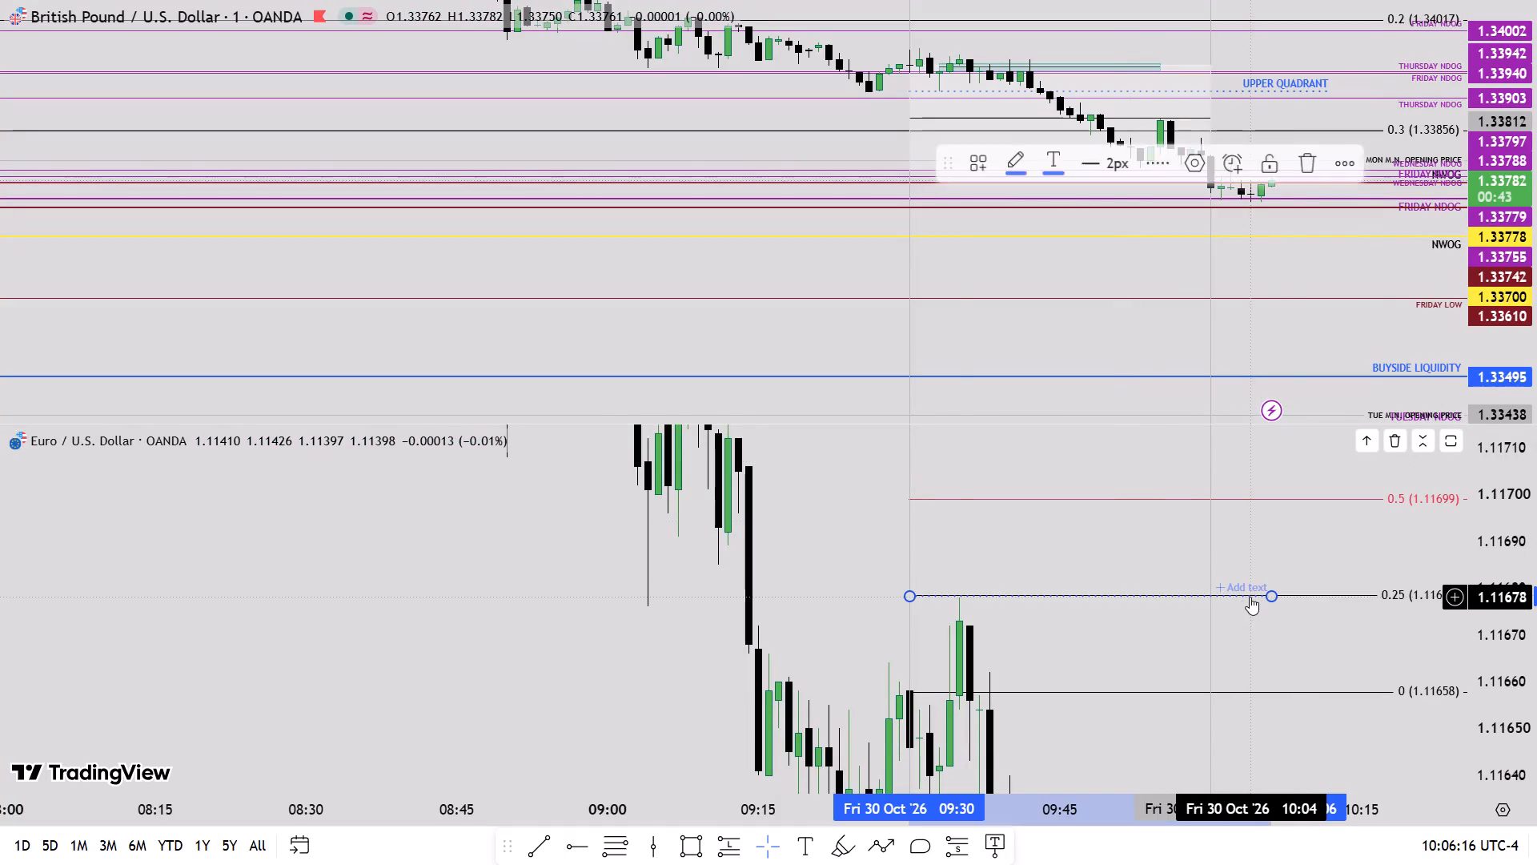
pyautogui.moveTo(648, 345); pyautogui.dragTo(653, 357)
pyautogui.click(657, 356)
pyautogui.click(681, 351)
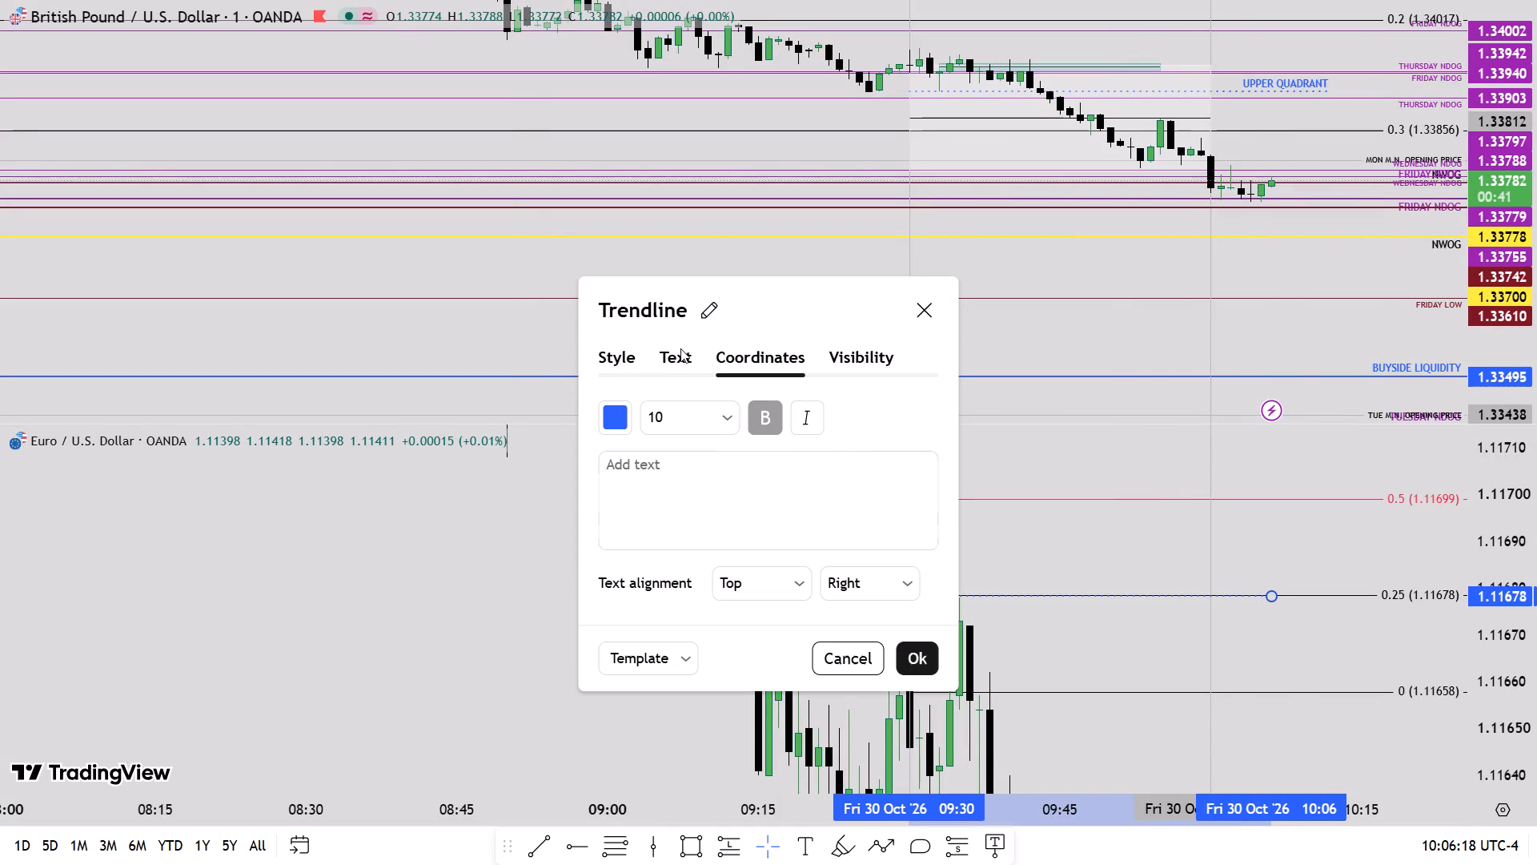
pyautogui.click(687, 498)
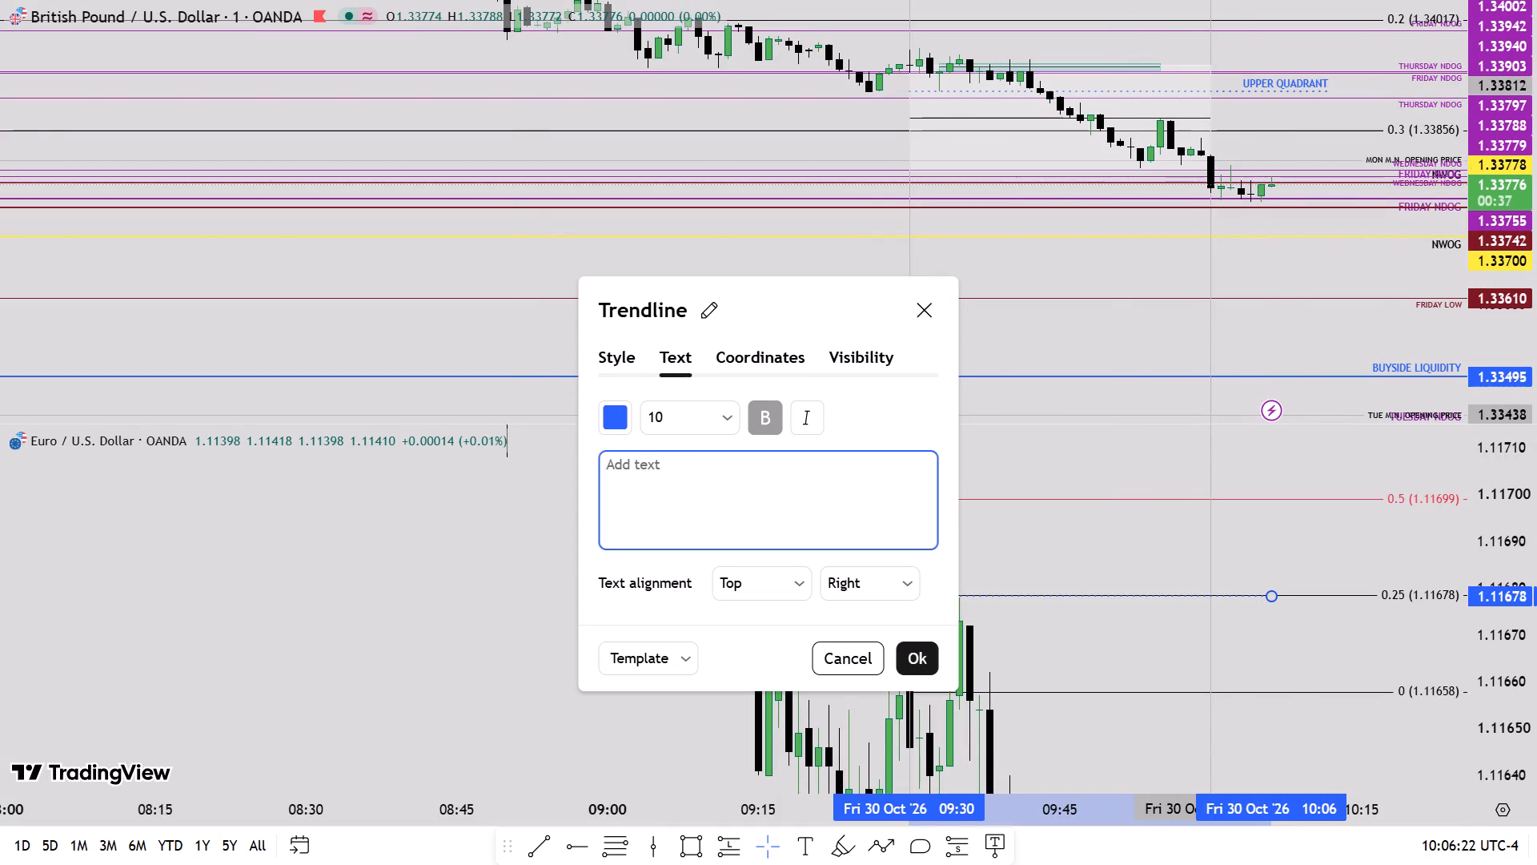
pyautogui.write('LOWER QUAD')
pyautogui.write('RANT')
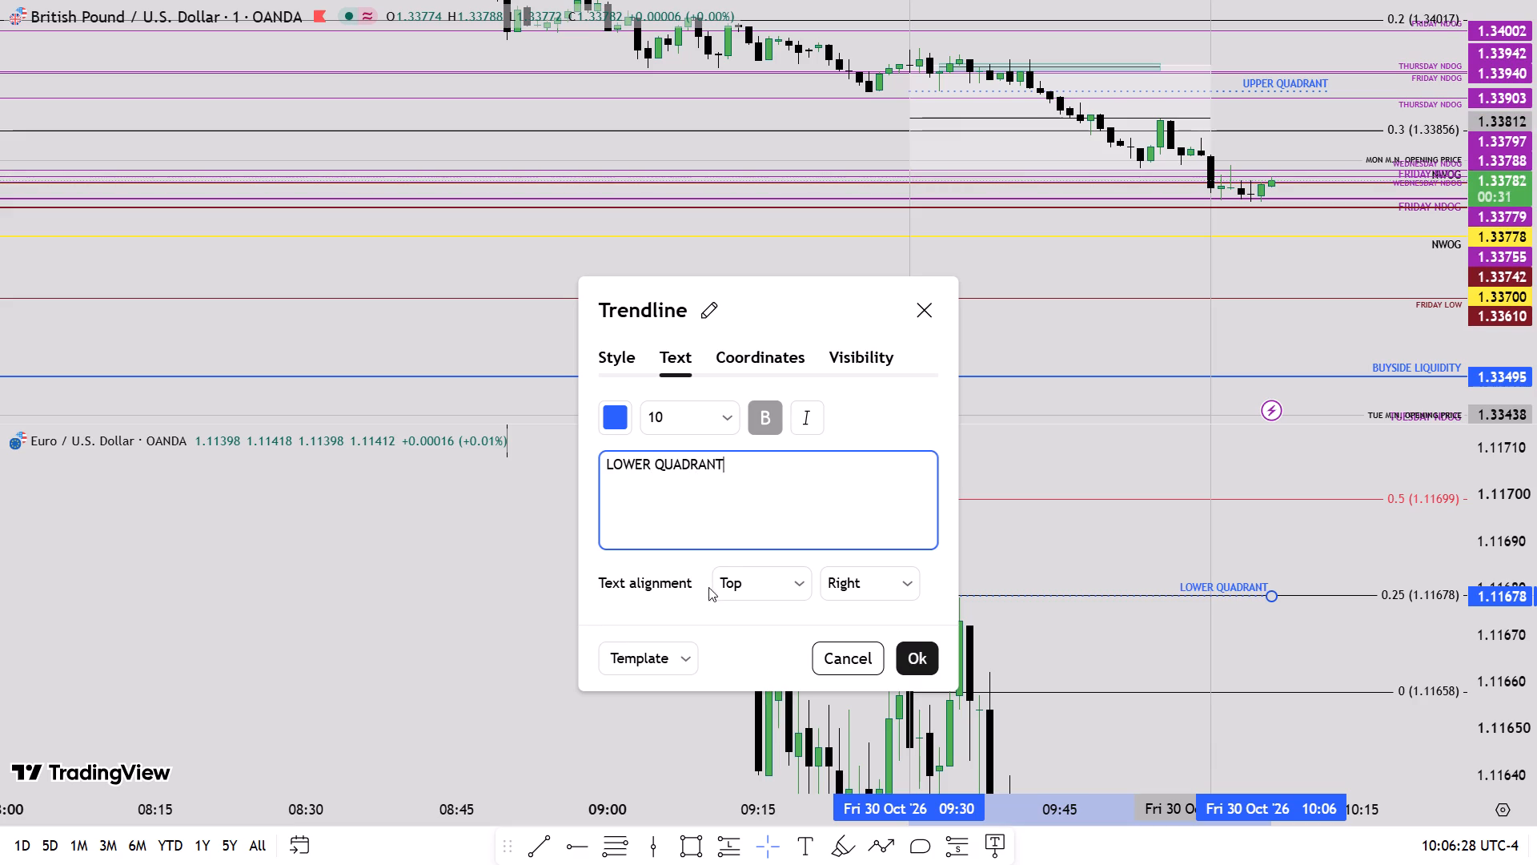
pyautogui.click(763, 588)
pyautogui.click(776, 687)
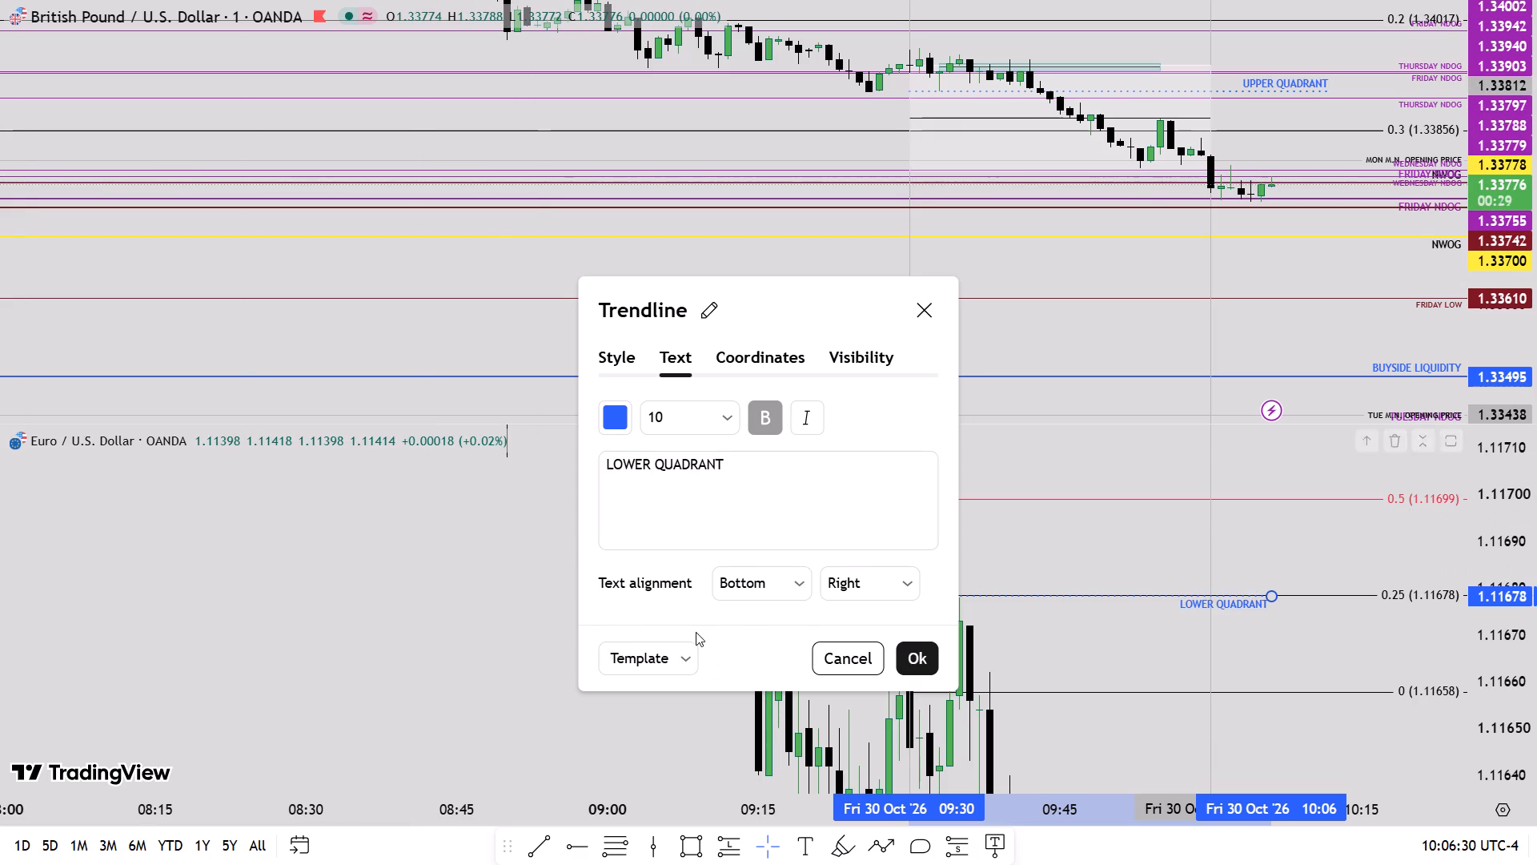
pyautogui.click(892, 647)
pyautogui.click(919, 658)
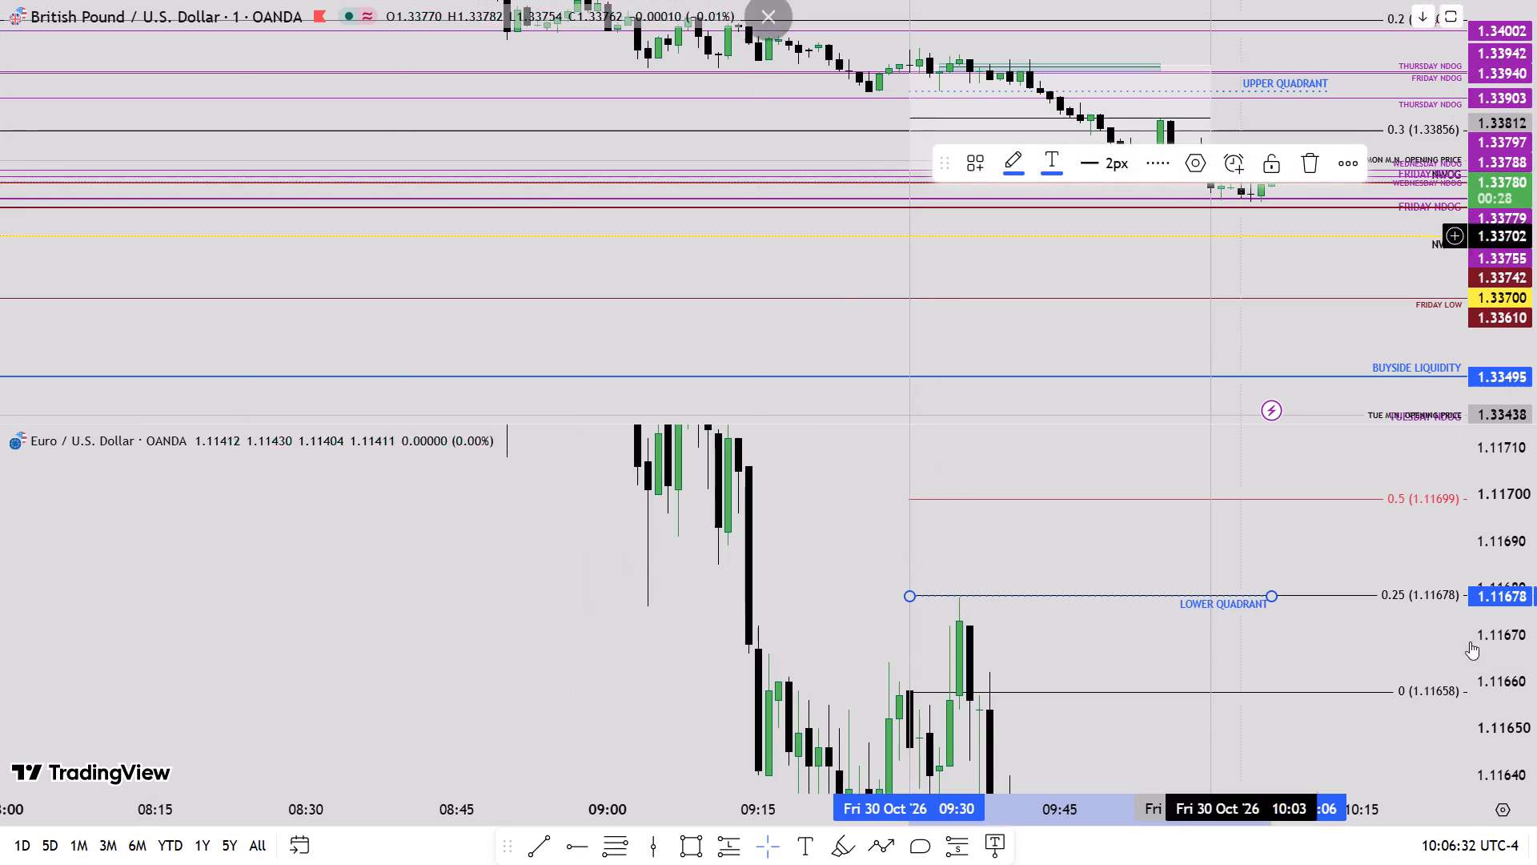
# Delete the dark red 1.11740 horizontal ray in the EUR/USD pane, which starts on Thursday at about 16:14.
pyautogui.moveTo(1292, 643); pyautogui.dragTo(1296, 676)
pyautogui.scroll(1, 1536, 556)
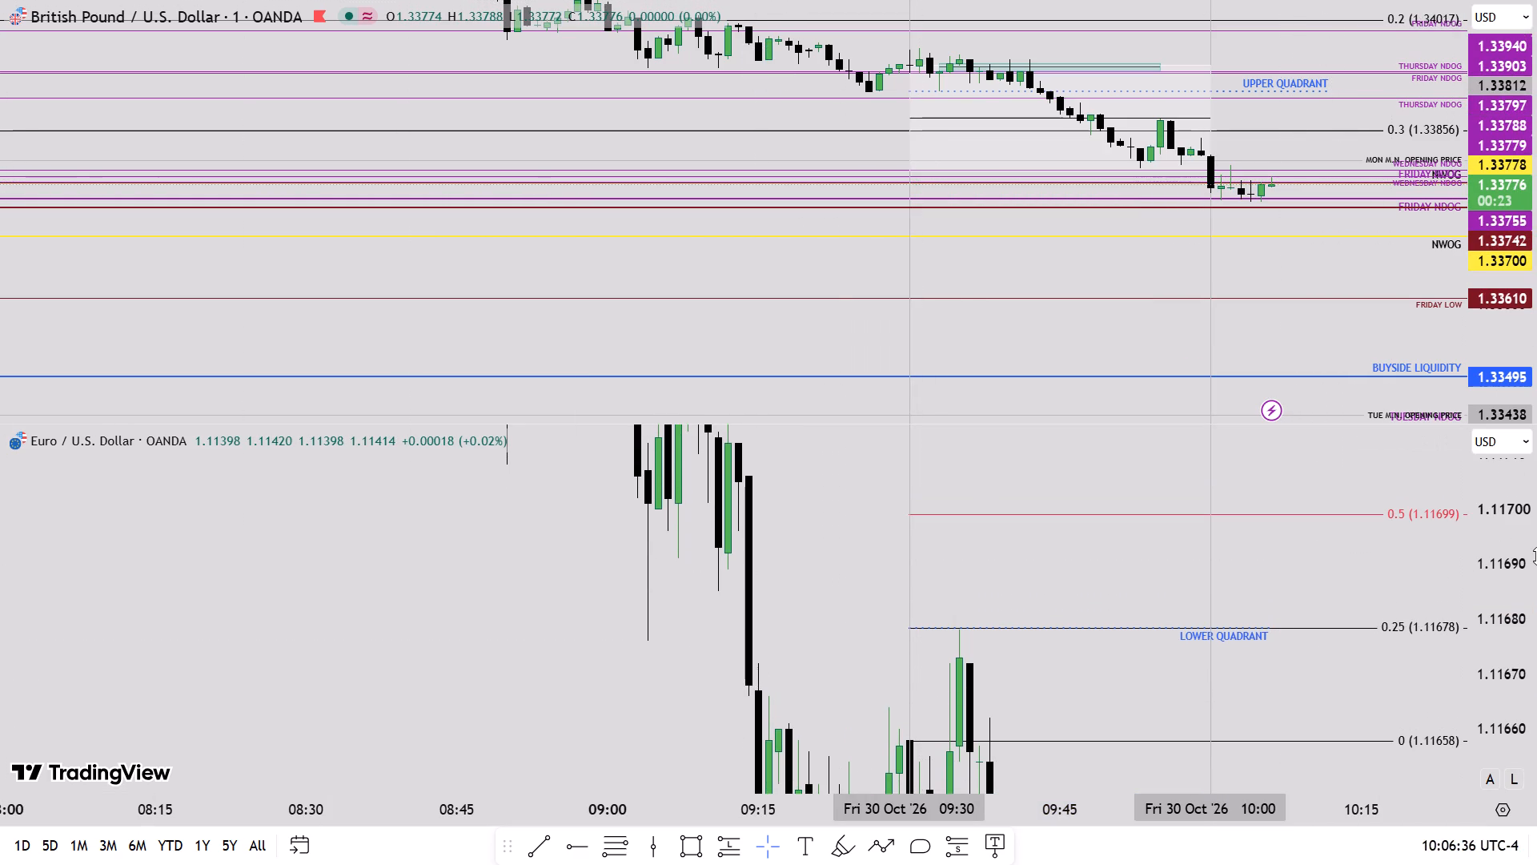
pyautogui.scroll(3, 1536, 556)
pyautogui.scroll(-8, 1532, 488)
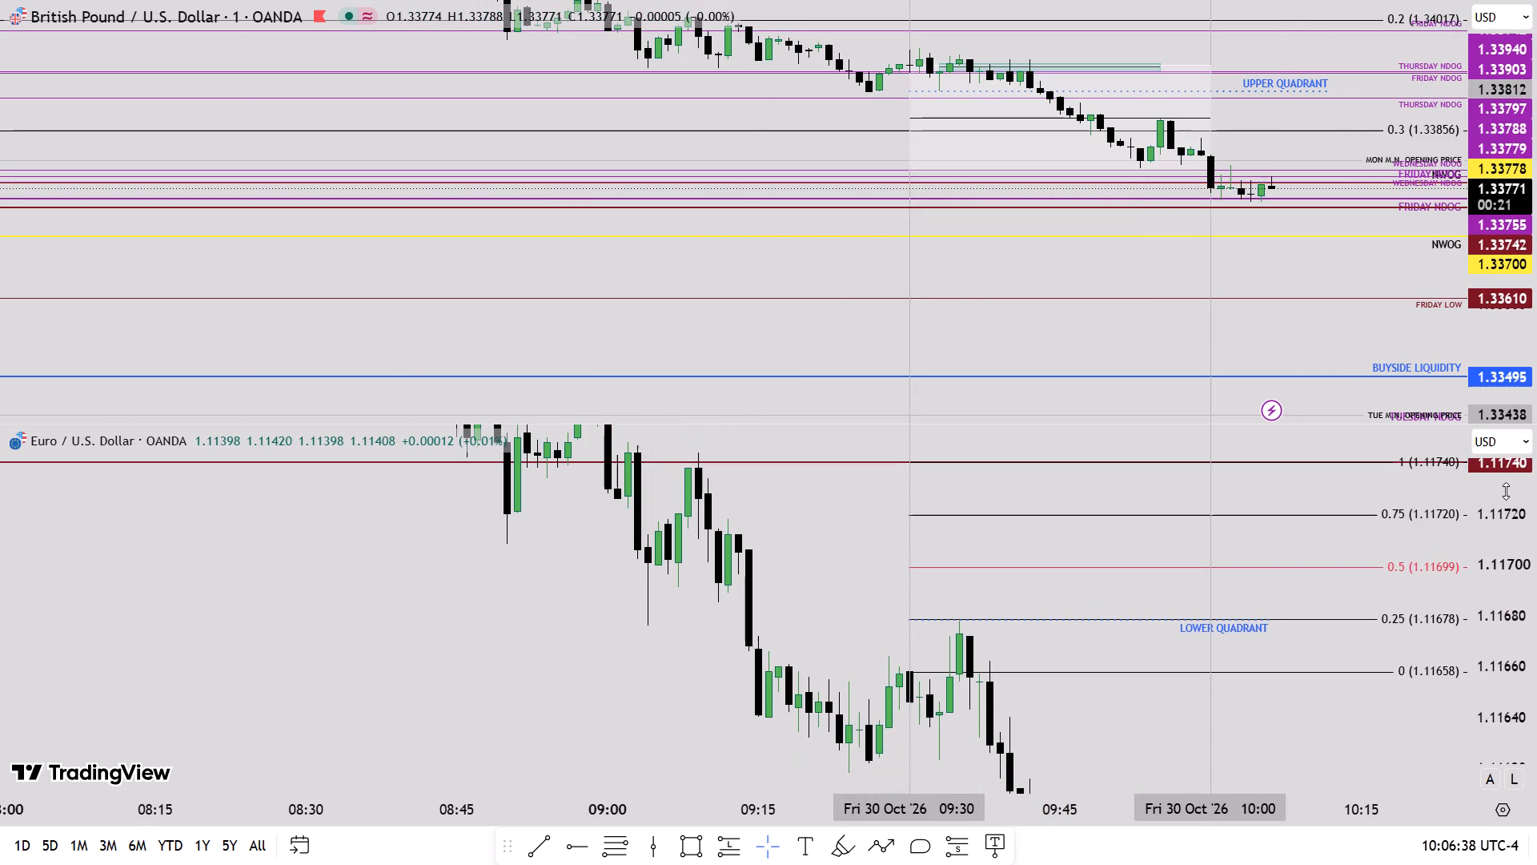
pyautogui.scroll(-8, 1019, 598)
pyautogui.scroll(1, 994, 598)
pyautogui.scroll(-1, 994, 598)
pyautogui.scroll(-5, 1536, 412)
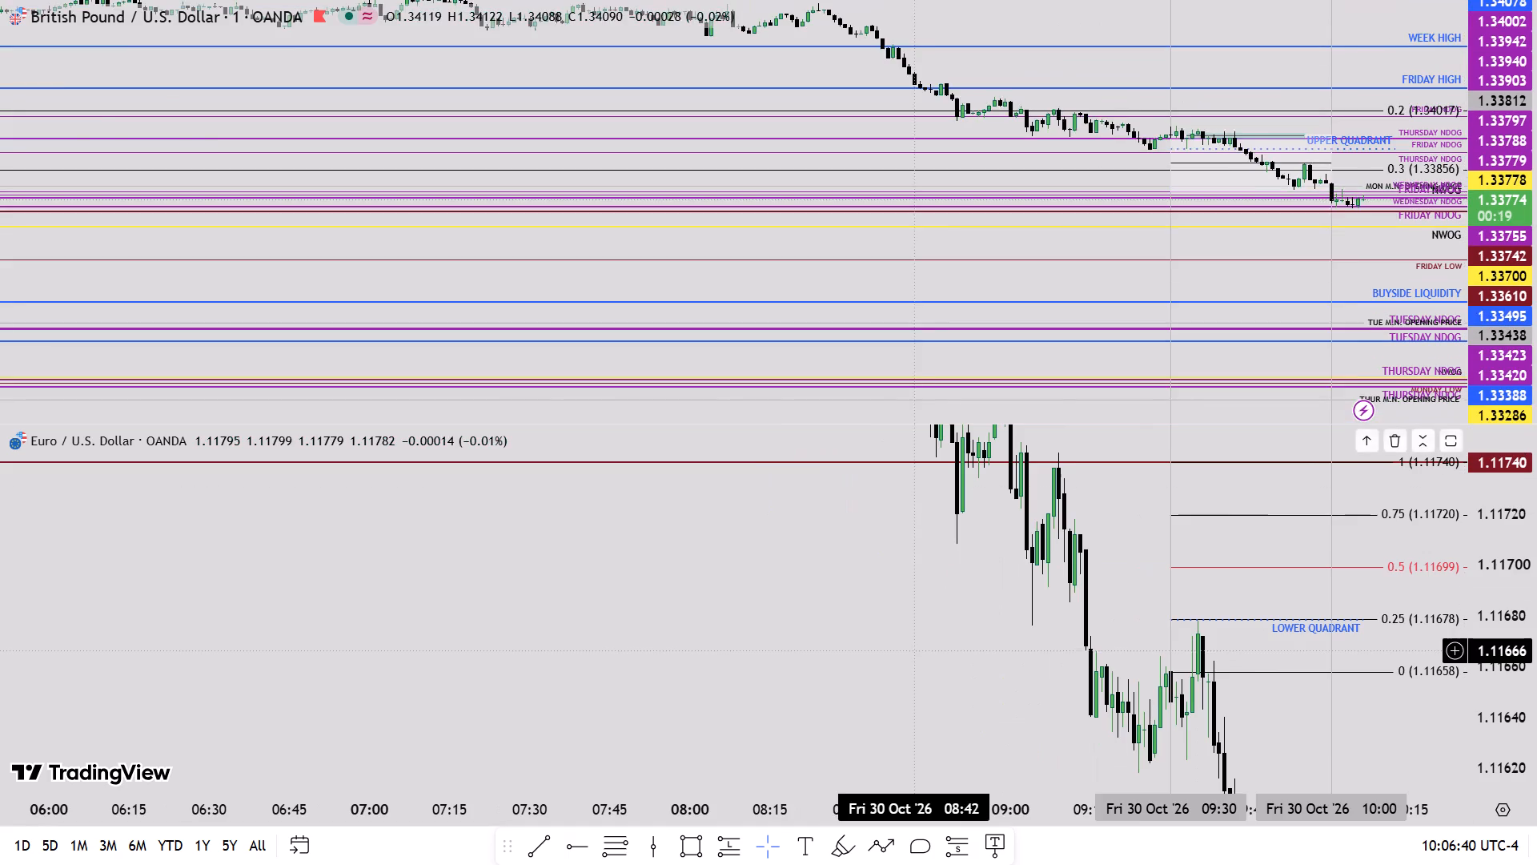
pyautogui.scroll(-9, 913, 651)
pyautogui.scroll(1, 913, 651)
pyautogui.scroll(-3, 913, 651)
pyautogui.scroll(1, 913, 651)
pyautogui.scroll(-11, 913, 651)
pyautogui.moveTo(870, 573); pyautogui.dragTo(1362, 706)
pyautogui.scroll(11, 837, 632)
pyautogui.scroll(-1, 837, 632)
pyautogui.scroll(1, 837, 632)
pyautogui.moveTo(837, 632); pyautogui.dragTo(1510, 527)
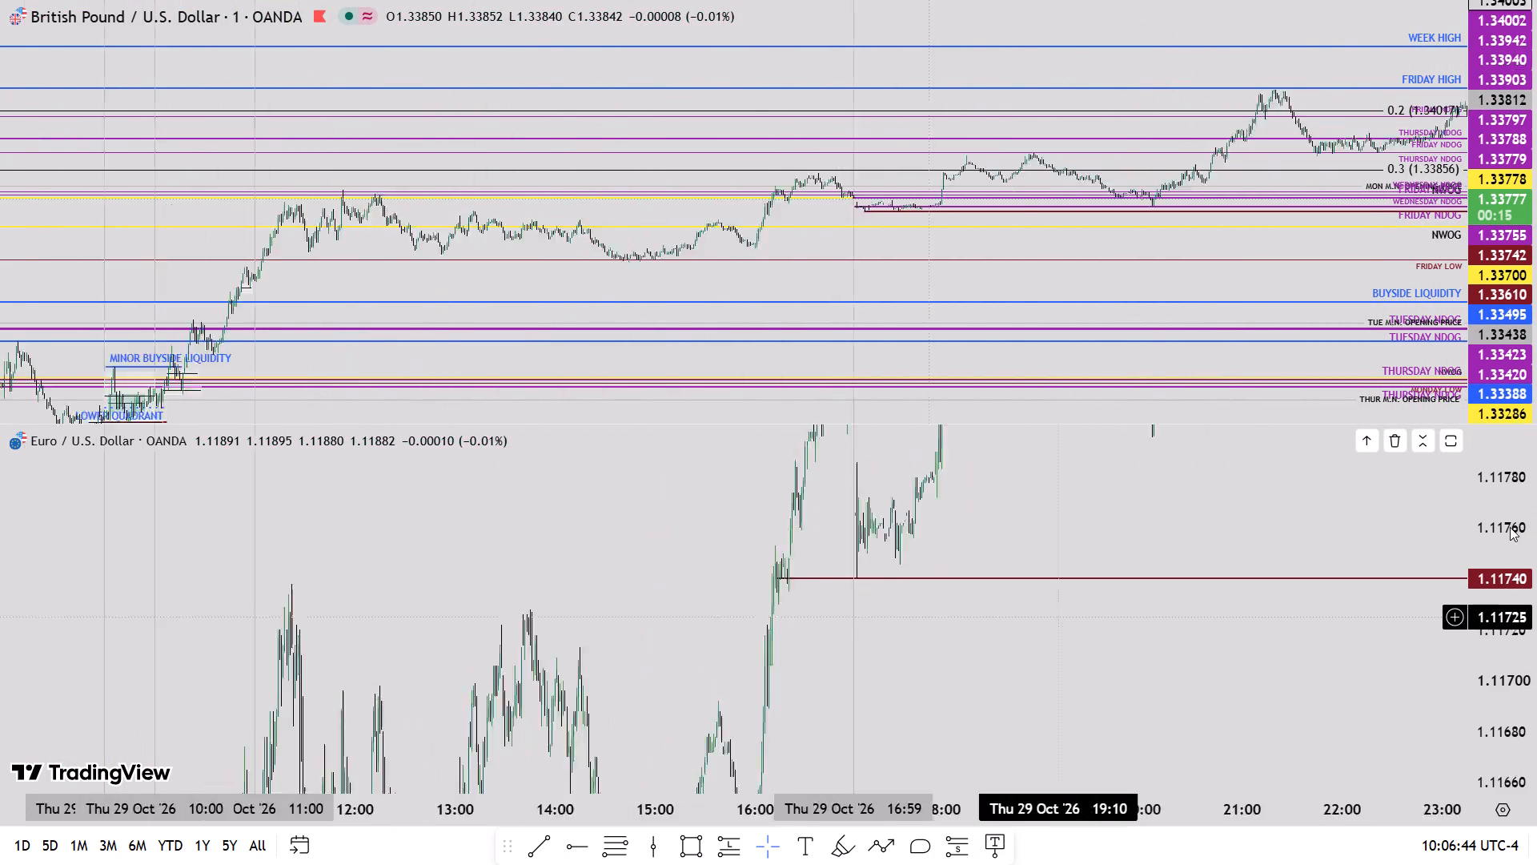
pyautogui.moveTo(1510, 527); pyautogui.dragTo(1512, 525)
pyautogui.scroll(2, 854, 687)
pyautogui.scroll(-1, 854, 687)
pyautogui.scroll(14, 854, 687)
pyautogui.scroll(-1, 854, 687)
pyautogui.scroll(1, 854, 687)
pyautogui.scroll(-2, 847, 686)
pyautogui.scroll(10, 847, 686)
pyautogui.moveTo(254, 564); pyautogui.dragTo(1330, 570)
pyautogui.scroll(3, 1536, 567)
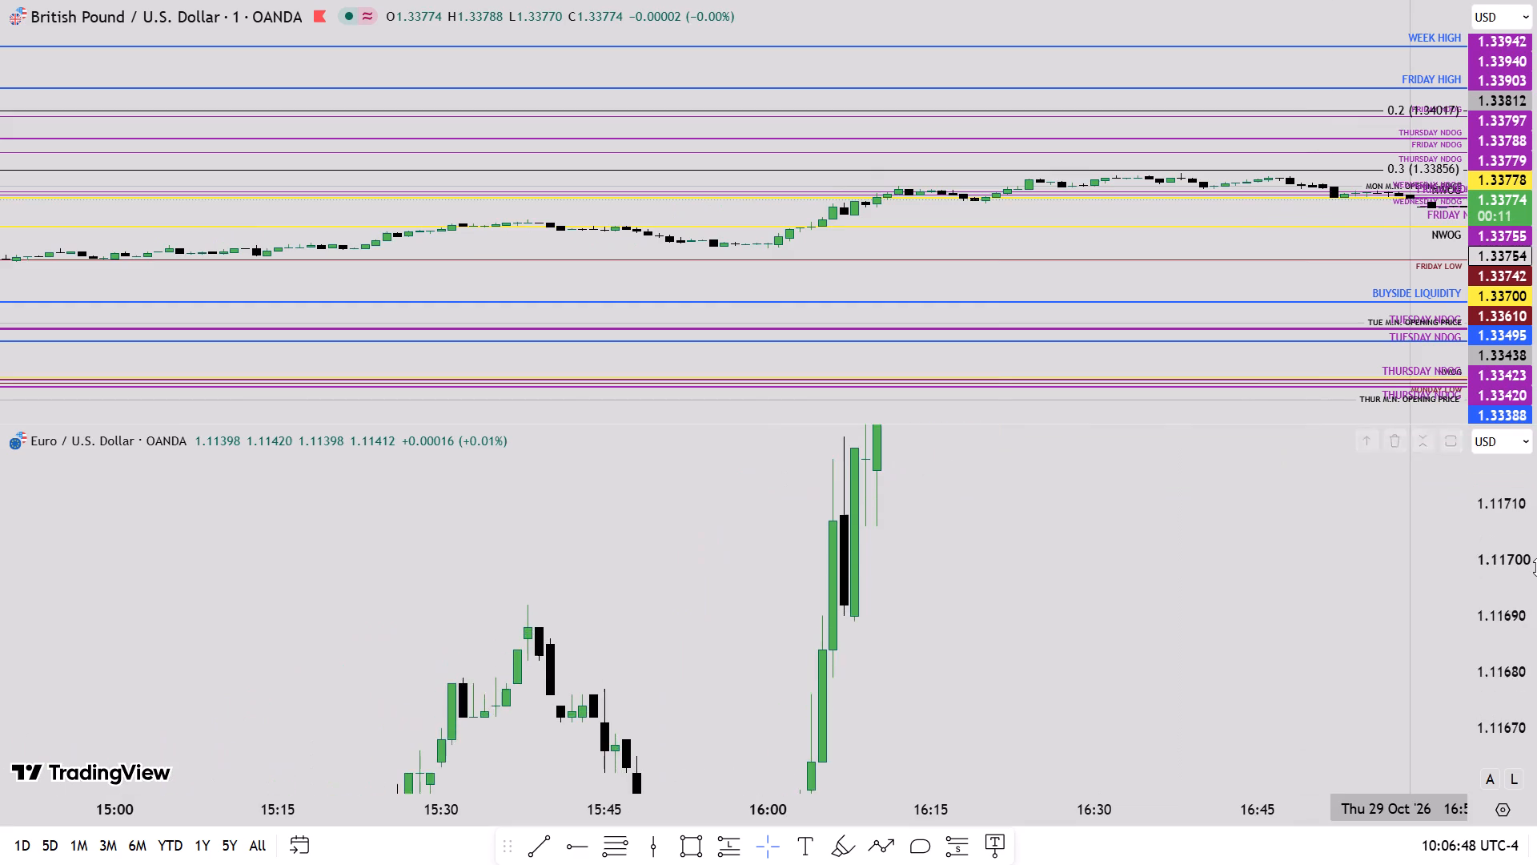
pyautogui.scroll(6, 1536, 567)
pyautogui.moveTo(981, 589); pyautogui.dragTo(945, 864)
pyautogui.scroll(3, 801, 654)
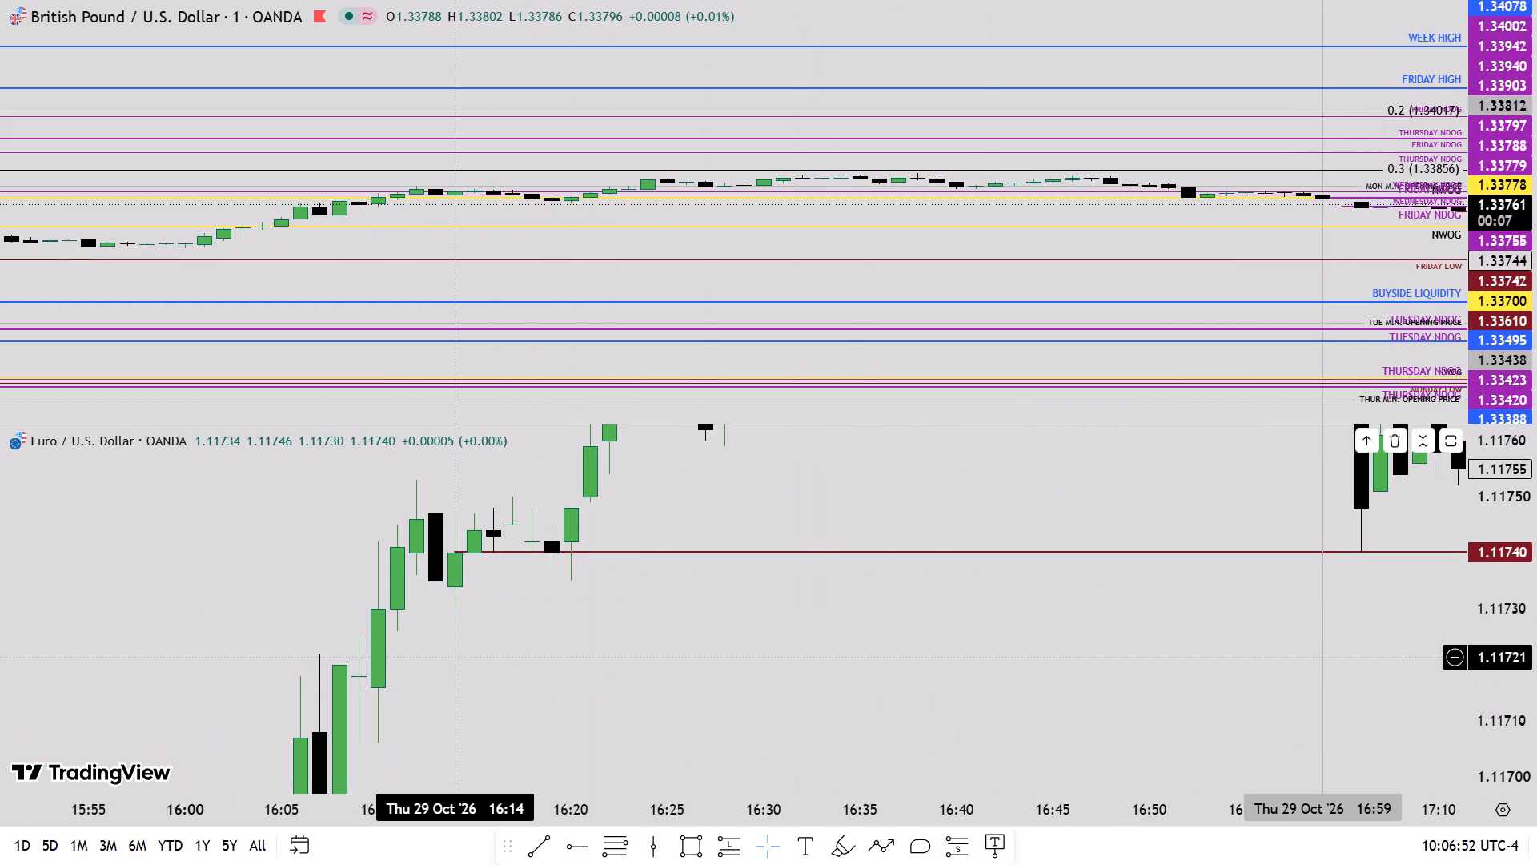
pyautogui.click(792, 555)
pyautogui.click(1315, 164)
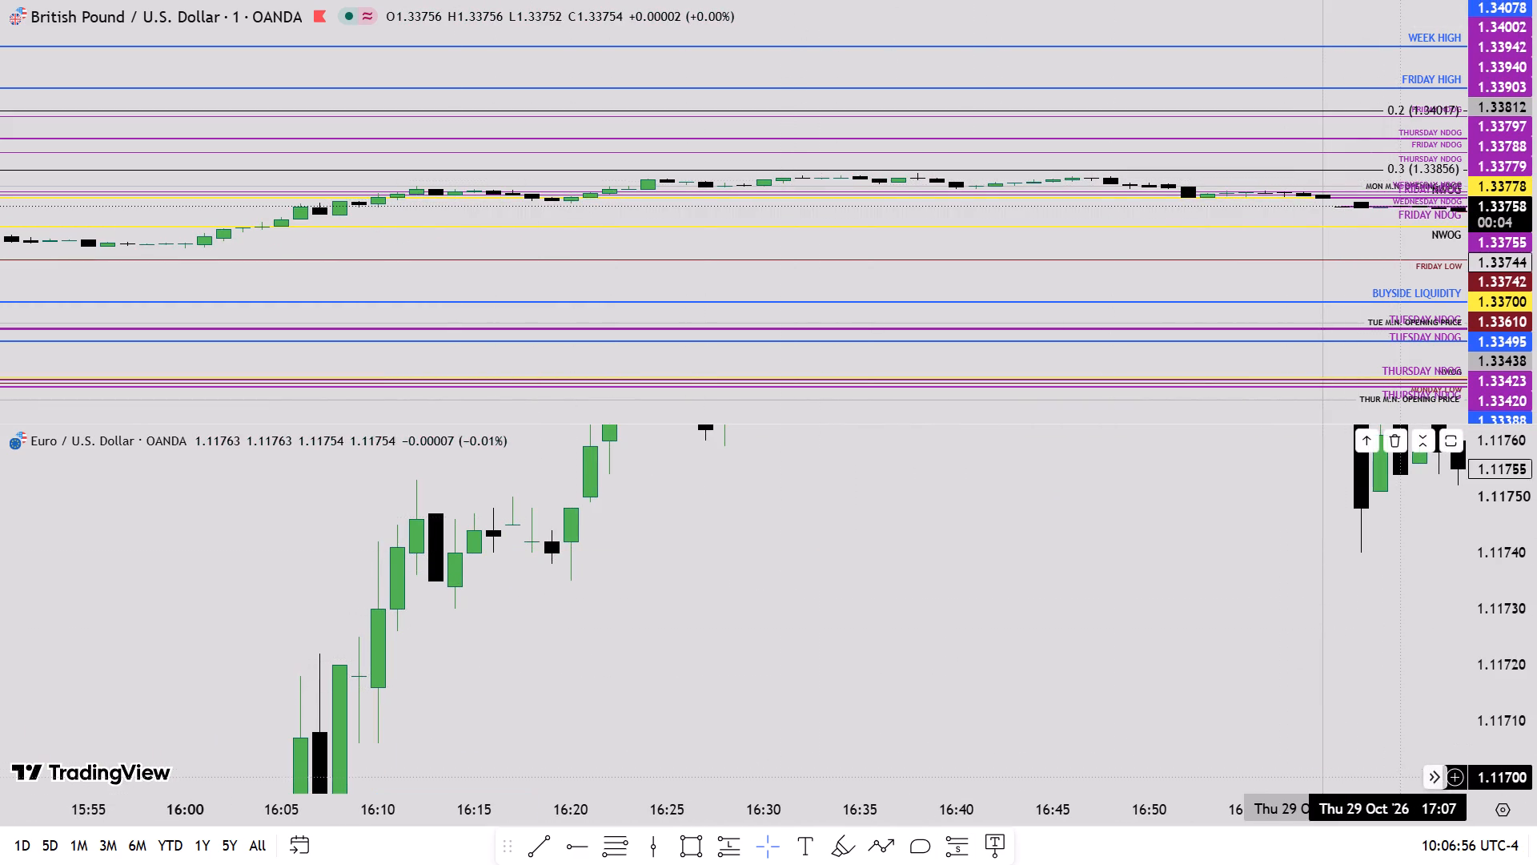
# Return to the latest bars and delete the EUR/USD Fibonacci retracement that starts at 09:30.
pyautogui.click(1439, 783)
pyautogui.scroll(-3, 1536, 583)
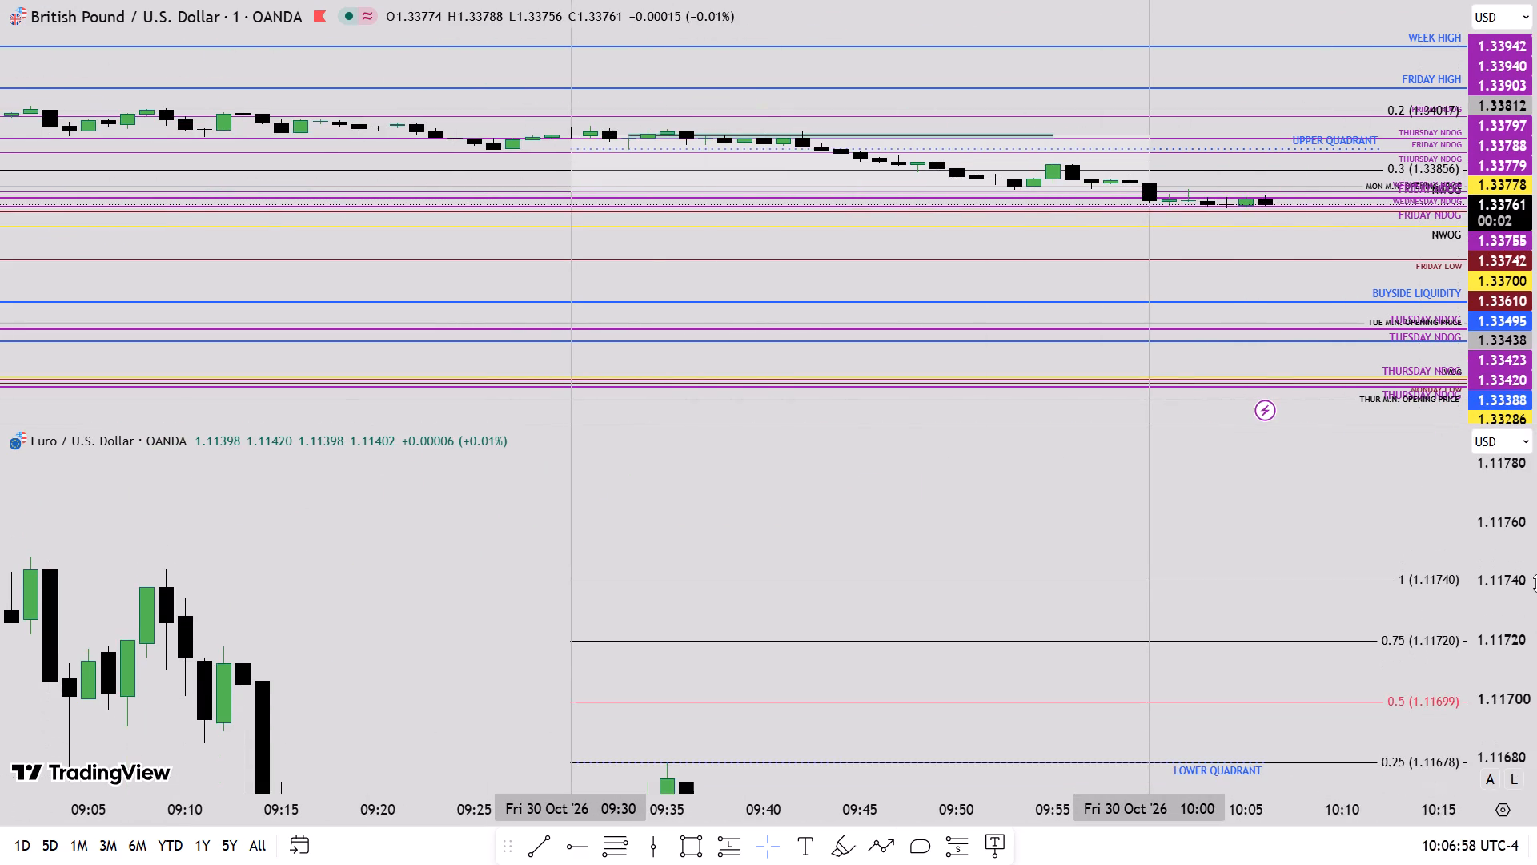
pyautogui.moveTo(1000, 672); pyautogui.dragTo(989, 657)
pyautogui.click(993, 639)
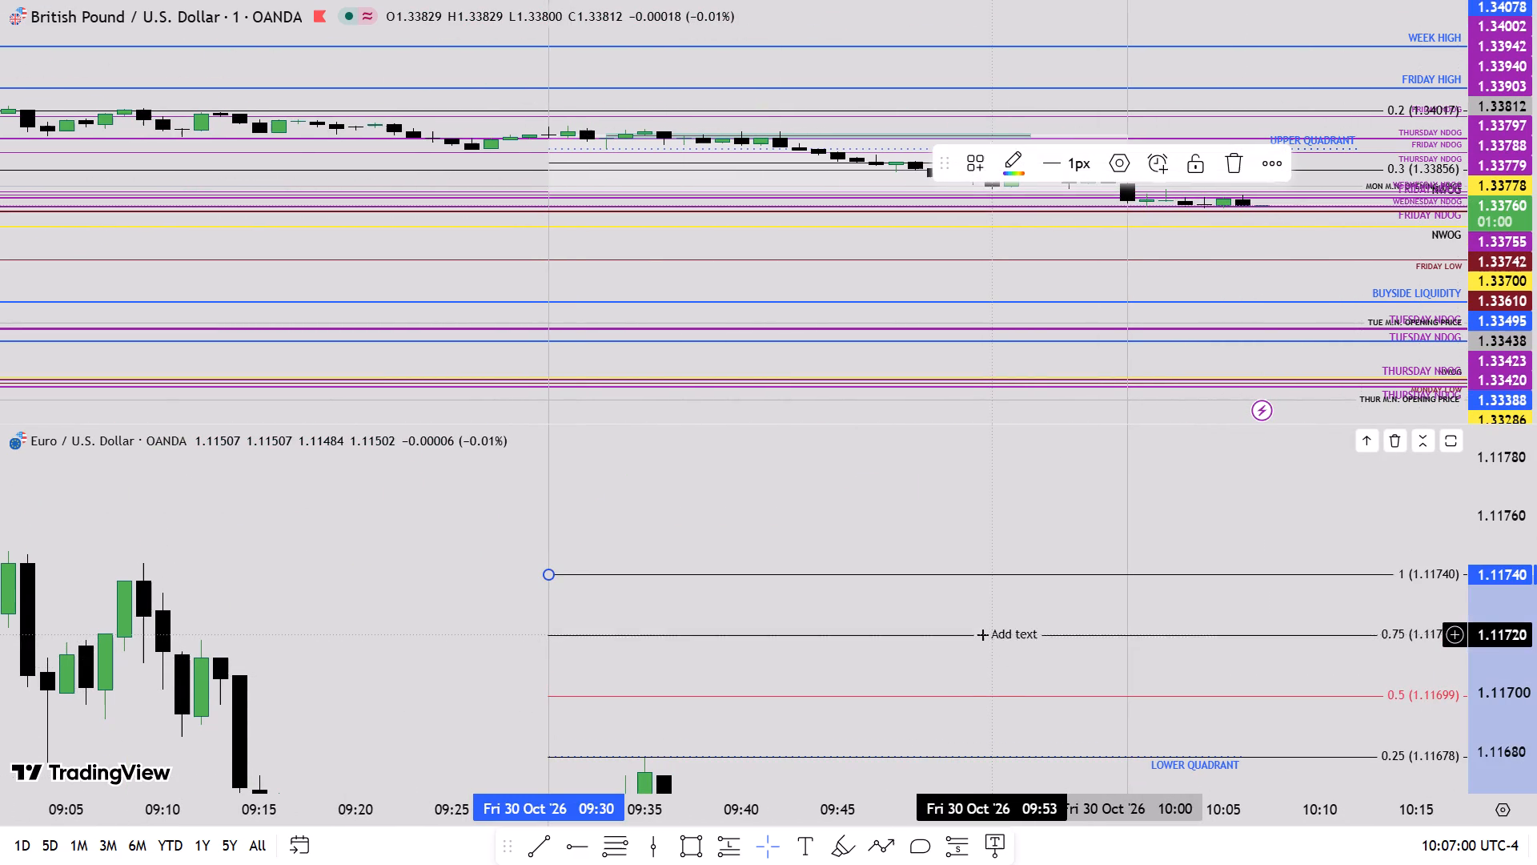
pyautogui.click(1228, 150)
# Examine the EUR/USD candles from 09:30 past 10:00 against the LOWER QUADRANT line.
pyautogui.moveTo(1262, 686); pyautogui.dragTo(1205, 521)
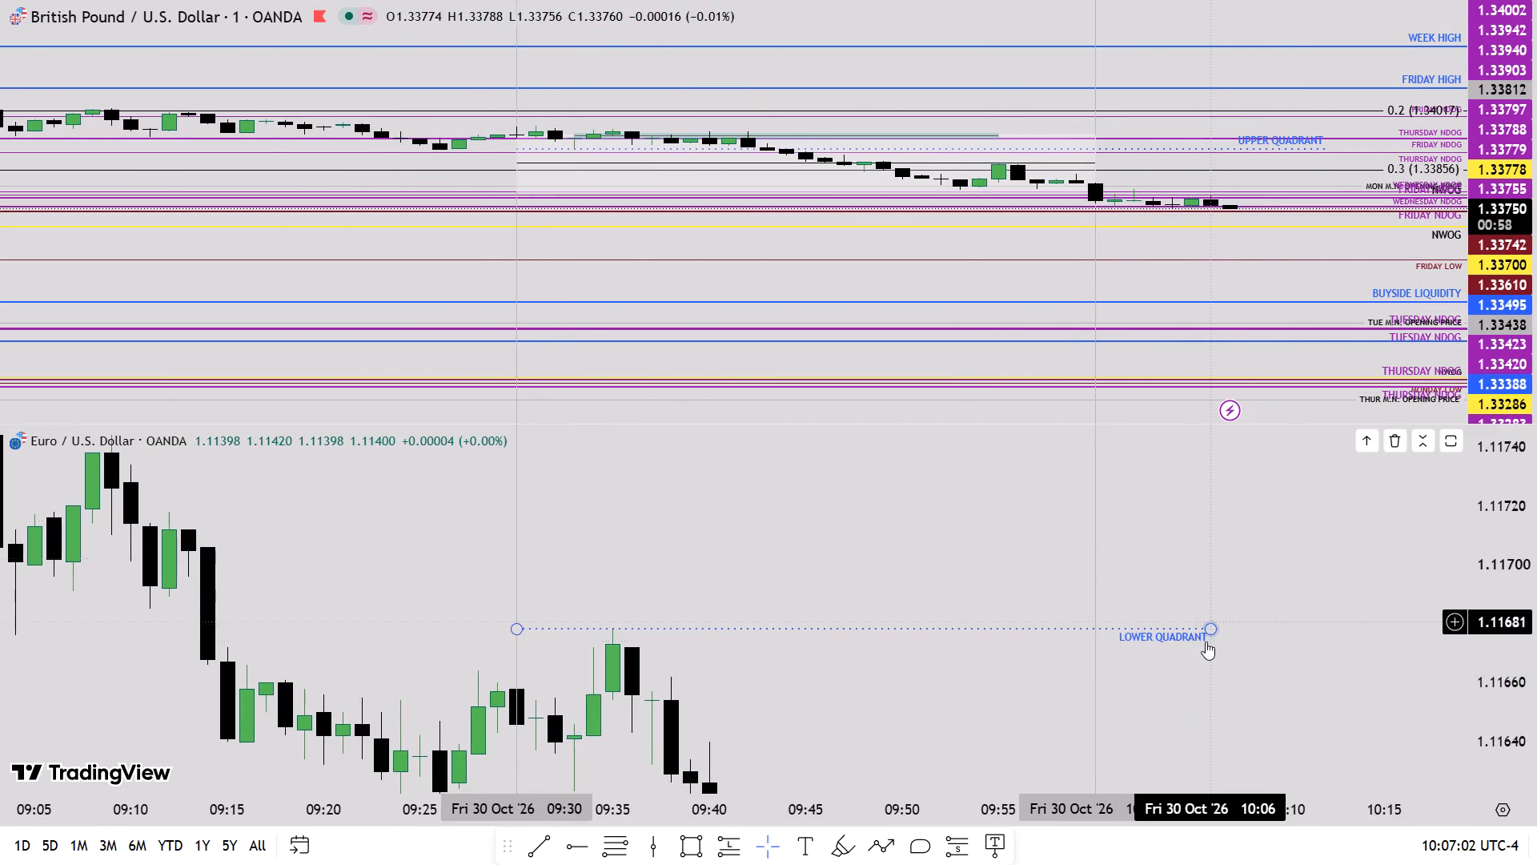
pyautogui.scroll(-3, 1206, 642)
pyautogui.moveTo(1309, 709); pyautogui.dragTo(1298, 612)
pyautogui.scroll(10, 1536, 682)
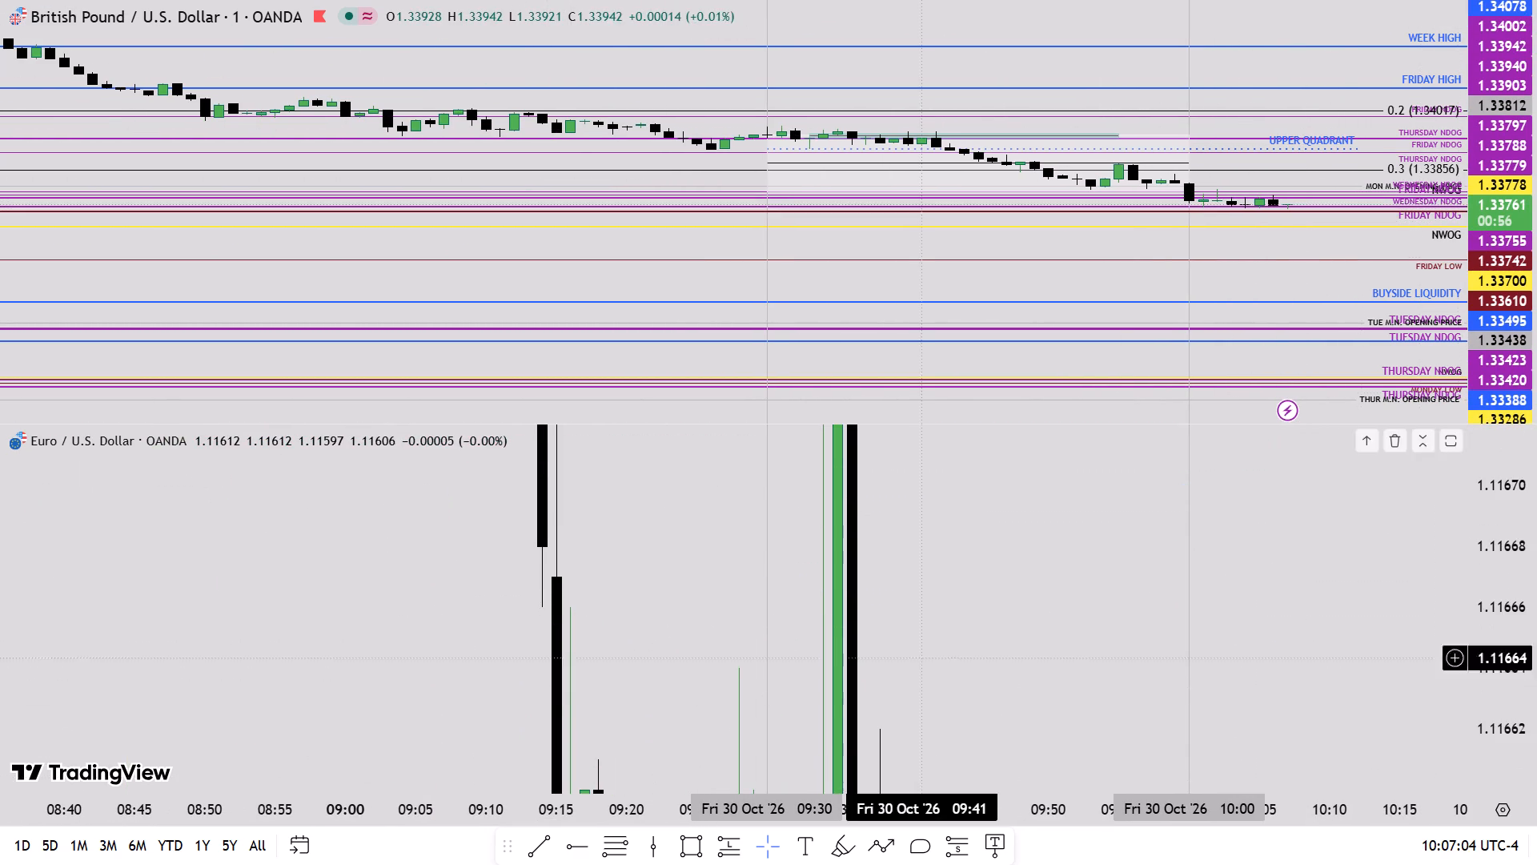
pyautogui.moveTo(925, 609); pyautogui.dragTo(941, 864)
pyautogui.scroll(-8, 1478, 593)
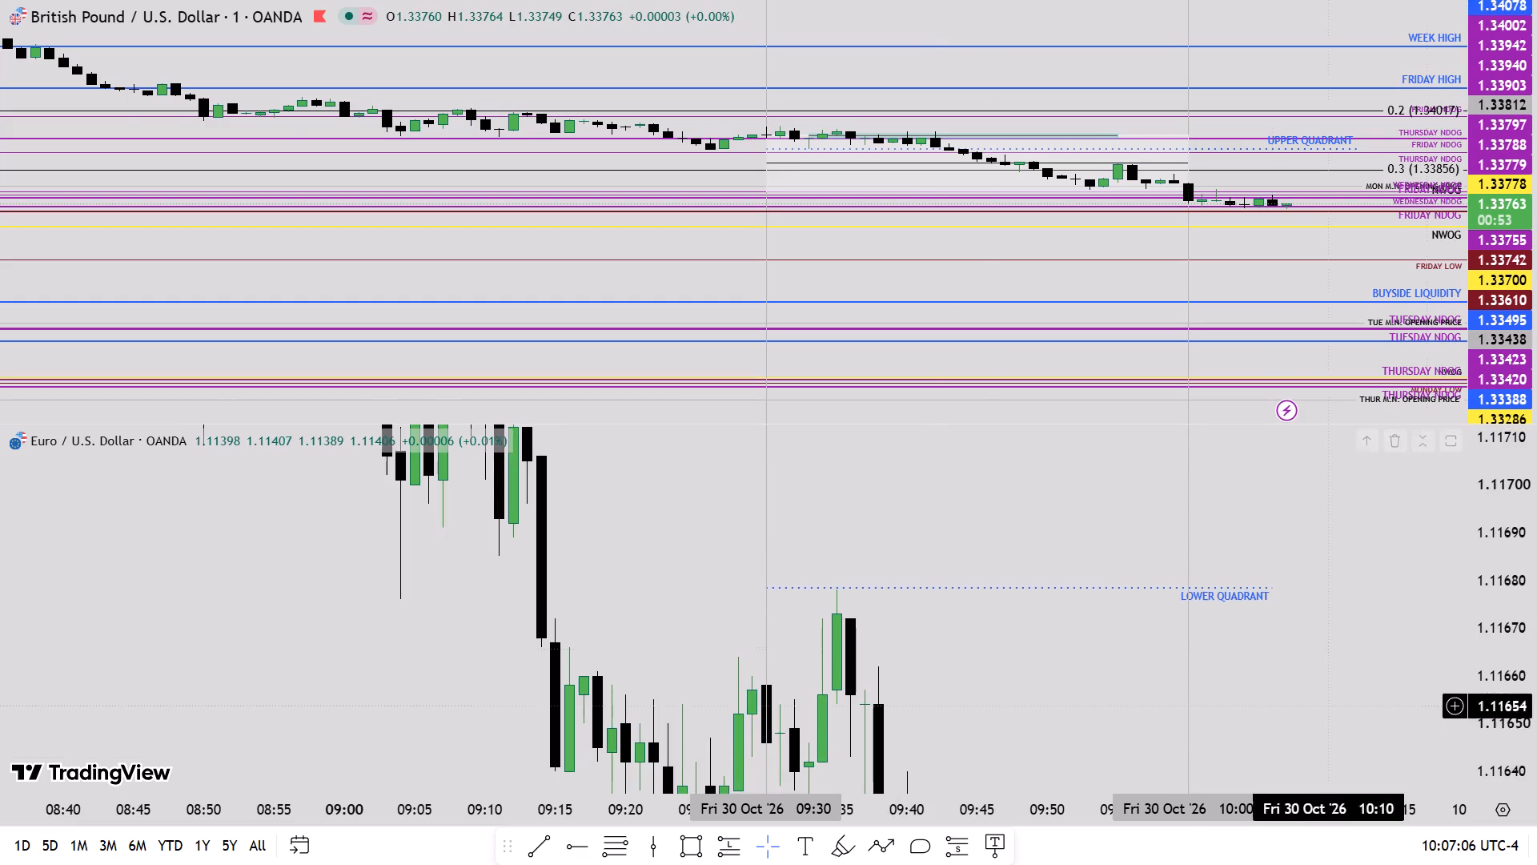
pyautogui.moveTo(1086, 732); pyautogui.dragTo(900, 494)
pyautogui.scroll(-7, 1536, 673)
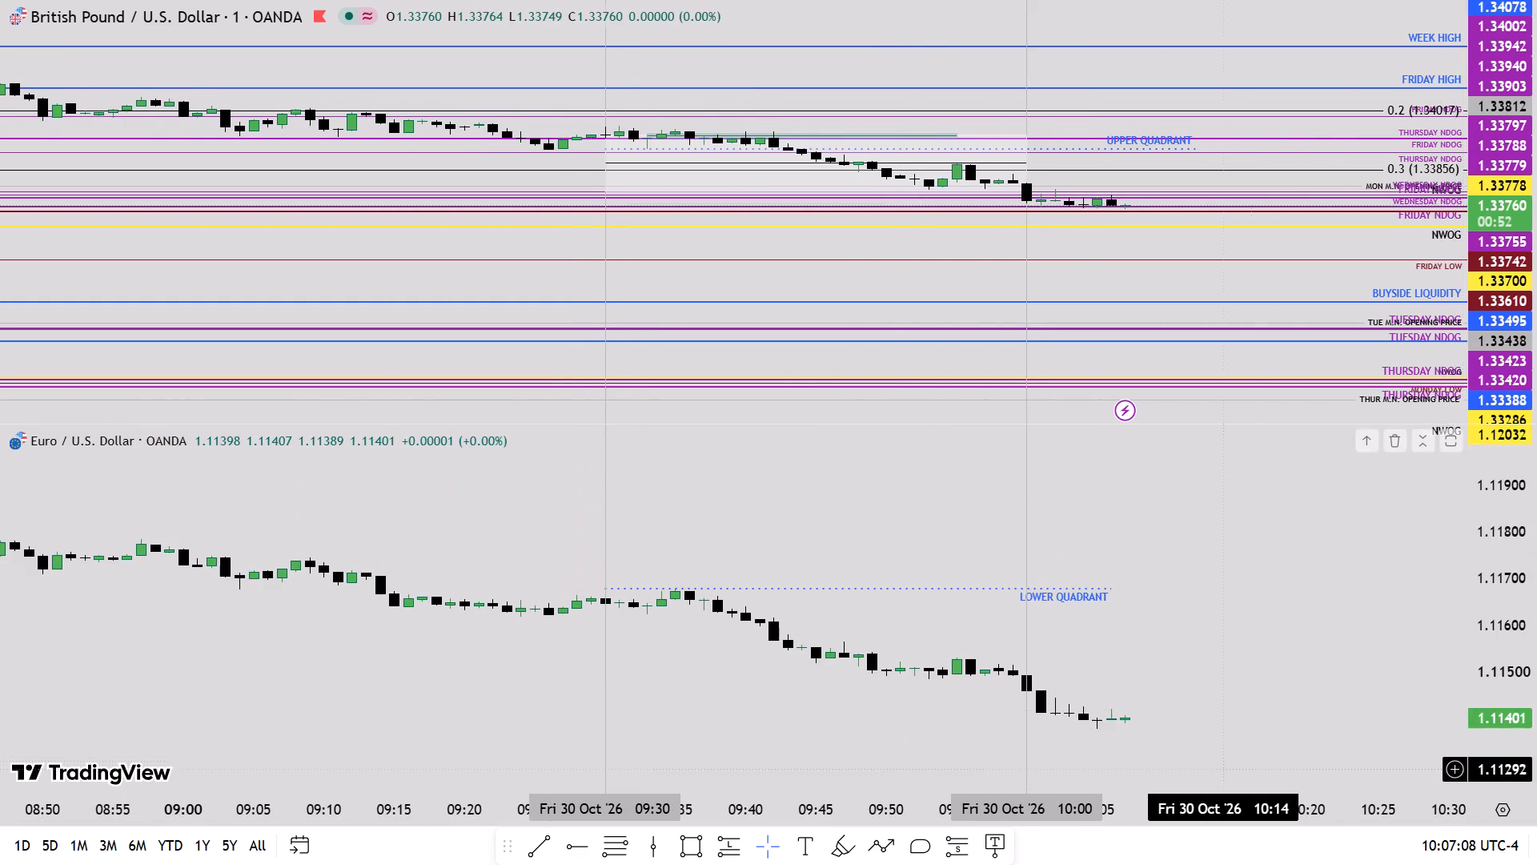
pyautogui.moveTo(1218, 725); pyautogui.dragTo(1191, 675)
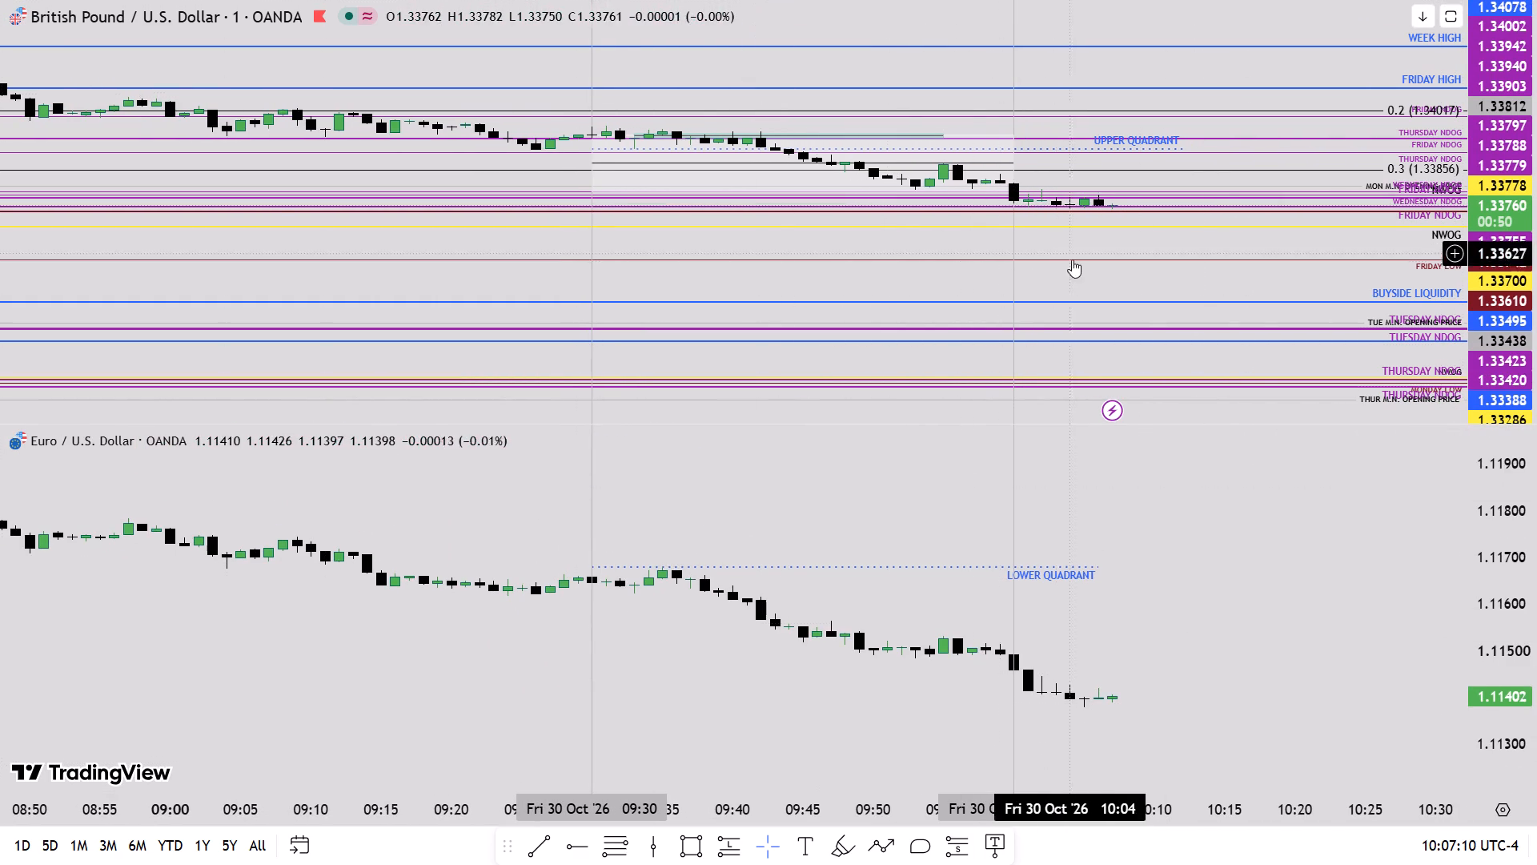
# Maximize the GBP/USD pane and enlarge the price scale around the candles after 10:00.
pyautogui.doubleClick(1090, 277)
pyautogui.scroll(6, 1536, 352)
pyautogui.scroll(-1, 1536, 352)
pyautogui.scroll(5, 1536, 352)
pyautogui.scroll(-1, 1536, 352)
pyautogui.scroll(2, 1536, 352)
pyautogui.scroll(-1, 1536, 352)
pyautogui.scroll(8, 1536, 352)
pyautogui.moveTo(1245, 428); pyautogui.dragTo(1253, 487)
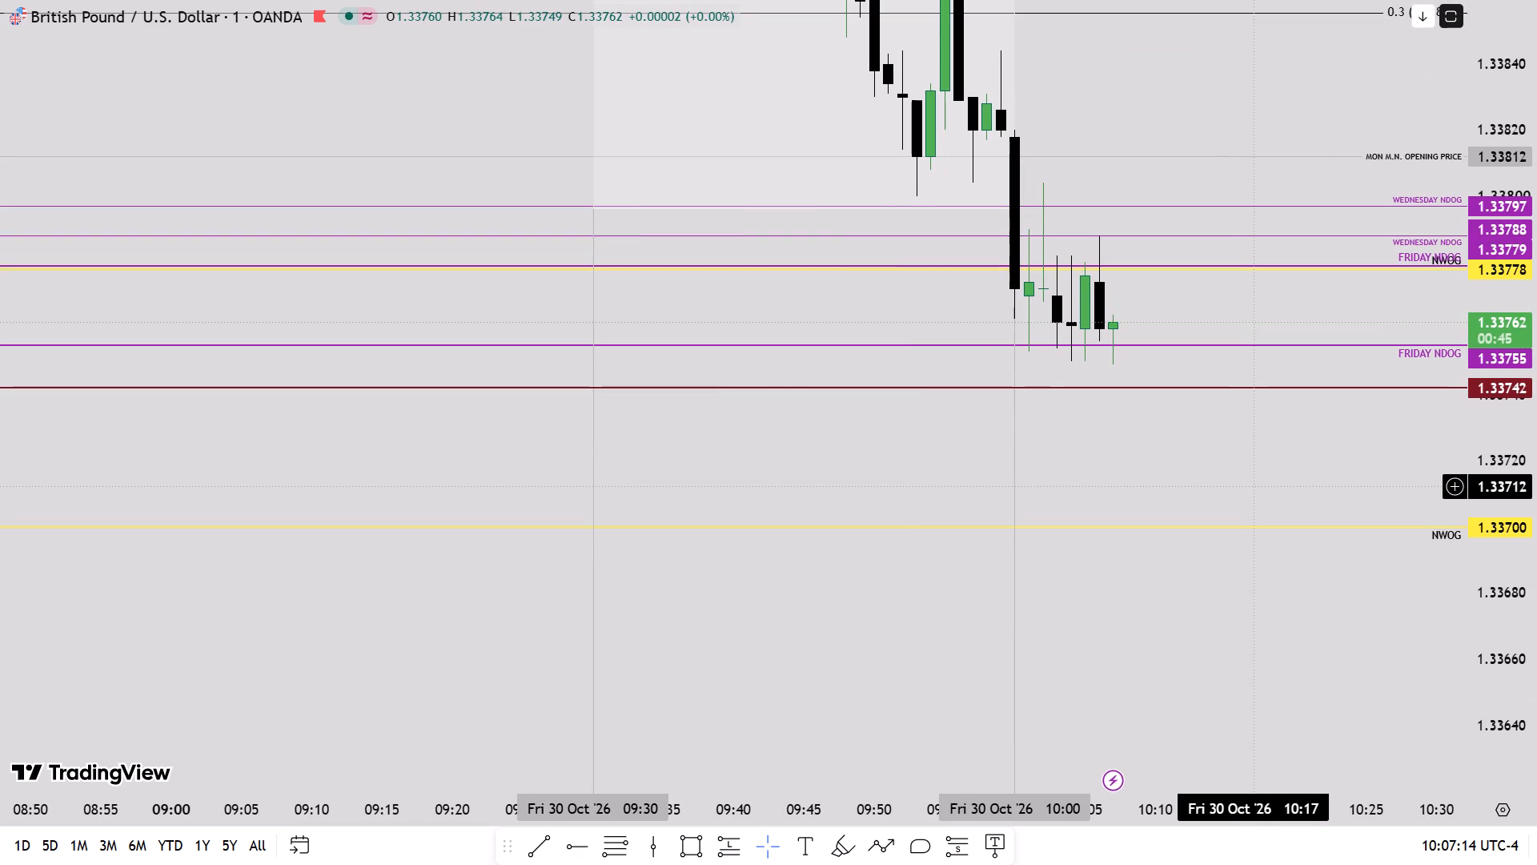
# Switch the GBP/USD chart to the 1-hour timeframe.
pyautogui.write('1H')
pyautogui.press('Return')
# Examine the hourly GBP/USD candles since Thursday afternoon against the Friday NDOG, NWOG and 1.33742 levels.
pyautogui.scroll(-4, 1536, 474)
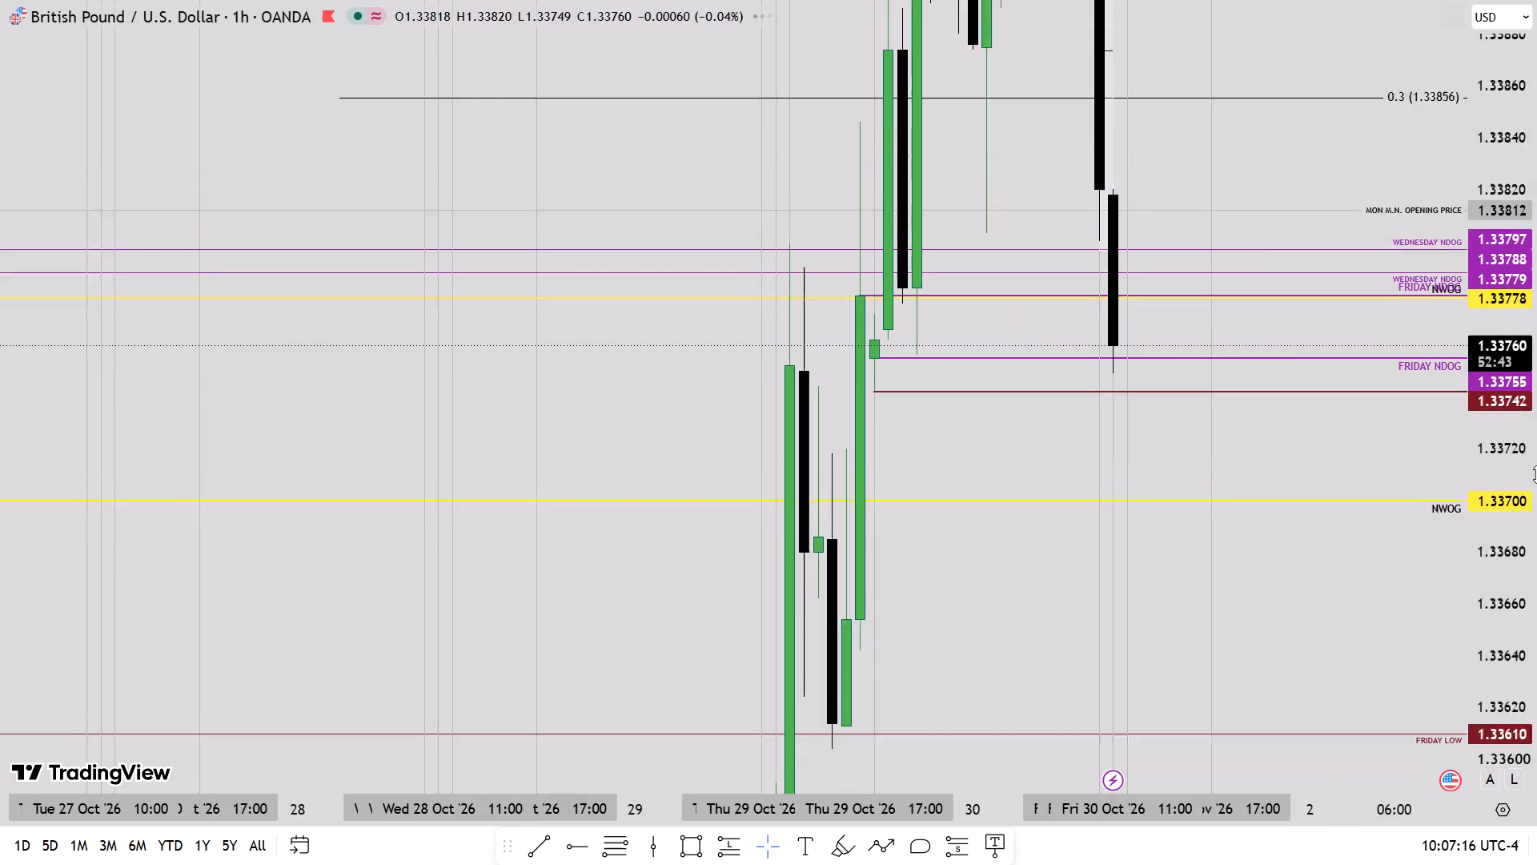
pyautogui.scroll(4, 1450, 530)
pyautogui.scroll(-3, 1536, 482)
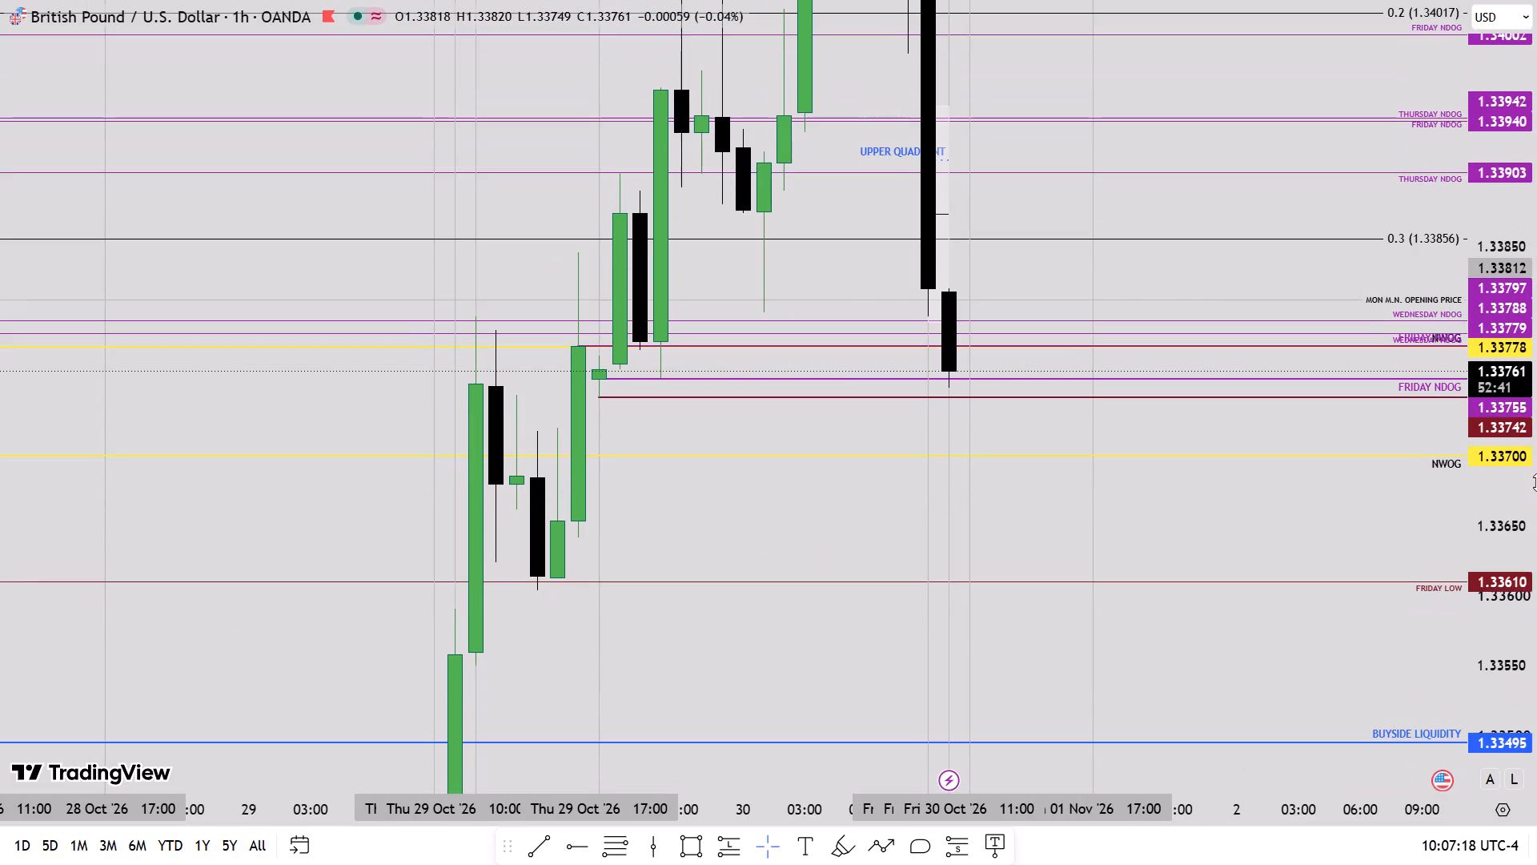
pyautogui.scroll(-2, 1536, 482)
pyautogui.scroll(6, 1536, 482)
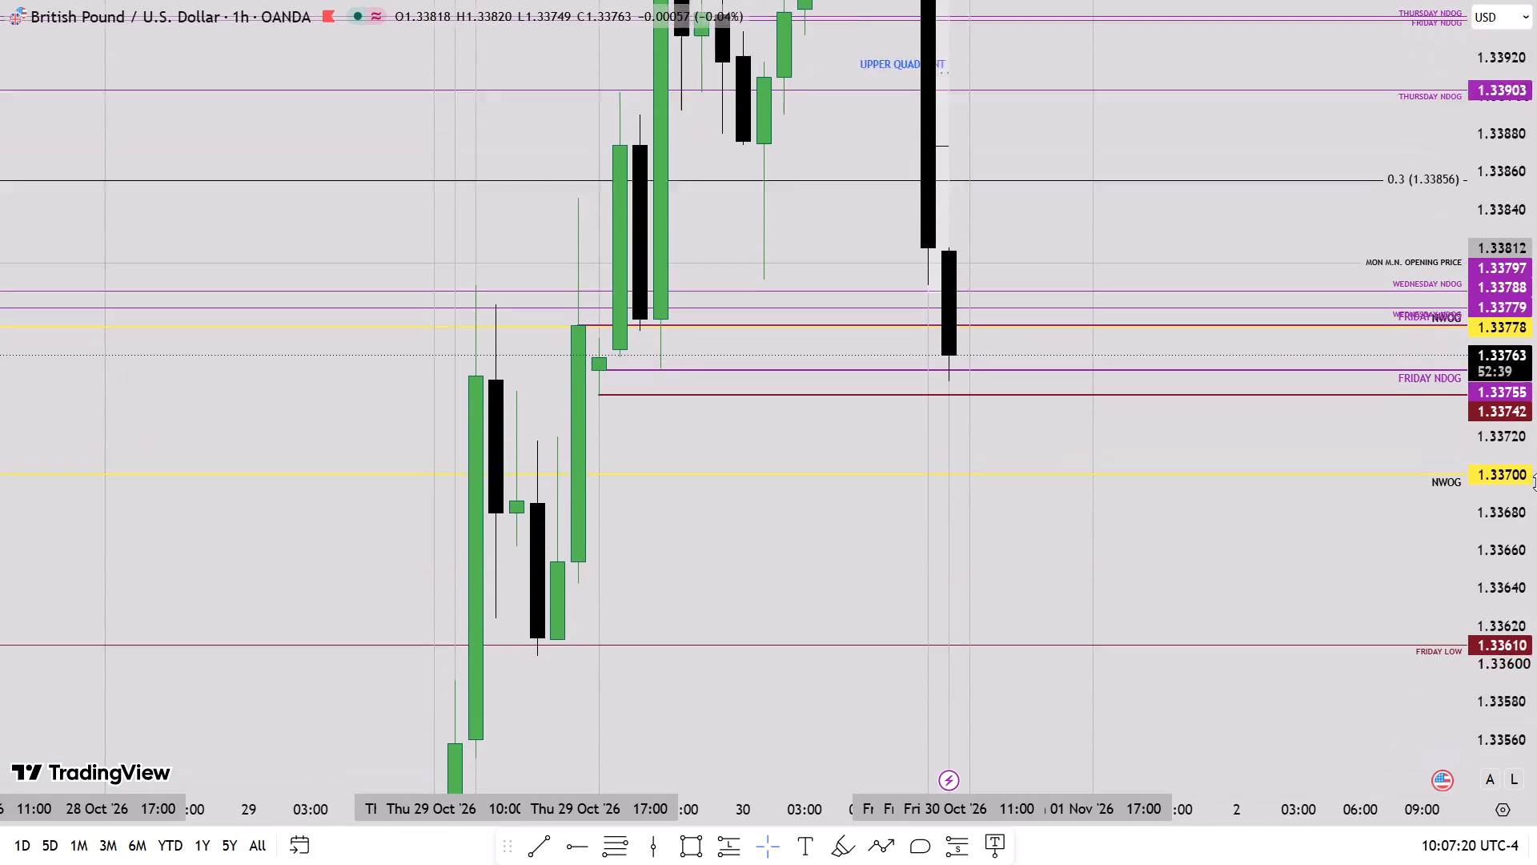
pyautogui.scroll(5, 1536, 482)
pyautogui.scroll(-5, 1536, 482)
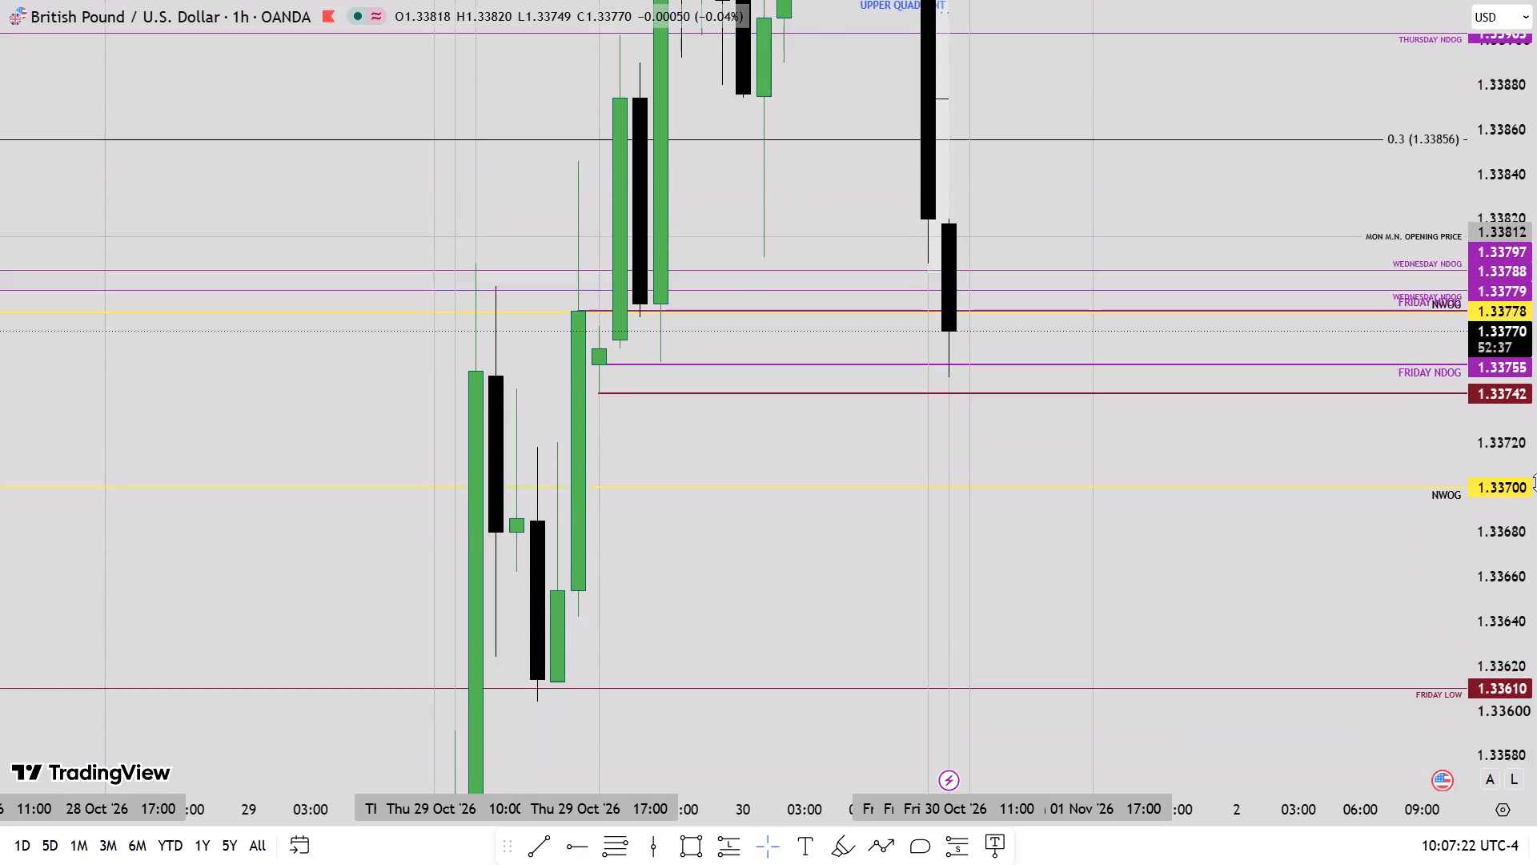
pyautogui.scroll(-2, 1536, 482)
pyautogui.scroll(3, 1536, 418)
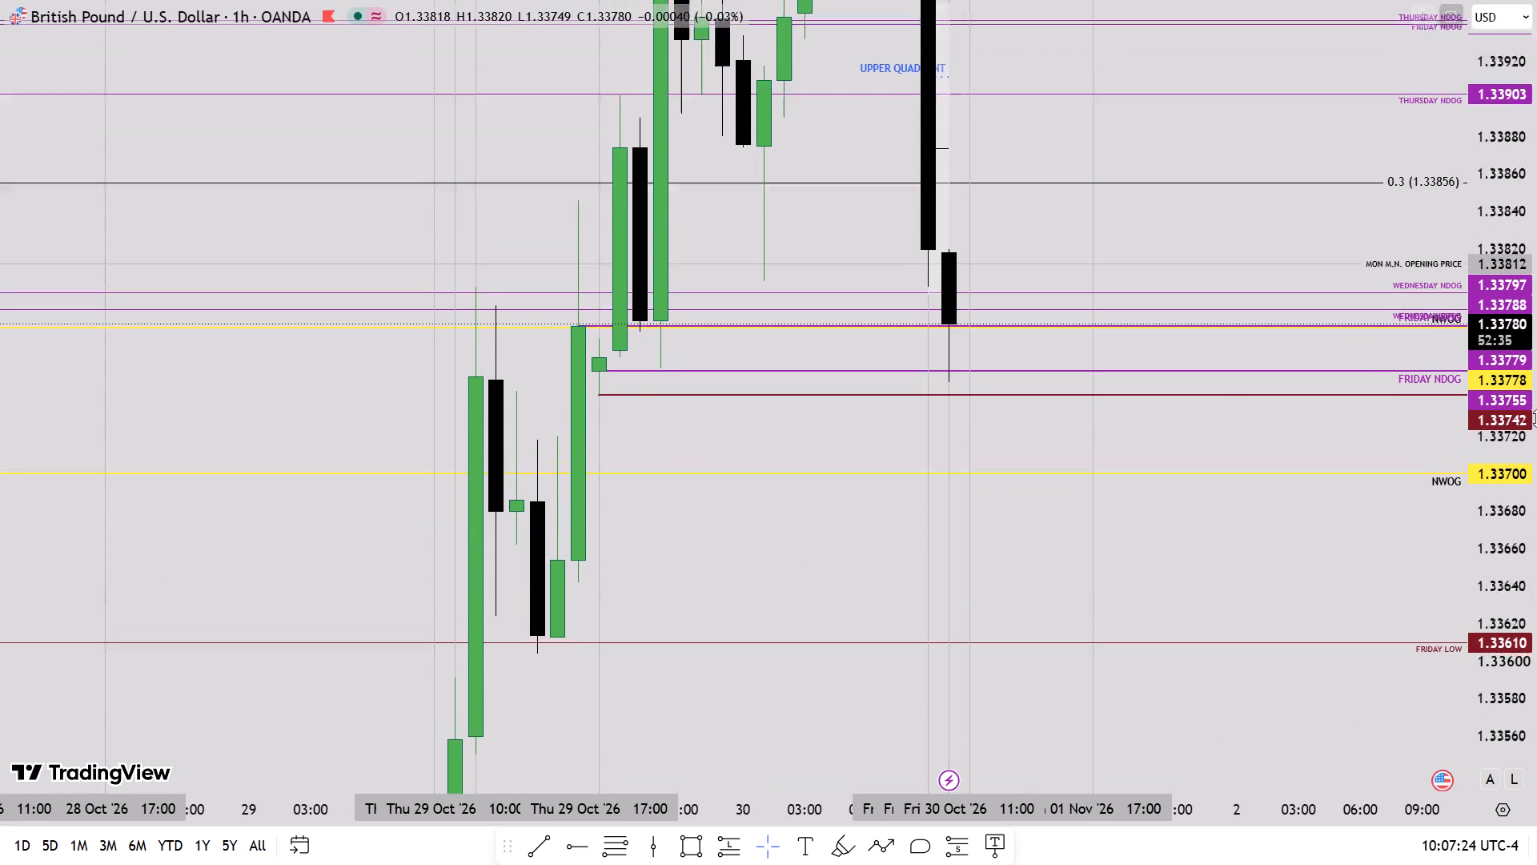
pyautogui.scroll(1, 1536, 418)
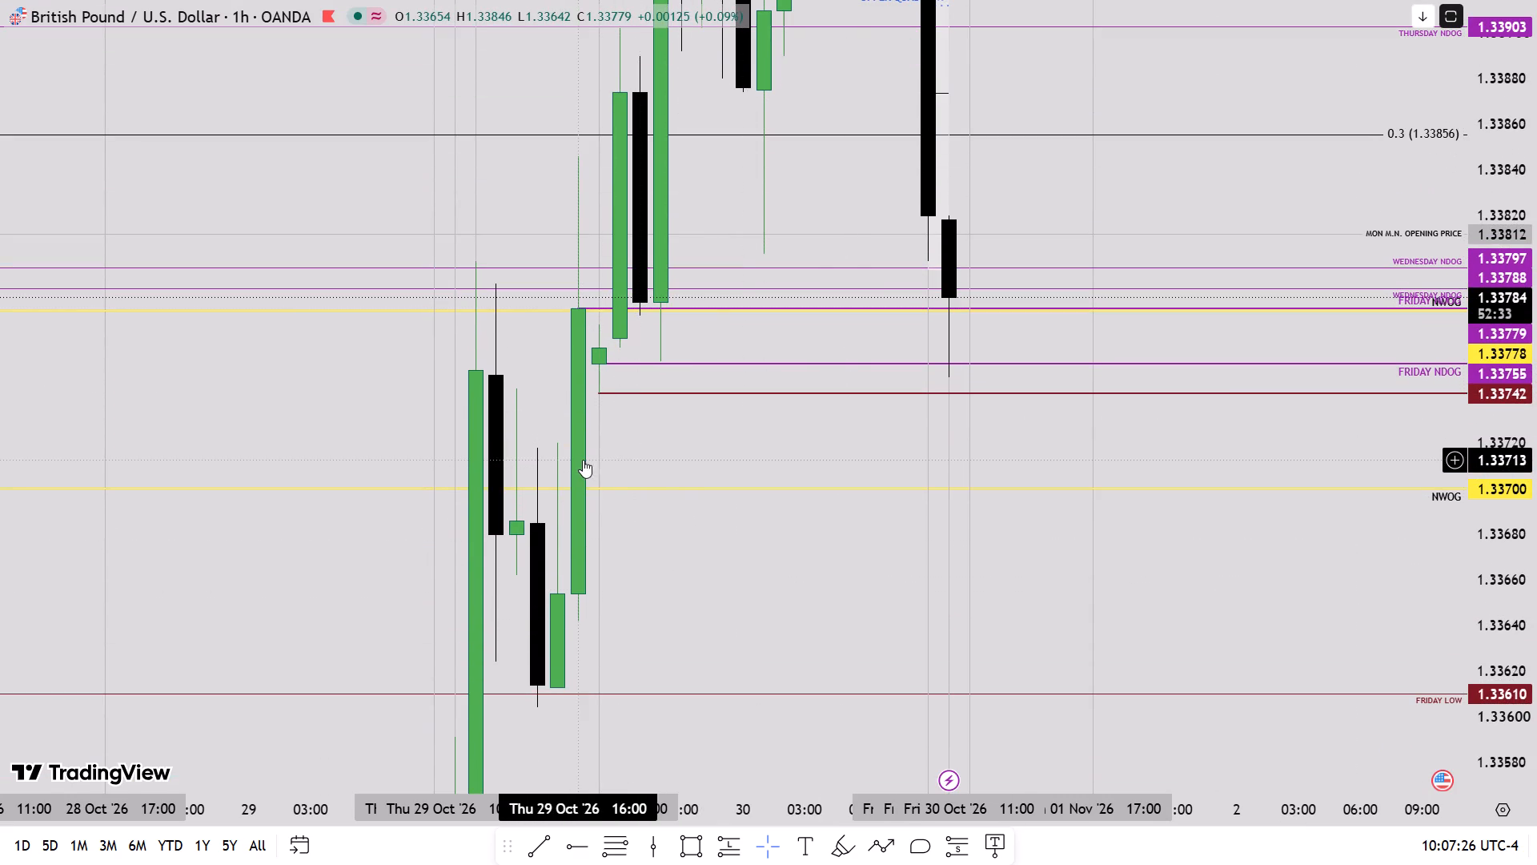
pyautogui.moveTo(672, 446); pyautogui.dragTo(671, 614)
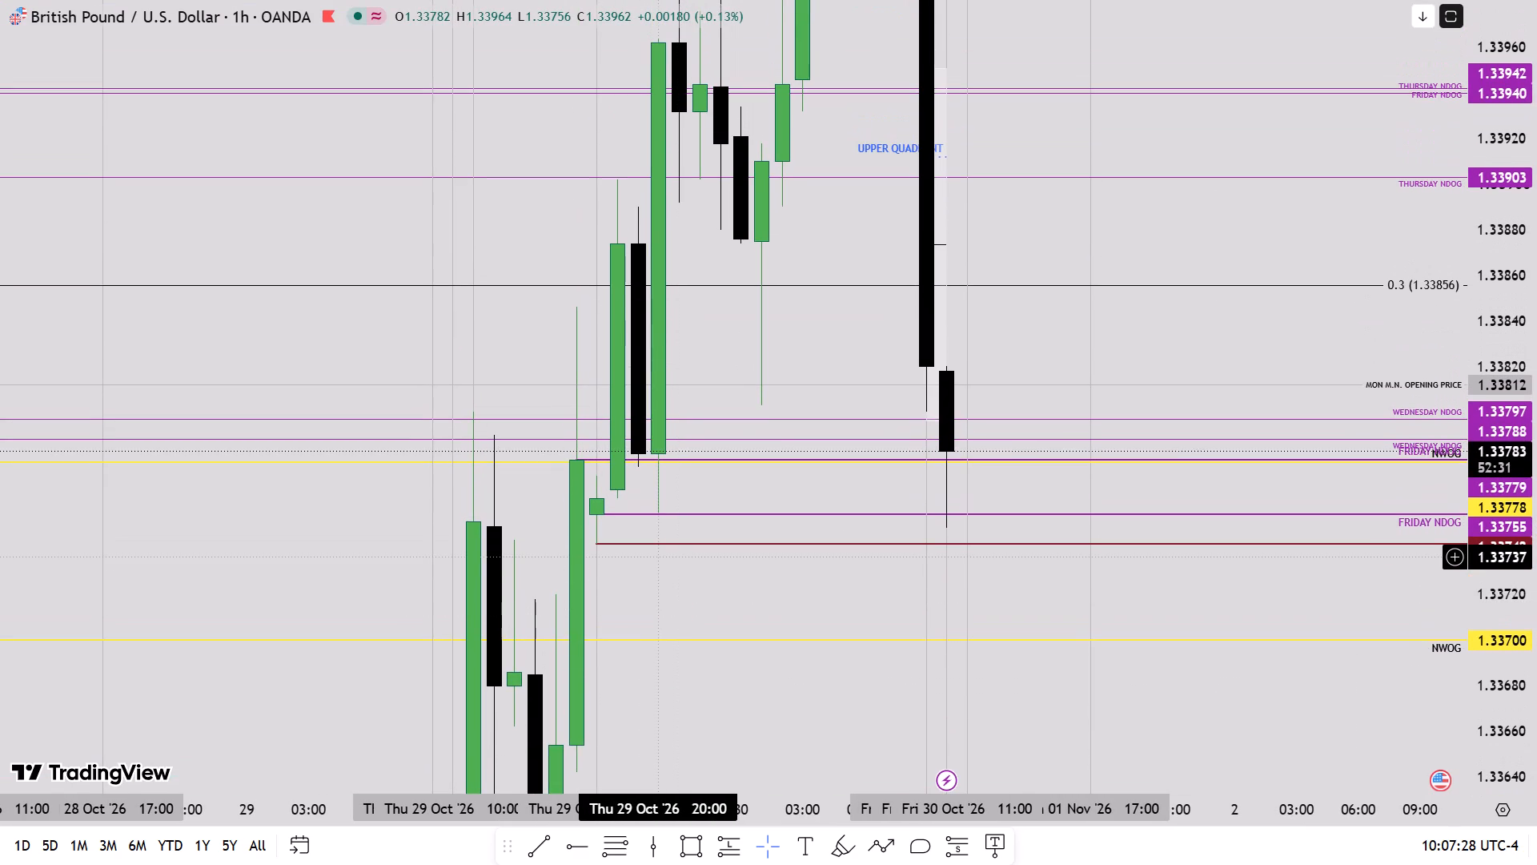
pyautogui.moveTo(814, 593); pyautogui.dragTo(792, 774)
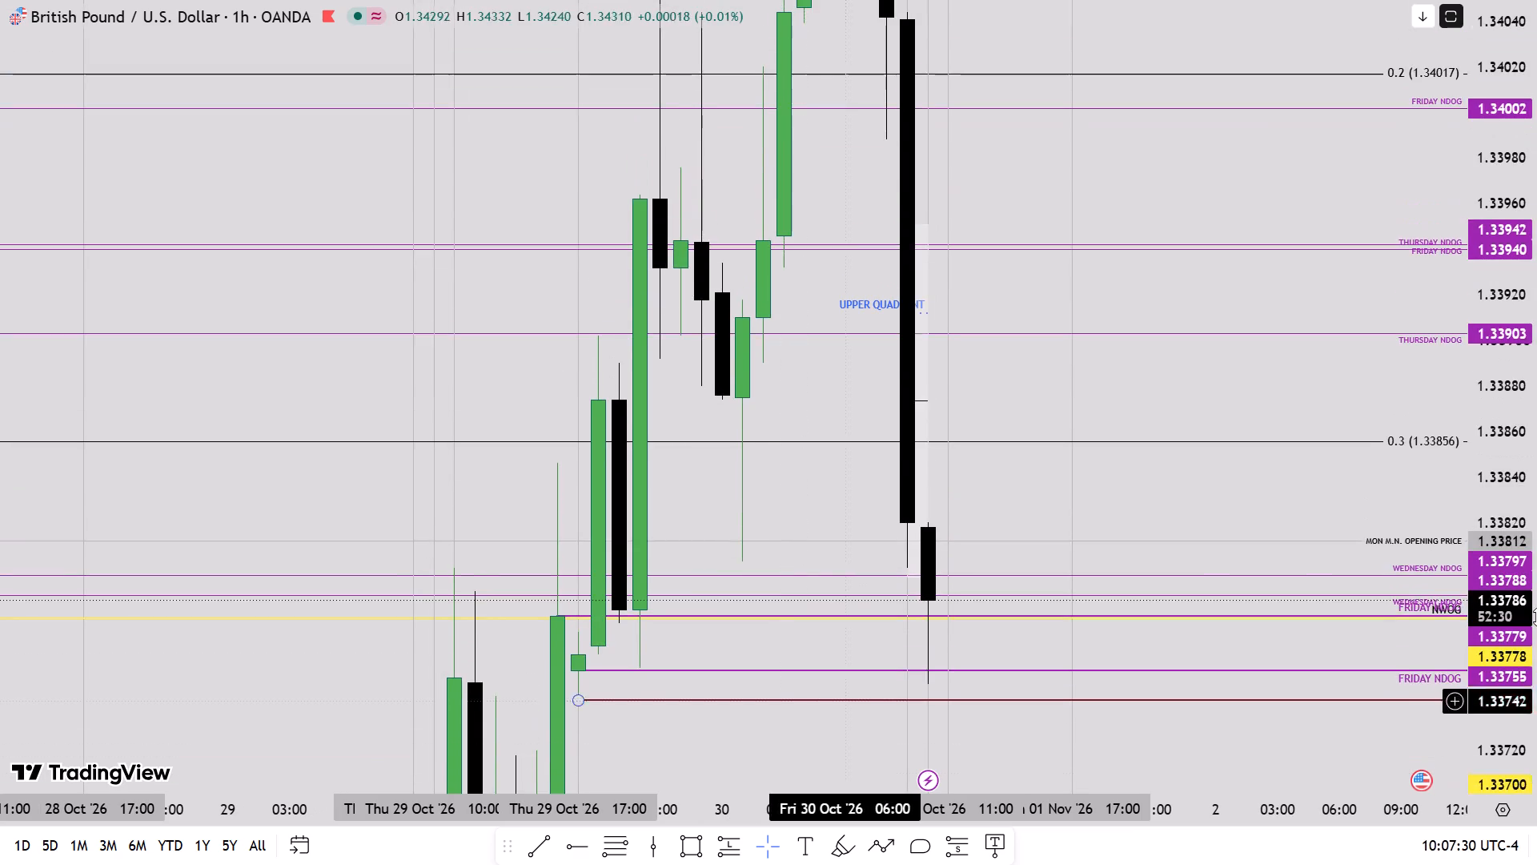
# Examine the hourly GBP/USD drop against the levels from WEEK HIGH down to BUYSIDE LIQUIDITY, focusing on Friday NDOG and the 1.33742 line.
pyautogui.scroll(-4, 1536, 617)
pyautogui.scroll(-4, 1536, 409)
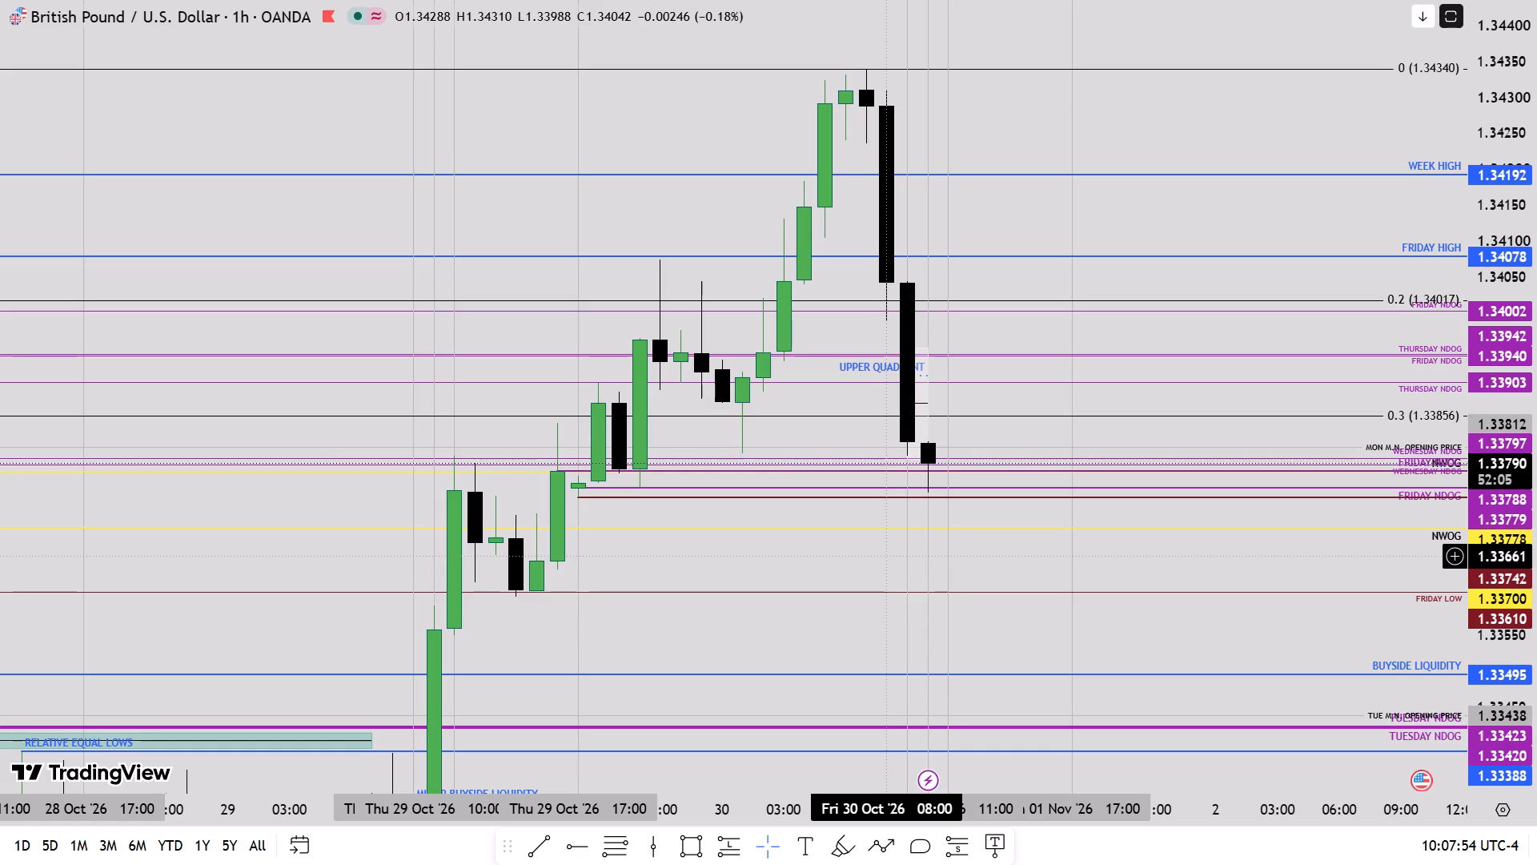
pyautogui.moveTo(861, 561); pyautogui.dragTo(910, 498)
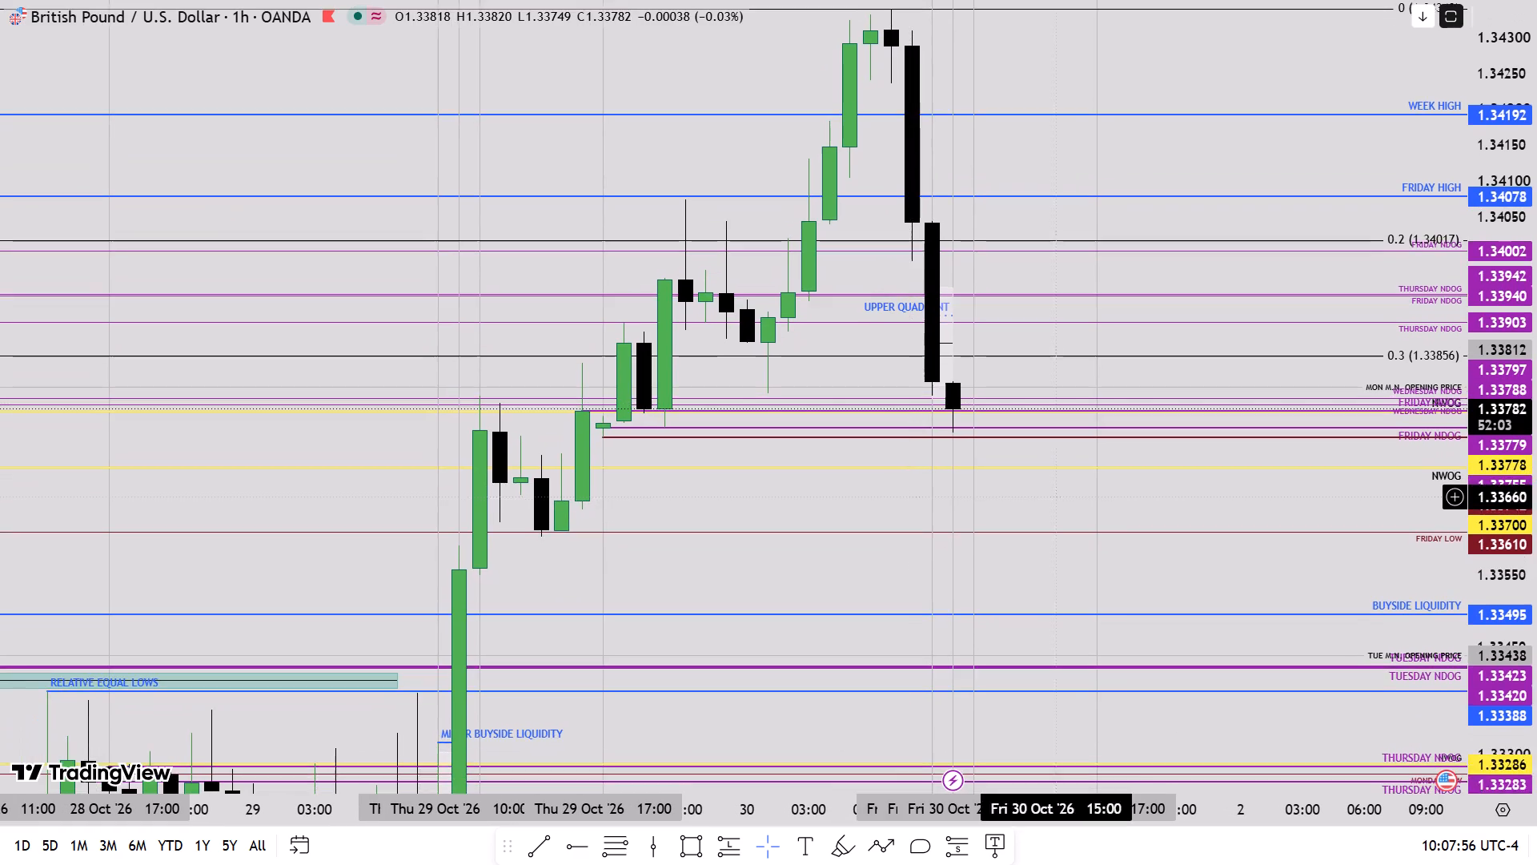
pyautogui.scroll(4, 1536, 497)
pyautogui.scroll(-4, 1536, 497)
pyautogui.scroll(1, 1536, 497)
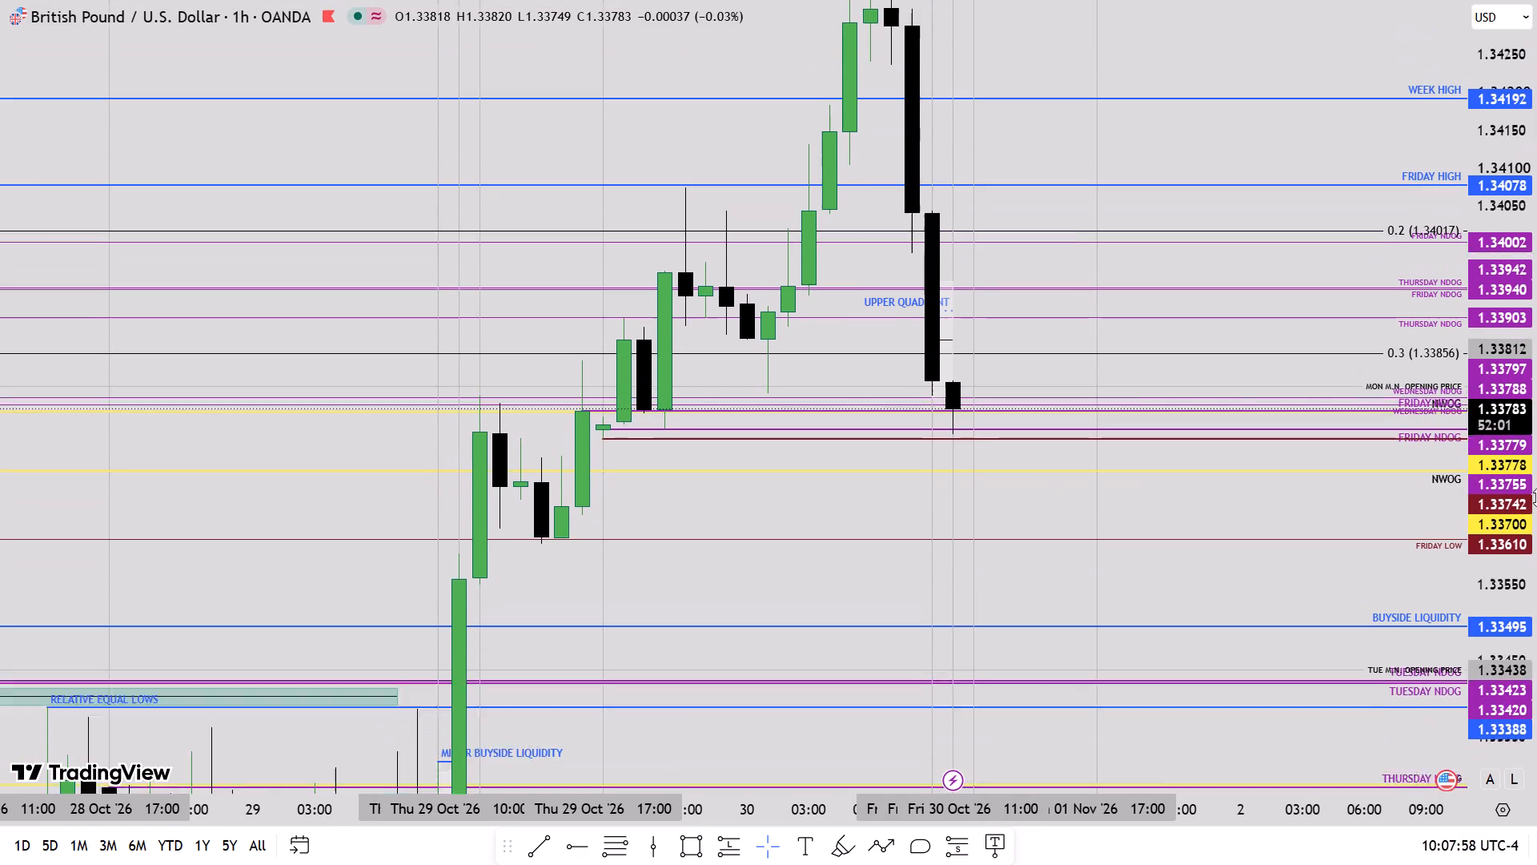
pyautogui.scroll(1, 1536, 497)
pyautogui.scroll(-2, 1536, 497)
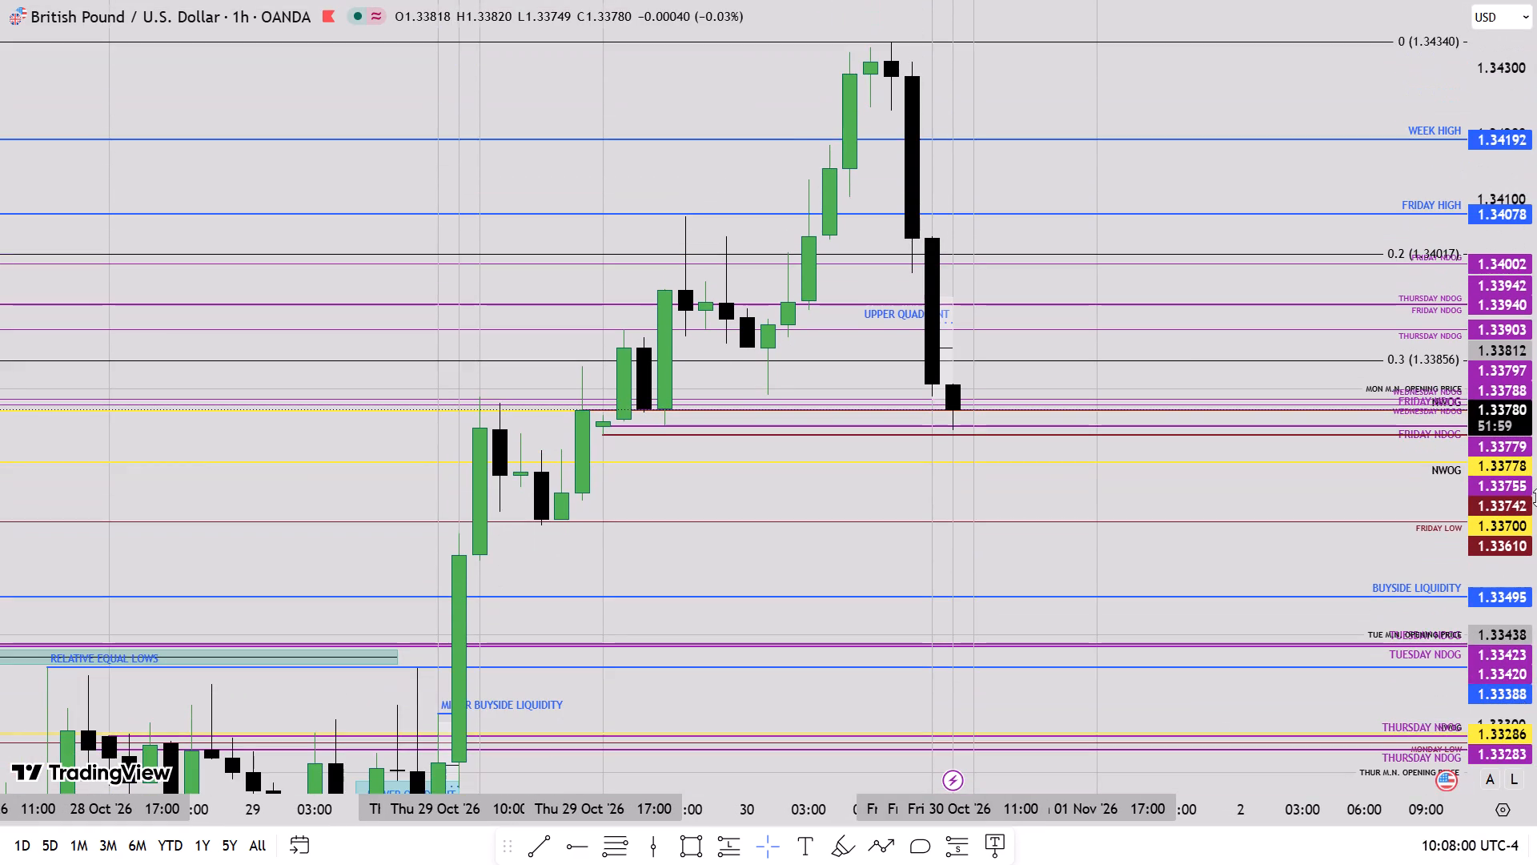
pyautogui.scroll(4, 1536, 497)
pyautogui.scroll(-4, 1536, 497)
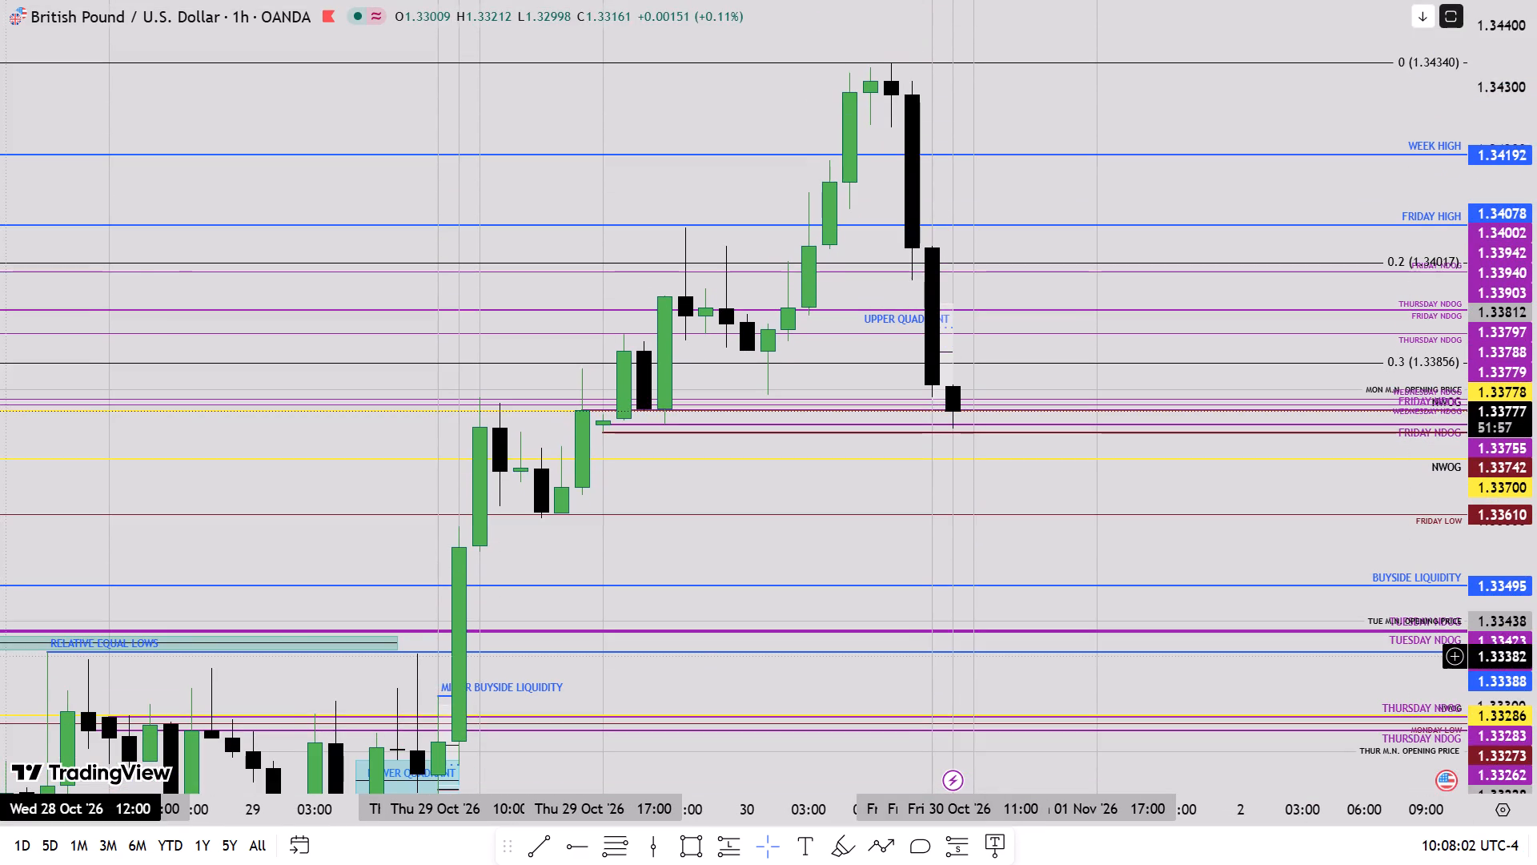
pyautogui.scroll(3, 1536, 535)
pyautogui.scroll(-4, 1536, 535)
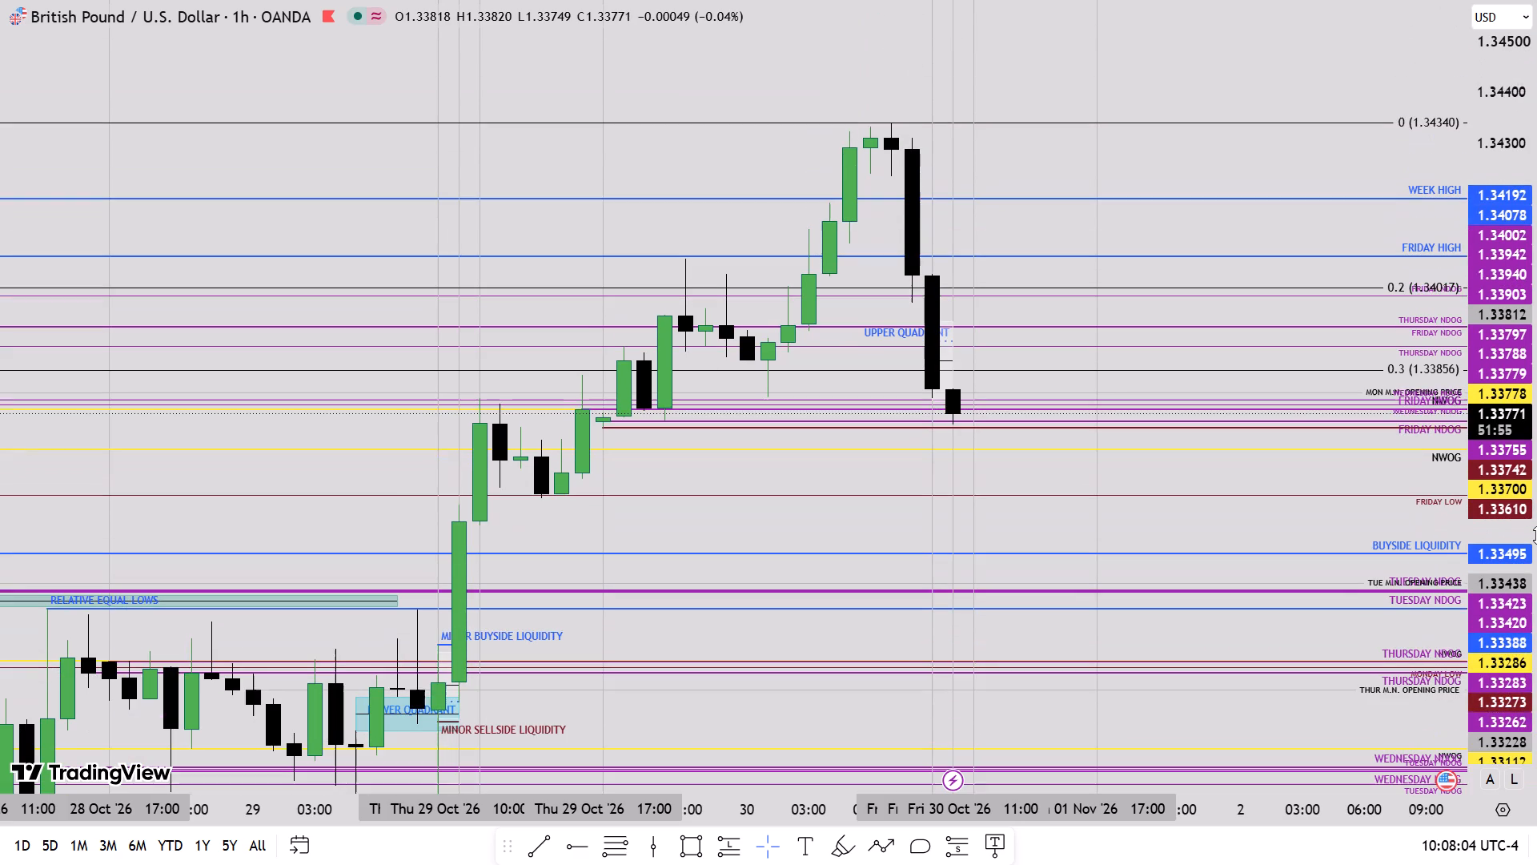
pyautogui.scroll(4, 1536, 521)
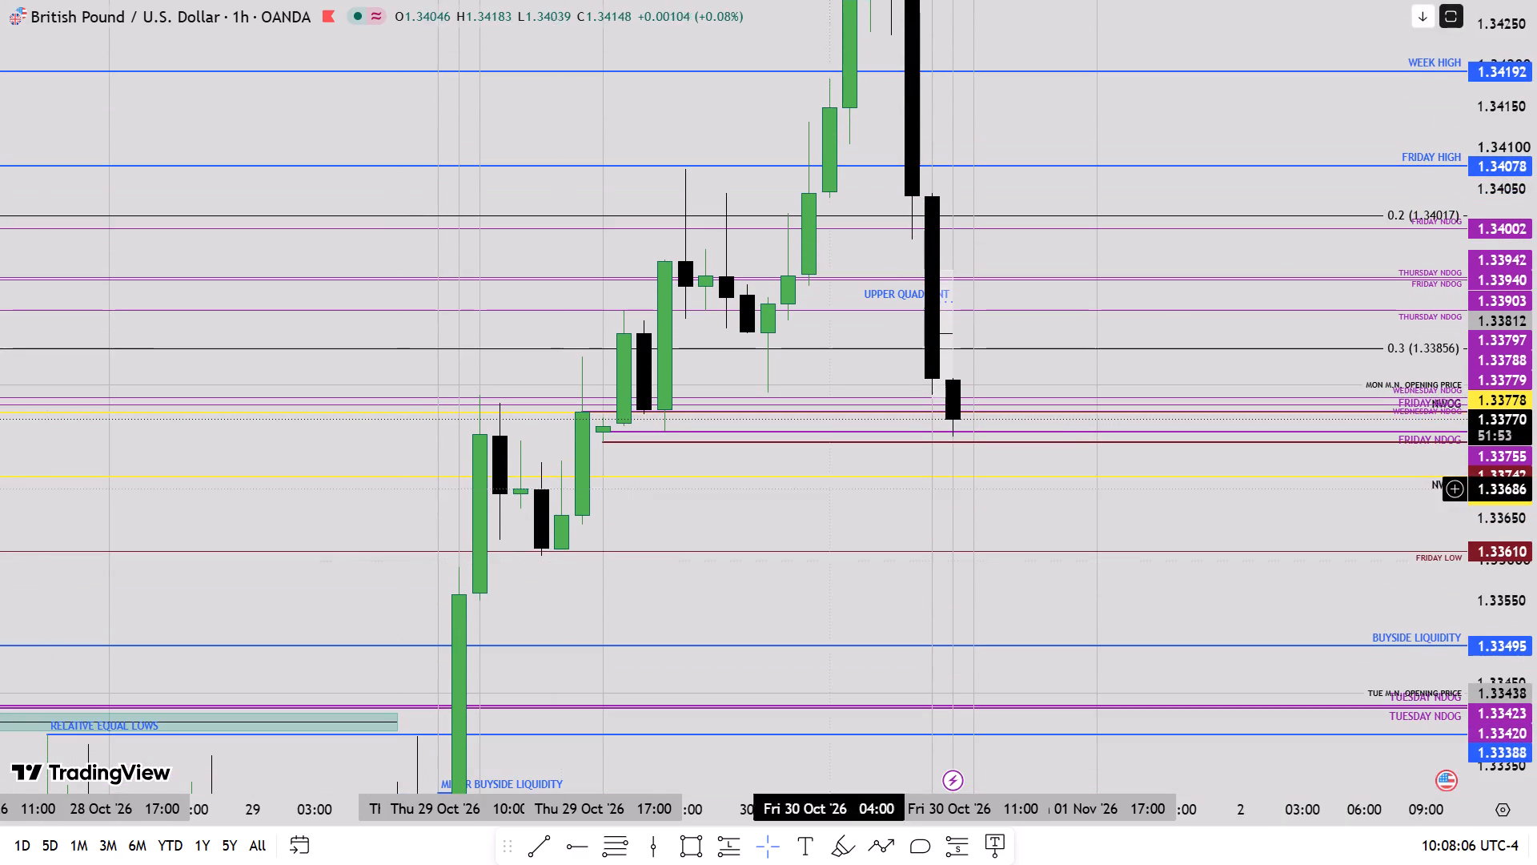
pyautogui.scroll(2, 1536, 490)
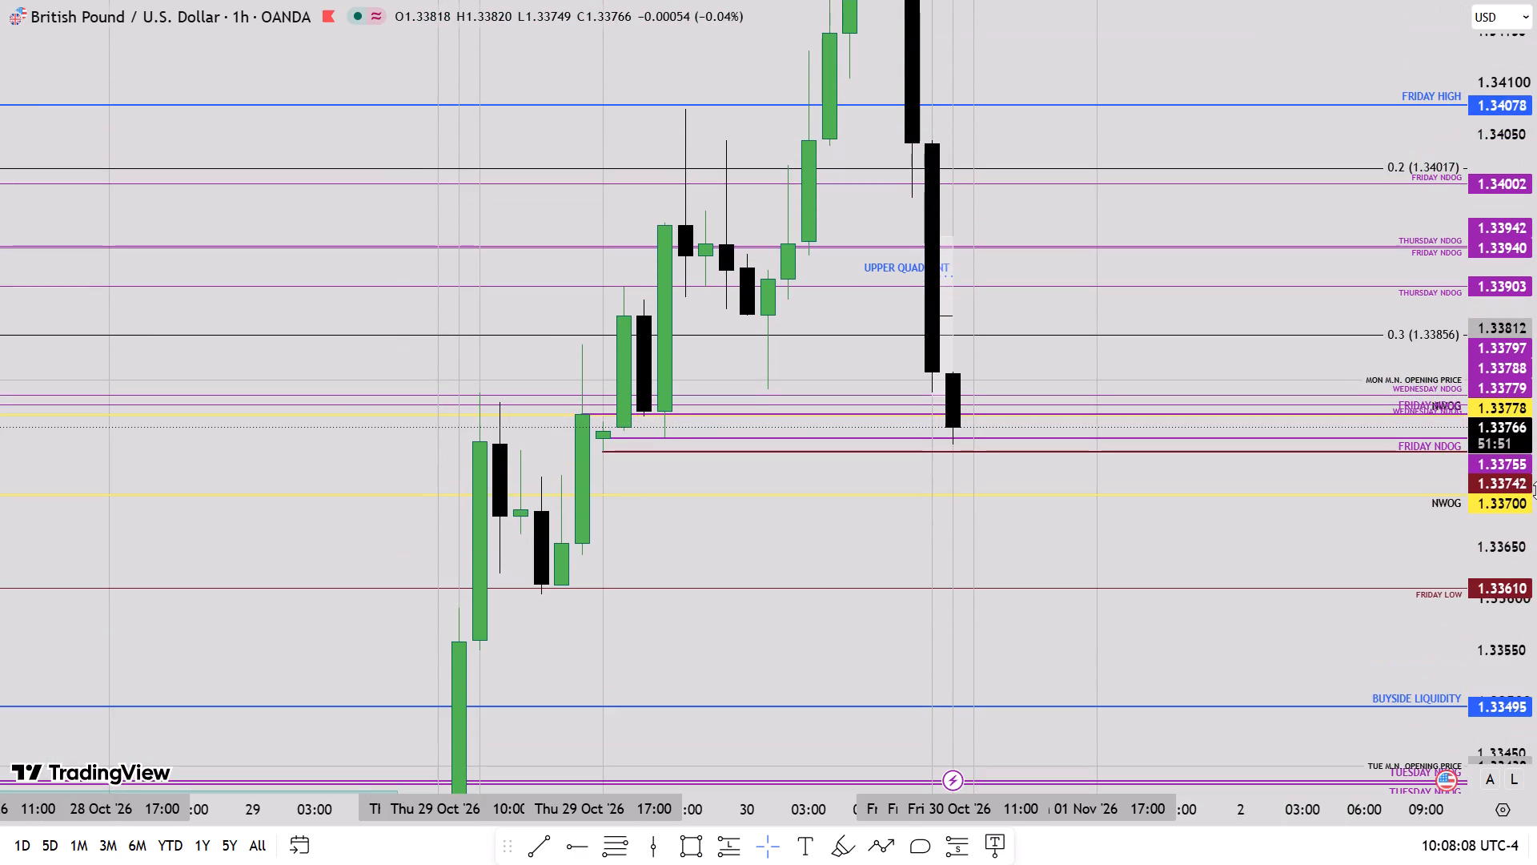
pyautogui.scroll(3, 1536, 459)
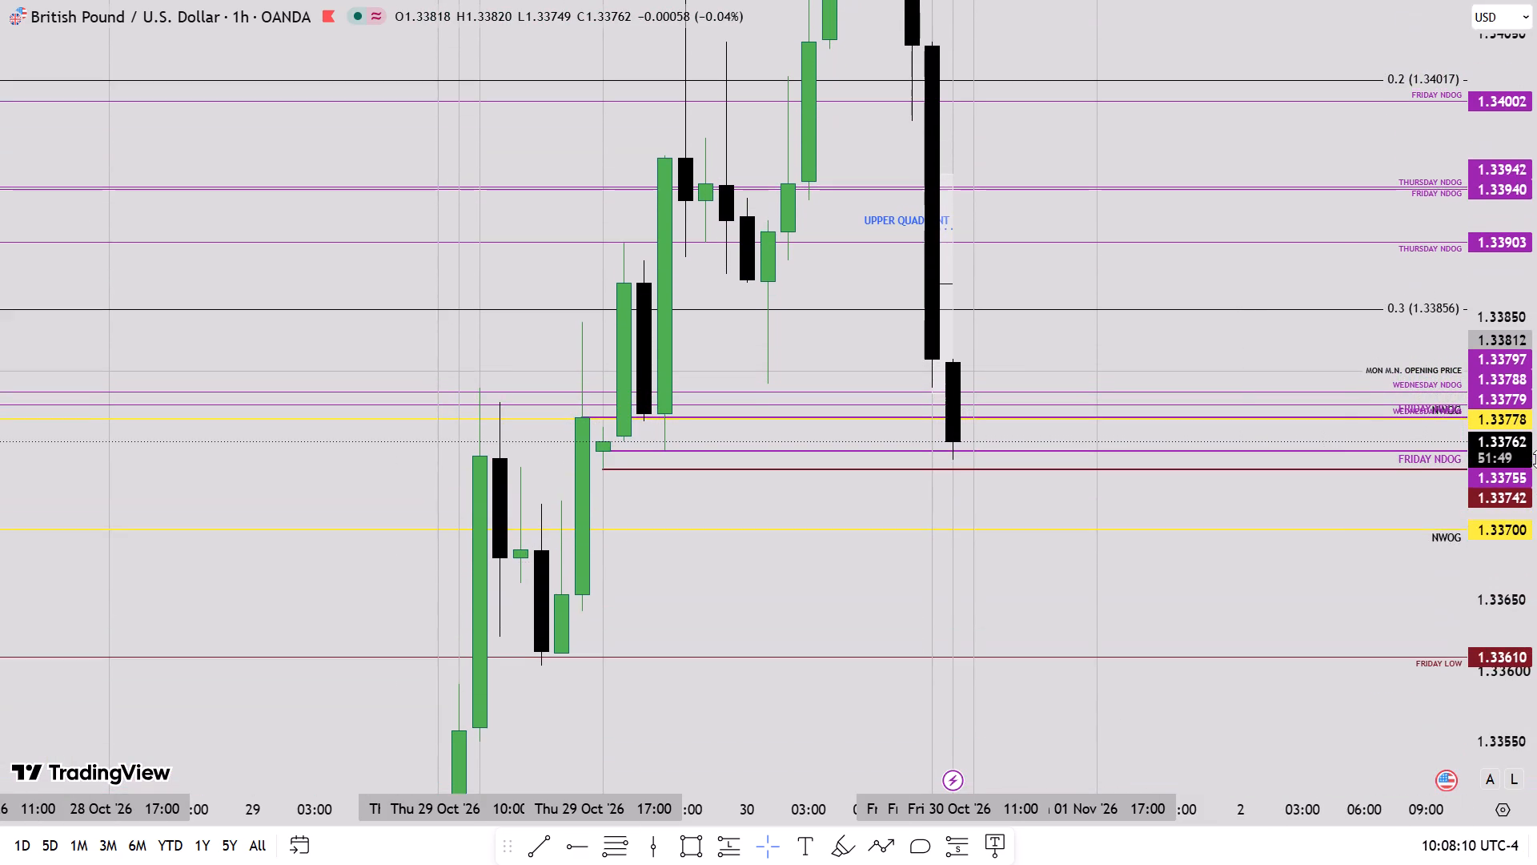
pyautogui.scroll(4, 1536, 501)
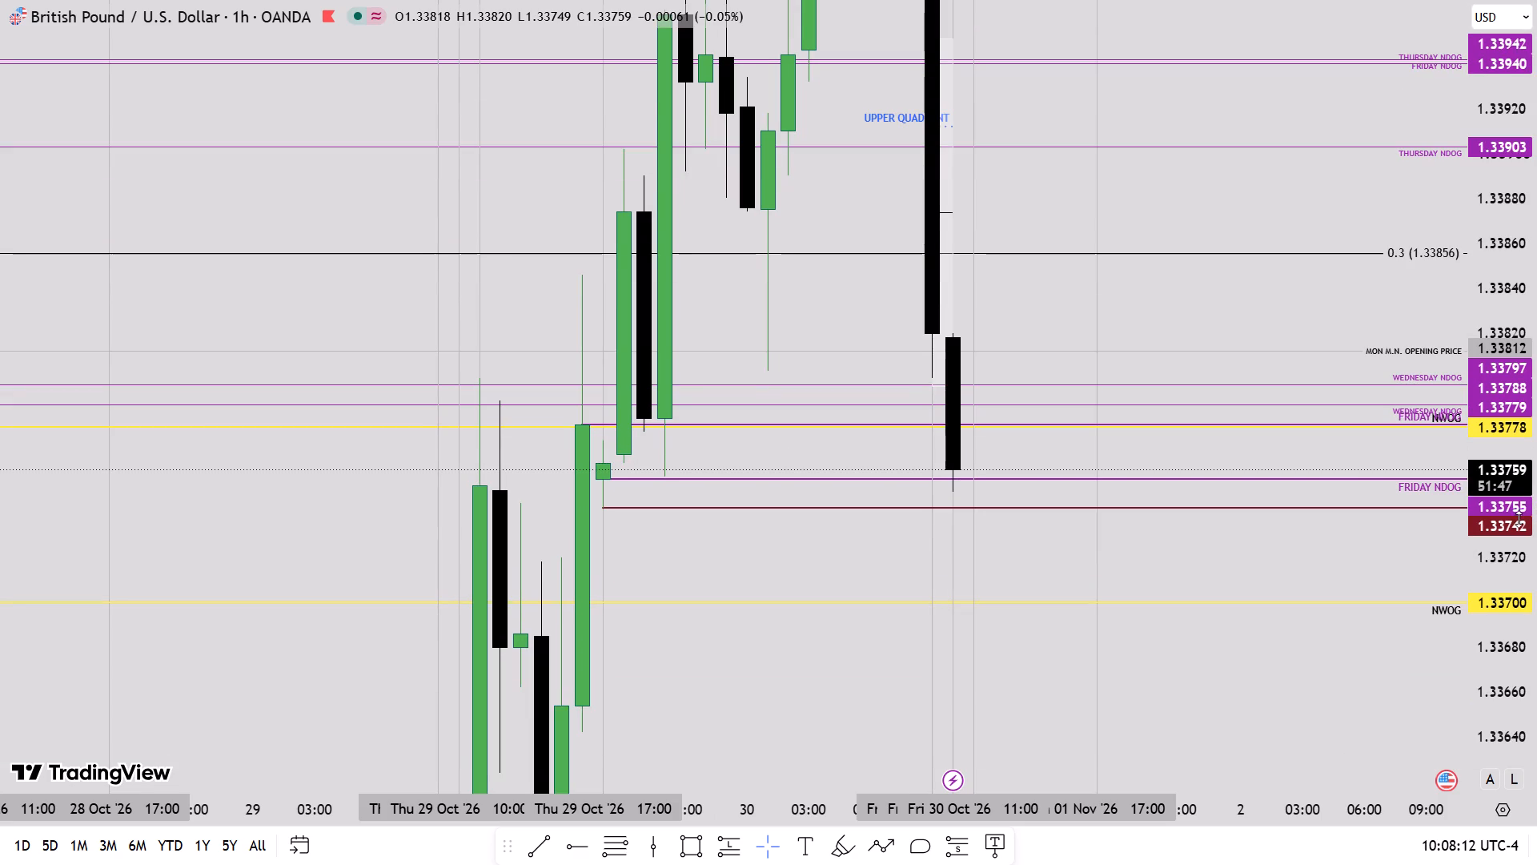
pyautogui.scroll(-4, 1536, 494)
pyautogui.scroll(4, 1536, 494)
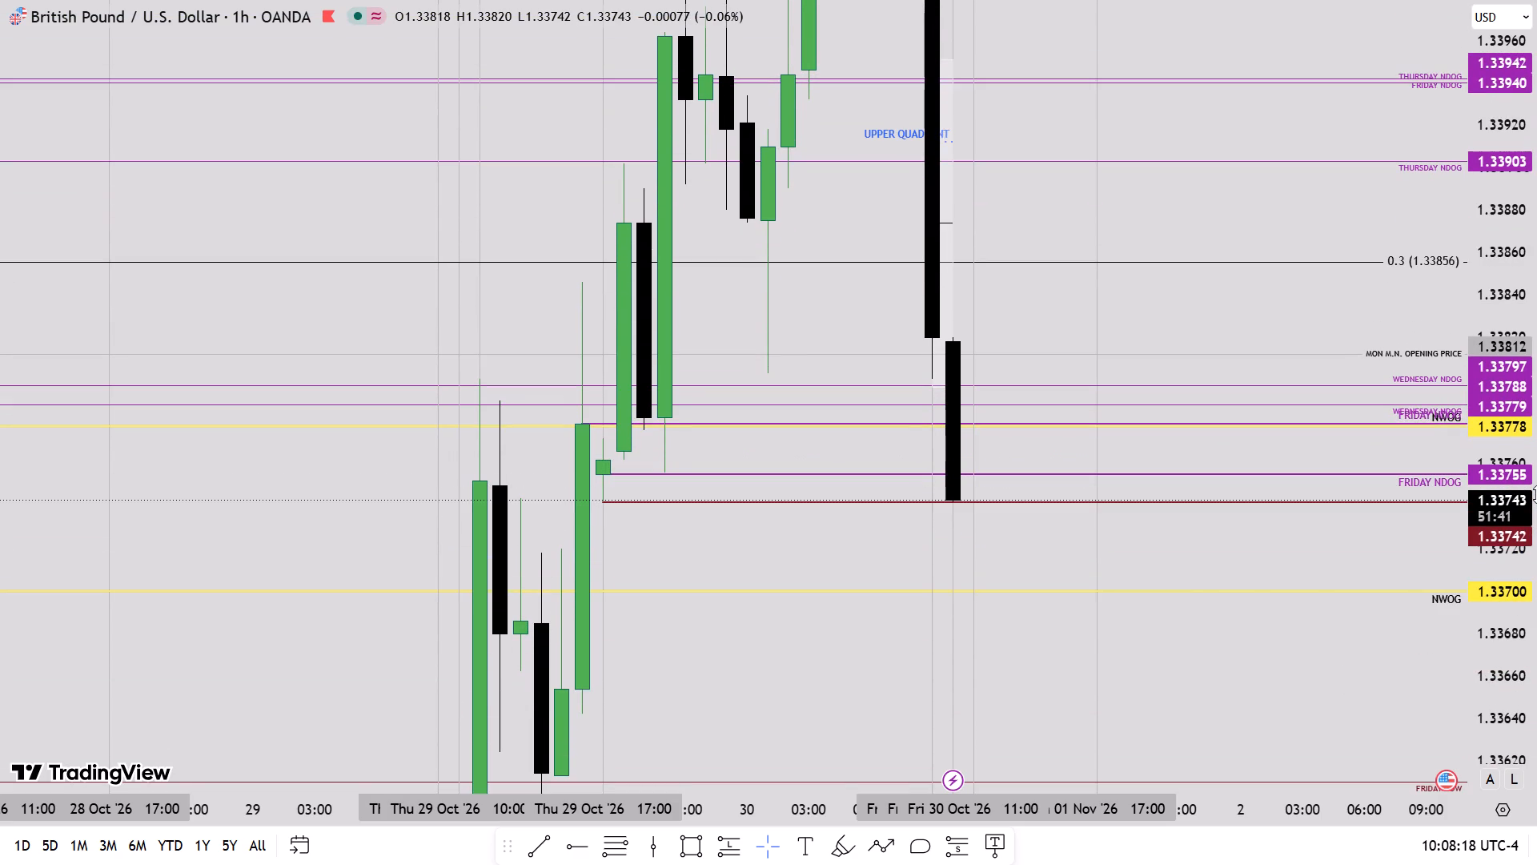
# Switch the GBP/USD chart to the 1-minute timeframe.
pyautogui.press('1')
pyautogui.press('Return')
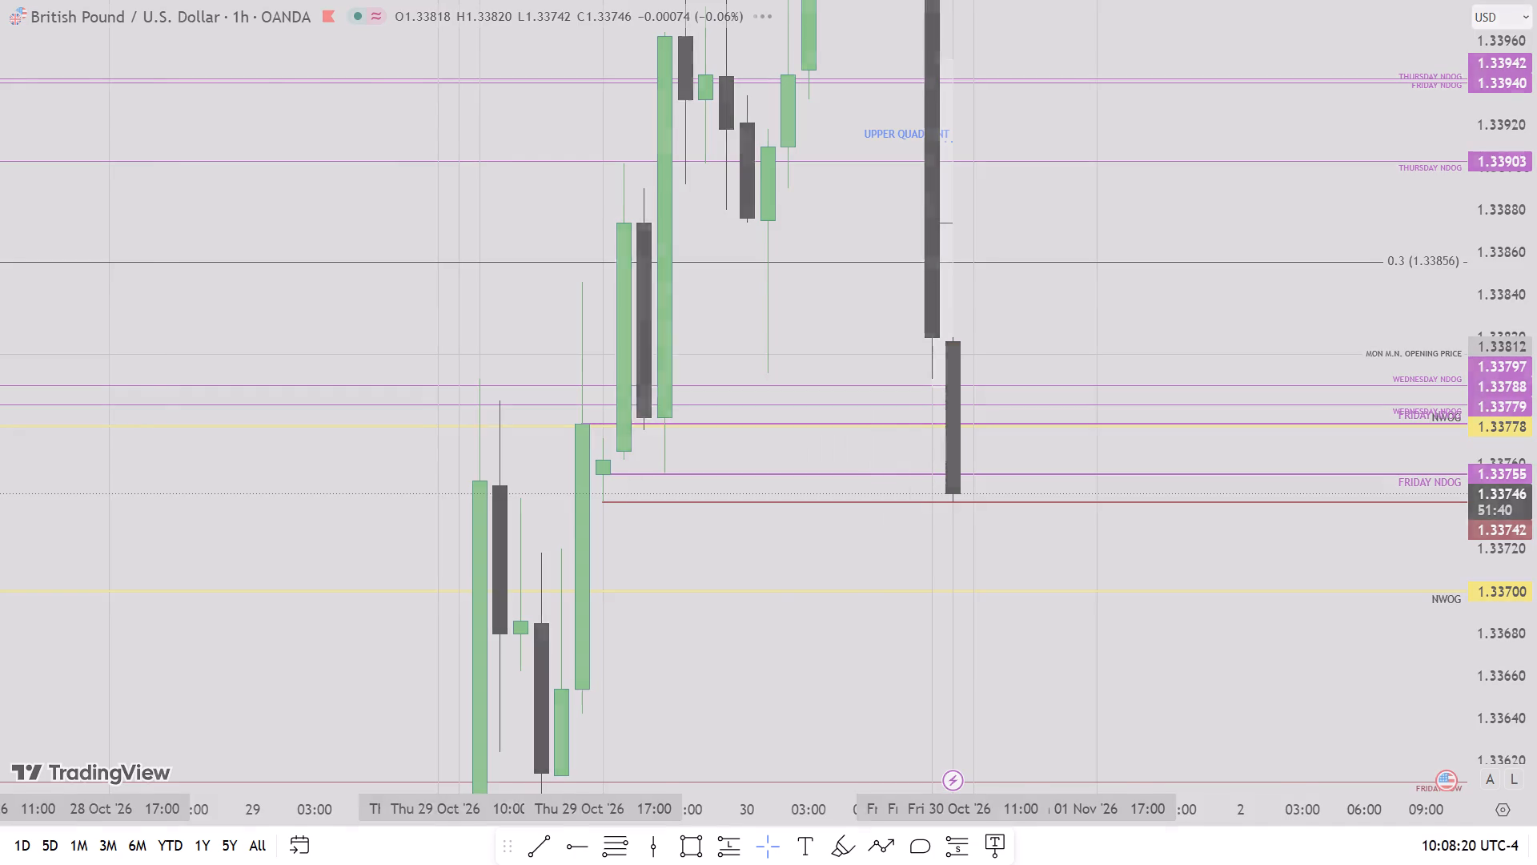
# Examine the one-minute GBP/USD candles after 10:00 against the Friday NDOG, 1.33742 and NWOG 1.33700 levels.
pyautogui.scroll(8, 1536, 394)
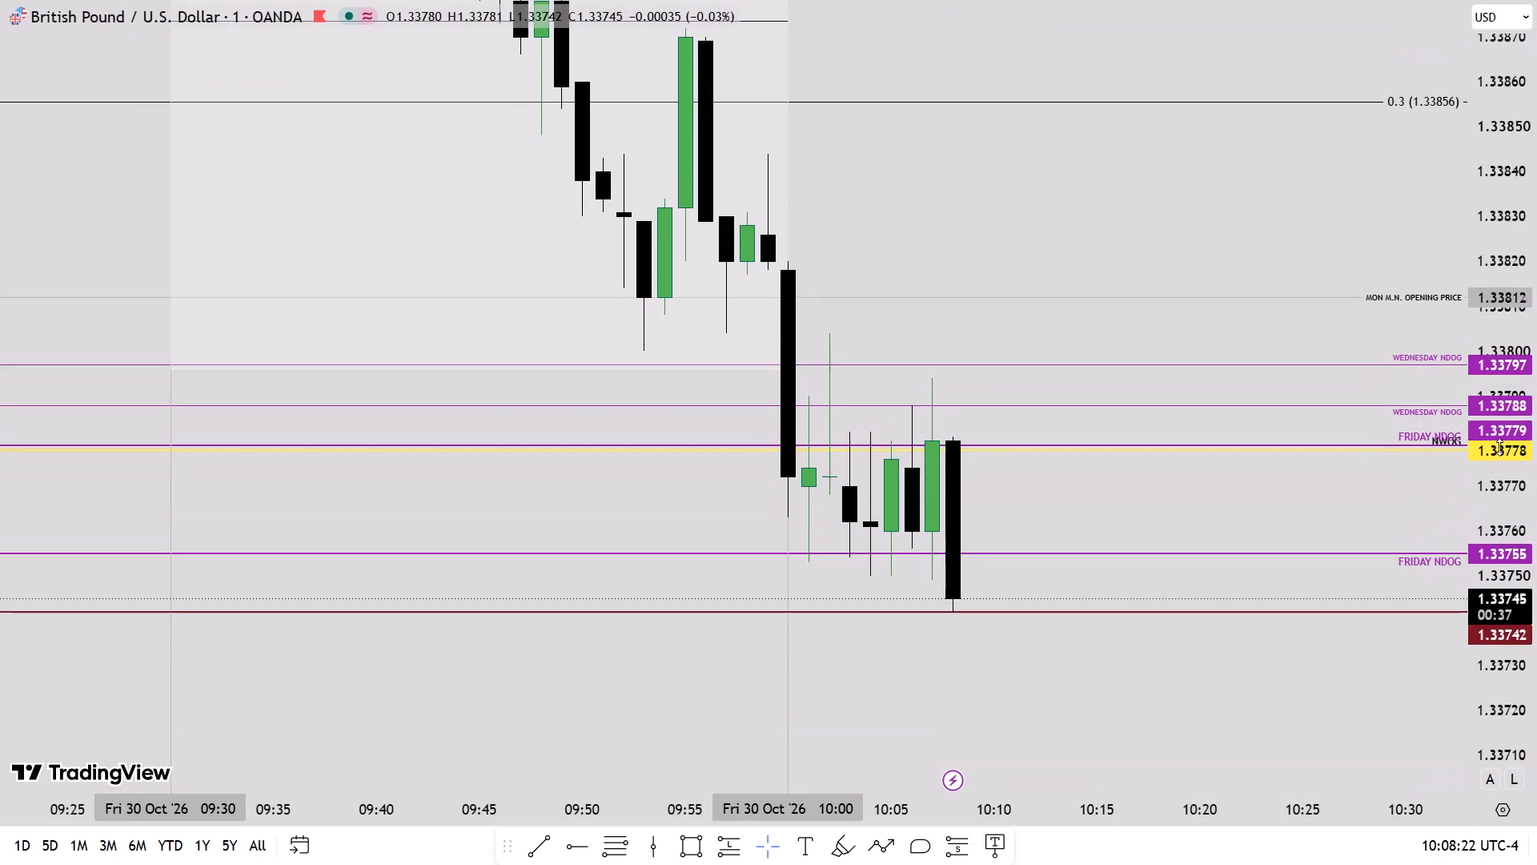
pyautogui.scroll(-4, 1174, 654)
pyautogui.scroll(-3, 1536, 501)
pyautogui.moveTo(1126, 605); pyautogui.dragTo(1022, 590)
pyautogui.scroll(-4, 1037, 593)
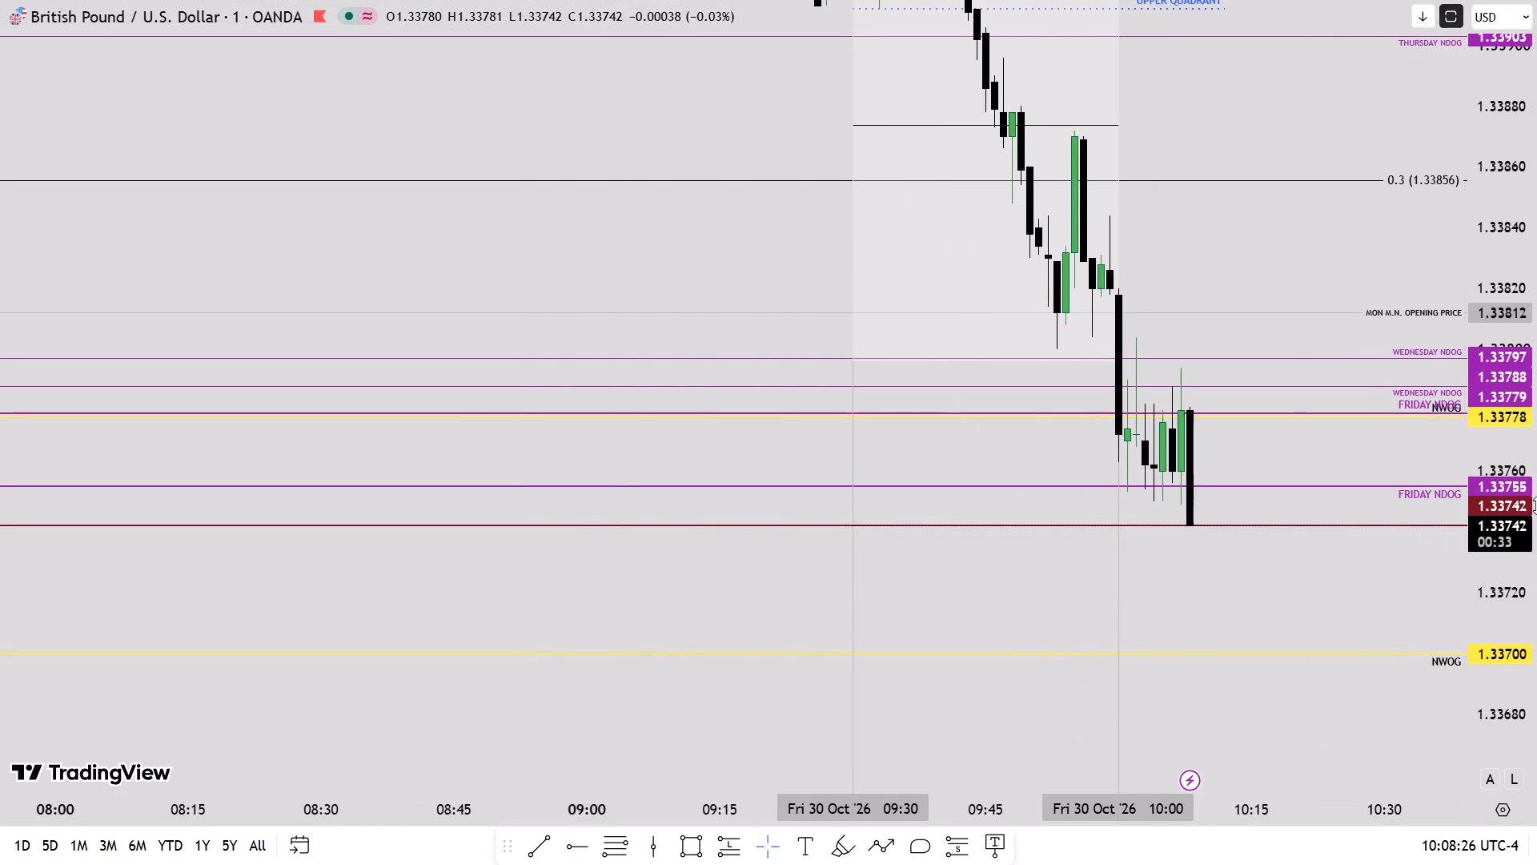
pyautogui.scroll(-3, 1536, 505)
pyautogui.scroll(8, 1536, 408)
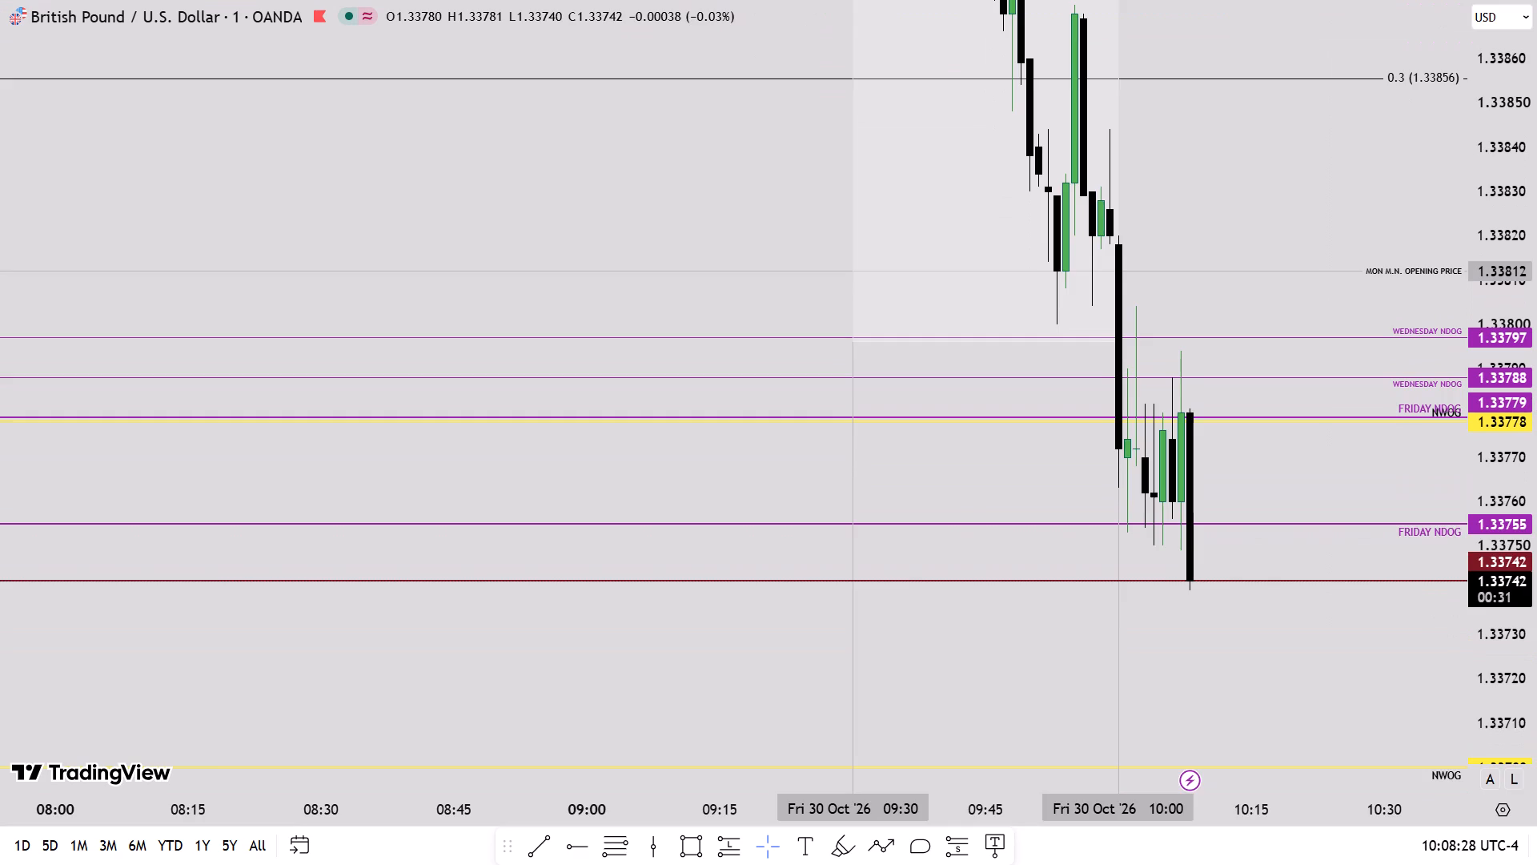
# Review the one-minute price action since Thursday and compare the candles after 10:00 with the 1.33742 and NWOG 1.33700 lines.
pyautogui.scroll(-6, 1080, 546)
pyautogui.scroll(-5, 1536, 495)
pyautogui.scroll(-13, 481, 539)
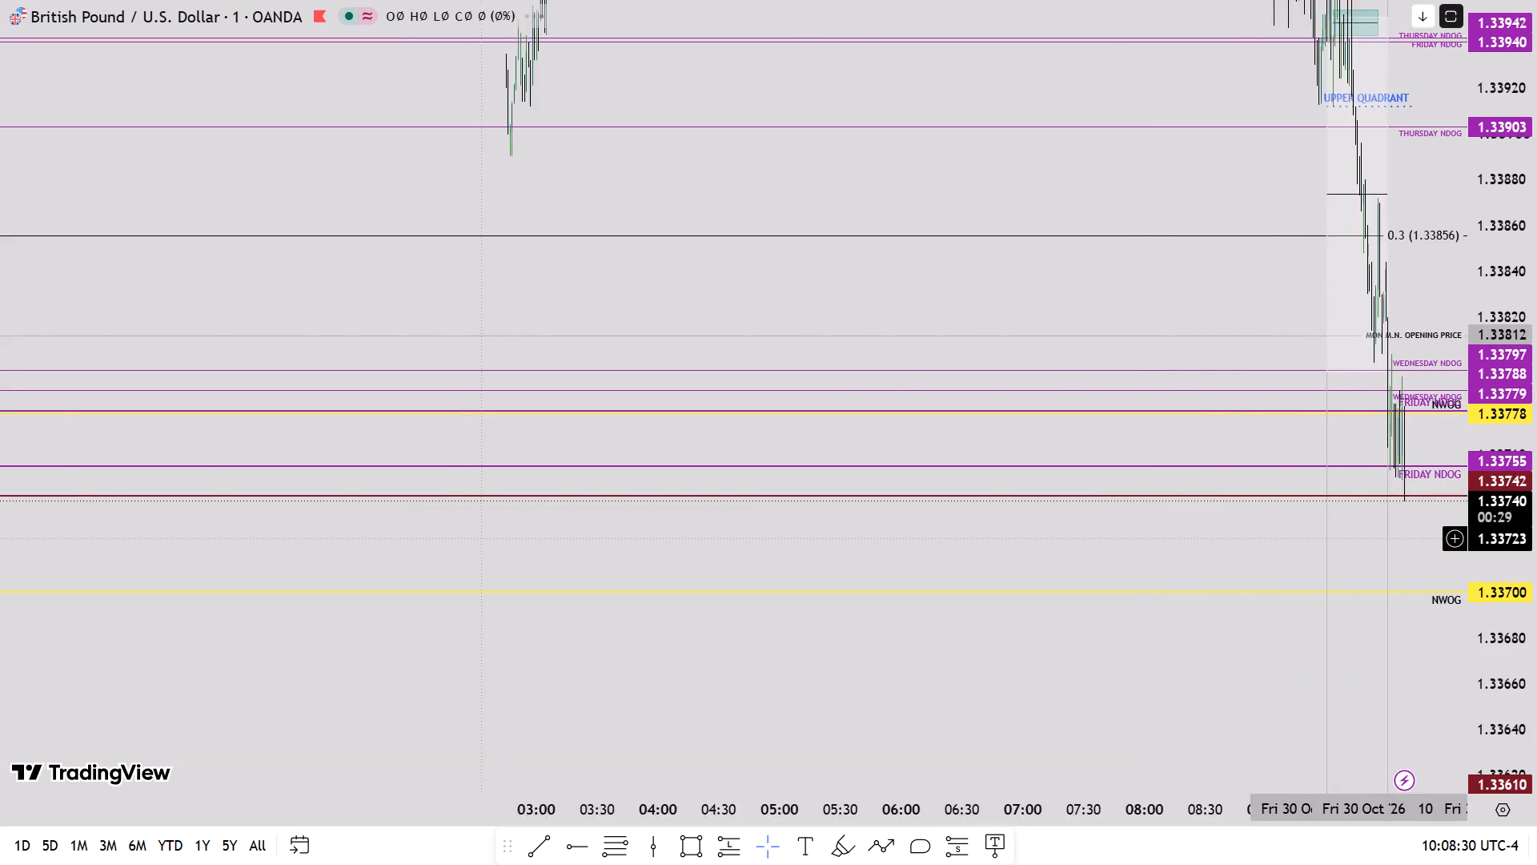
pyautogui.scroll(-7, 481, 539)
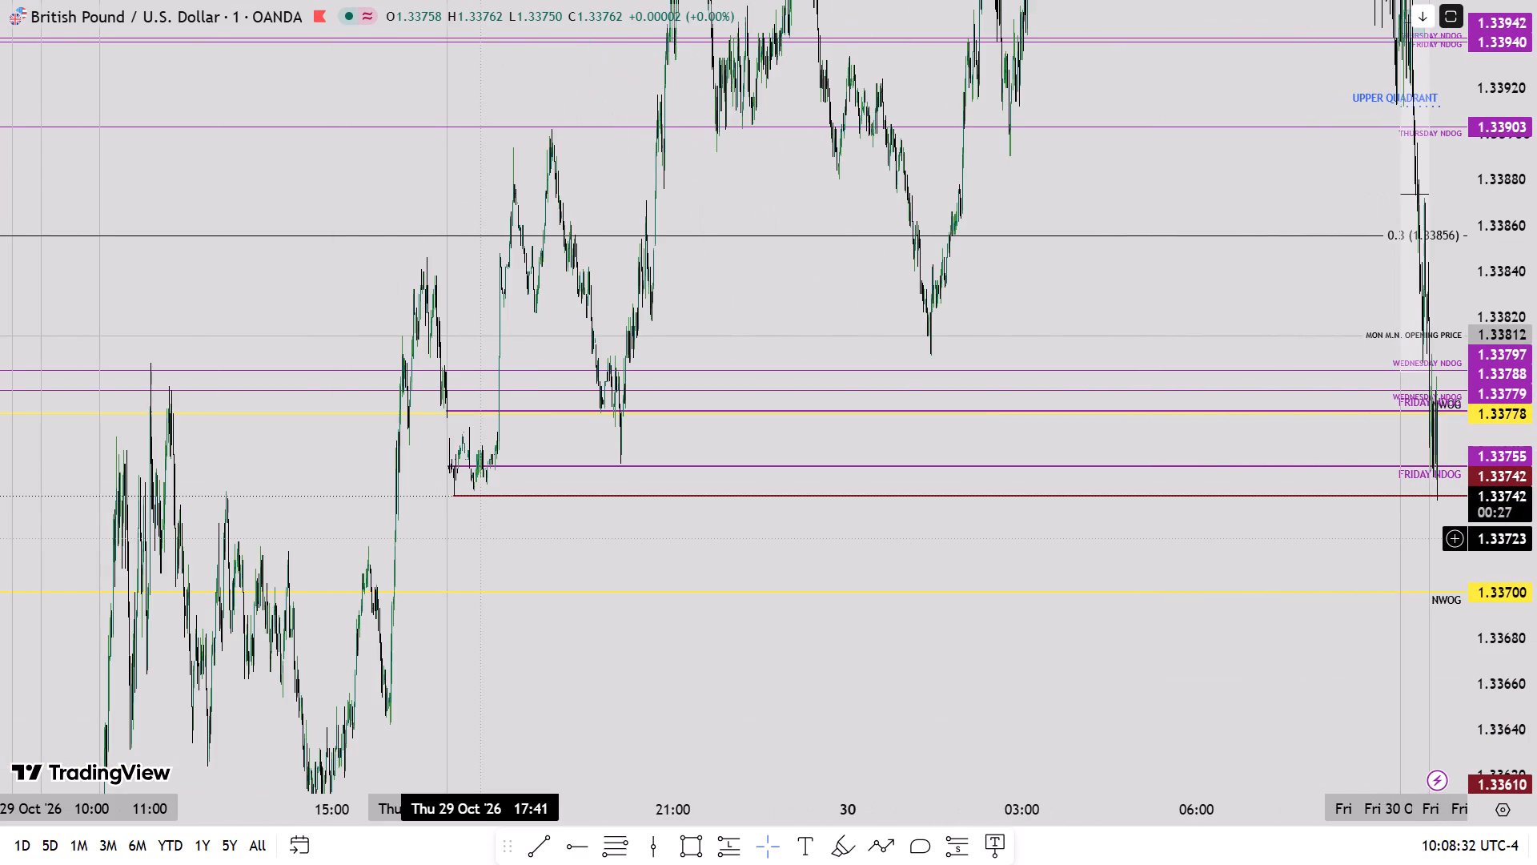
pyautogui.scroll(9, 481, 539)
pyautogui.scroll(-1, 481, 539)
pyautogui.scroll(4, 481, 539)
pyautogui.scroll(-1, 481, 539)
pyautogui.scroll(14, 481, 539)
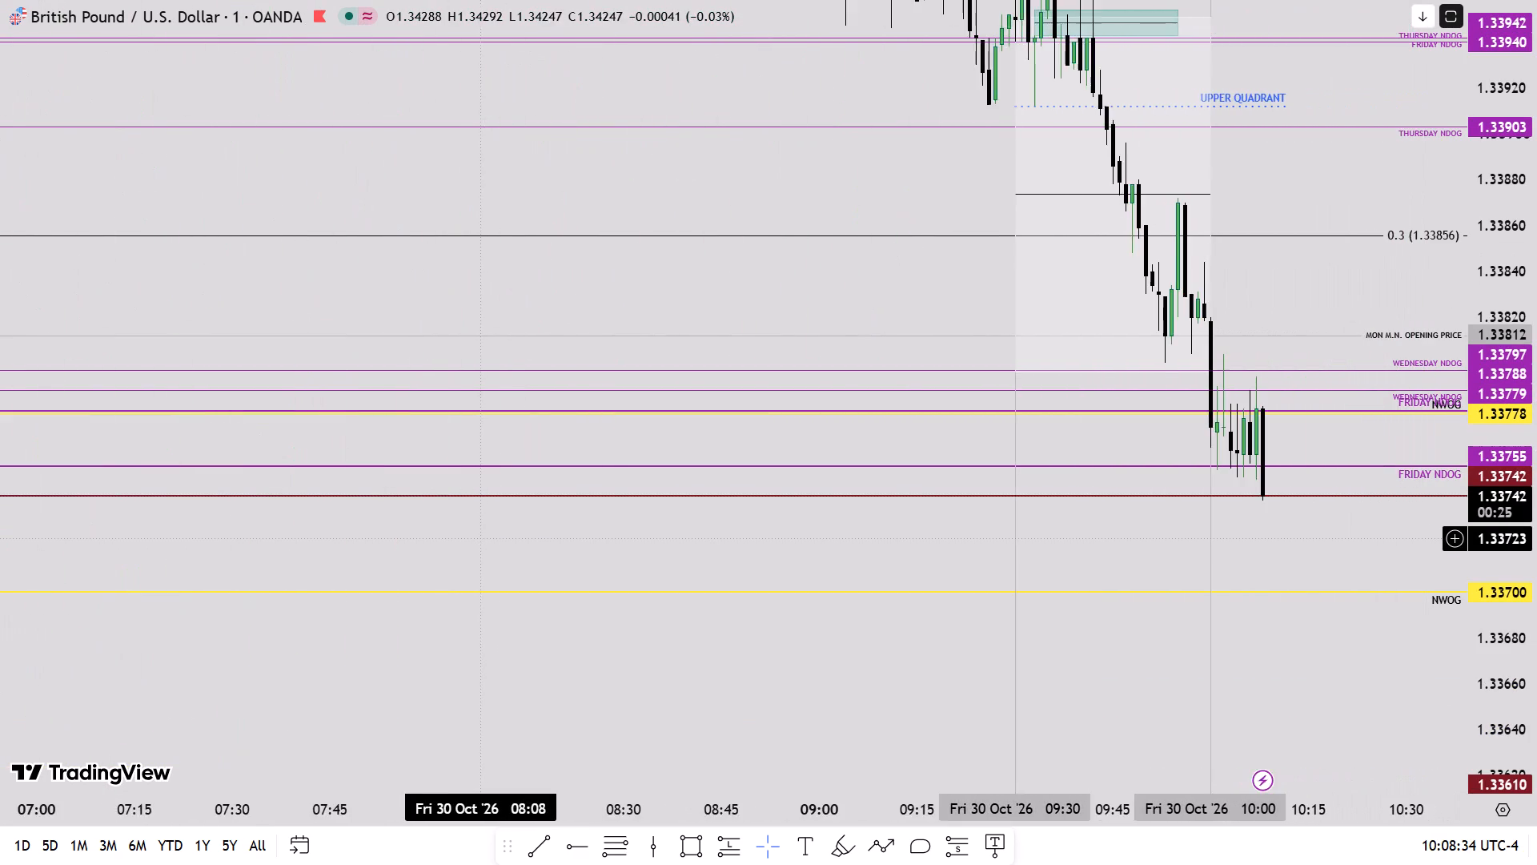
pyautogui.scroll(4, 481, 539)
pyautogui.scroll(-3, 481, 539)
pyautogui.scroll(9, 481, 539)
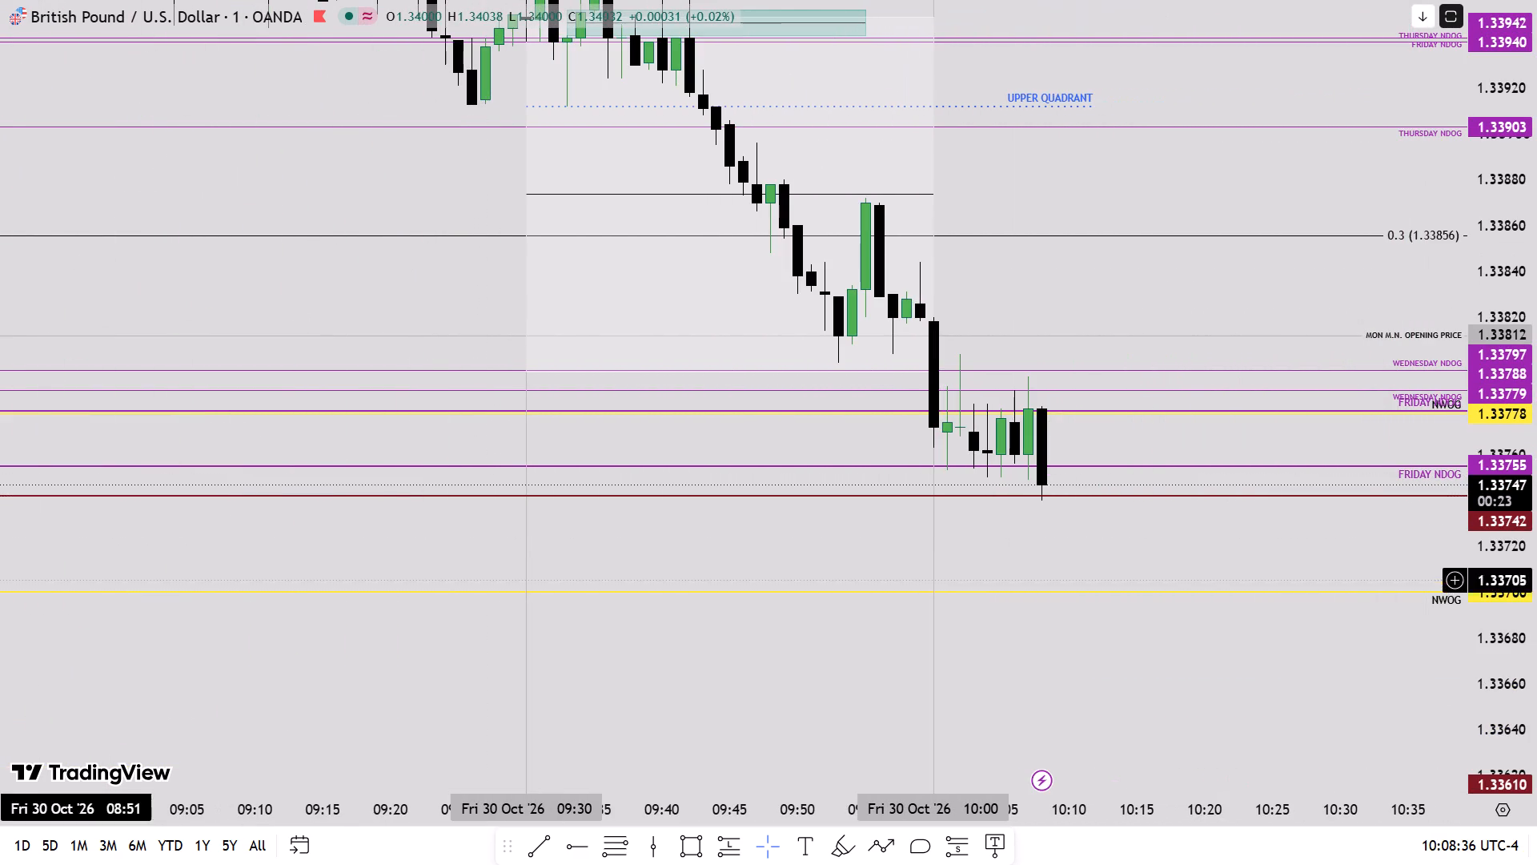
pyautogui.scroll(4, 1536, 473)
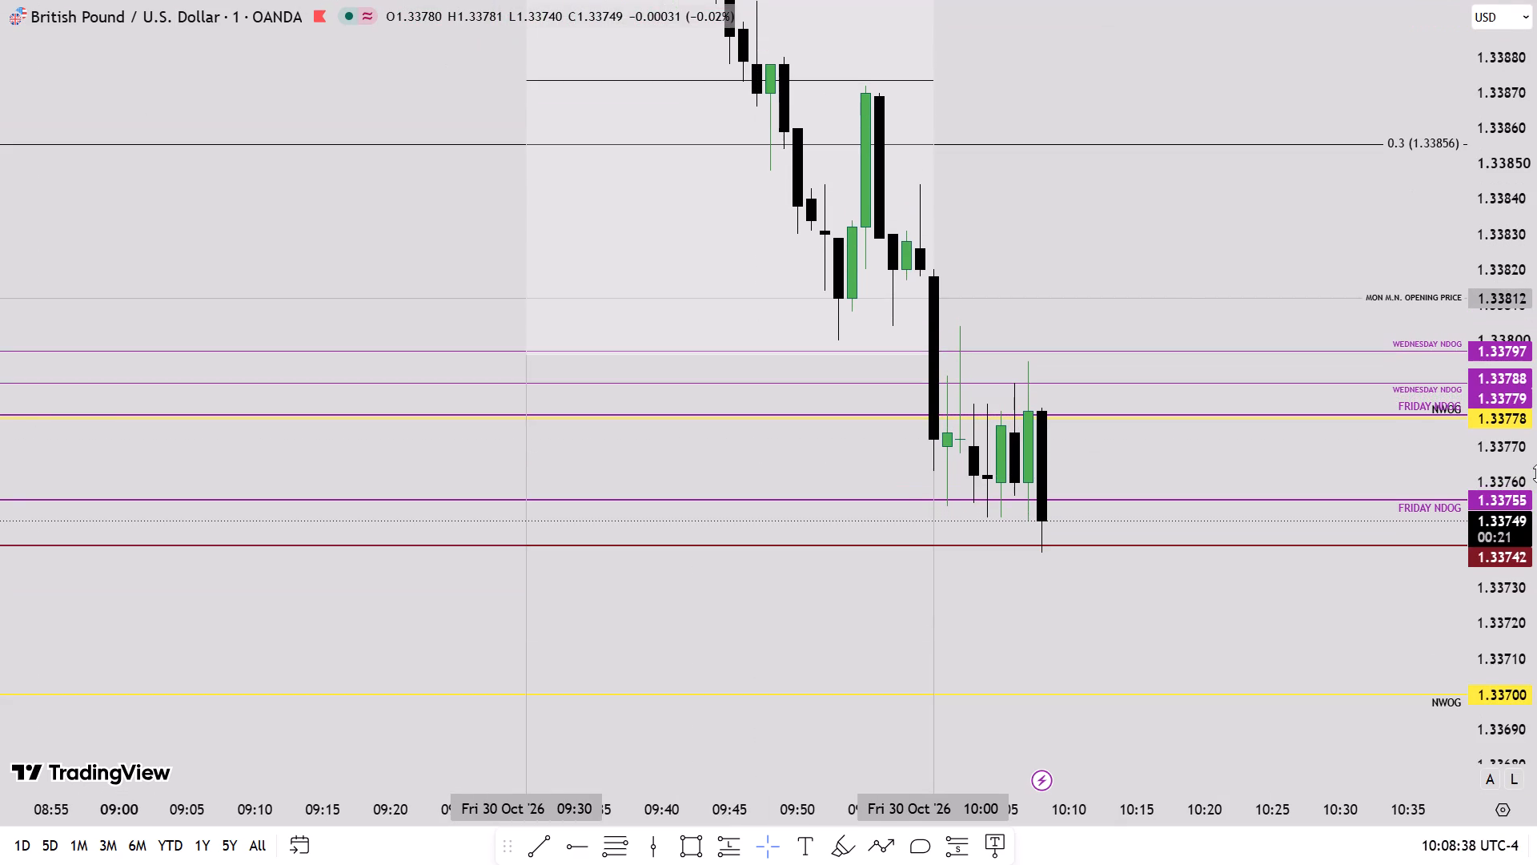
pyautogui.scroll(-4, 1536, 473)
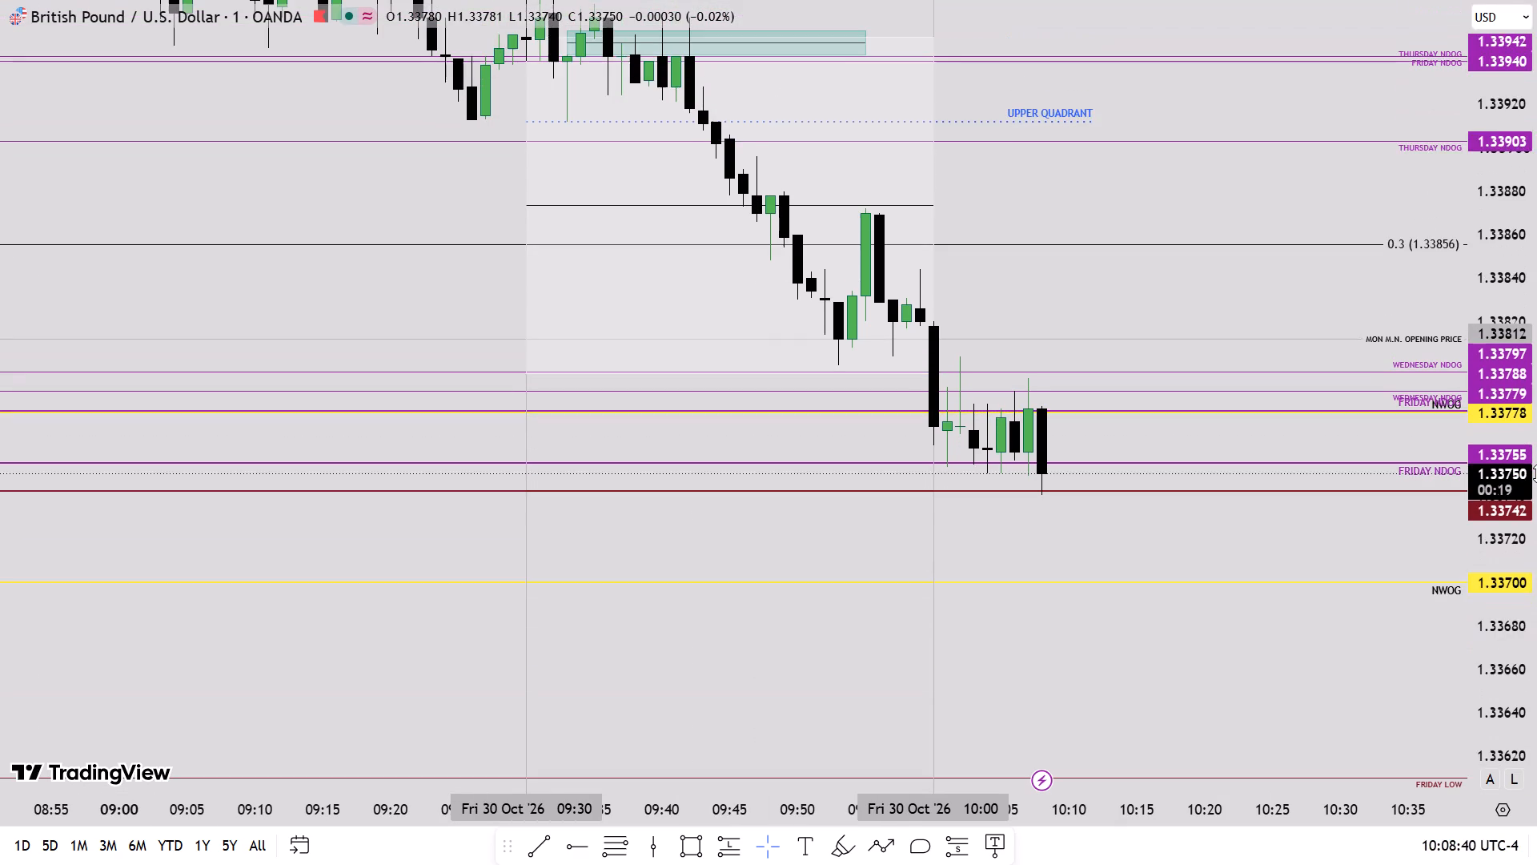
pyautogui.scroll(2, 1536, 473)
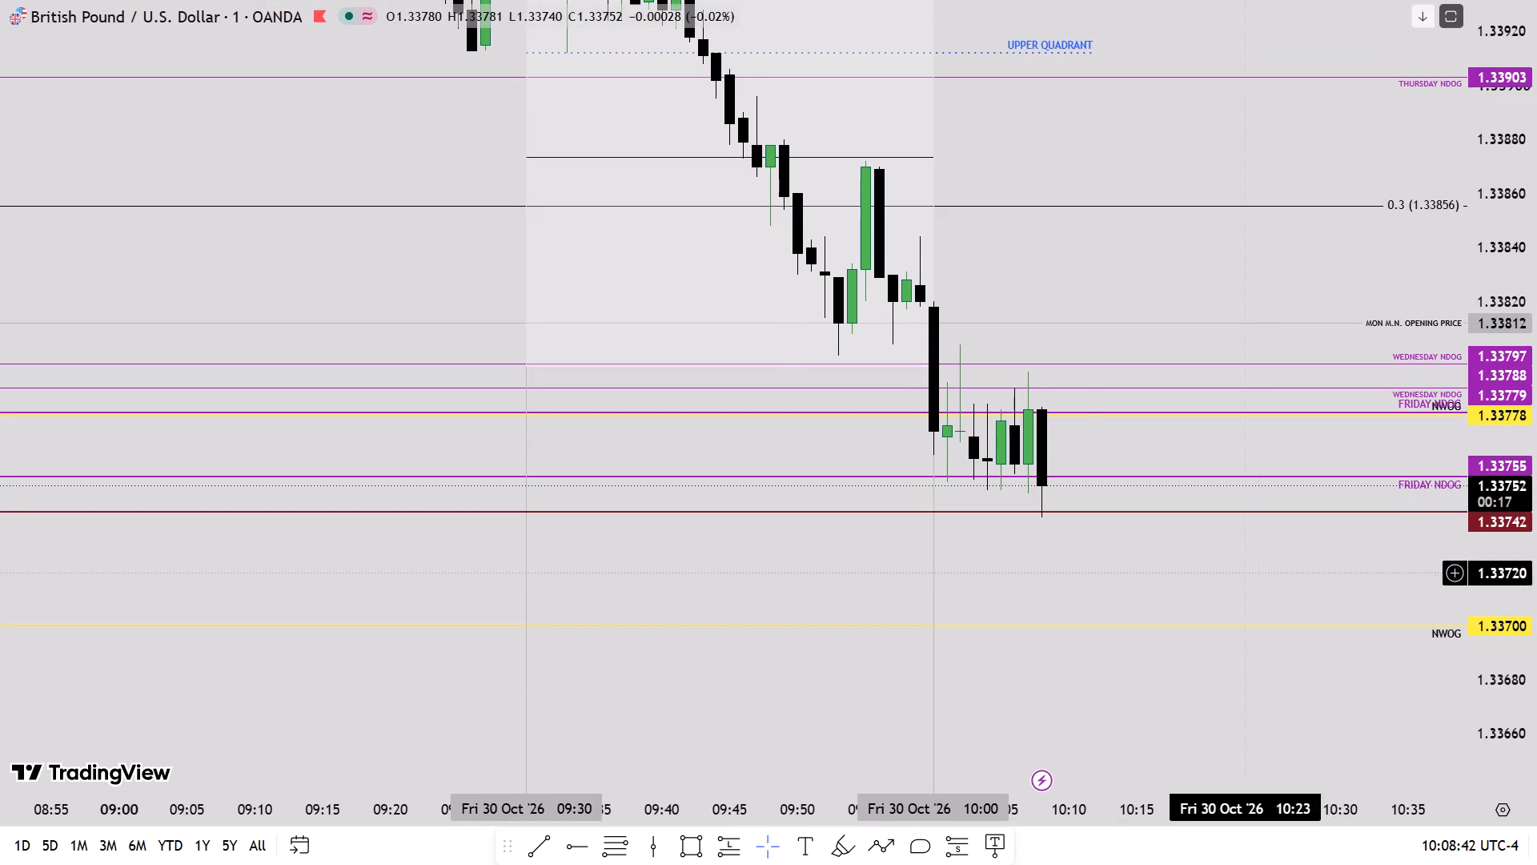
# Draw a horizontal ray at 1.33921 from the Friday 30 October 00:00 candle on the one-minute chart.
pyautogui.scroll(-4, 1247, 573)
pyautogui.scroll(-5, 1536, 340)
pyautogui.scroll(-5, 620, 360)
pyautogui.moveTo(602, 330); pyautogui.dragTo(754, 500)
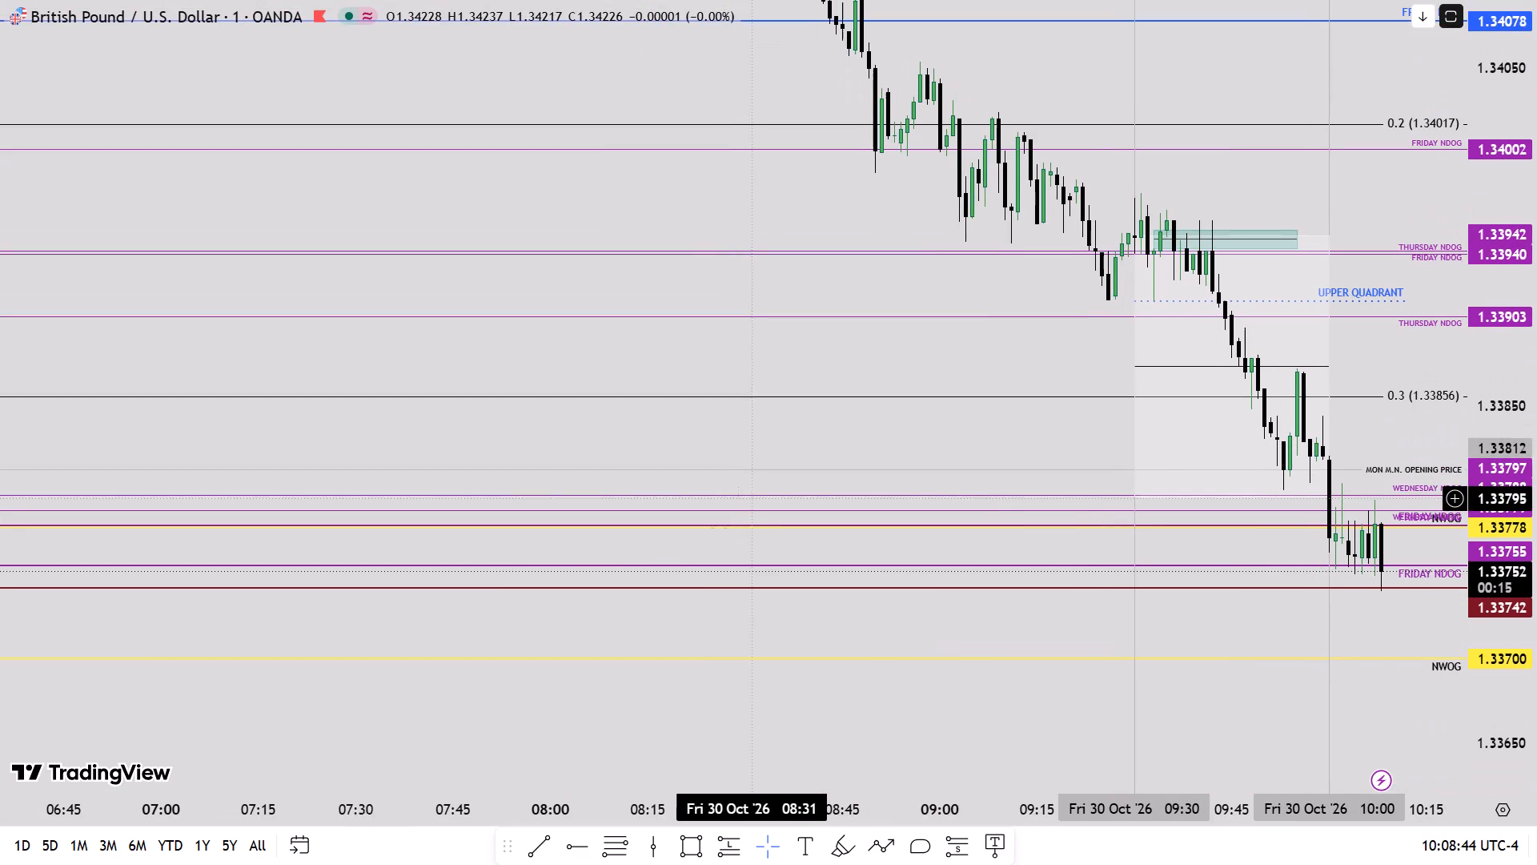
pyautogui.moveTo(754, 500); pyautogui.dragTo(755, 500)
pyautogui.scroll(-2, 1536, 443)
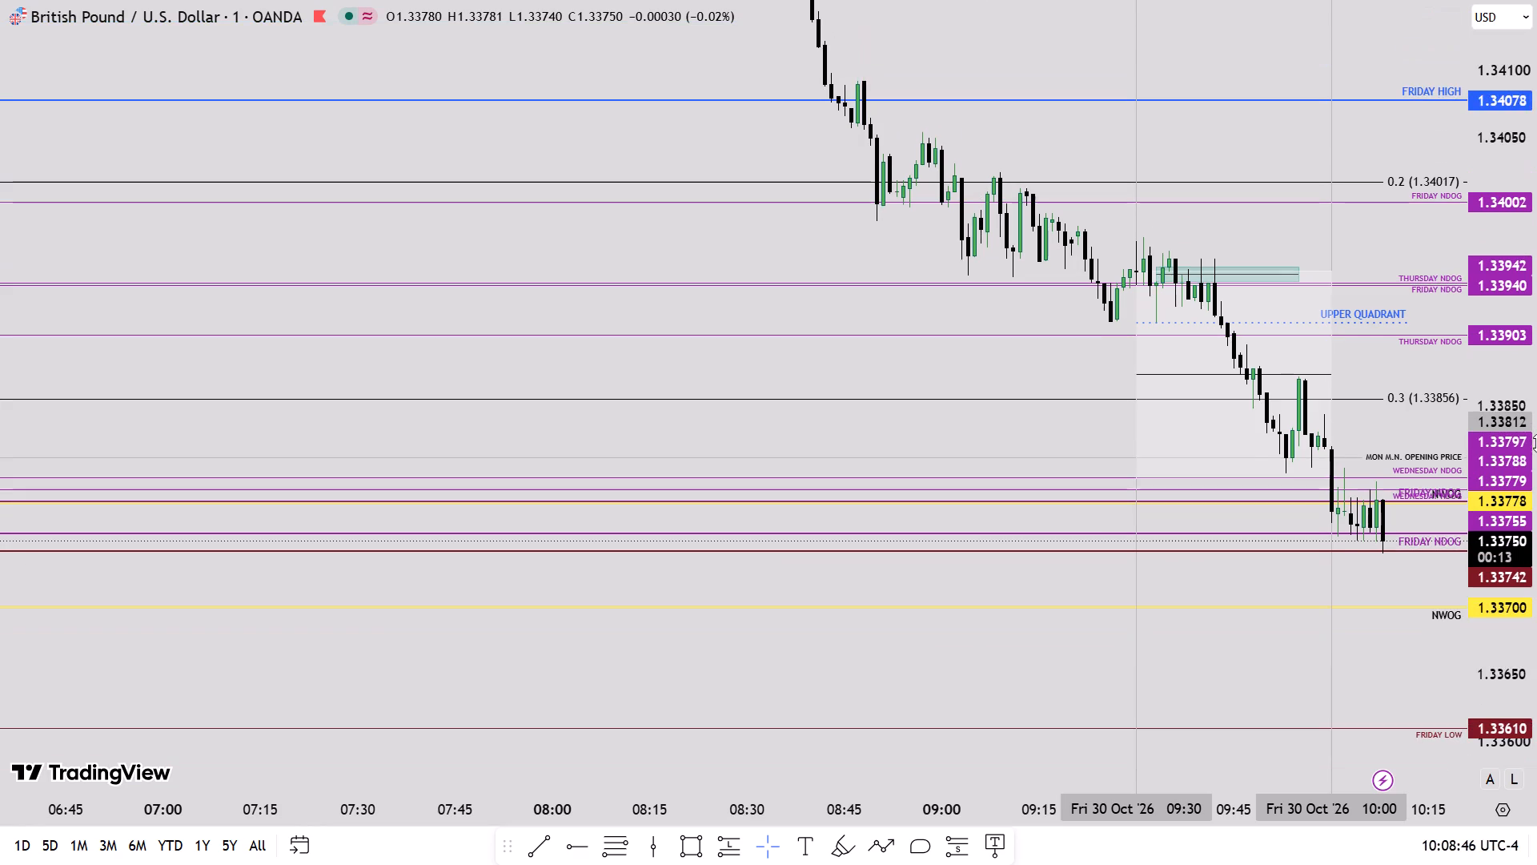
pyautogui.scroll(-14, 813, 440)
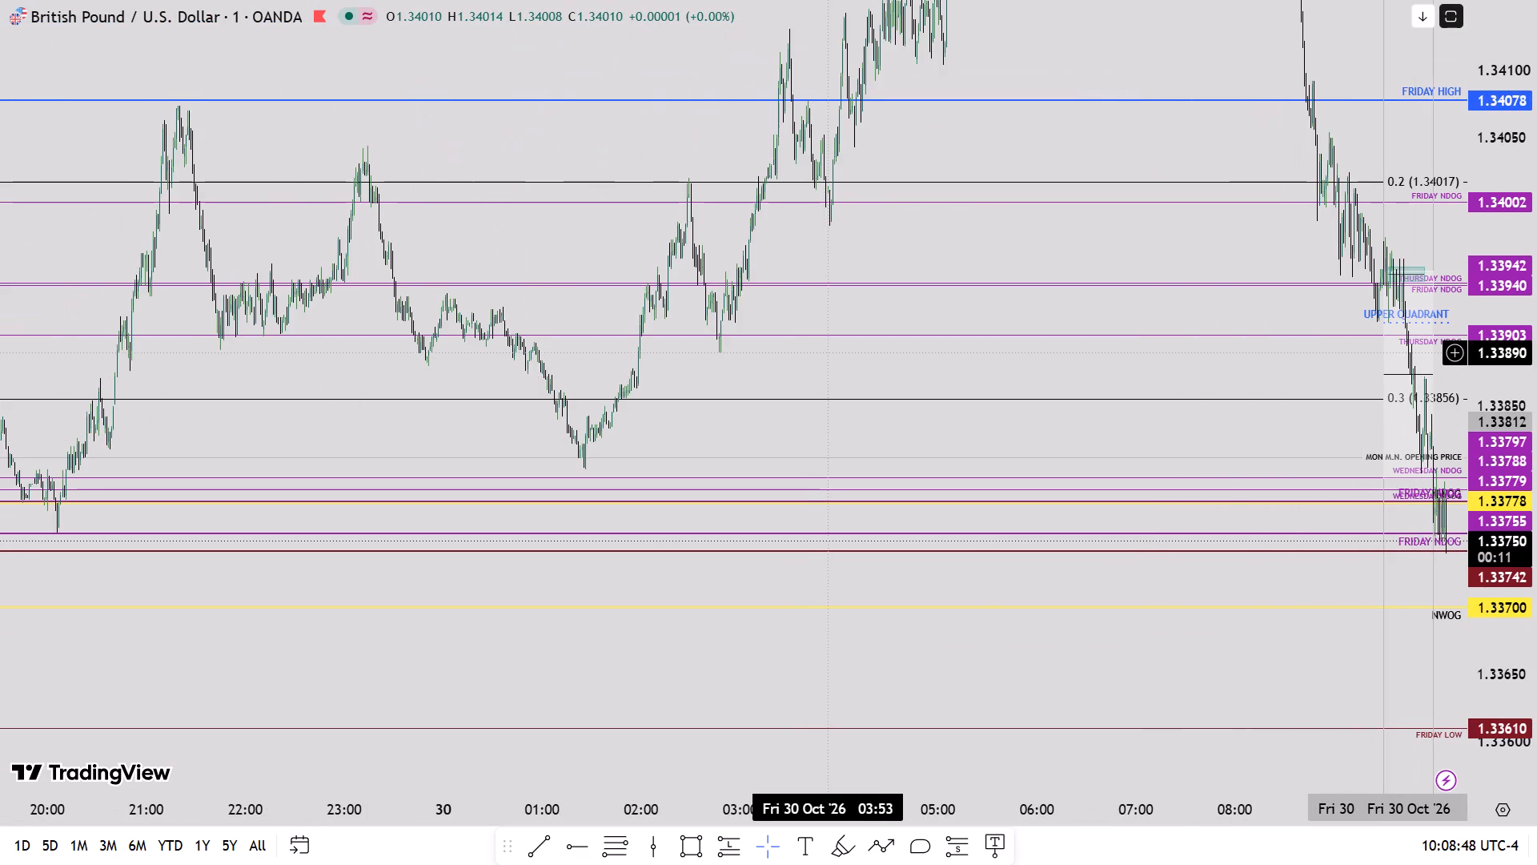
pyautogui.moveTo(827, 353); pyautogui.dragTo(1234, 498)
pyautogui.scroll(3, 800, 501)
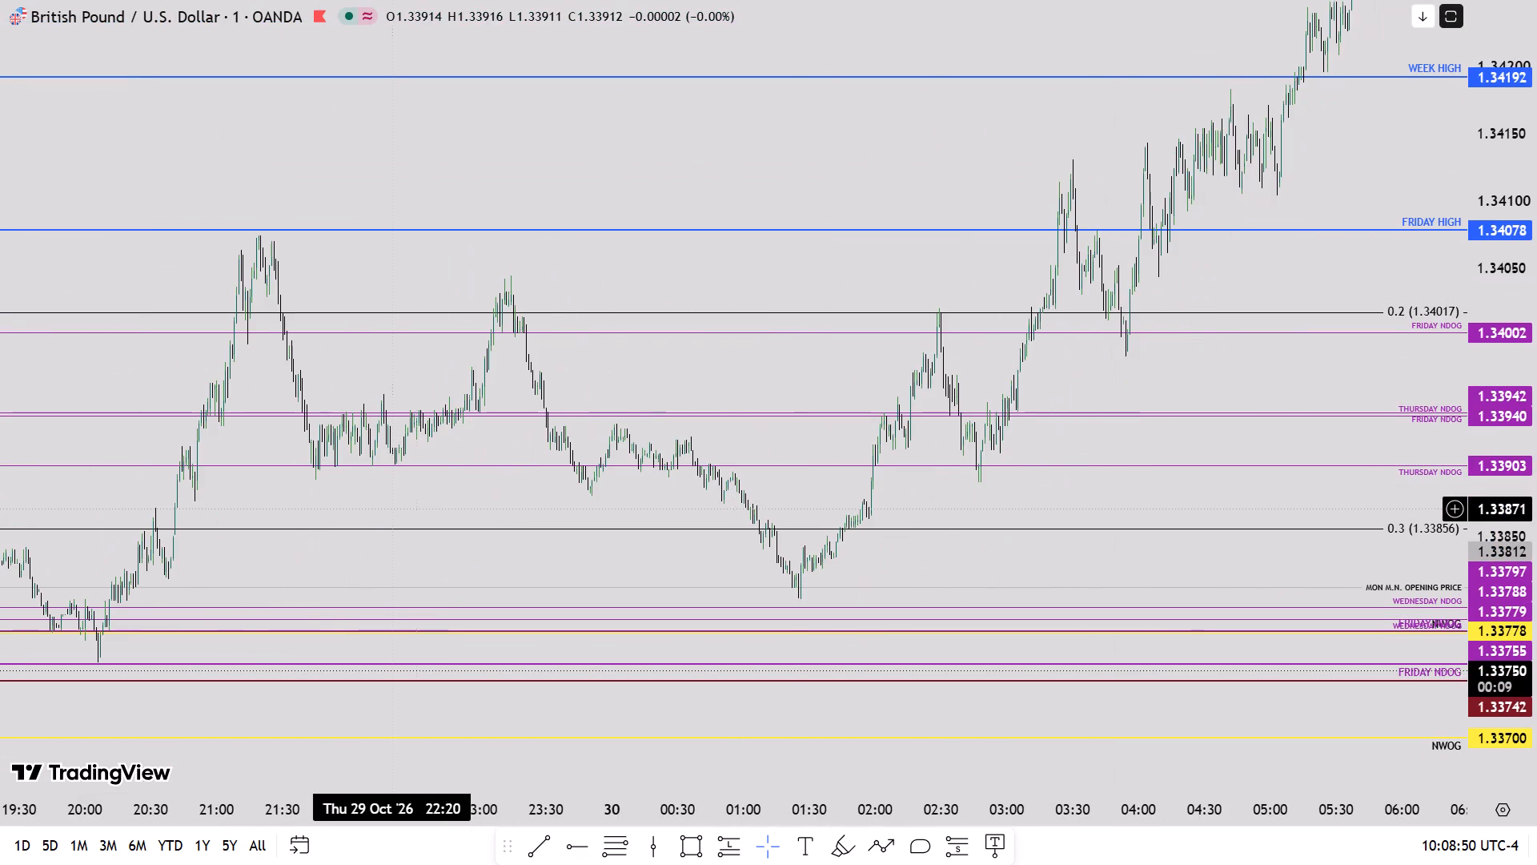
pyautogui.moveTo(391, 509); pyautogui.dragTo(1237, 505)
pyautogui.scroll(7, 921, 500)
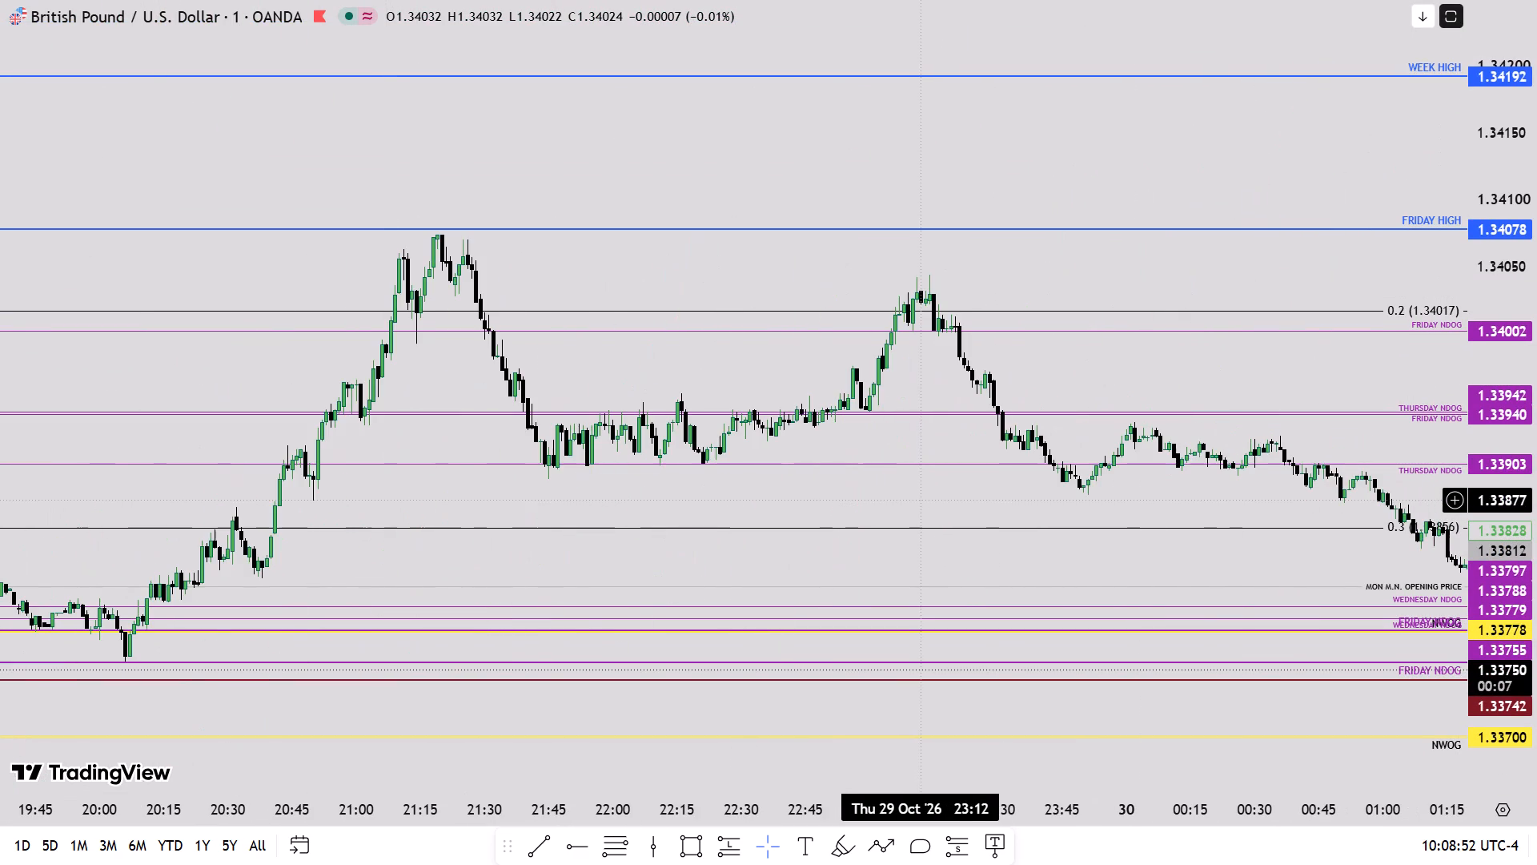
pyautogui.scroll(2, 921, 500)
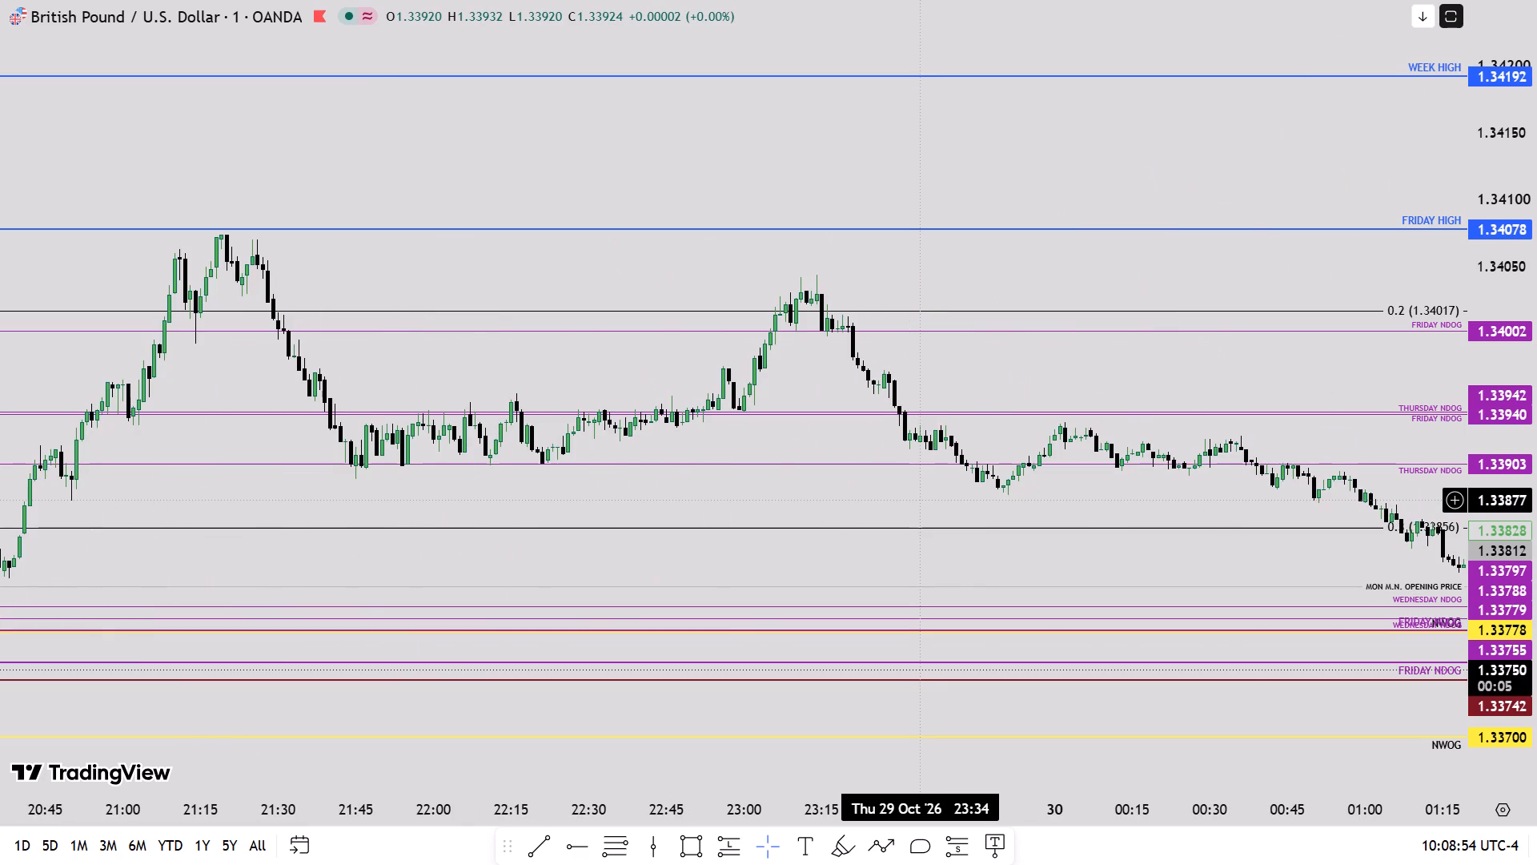
pyautogui.scroll(4, 921, 500)
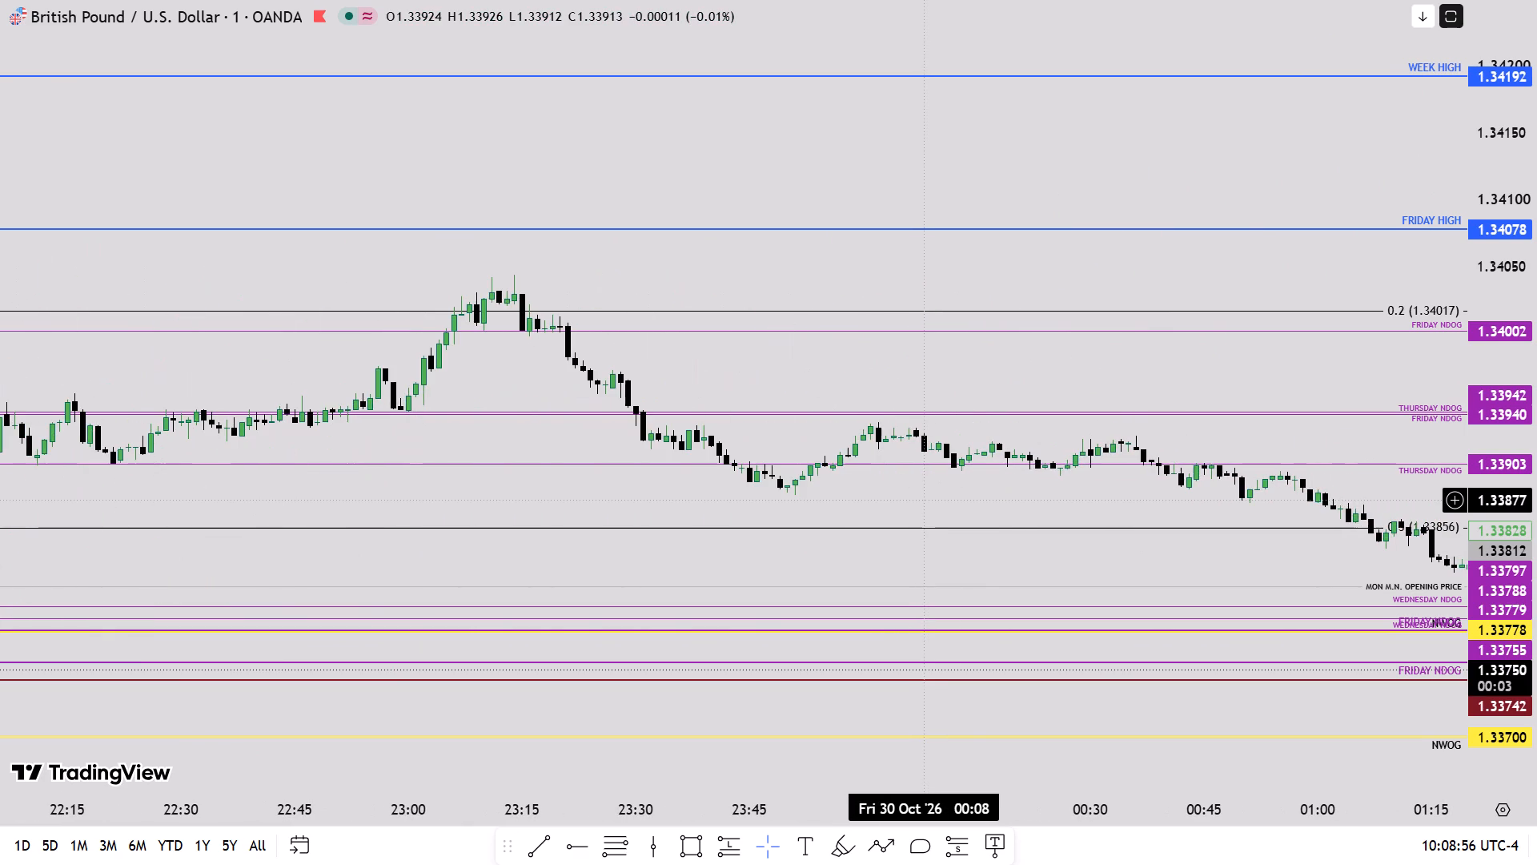
pyautogui.moveTo(921, 500); pyautogui.dragTo(925, 481)
pyautogui.scroll(3, 1536, 473)
pyautogui.scroll(-1, 1536, 473)
pyautogui.scroll(9, 1536, 473)
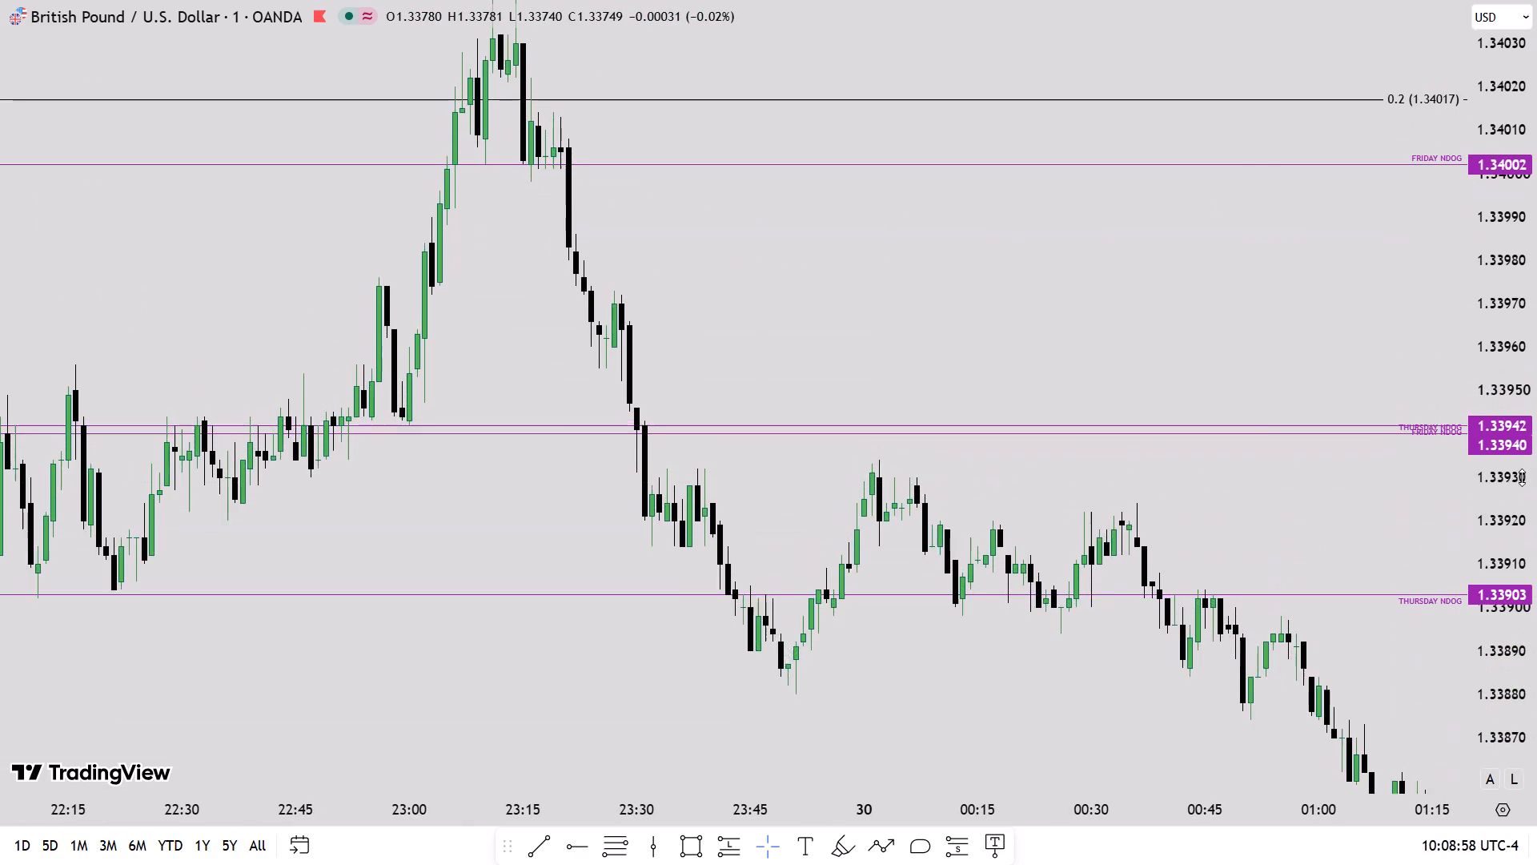
pyautogui.scroll(3, 1522, 477)
pyautogui.moveTo(885, 480); pyautogui.dragTo(1269, 362)
pyautogui.scroll(3, 984, 543)
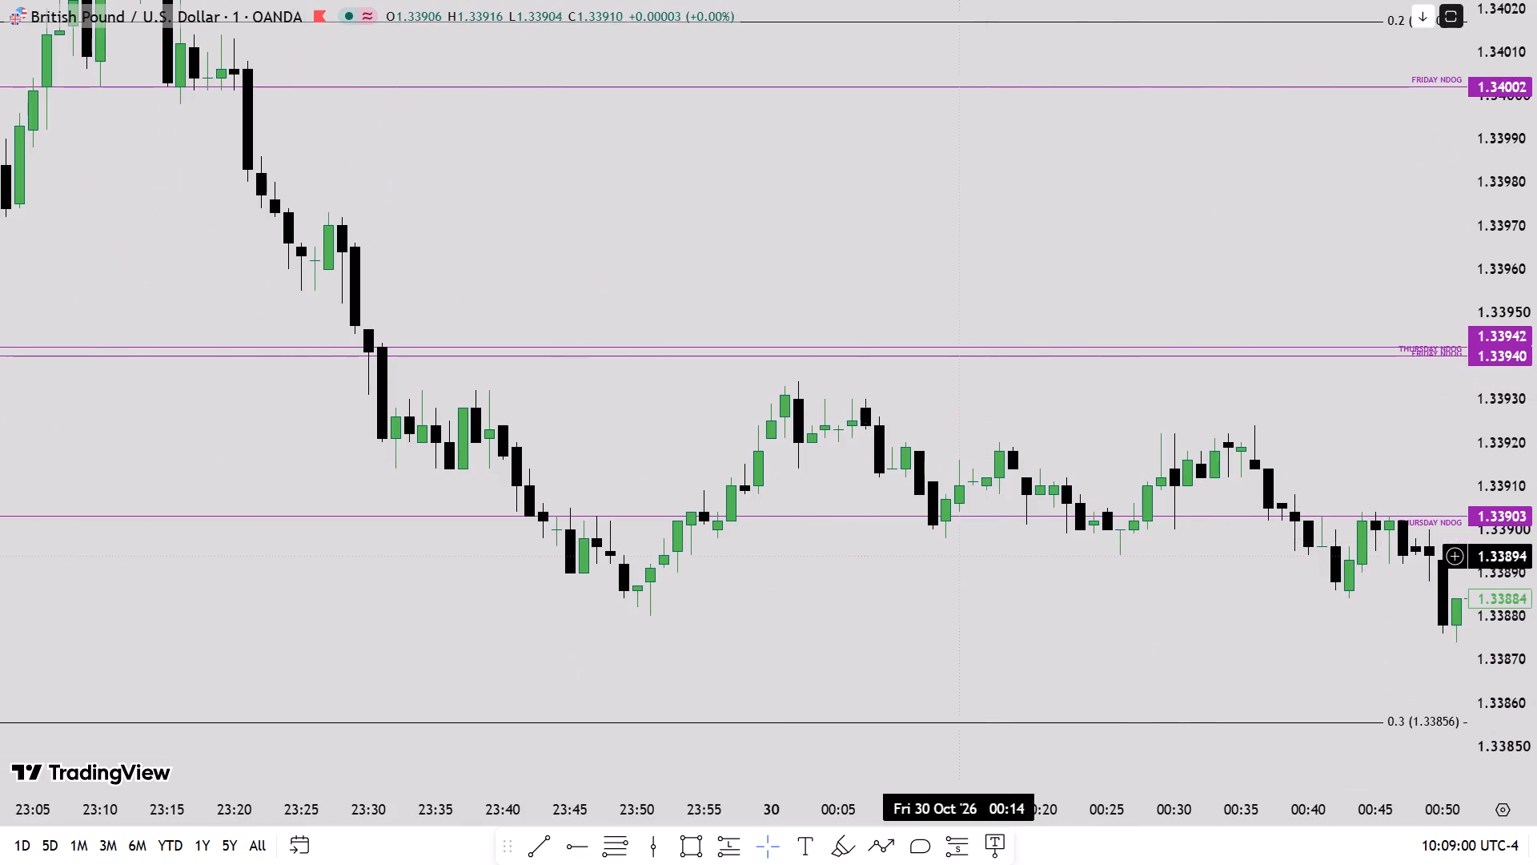
pyautogui.click(580, 845)
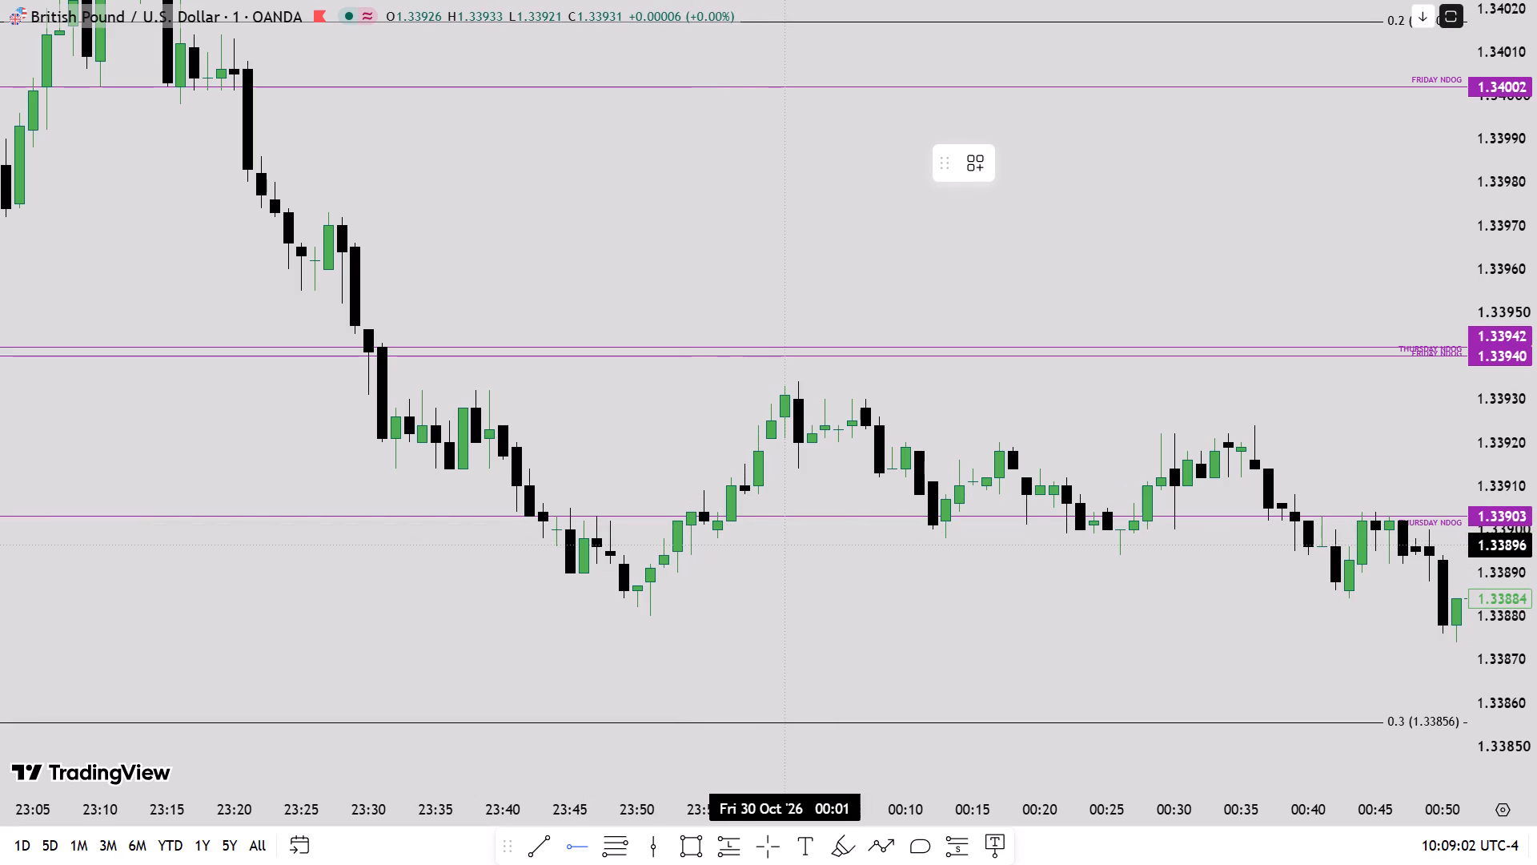
pyautogui.click(773, 437)
pyautogui.click(764, 620)
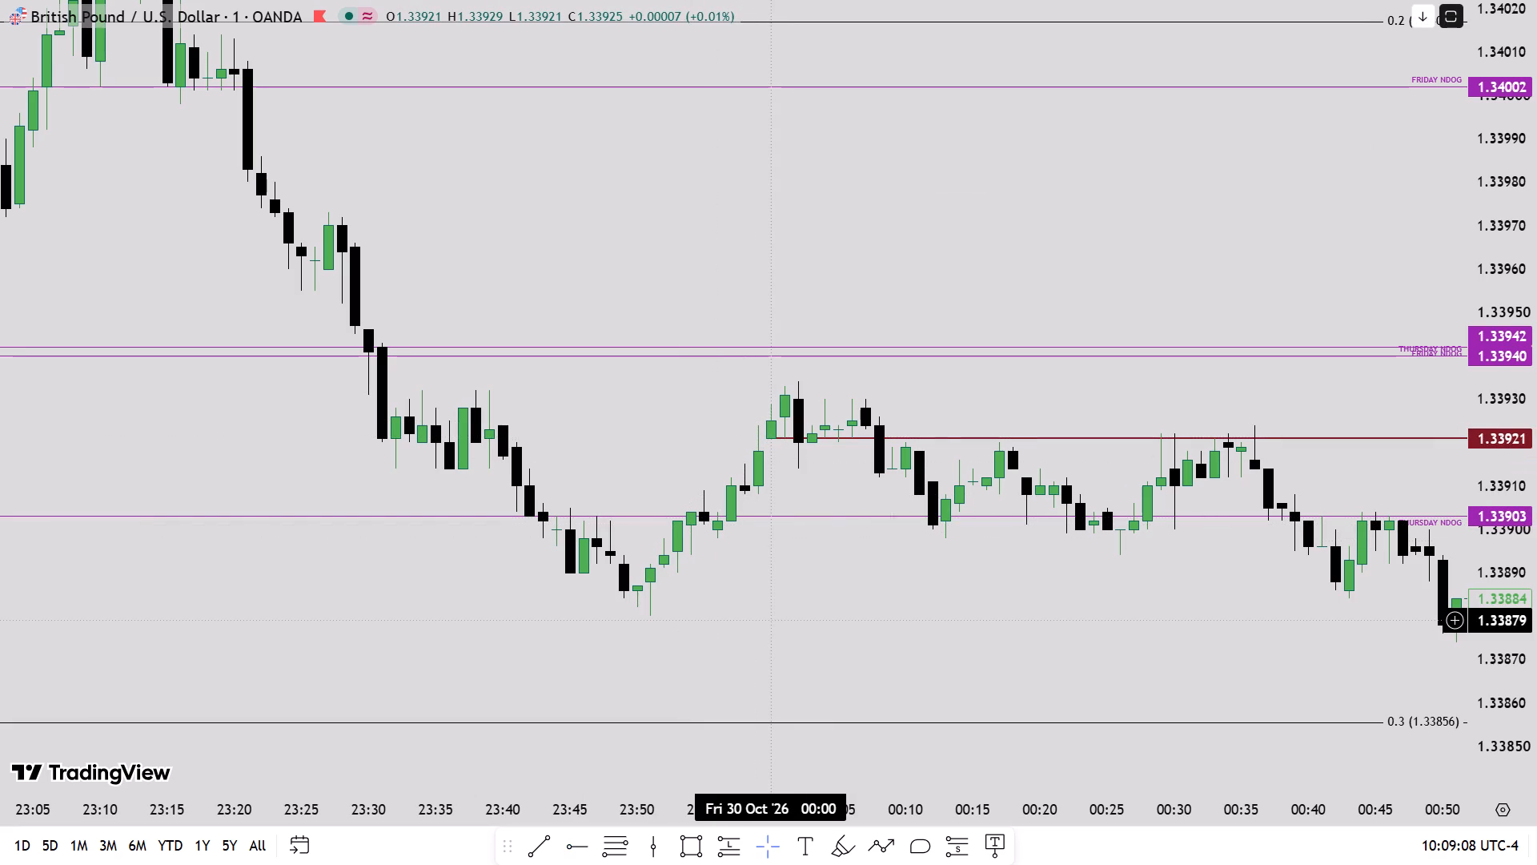
# Set the midnight ray's colour to grey and its thickness to 1px.
pyautogui.click(1065, 442)
pyautogui.click(1071, 437)
pyautogui.click(1035, 156)
pyautogui.click(1016, 157)
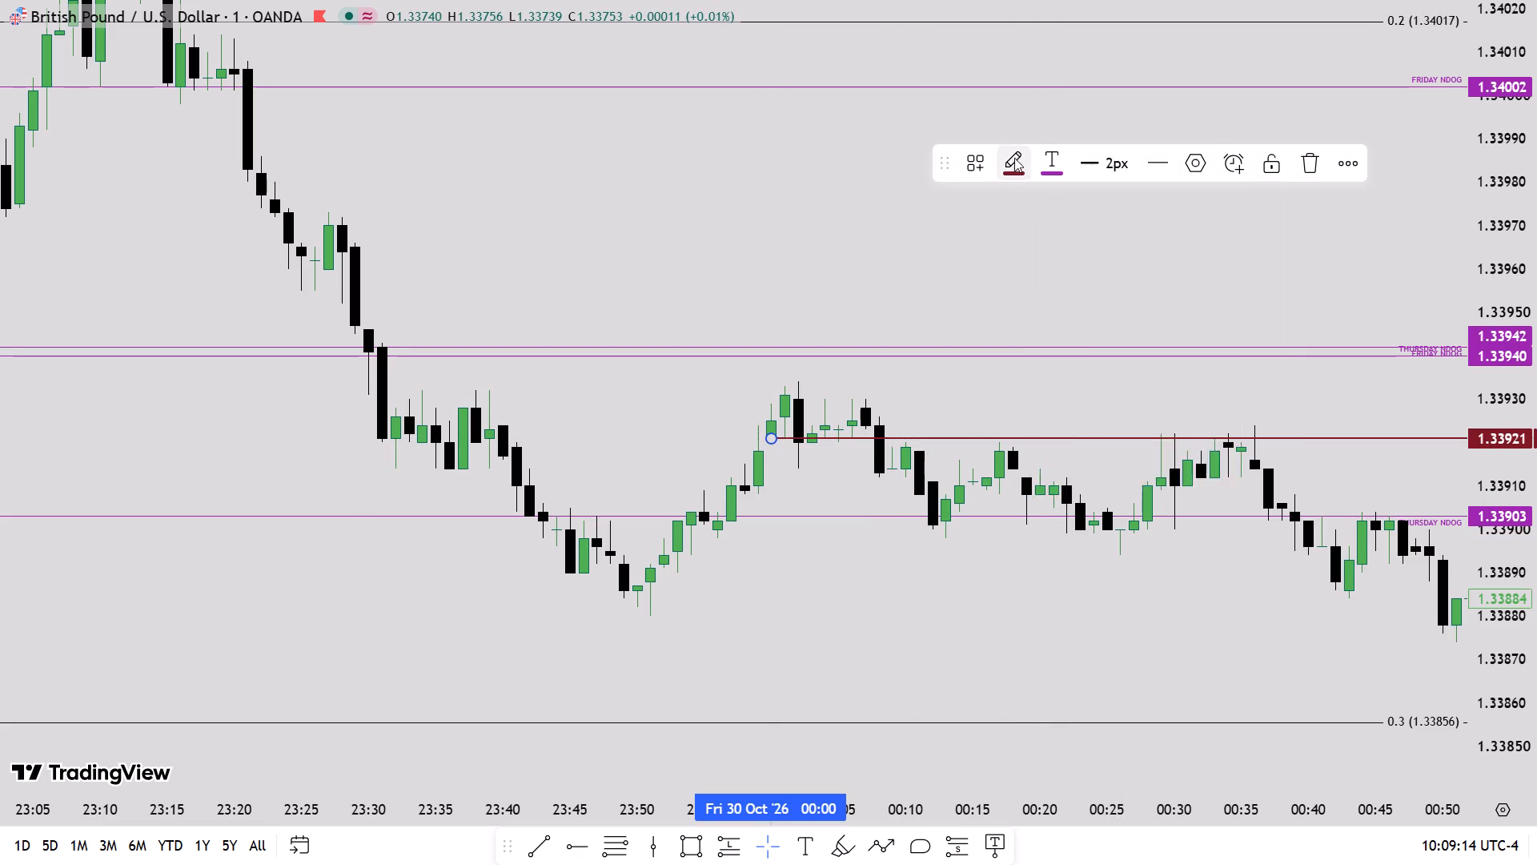
pyautogui.click(1062, 206)
pyautogui.click(1082, 167)
pyautogui.click(1102, 209)
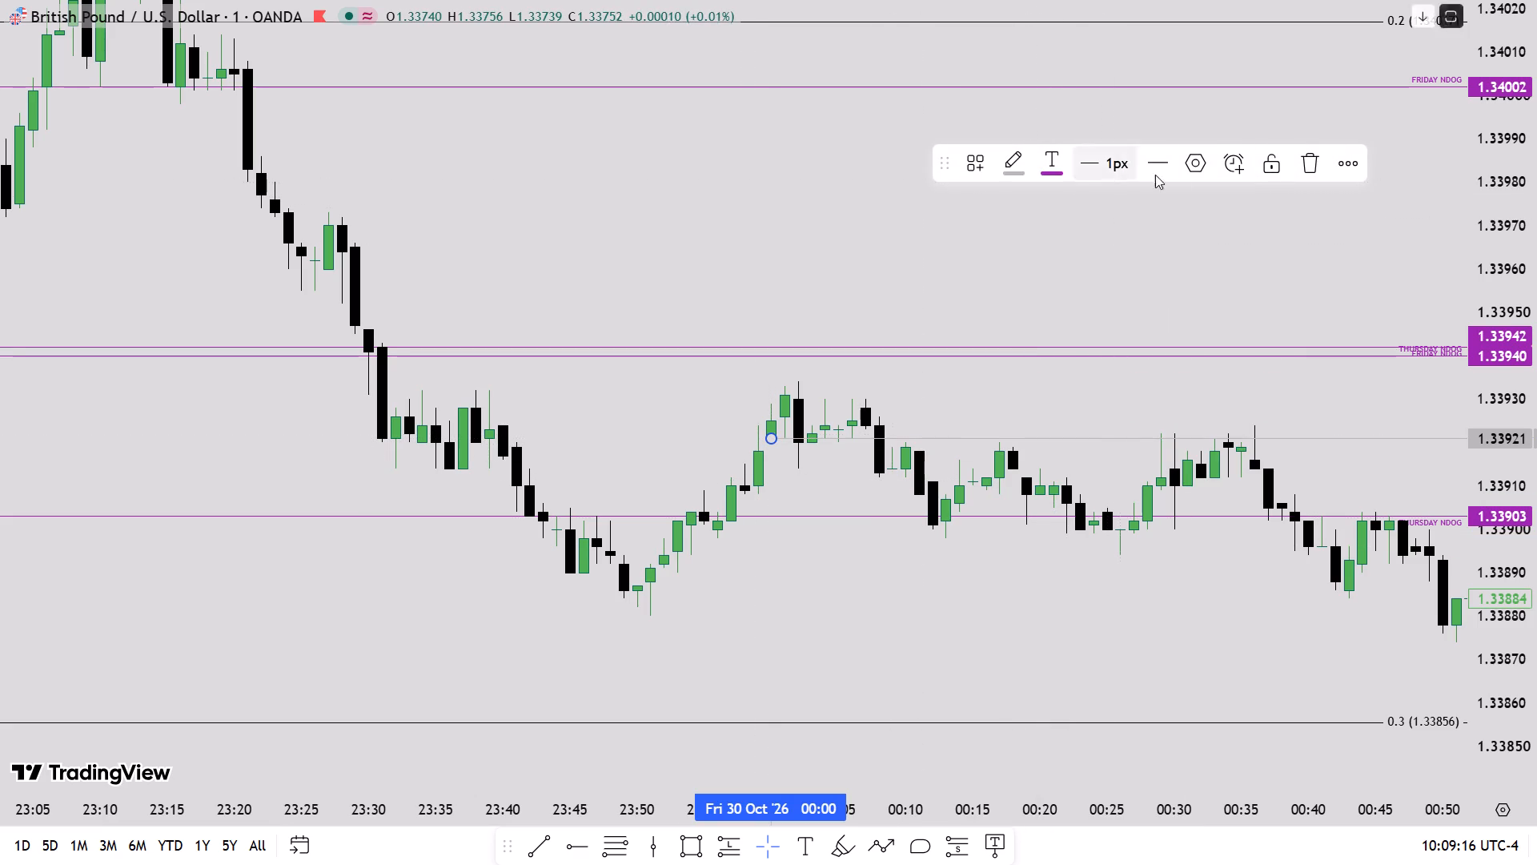
# Label the 1.33921 midnight ray "FRI M.N. OPENING PRICE" in black, vertically aligned to the middle, with a smaller font size.
pyautogui.click(1195, 163)
pyautogui.click(768, 491)
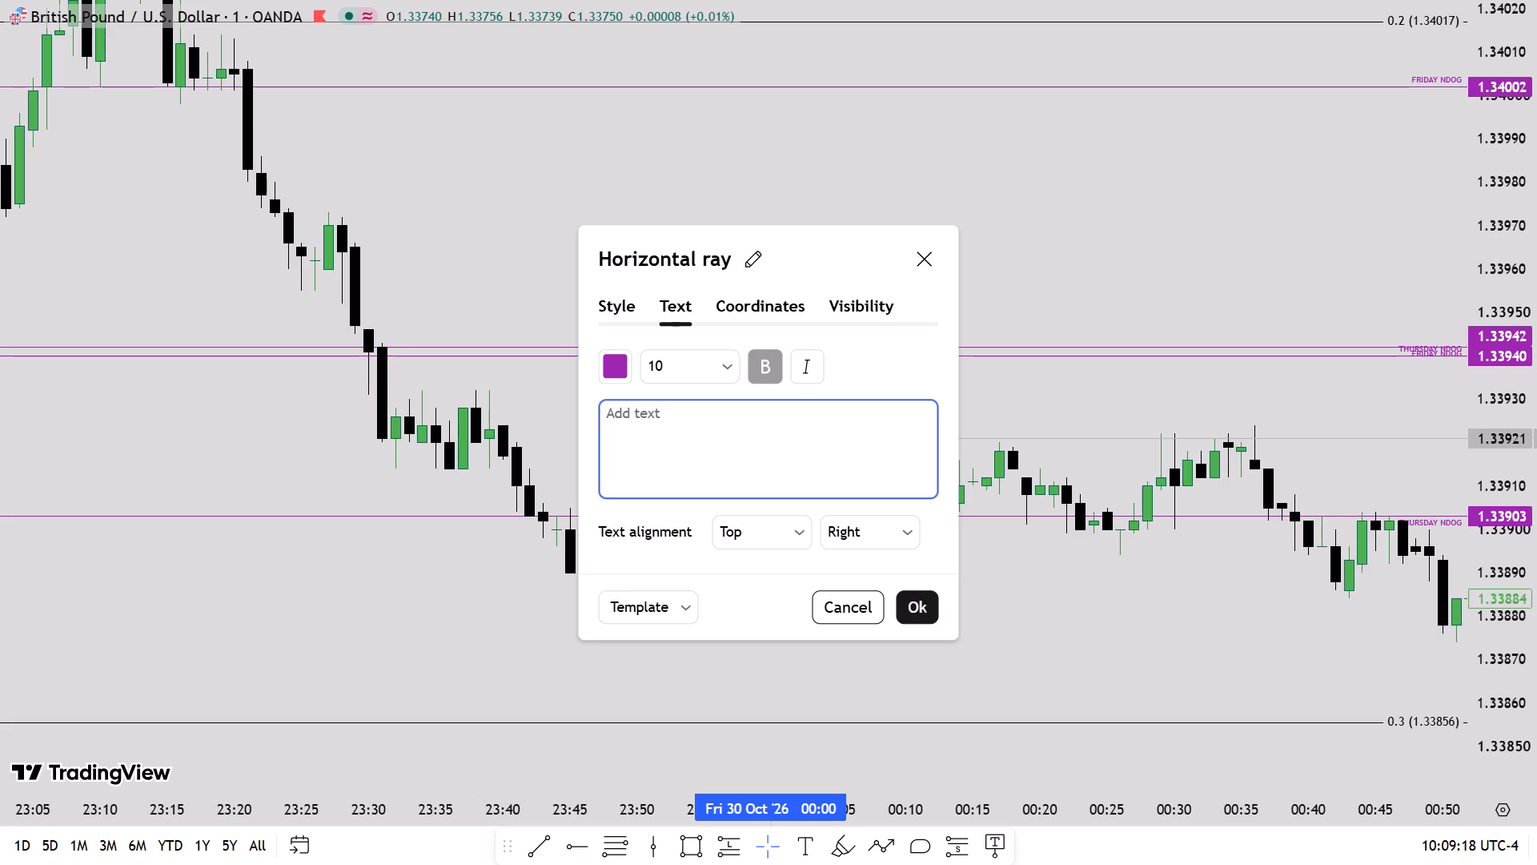
pyautogui.write('FRI M.N. OPENING')
pyautogui.press('space')
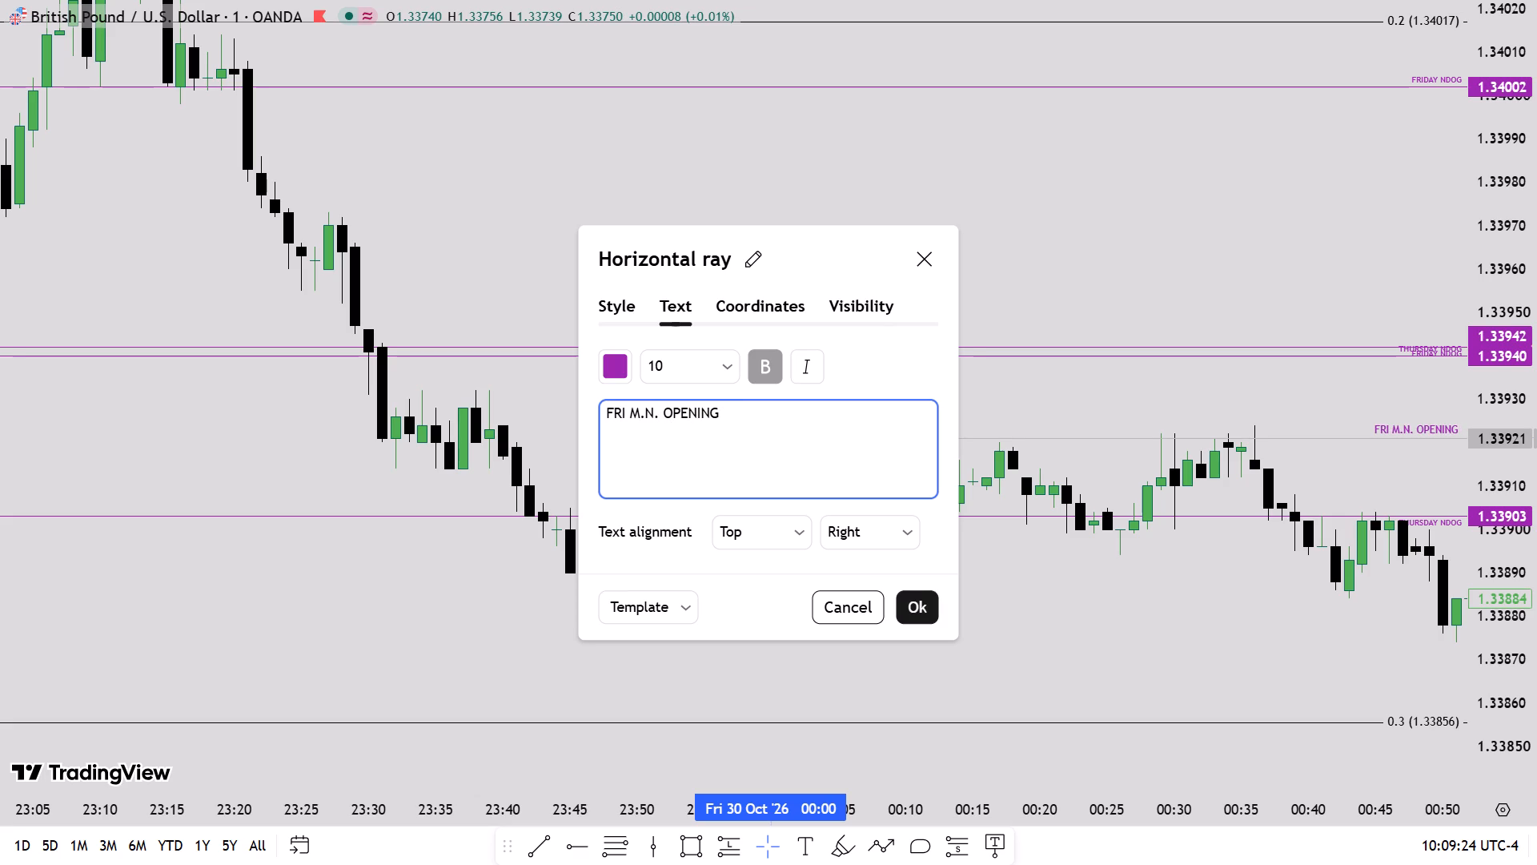
pyautogui.write('PRICE')
pyautogui.click(778, 544)
pyautogui.click(756, 596)
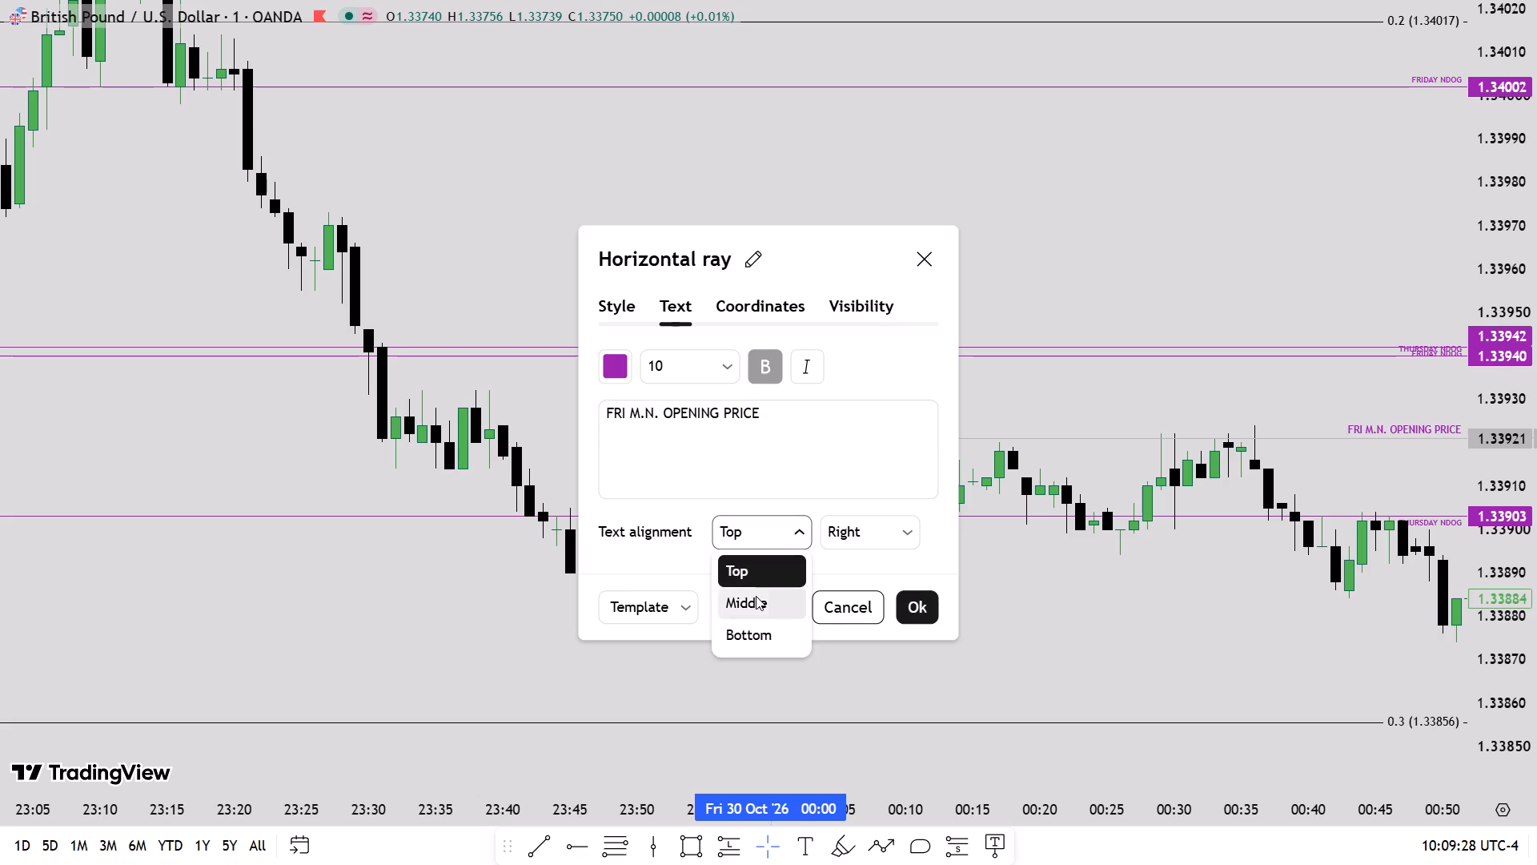
pyautogui.click(616, 370)
pyautogui.click(817, 408)
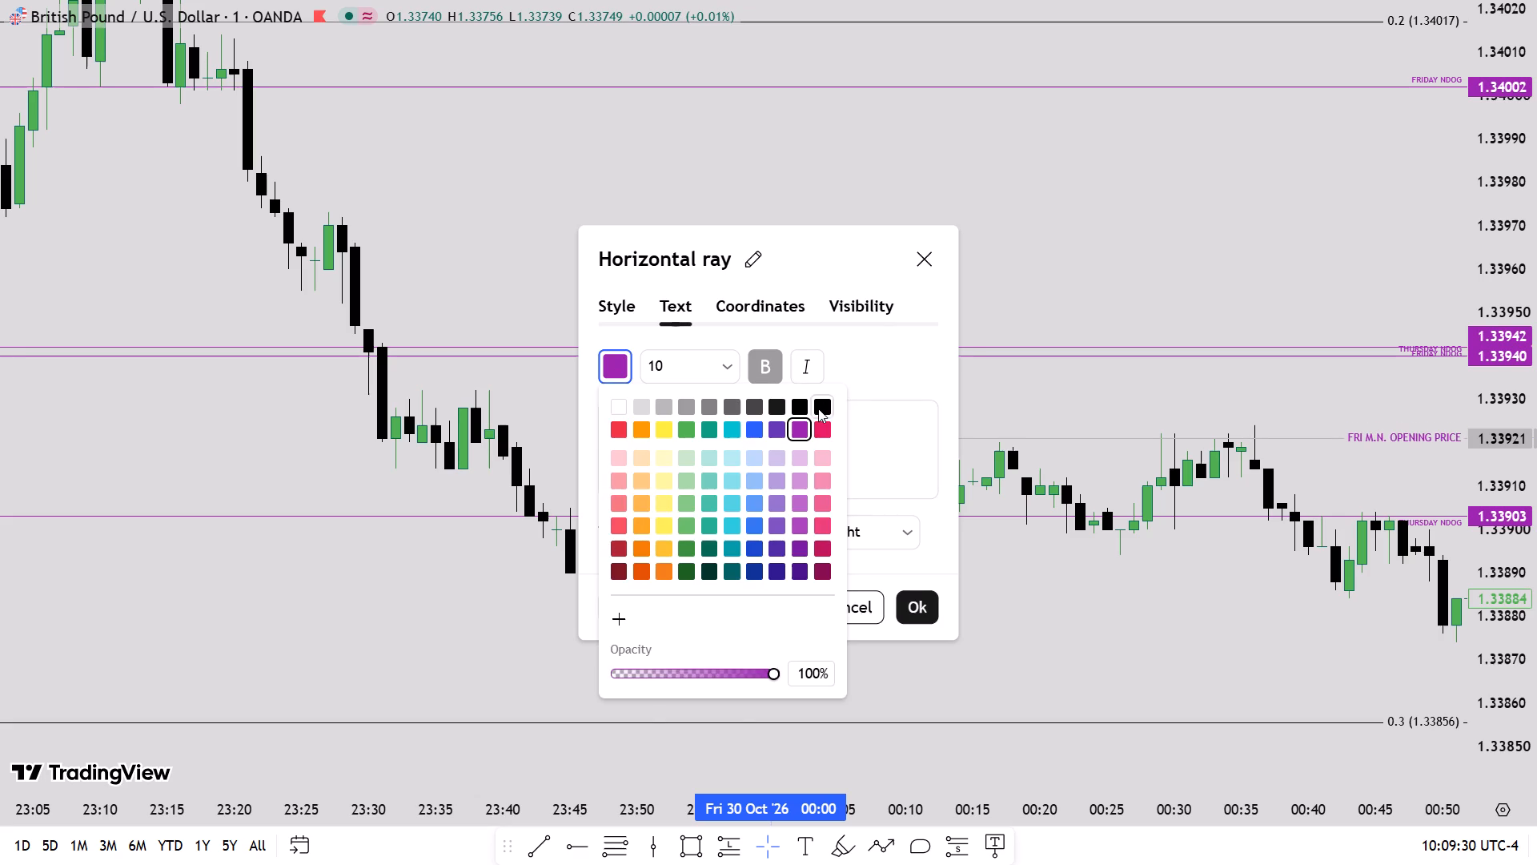
pyautogui.click(687, 368)
pyautogui.click(700, 408)
pyautogui.click(909, 602)
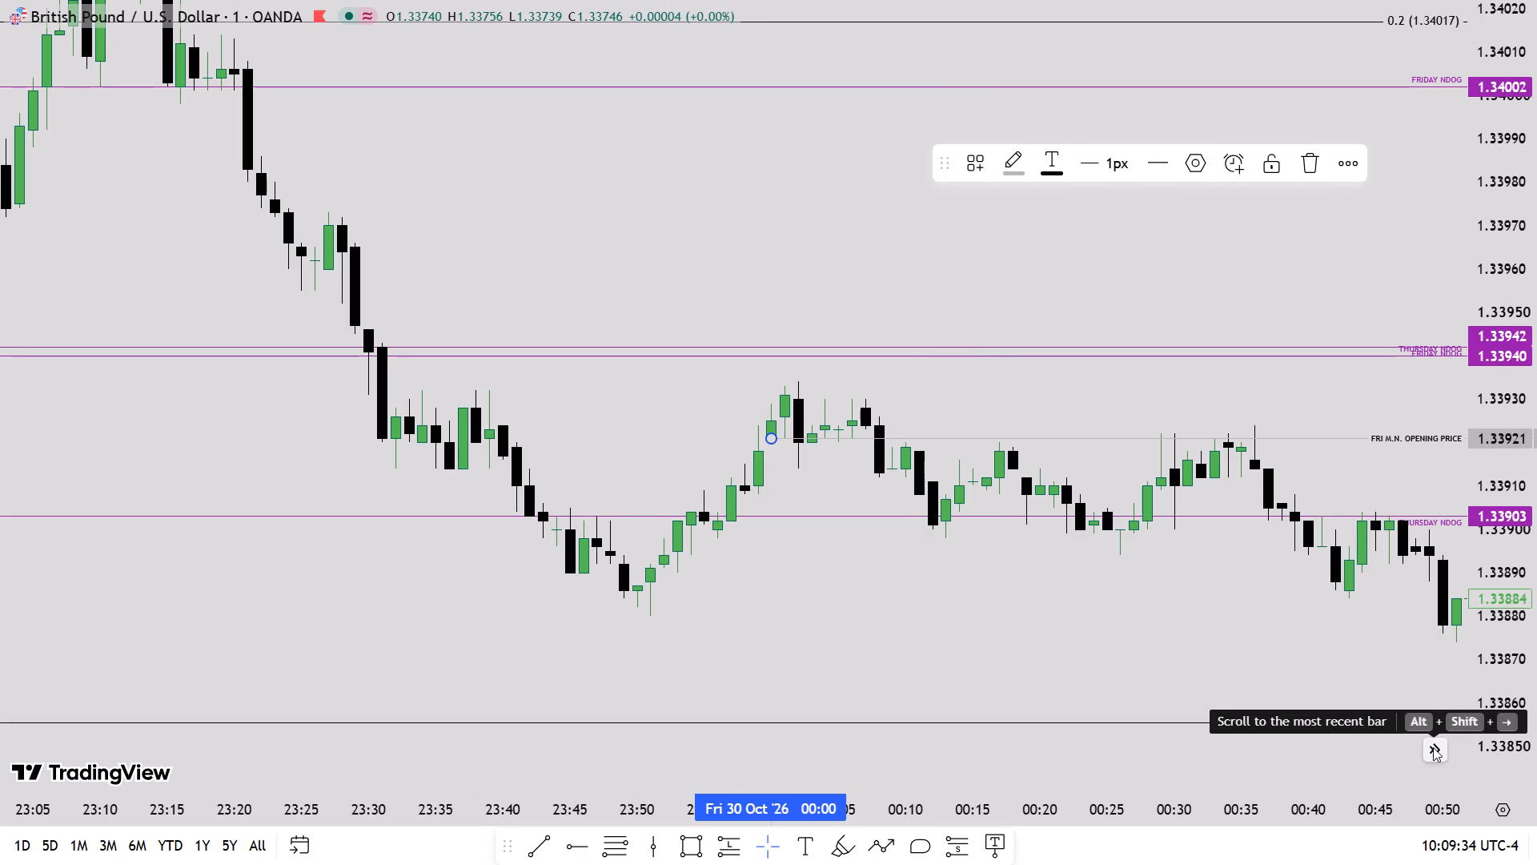
# Examine the latest one-minute GBP/USD candles after 10:00 against the Friday NDOG, Wednesday NDOG, 1.33742 and NWOG 1.33700 levels.
pyautogui.click(1433, 747)
pyautogui.scroll(-3, 1536, 569)
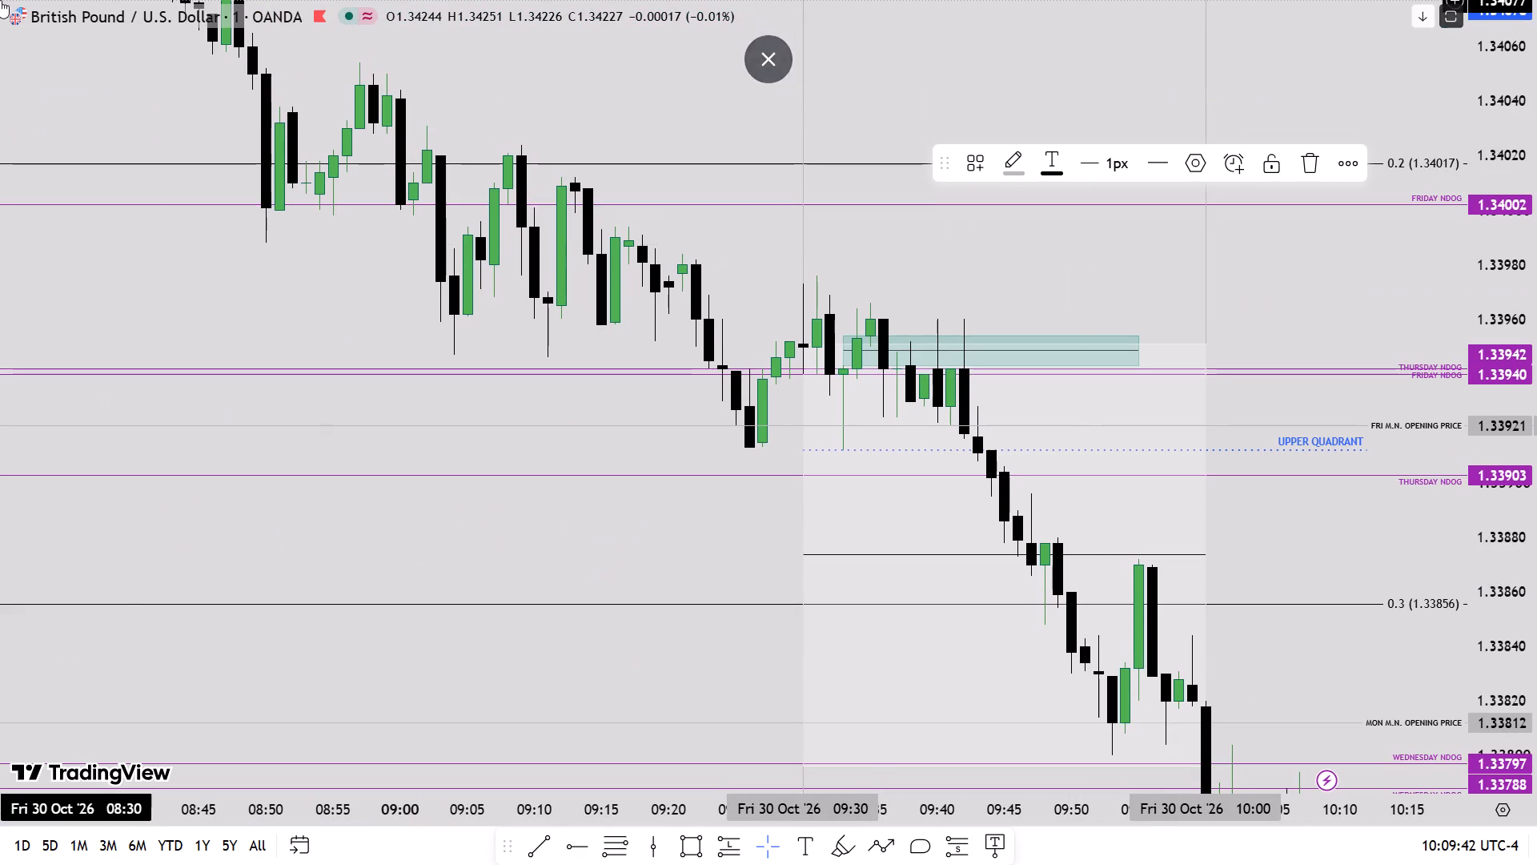
pyautogui.moveTo(411, 515); pyautogui.dragTo(314, 165)
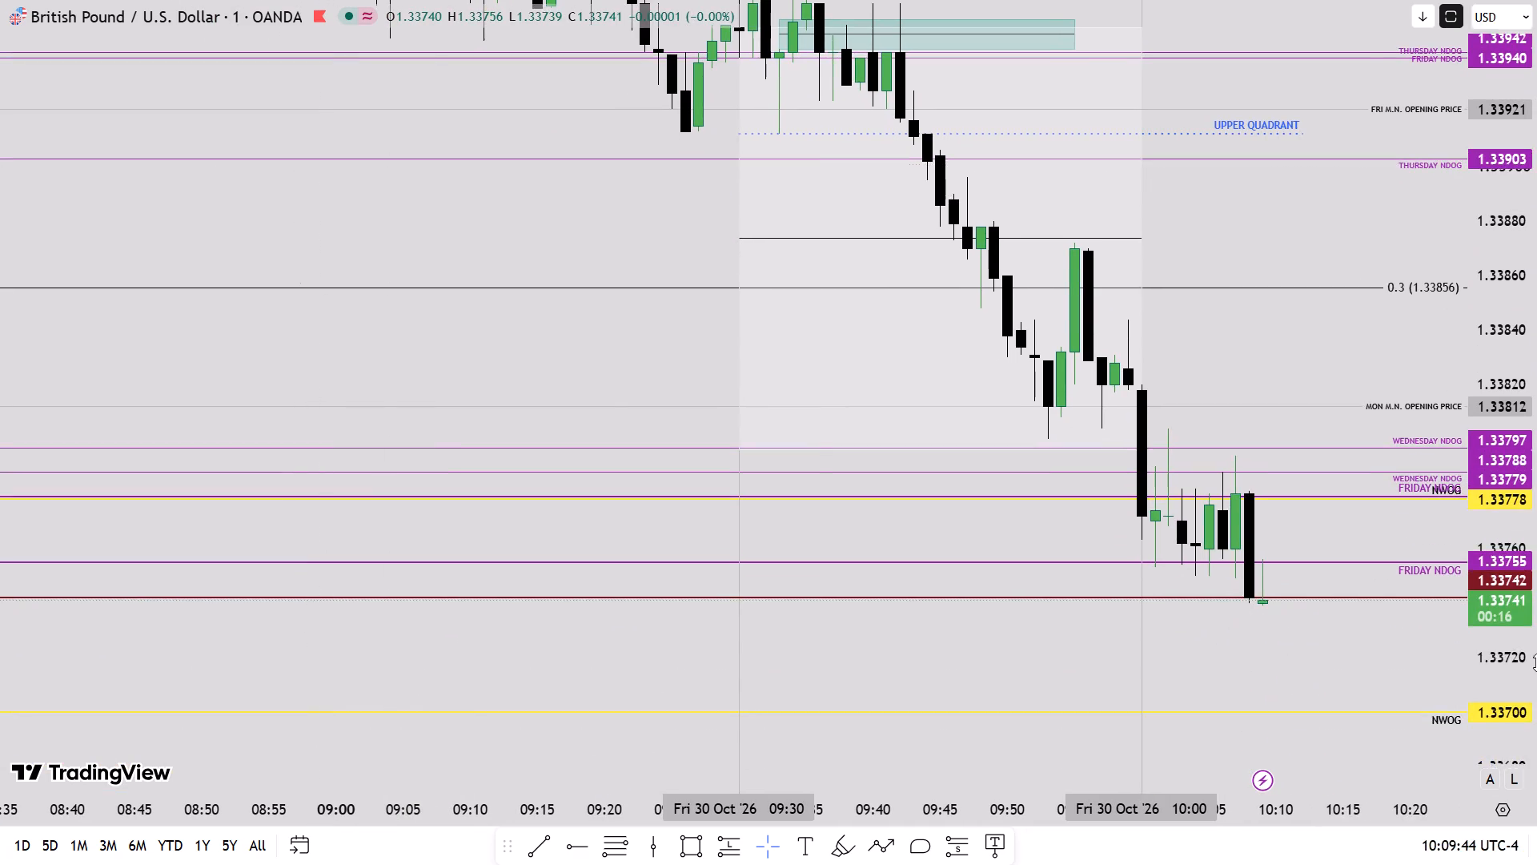
pyautogui.scroll(3, 1536, 662)
pyautogui.moveTo(1362, 627); pyautogui.dragTo(1299, 485)
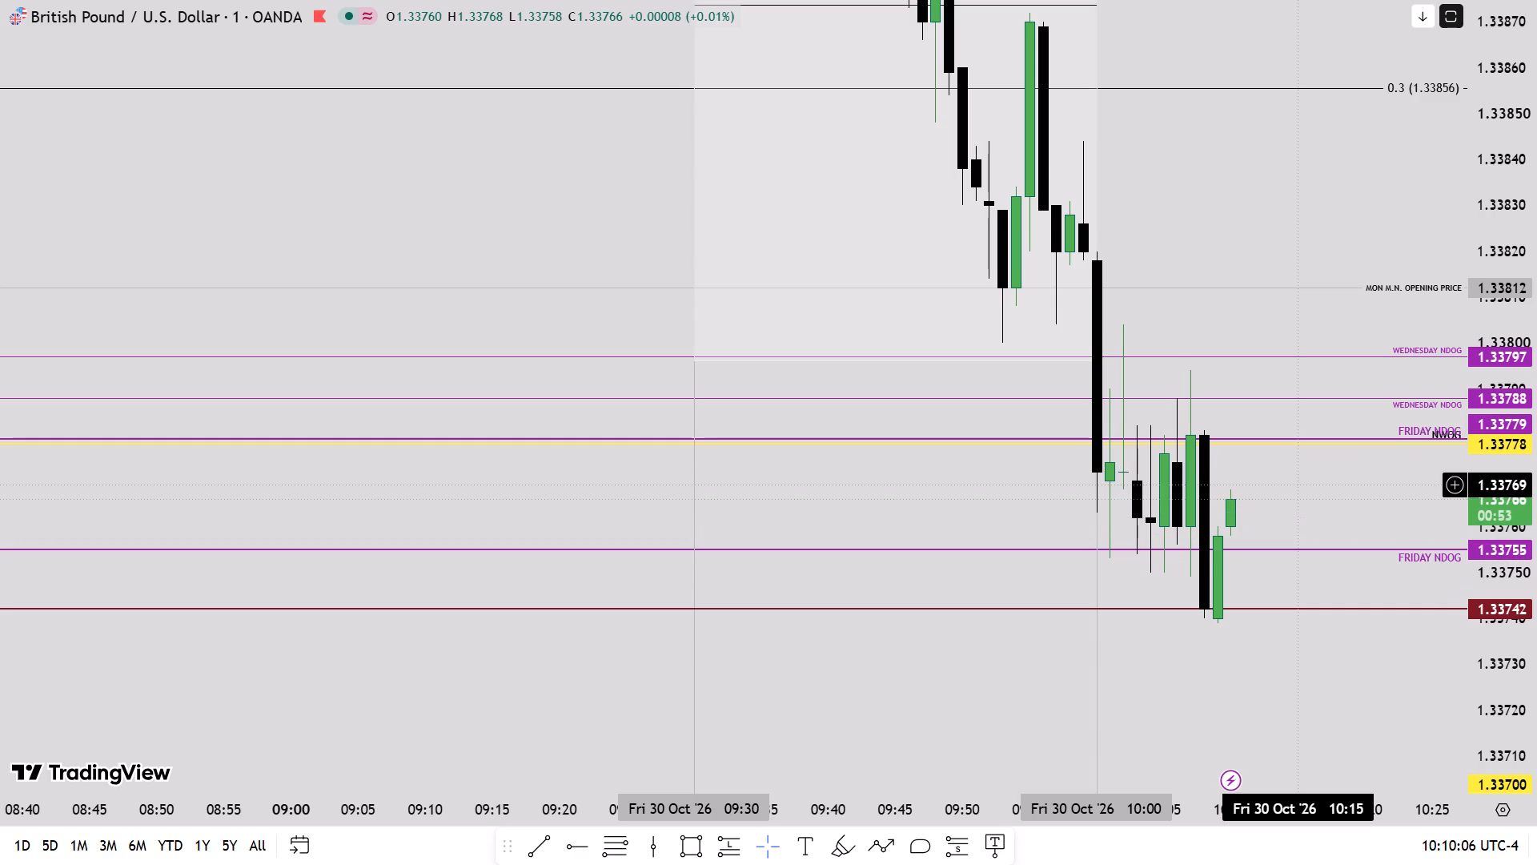
pyautogui.moveTo(1299, 485); pyautogui.dragTo(1223, 509)
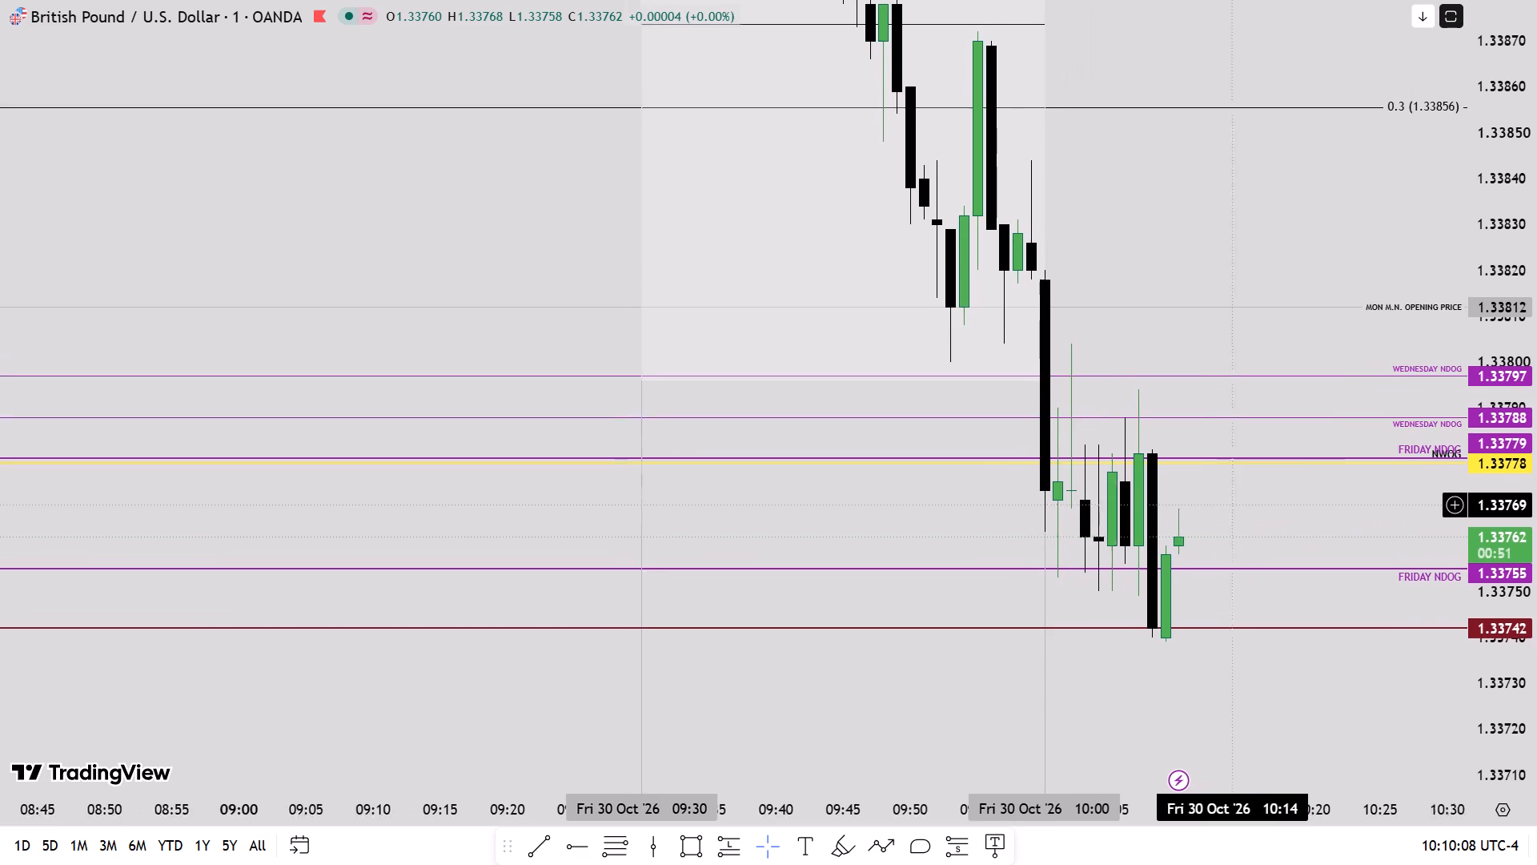
pyautogui.moveTo(1223, 509); pyautogui.dragTo(1207, 512)
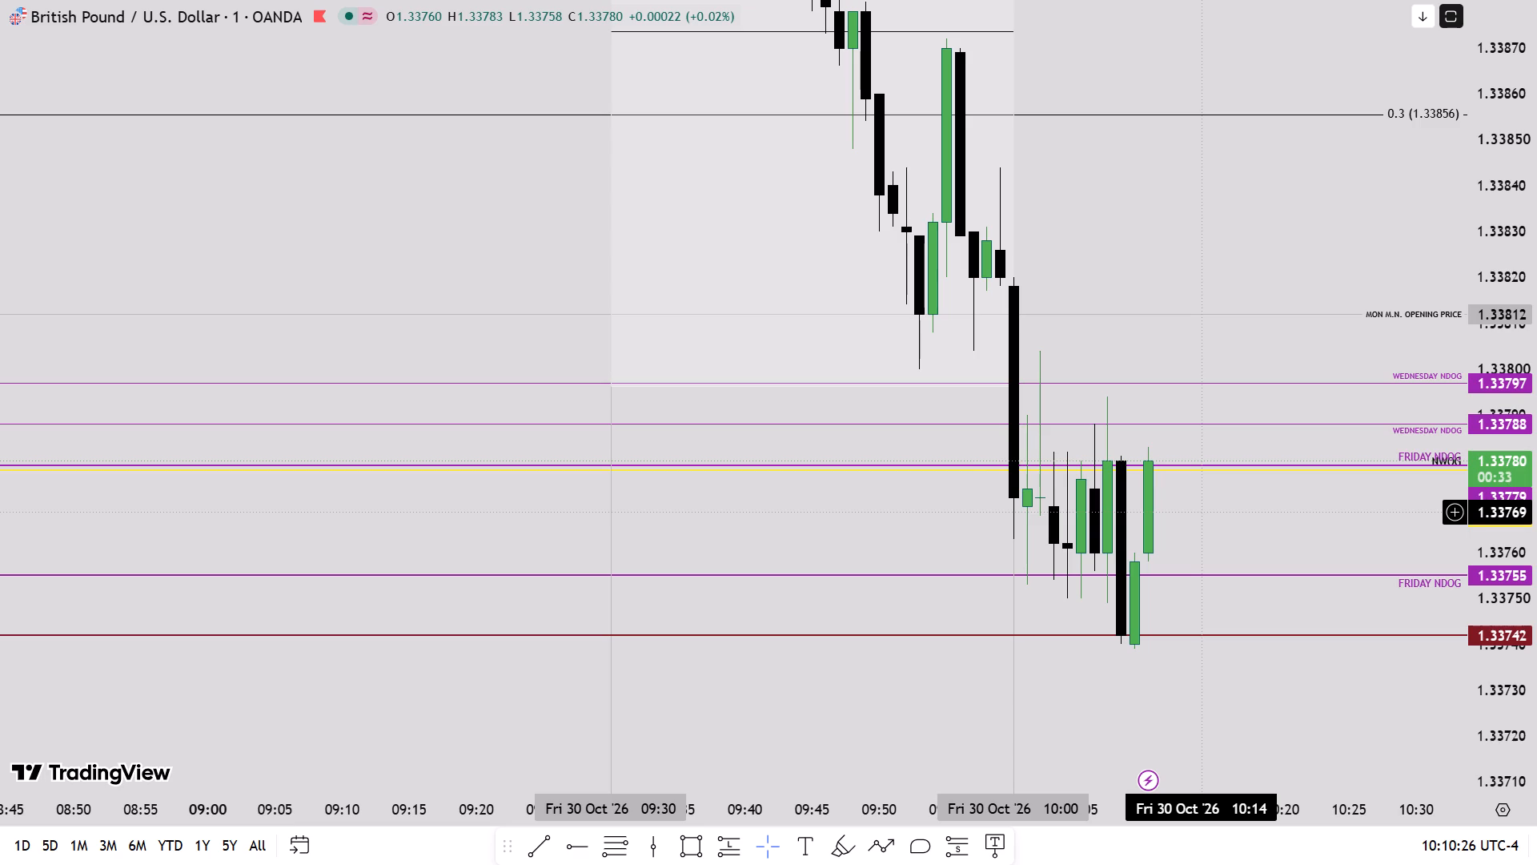
pyautogui.scroll(5, 1207, 512)
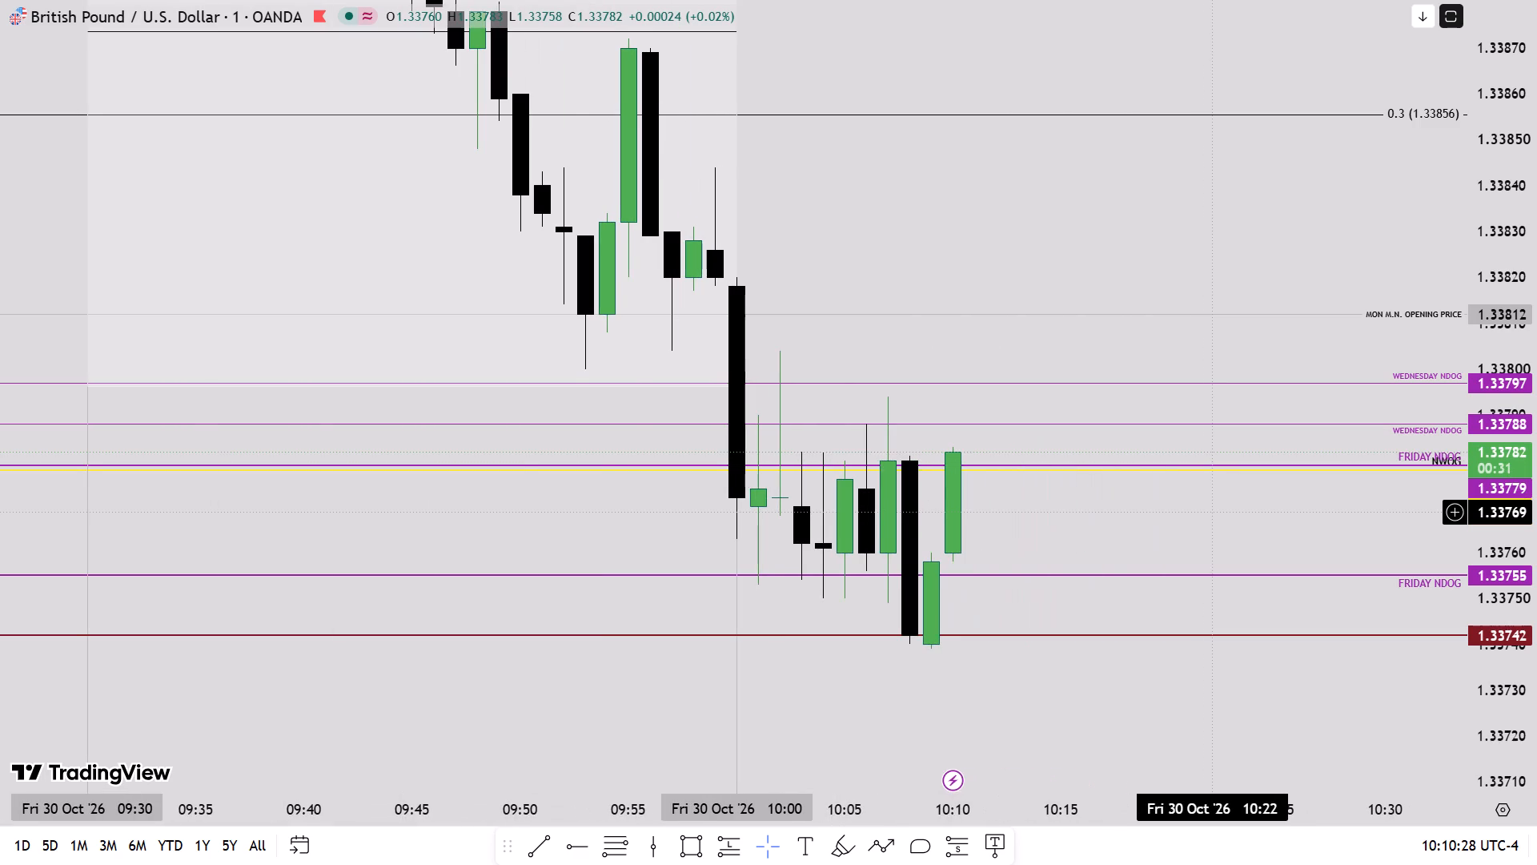
pyautogui.scroll(-1, 1207, 512)
pyautogui.moveTo(1137, 525); pyautogui.dragTo(1023, 557)
pyautogui.scroll(-3, 1498, 503)
pyautogui.scroll(-3, 1281, 585)
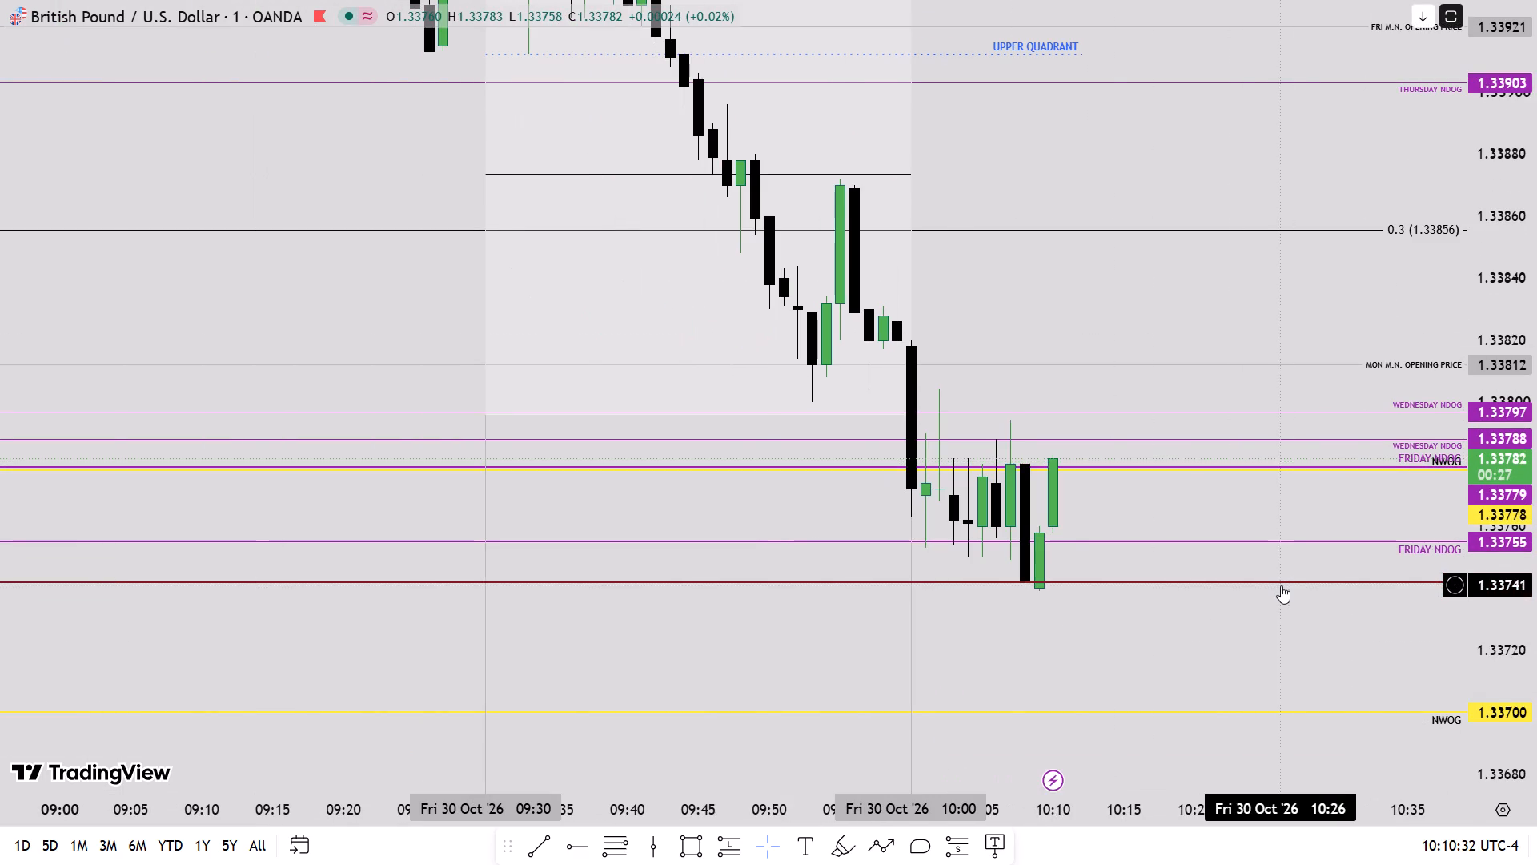
pyautogui.moveTo(1170, 512); pyautogui.dragTo(1168, 595)
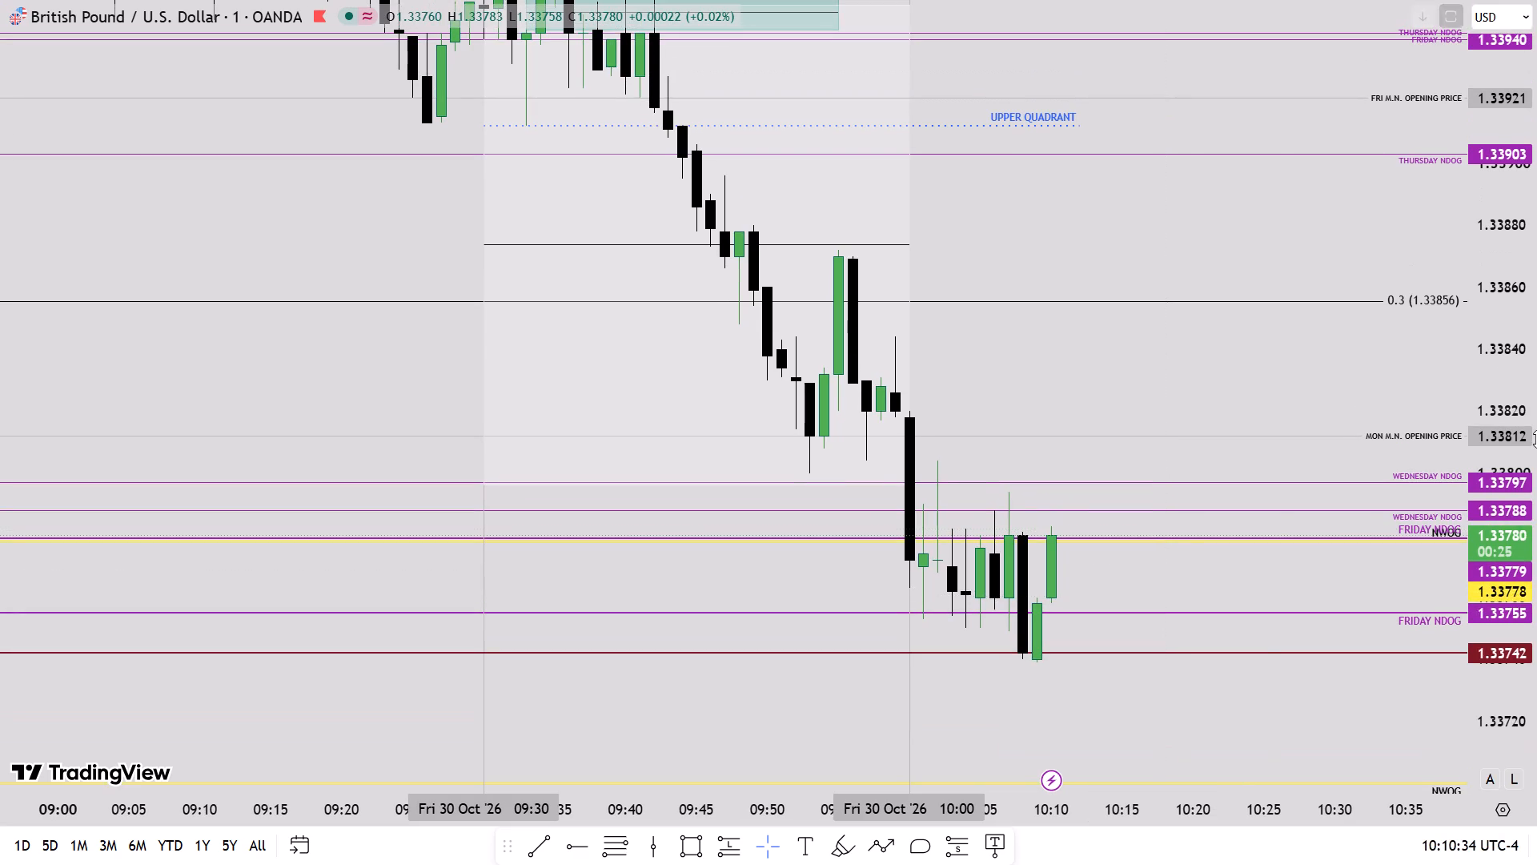
pyautogui.moveTo(1044, 724); pyautogui.dragTo(1002, 592)
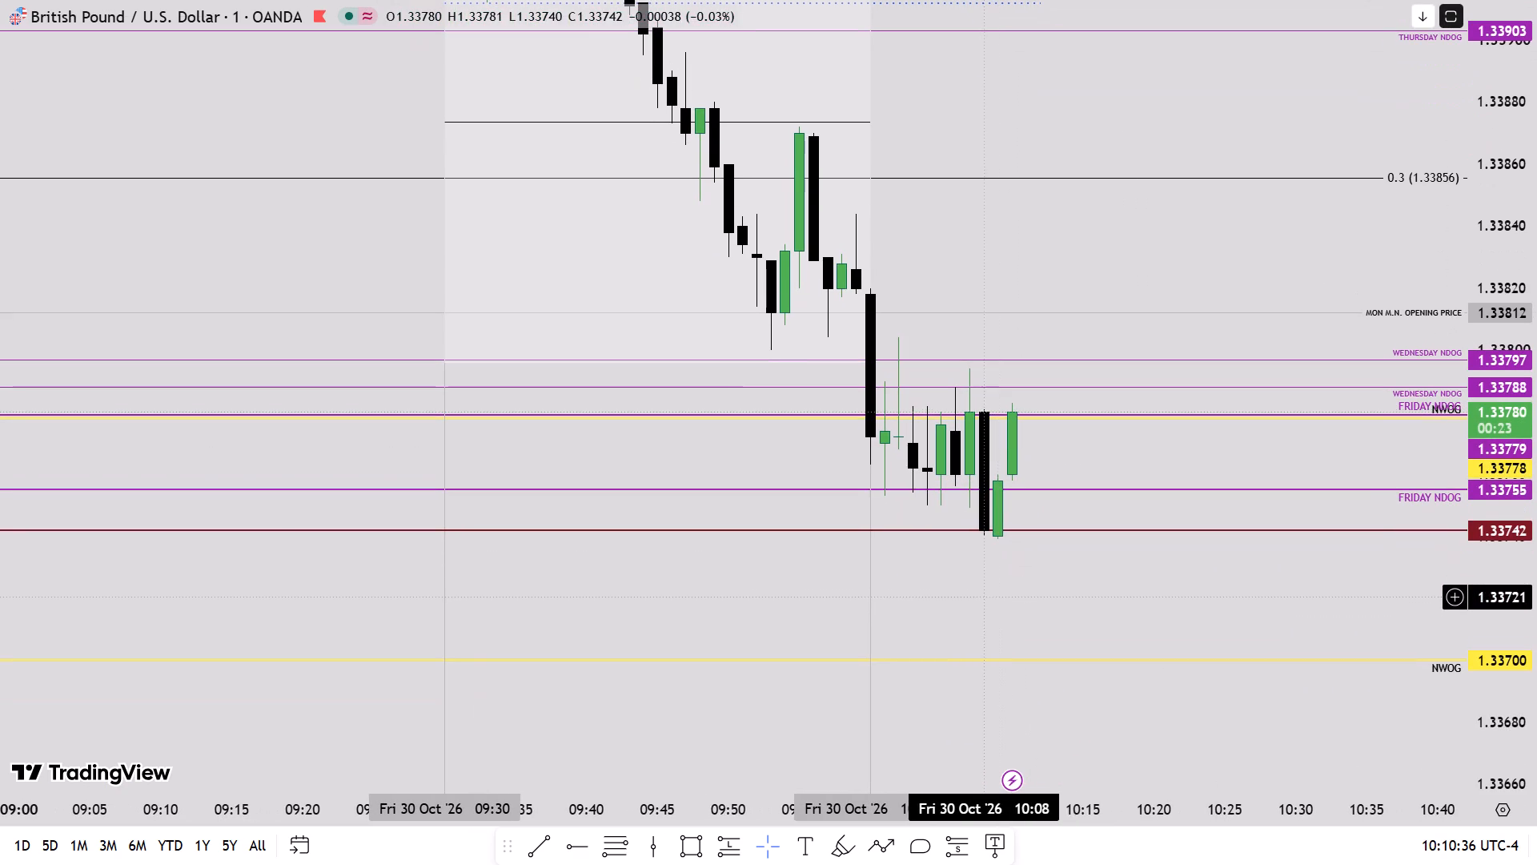
pyautogui.moveTo(998, 595); pyautogui.dragTo(1005, 631)
pyautogui.moveTo(1005, 626); pyautogui.dragTo(1034, 625)
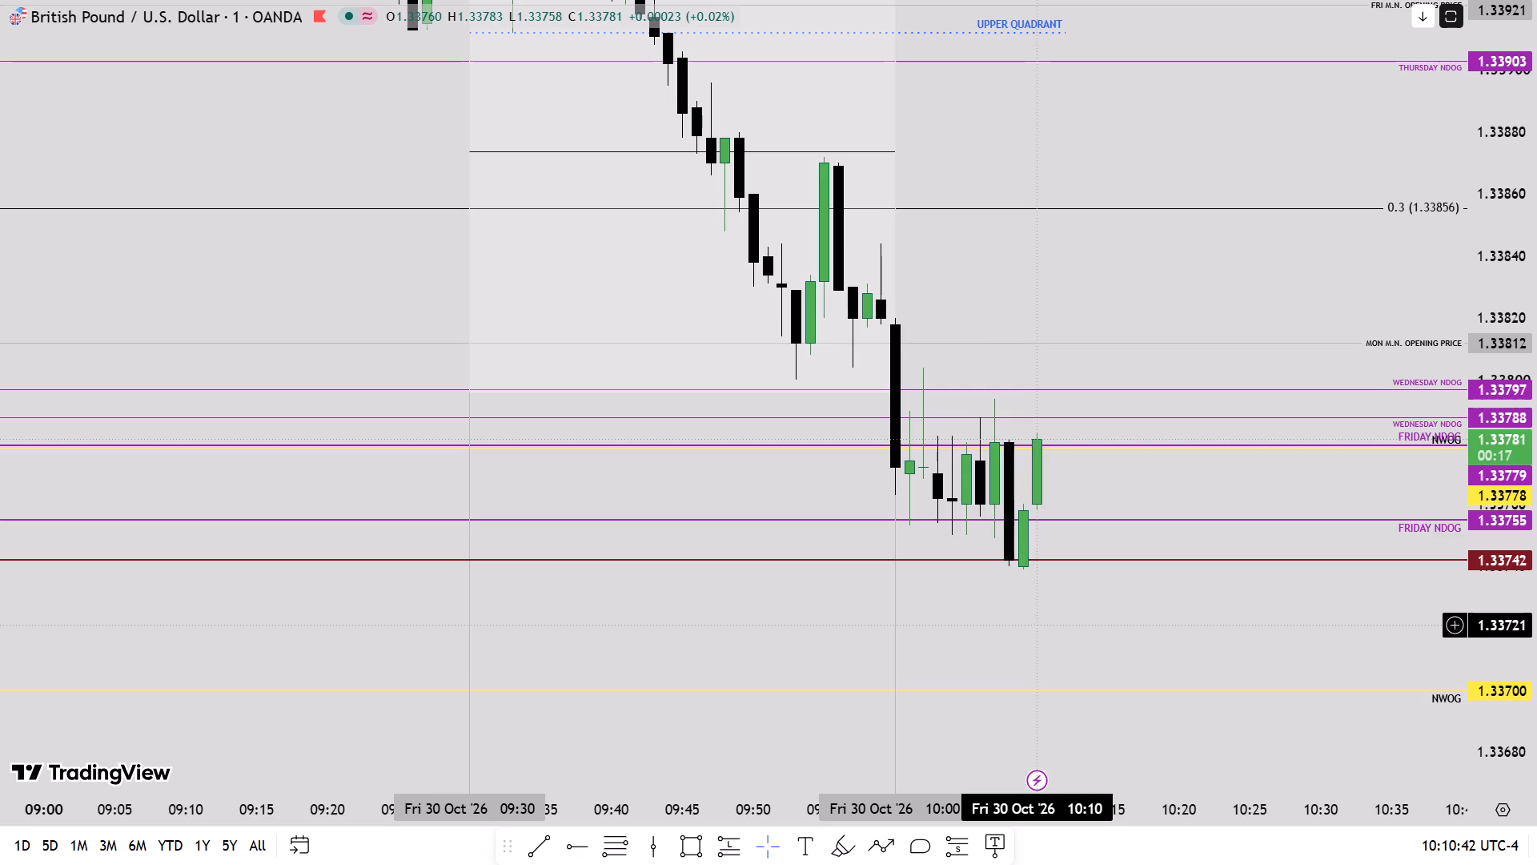
# Leave the full-screen chart, switch to the empty new browser tab and show the remaining bookmarks.
pyautogui.click(768, 75)
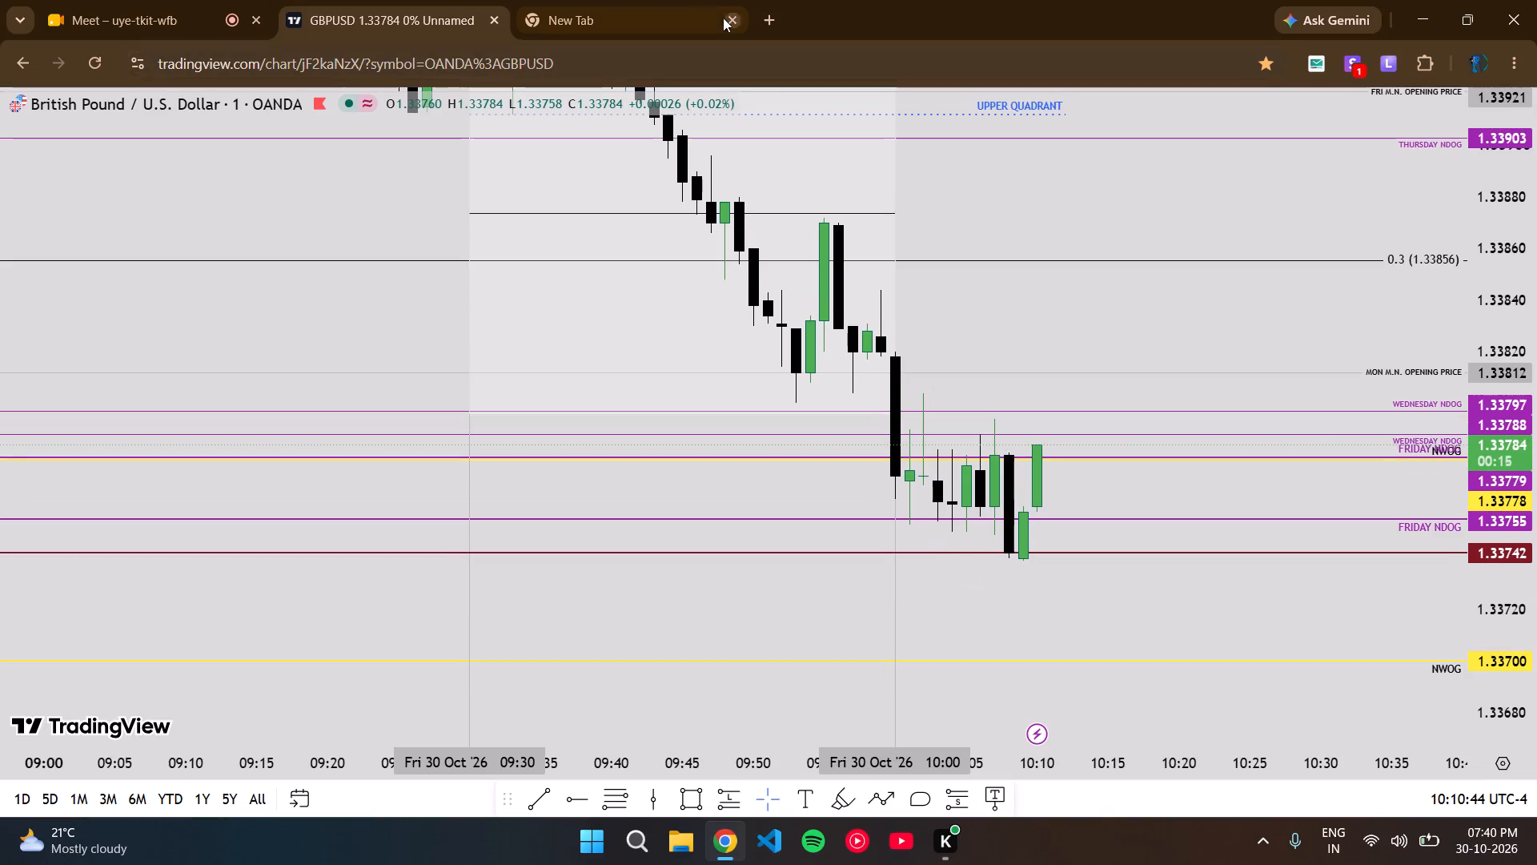
pyautogui.click(696, 0)
pyautogui.click(1392, 105)
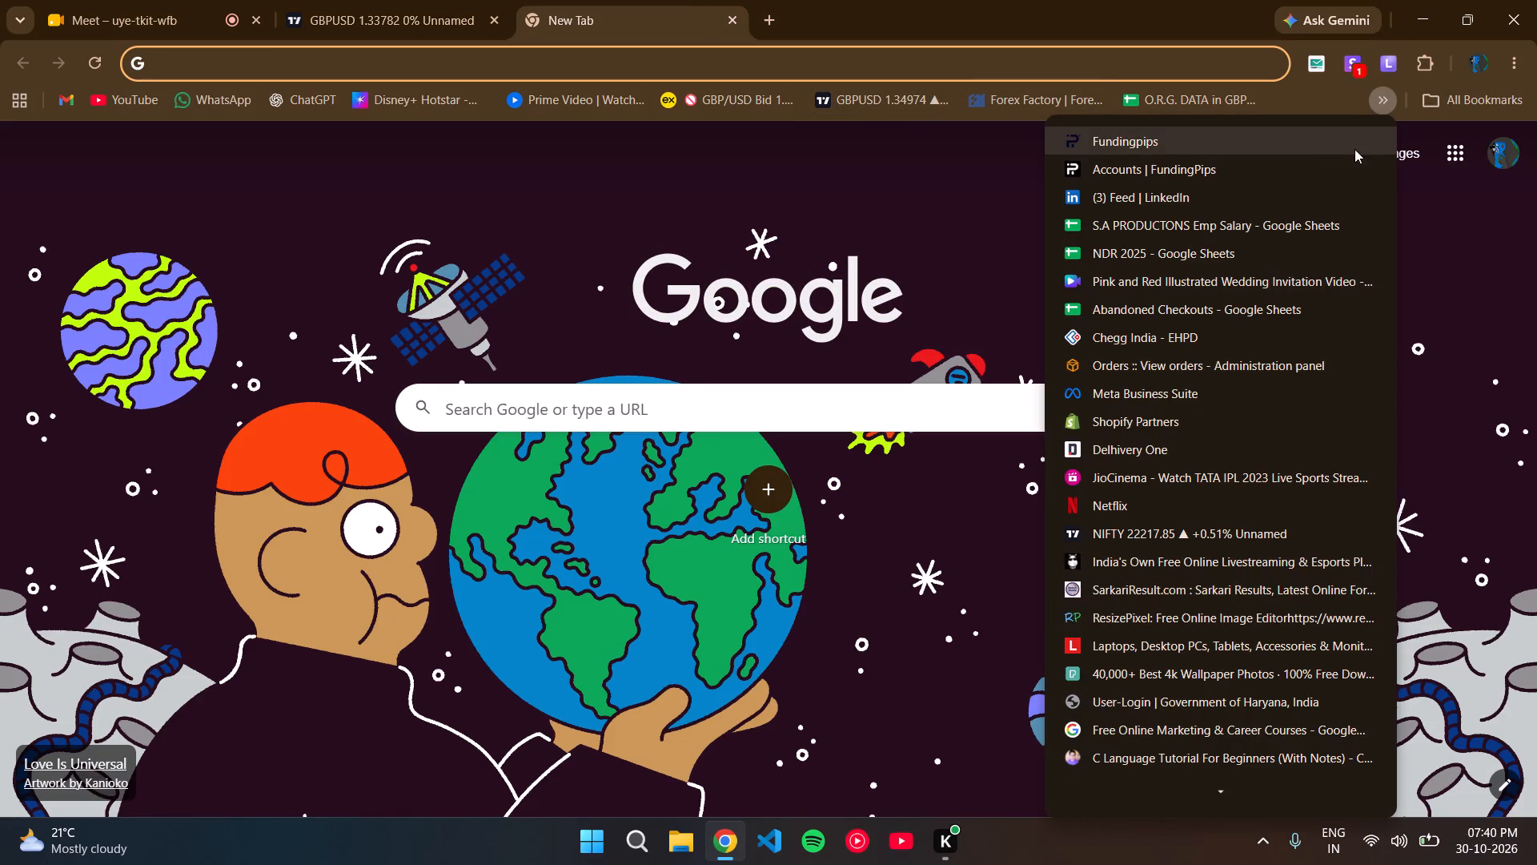
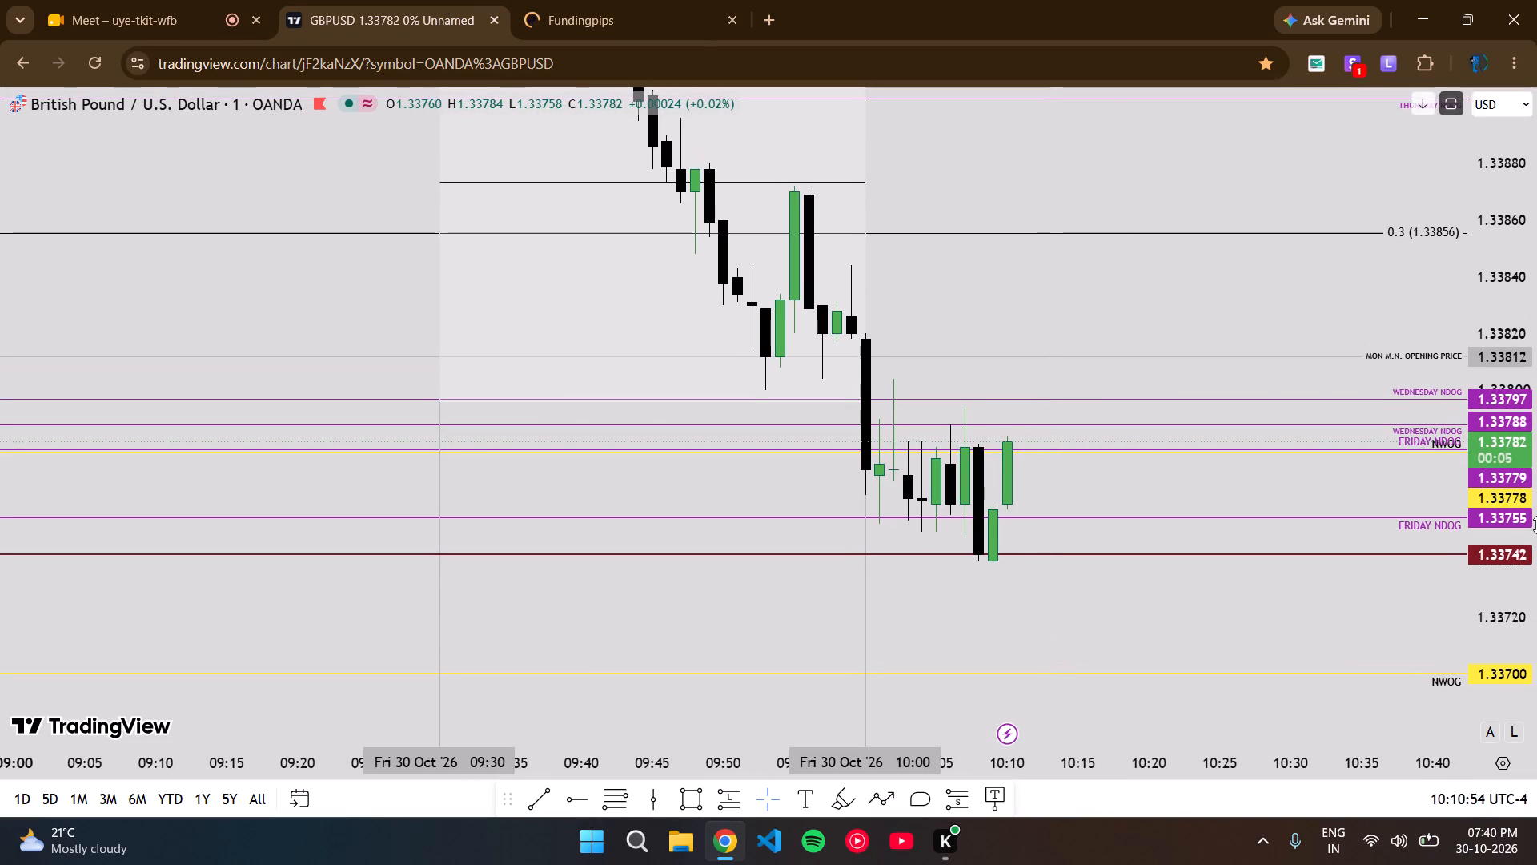
# Examine the newest one-minute GBP/USD candles around 10:10 against the Wednesday NDOG, Friday NDOG, Monday midnight opening price and 1.33742 levels.
pyautogui.scroll(3, 1536, 525)
pyautogui.scroll(-1, 1536, 525)
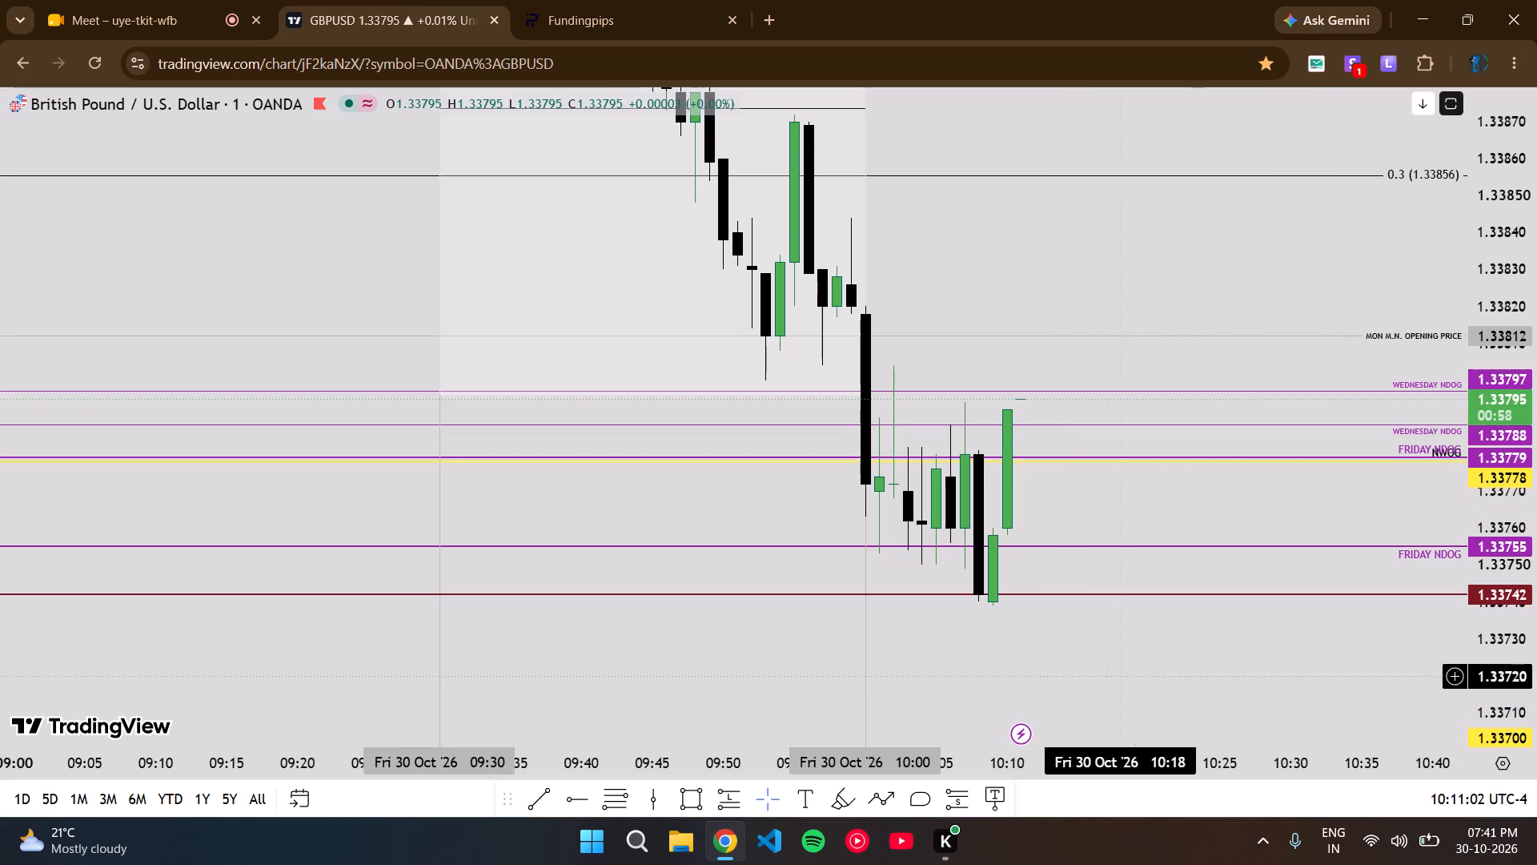
pyautogui.moveTo(1082, 664); pyautogui.dragTo(1041, 734)
pyautogui.scroll(3, 1536, 601)
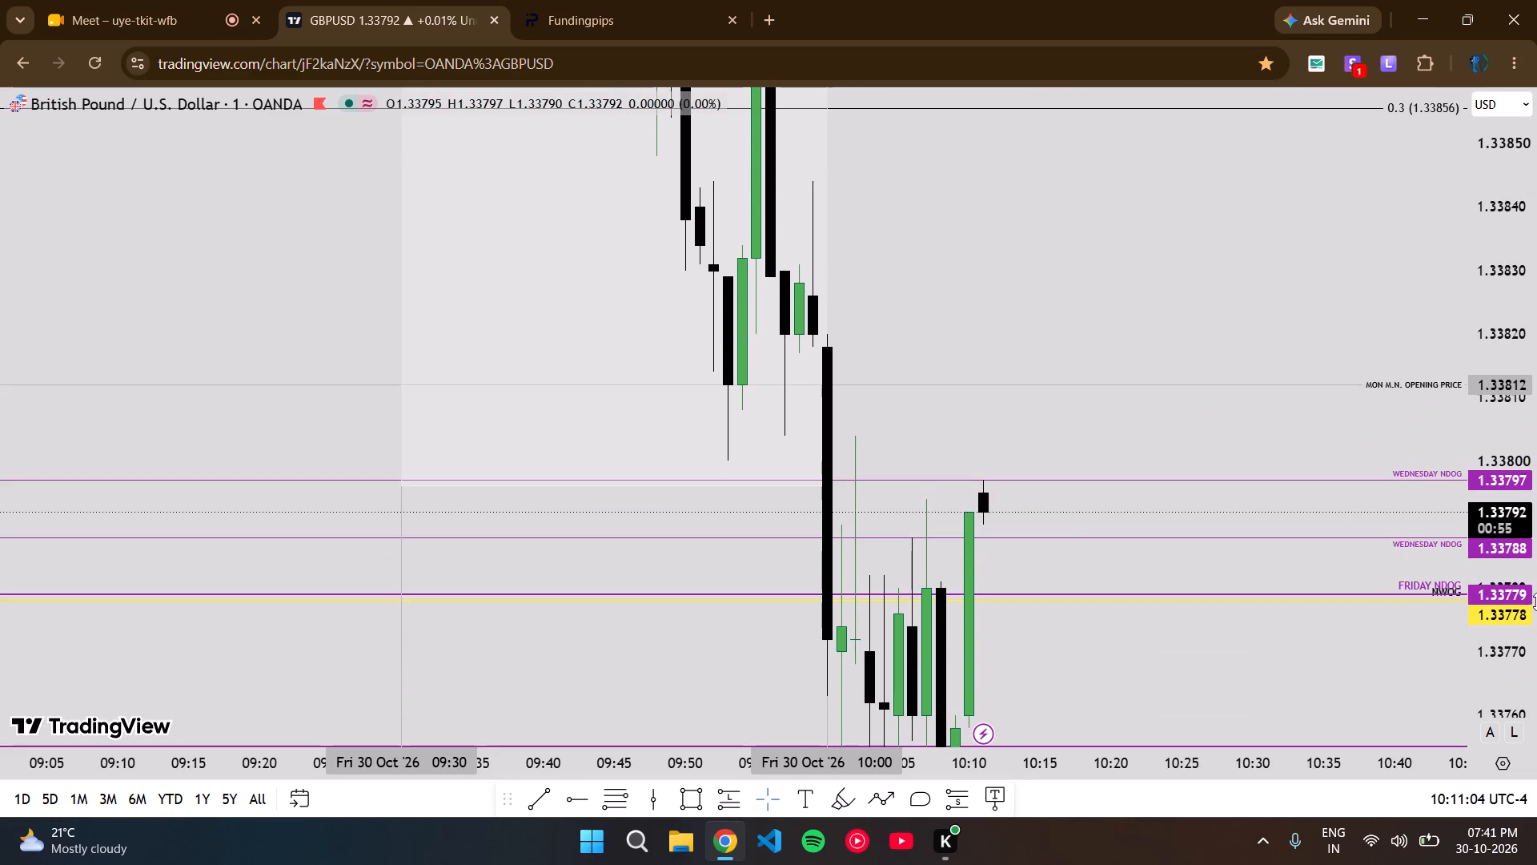
pyautogui.scroll(2, 1536, 601)
pyautogui.scroll(-4, 1536, 601)
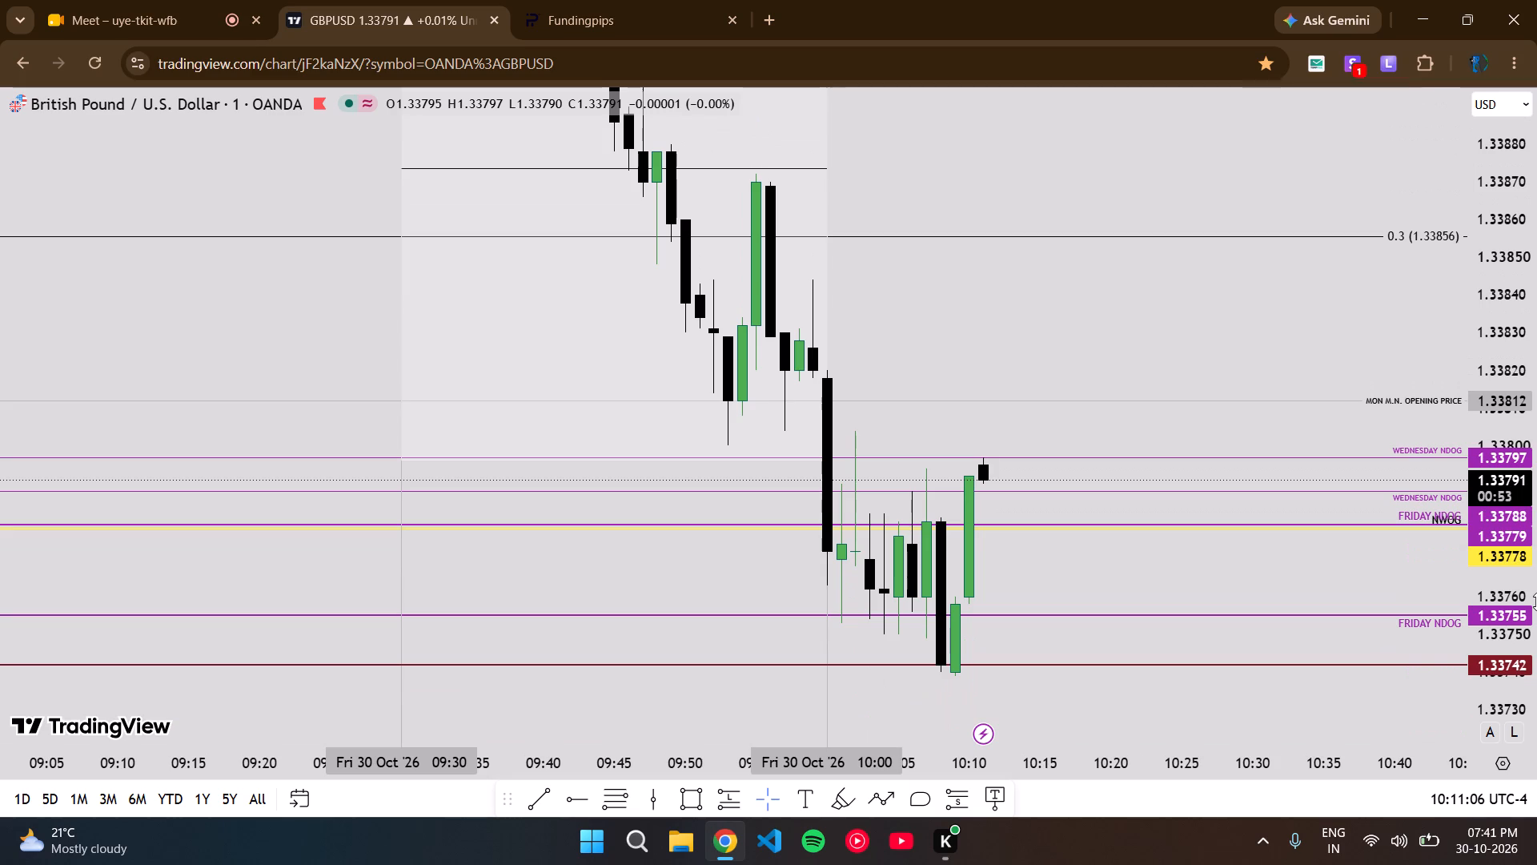
pyautogui.scroll(-2, 1536, 601)
pyautogui.scroll(2, 1536, 601)
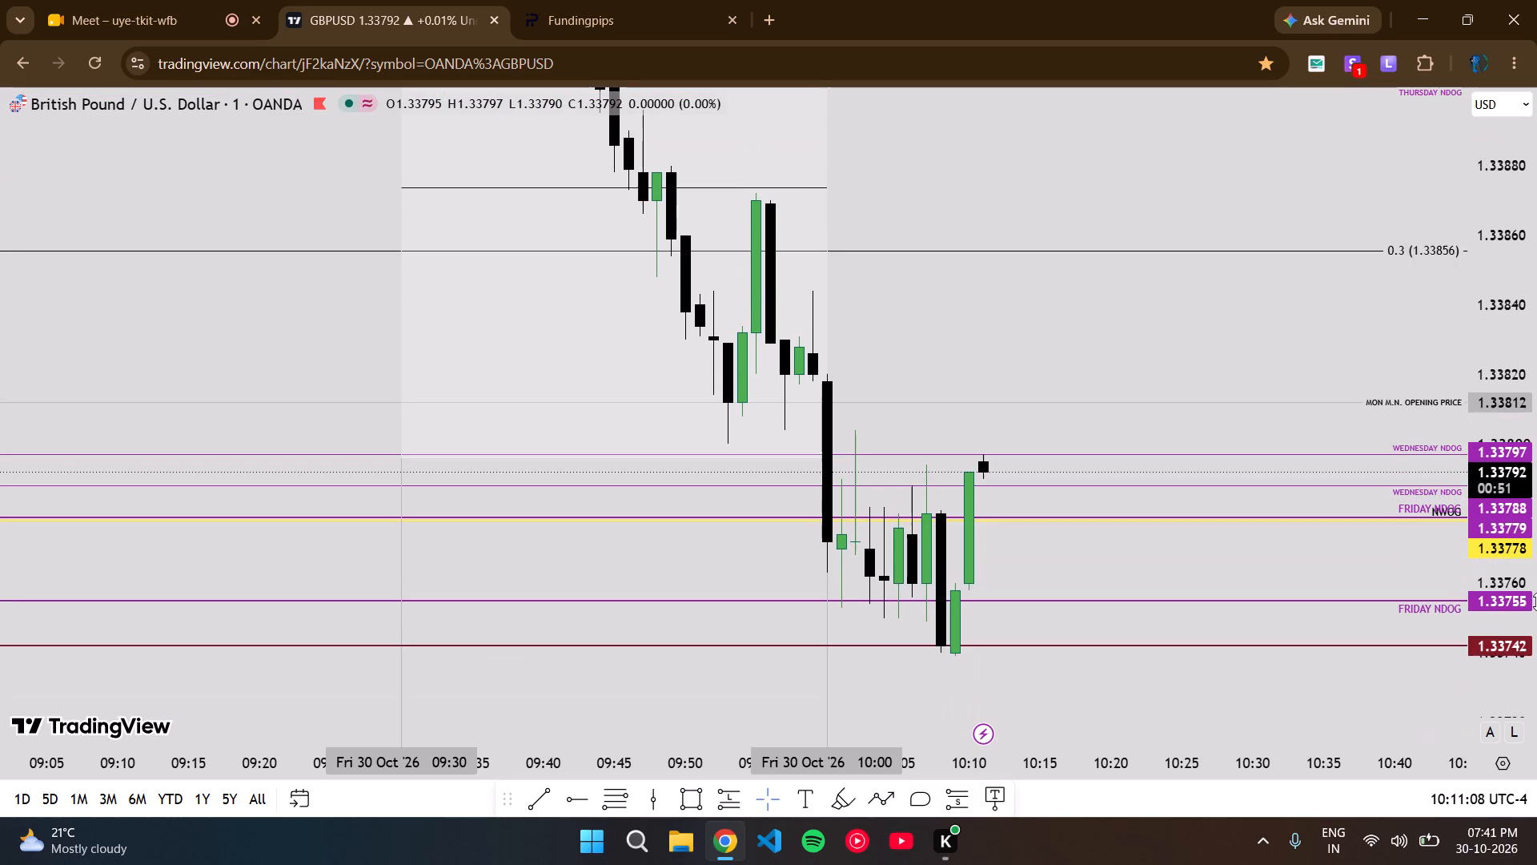
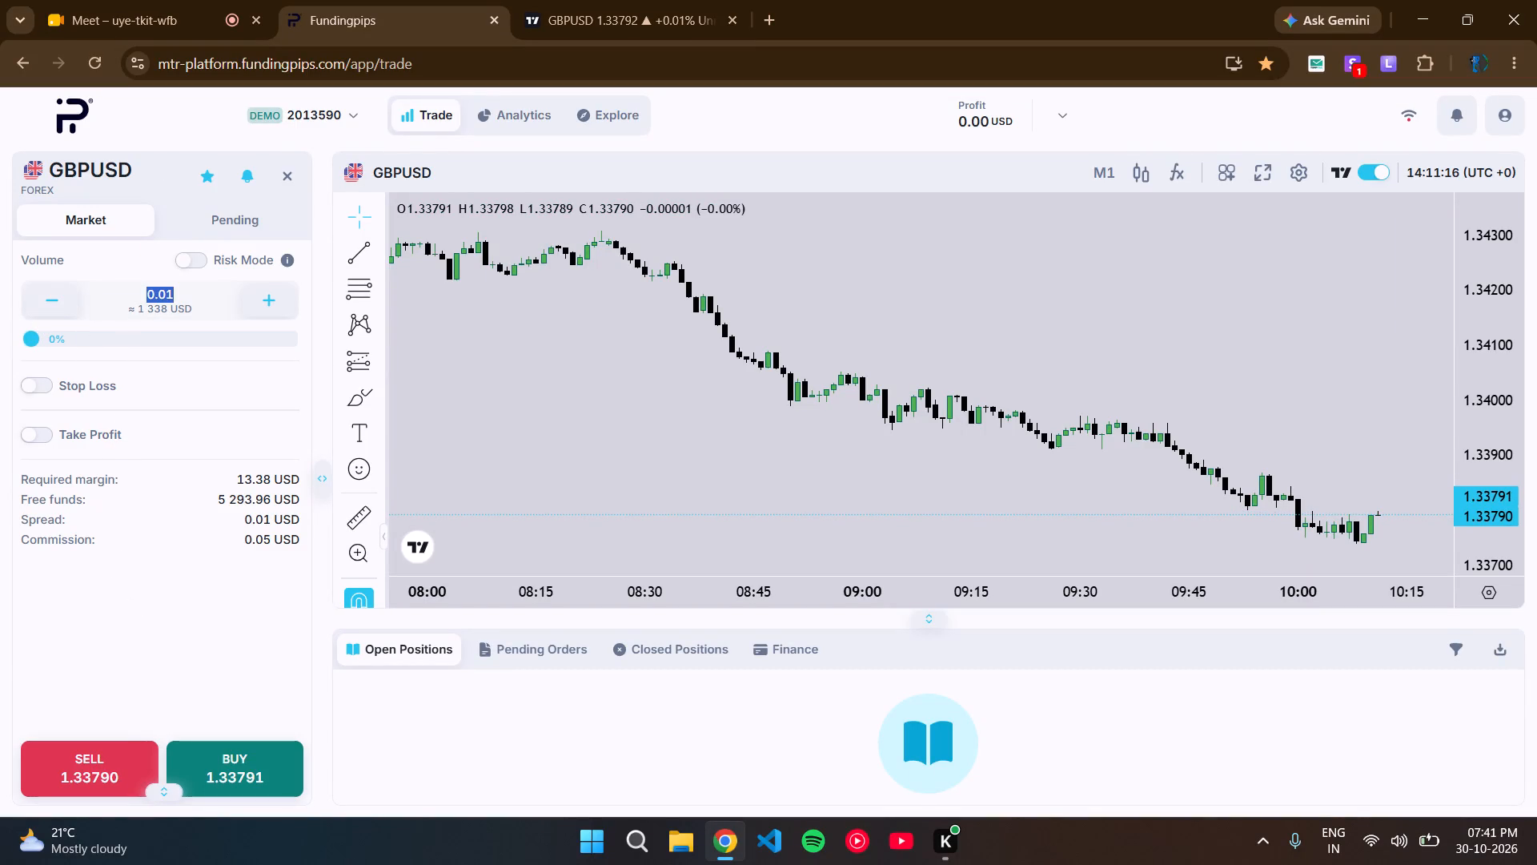
# Set the GBPUSD market order volume to 0.3.
pyautogui.click(208, 294)
pyautogui.press('BackSpace')
pyautogui.press('BackSpace')
pyautogui.press('3')
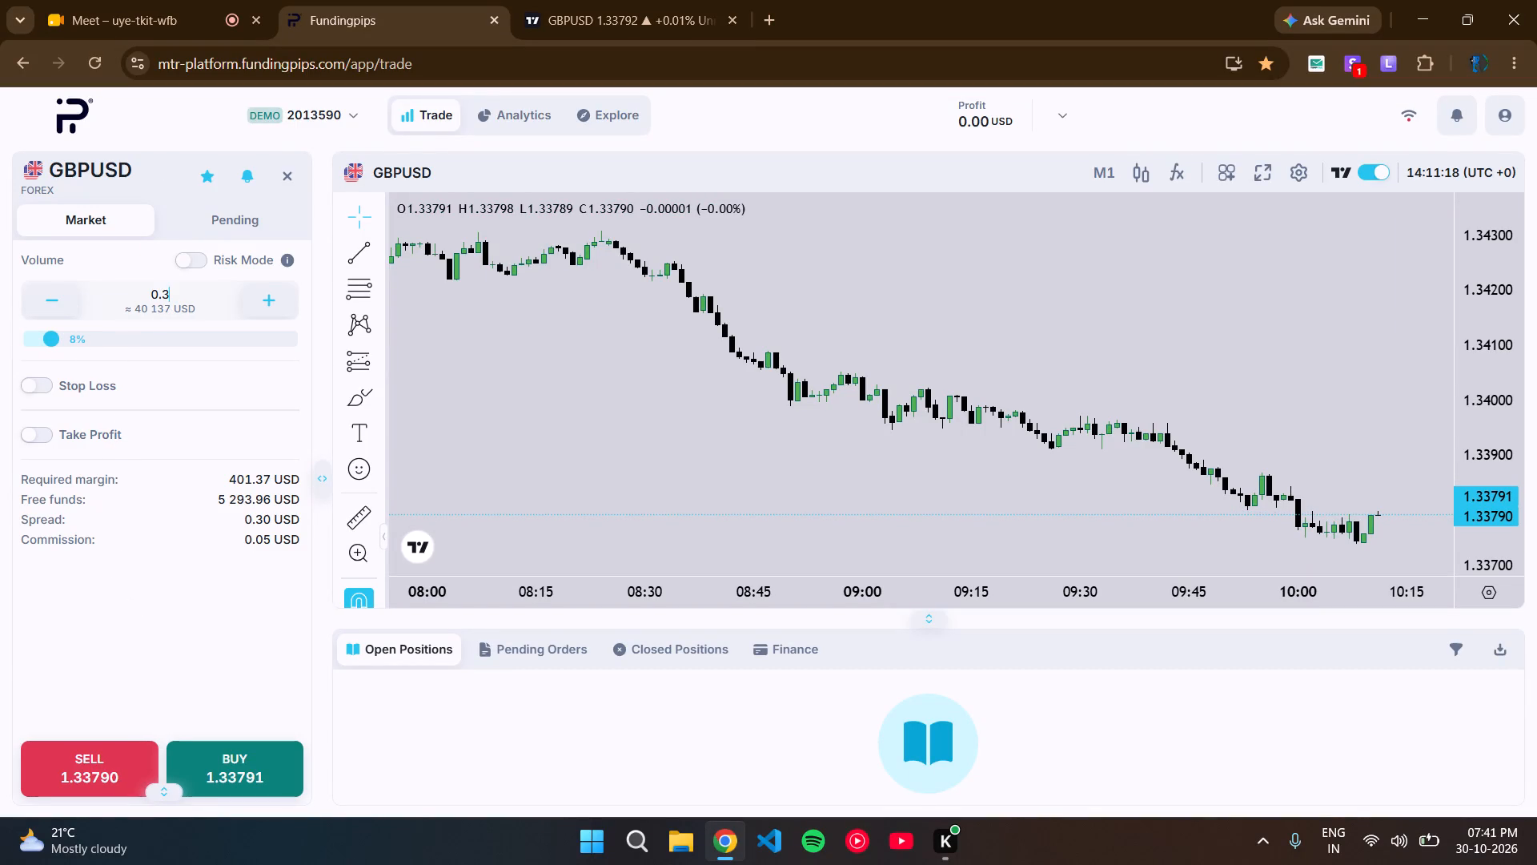
# Enable a price-based stop loss on the GBPUSD market order.
pyautogui.click(34, 386)
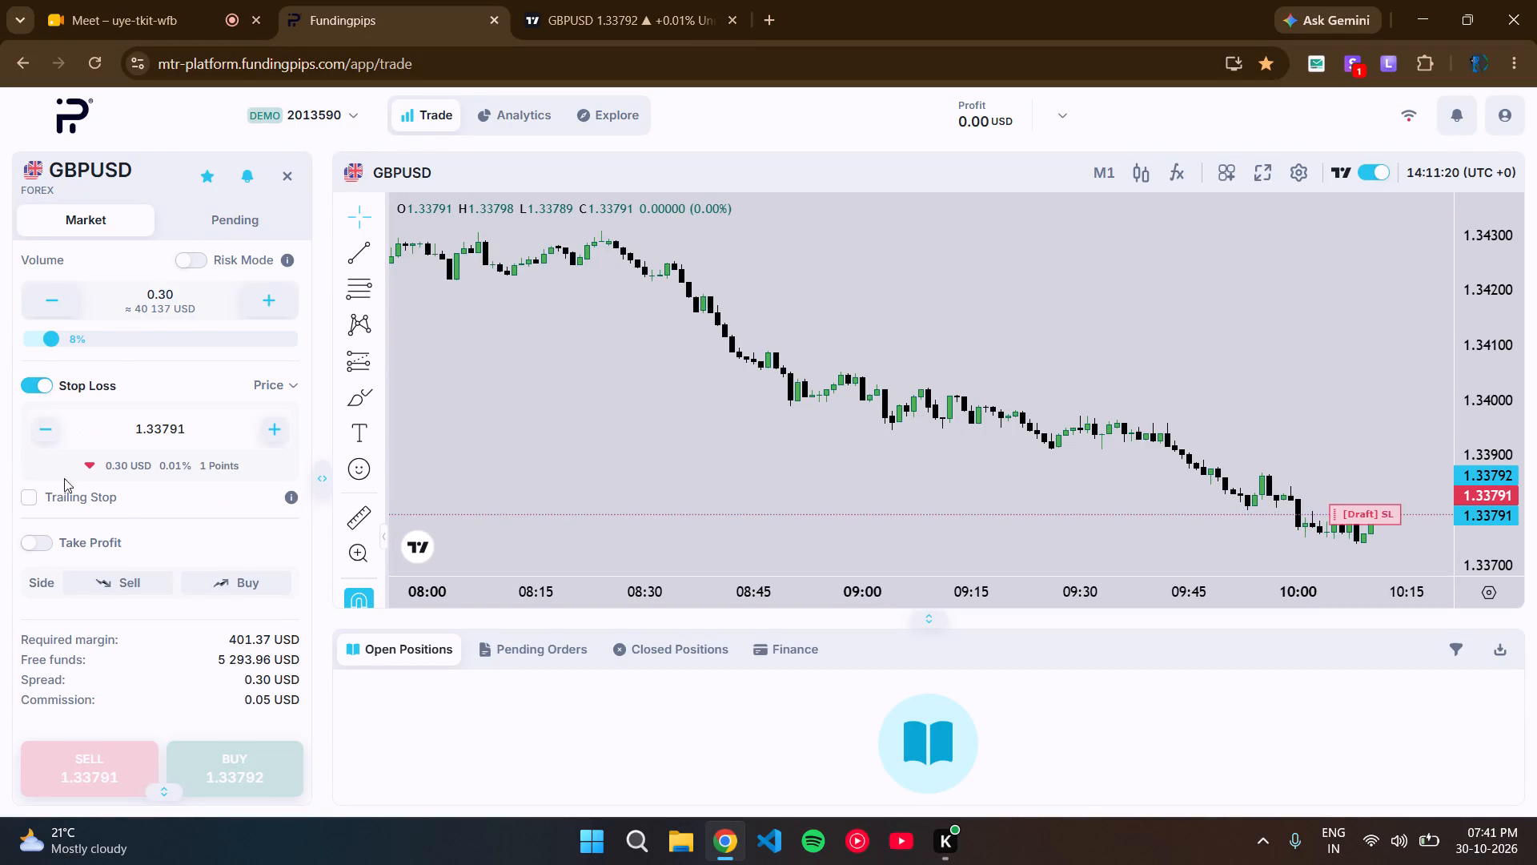
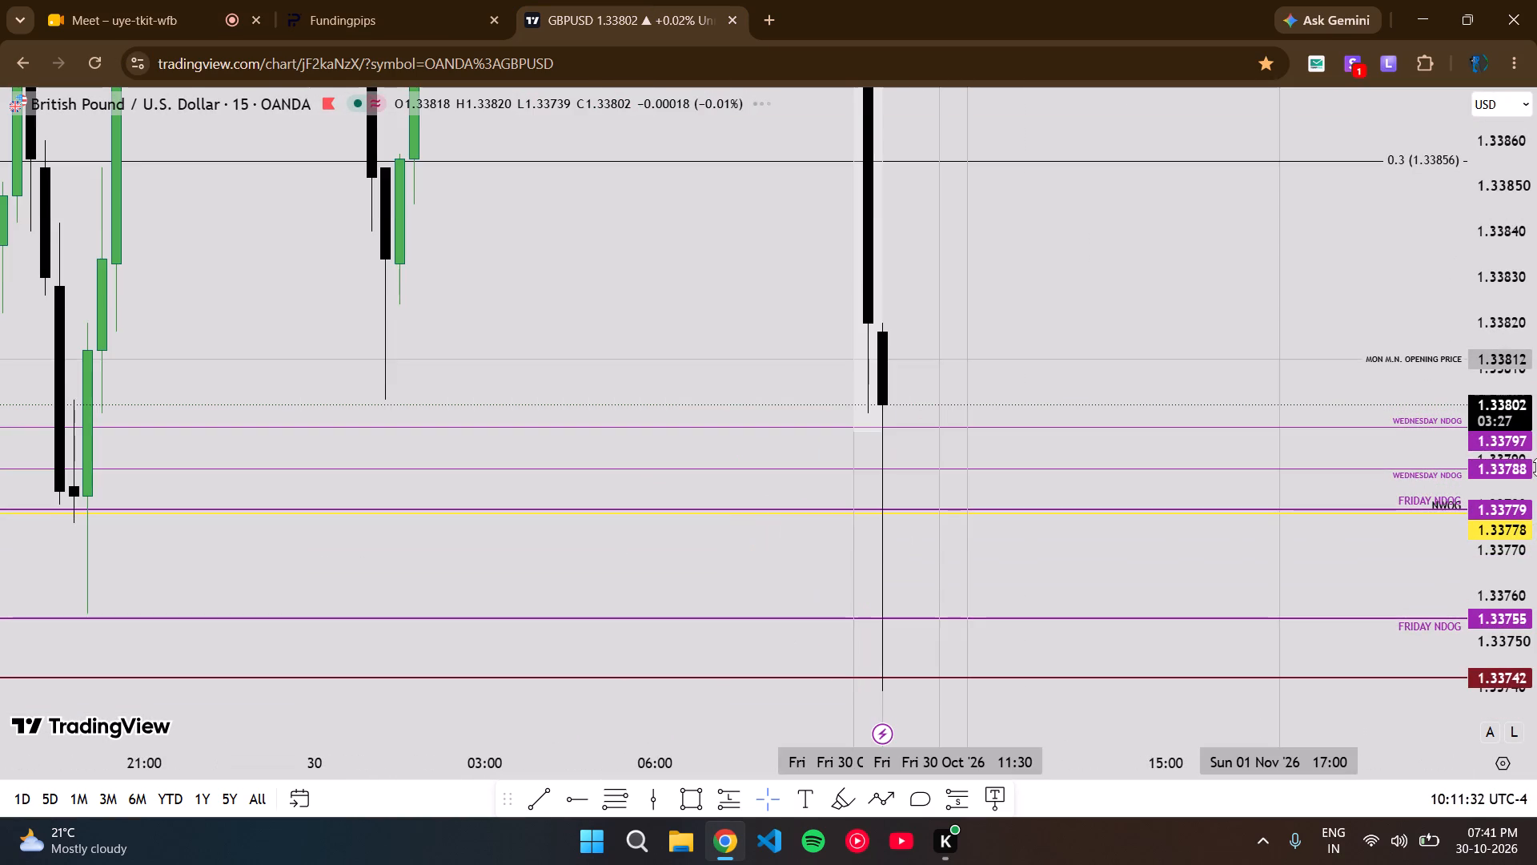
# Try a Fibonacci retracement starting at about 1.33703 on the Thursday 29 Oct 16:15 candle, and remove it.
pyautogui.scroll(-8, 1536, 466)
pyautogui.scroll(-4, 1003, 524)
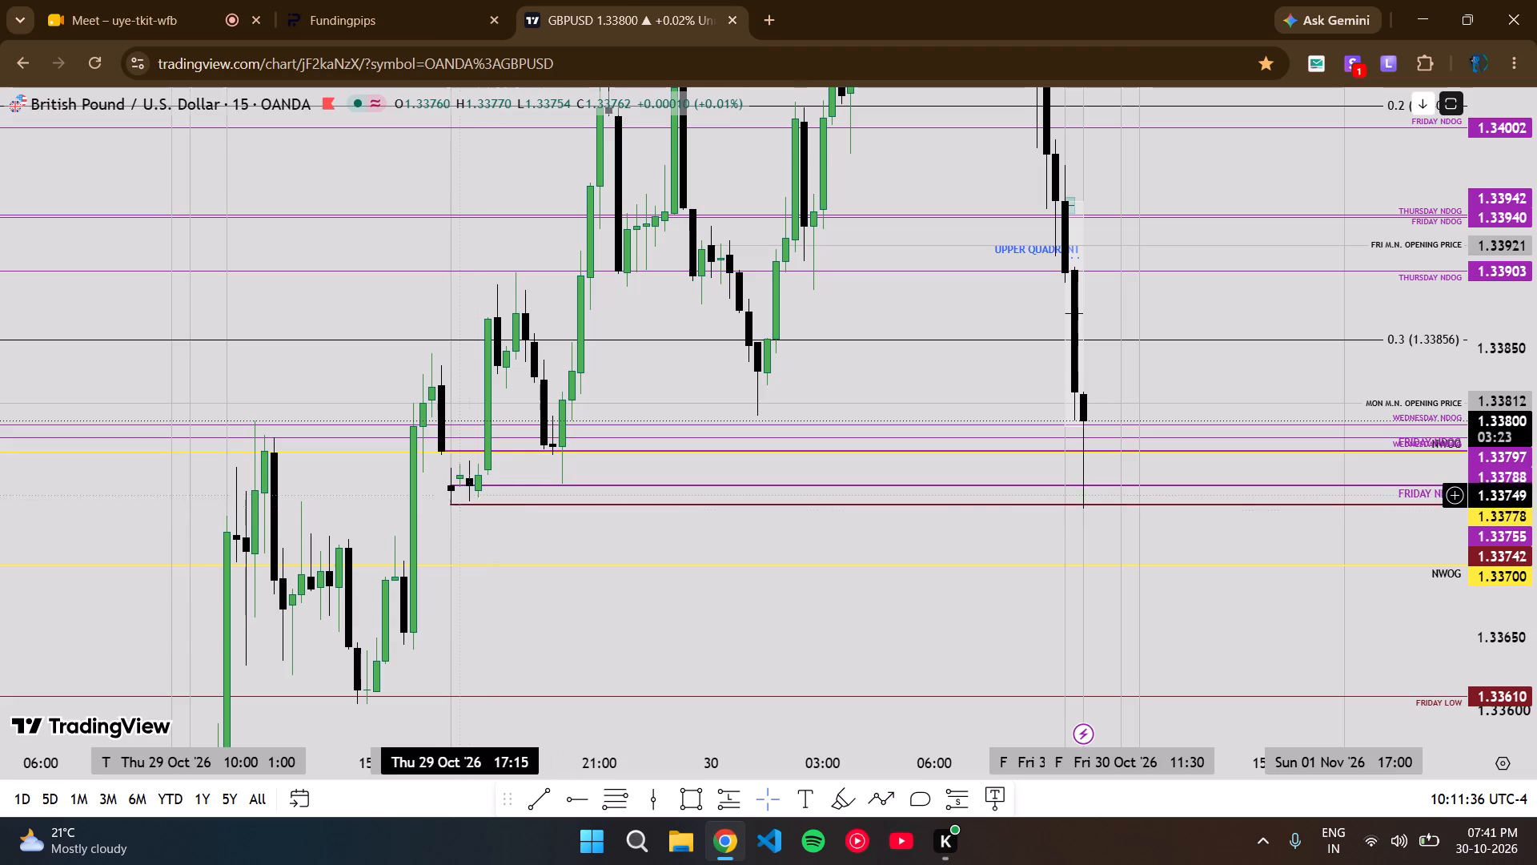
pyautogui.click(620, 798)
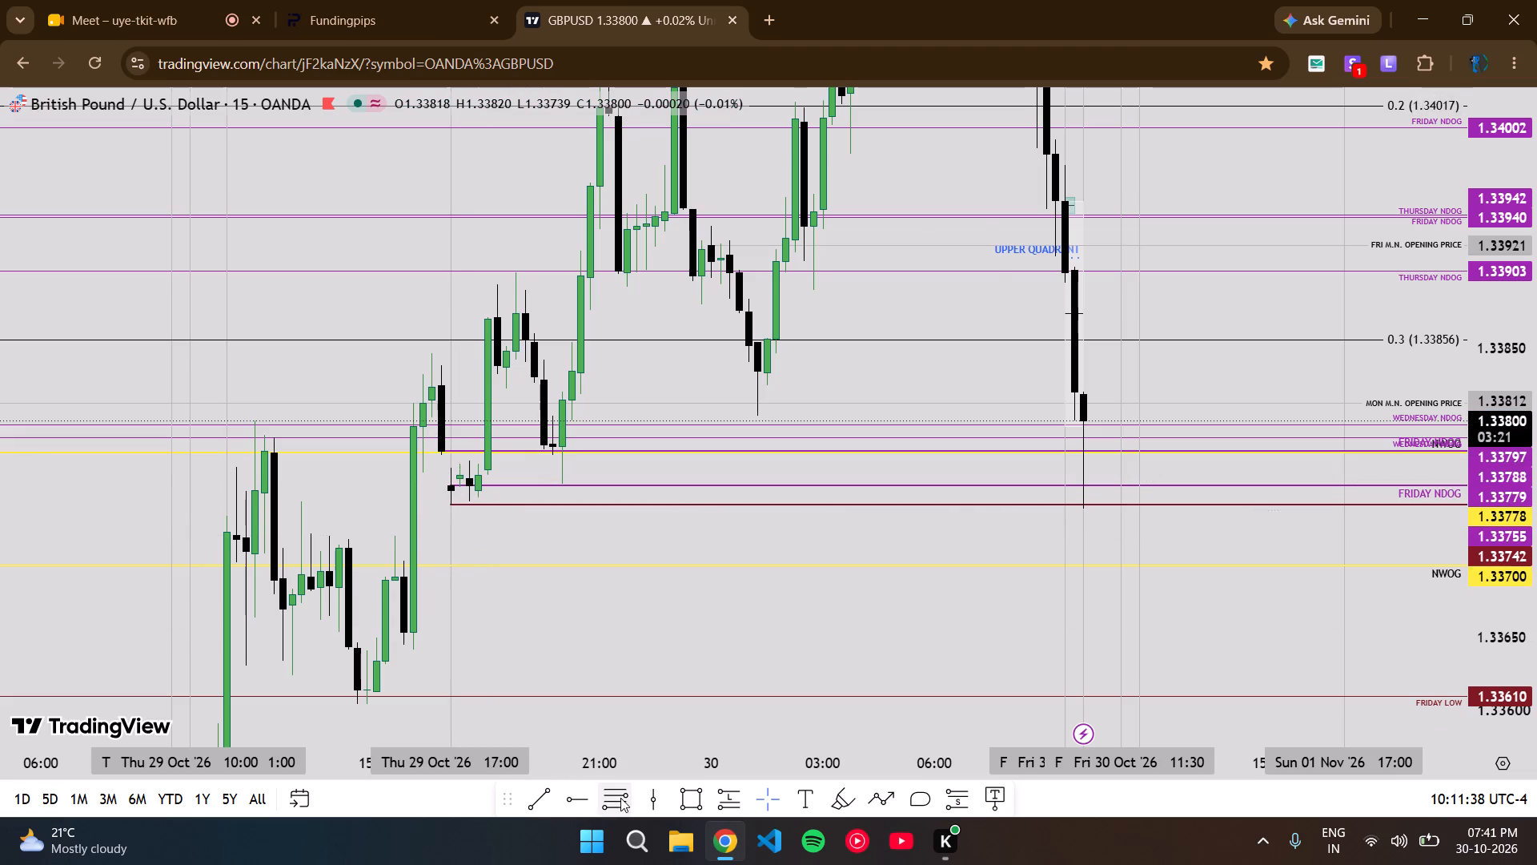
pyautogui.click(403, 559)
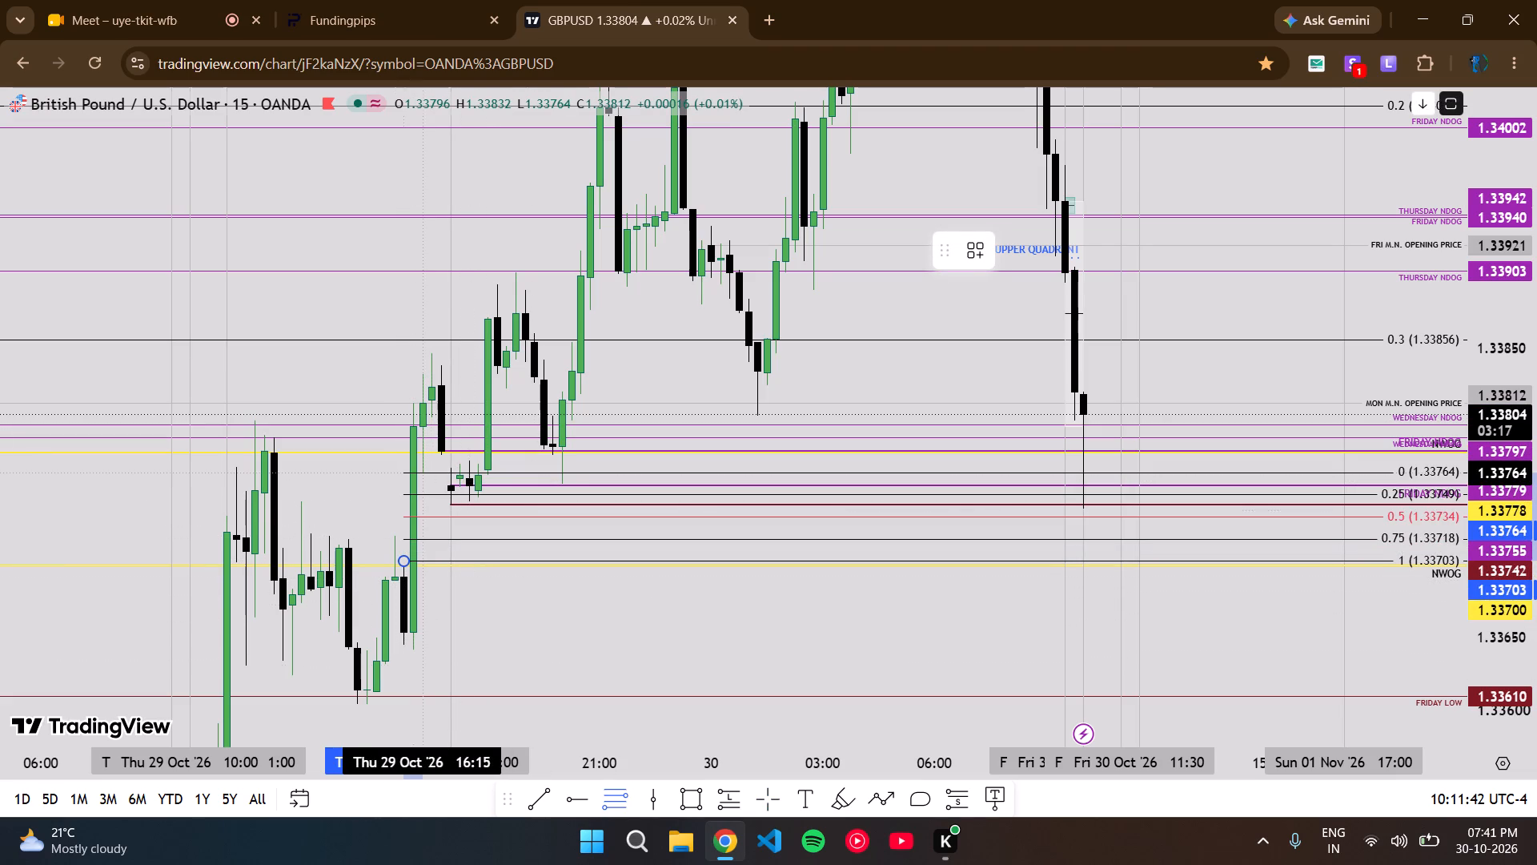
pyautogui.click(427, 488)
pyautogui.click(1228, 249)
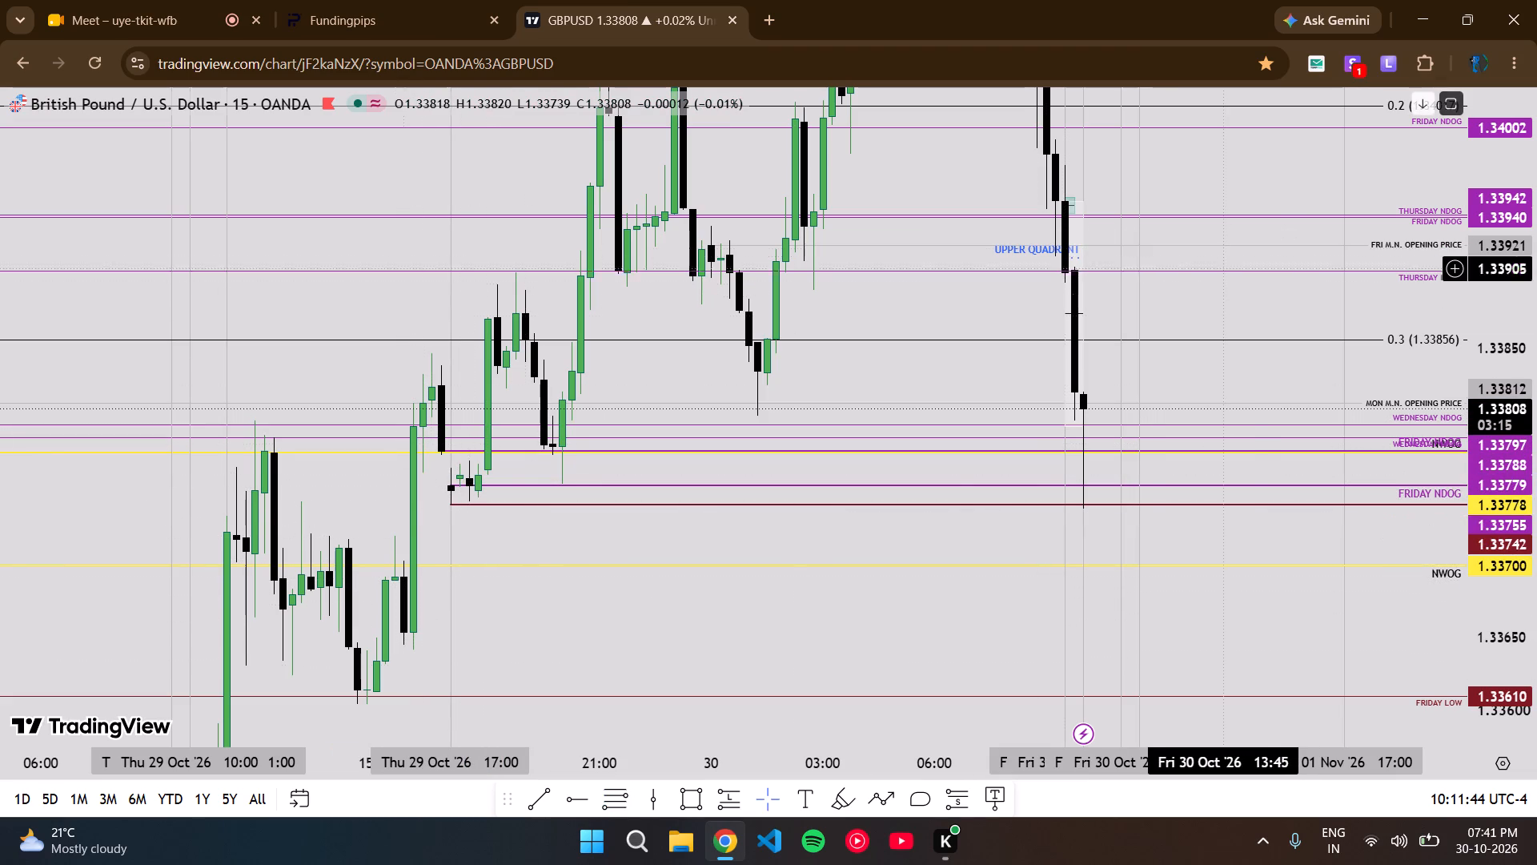
# Switch the GBP/USD chart to the 1-minute interval.
pyautogui.moveTo(1218, 365); pyautogui.dragTo(1174, 407)
pyautogui.press('1')
pyautogui.press('Return')
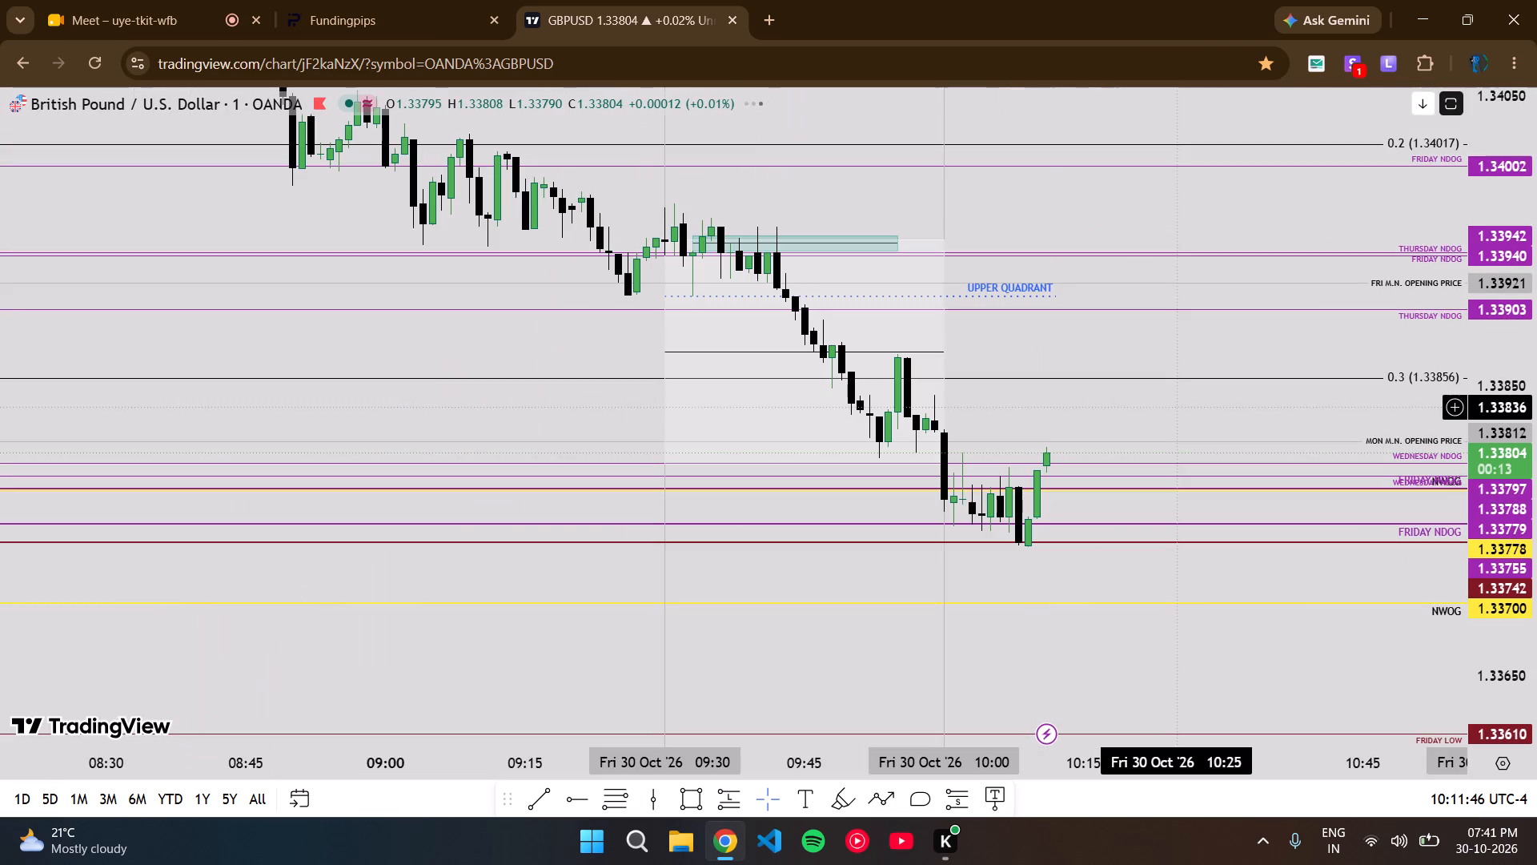
# Examine the 1-minute GBP/USD price action after 10:00 against the marked NDOG, NWOG and Monday opening price levels.
pyautogui.scroll(6, 1536, 420)
pyautogui.scroll(1, 1074, 513)
pyautogui.moveTo(1071, 480); pyautogui.dragTo(1055, 461)
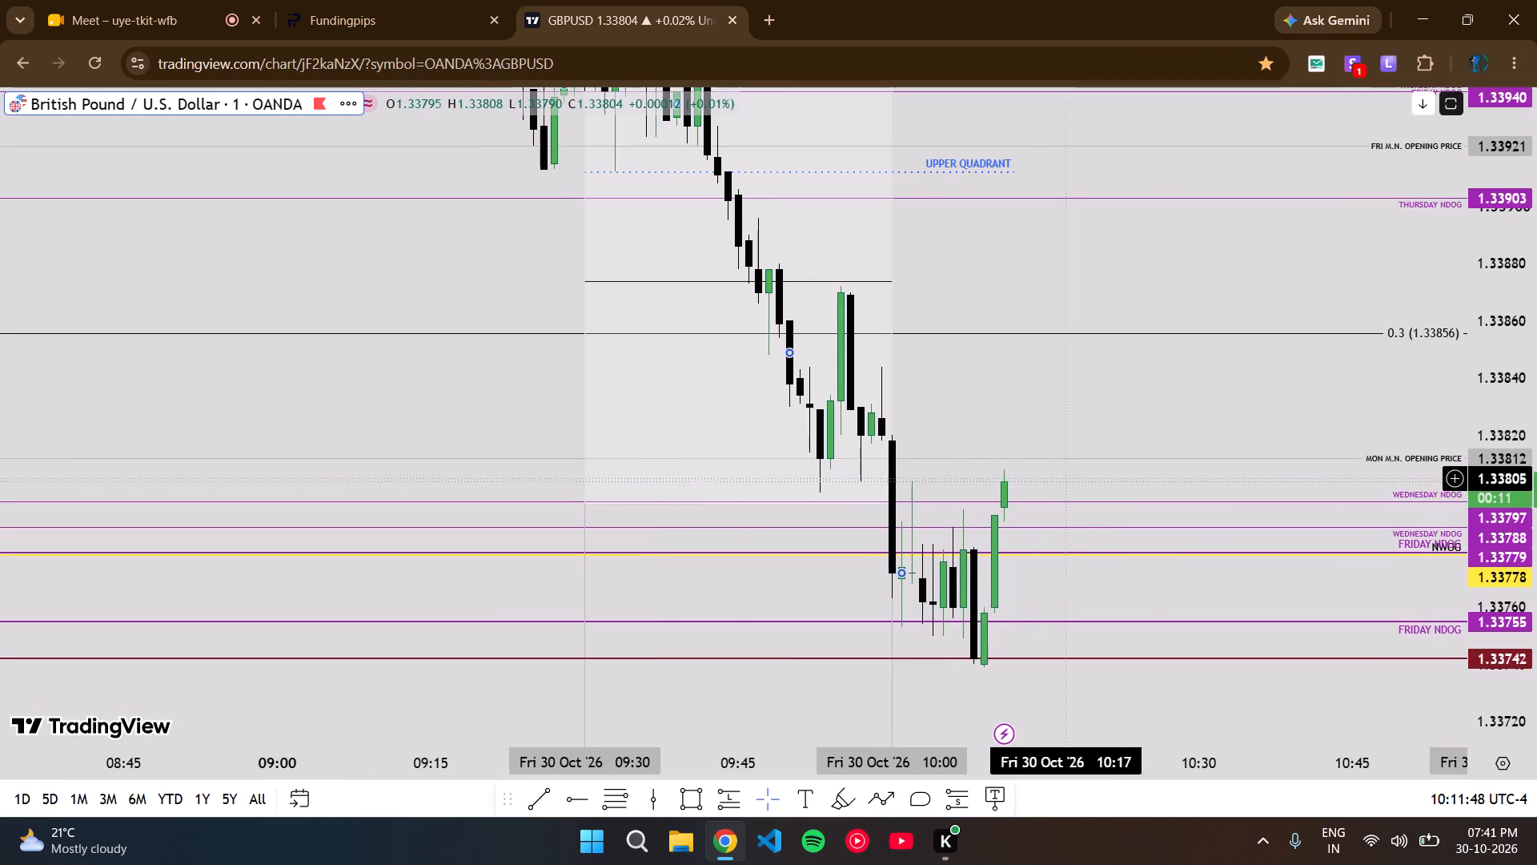
pyautogui.moveTo(1055, 461); pyautogui.dragTo(1015, 368)
pyautogui.scroll(3, 1536, 465)
pyautogui.scroll(-2, 1536, 509)
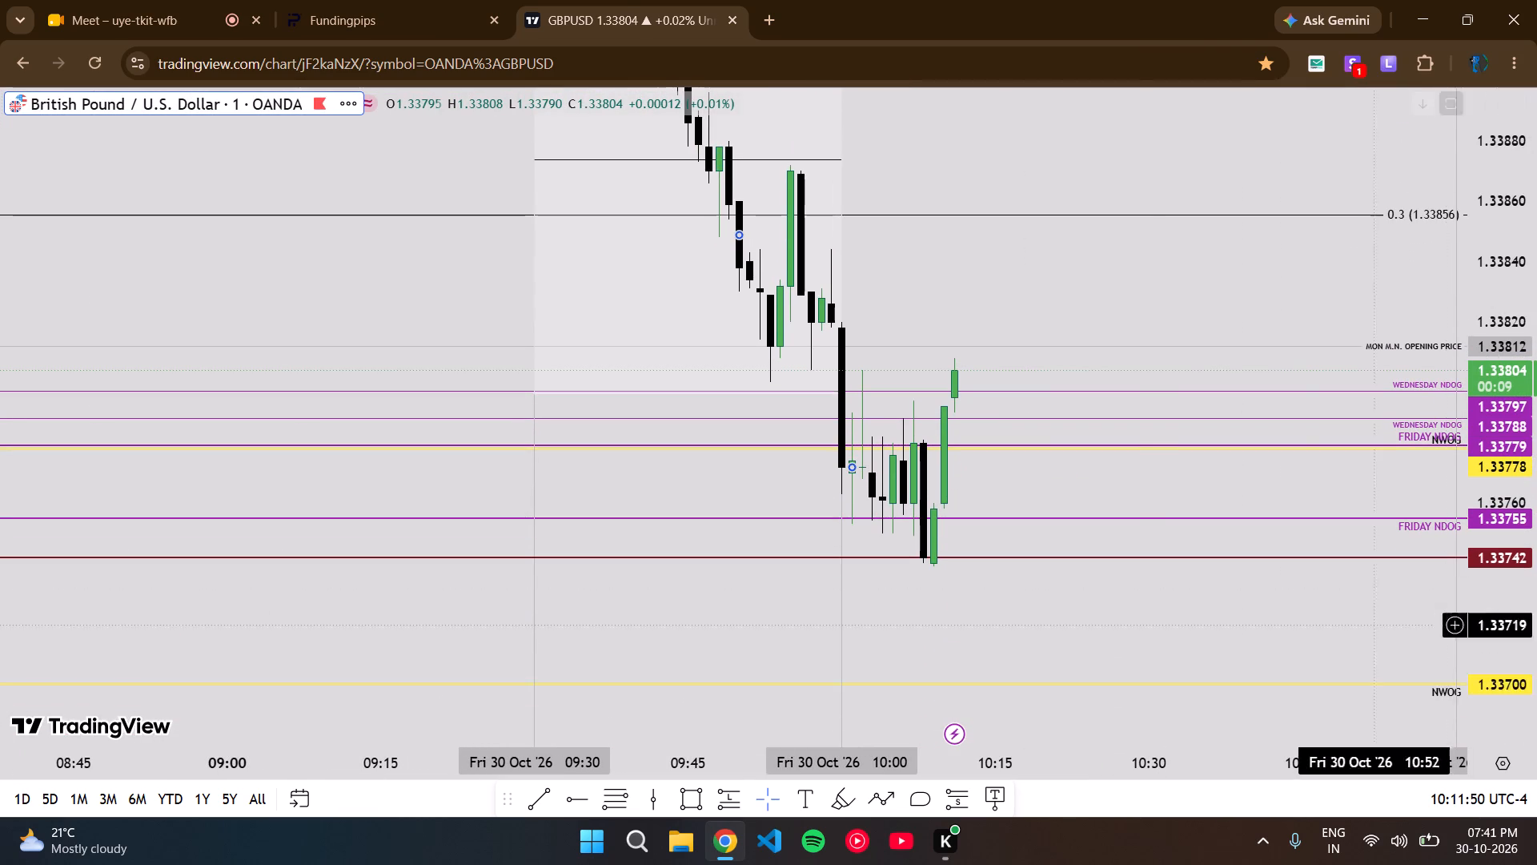
pyautogui.scroll(1, 1536, 376)
pyautogui.scroll(2, 1349, 428)
pyautogui.scroll(-2, 1536, 401)
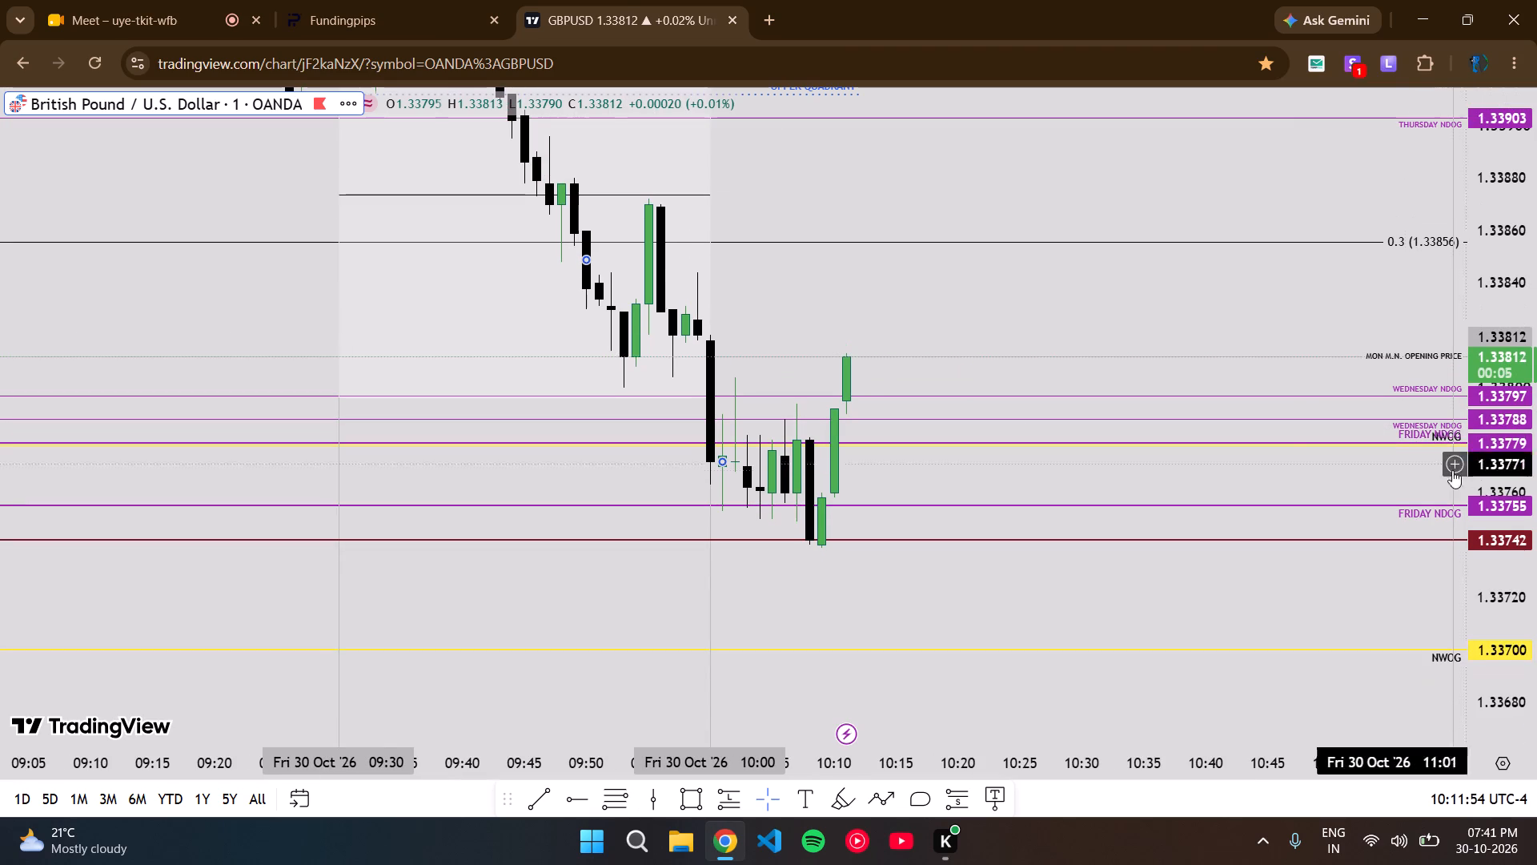
pyautogui.moveTo(912, 590); pyautogui.dragTo(919, 615)
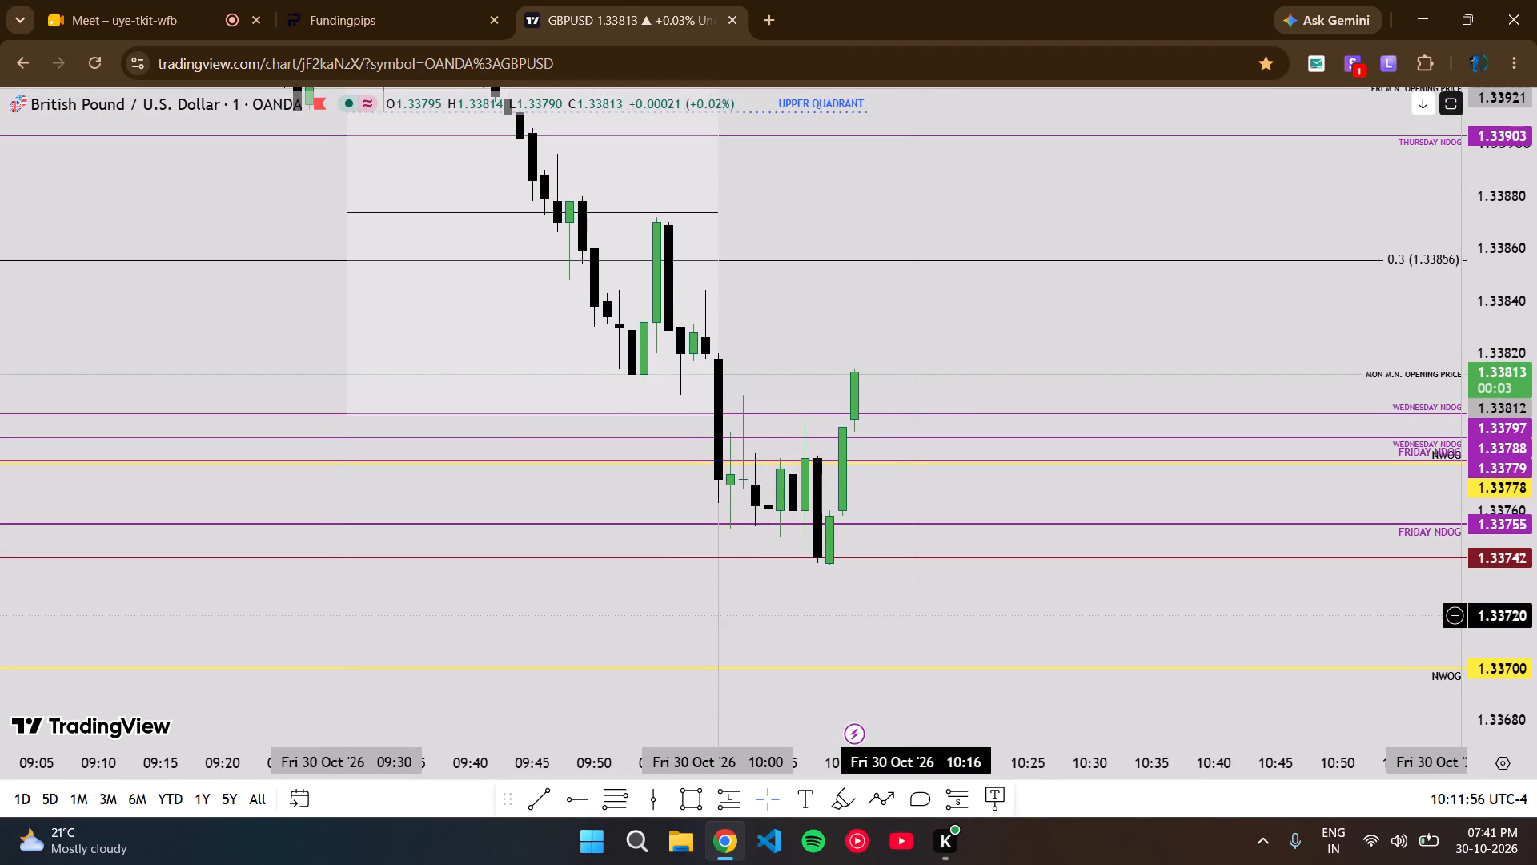
pyautogui.moveTo(919, 615); pyautogui.dragTo(918, 610)
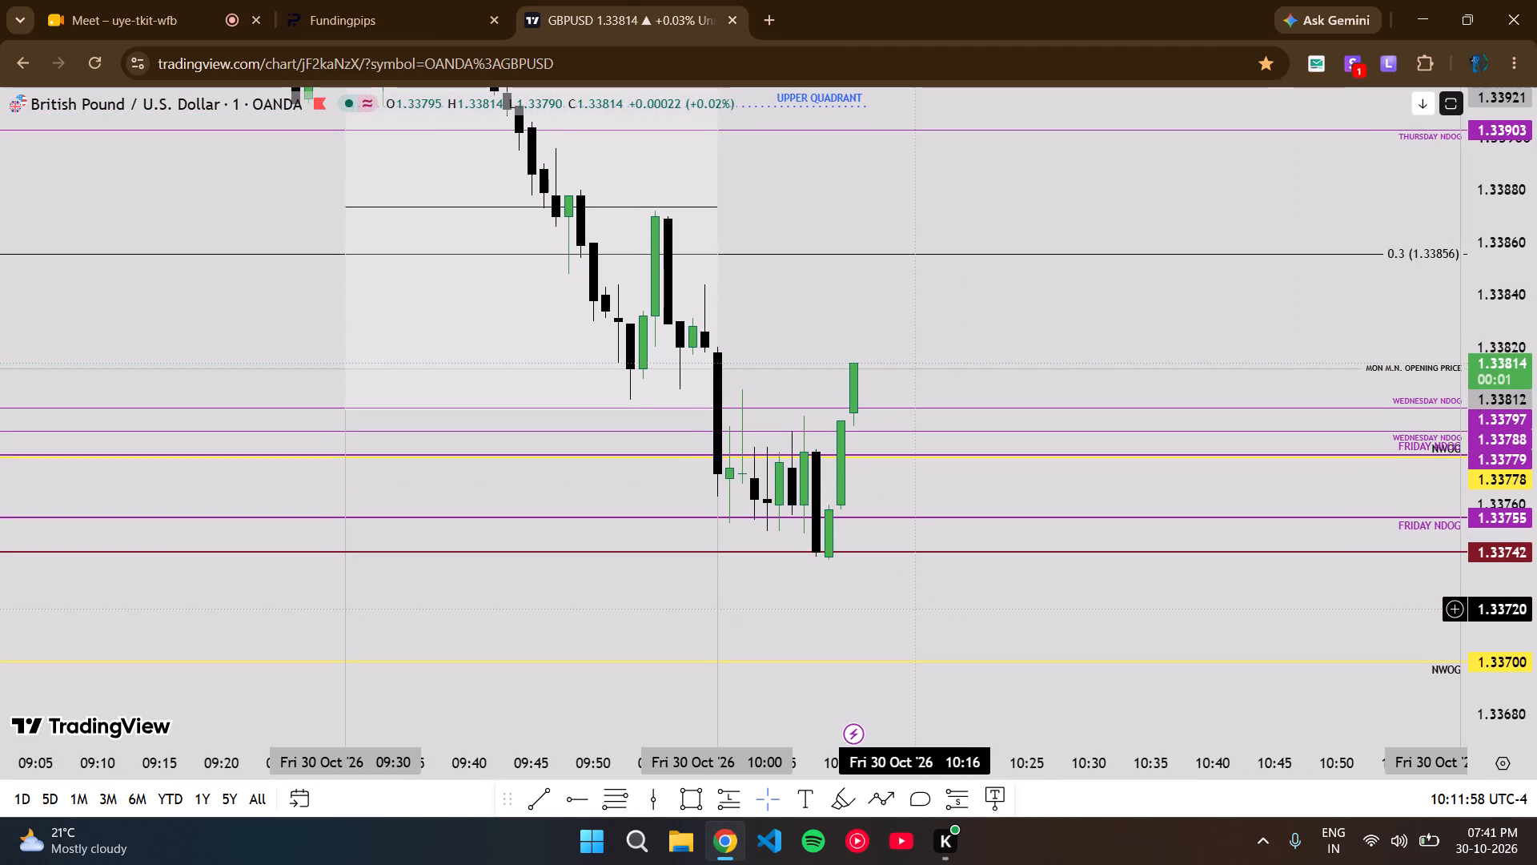
pyautogui.scroll(3, 1536, 515)
pyautogui.scroll(-2, 1536, 515)
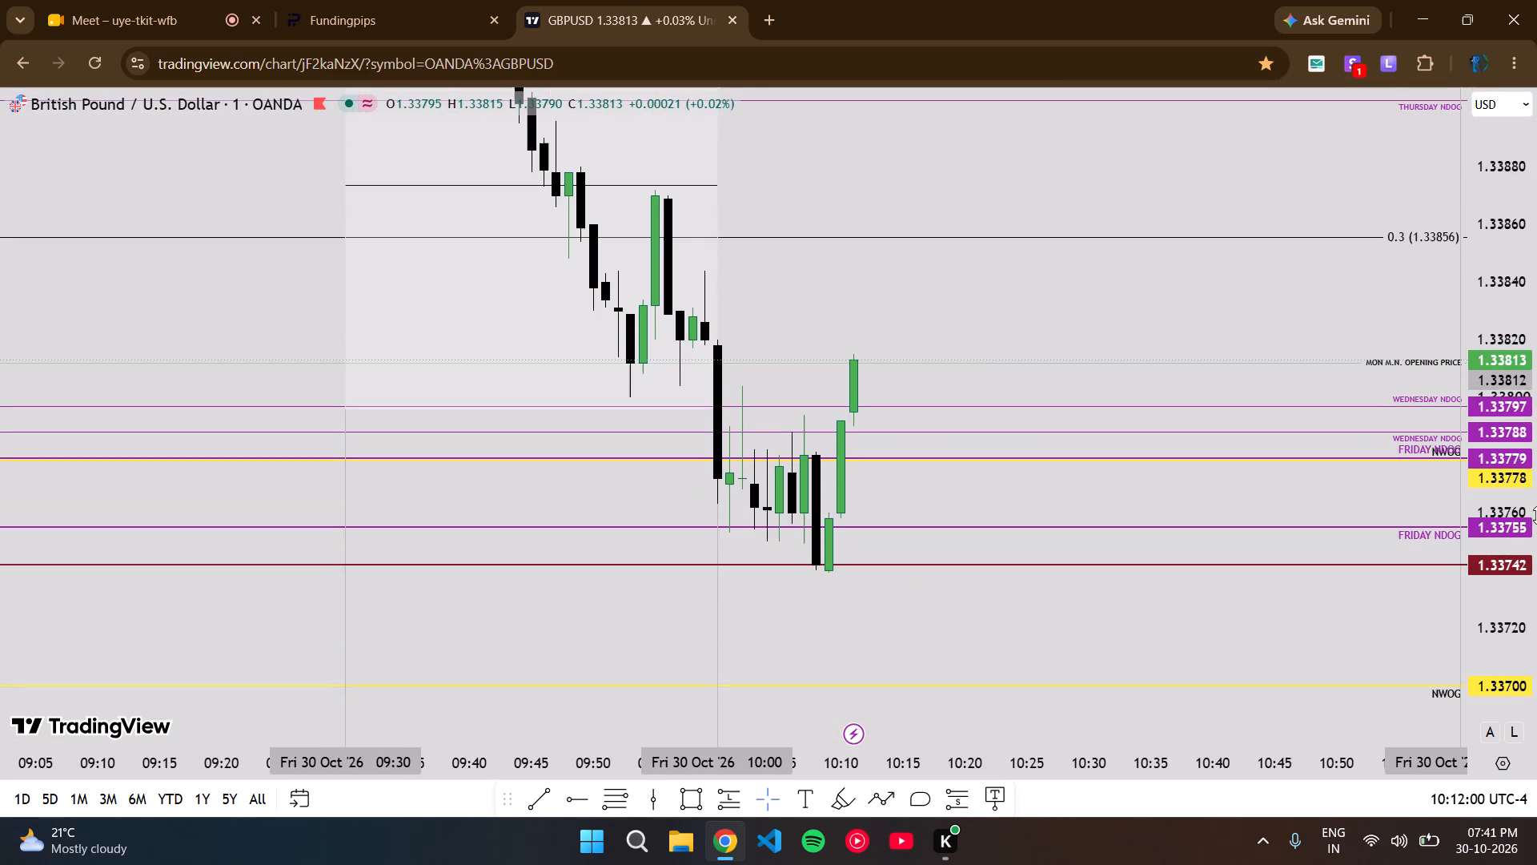
pyautogui.scroll(-2, 1270, 592)
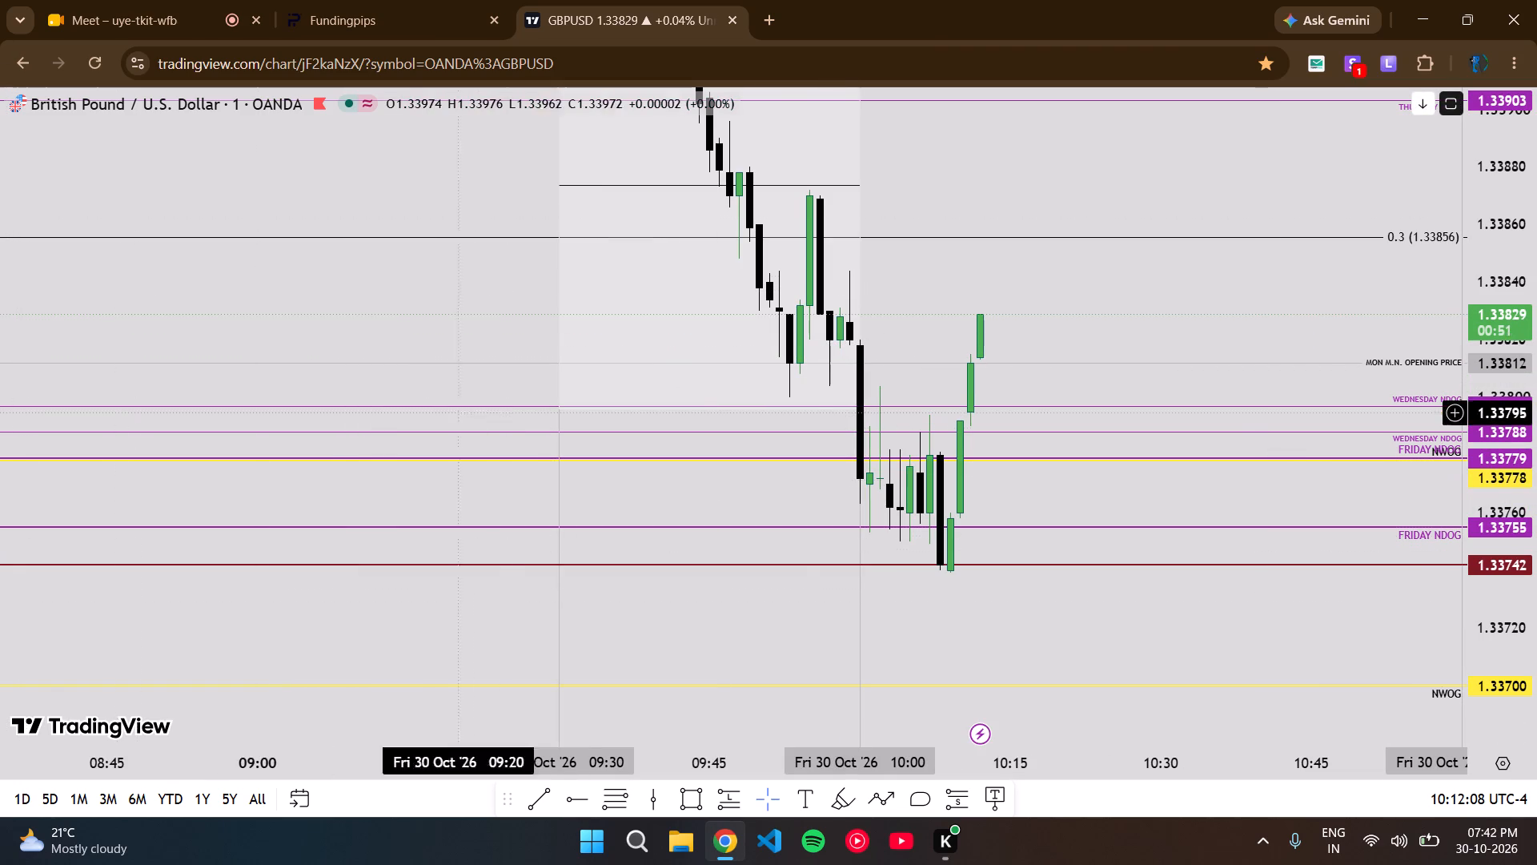
# Show the EUR/USD pane for comparison, and maximize the GBP/USD pane again.
pyautogui.doubleClick(1113, 290)
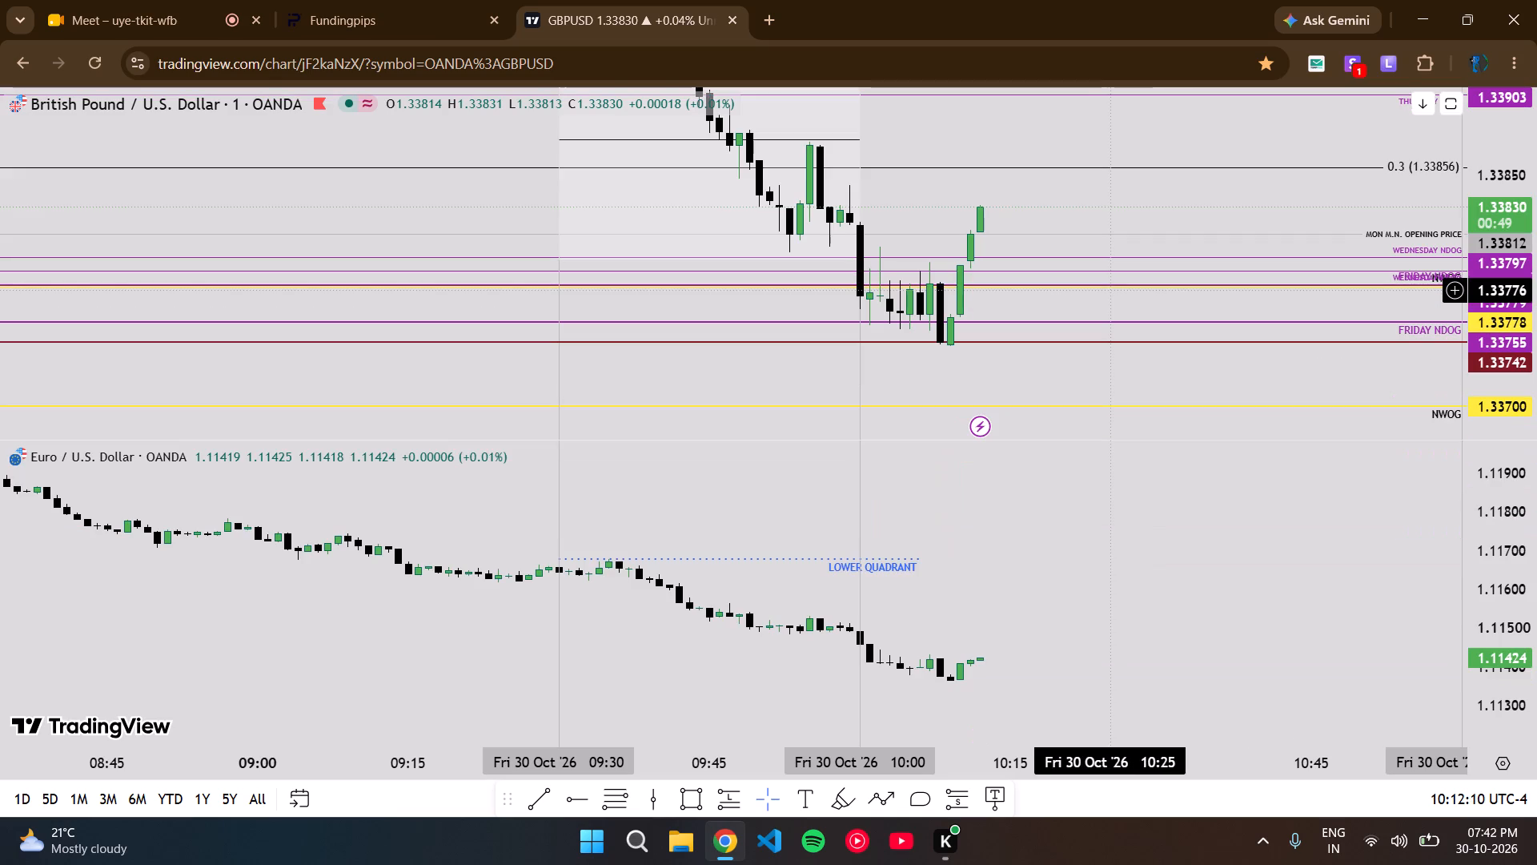
pyautogui.doubleClick(1112, 219)
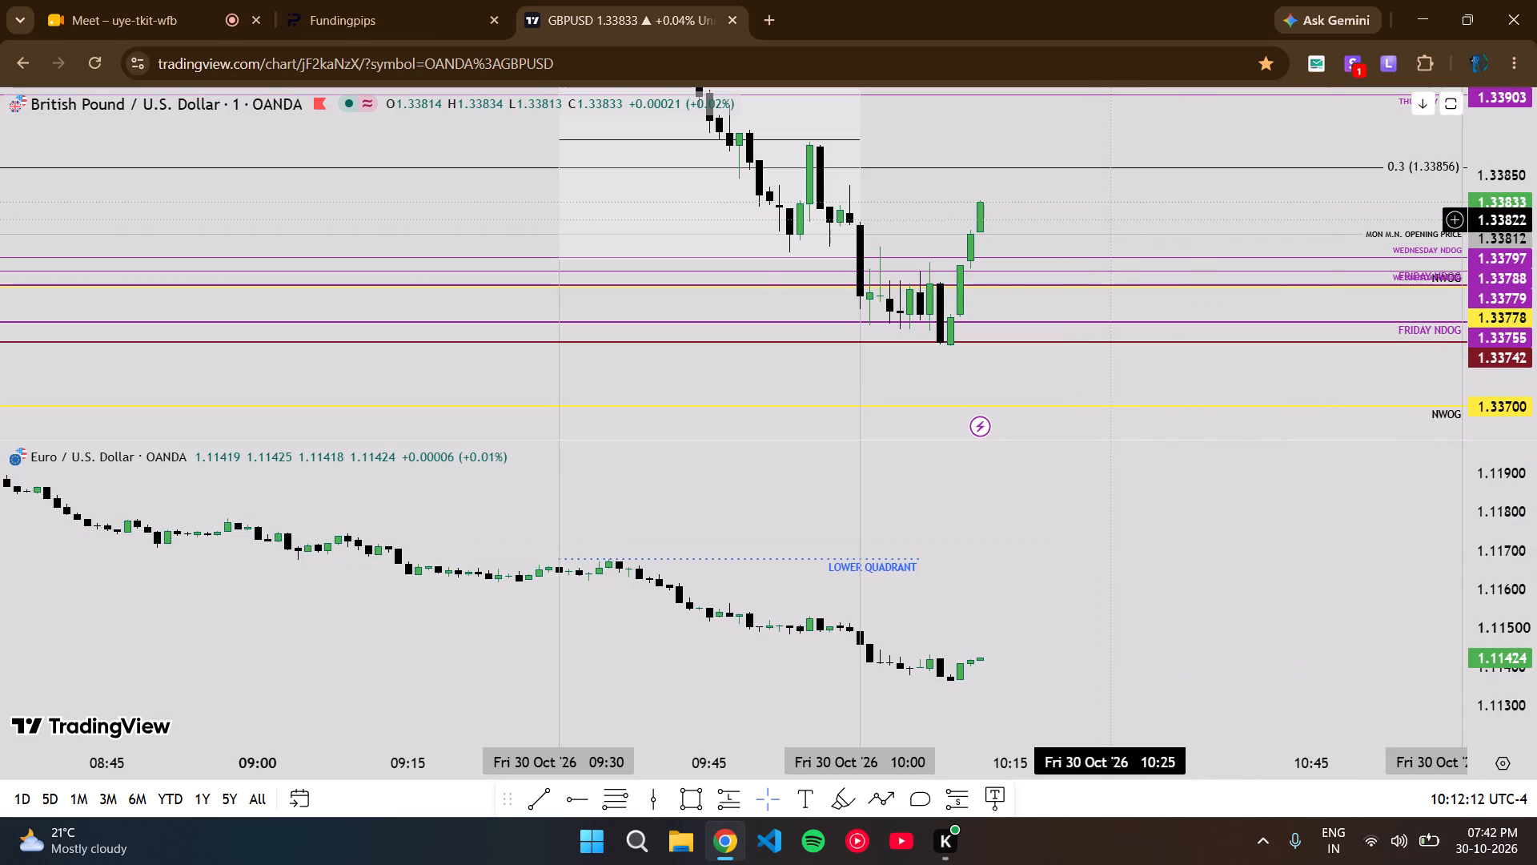
# Examine the GBP/USD price action between the 1.33742 level and the 0.3 level at 1.33856.
pyautogui.scroll(3, 1536, 417)
pyautogui.scroll(-3, 1536, 417)
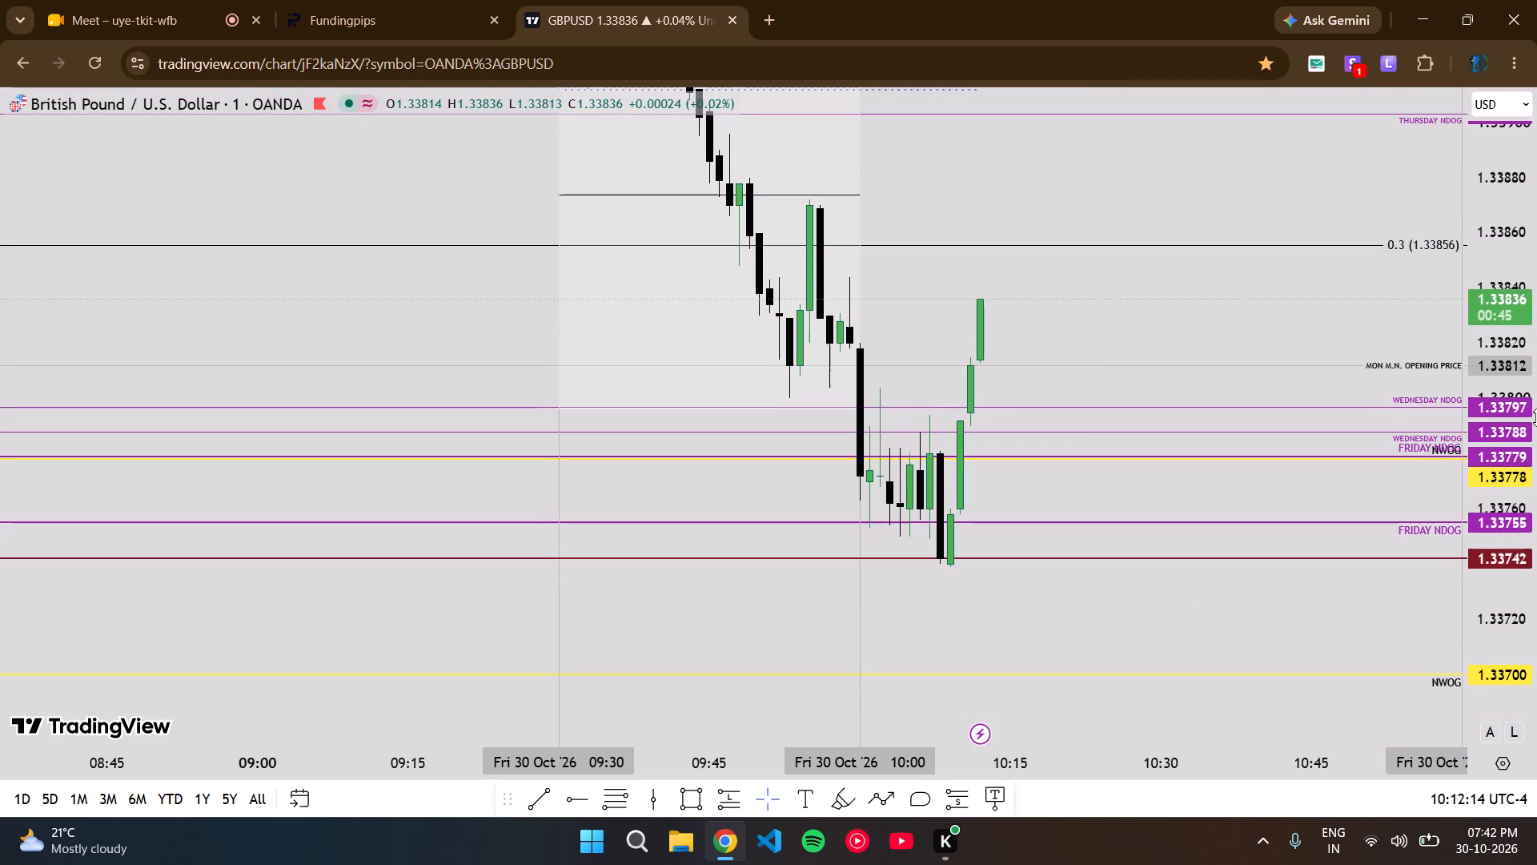
pyautogui.moveTo(1113, 306); pyautogui.dragTo(1106, 384)
pyautogui.scroll(1, 1536, 369)
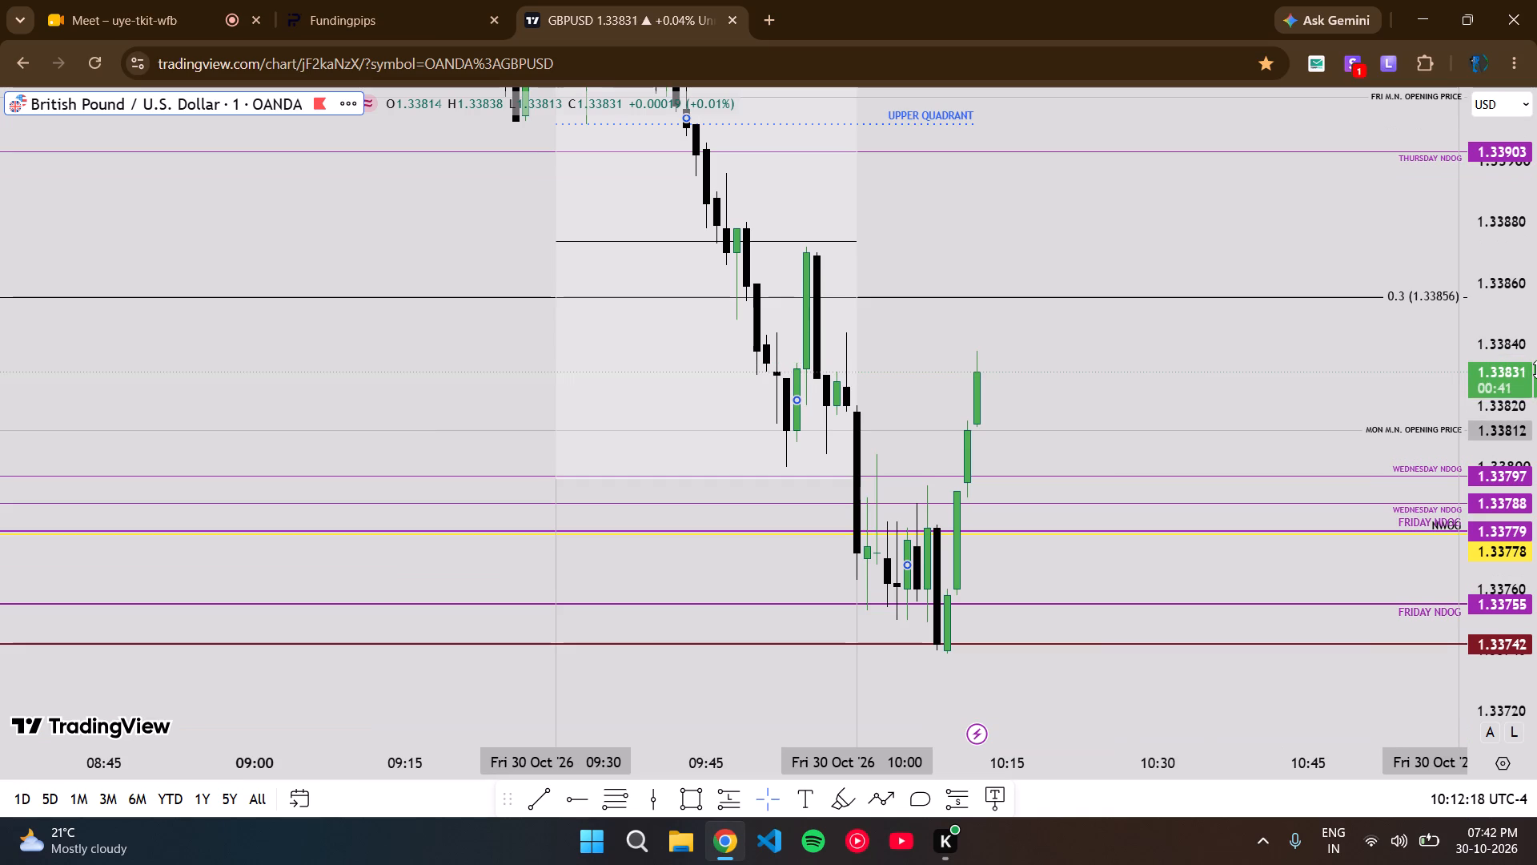
pyautogui.moveTo(1164, 373); pyautogui.dragTo(1160, 437)
pyautogui.scroll(-3, 1536, 395)
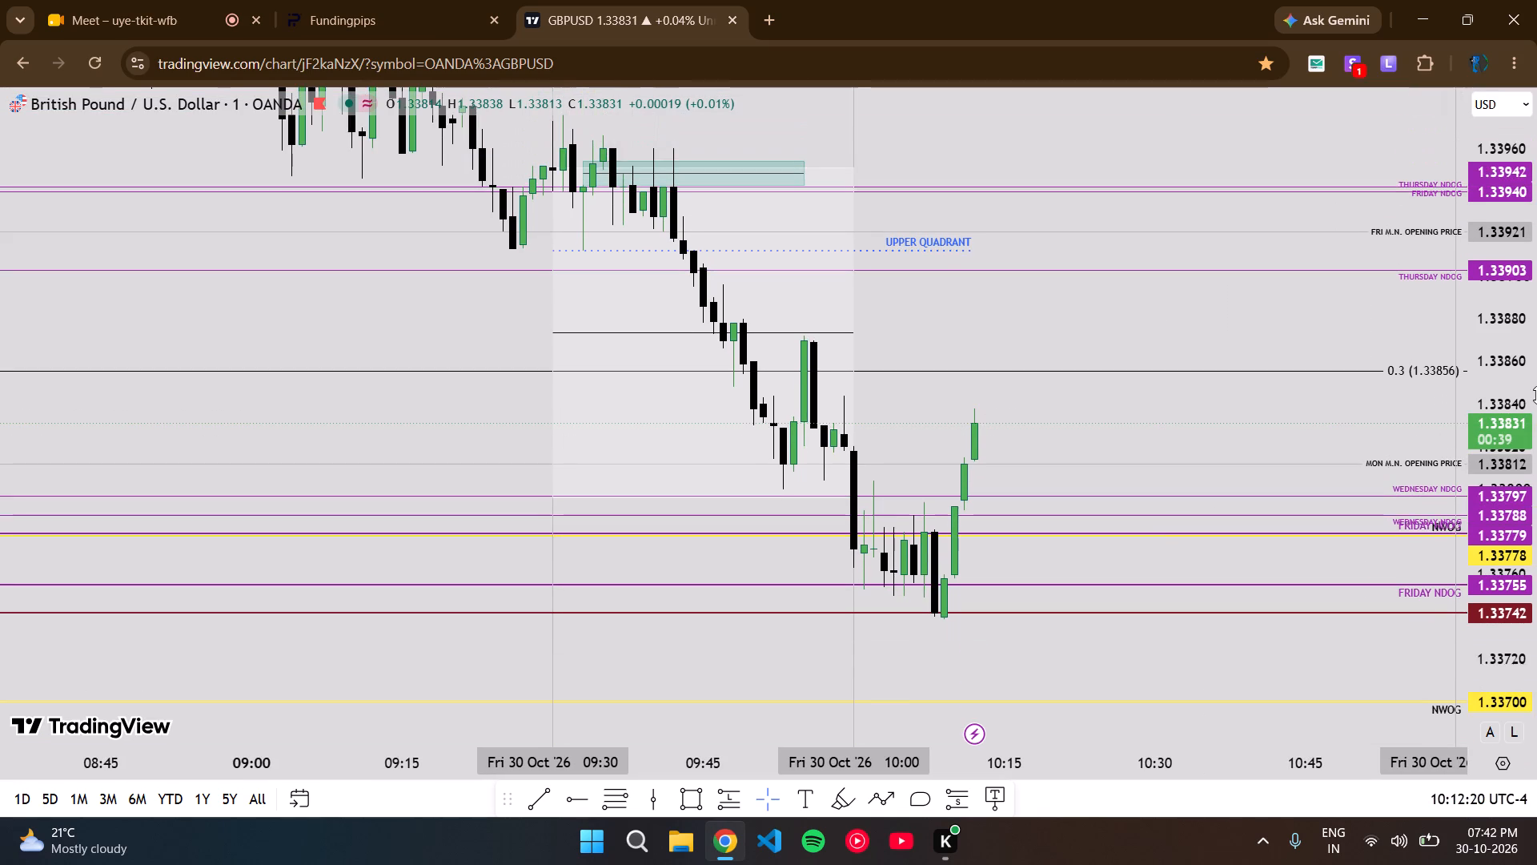
pyautogui.scroll(2, 1536, 395)
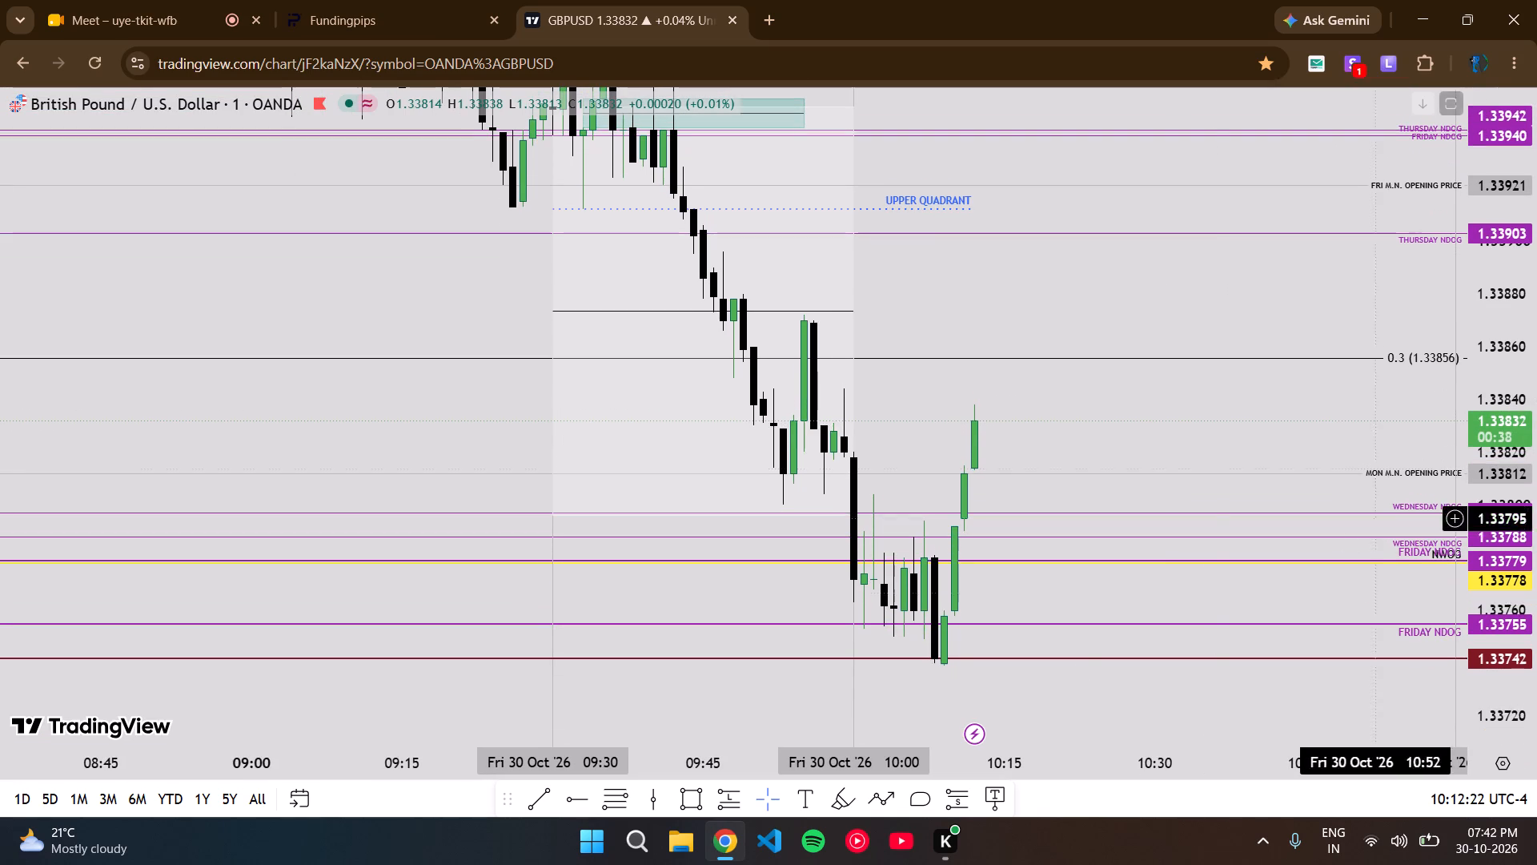
# Draw a solid horizontal trendline at the 09:53 low, about 1.33800, spanning 09:30 to 09:59.
pyautogui.click(548, 796)
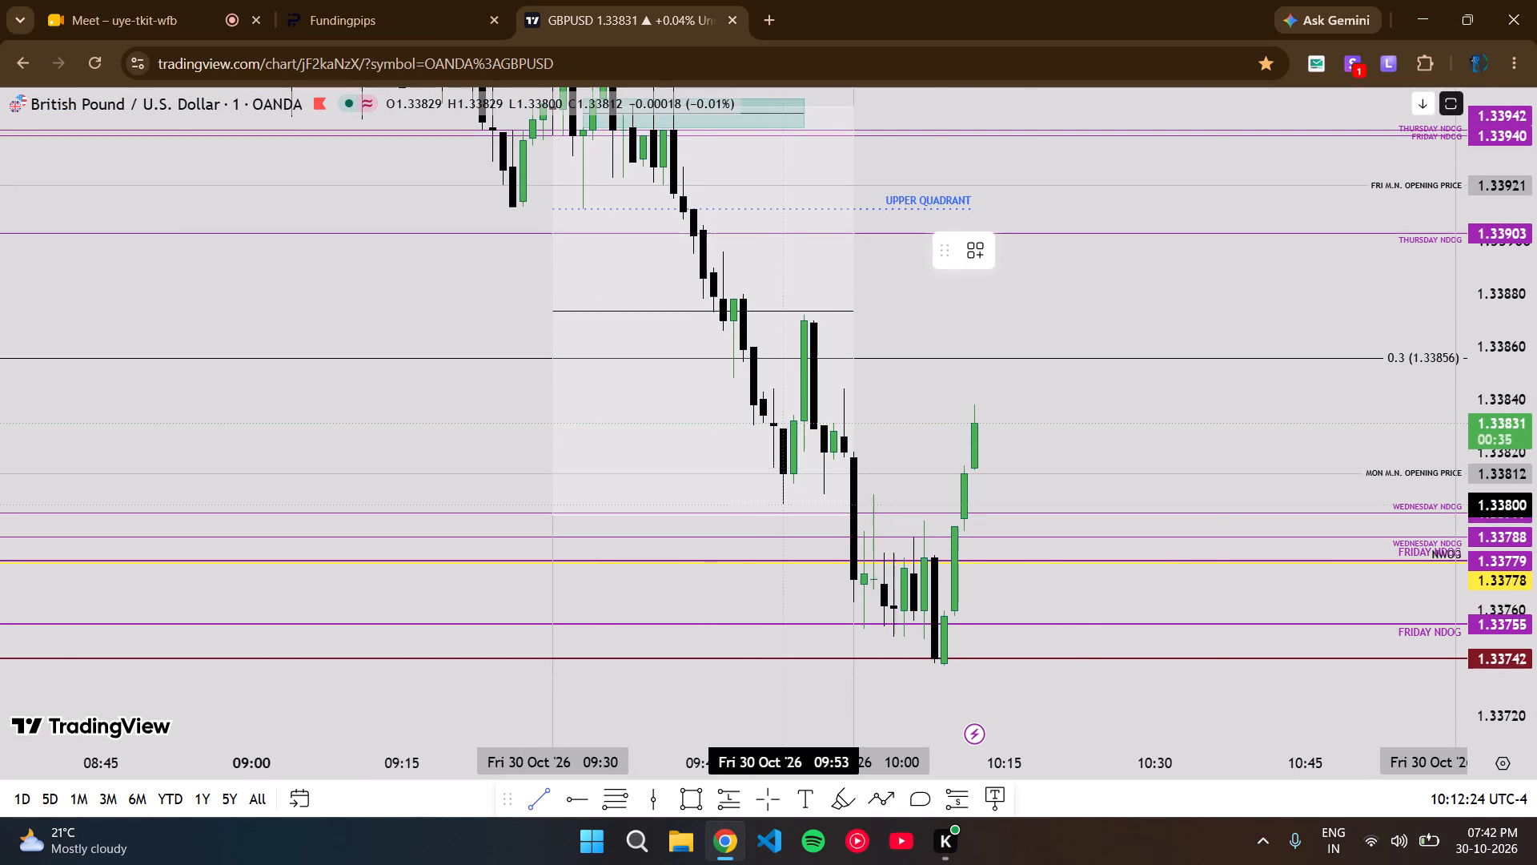
pyautogui.click(785, 505)
pyautogui.keyDown('shift'); pyautogui.click(556, 504); pyautogui.keyUp('shift')
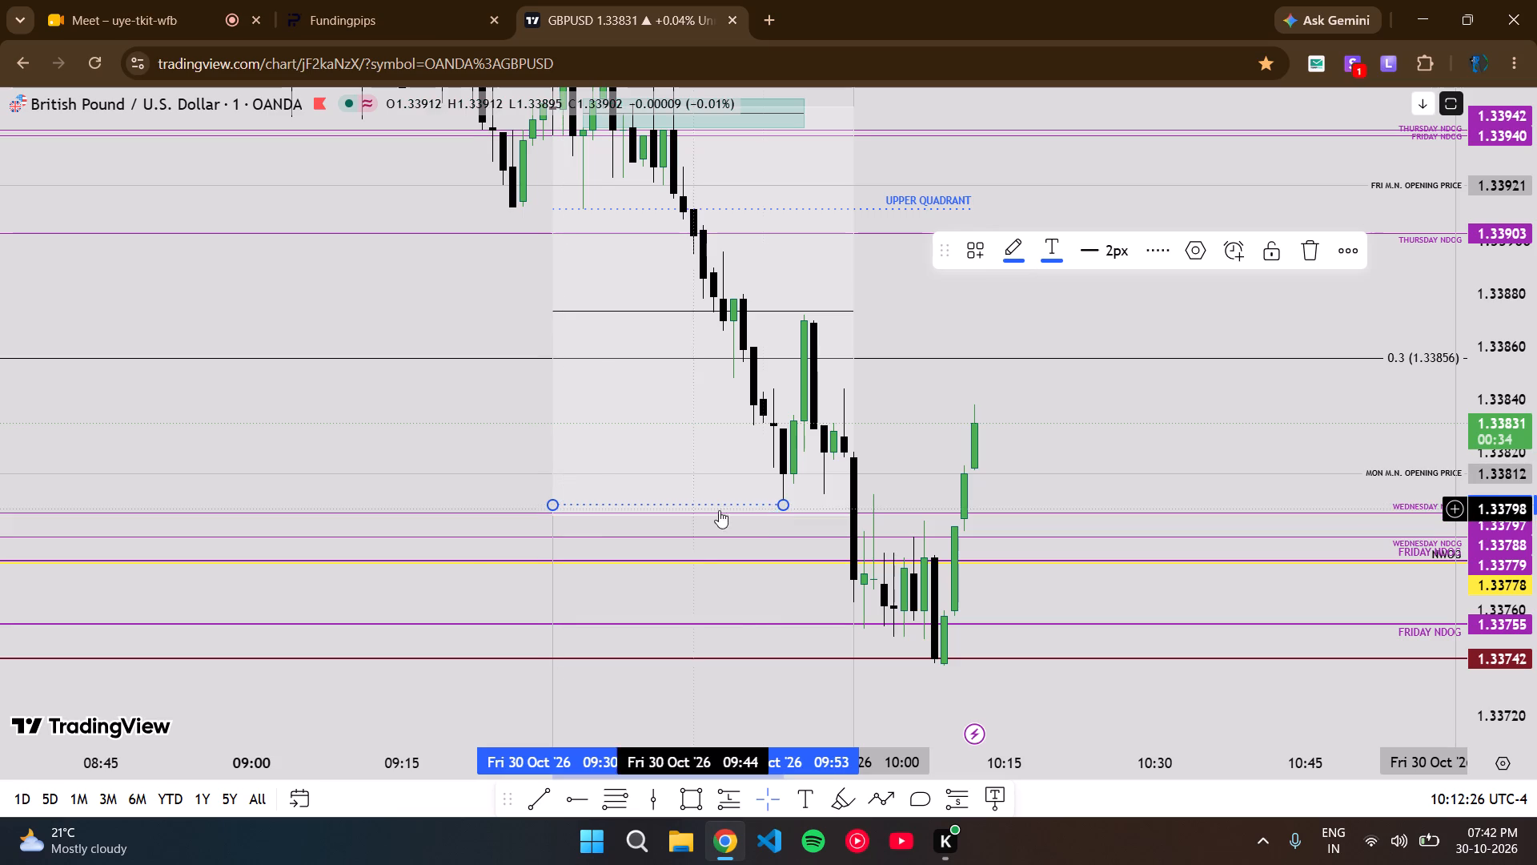
pyautogui.keyDown('shift'); pyautogui.moveTo(785, 505); pyautogui.dragTo(848, 505); pyautogui.keyUp('shift')
pyautogui.click(1165, 255)
pyautogui.click(1178, 281)
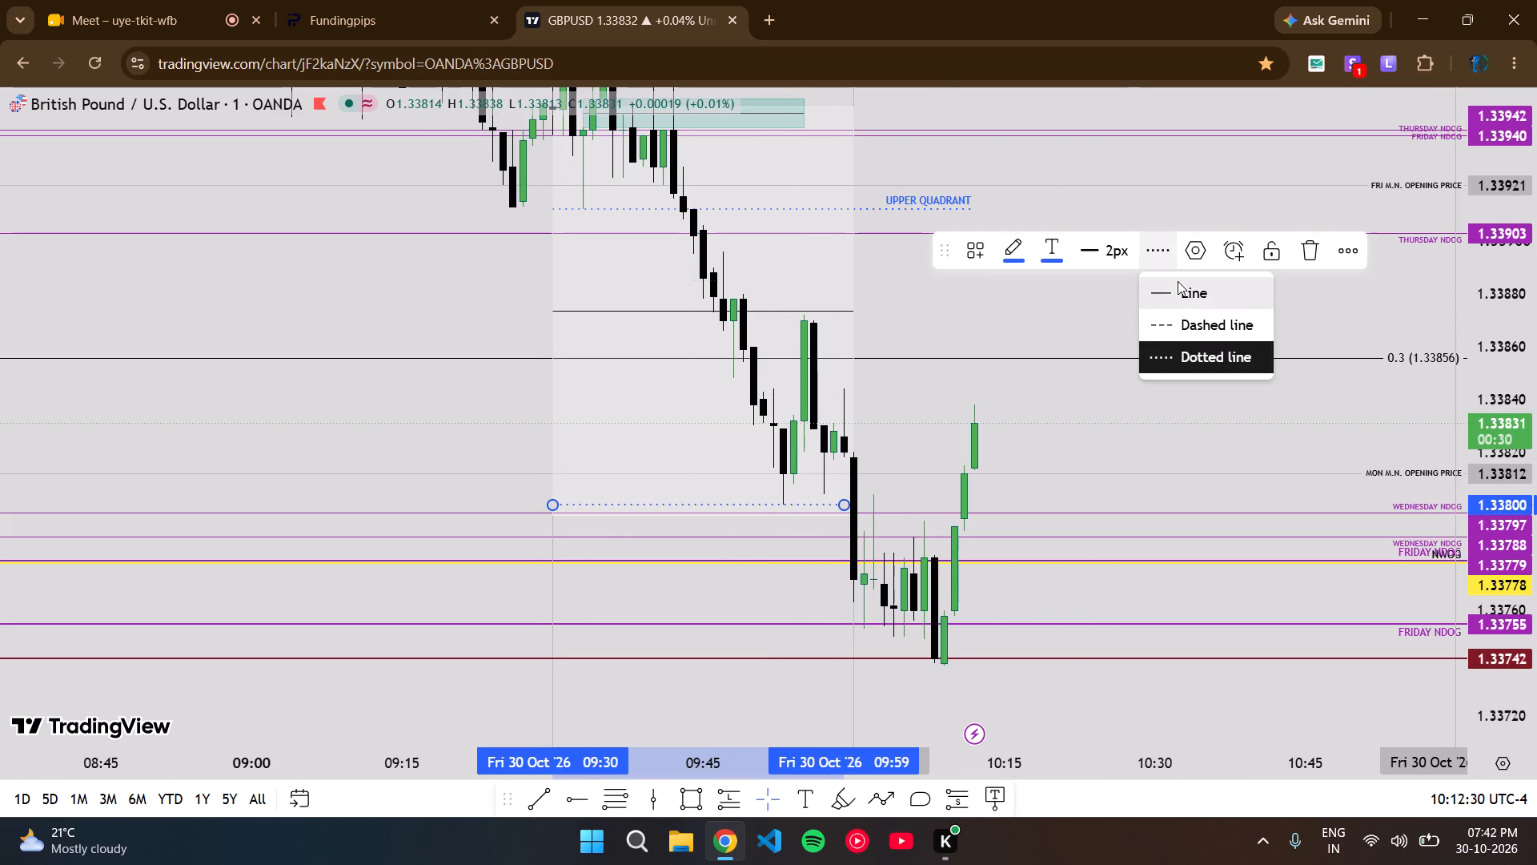
# Label the 1.33800 trendline "MINOR SELLSIDE LIQUIDITY", aligned bottom and left.
pyautogui.click(1196, 255)
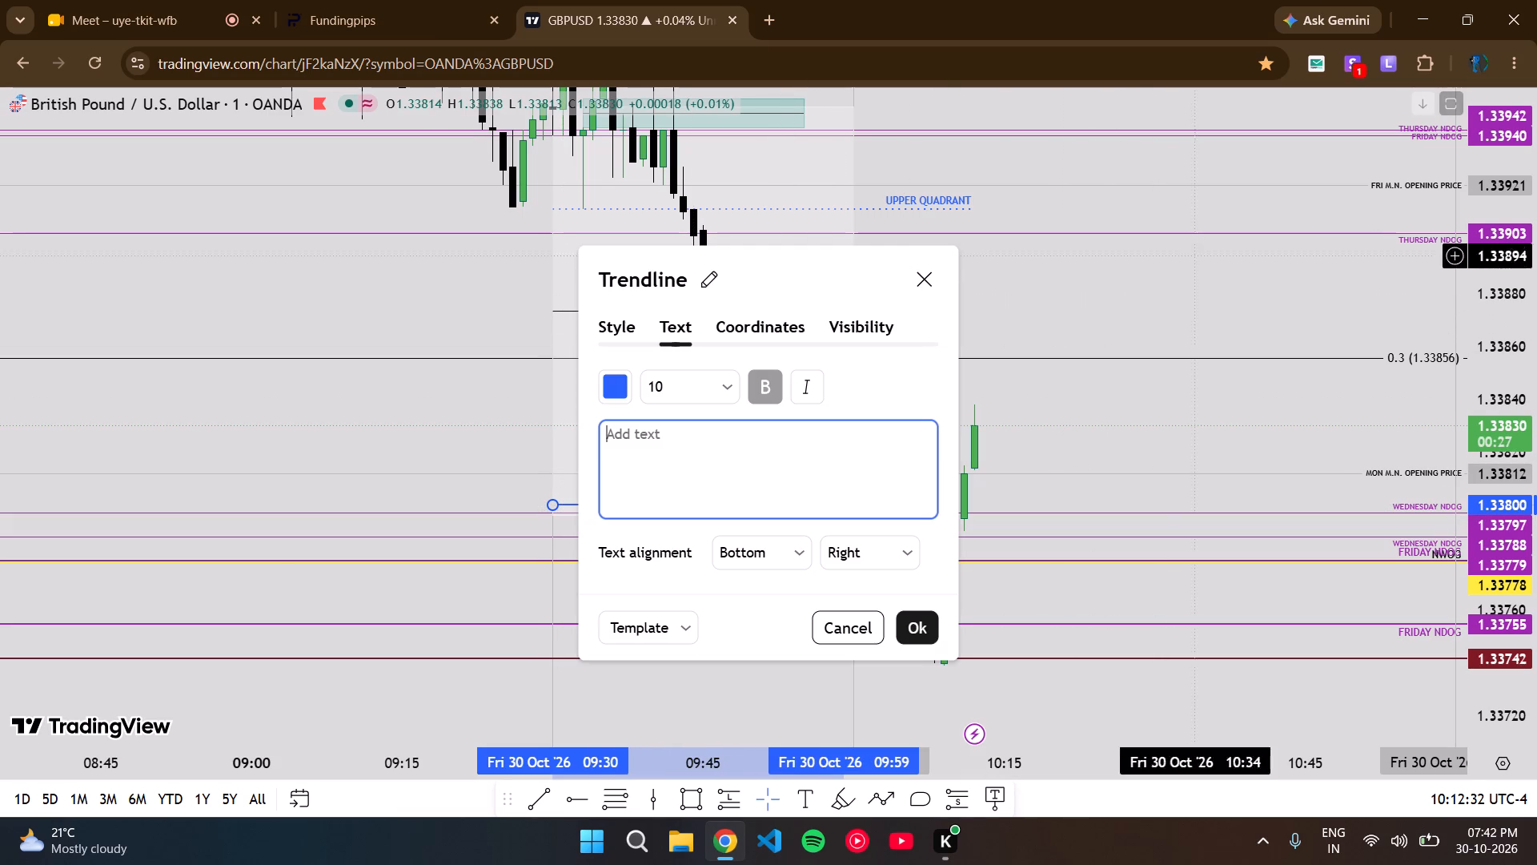
pyautogui.click(841, 447)
pyautogui.write('MINOR SELLSIDE LIQ')
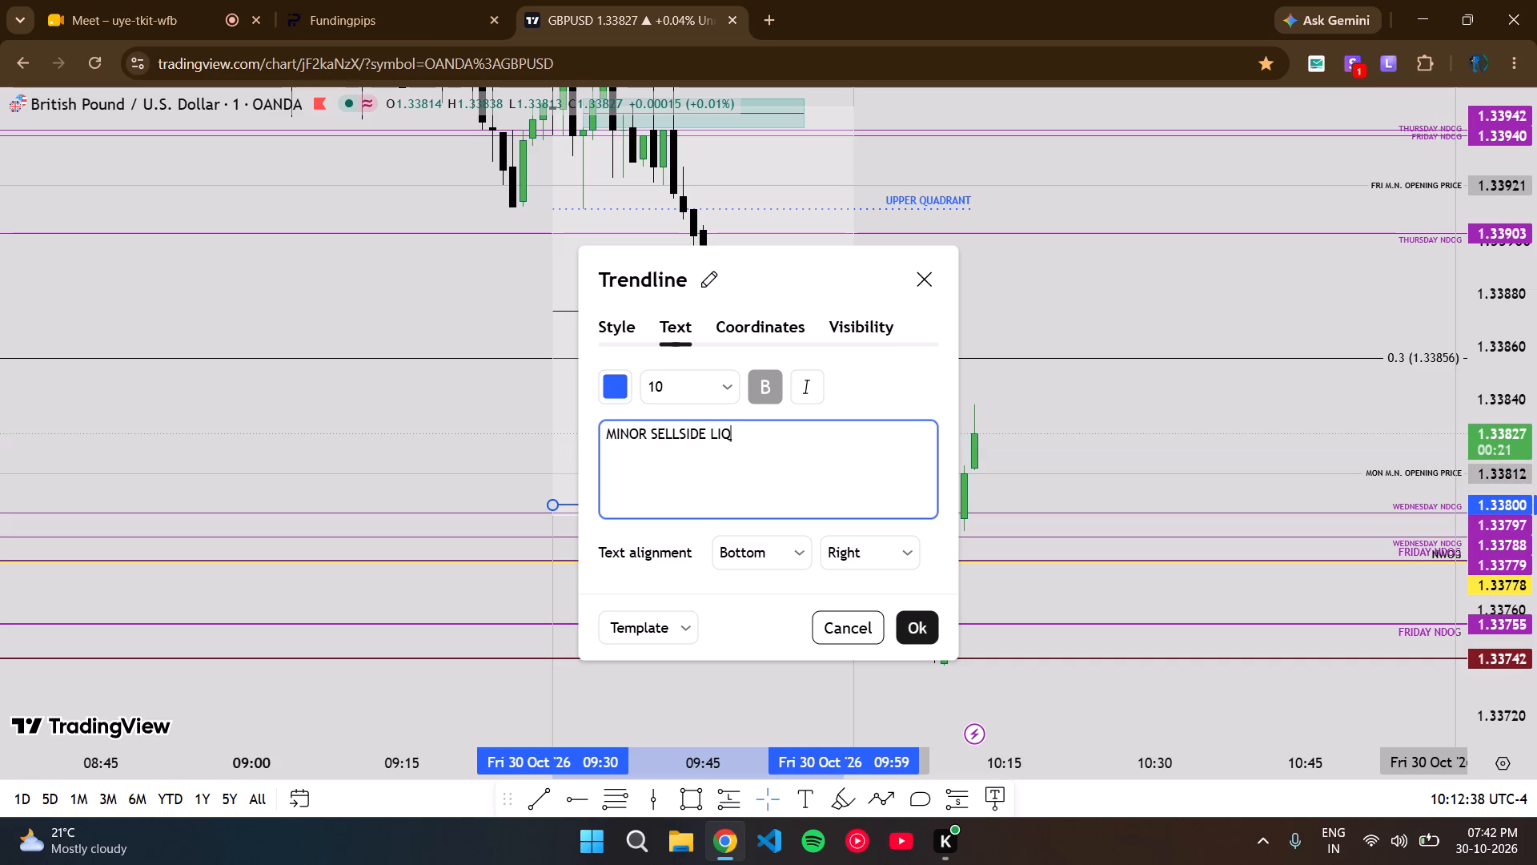
pyautogui.write('UIDITY')
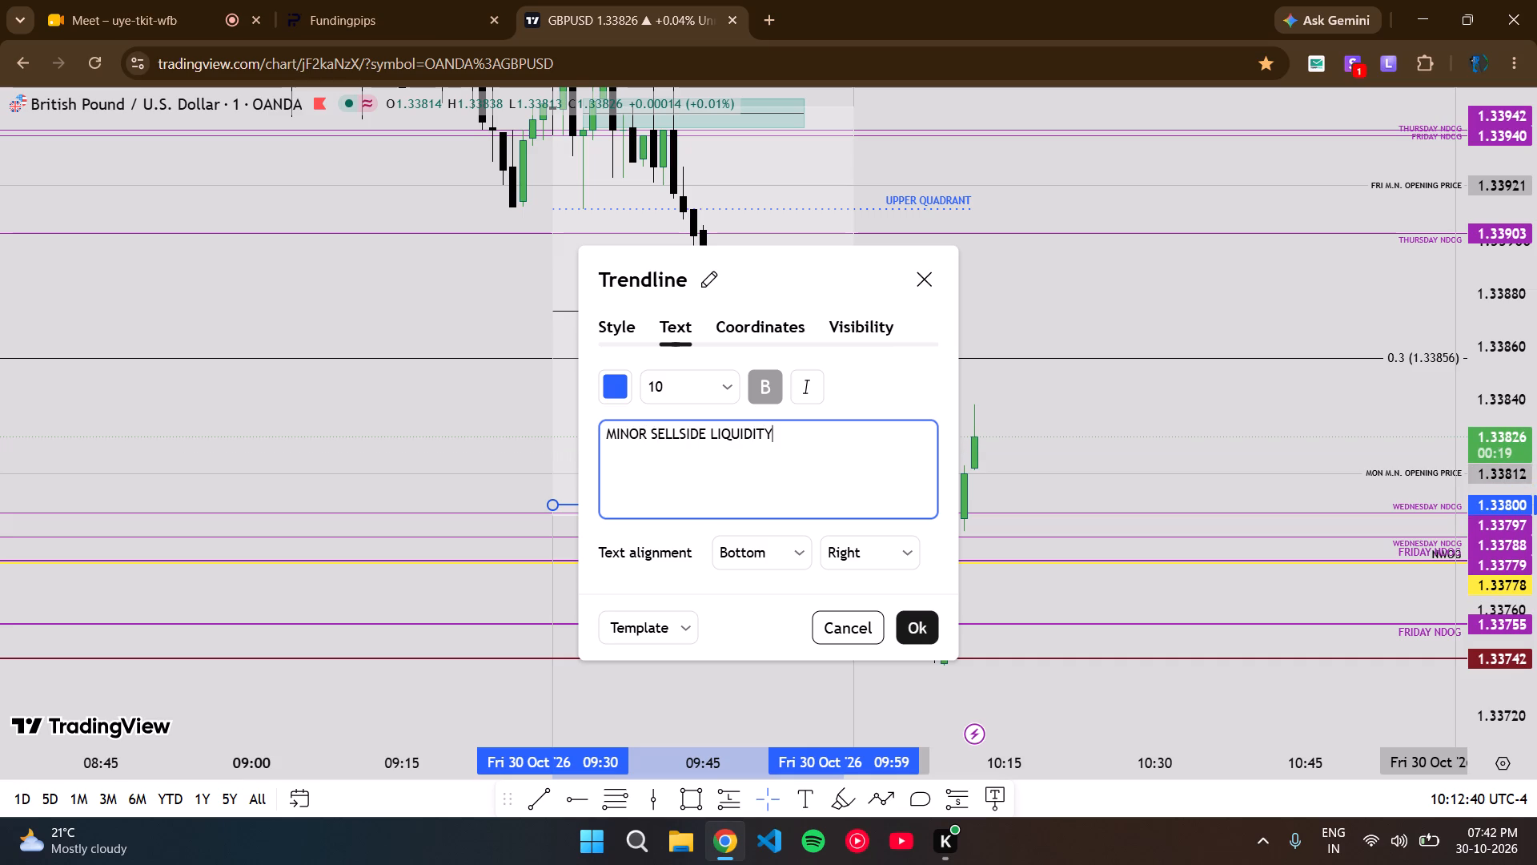
pyautogui.click(785, 534)
pyautogui.click(786, 544)
pyautogui.click(868, 540)
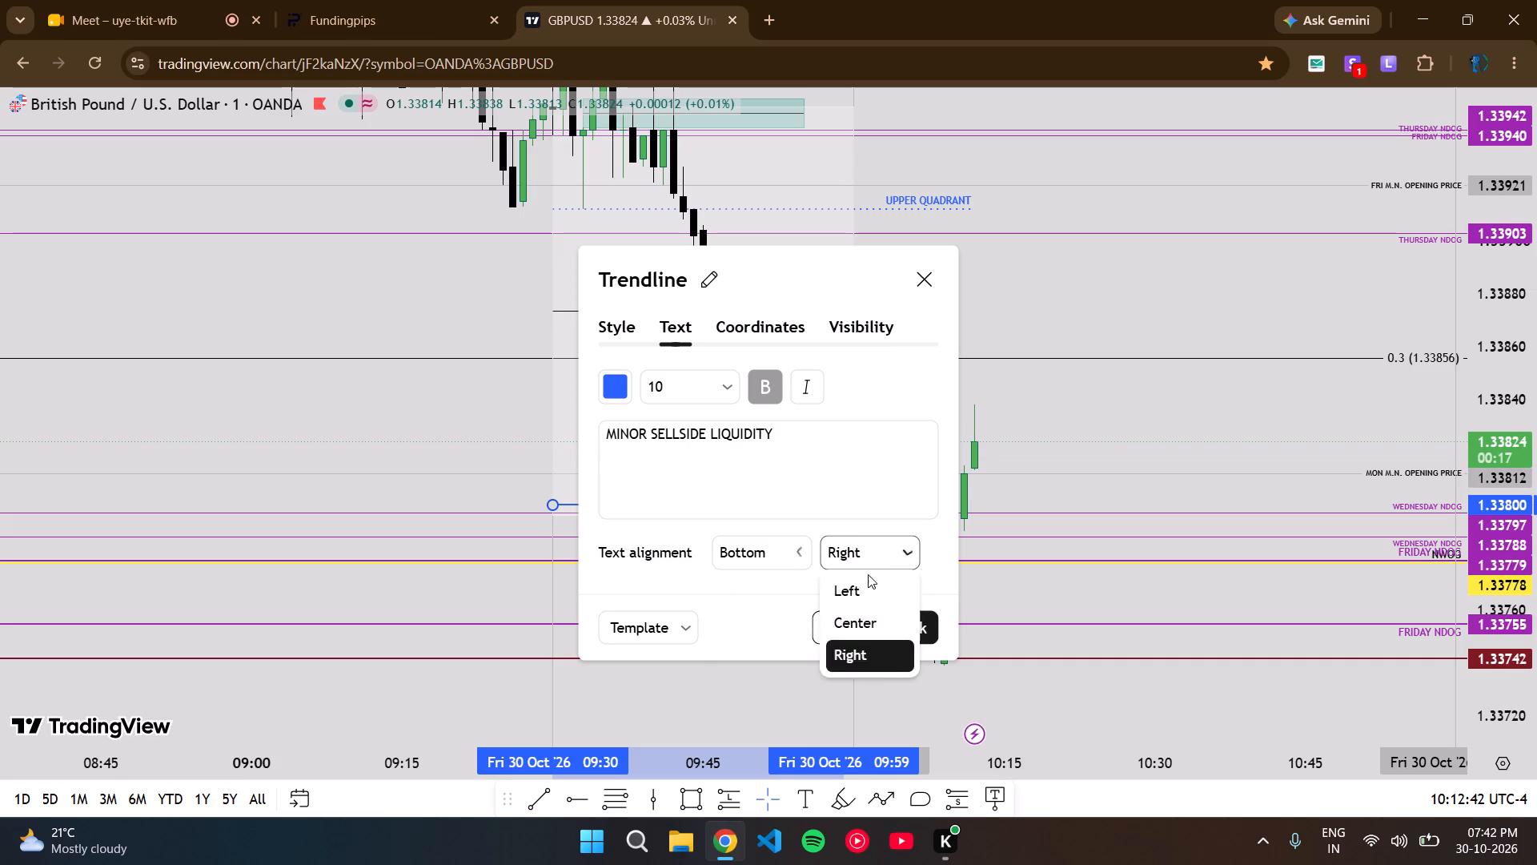
pyautogui.click(869, 595)
# Colour both the trendline and its label text dark red.
pyautogui.click(614, 385)
pyautogui.click(615, 580)
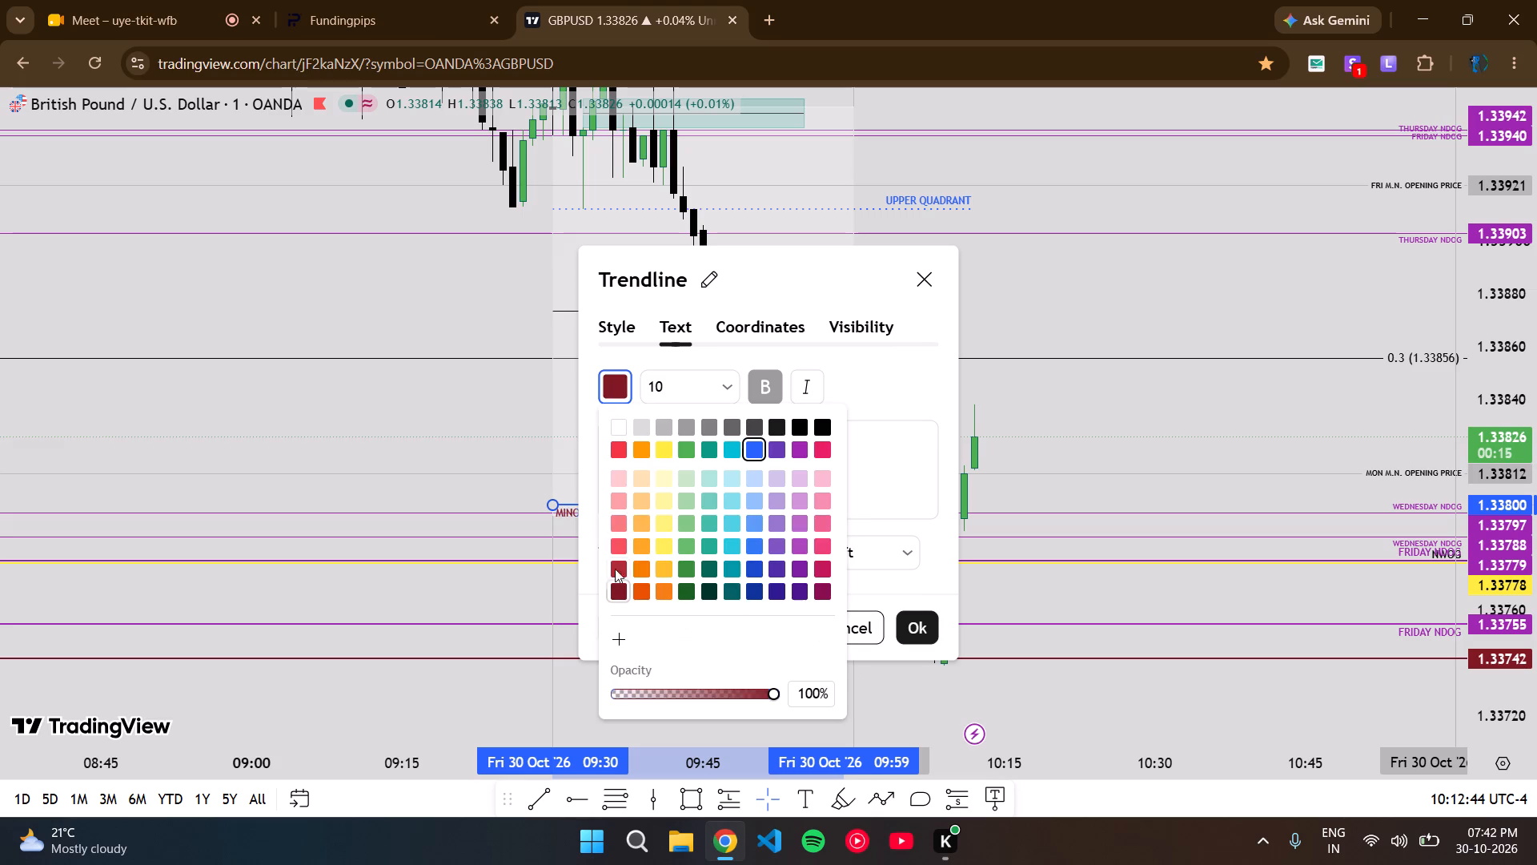
pyautogui.click(634, 325)
pyautogui.click(740, 363)
pyautogui.click(720, 565)
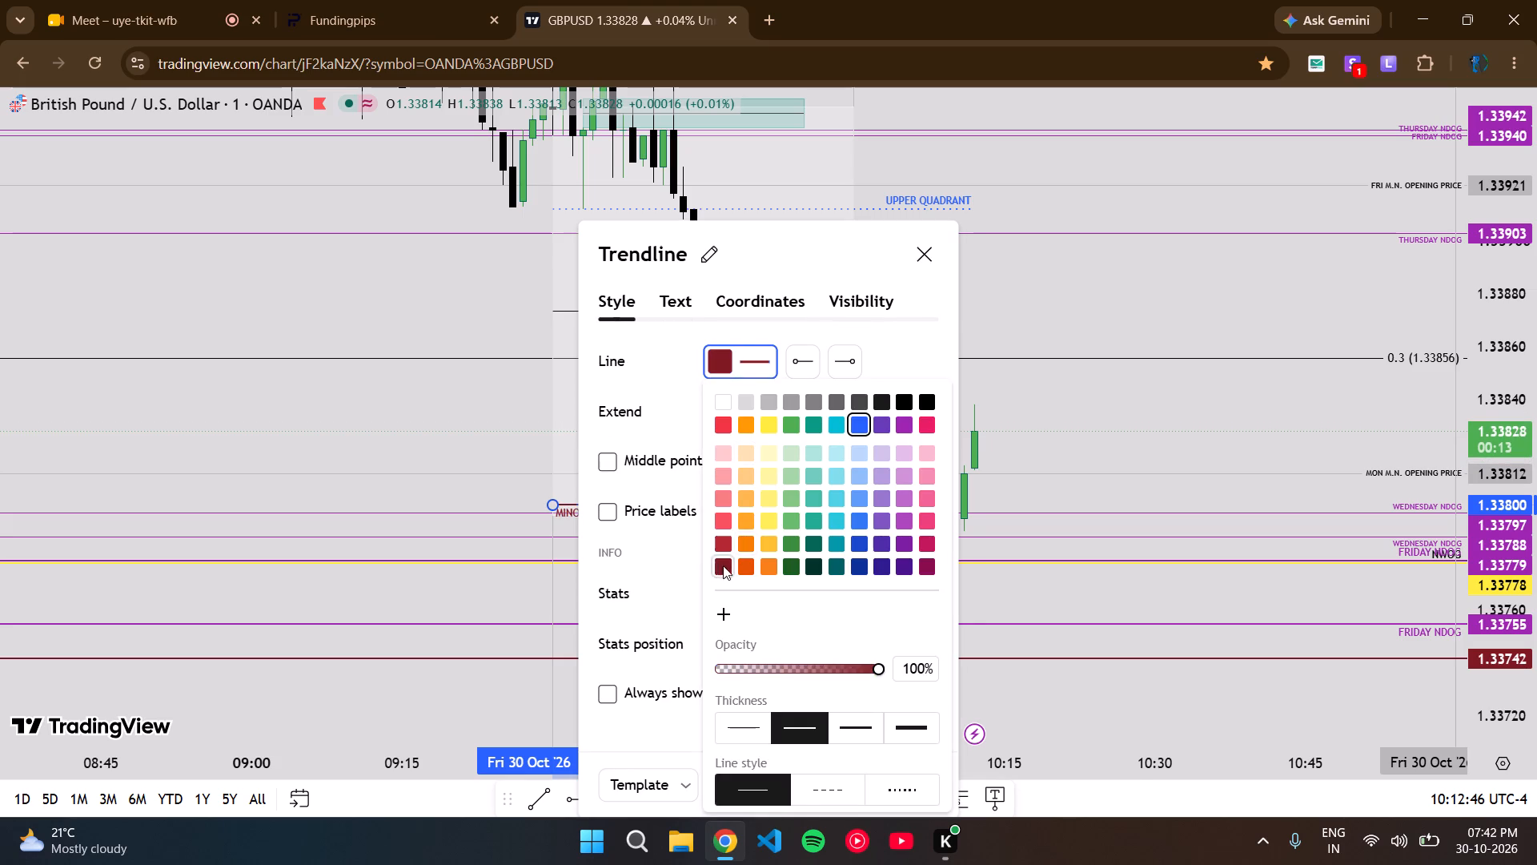
pyautogui.click(1067, 387)
# Examine the current GBP/USD move on the 1-minute chart relative to the new liquidity line and surrounding levels.
pyautogui.scroll(3, 1536, 425)
pyautogui.scroll(-3, 1536, 425)
pyautogui.scroll(3, 1536, 425)
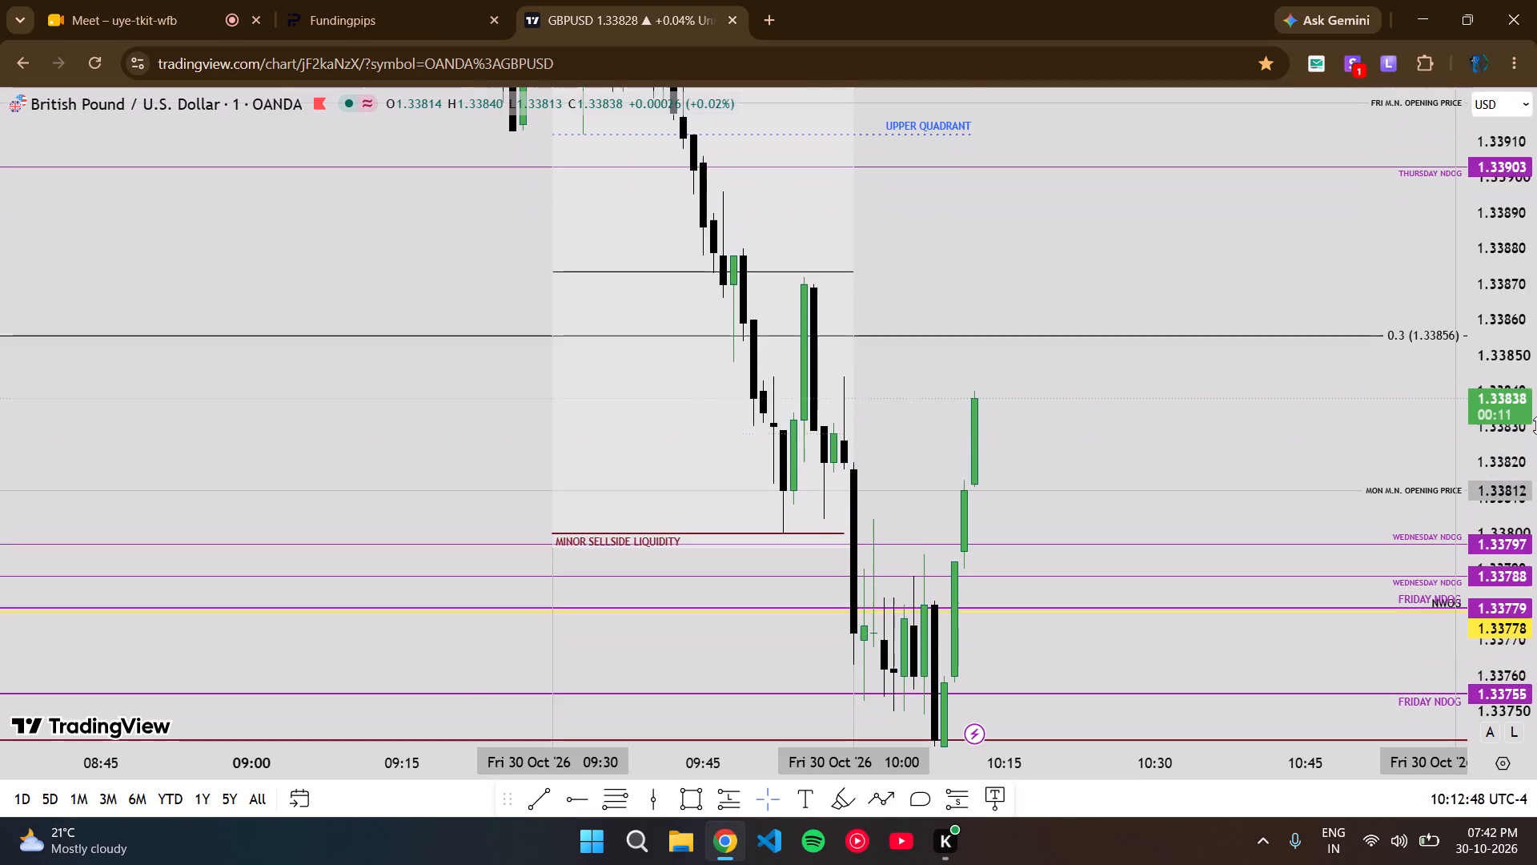
pyautogui.scroll(3, 1536, 425)
pyautogui.scroll(-3, 1536, 456)
pyautogui.moveTo(1178, 466); pyautogui.dragTo(1175, 460)
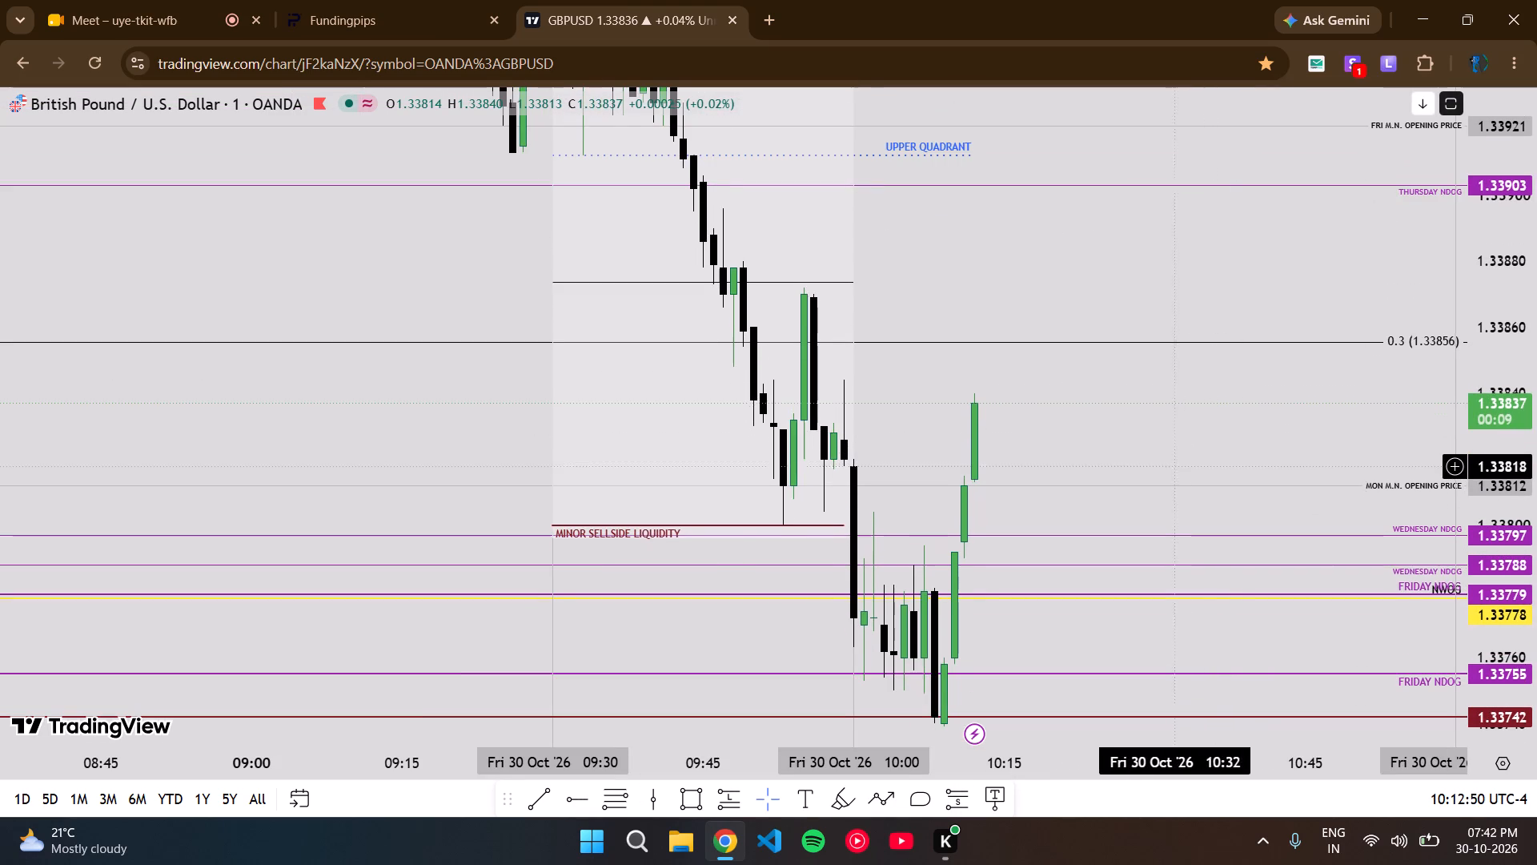
pyautogui.moveTo(1175, 460); pyautogui.dragTo(1166, 406)
pyautogui.moveTo(1166, 406); pyautogui.dragTo(1153, 348)
pyautogui.scroll(-2, 1536, 353)
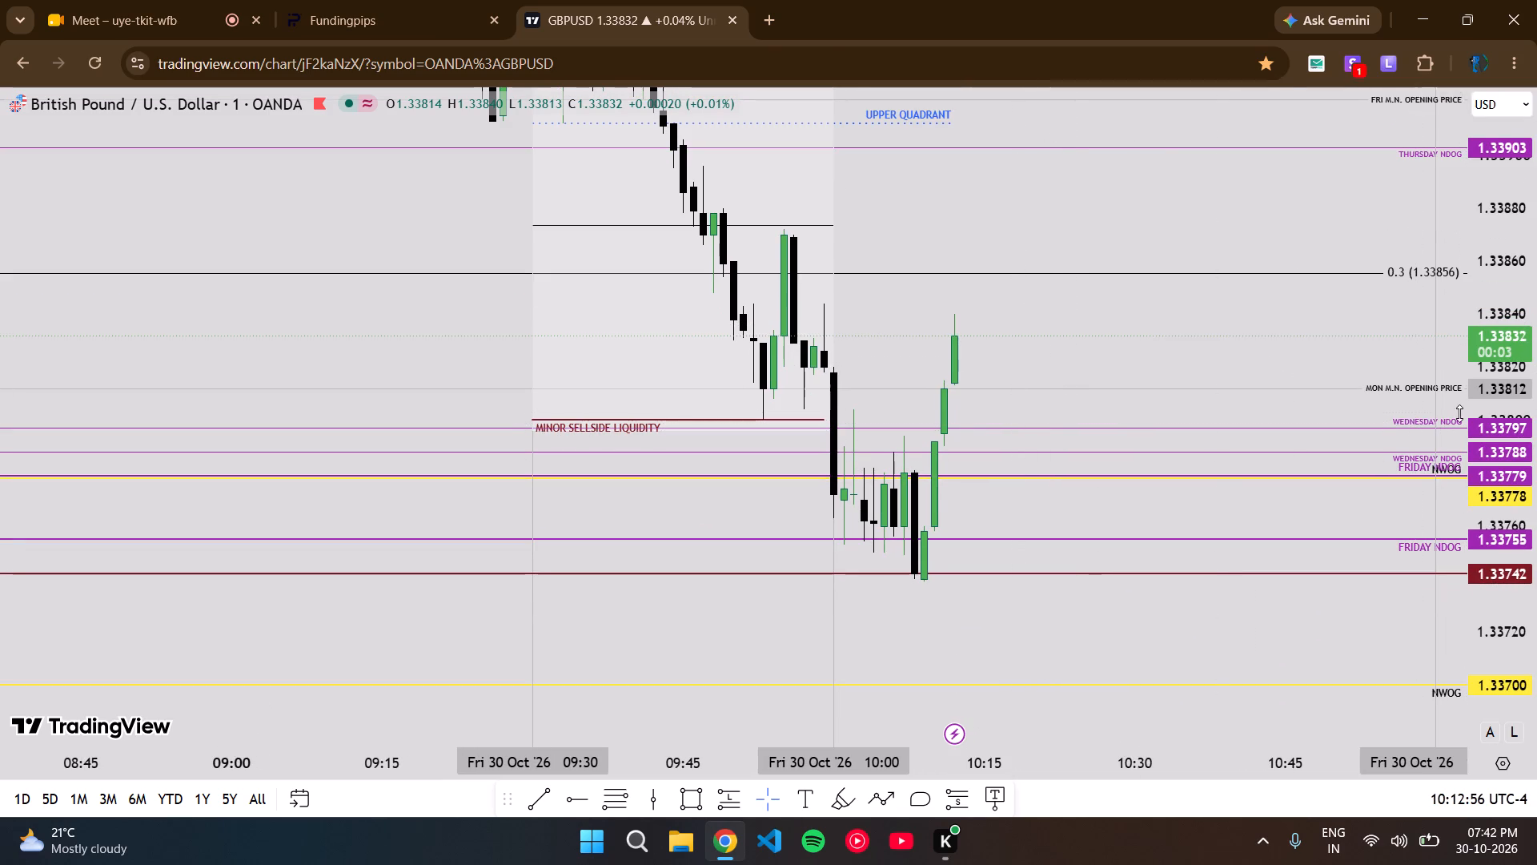
# Examine the GBP/USD price action on the 5-minute interval.
pyautogui.press('5')
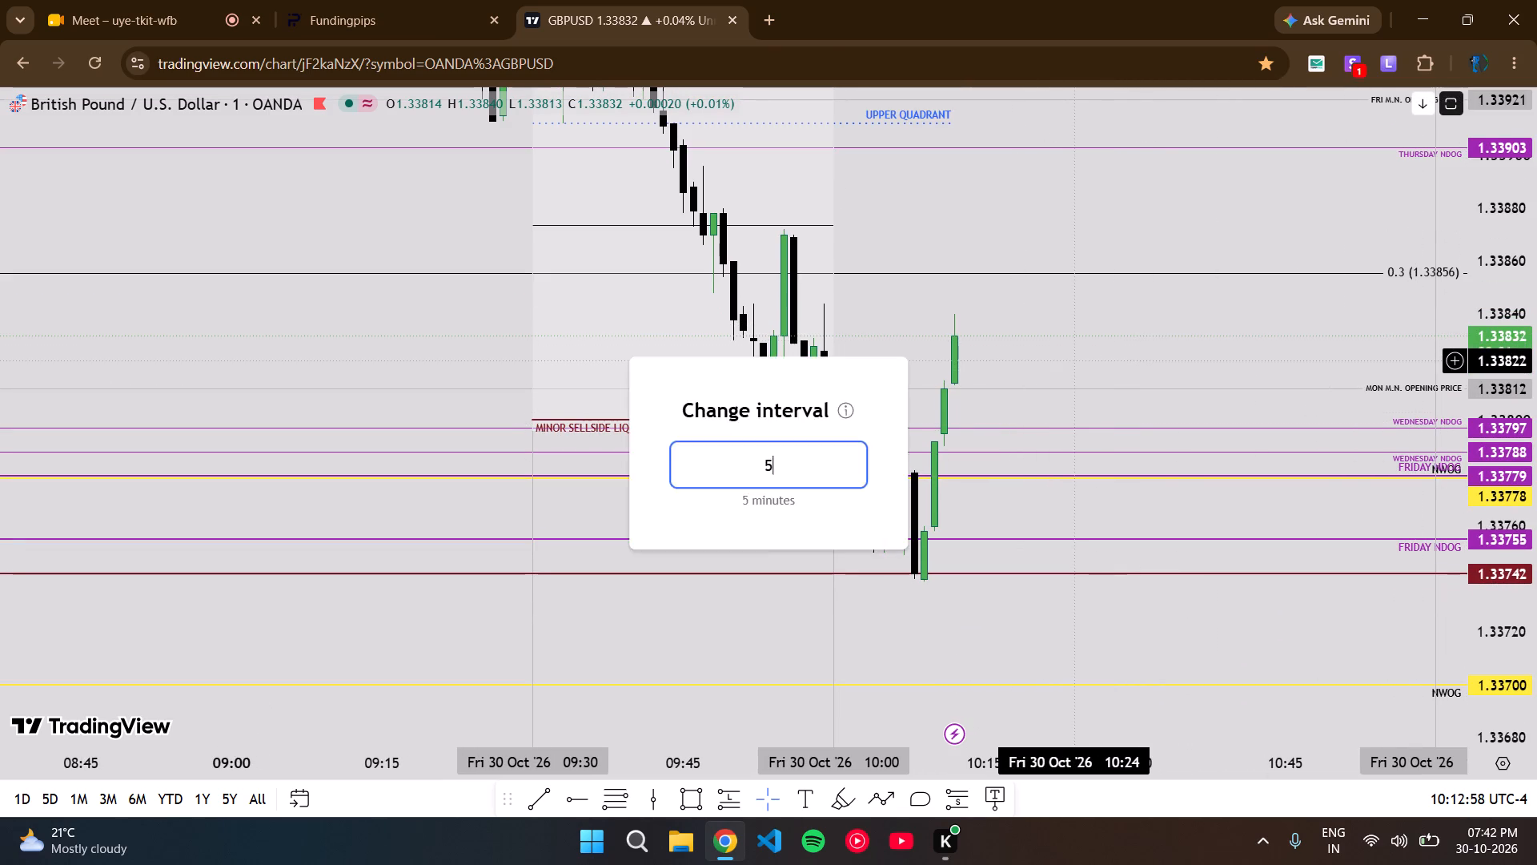
pyautogui.press('Return')
pyautogui.scroll(-1, 1536, 308)
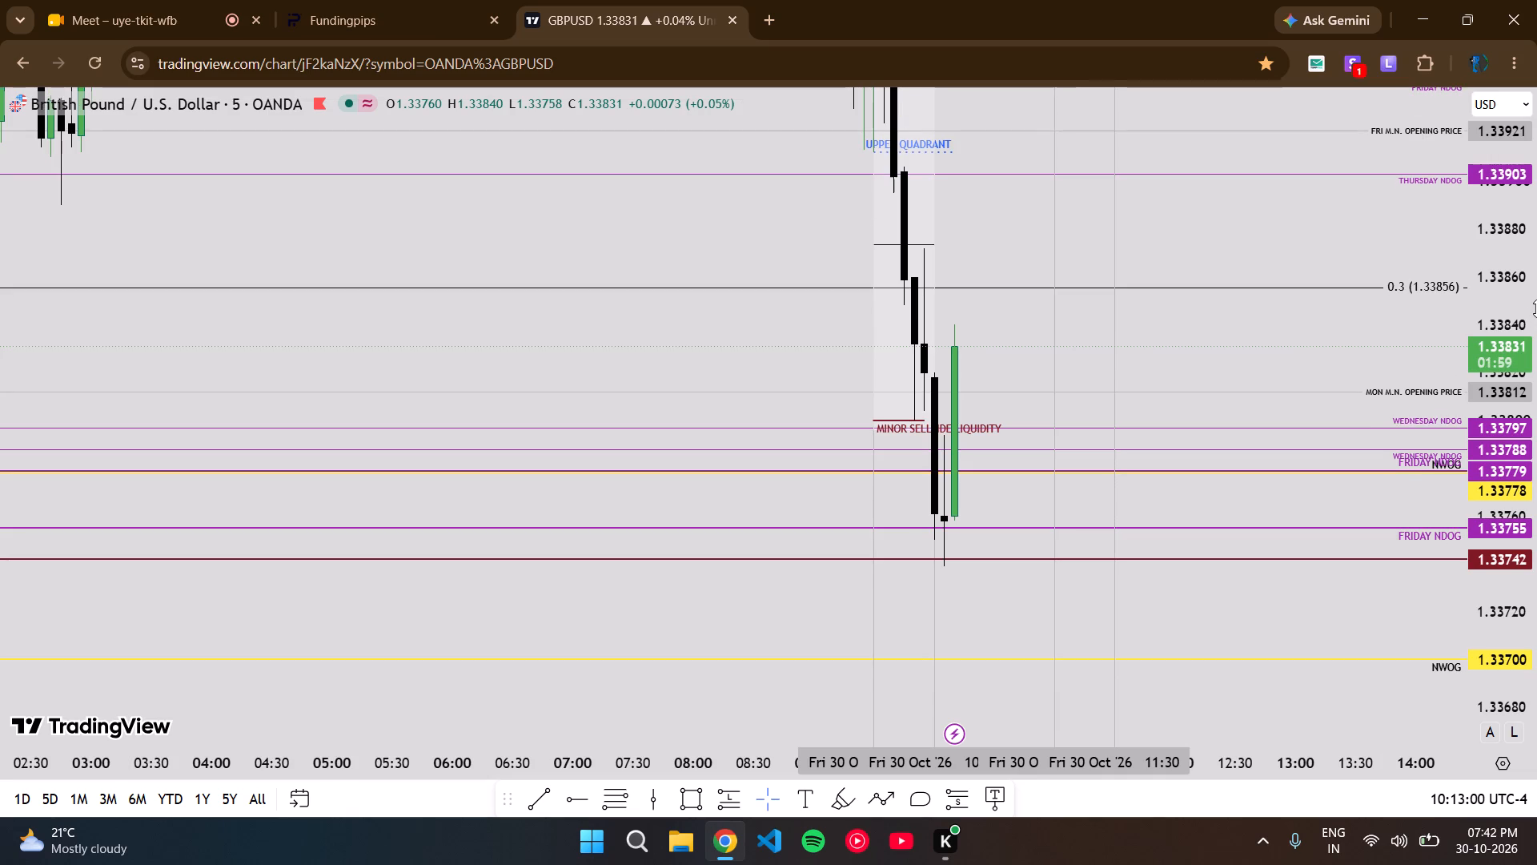
pyautogui.scroll(2, 1536, 308)
pyautogui.scroll(-2, 1536, 308)
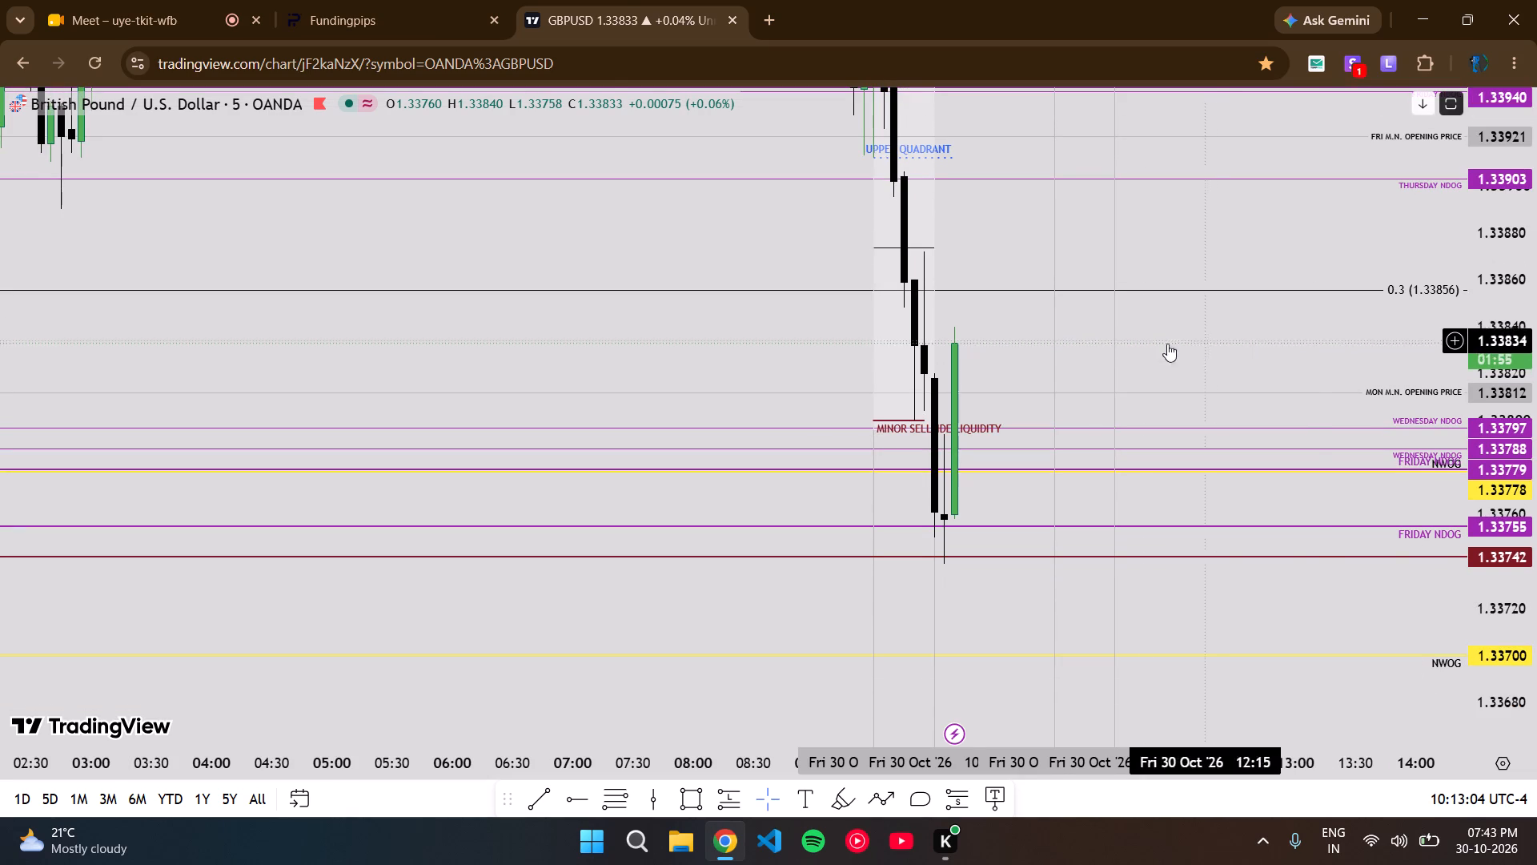
# Switch the GBP/USD chart to the 15-minute interval.
pyautogui.write('15')
pyautogui.press('Return')
pyautogui.scroll(-3, 1536, 323)
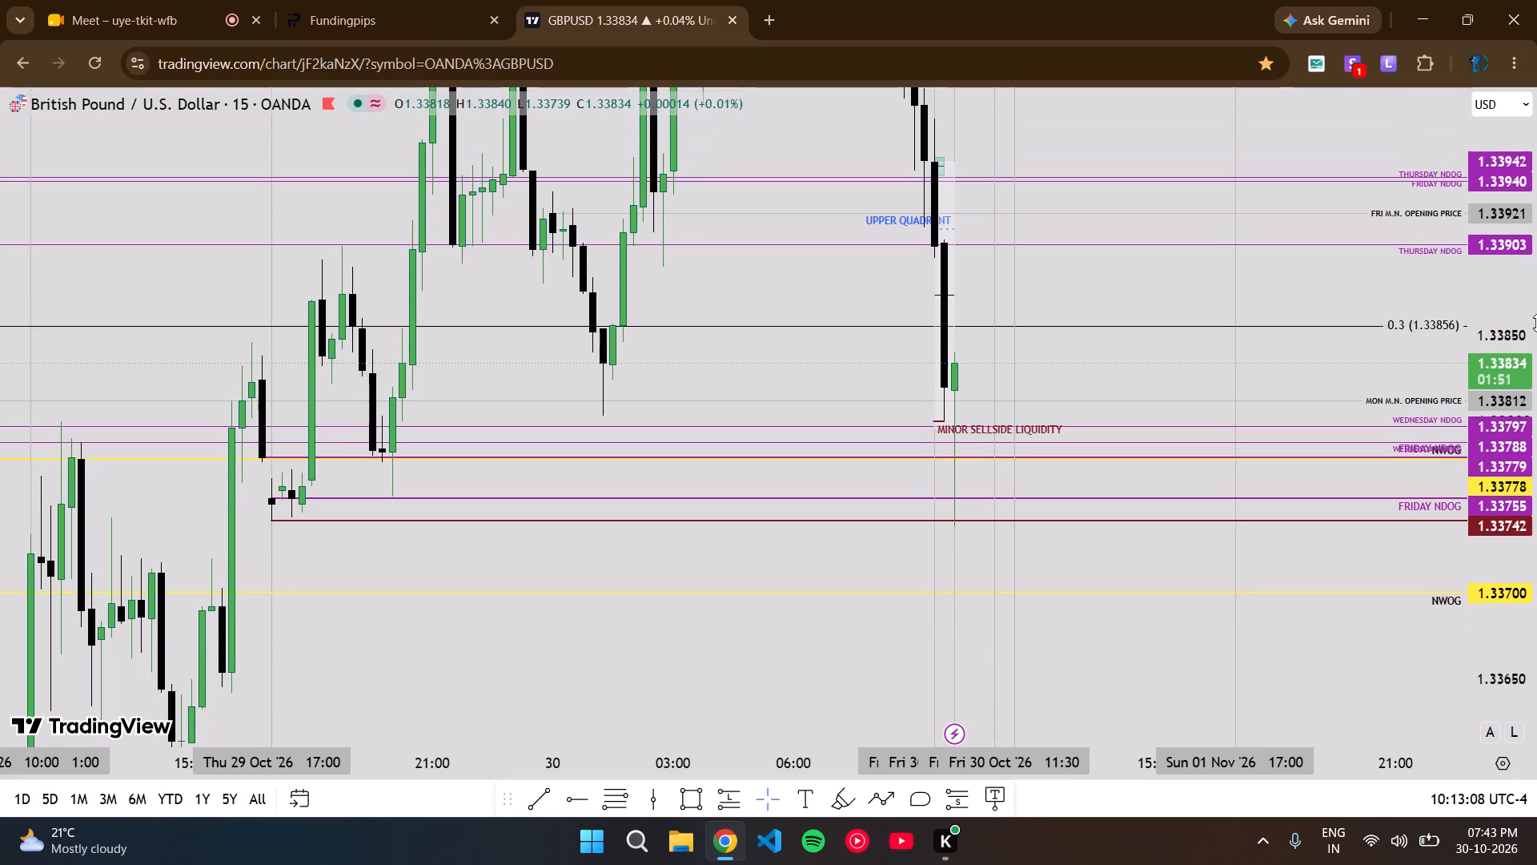
pyautogui.scroll(-5, 1536, 315)
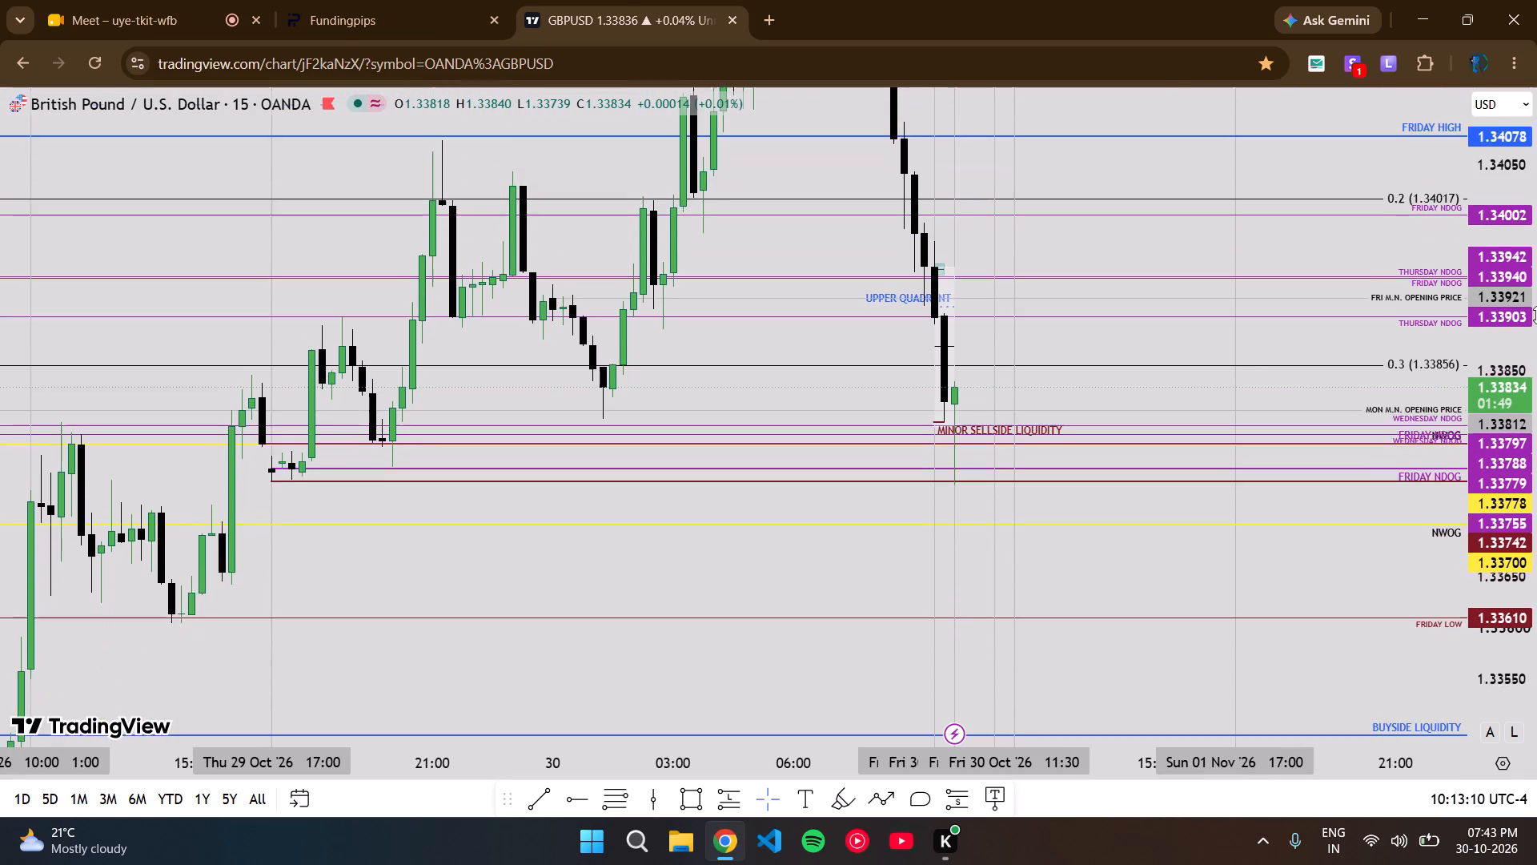
# Examine the GBP/USD decline against the surrounding levels on the 15-minute chart.
pyautogui.scroll(-4, 1536, 315)
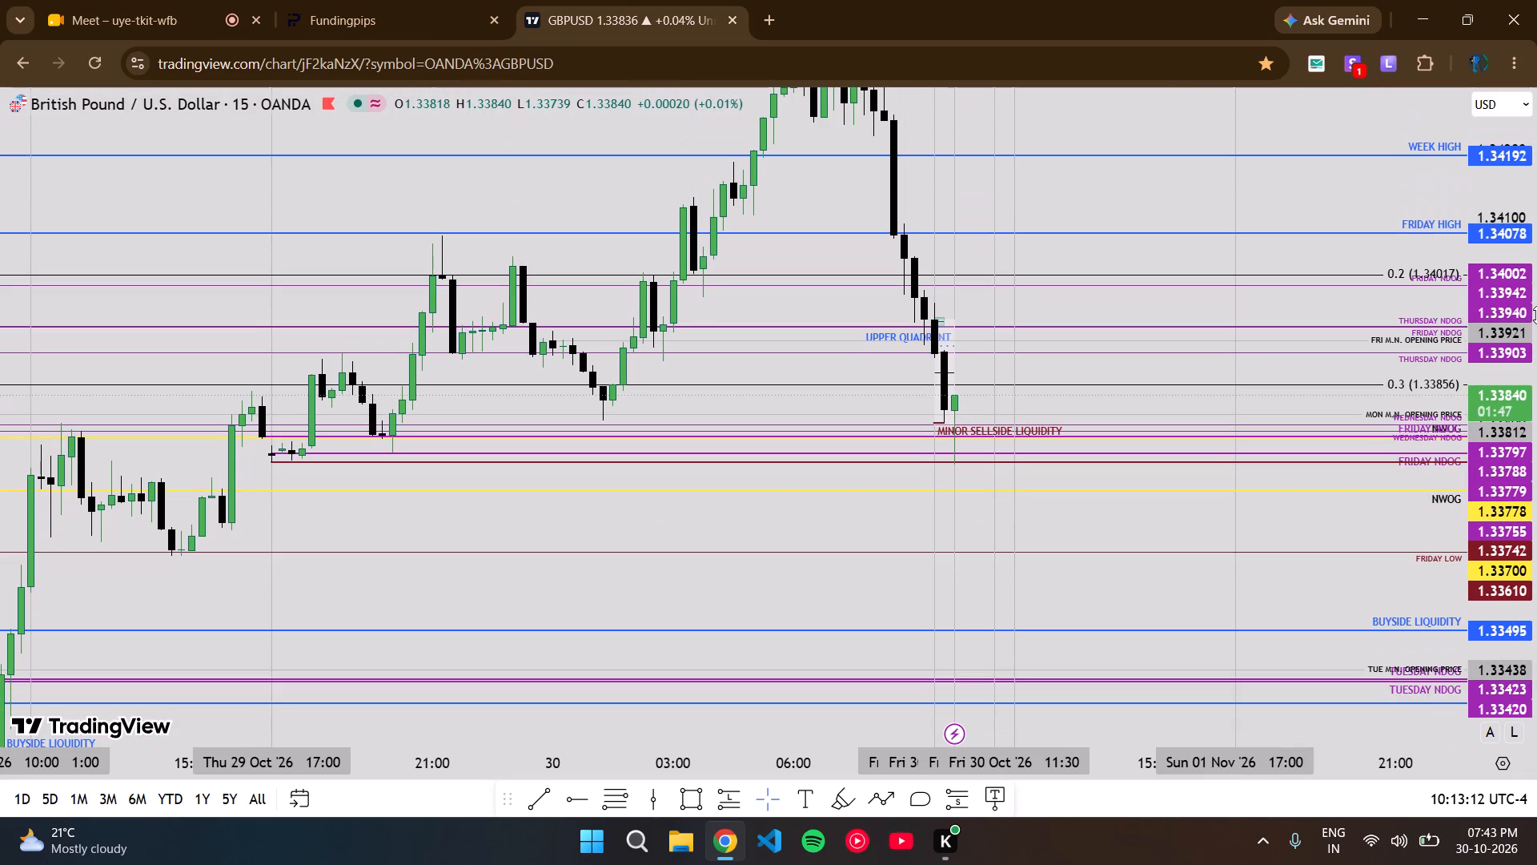
pyautogui.scroll(-2, 1536, 315)
# Return the chart to the 1-minute interval and examine the bounce after 10:00 against nearby levels.
pyautogui.press('1')
pyautogui.press('Return')
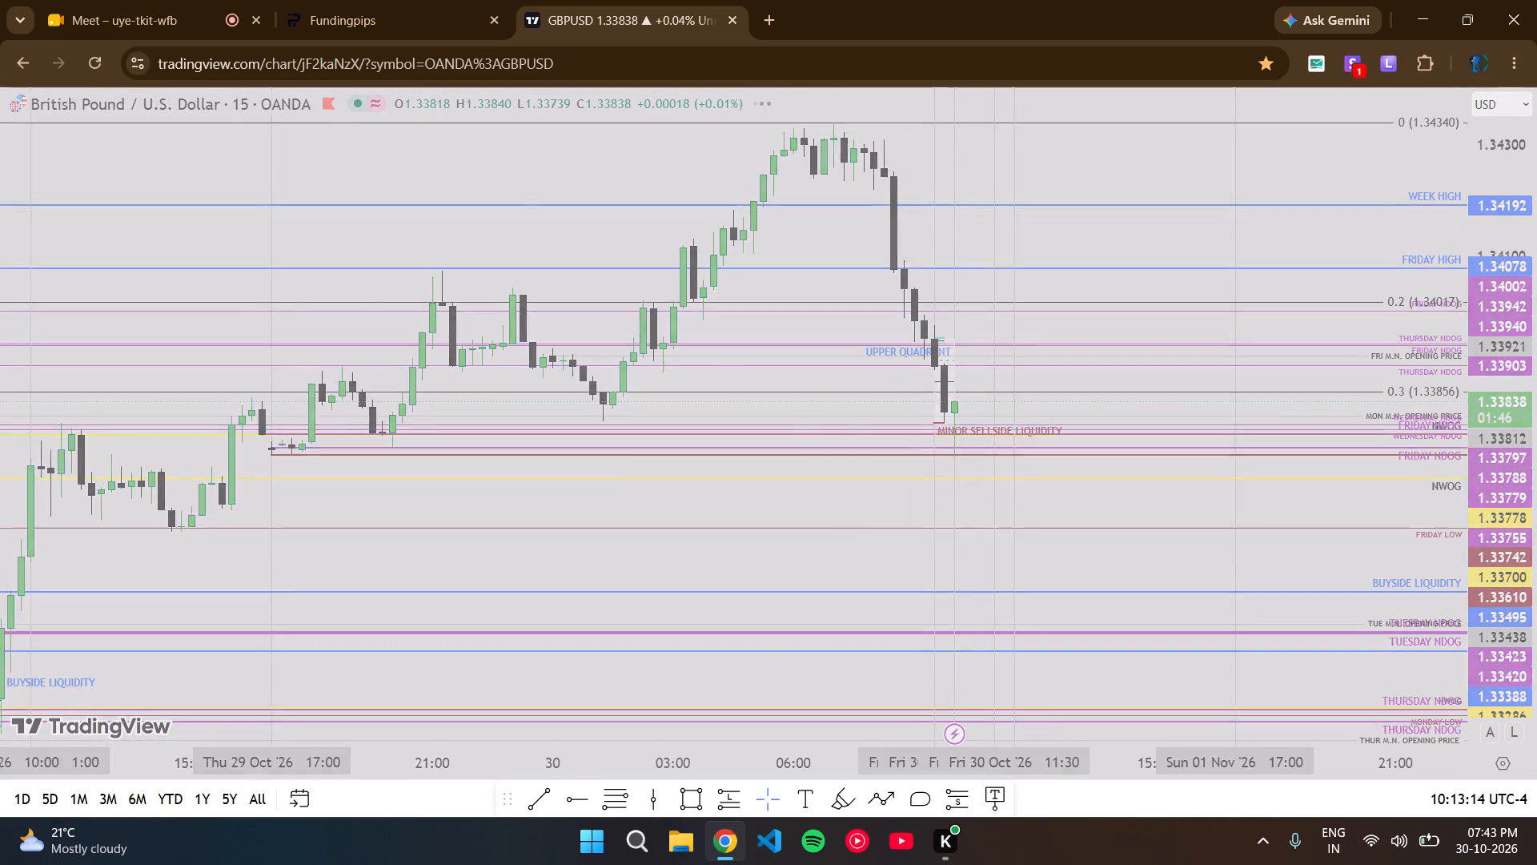
pyautogui.scroll(10, 1536, 336)
pyautogui.scroll(-1, 1536, 336)
pyautogui.scroll(9, 1536, 336)
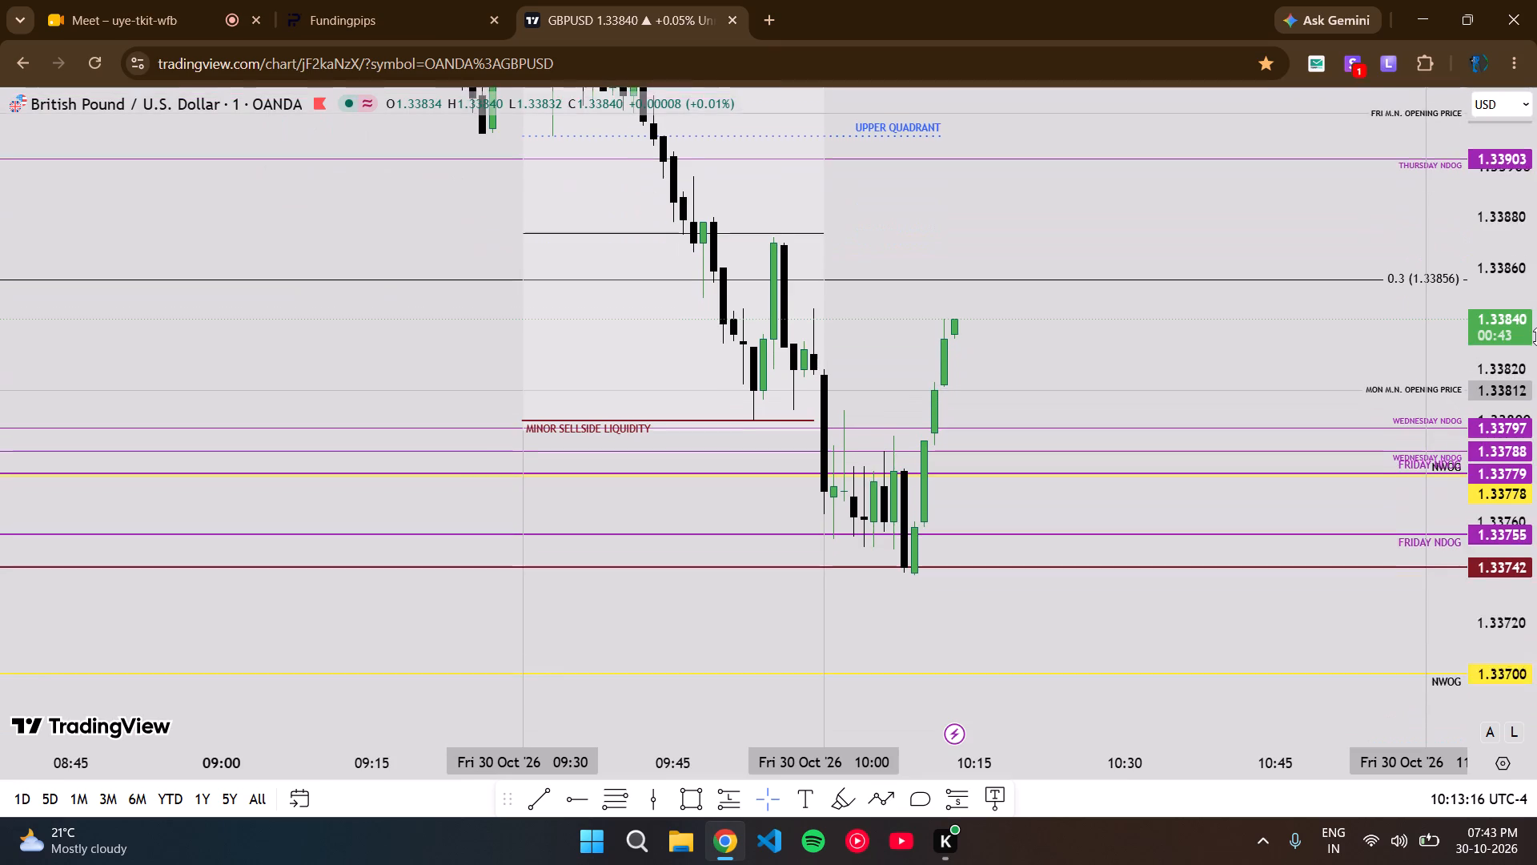
pyautogui.scroll(6, 1536, 336)
pyautogui.scroll(-6, 1536, 336)
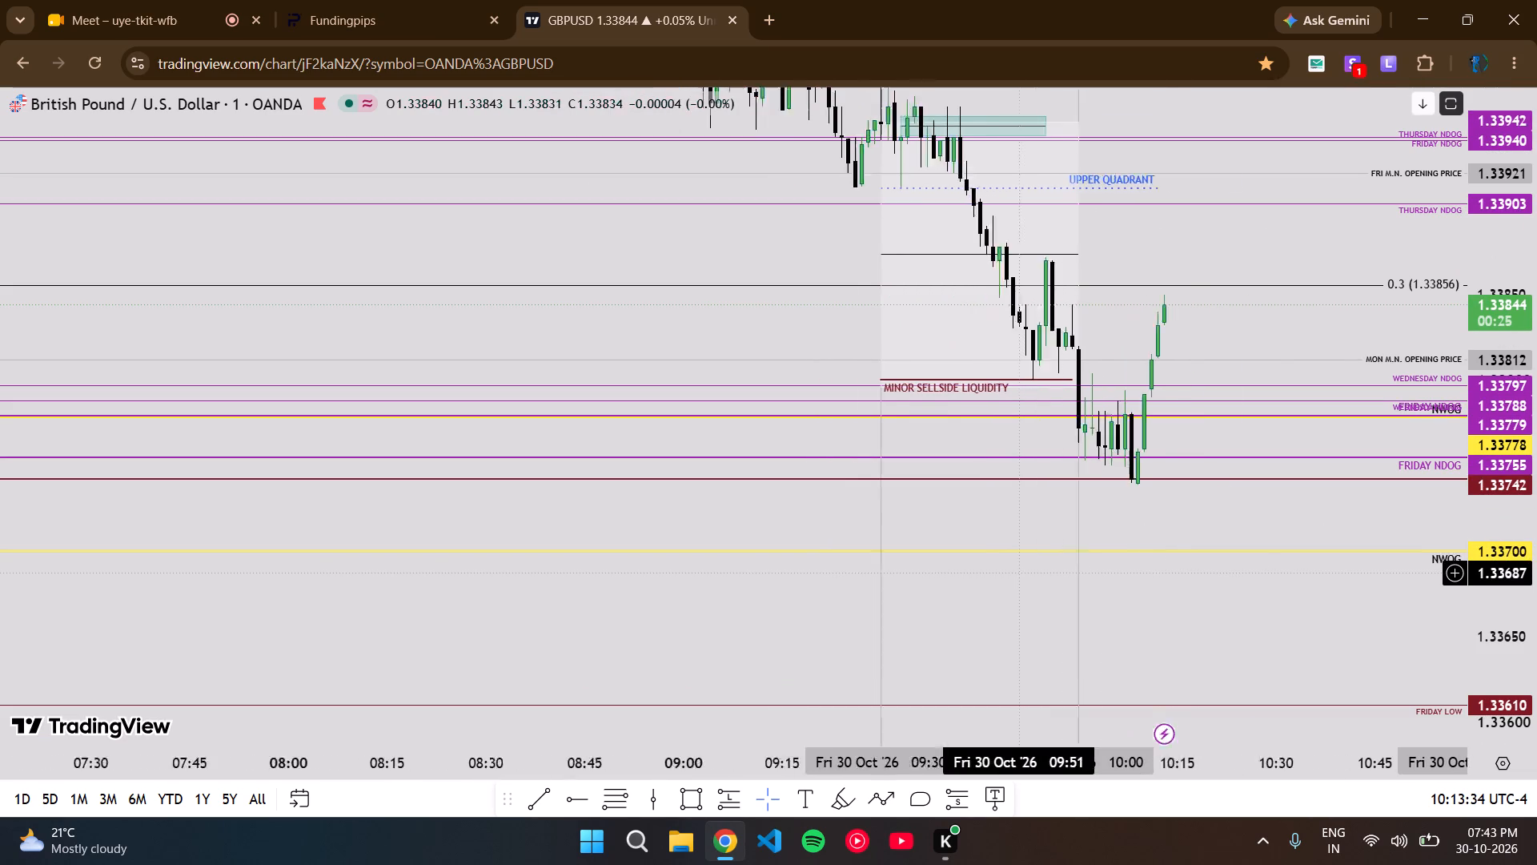
pyautogui.scroll(-20, 1019, 573)
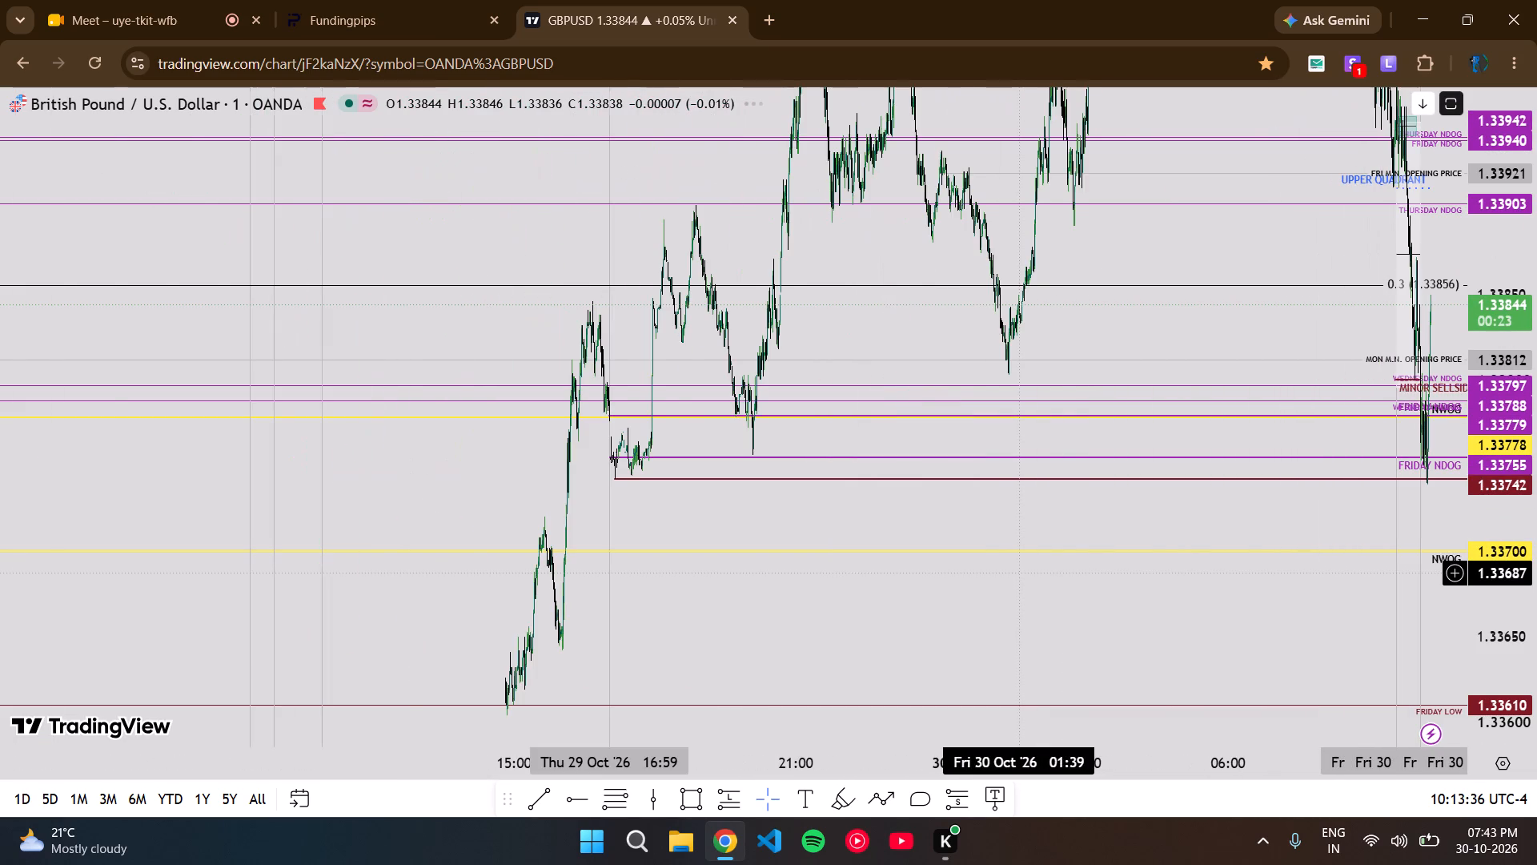
pyautogui.scroll(8, 1019, 573)
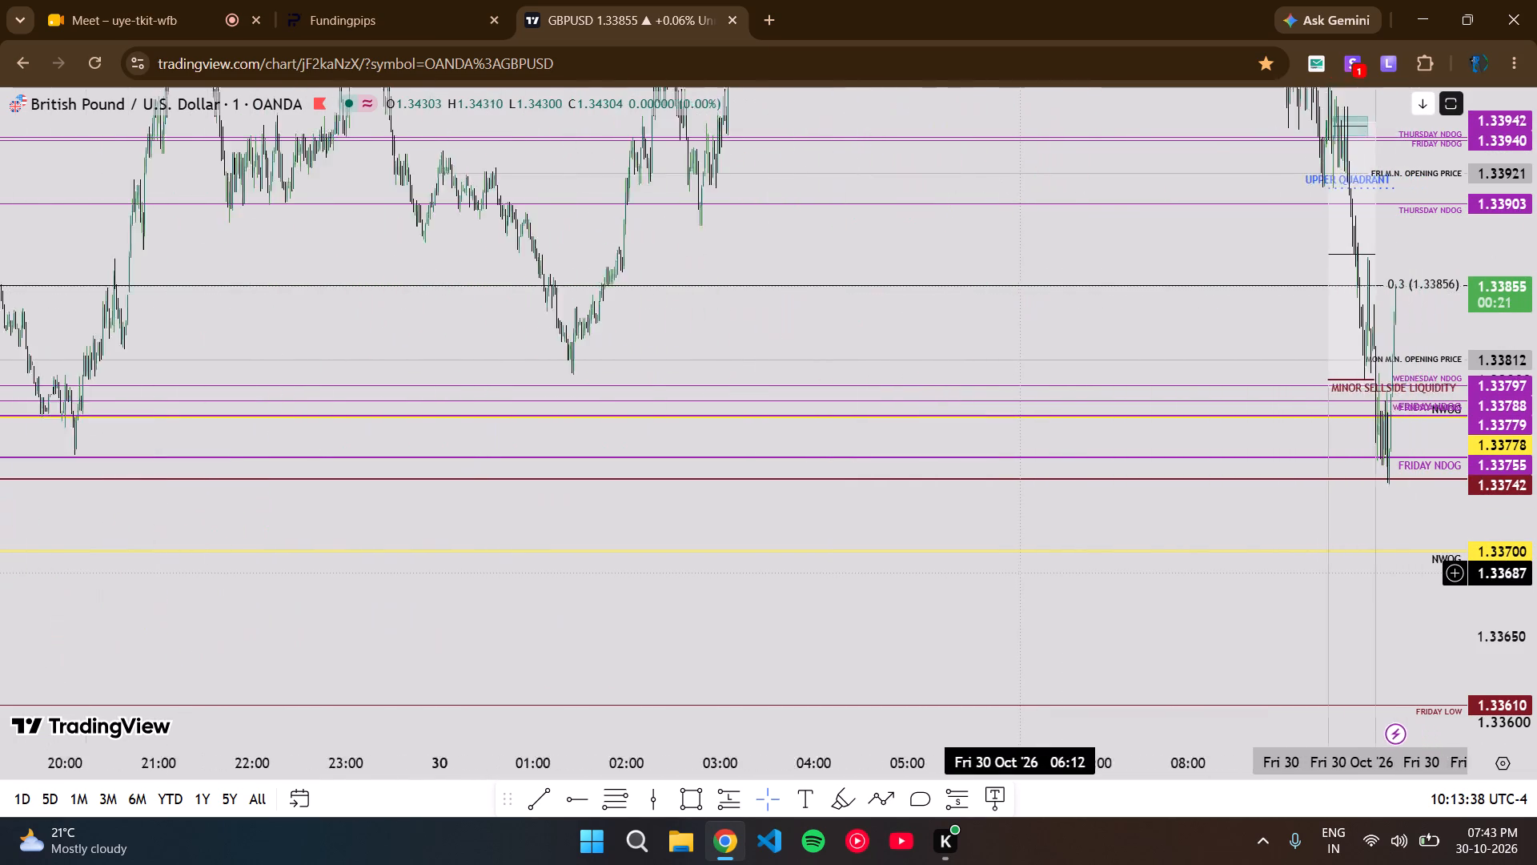
pyautogui.scroll(16, 1019, 573)
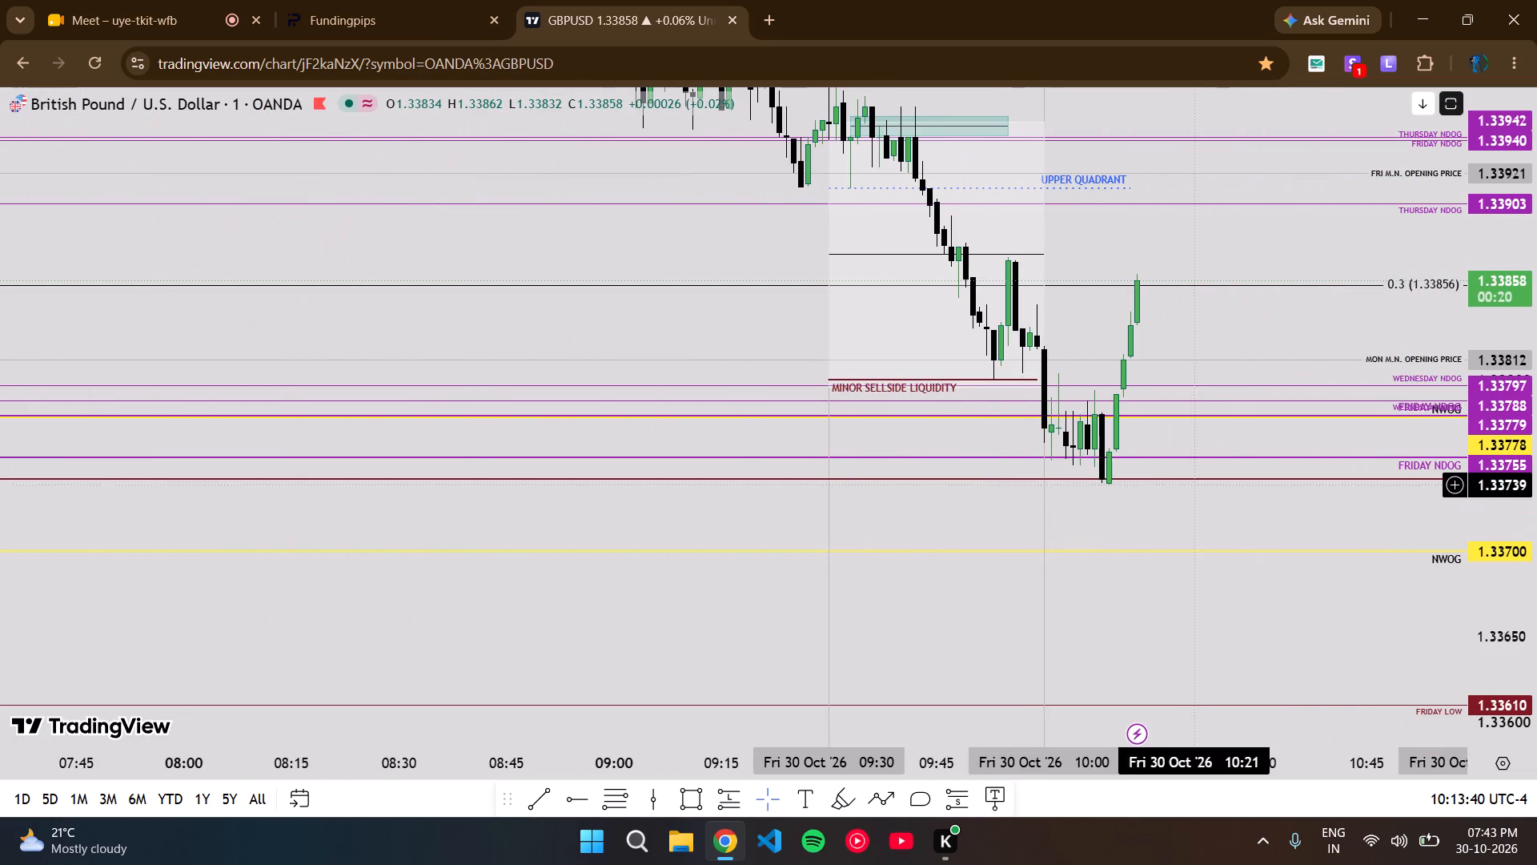
pyautogui.moveTo(1106, 531); pyautogui.dragTo(1086, 597)
pyautogui.scroll(4, 1536, 496)
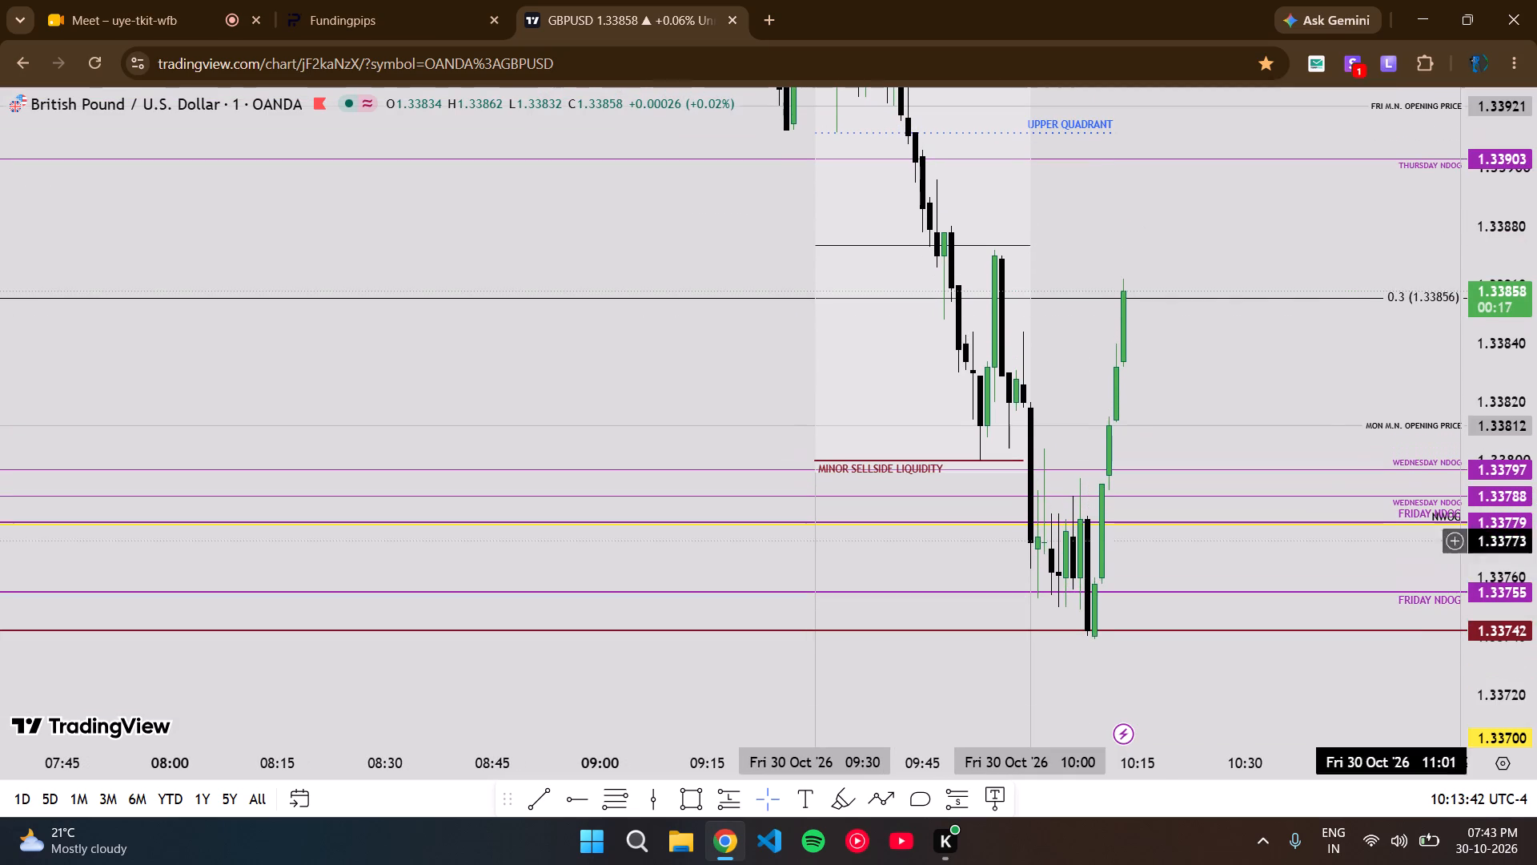
pyautogui.moveTo(1111, 664); pyautogui.dragTo(1075, 535)
pyautogui.scroll(2, 1536, 573)
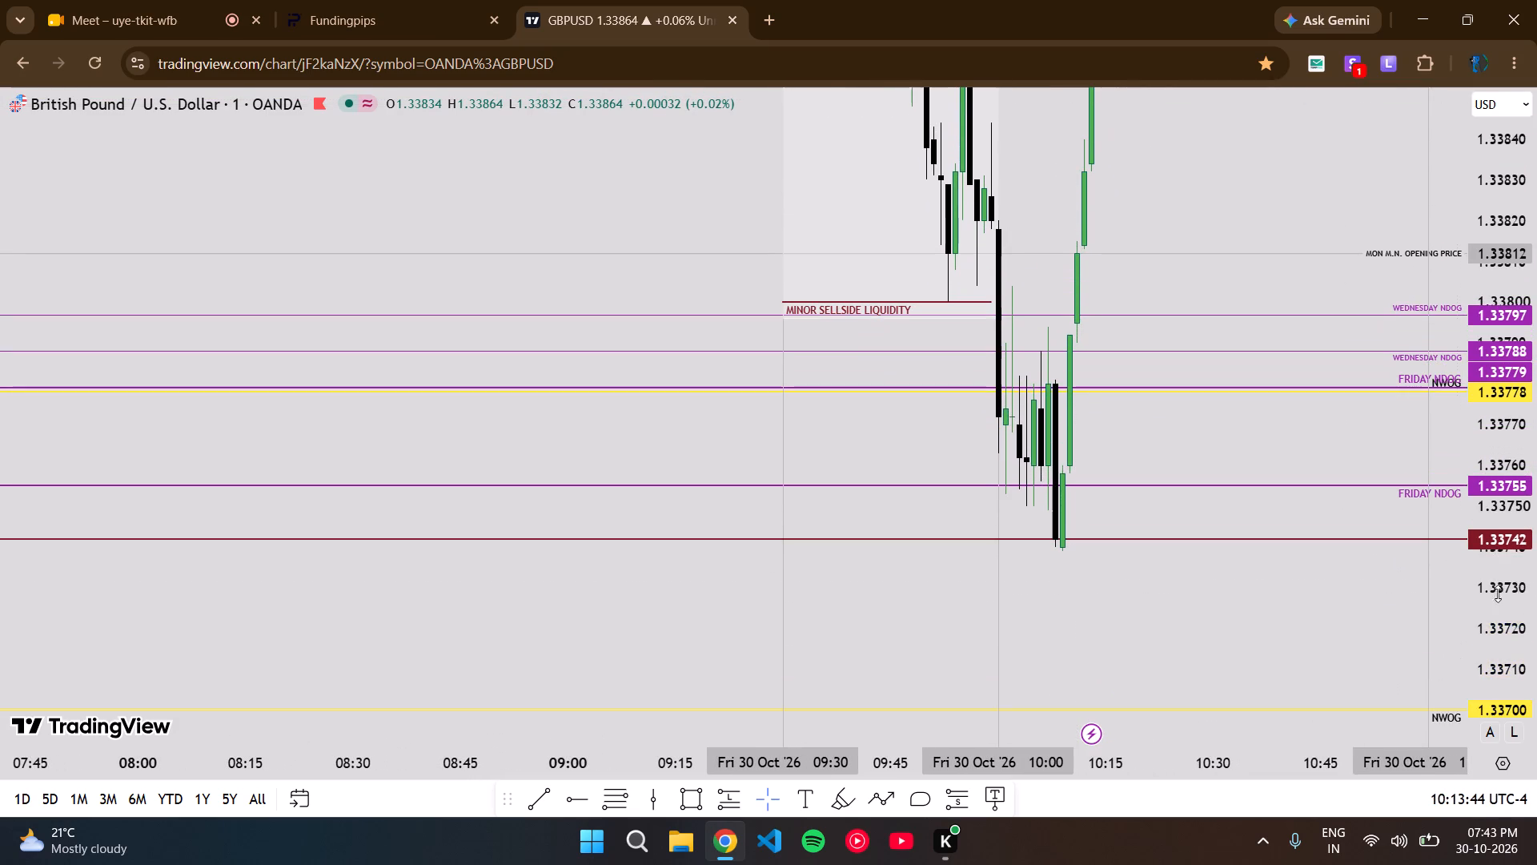
pyautogui.scroll(-3, 1536, 505)
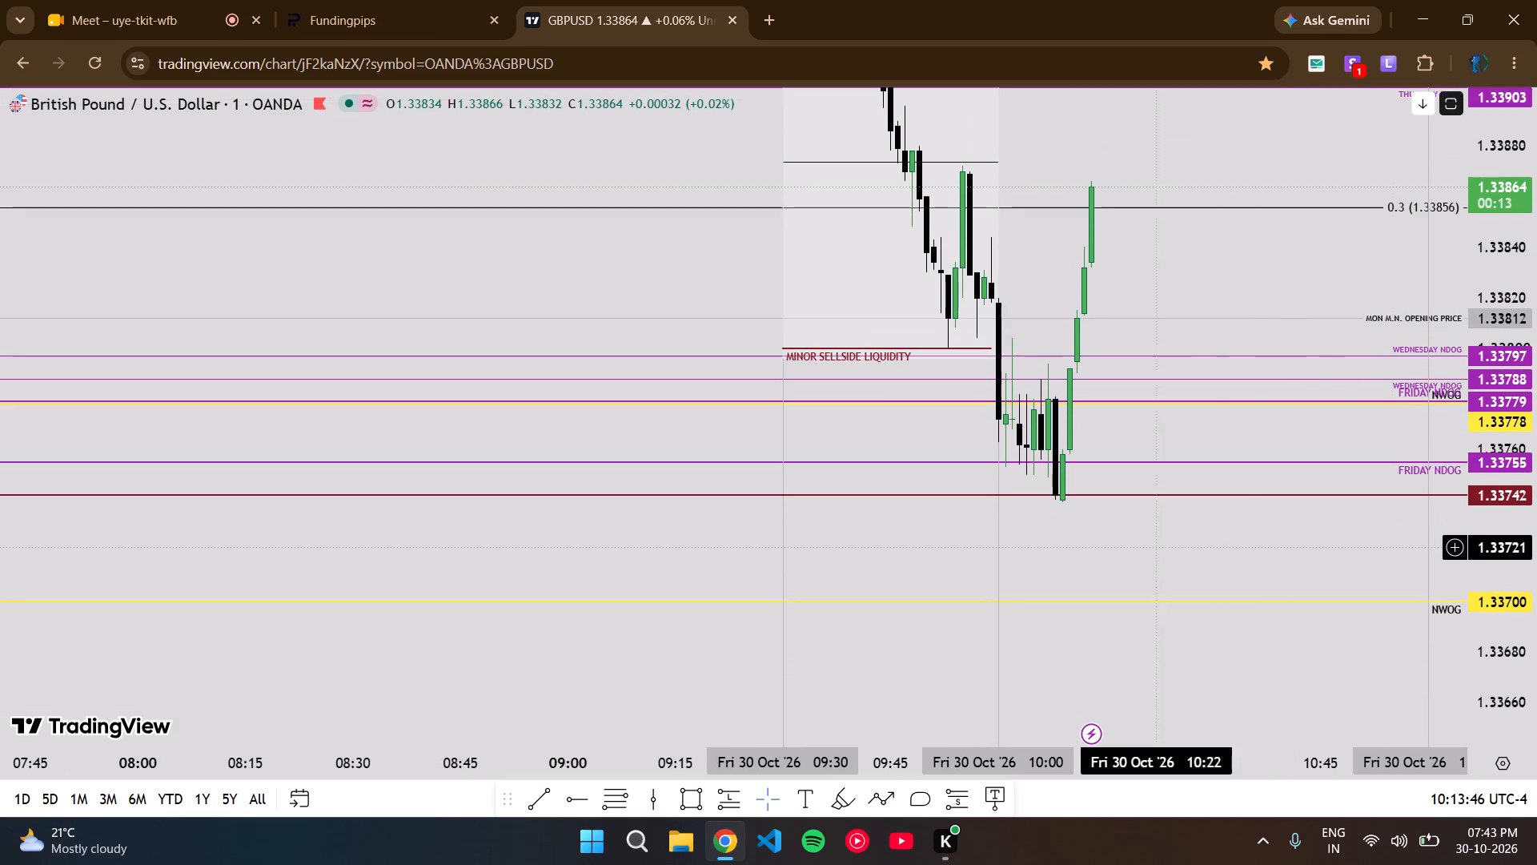
pyautogui.scroll(4, 1536, 375)
pyautogui.scroll(-3, 1536, 375)
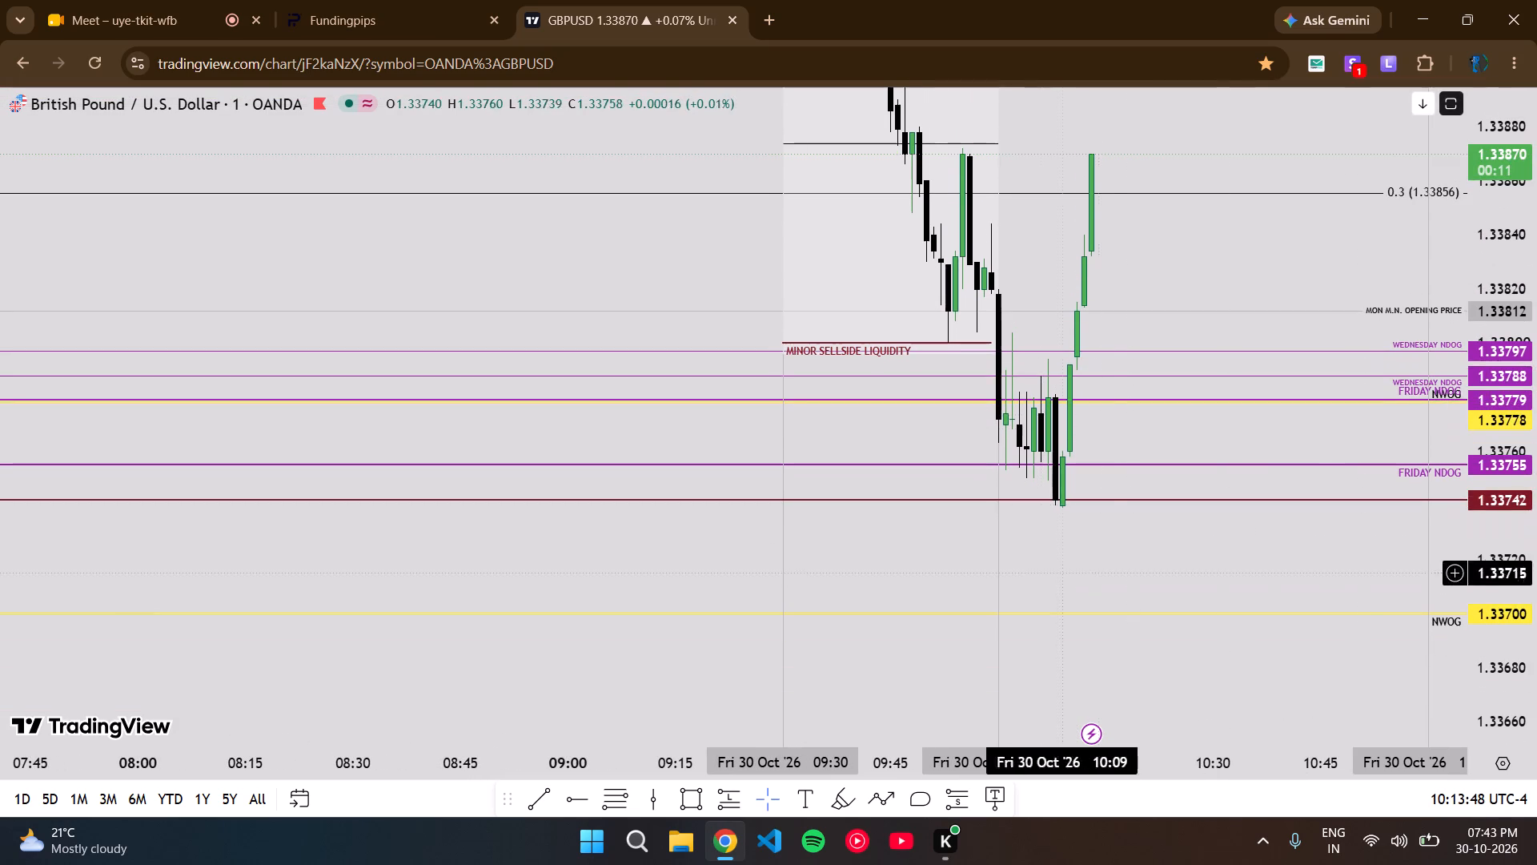
pyautogui.moveTo(1128, 547); pyautogui.dragTo(1101, 620)
pyautogui.scroll(-2, 1536, 478)
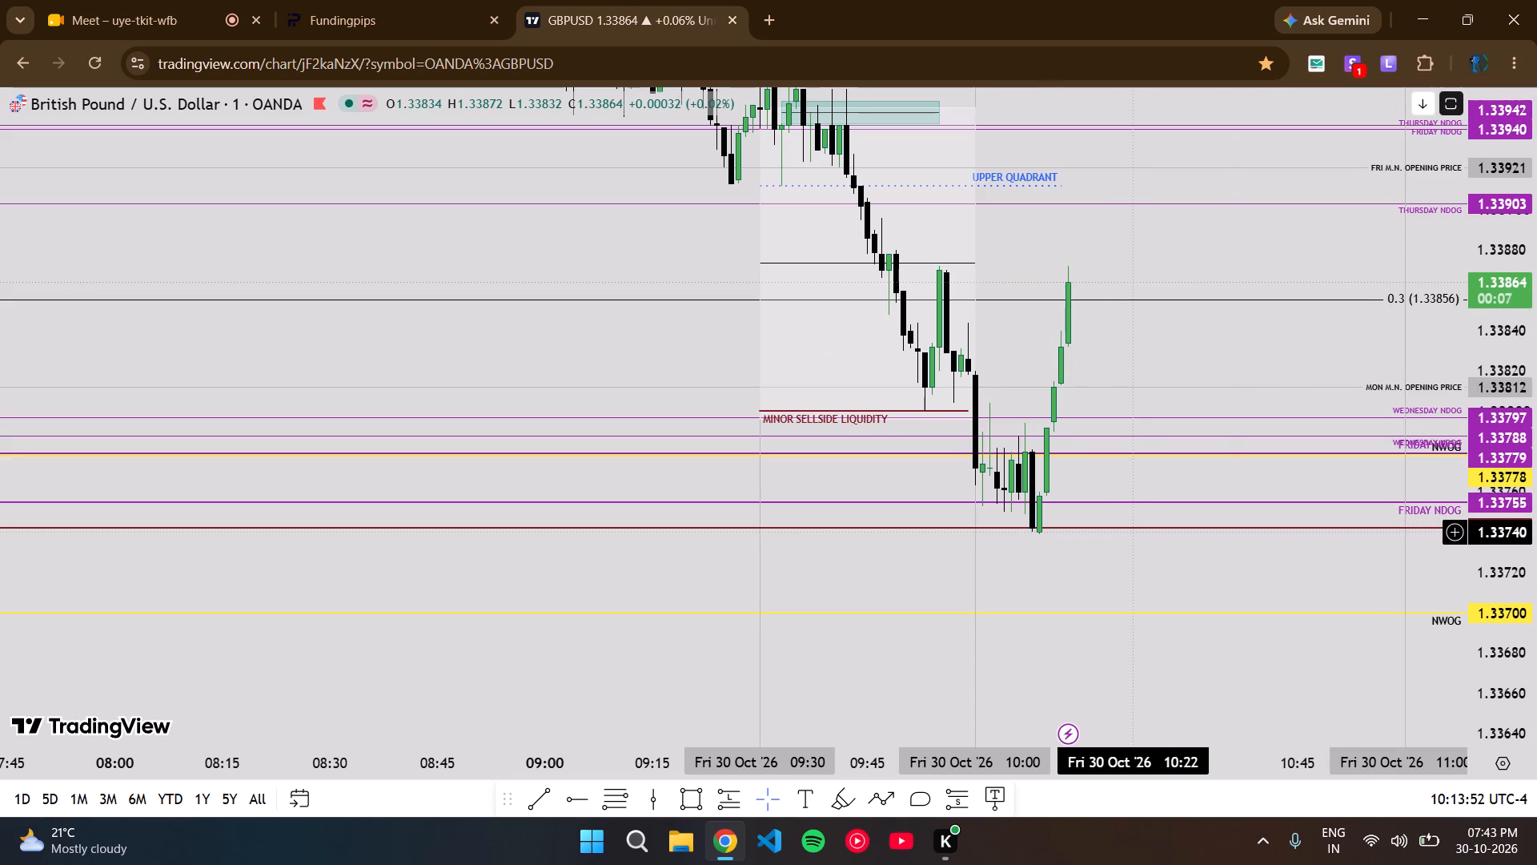
# Measure the rally from the low at 1.33740 up to 1.33875.
pyautogui.keyDown('shift'); pyautogui.click(1133, 532); pyautogui.keyUp('shift')
pyautogui.keyDown('shift'); pyautogui.click(1055, 261); pyautogui.keyUp('shift')
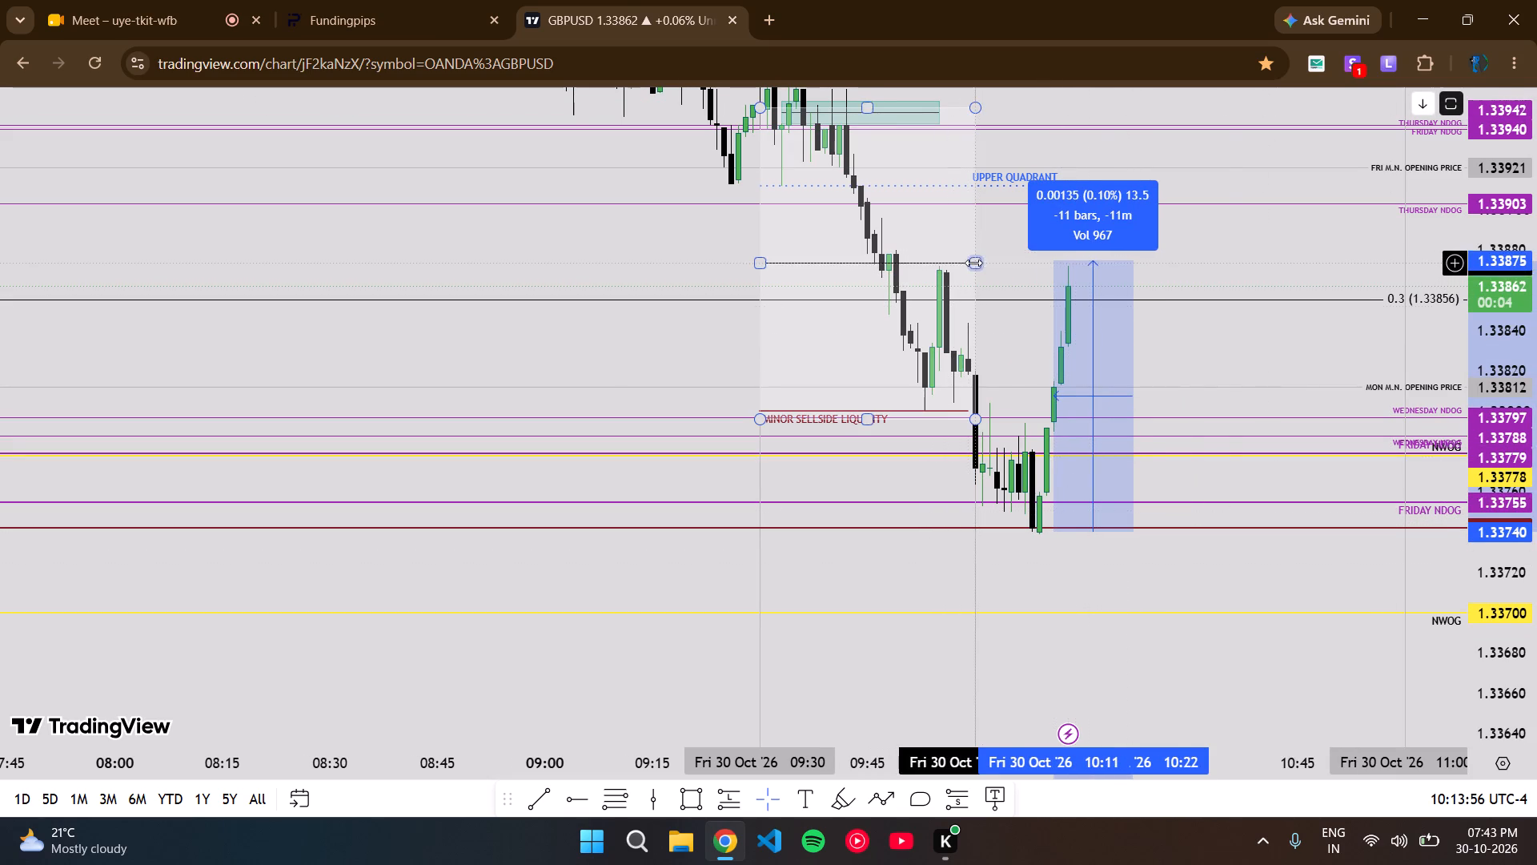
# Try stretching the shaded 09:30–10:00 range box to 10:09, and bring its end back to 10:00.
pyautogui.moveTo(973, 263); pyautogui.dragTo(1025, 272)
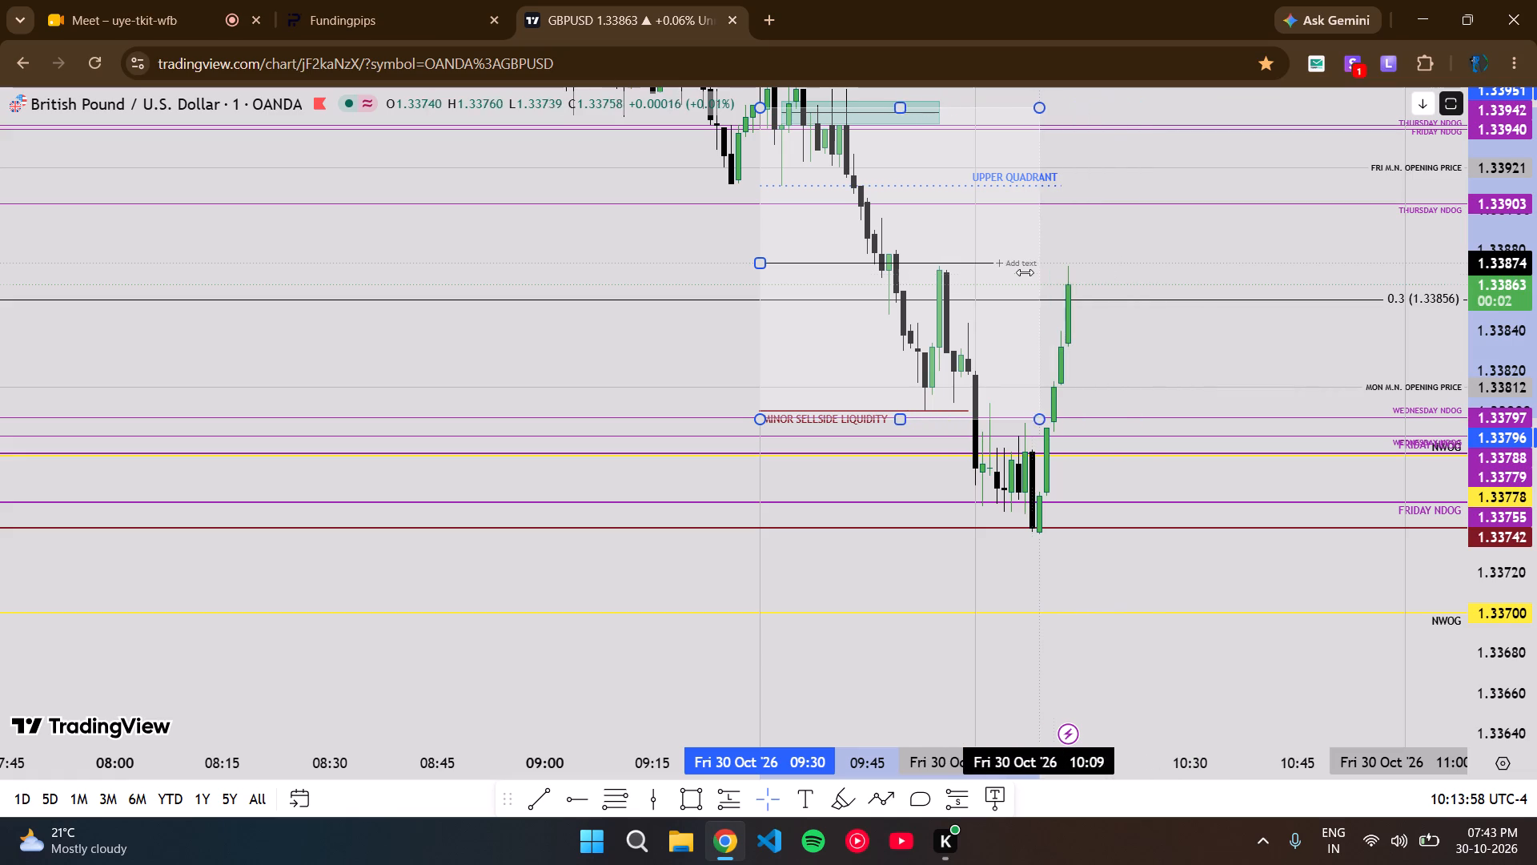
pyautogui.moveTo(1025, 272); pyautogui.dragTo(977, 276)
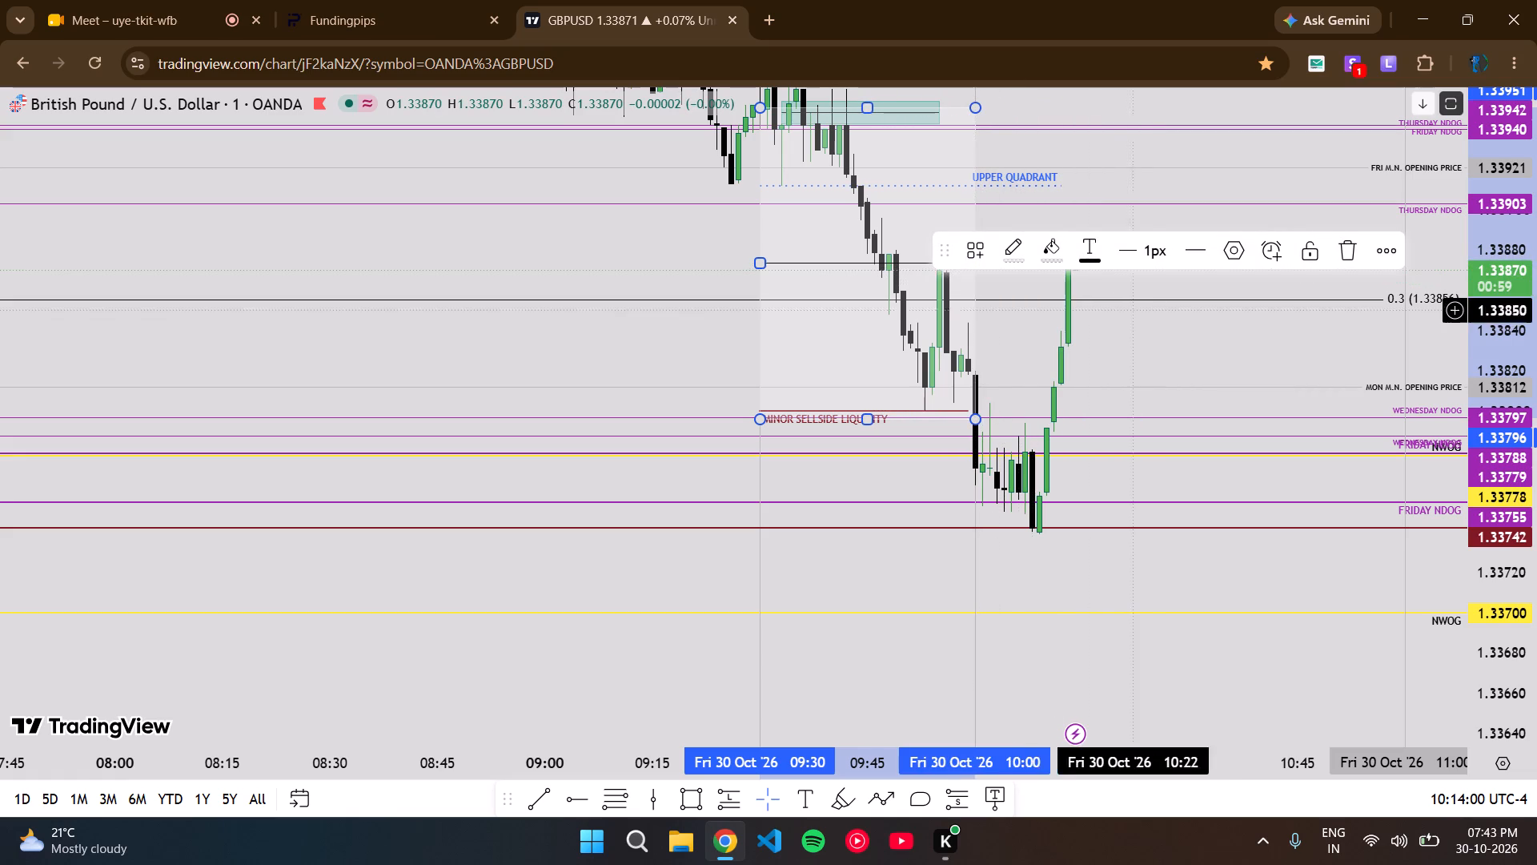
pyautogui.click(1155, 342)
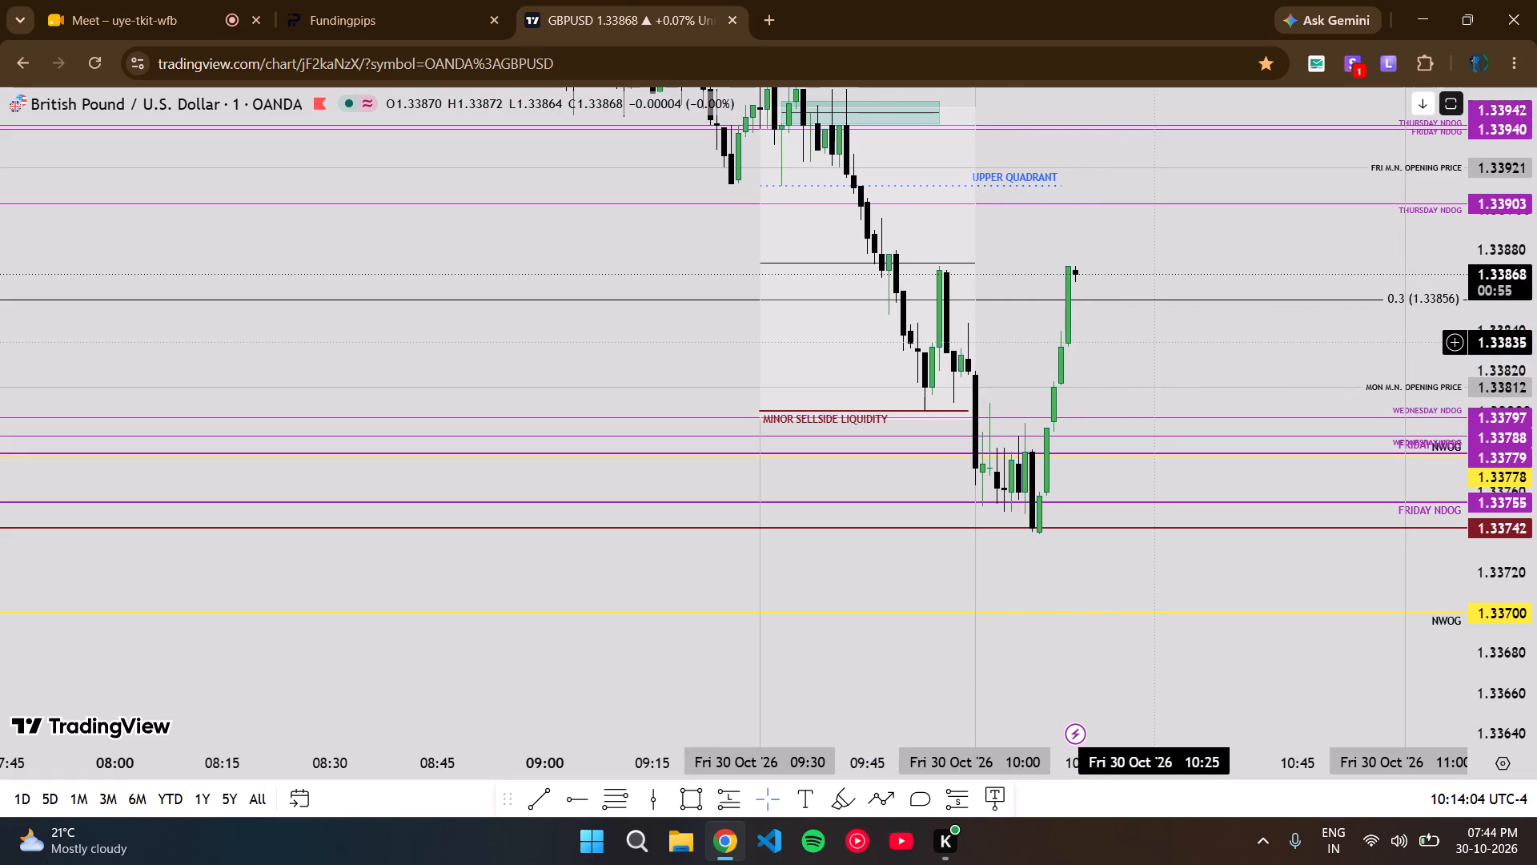
# Draw a Fibonacci retracement from the 09:31 high at 1.33976 to the 09:53 low at 1.33800.
pyautogui.moveTo(1162, 249); pyautogui.dragTo(1114, 434)
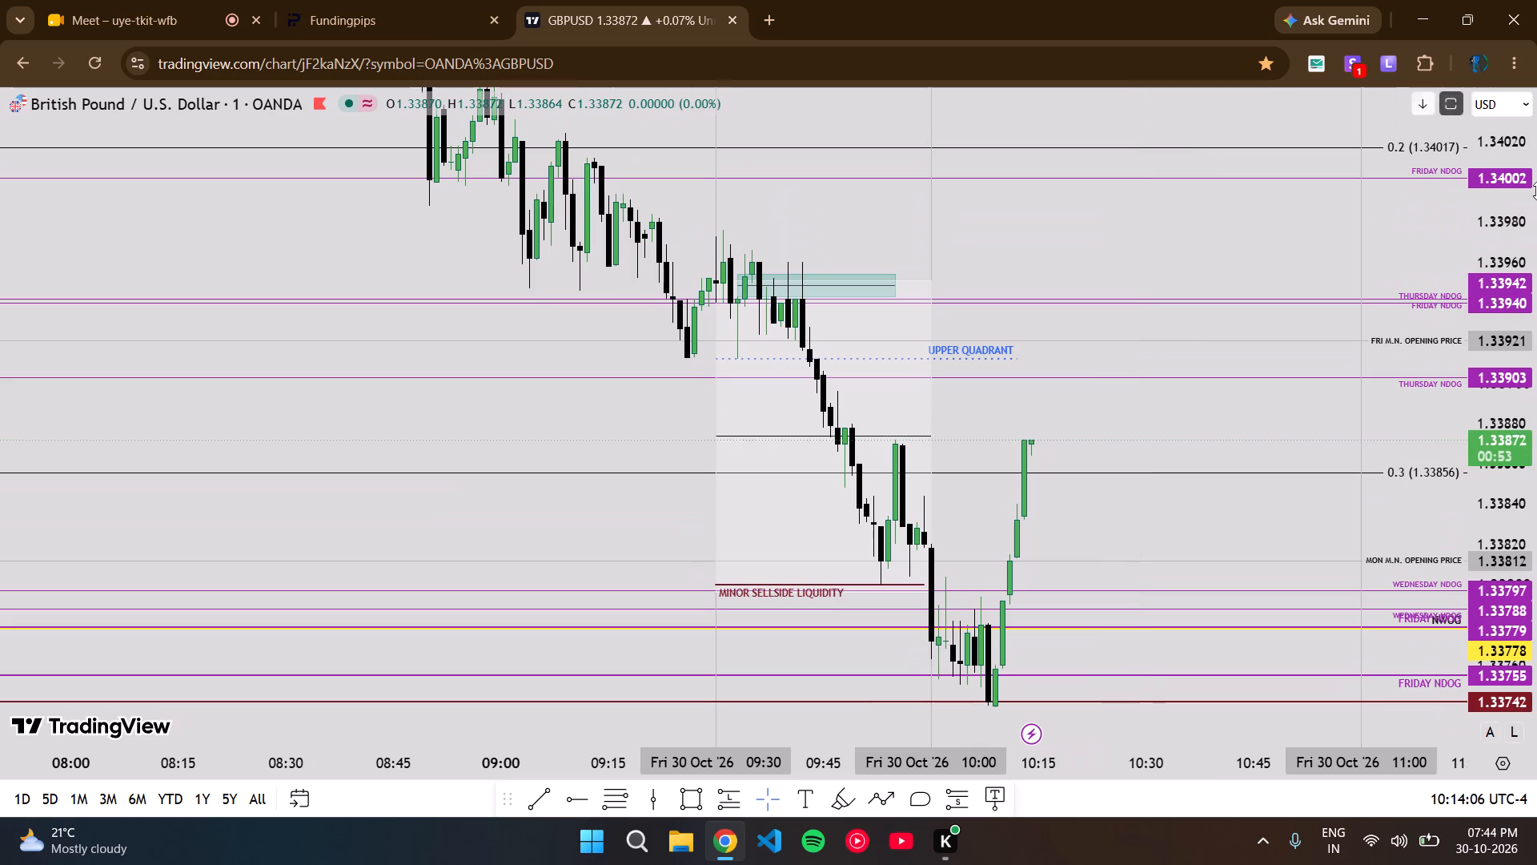
pyautogui.click(627, 785)
pyautogui.click(723, 237)
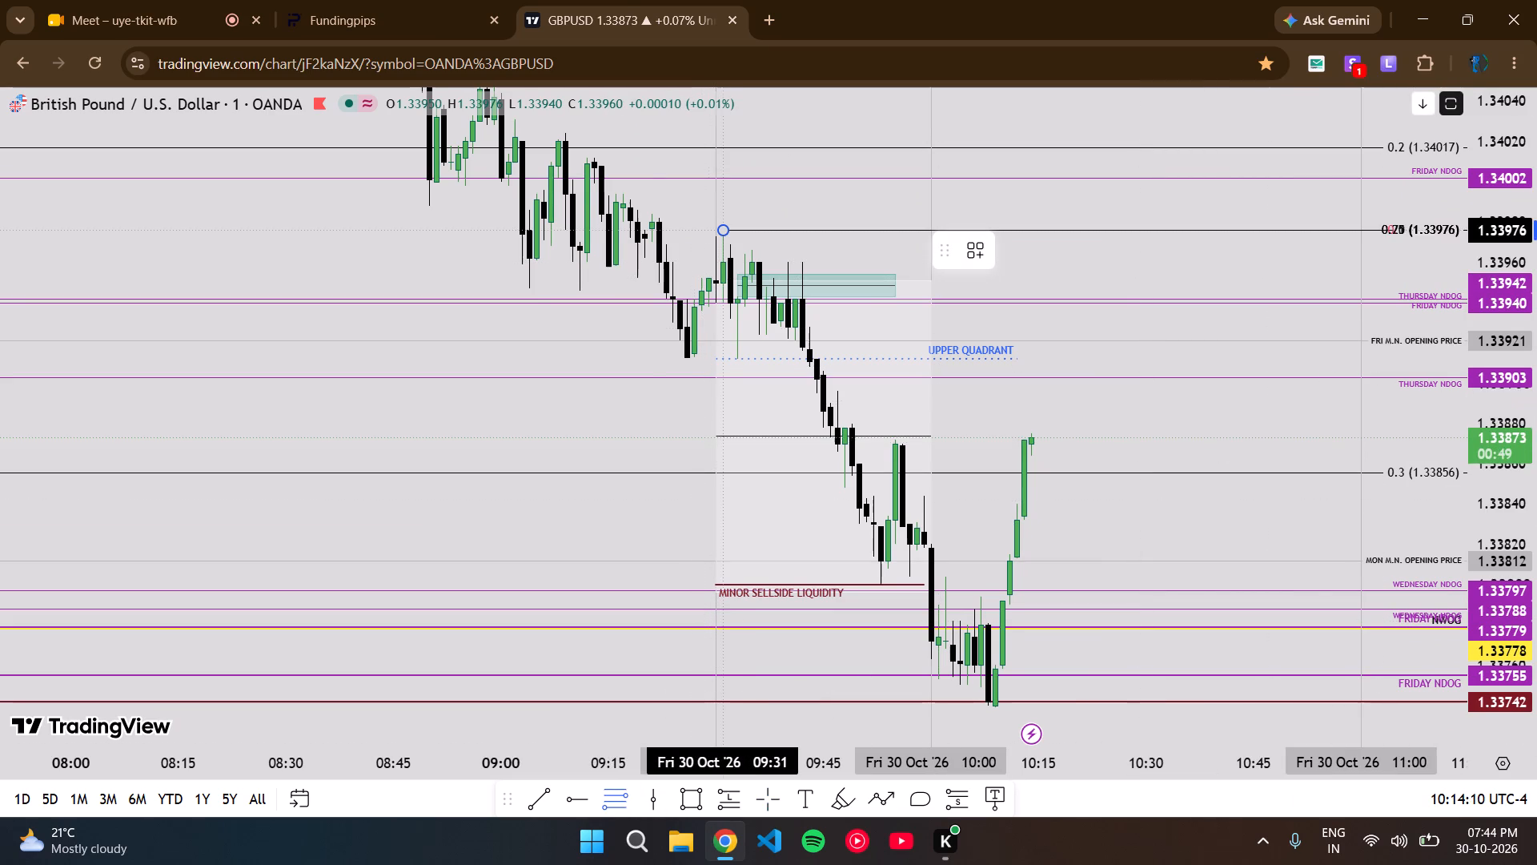
pyautogui.click(881, 587)
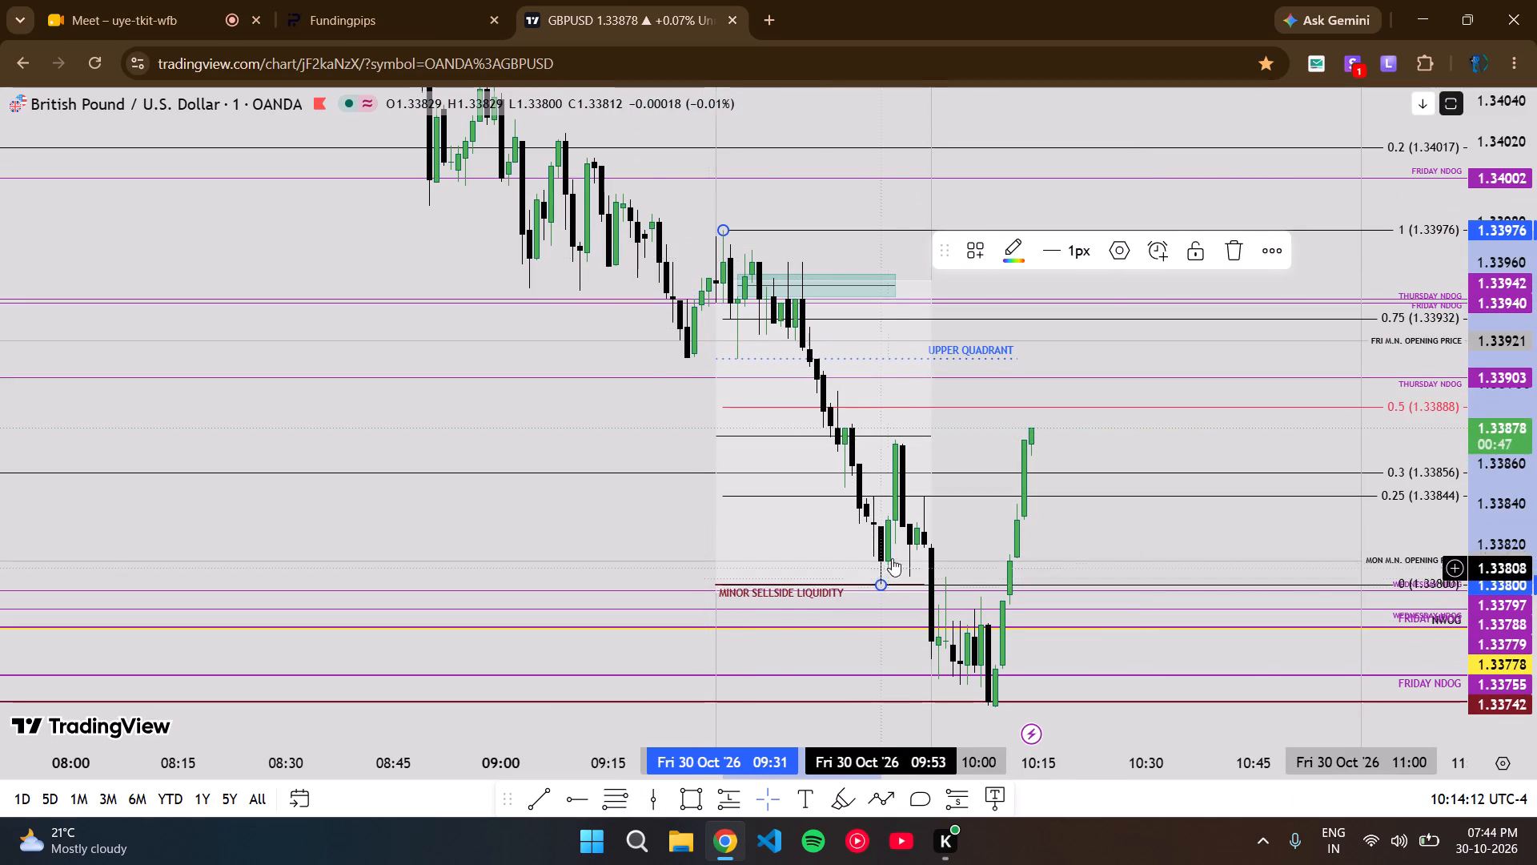
pyautogui.moveTo(1088, 537); pyautogui.dragTo(1077, 498)
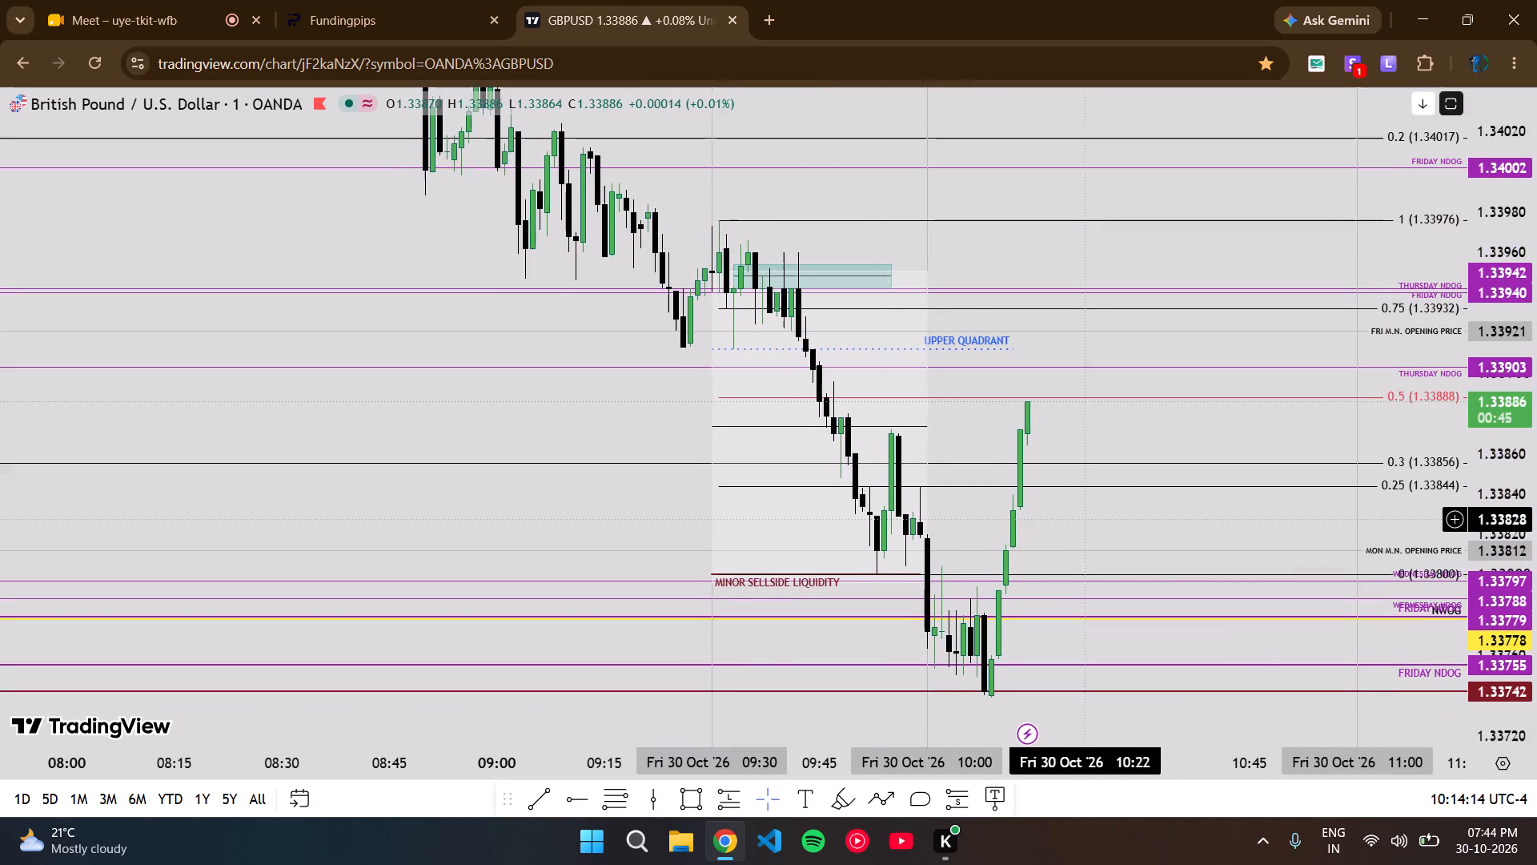
pyautogui.moveTo(1077, 498); pyautogui.dragTo(1069, 434)
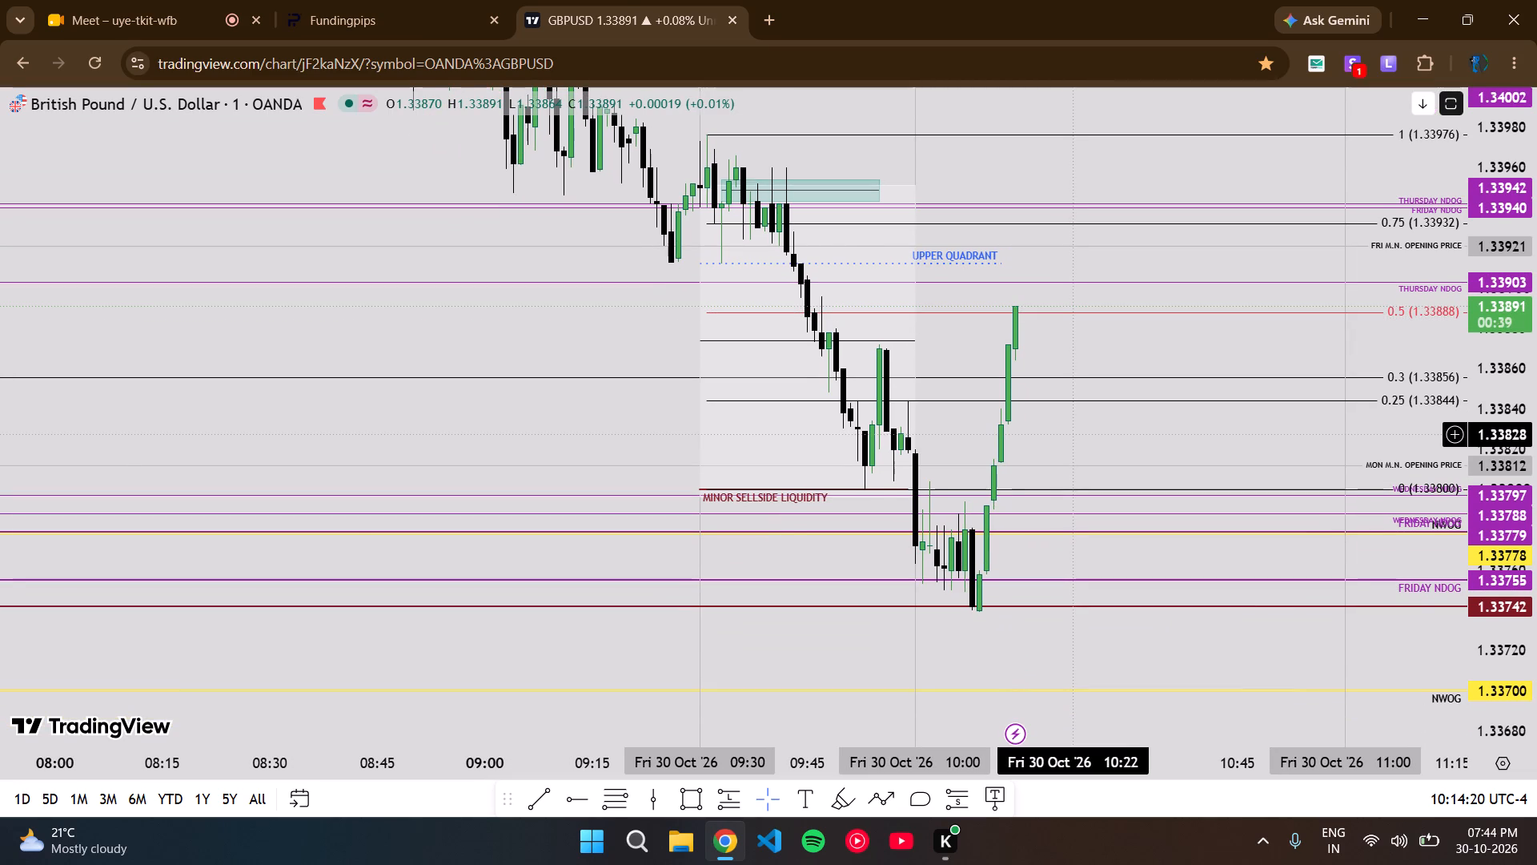
# Compare GBP/USD with the EUR/USD pane, and return to the full-height GBP/USD chart.
pyautogui.doubleClick(1069, 434)
pyautogui.scroll(5, 1536, 554)
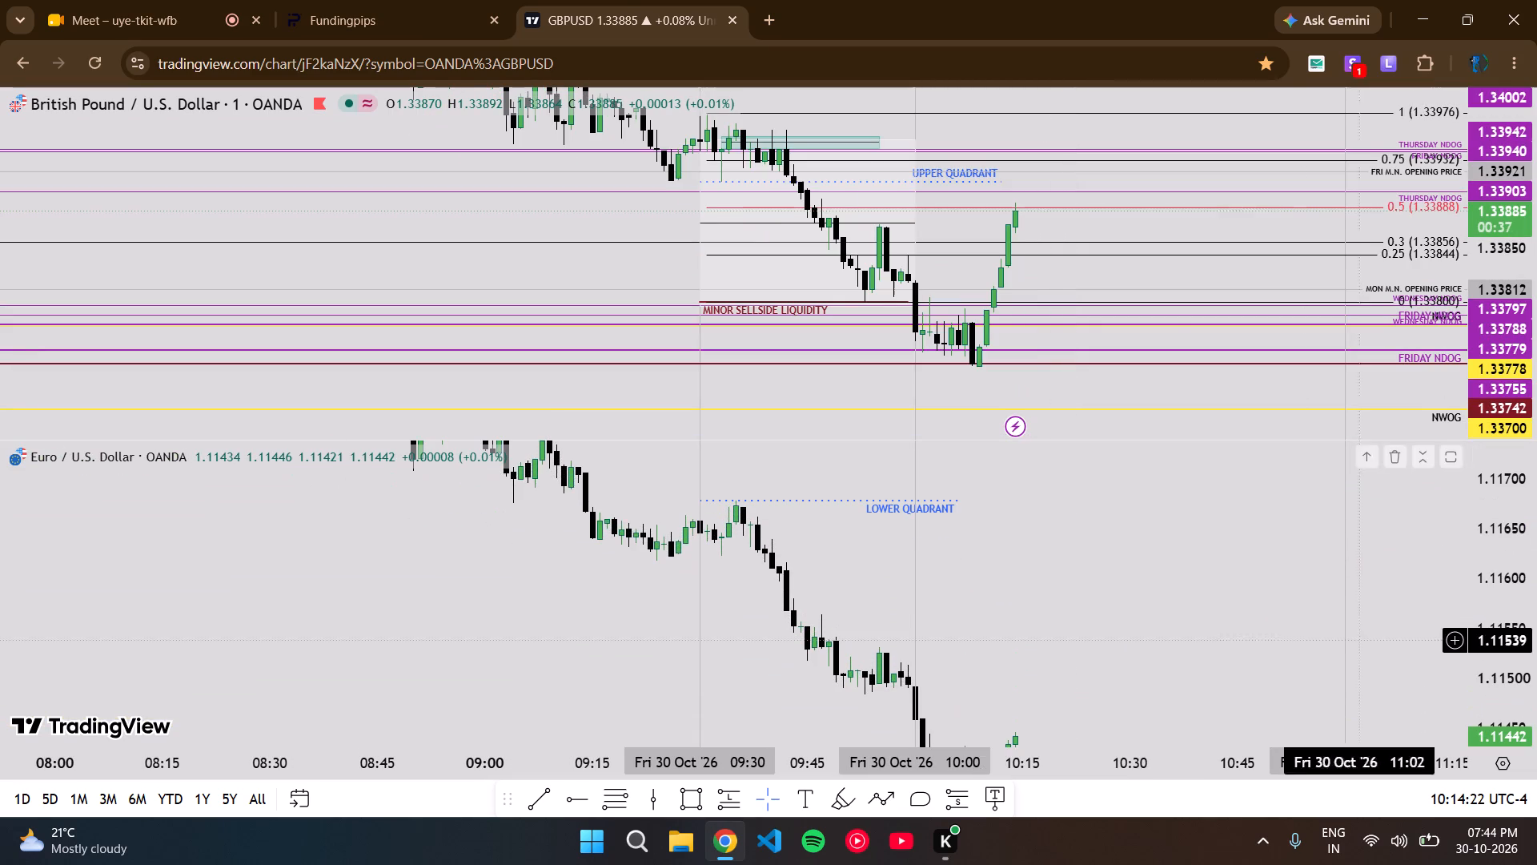
pyautogui.doubleClick(1037, 280)
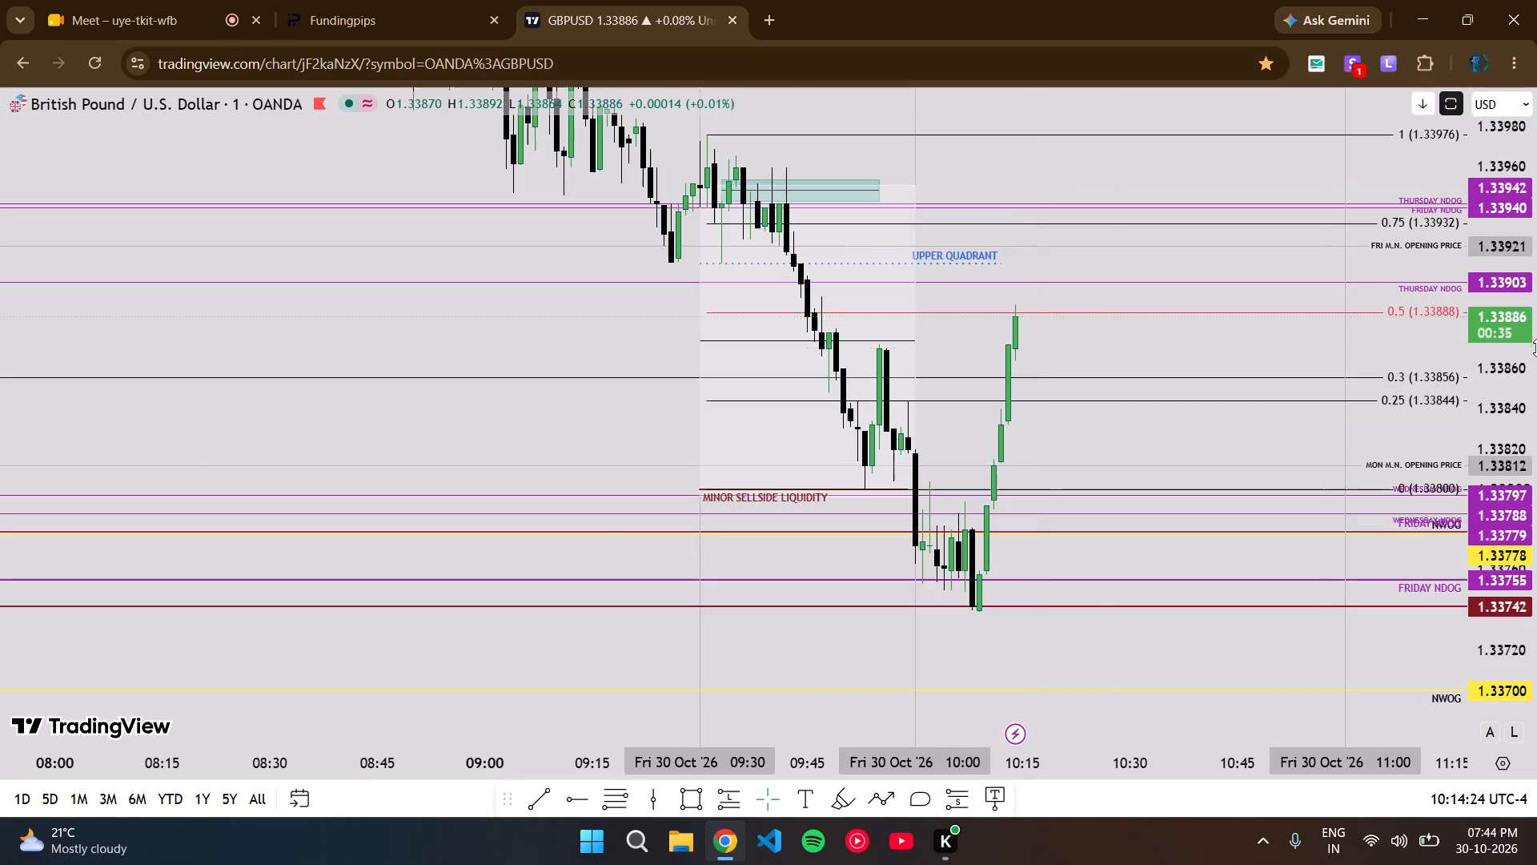
pyautogui.scroll(1, 1536, 352)
pyautogui.scroll(-1, 1536, 352)
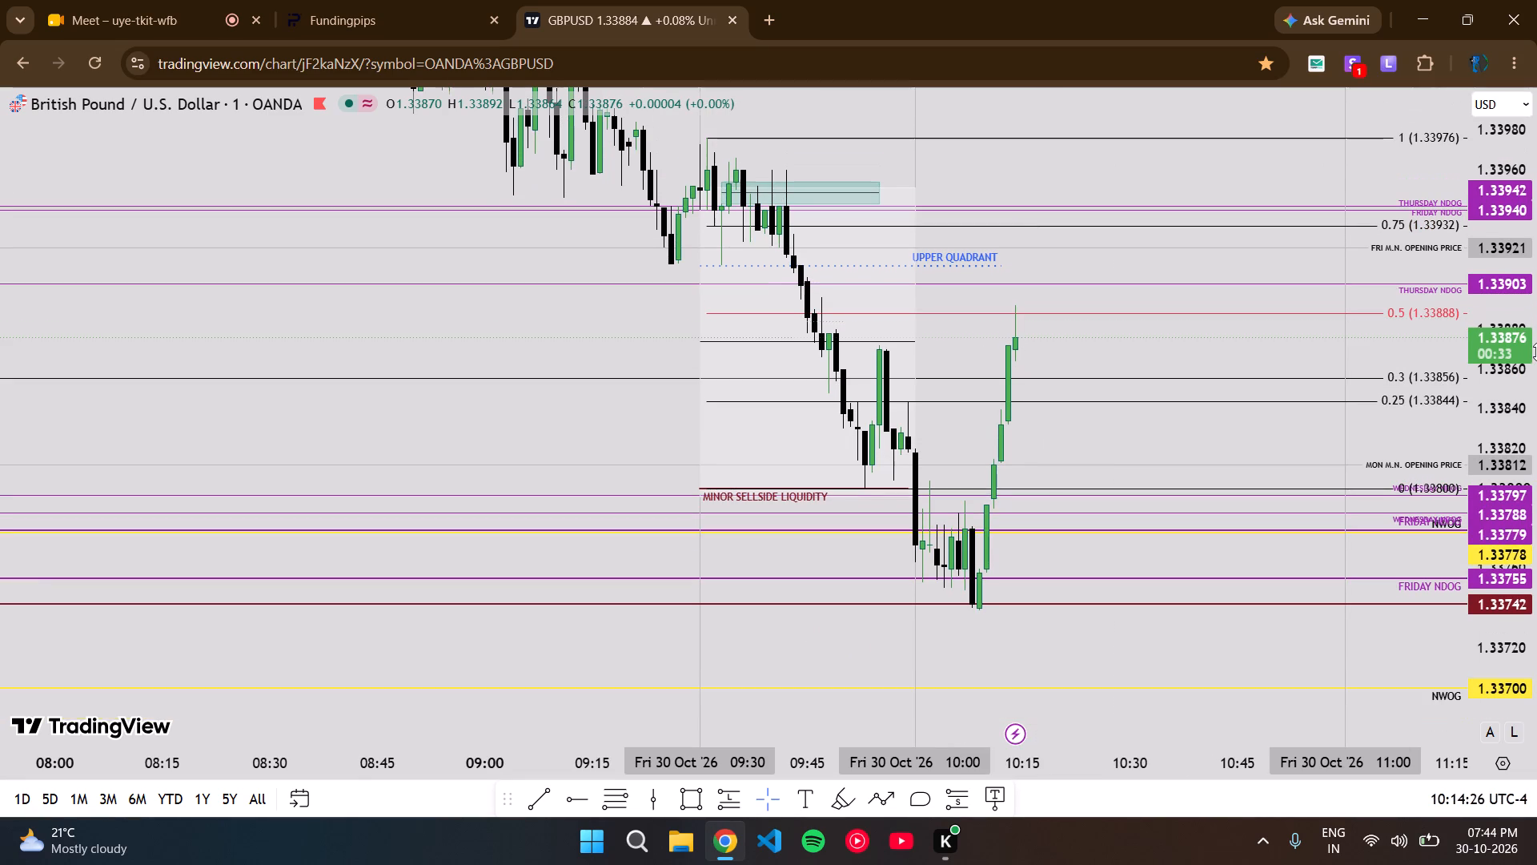
# Switch the GBP/USD chart to the 1-hour interval with a wider price range in view.
pyautogui.press('1')
pyautogui.press('h')
pyautogui.press('Return')
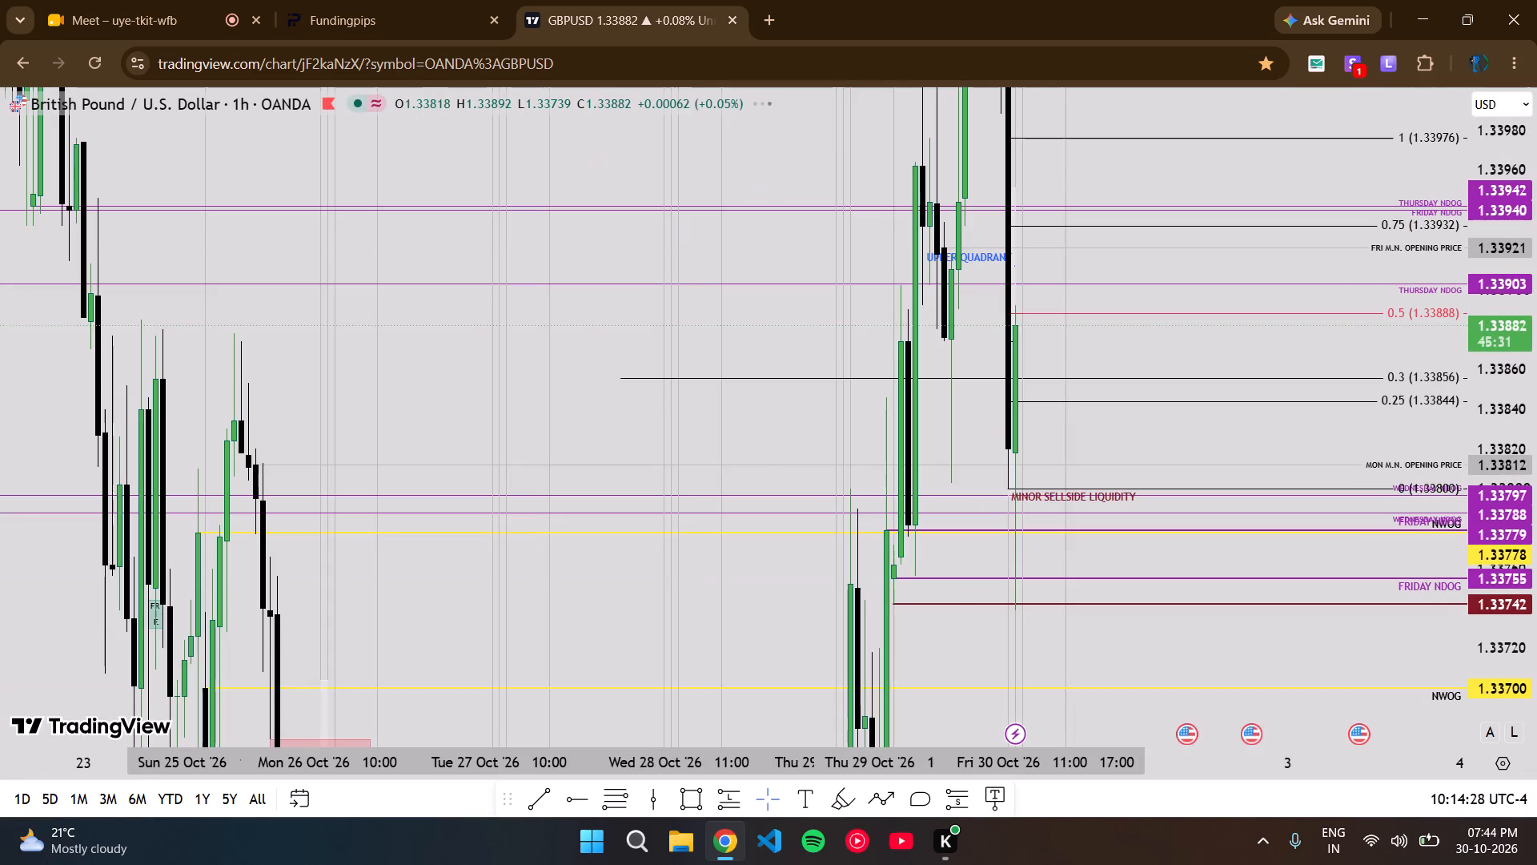
pyautogui.scroll(-7, 1536, 396)
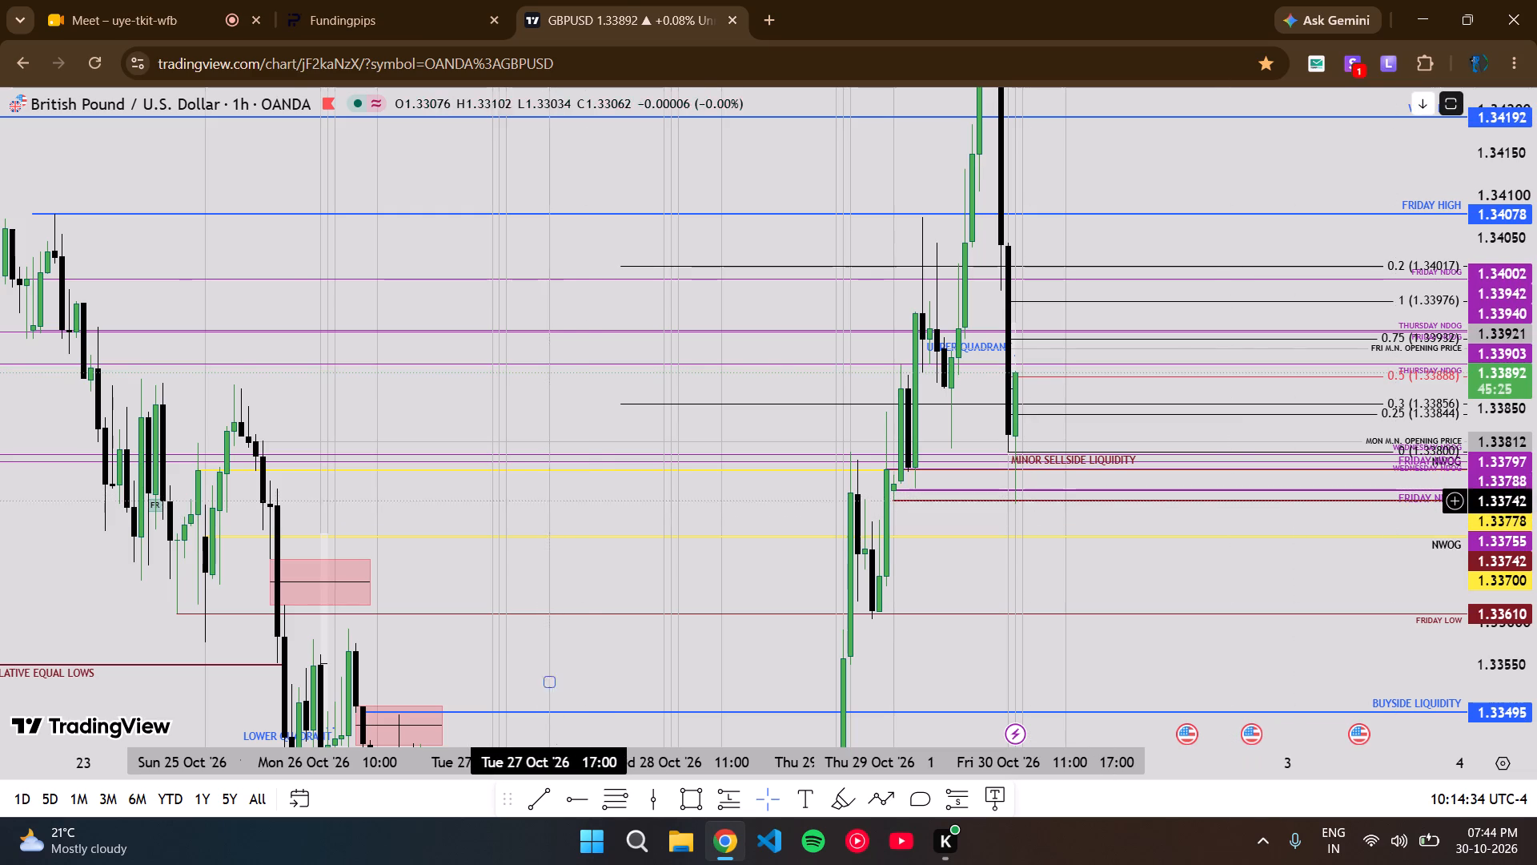
# Extend the teal FRI F.FVG box from its 23 October origin past the current candle into 2 November.
pyautogui.scroll(10, 1536, 517)
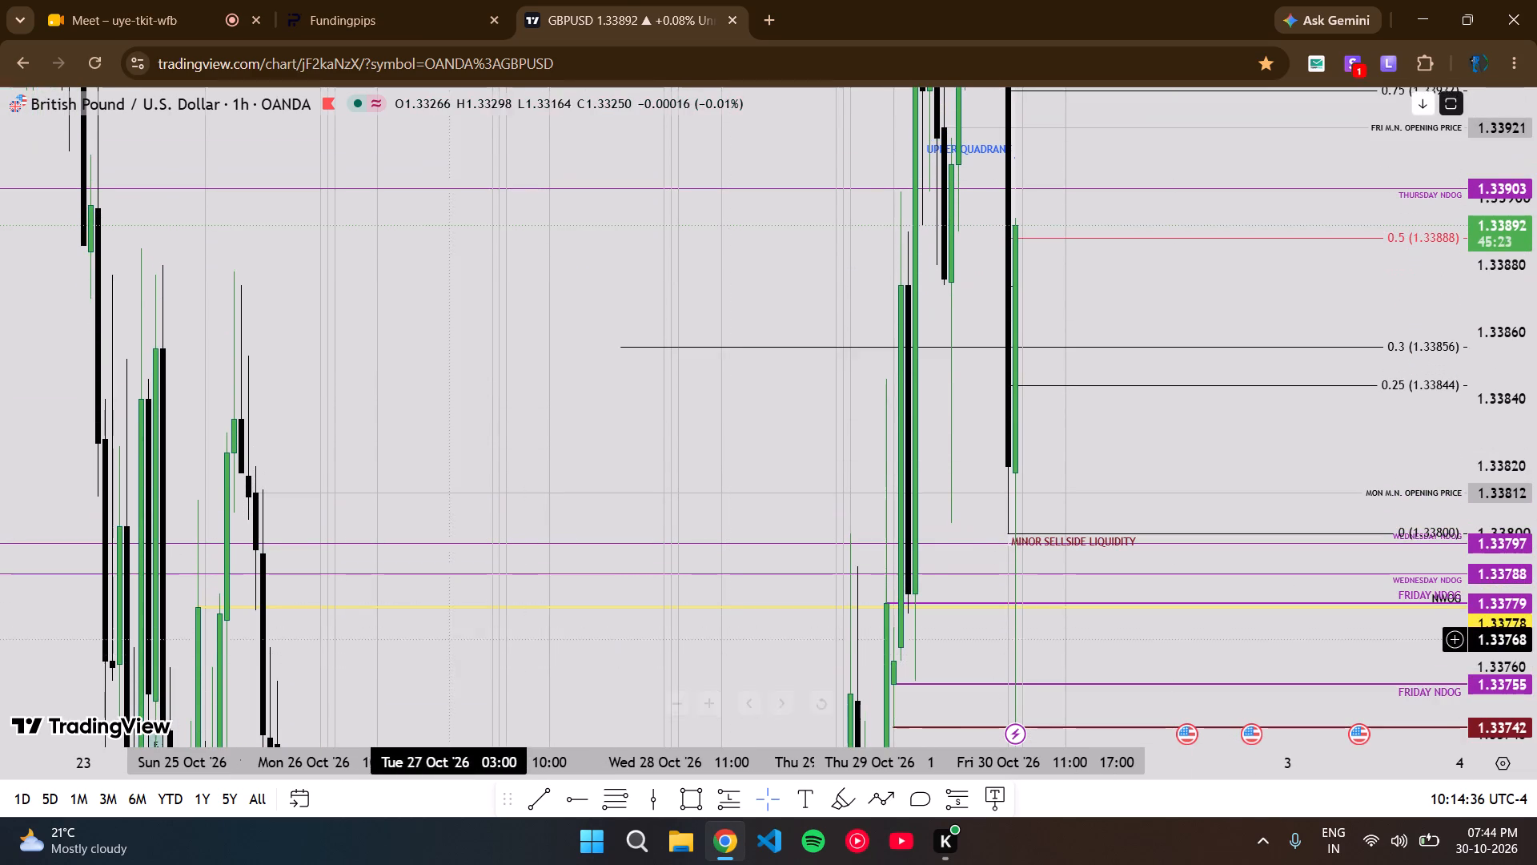
pyautogui.moveTo(406, 647); pyautogui.dragTo(526, 244)
pyautogui.moveTo(280, 362); pyautogui.dragTo(956, 445)
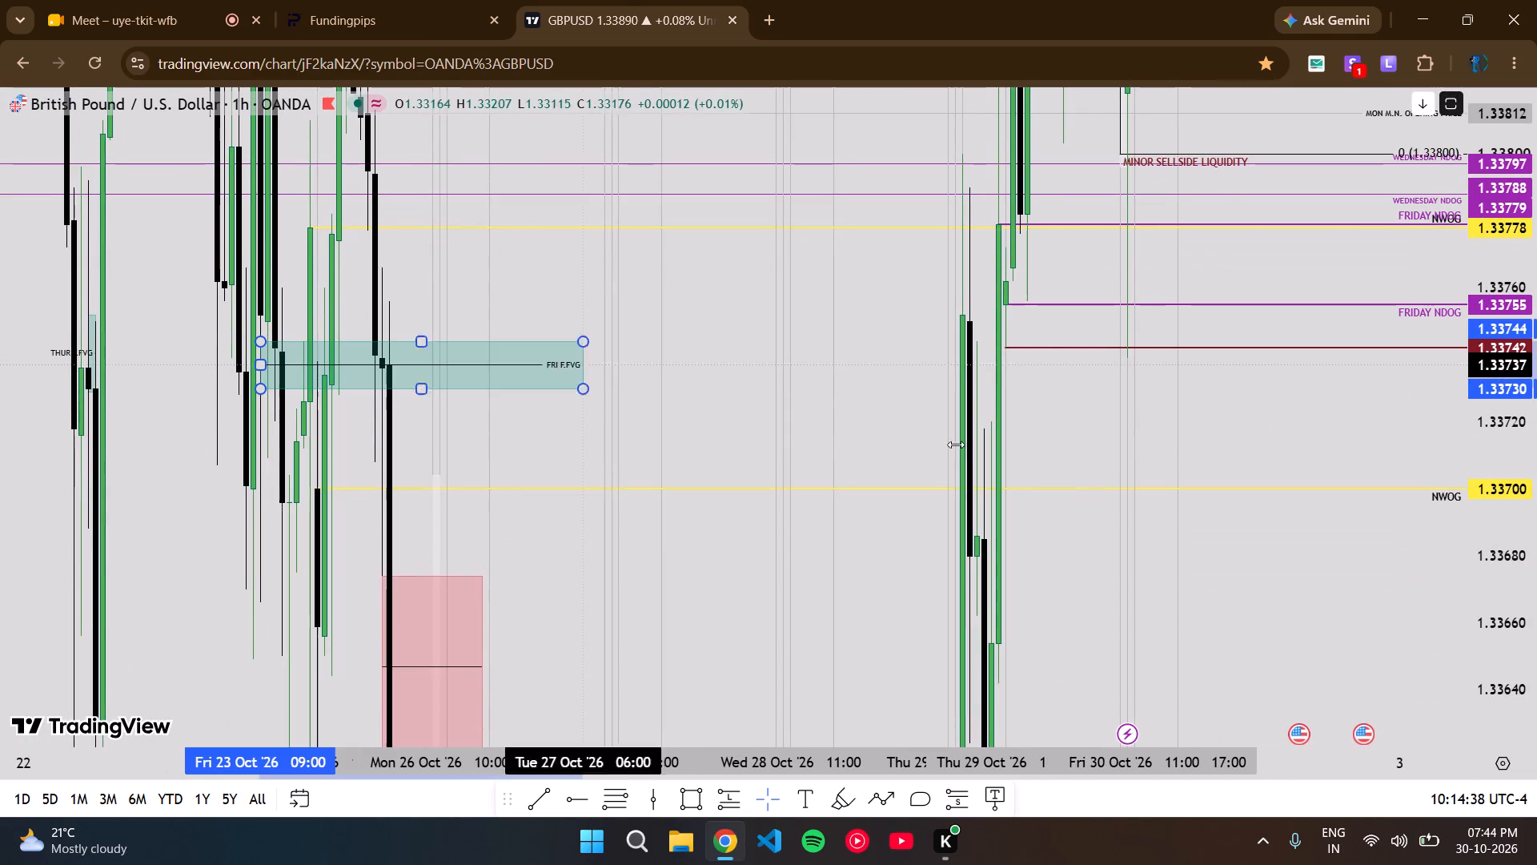
pyautogui.moveTo(956, 445); pyautogui.dragTo(1255, 458)
pyautogui.scroll(4, 1255, 458)
pyautogui.scroll(-1, 1255, 458)
pyautogui.scroll(4, 1255, 458)
pyautogui.moveTo(1229, 449); pyautogui.dragTo(1202, 485)
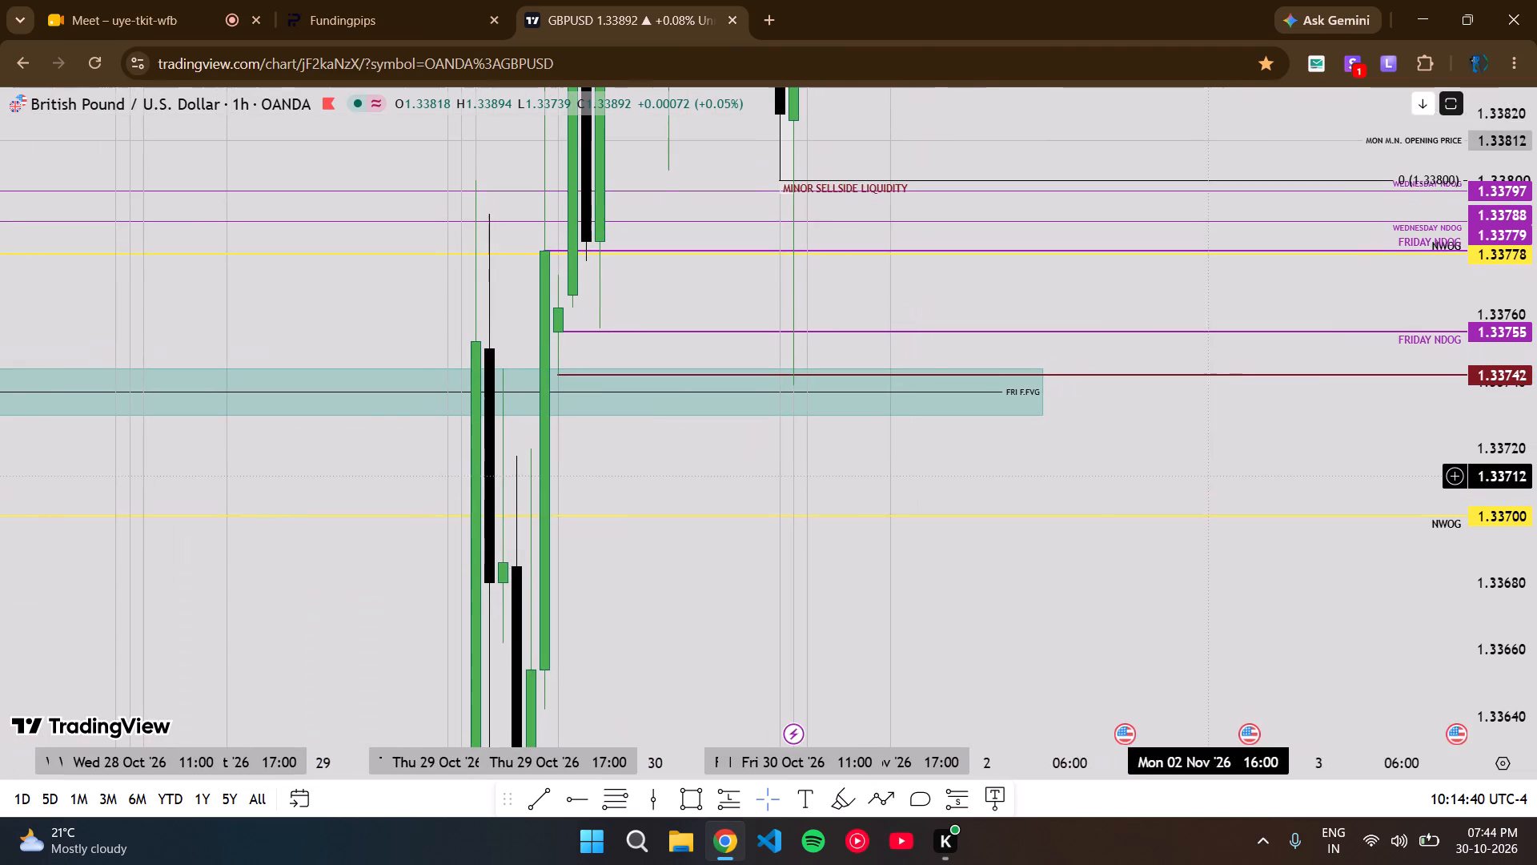
pyautogui.moveTo(1202, 485); pyautogui.dragTo(1202, 489)
# Examine the 1-hour GBP/USD price action around the extended FRI F.FVG box and the neighbouring liquidity levels.
pyautogui.scroll(-6, 1536, 489)
pyautogui.scroll(-2, 1222, 599)
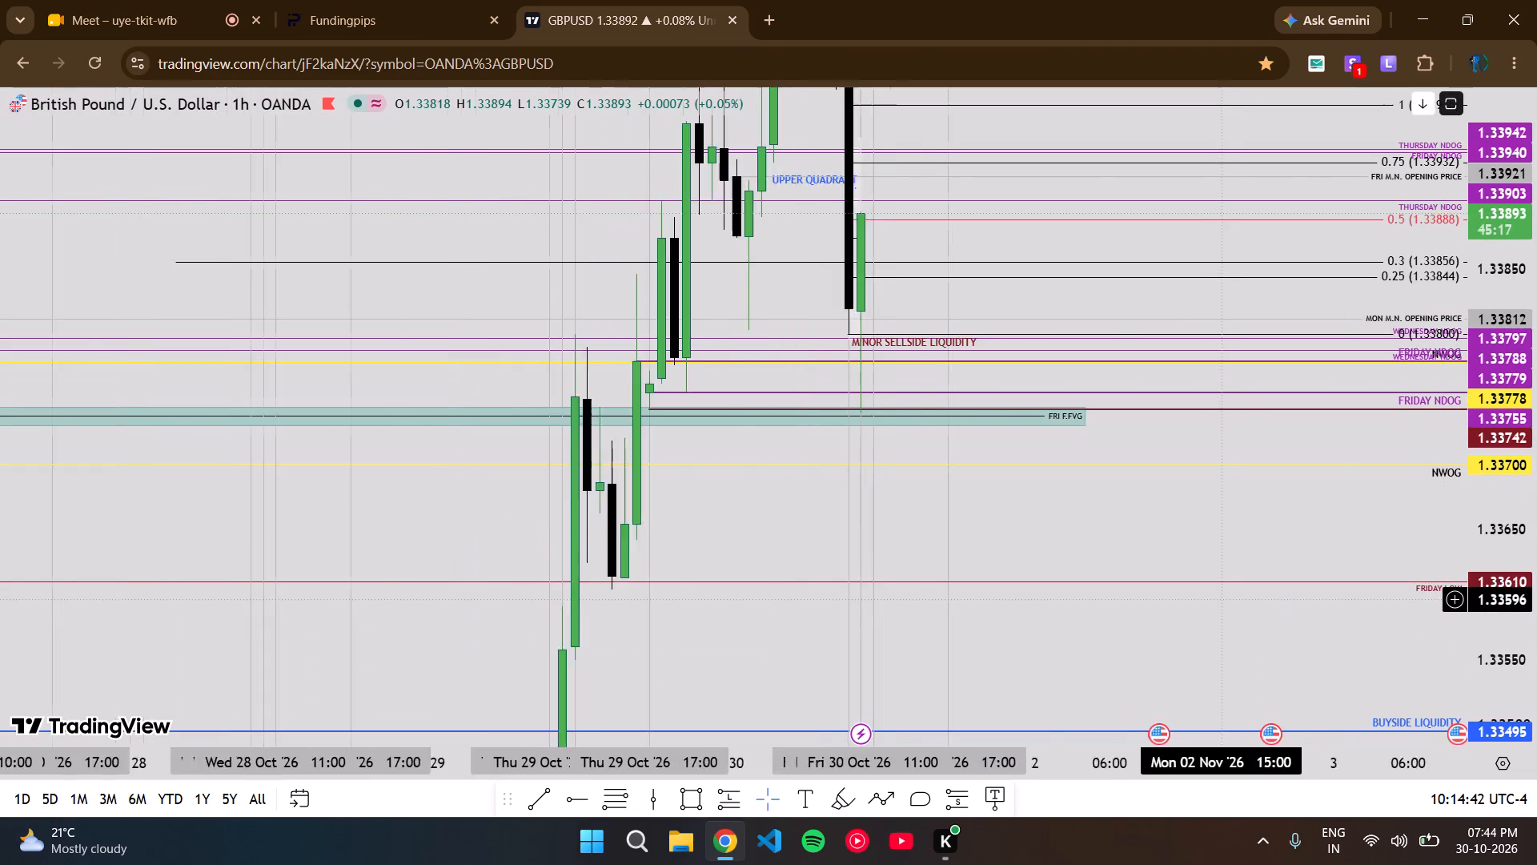
pyautogui.scroll(-2, 1222, 599)
pyautogui.scroll(1, 1222, 599)
pyautogui.scroll(-4, 1222, 599)
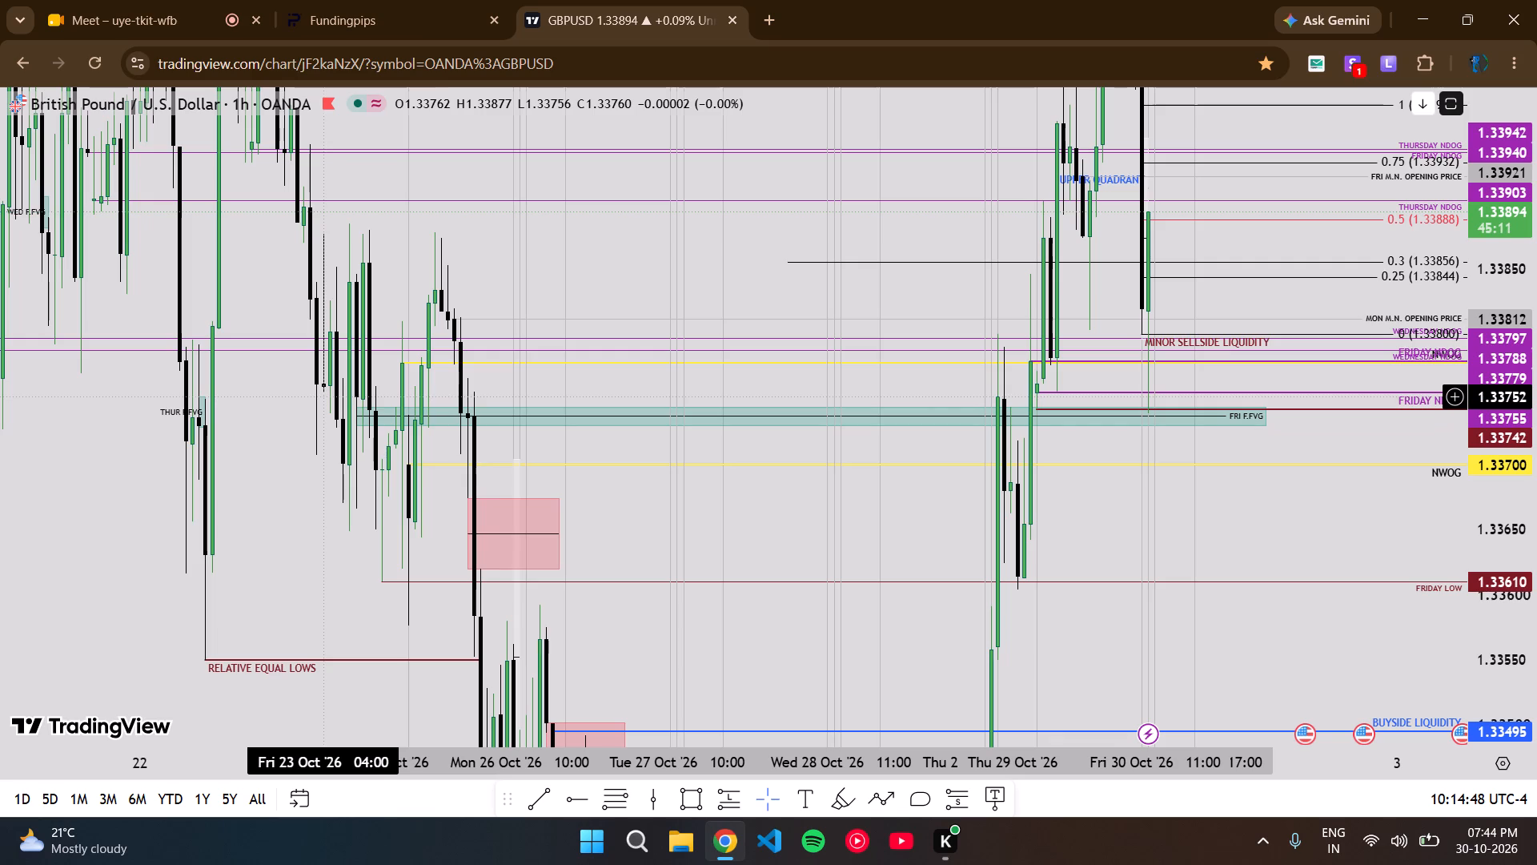
pyautogui.scroll(1, 311, 443)
# Switch the GBP/USD chart back to the 1-minute interval.
pyautogui.press('1')
pyautogui.press('Return')
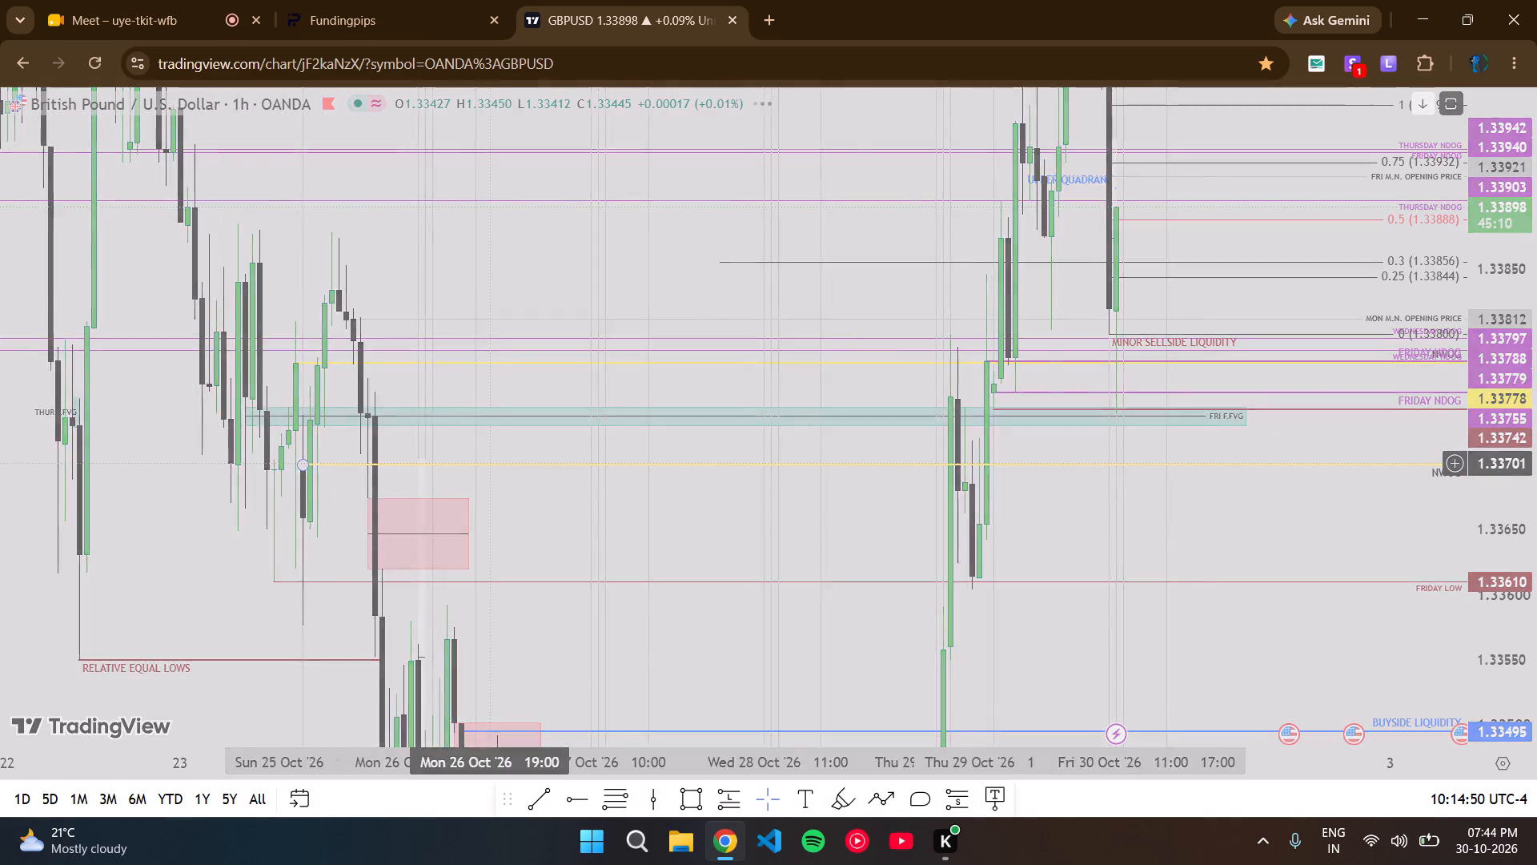
# Examine the 1-minute GBP/USD chart around the FRI F.FVG box and the empty space ahead of the current candle.
pyautogui.scroll(8, 1536, 462)
pyautogui.moveTo(1241, 493); pyautogui.dragTo(606, 571)
pyautogui.scroll(-10, 639, 572)
pyautogui.scroll(-2, 853, 569)
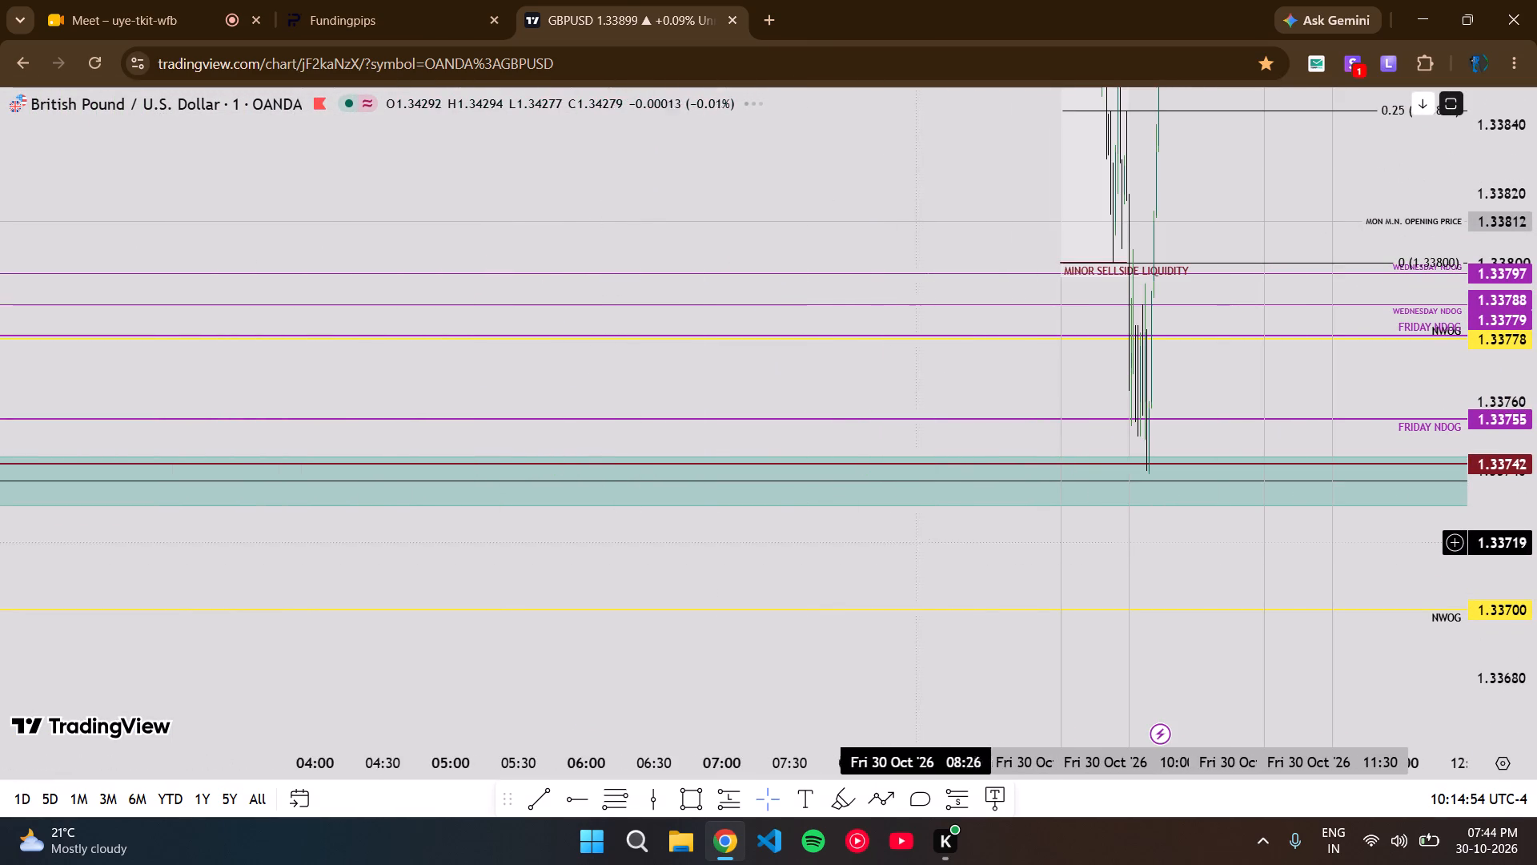
pyautogui.moveTo(952, 544); pyautogui.dragTo(207, 493)
pyautogui.scroll(-8, 1483, 525)
pyautogui.scroll(-2, 1181, 469)
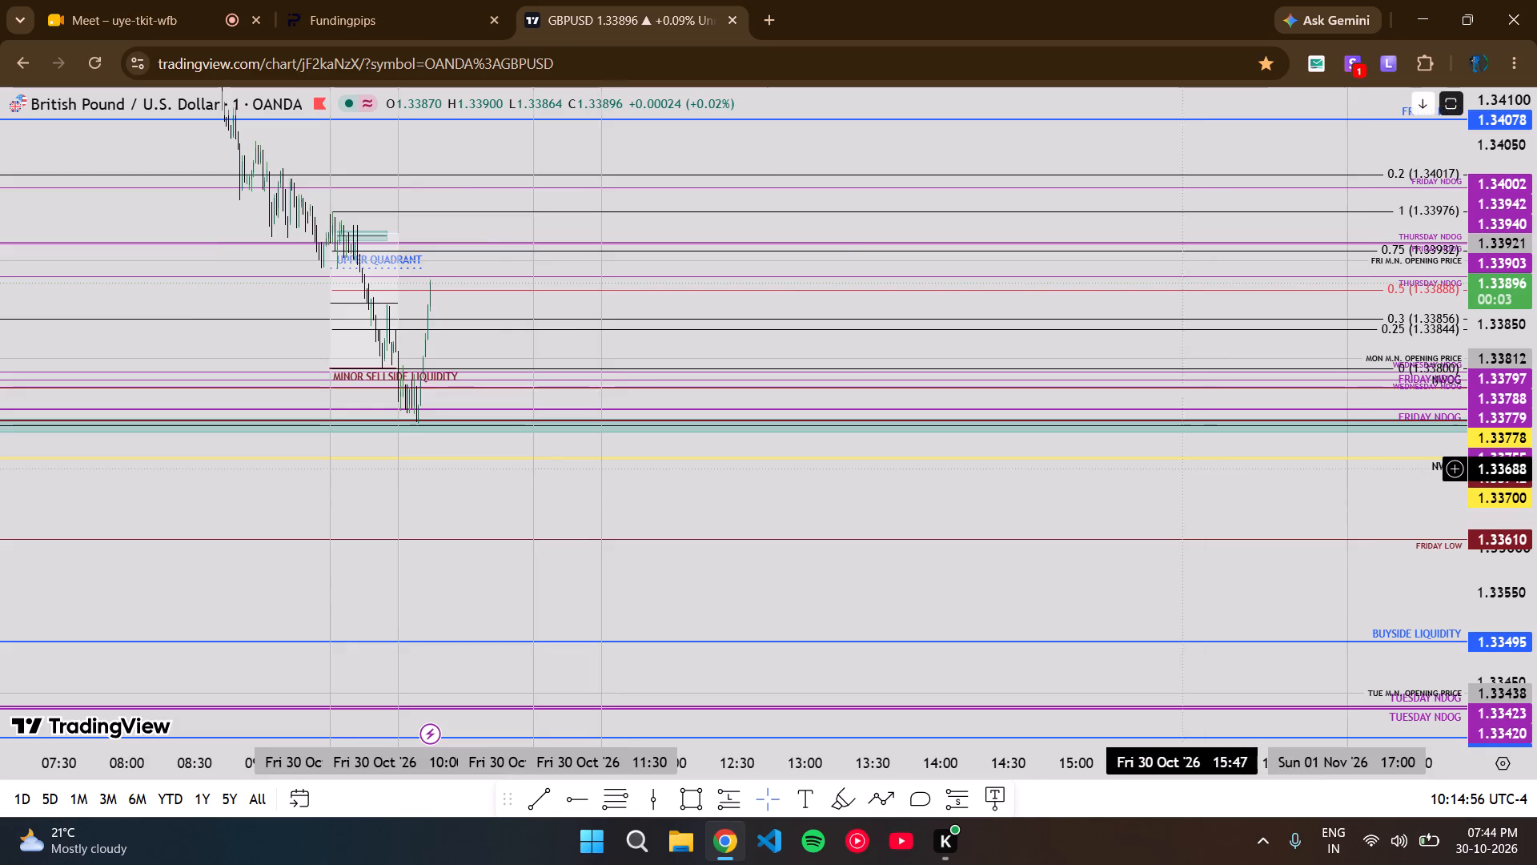
pyautogui.scroll(-3, 1181, 469)
pyautogui.scroll(1, 1536, 469)
pyautogui.scroll(-1, 1536, 469)
pyautogui.scroll(5, 1536, 469)
pyautogui.scroll(-1, 1536, 469)
pyautogui.scroll(2, 1536, 469)
pyautogui.moveTo(1274, 464); pyautogui.dragTo(540, 480)
pyautogui.scroll(-5, 540, 480)
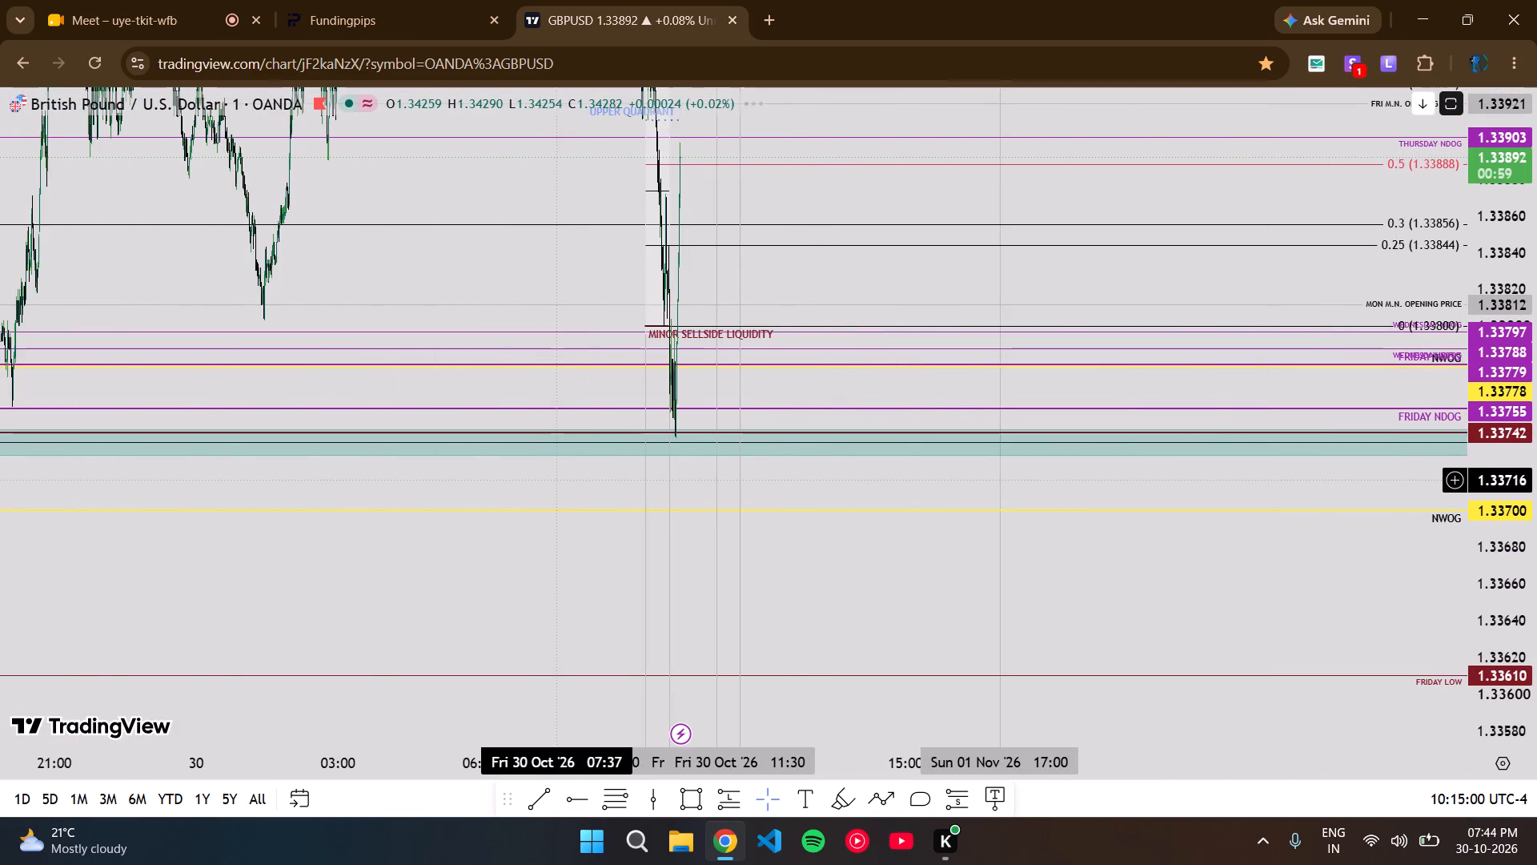
# On the 1-hour GBP/USD chart, pull the FRI F.FVG box's far end back to about 14:00 on 30 October.
pyautogui.press('1')
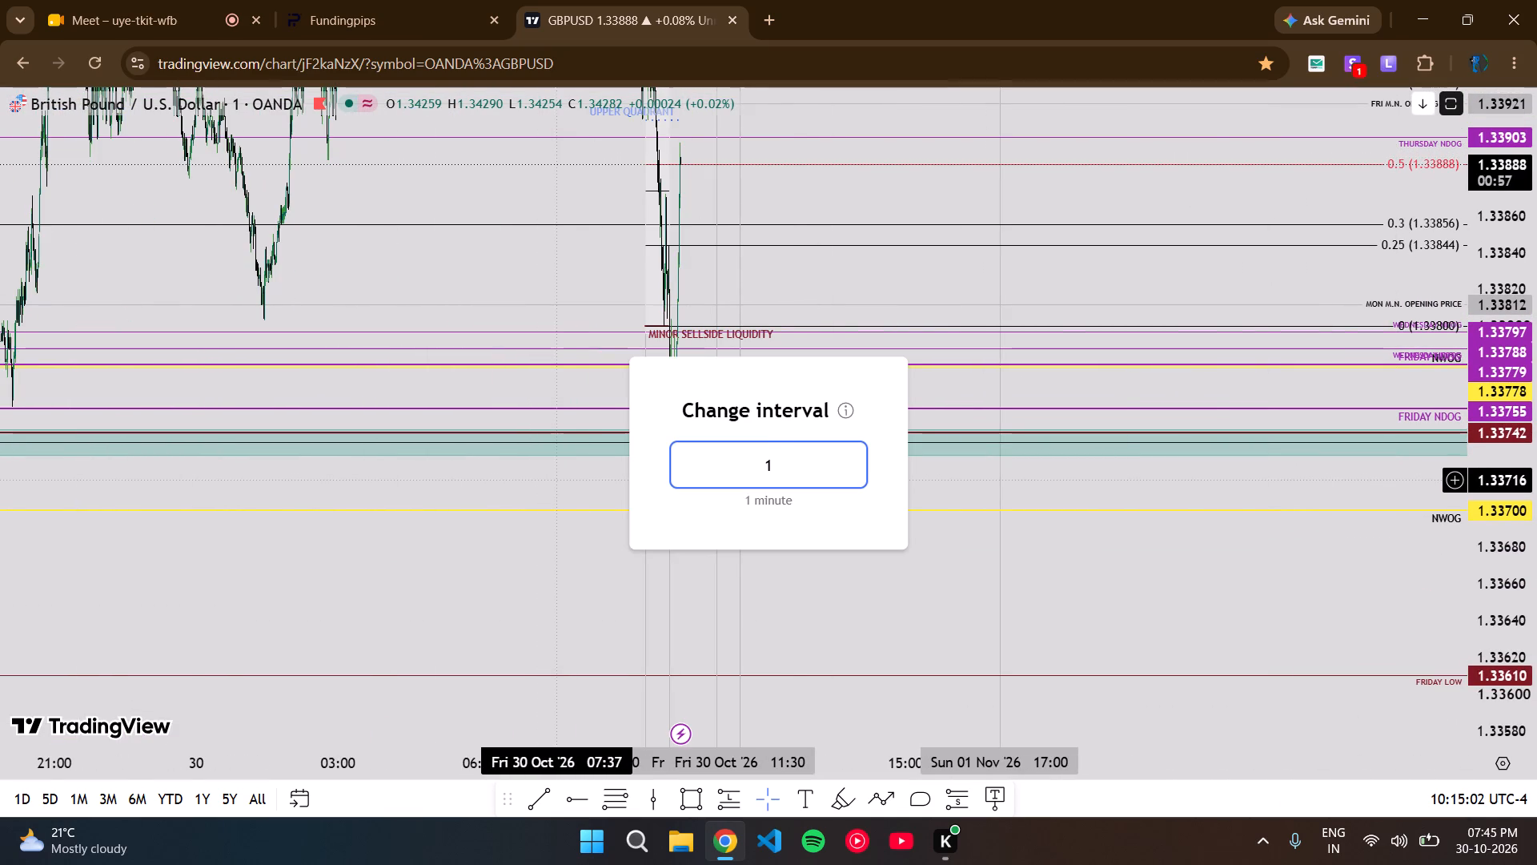
pyautogui.press('h')
pyautogui.press('Return')
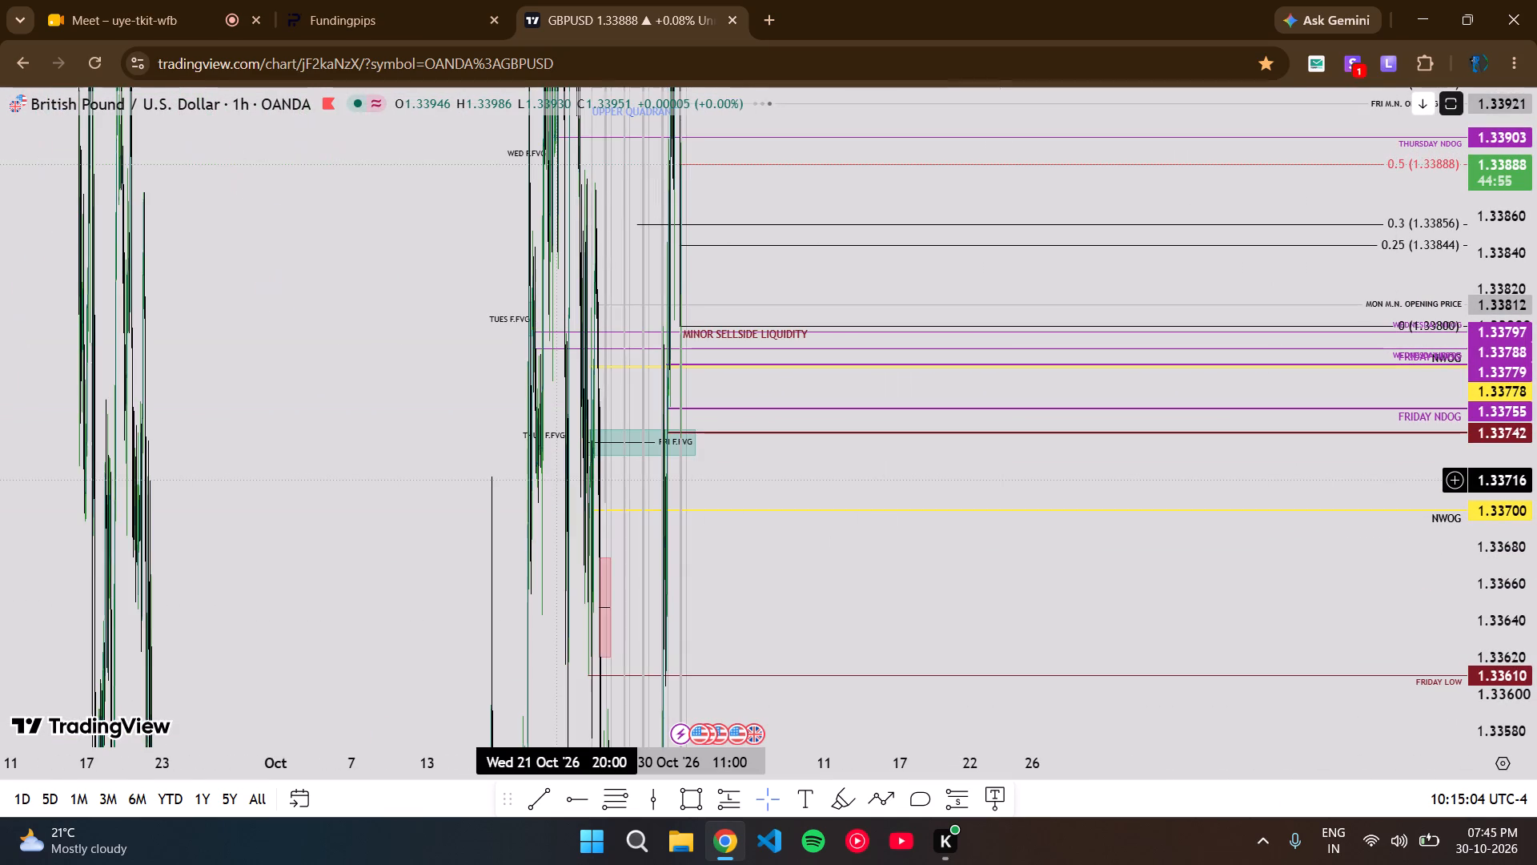
pyautogui.scroll(17, 557, 480)
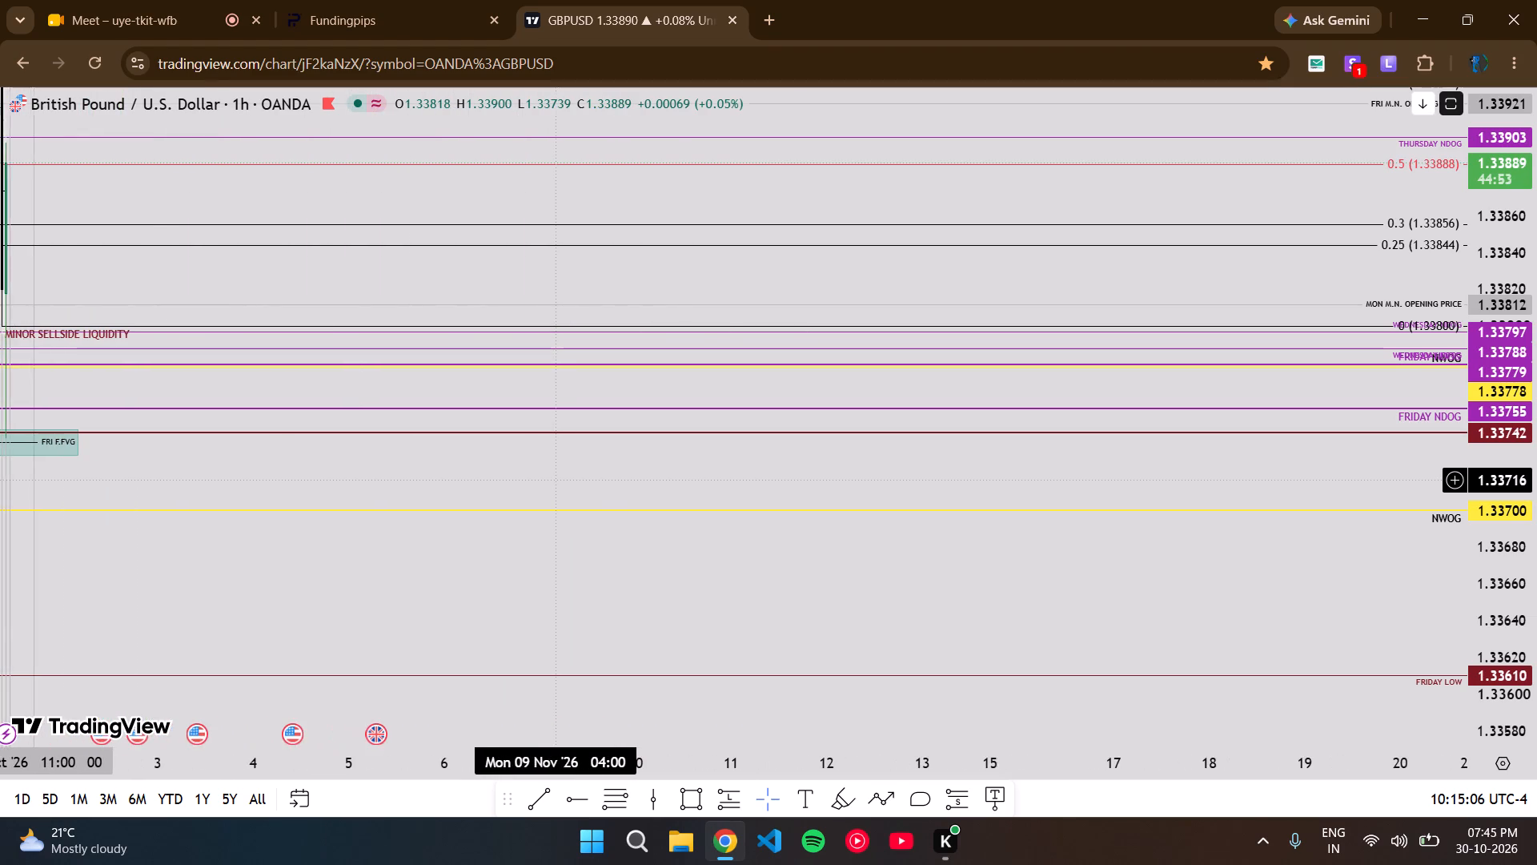
pyautogui.scroll(12, 557, 480)
pyautogui.moveTo(353, 569); pyautogui.dragTo(1111, 561)
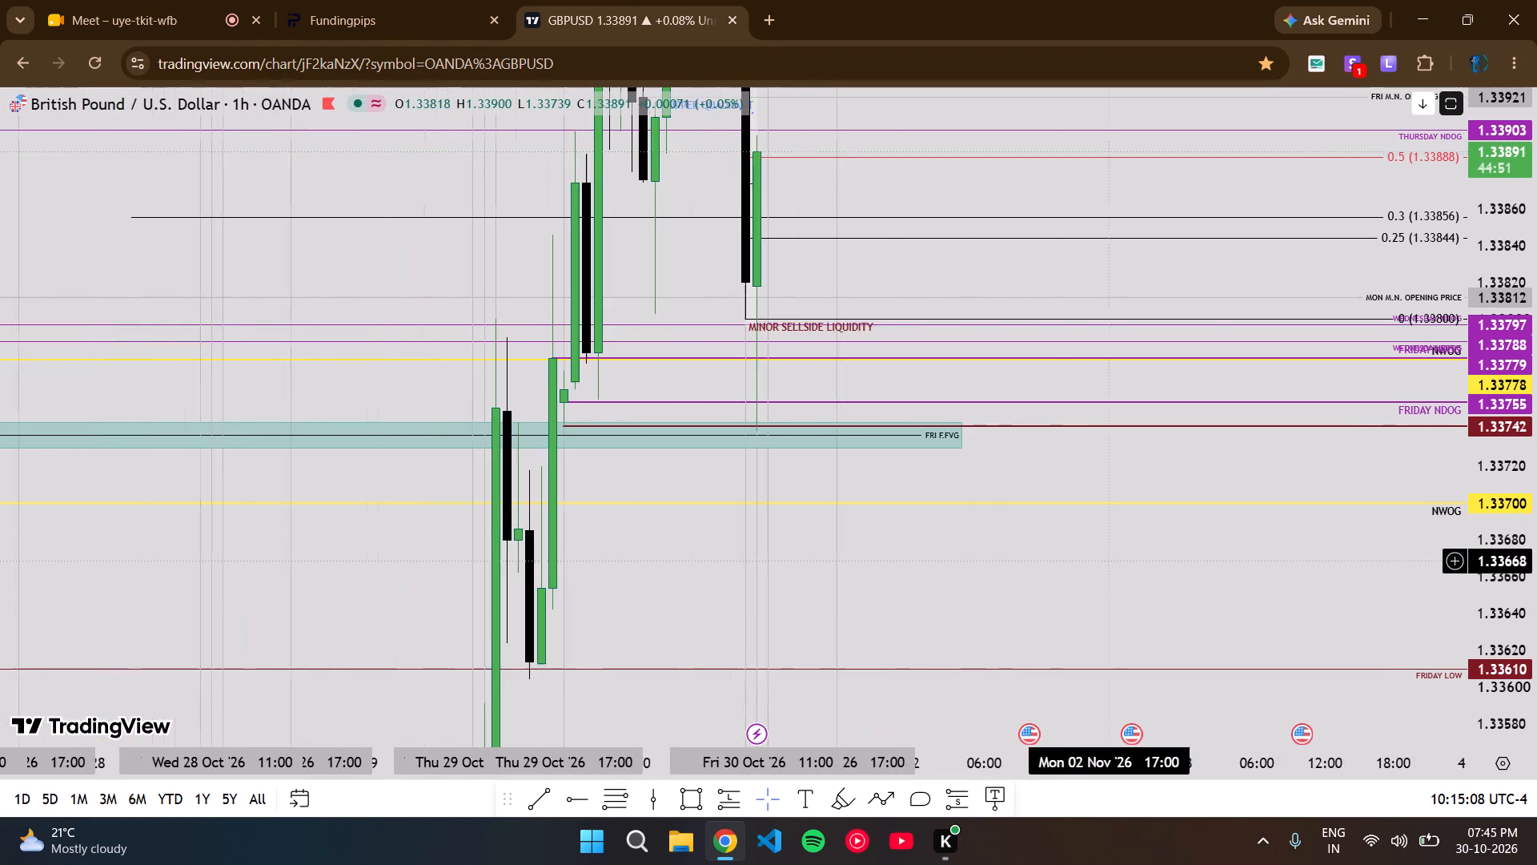
pyautogui.moveTo(1111, 561); pyautogui.dragTo(1114, 558)
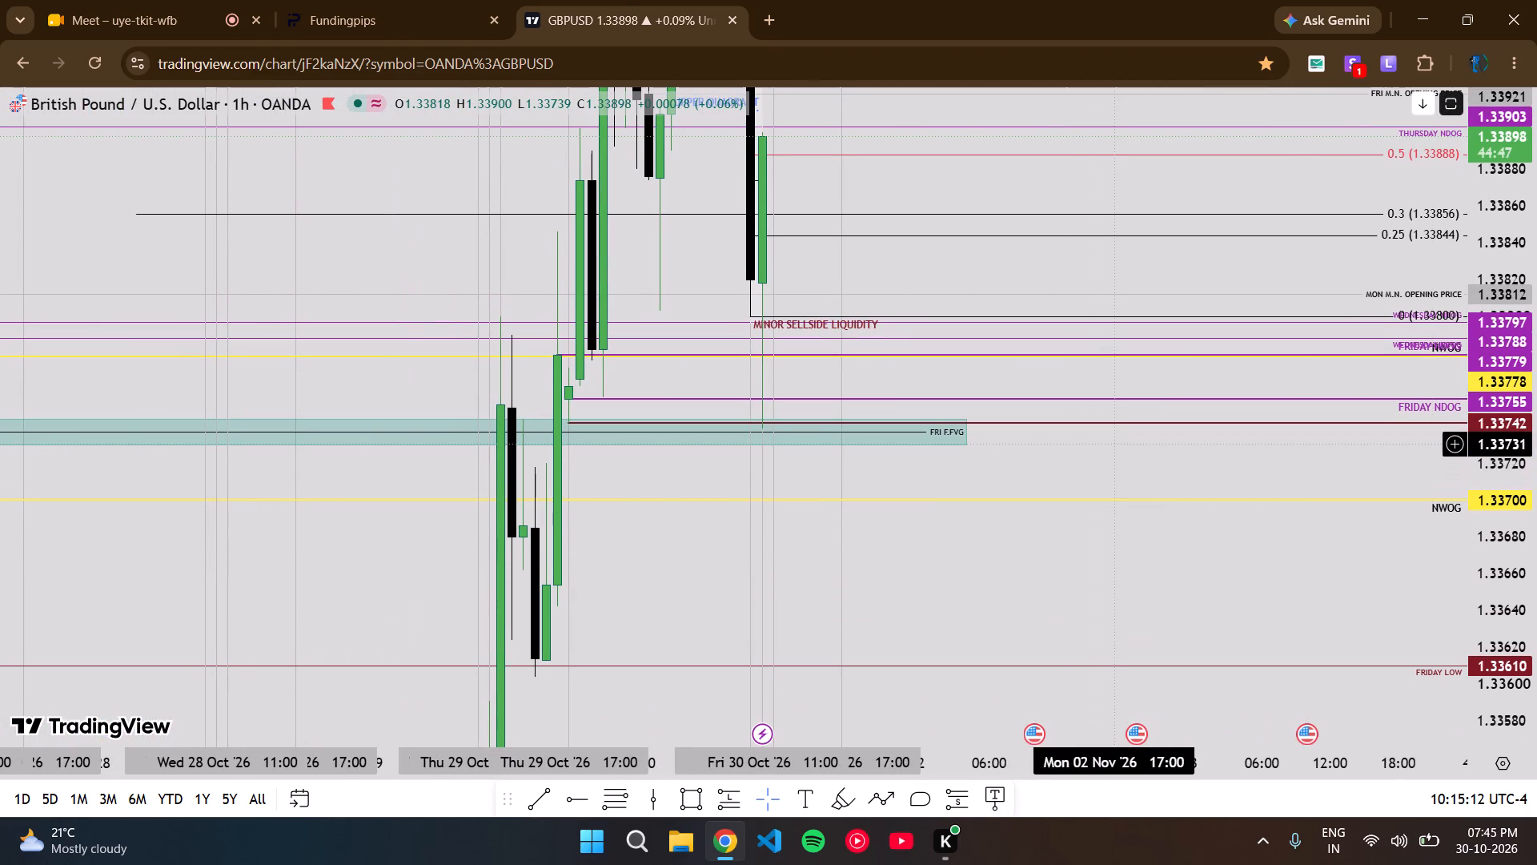
pyautogui.moveTo(969, 432); pyautogui.dragTo(846, 439)
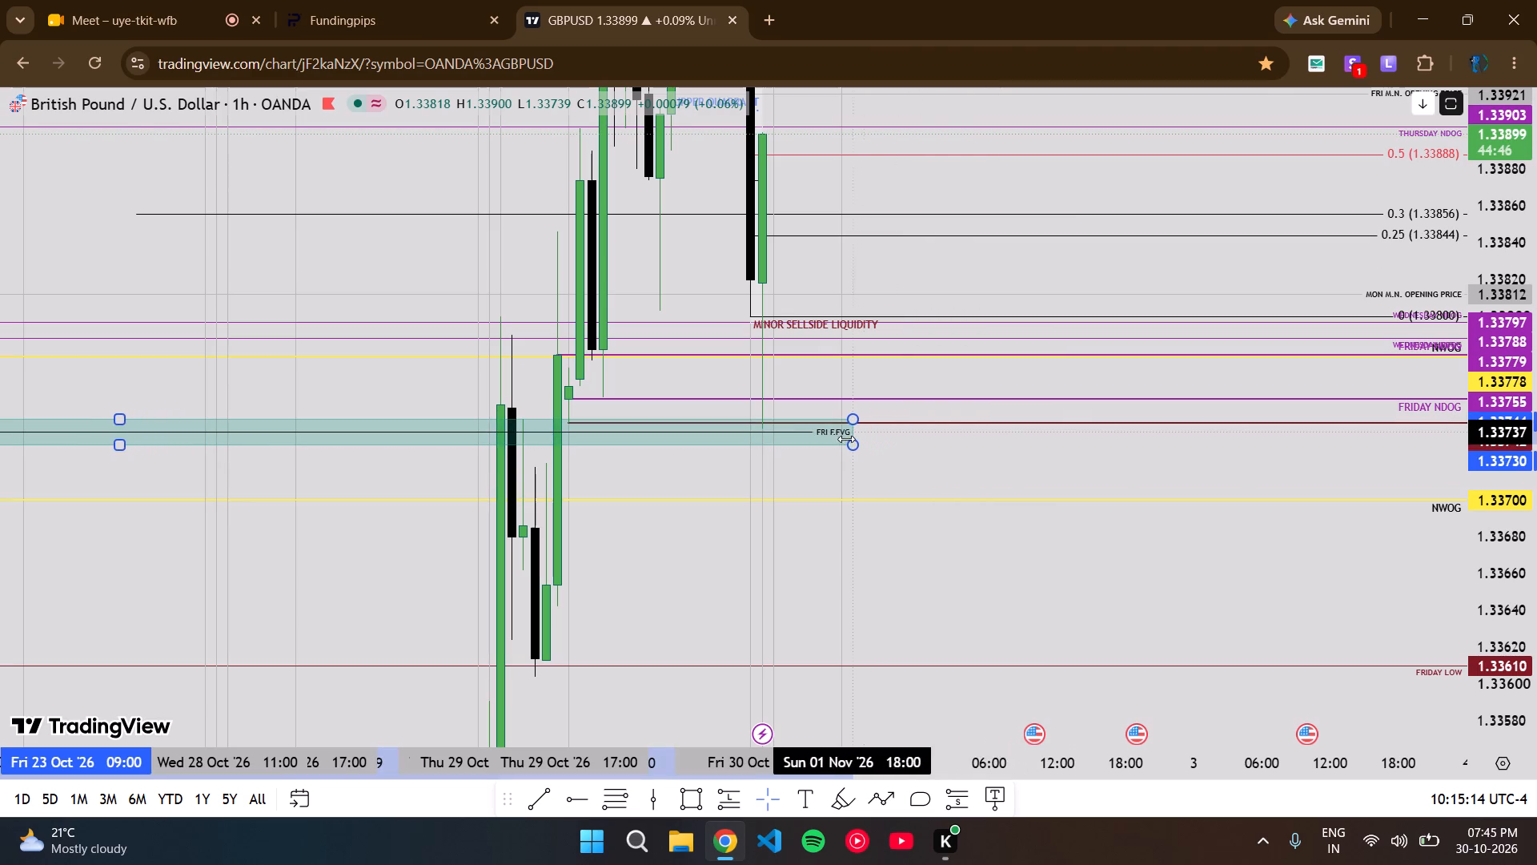
pyautogui.moveTo(846, 439); pyautogui.dragTo(810, 441)
pyautogui.click(921, 457)
# Return GBP/USD to the 1-minute interval and shorten the FRI F.FVG box to end at about 11:30 on 30 October.
pyautogui.press('1')
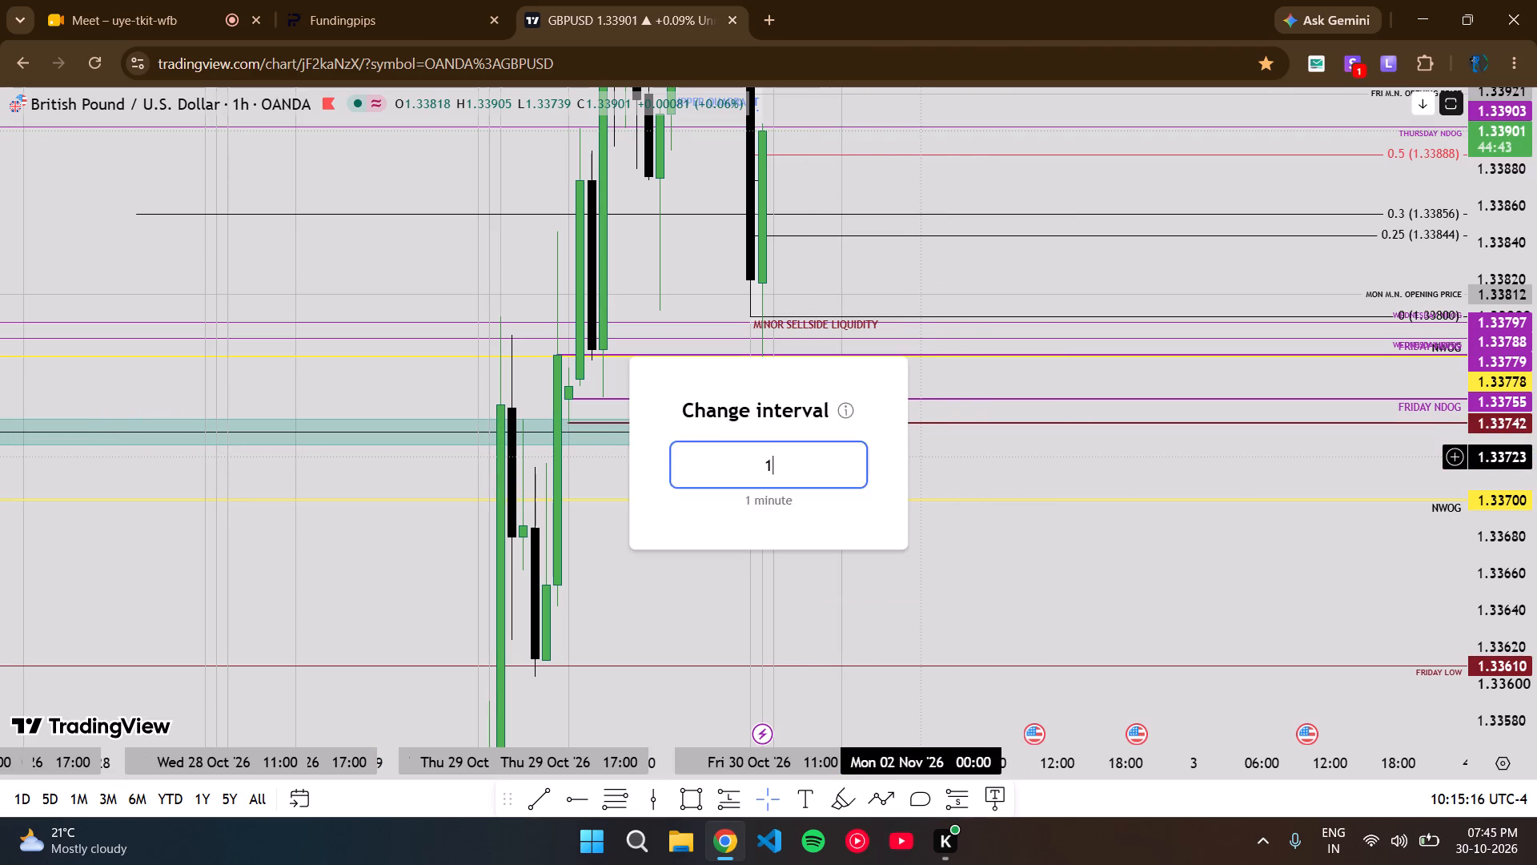
pyautogui.press('Return')
pyautogui.scroll(-1, 842, 416)
pyautogui.scroll(4, 1536, 452)
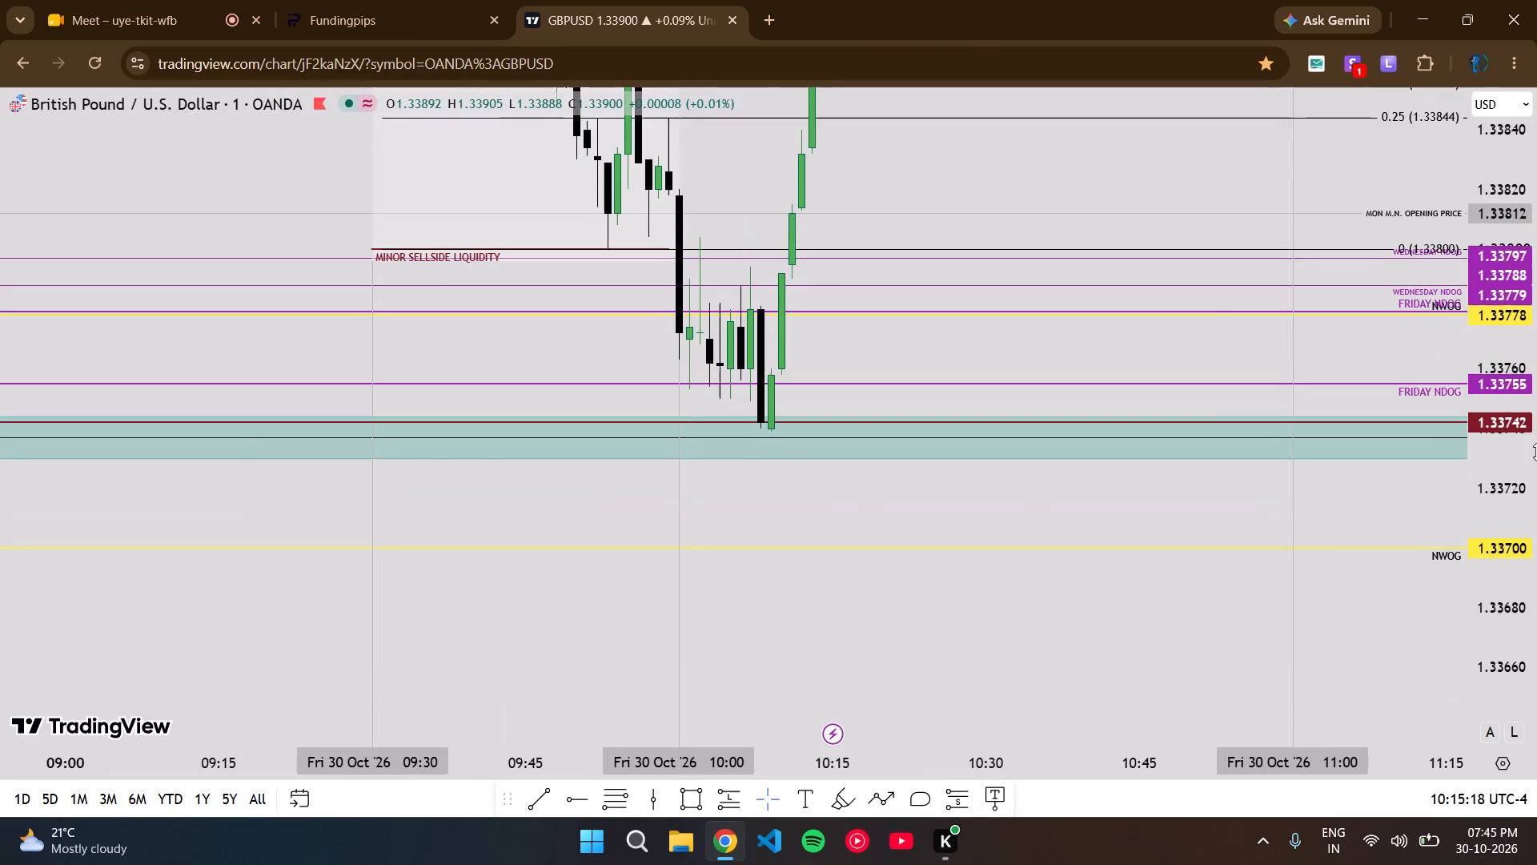
pyautogui.moveTo(921, 348); pyautogui.dragTo(915, 348)
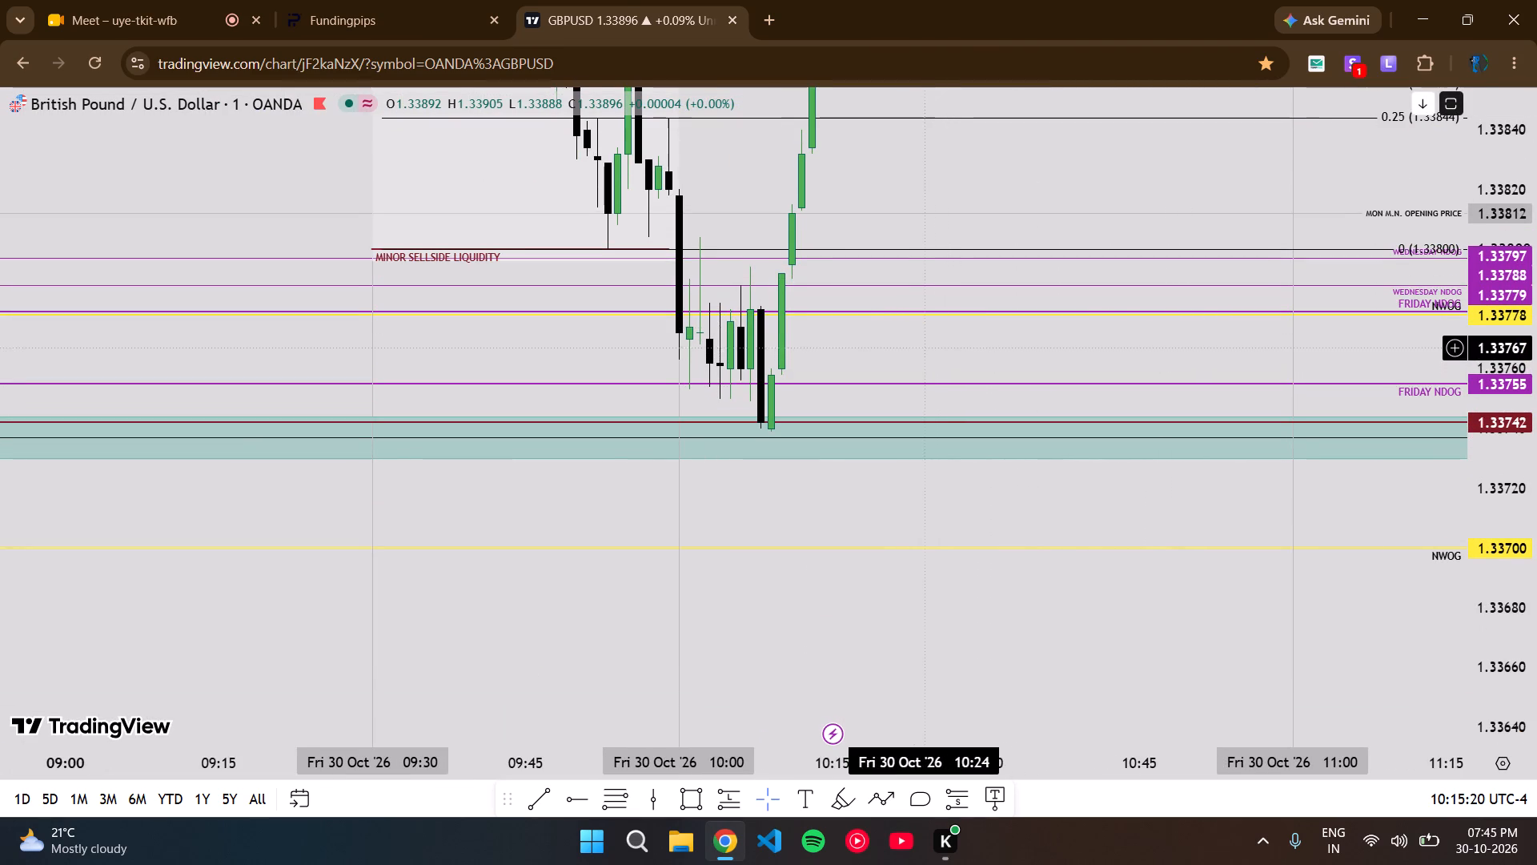
pyautogui.moveTo(915, 348); pyautogui.dragTo(824, 376)
pyautogui.scroll(-11, 800, 537)
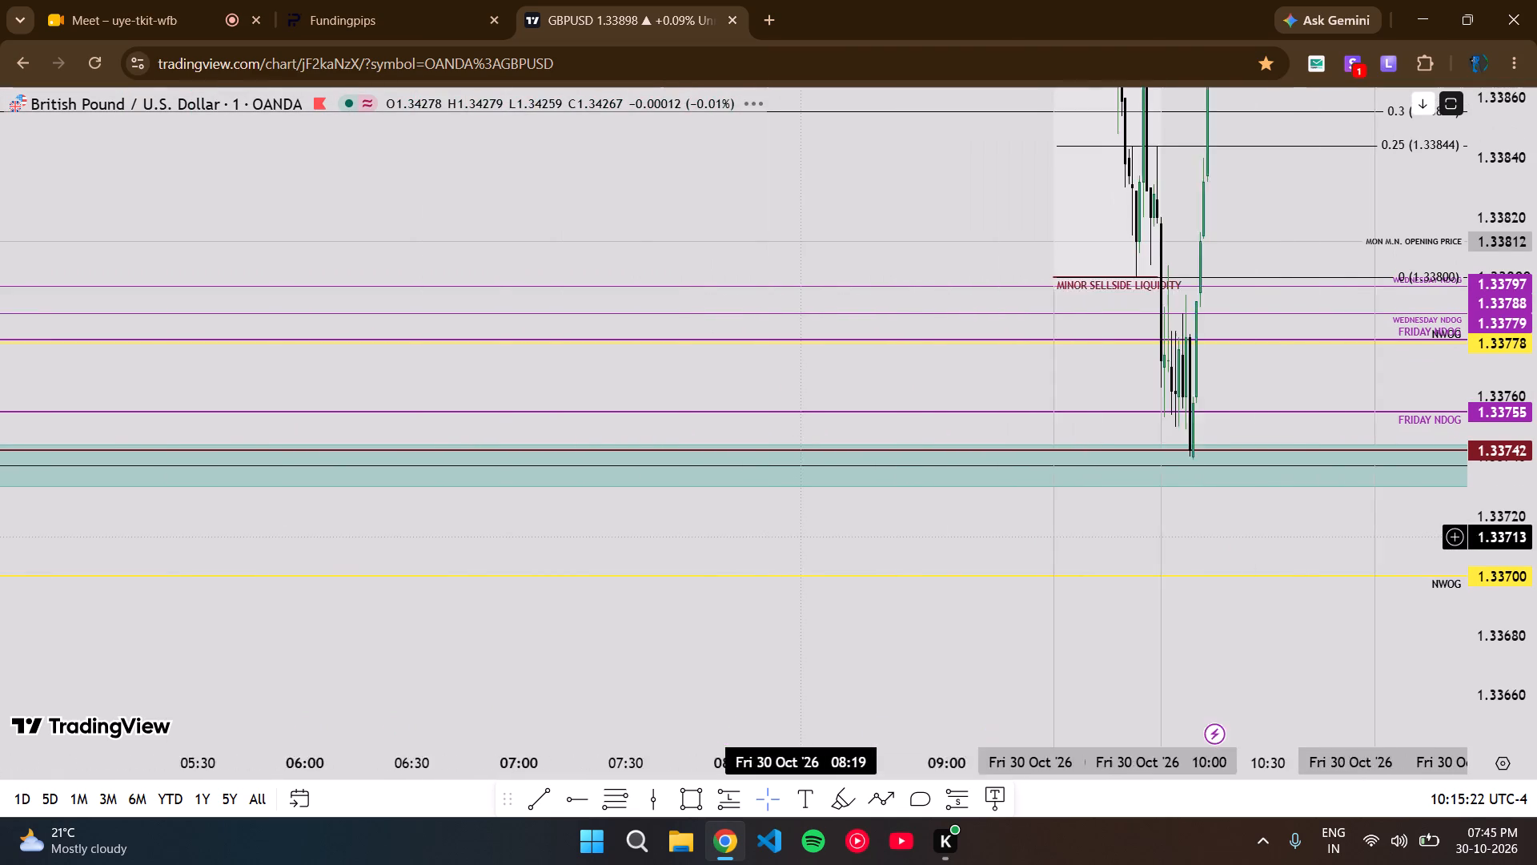
pyautogui.scroll(-6, 800, 537)
pyautogui.moveTo(1005, 501); pyautogui.dragTo(0, 525)
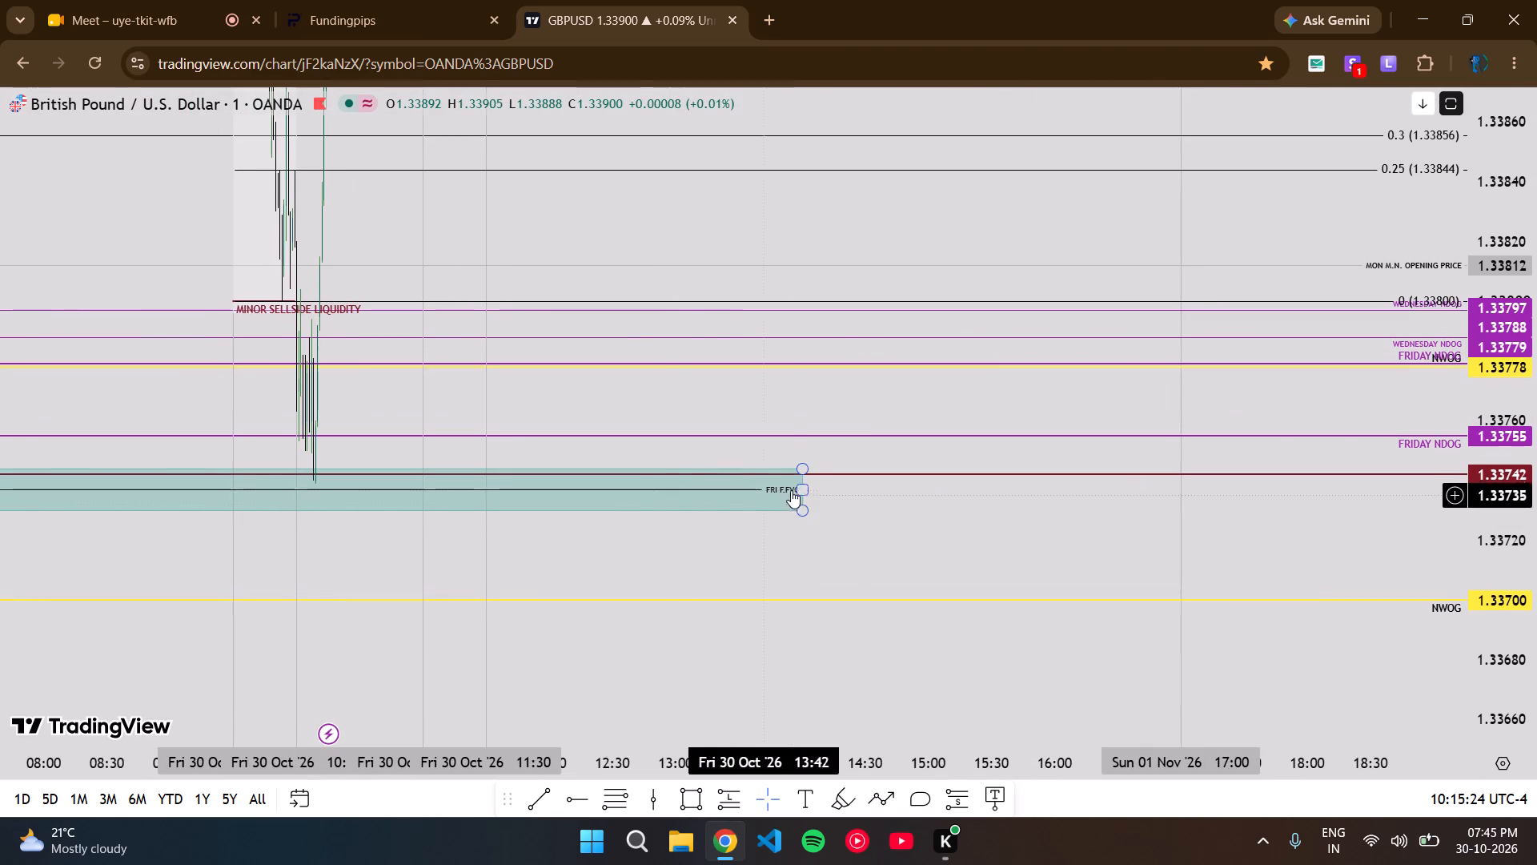
pyautogui.moveTo(801, 490); pyautogui.dragTo(508, 515)
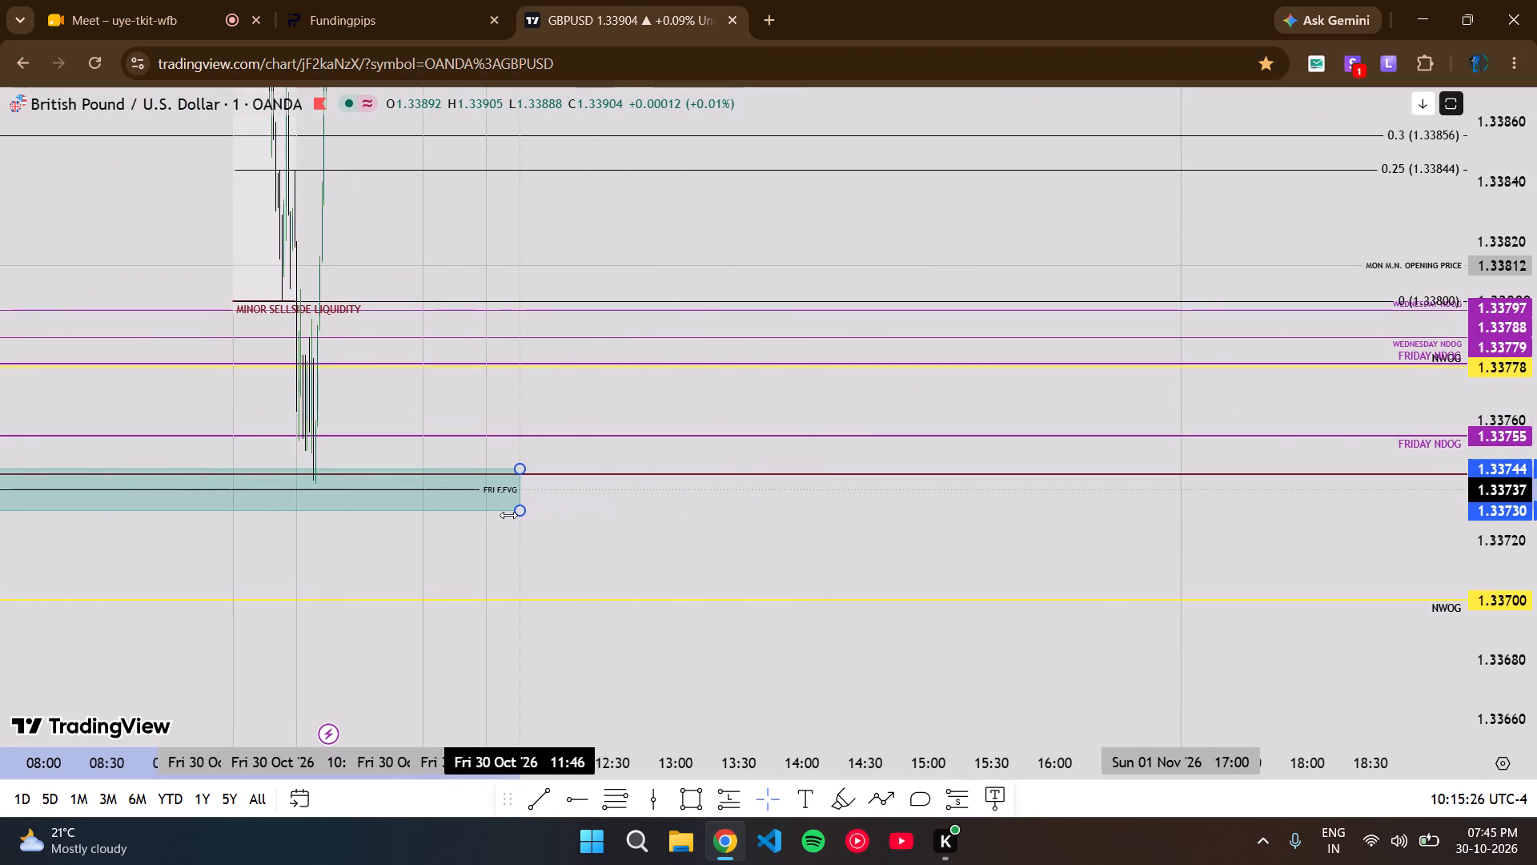
pyautogui.moveTo(508, 515); pyautogui.dragTo(488, 520)
# Examine the 1-minute GBP/USD price action between the FRI F.FVG box and the UPPER QUADRANT line.
pyautogui.moveTo(636, 541); pyautogui.dragTo(1536, 526)
pyautogui.scroll(2, 1073, 561)
pyautogui.scroll(-1, 1073, 561)
pyautogui.scroll(9, 1073, 561)
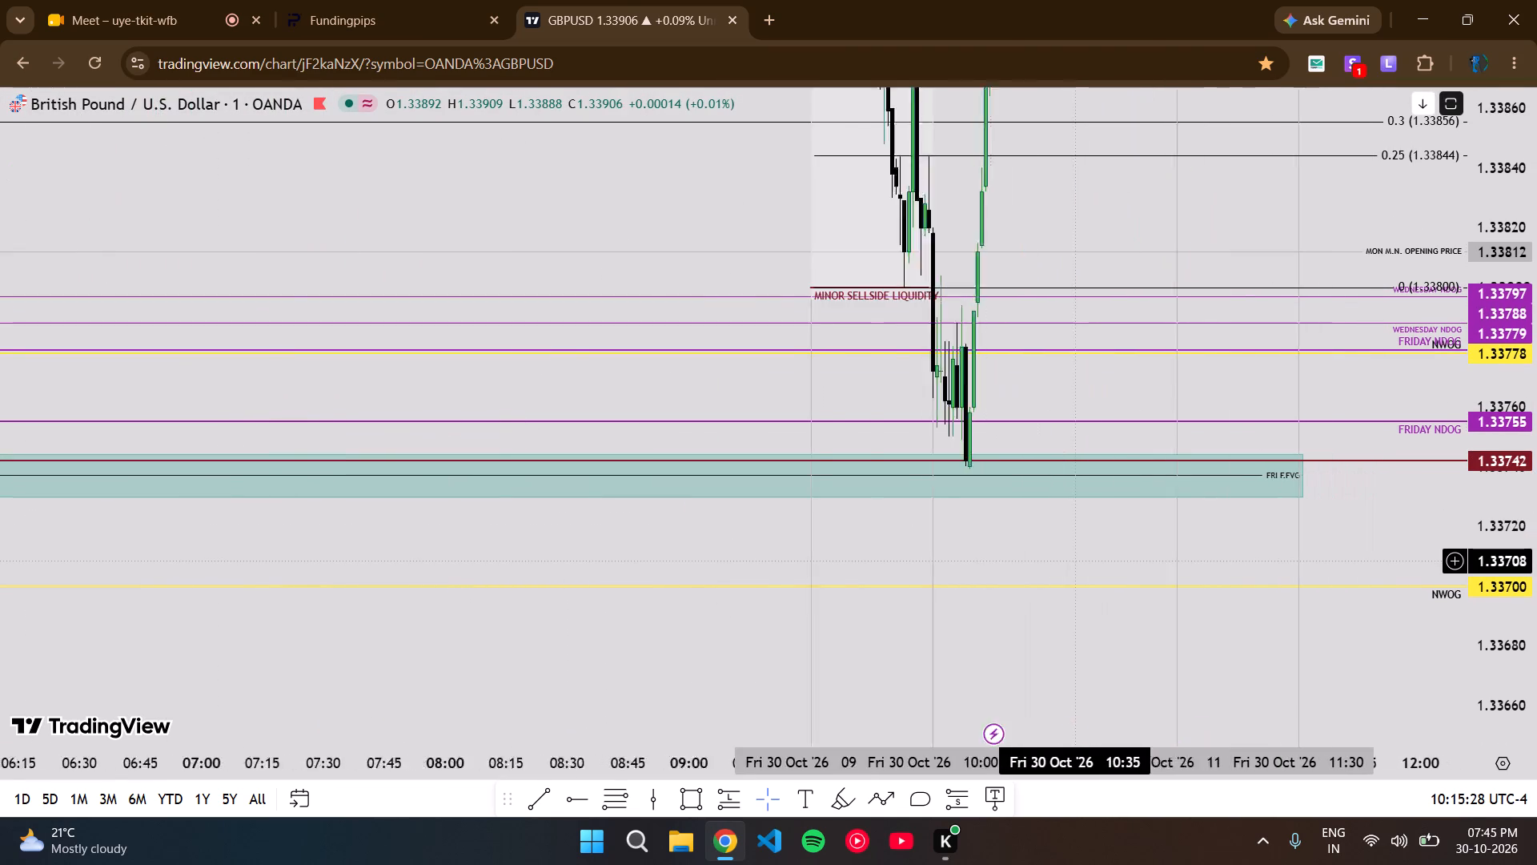
pyautogui.scroll(1, 1073, 561)
pyautogui.moveTo(913, 537); pyautogui.dragTo(922, 714)
pyautogui.scroll(-3, 1536, 422)
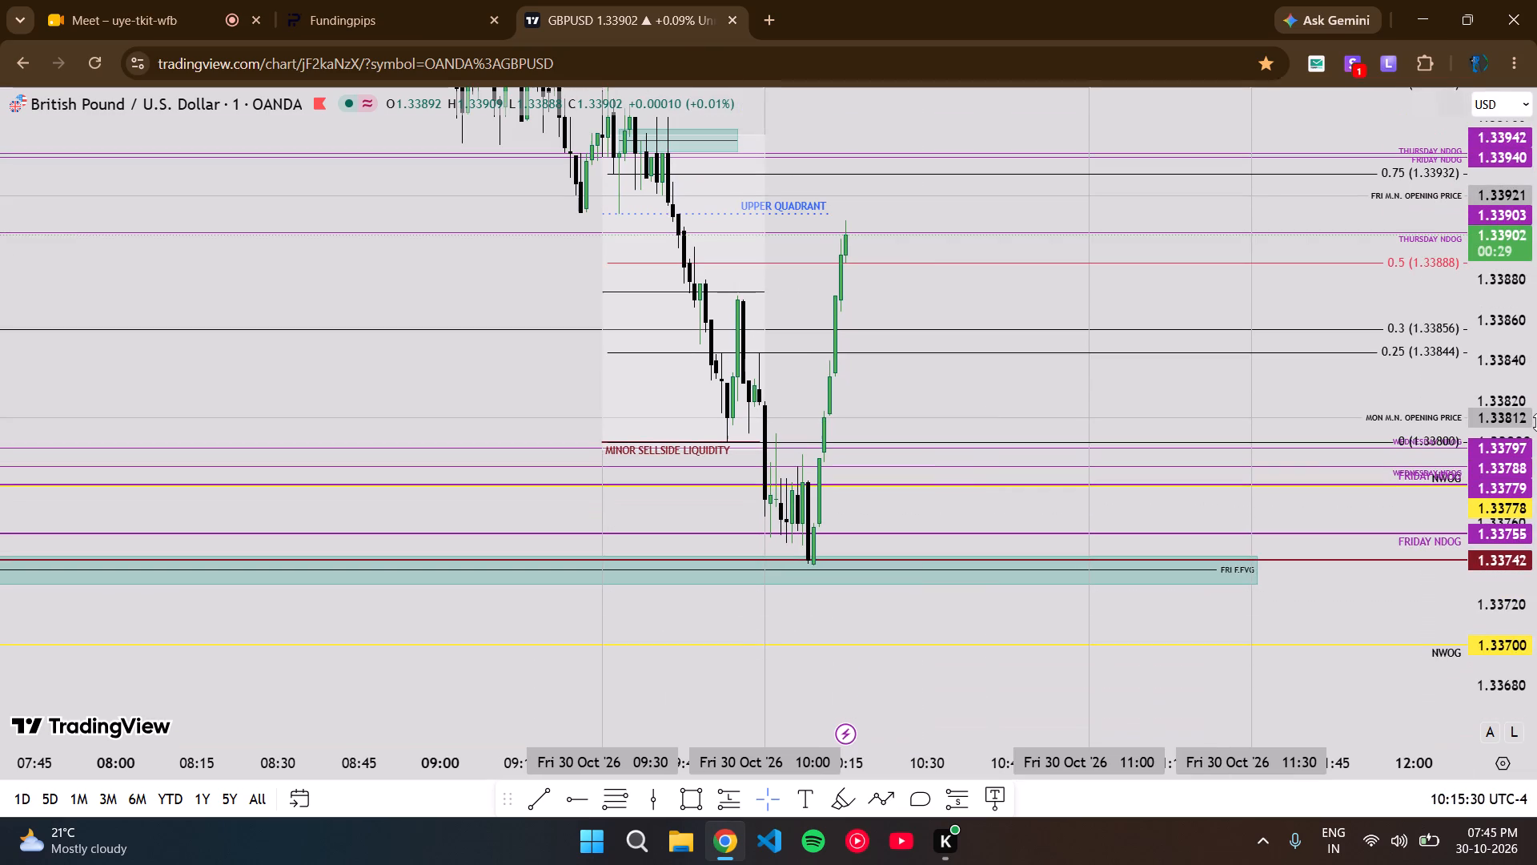
pyautogui.scroll(3, 1536, 422)
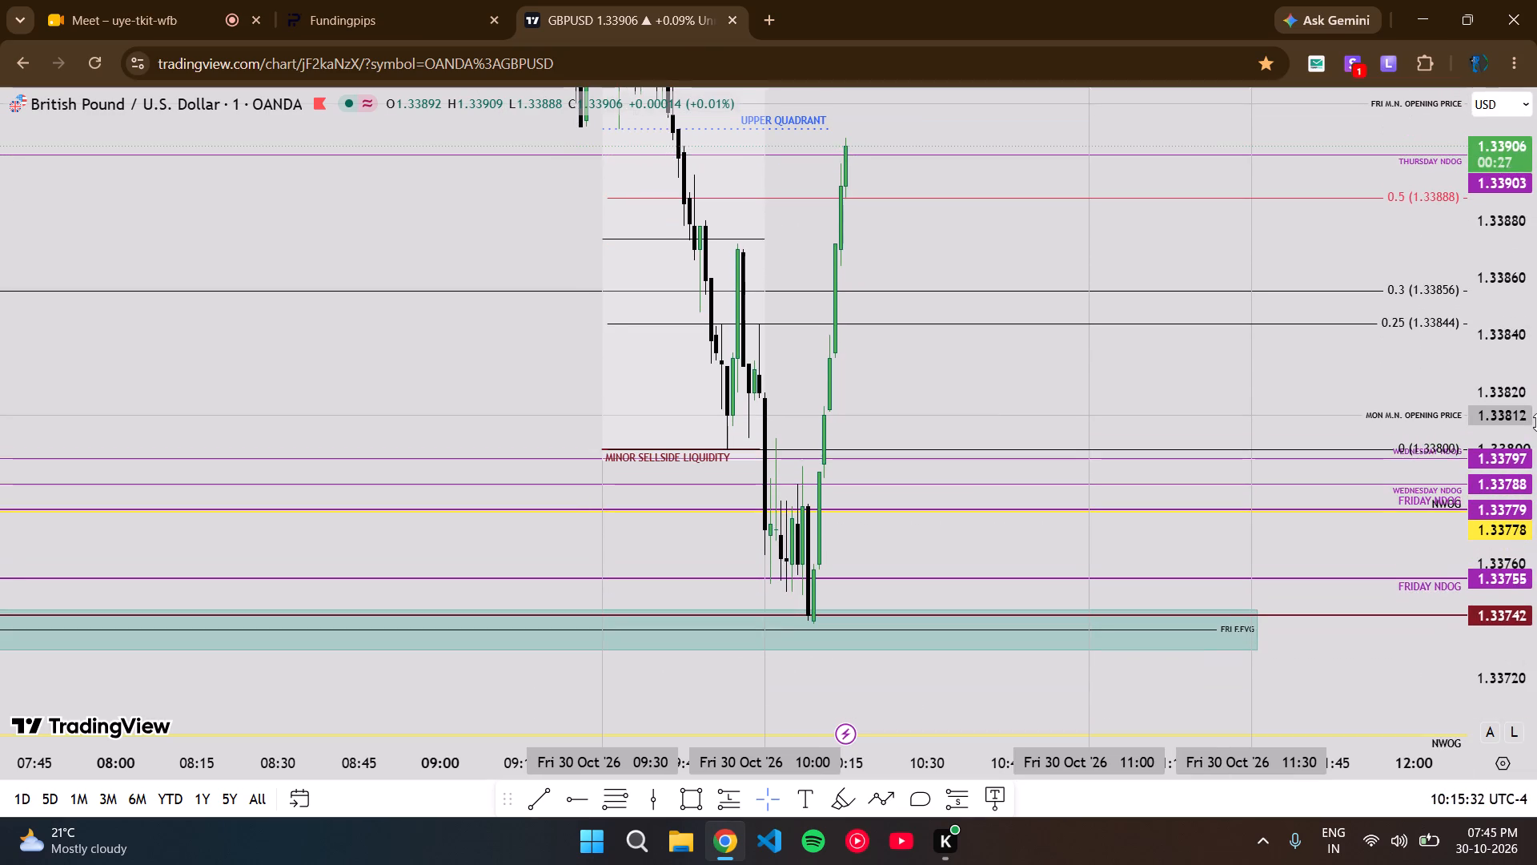
pyautogui.scroll(-2, 1536, 422)
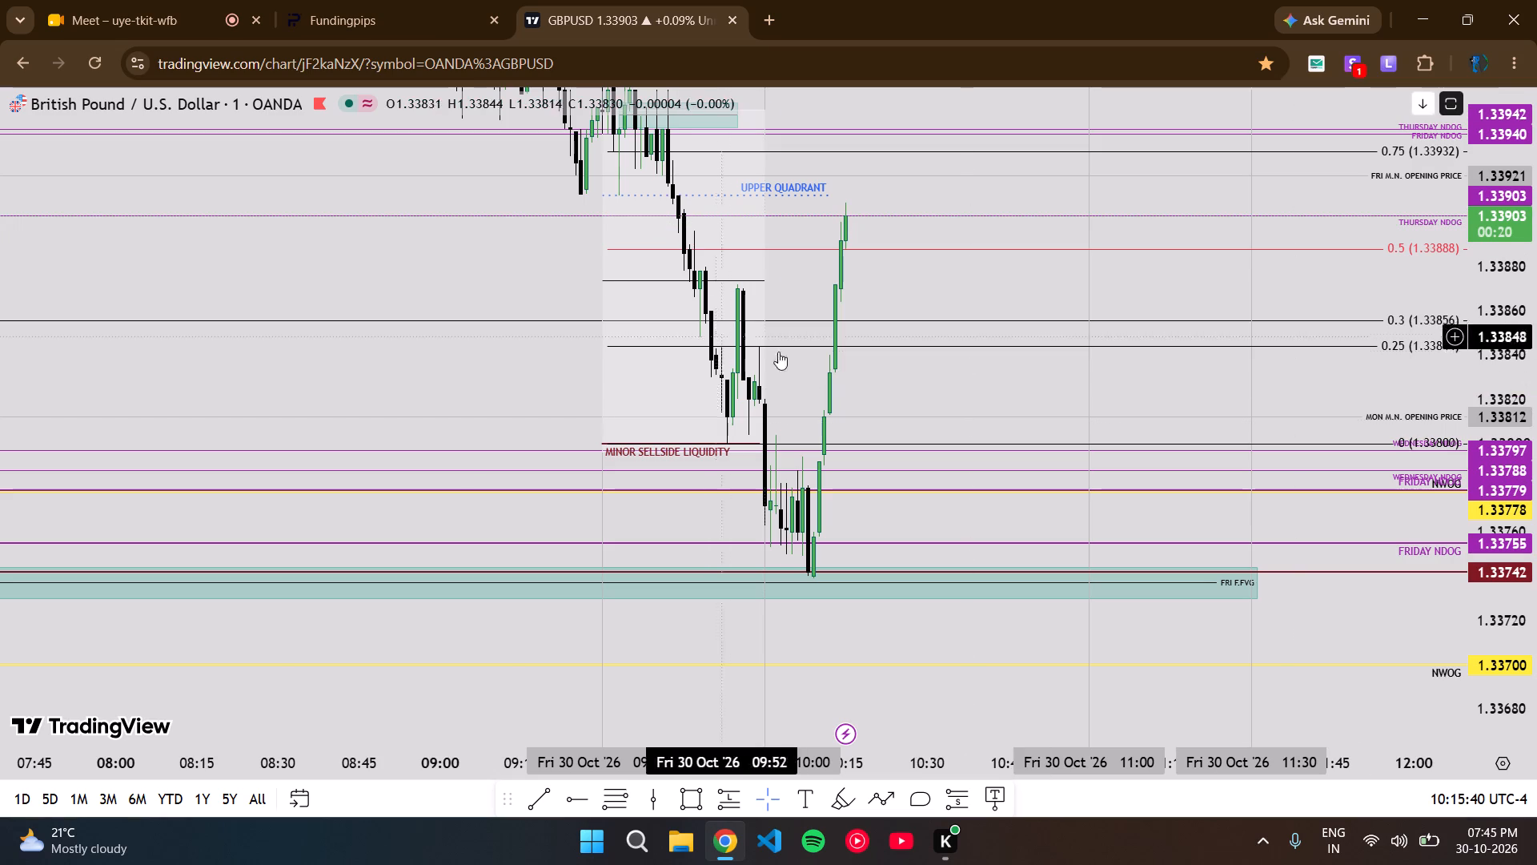
# Compare GBP/USD with the EUR/USD pane below it, including the post-10:00 EUR/USD candles, and return to GBP/USD alone.
pyautogui.doubleClick(896, 399)
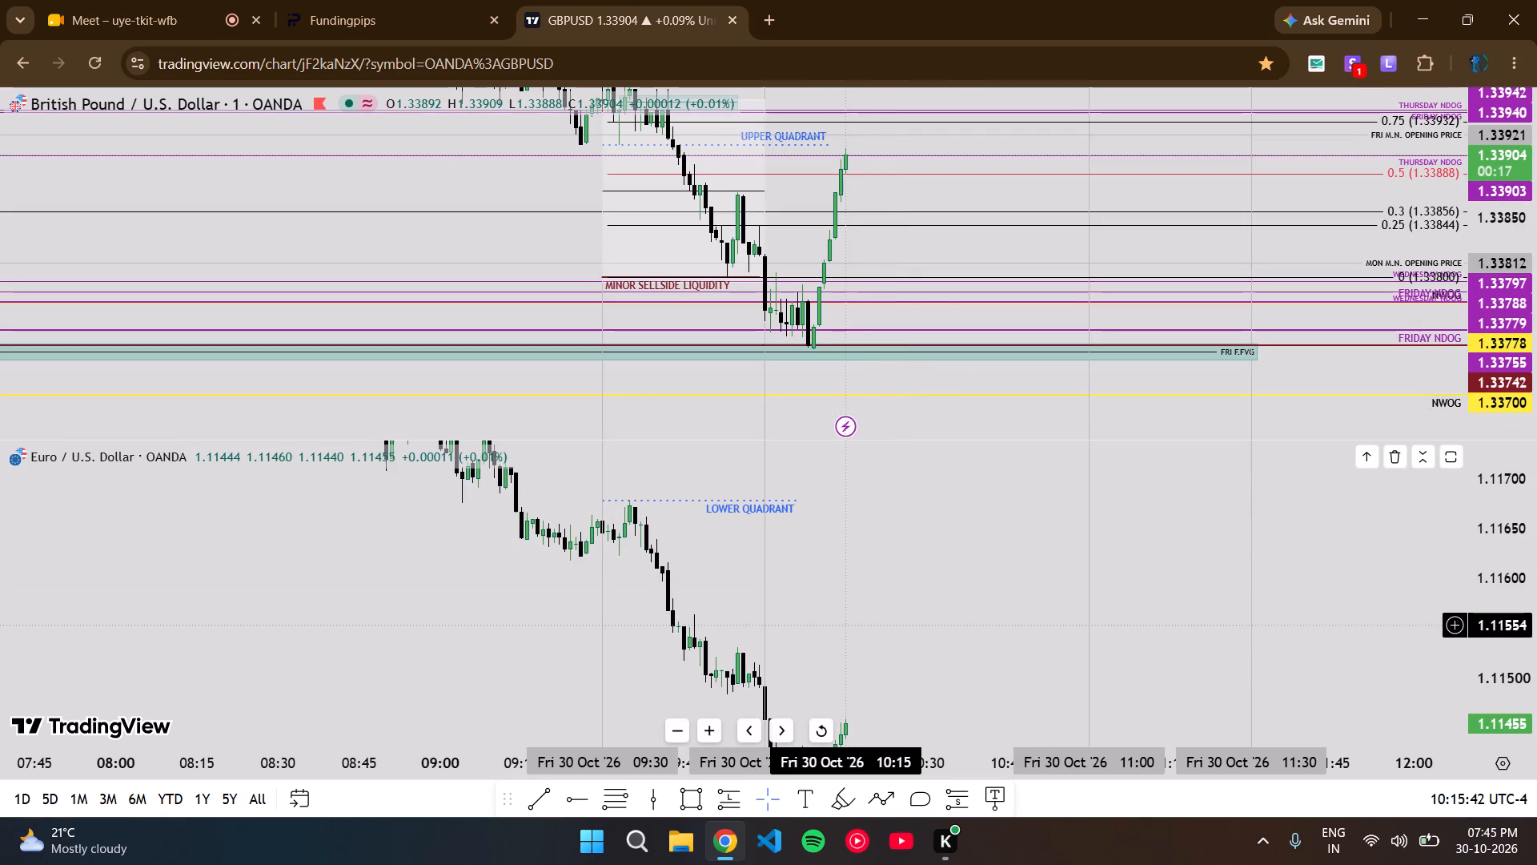
pyautogui.moveTo(848, 625); pyautogui.dragTo(873, 551)
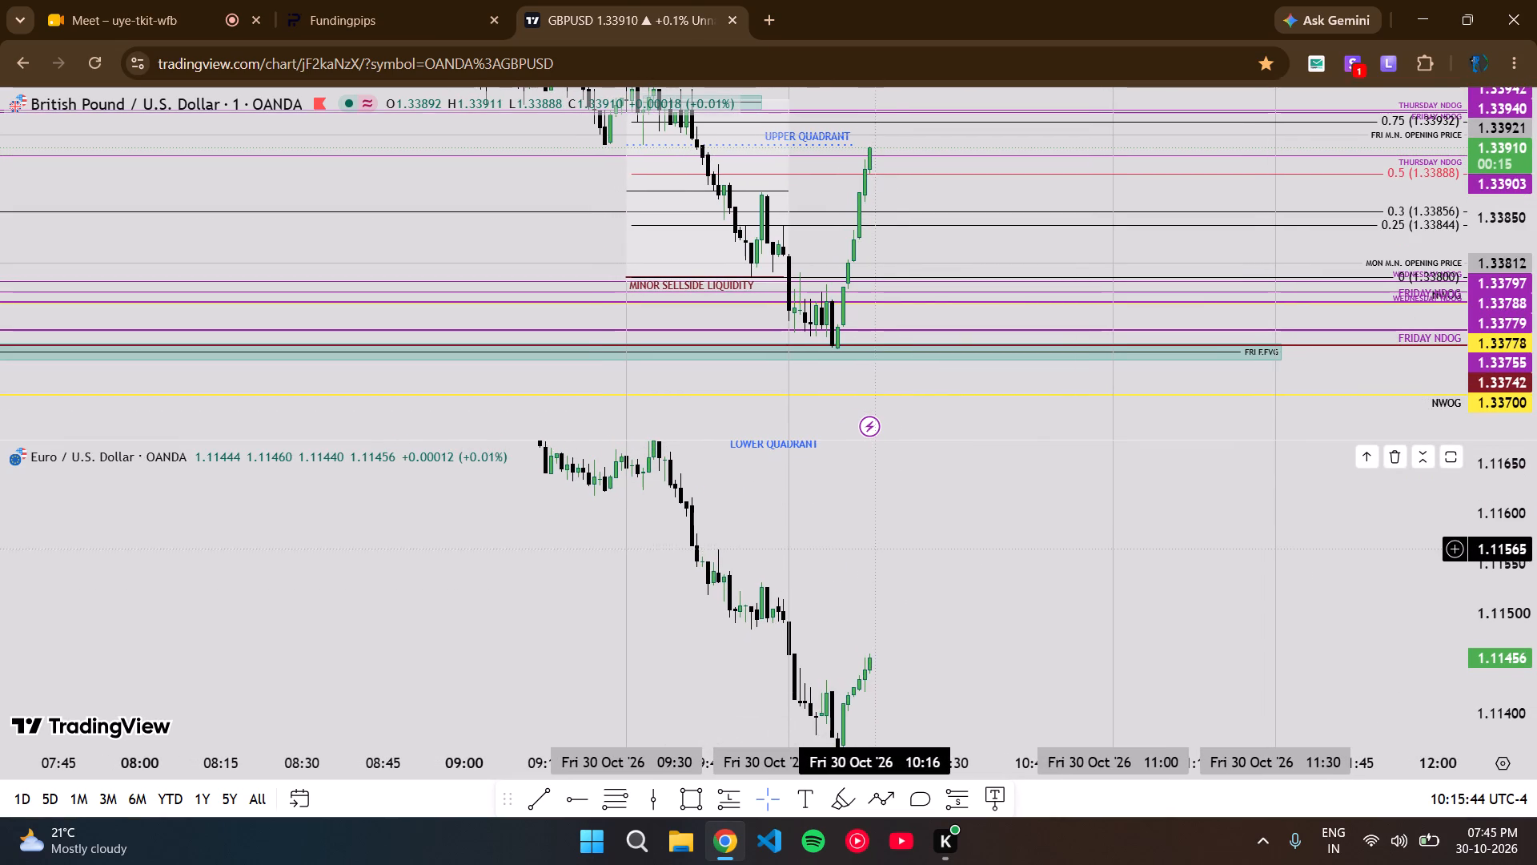
pyautogui.doubleClick(925, 244)
# Examine the 1-minute GBP/USD candles after 10:00 against the UPPER QUADRANT line, NDOG levels and 0.5 to 1 Fibonacci levels.
pyautogui.scroll(2, 1536, 384)
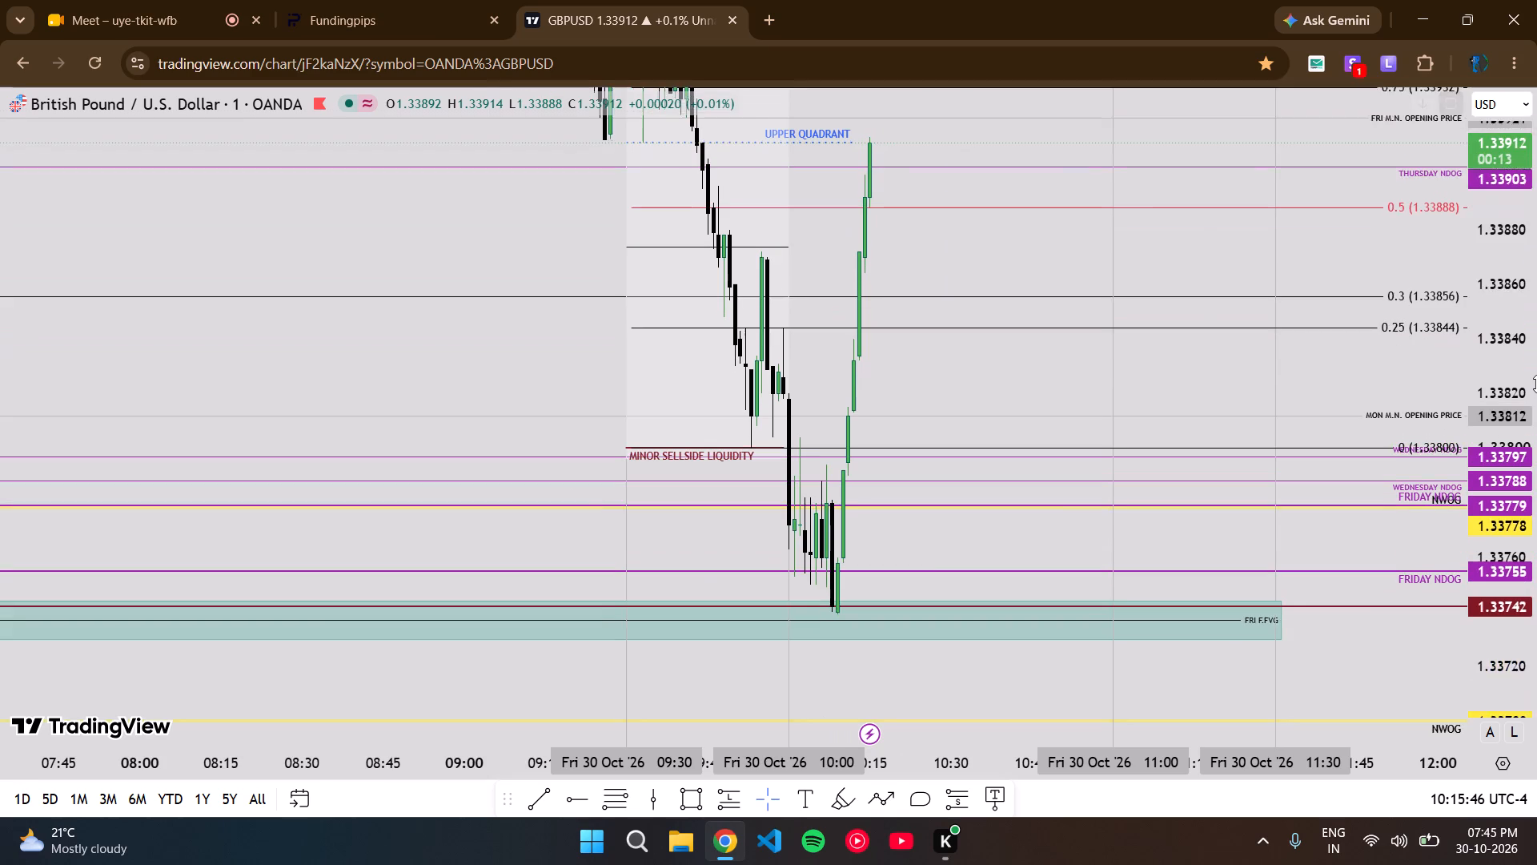
pyautogui.scroll(1, 1536, 384)
pyautogui.scroll(-3, 1536, 384)
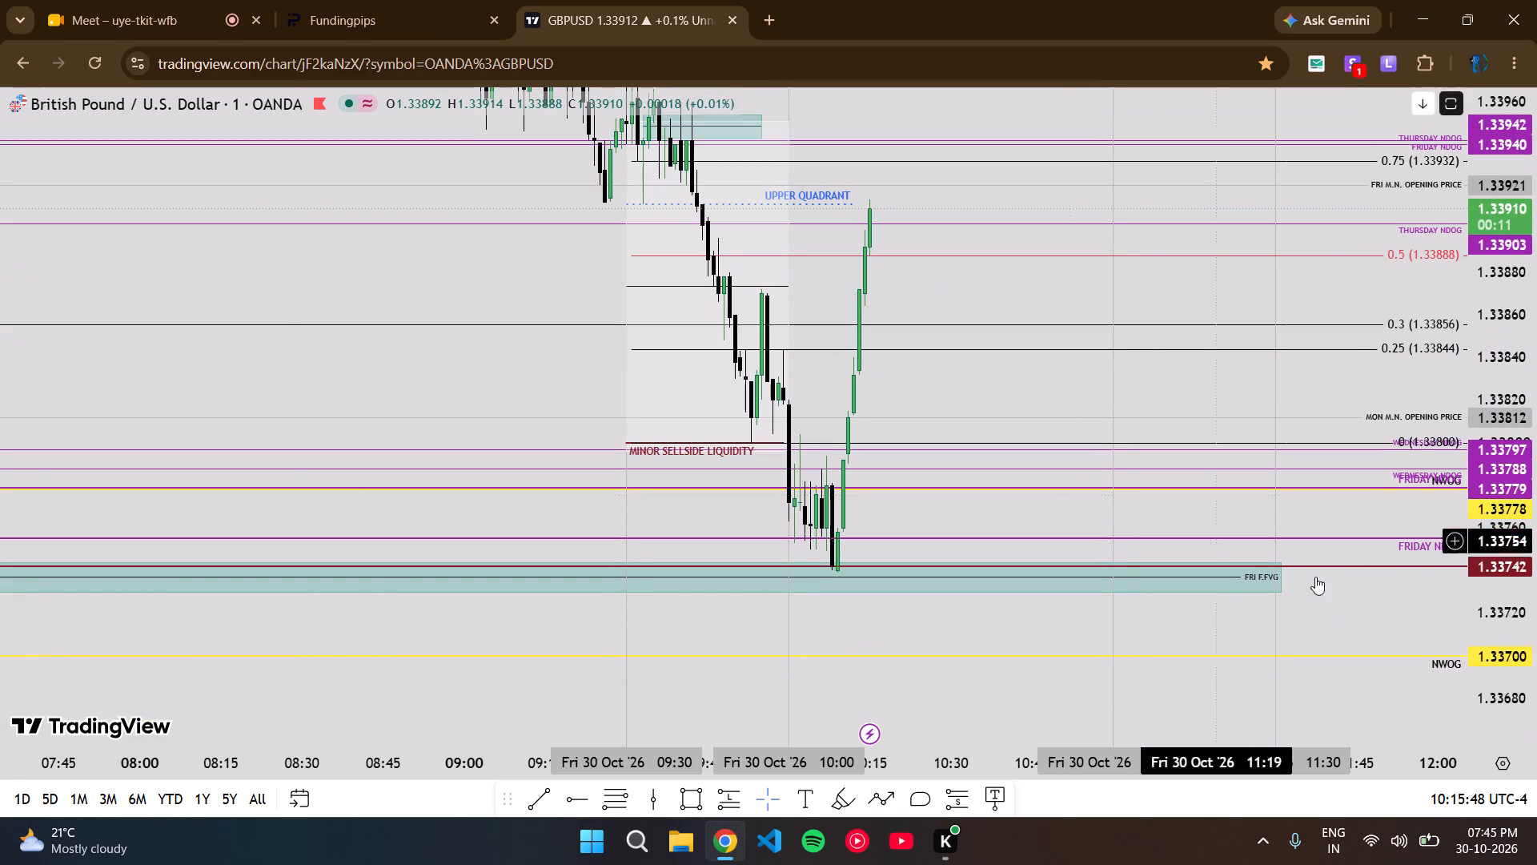
pyautogui.scroll(3, 1536, 497)
pyautogui.scroll(-4, 1536, 497)
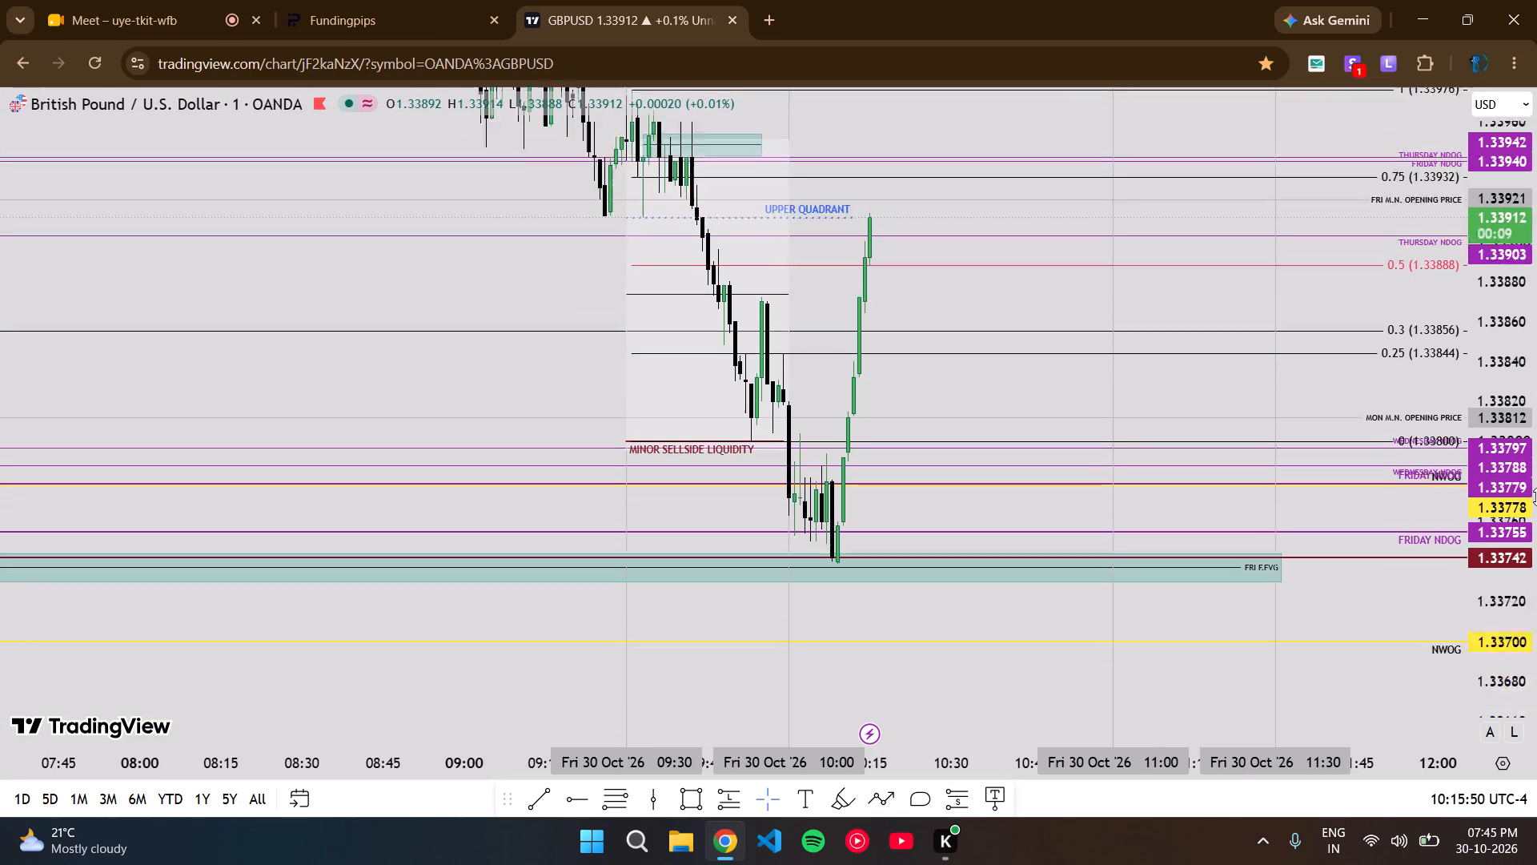
pyautogui.scroll(-1, 1536, 497)
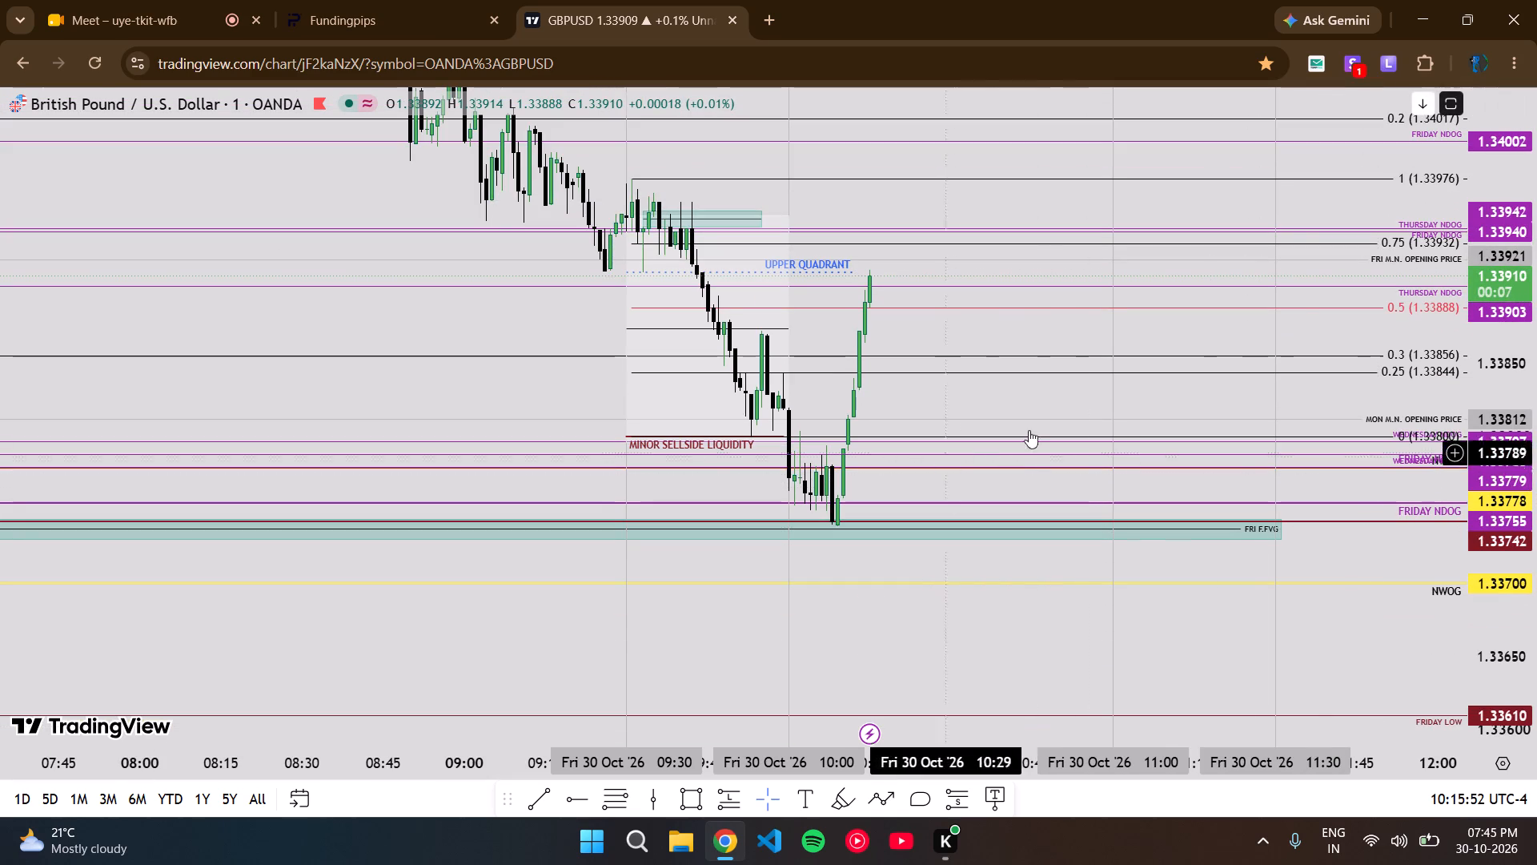
pyautogui.scroll(2, 1536, 407)
pyautogui.scroll(-1, 1536, 407)
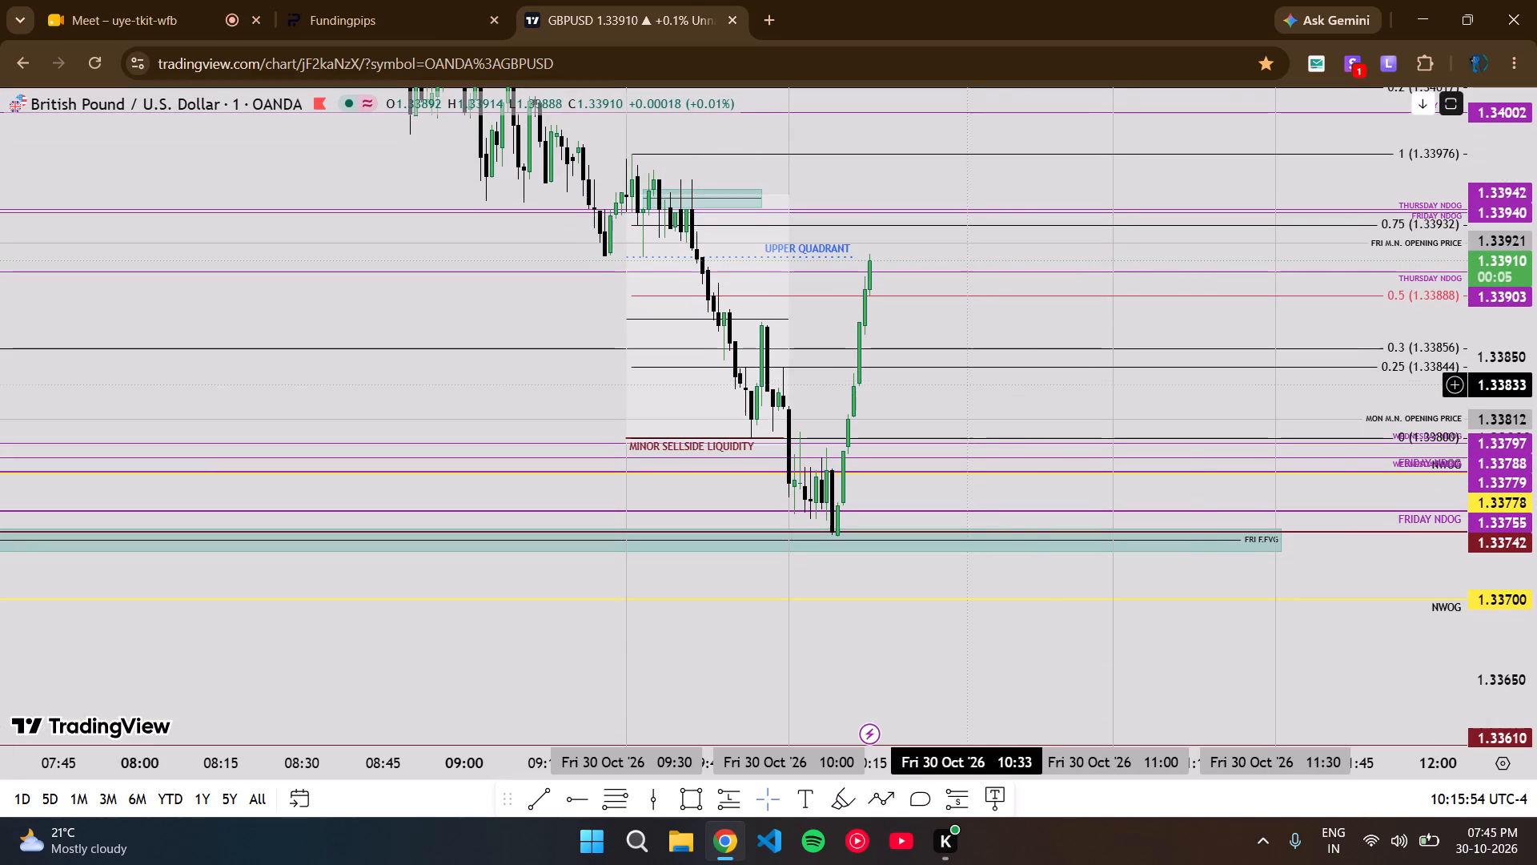
pyautogui.moveTo(960, 401); pyautogui.dragTo(963, 459)
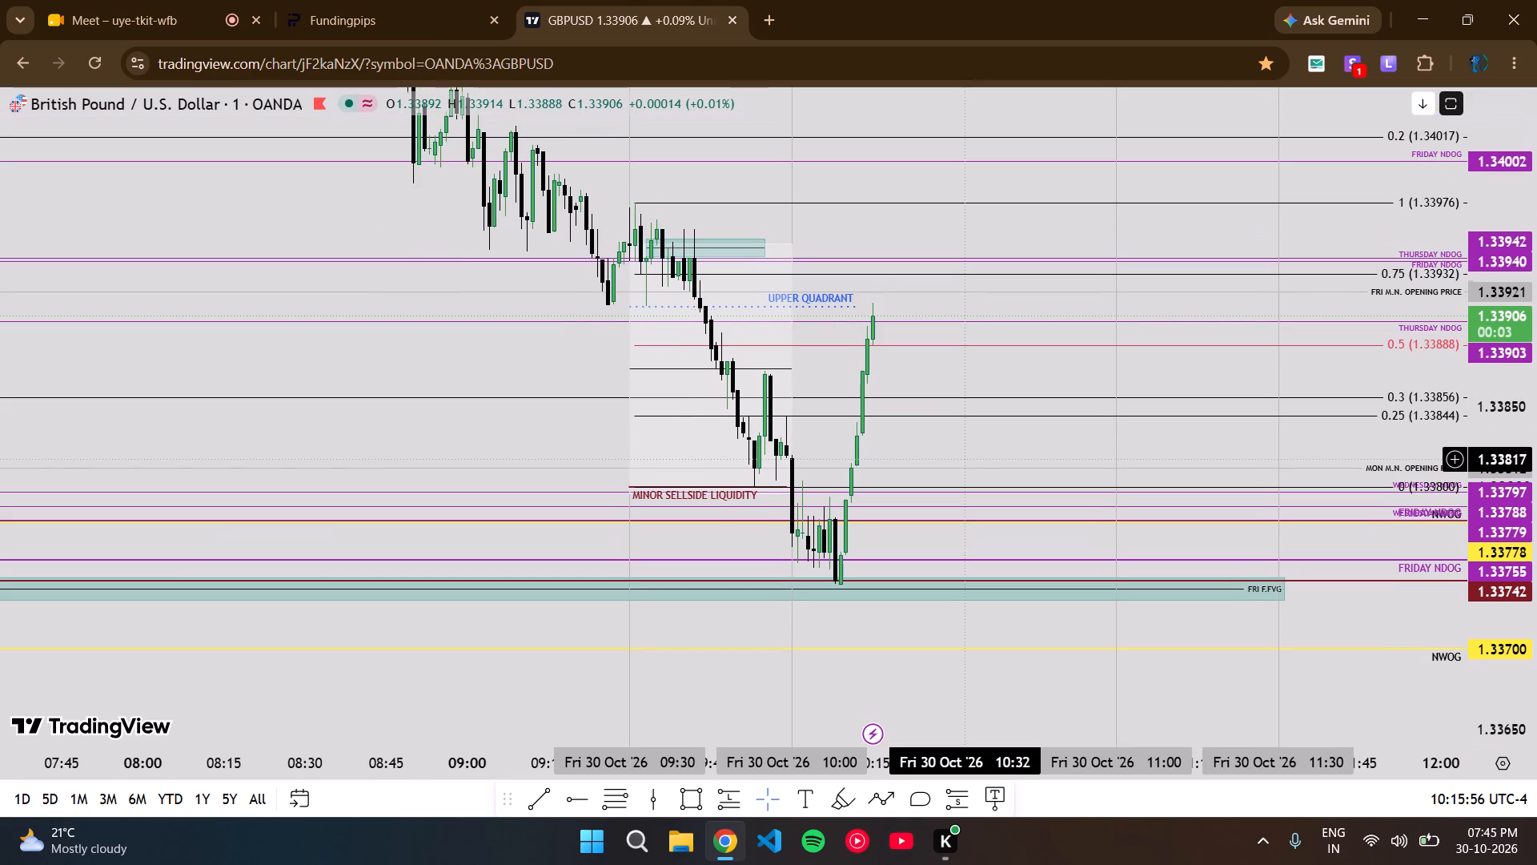
pyautogui.moveTo(963, 437); pyautogui.dragTo(1001, 565)
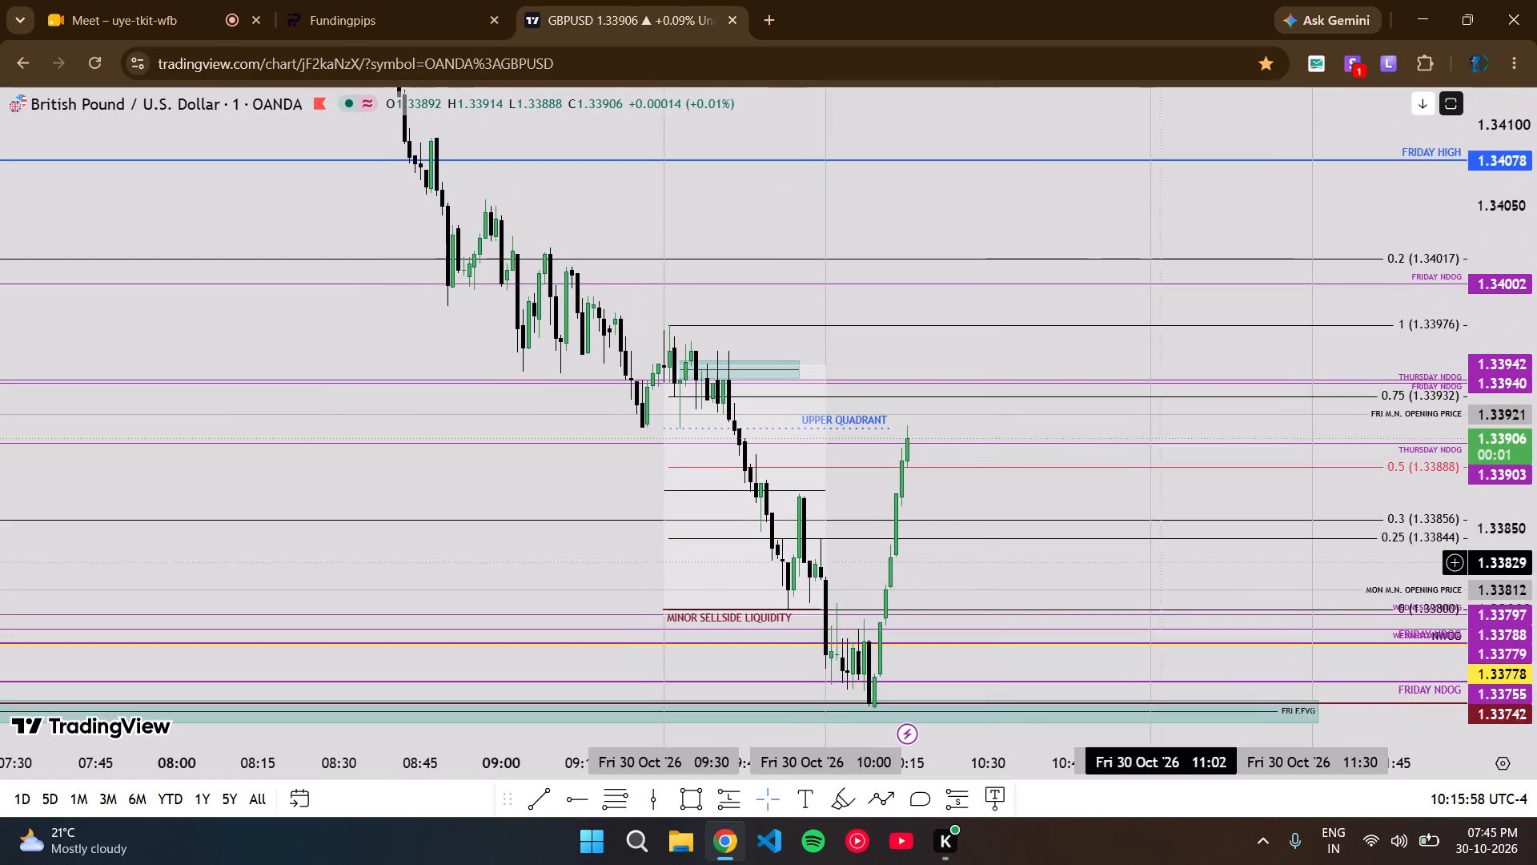
pyautogui.scroll(-1, 1527, 559)
pyautogui.scroll(10, 1527, 559)
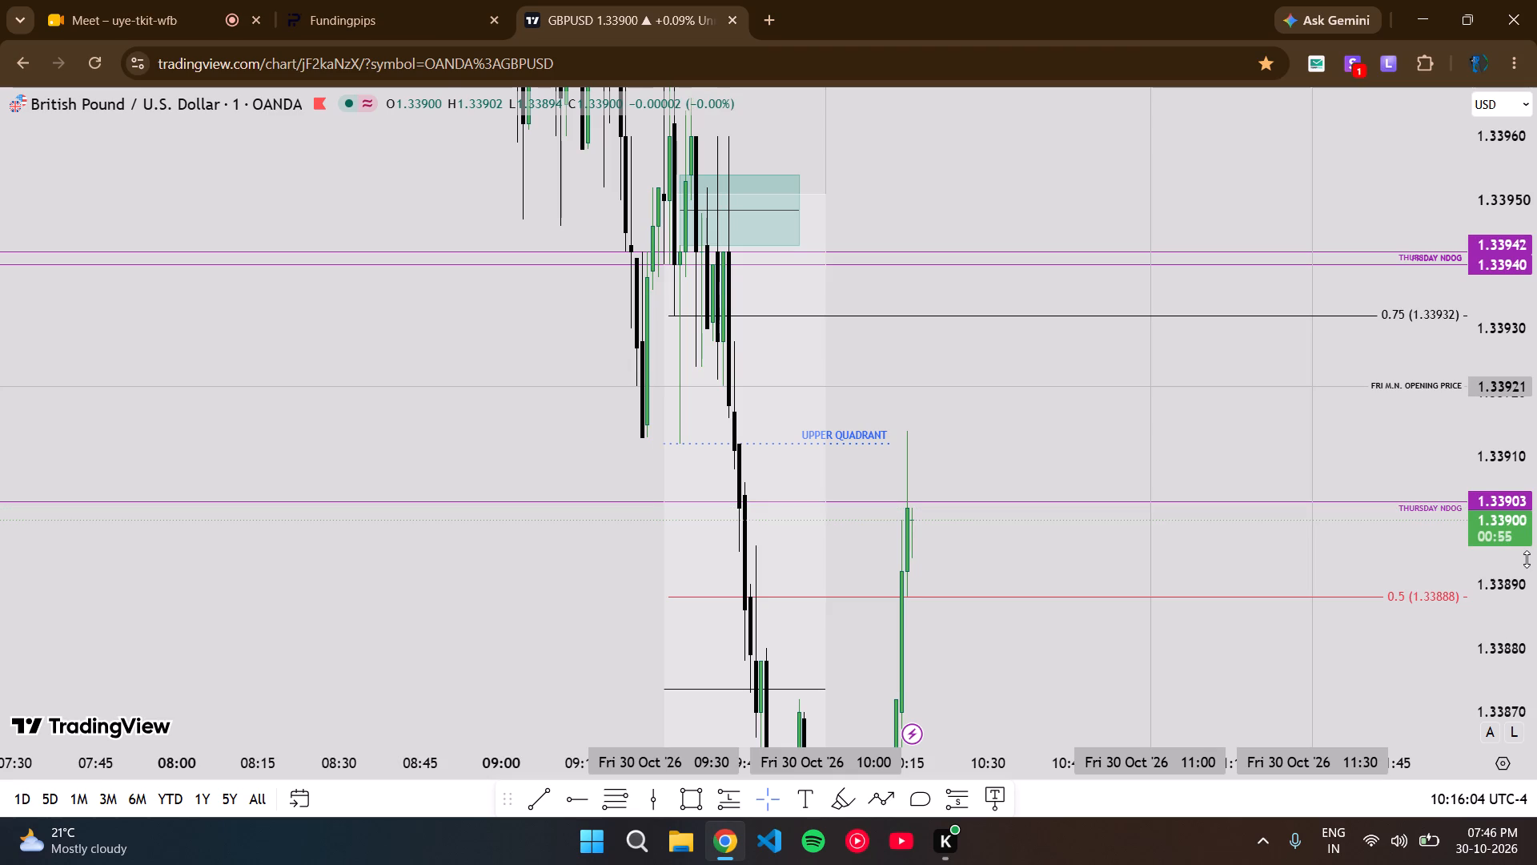
# Review the overnight 1-minute GBP/USD swings and the post-10:00 candles against the liquidity, Fibonacci and FRI F.FVG levels.
pyautogui.scroll(-8, 1527, 559)
pyautogui.scroll(-4, 1288, 559)
pyautogui.scroll(1, 1288, 559)
pyautogui.scroll(-9, 1288, 559)
pyautogui.scroll(2, 1288, 559)
pyautogui.scroll(-1, 1288, 559)
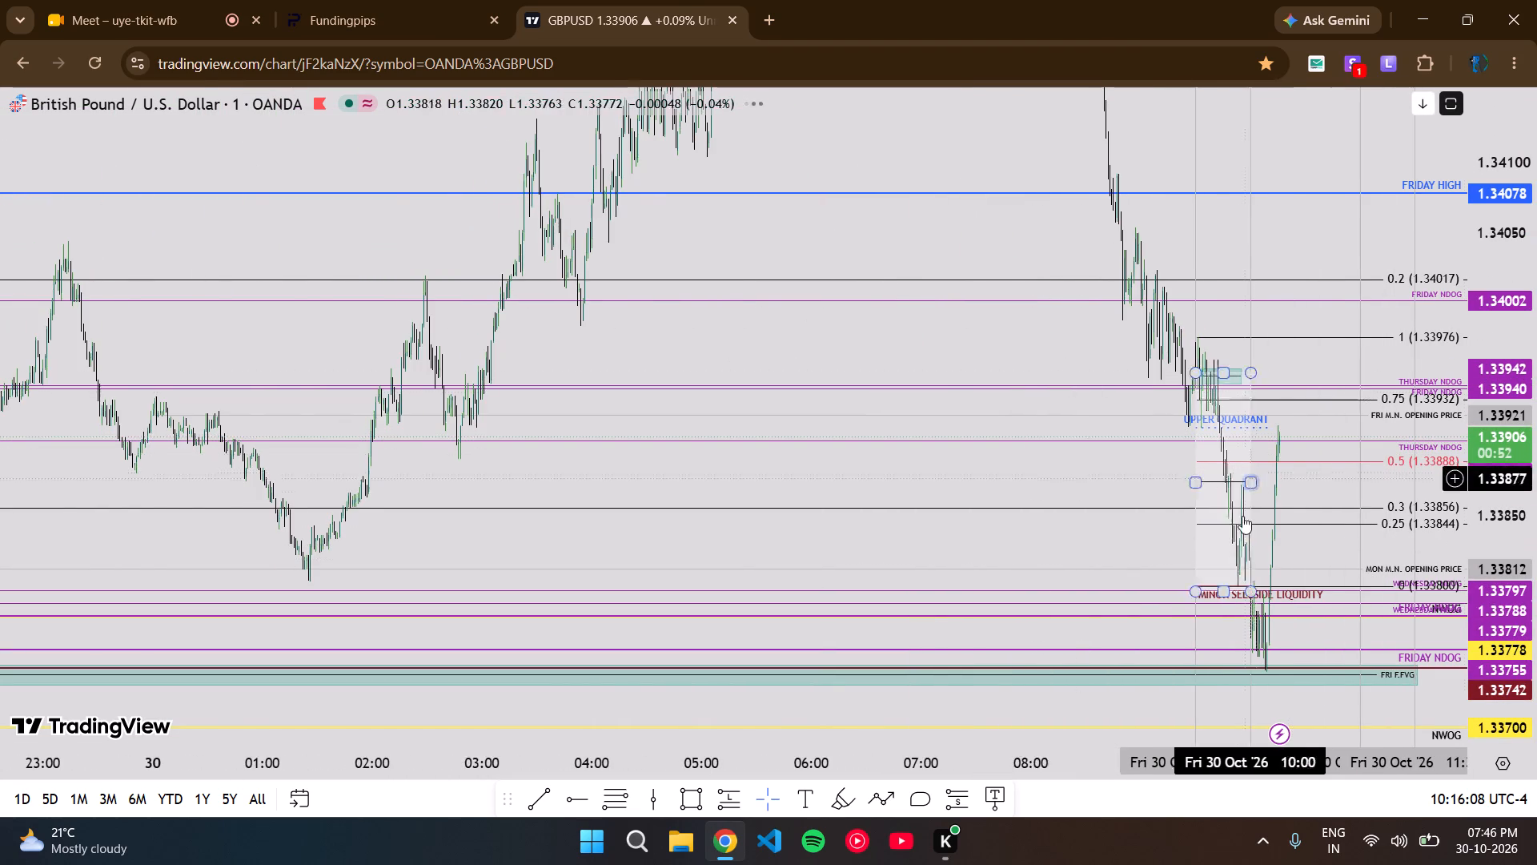
pyautogui.scroll(12, 1232, 534)
pyautogui.moveTo(1042, 545); pyautogui.dragTo(1087, 410)
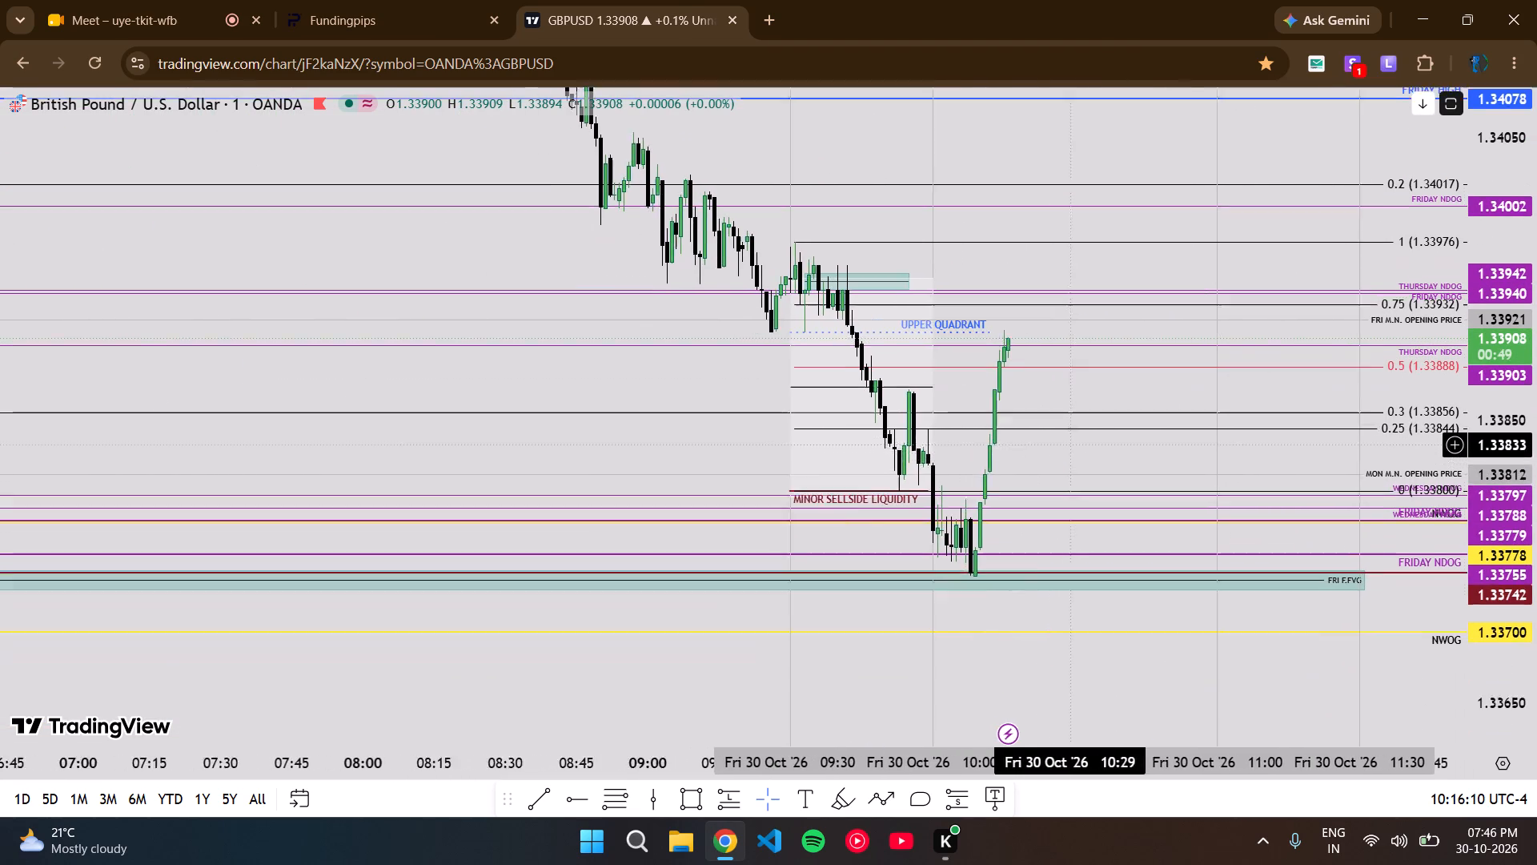
pyautogui.moveTo(1087, 410); pyautogui.dragTo(1139, 351)
pyautogui.scroll(5, 1141, 380)
pyautogui.scroll(4, 1536, 417)
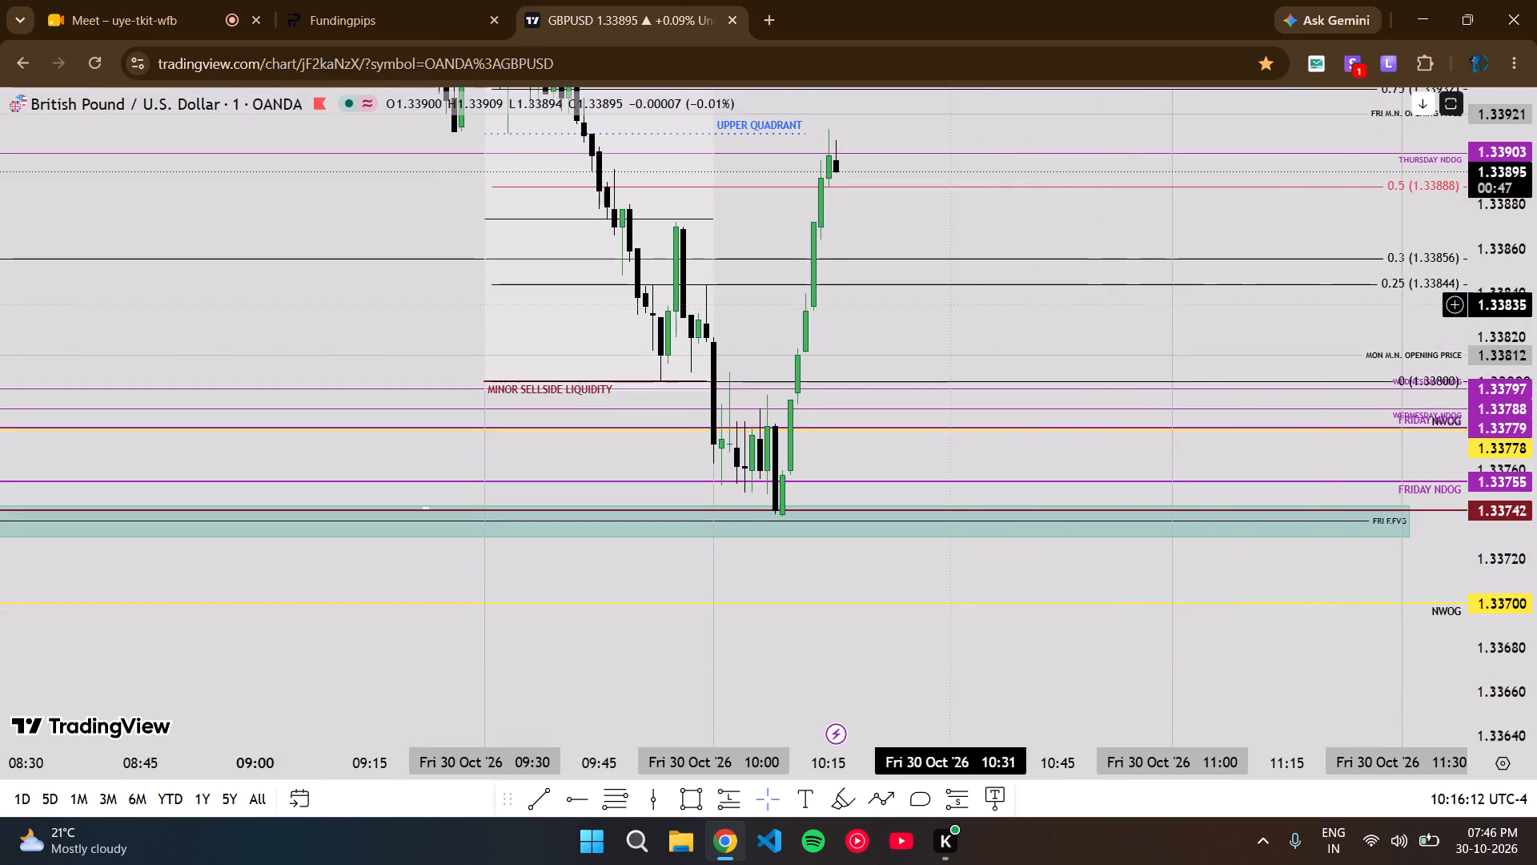
pyautogui.moveTo(945, 304); pyautogui.dragTo(1003, 451)
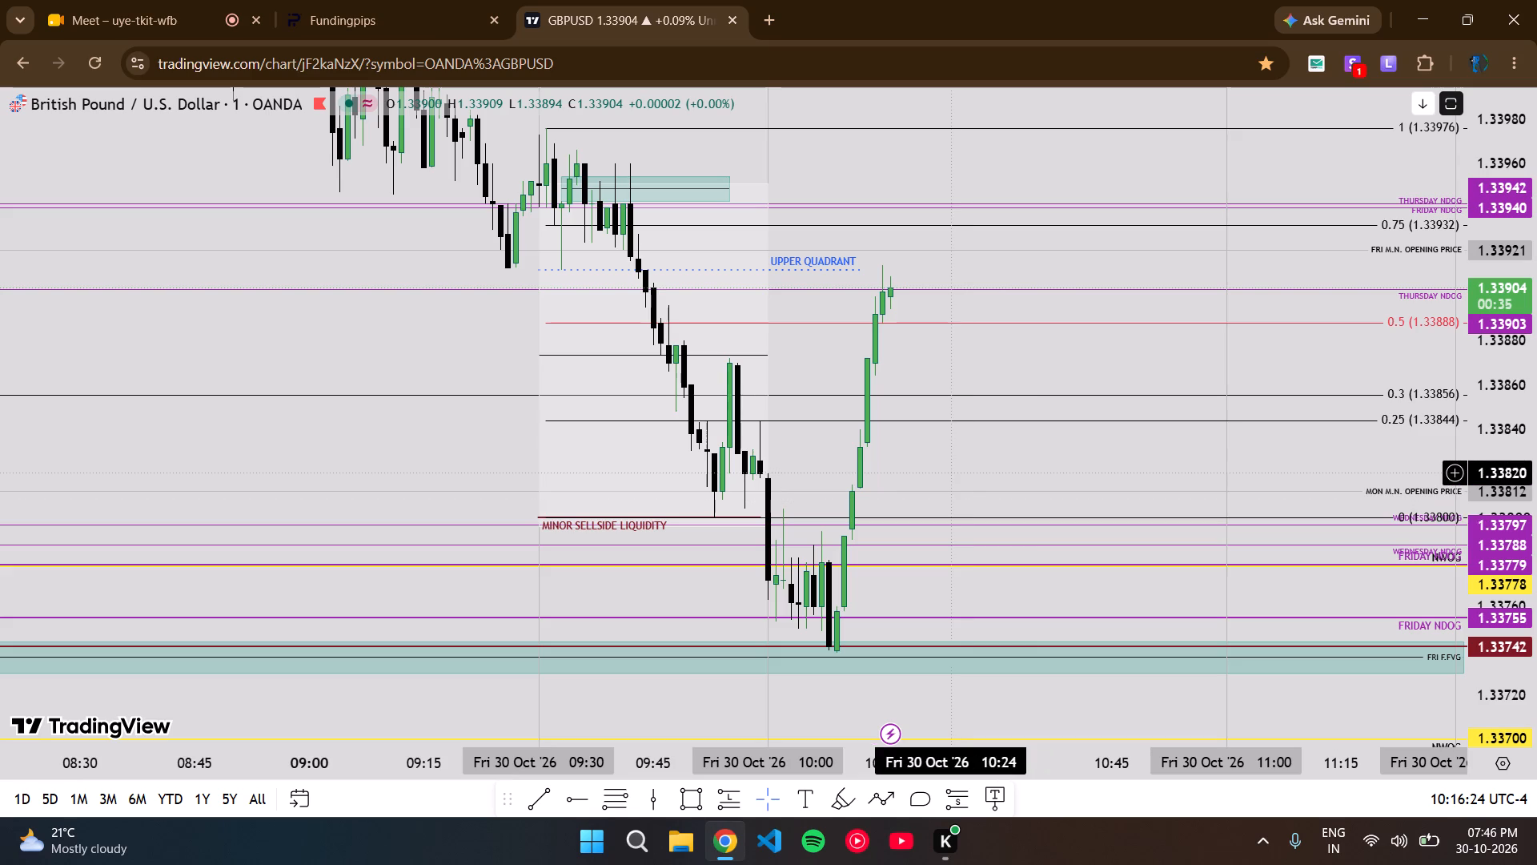
# Measure the price distance from the top of the FRI F.FVG box up to the UPPER QUADRANT line, and clear the measurement.
pyautogui.keyDown('shift'); pyautogui.click(967, 641); pyautogui.keyUp('shift')
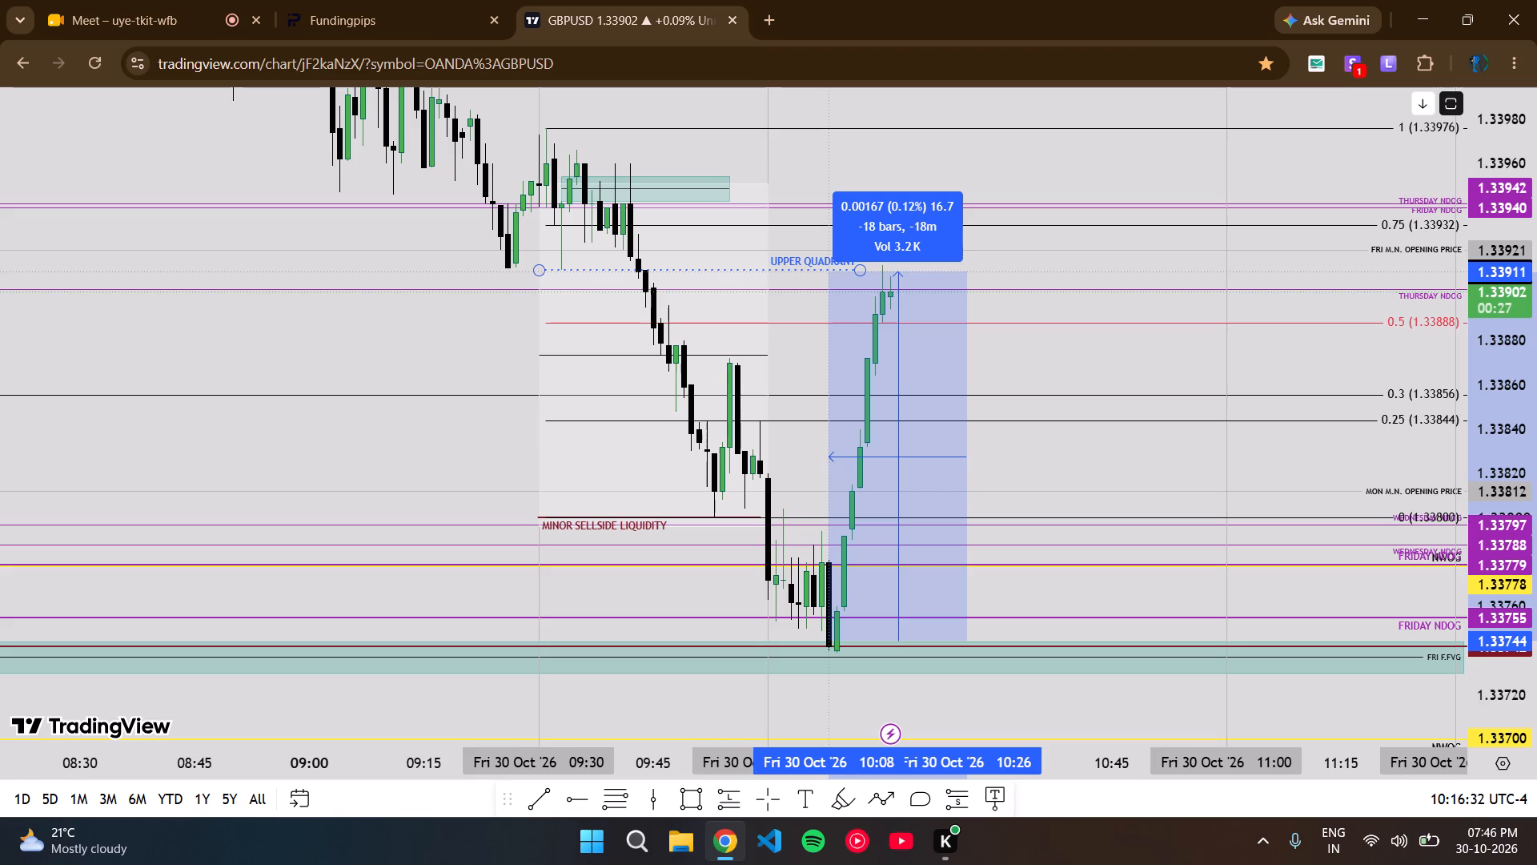
pyautogui.keyDown('shift'); pyautogui.click(826, 272); pyautogui.keyUp('shift')
pyautogui.click(994, 456)
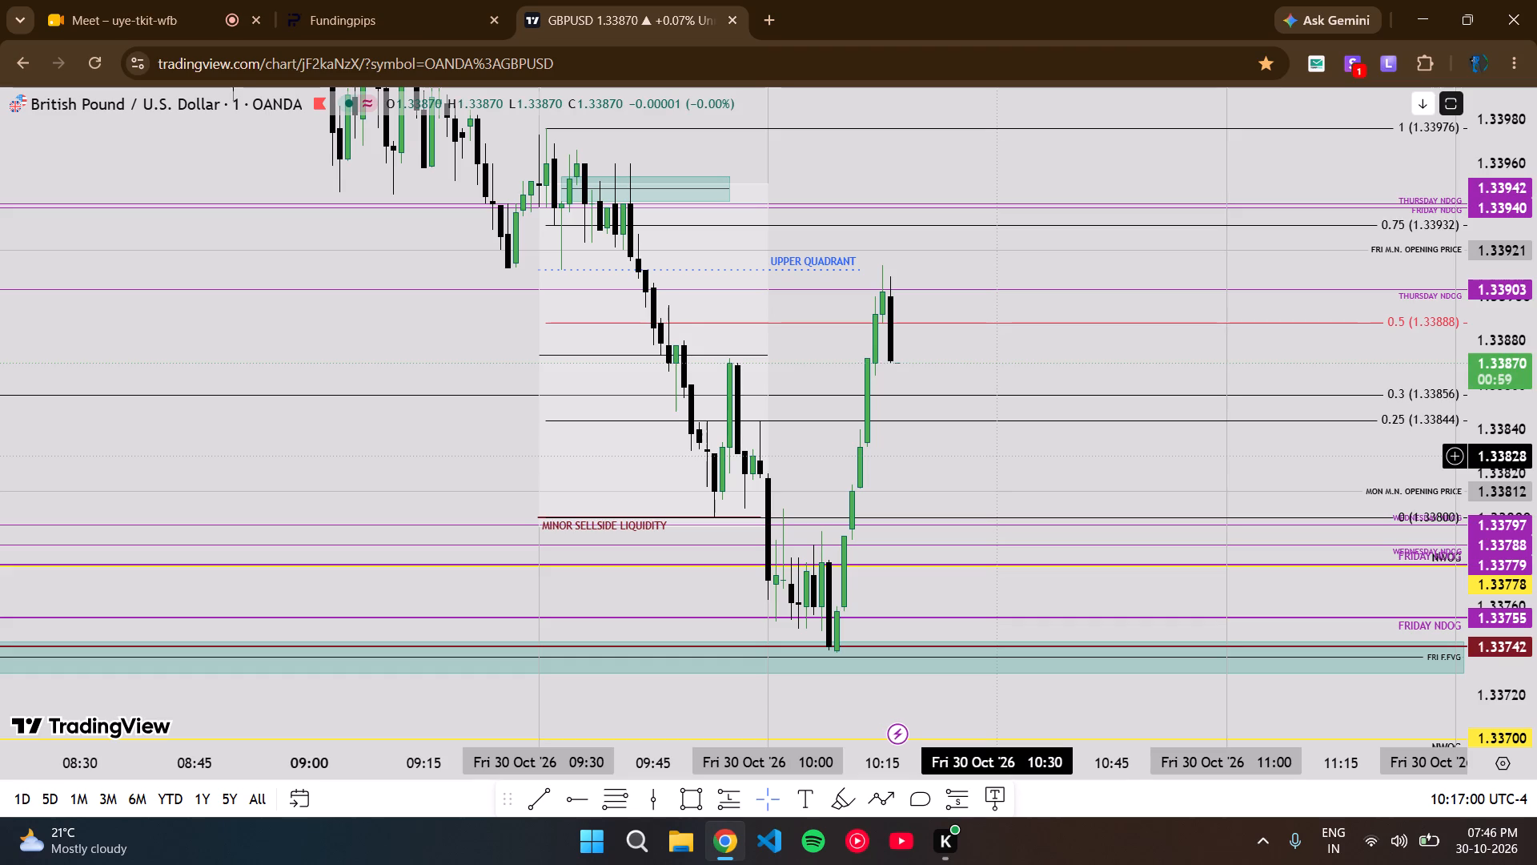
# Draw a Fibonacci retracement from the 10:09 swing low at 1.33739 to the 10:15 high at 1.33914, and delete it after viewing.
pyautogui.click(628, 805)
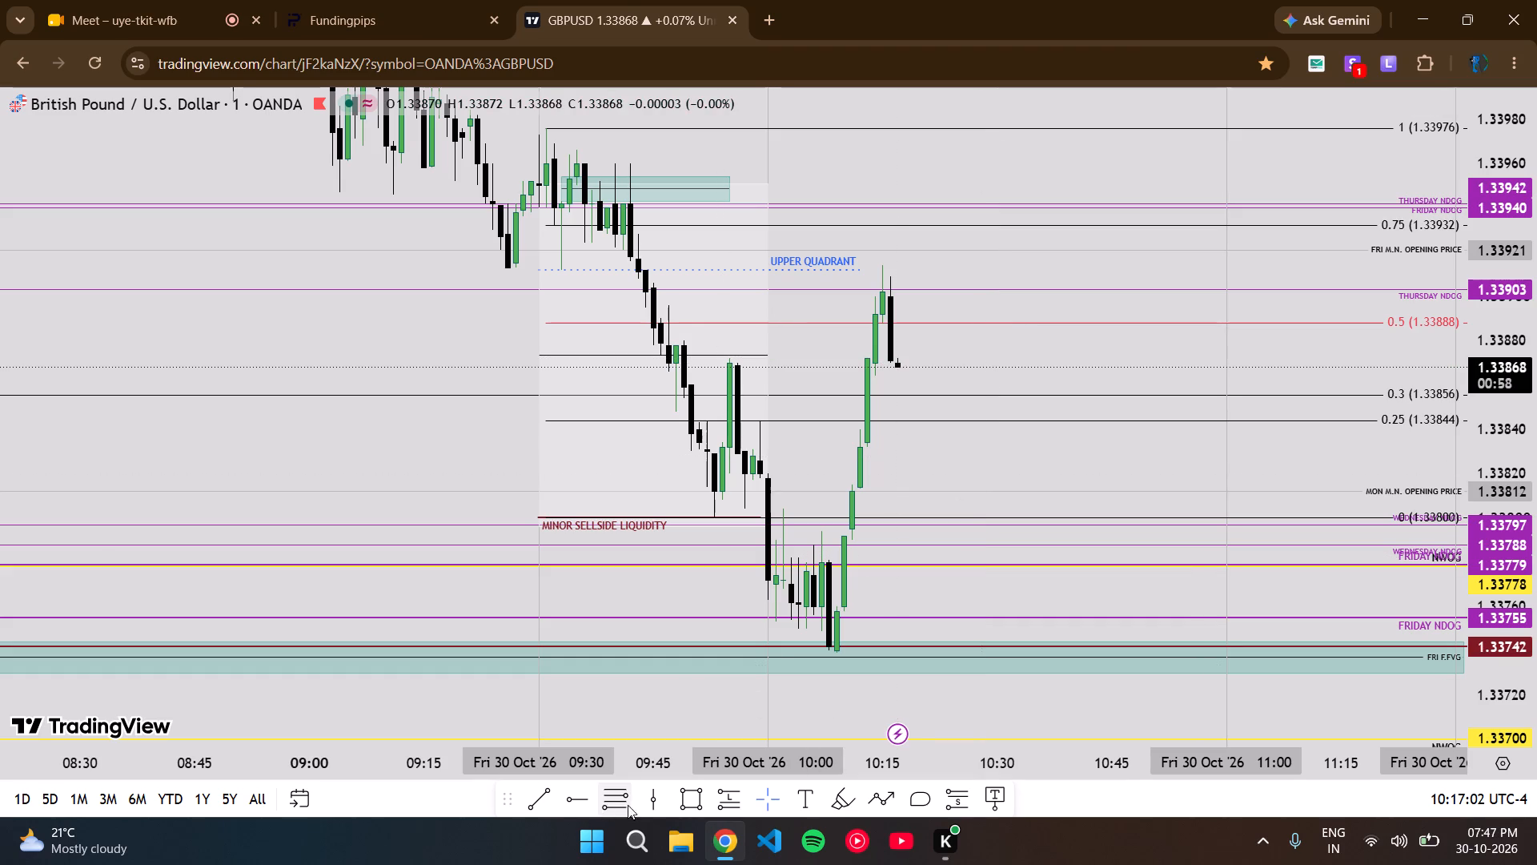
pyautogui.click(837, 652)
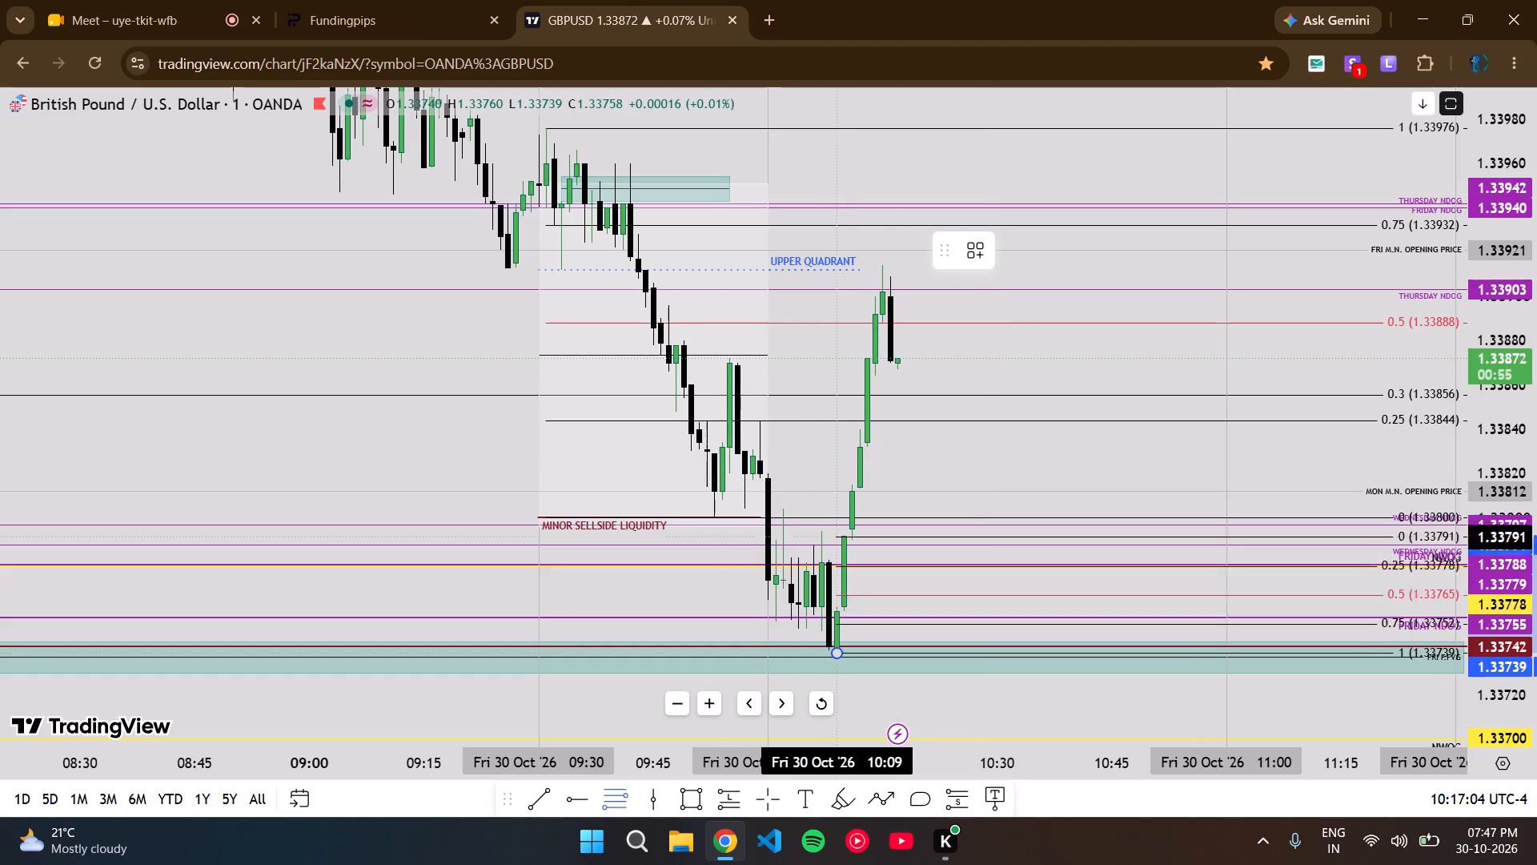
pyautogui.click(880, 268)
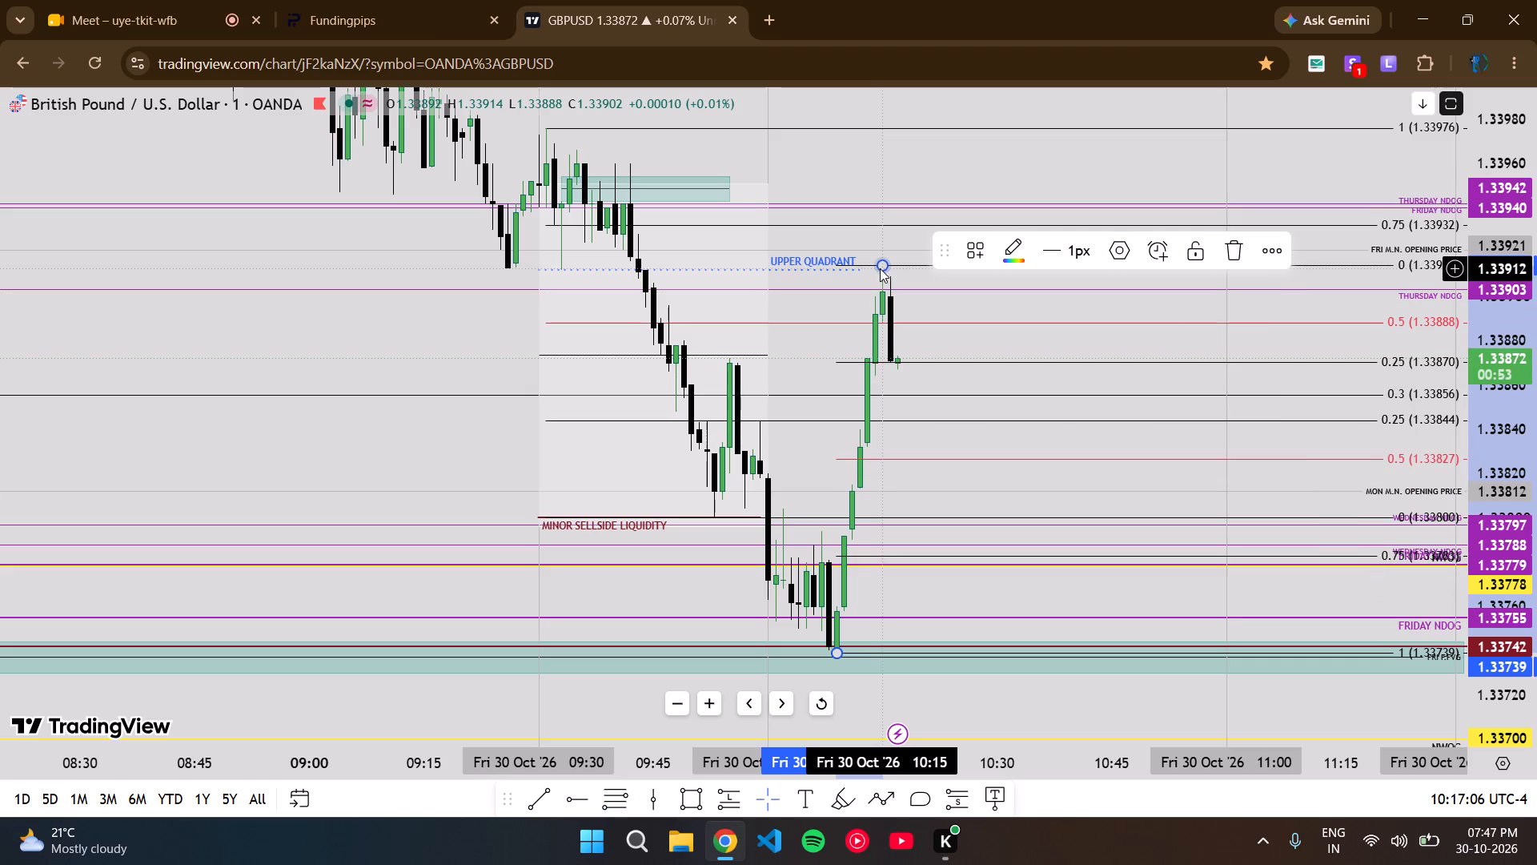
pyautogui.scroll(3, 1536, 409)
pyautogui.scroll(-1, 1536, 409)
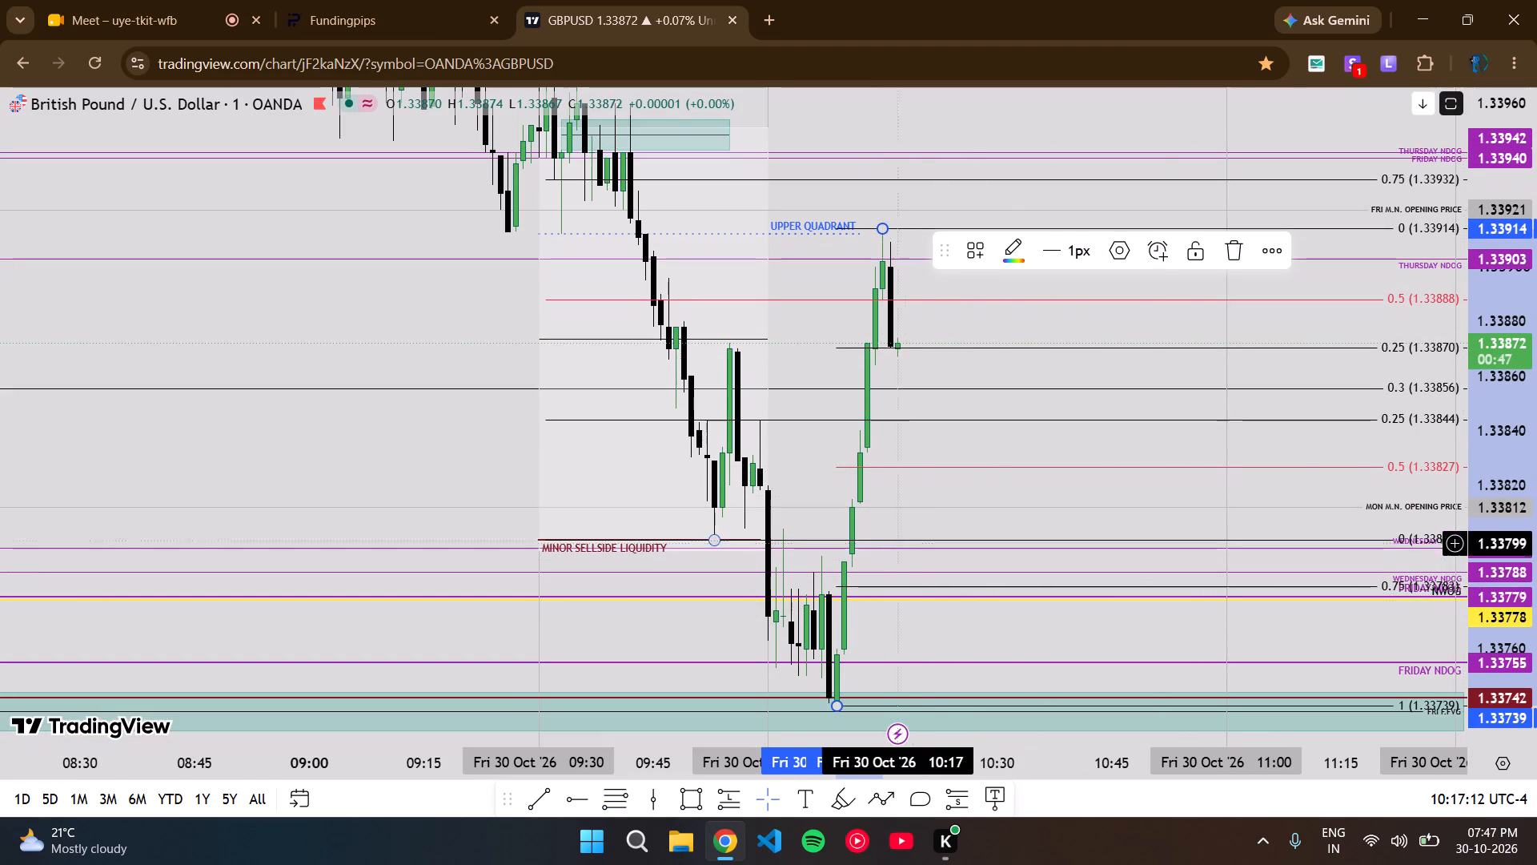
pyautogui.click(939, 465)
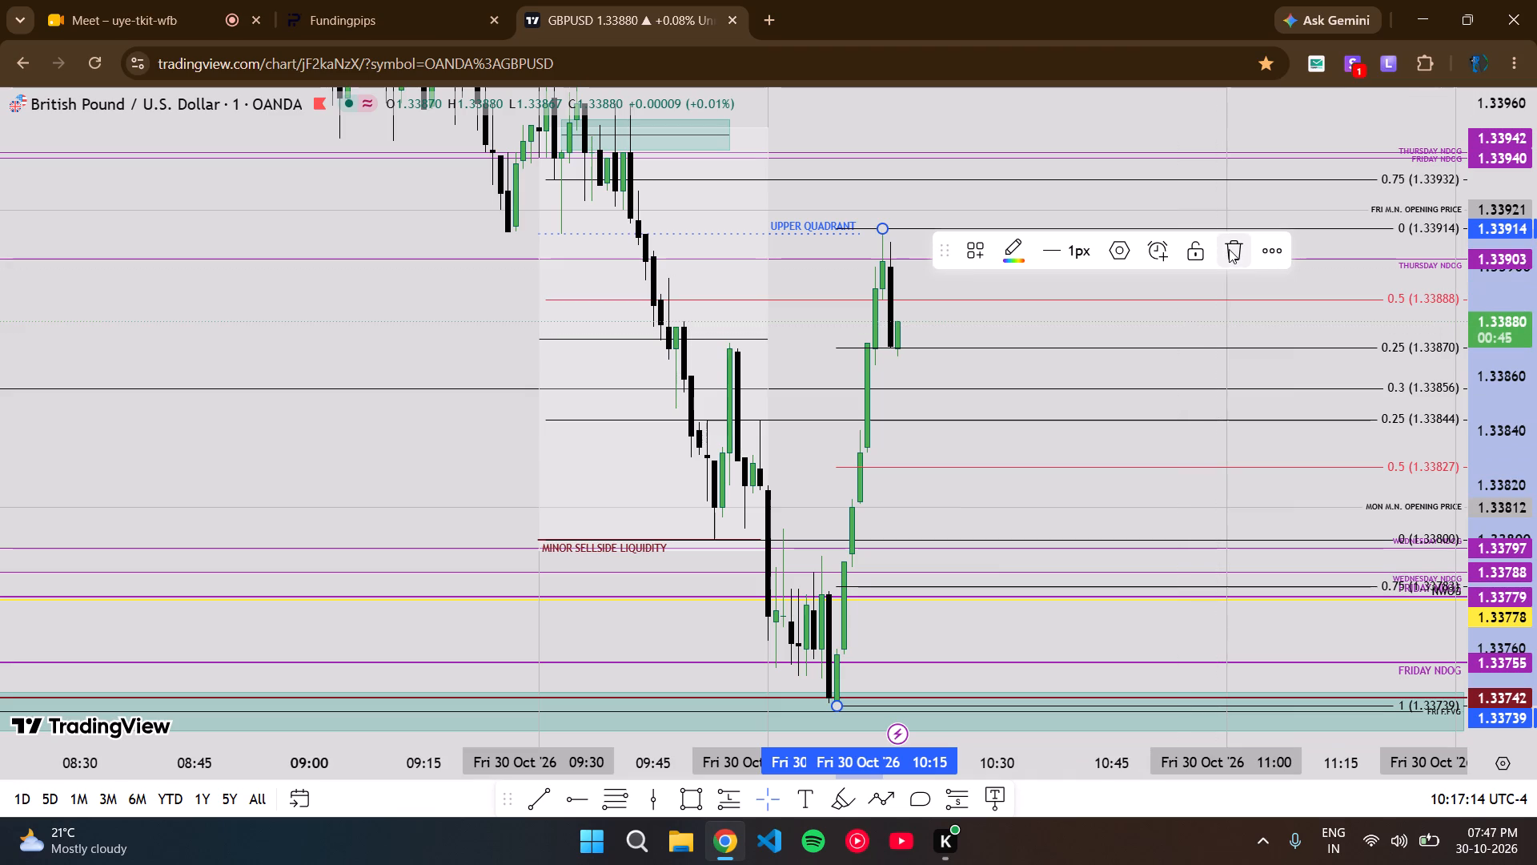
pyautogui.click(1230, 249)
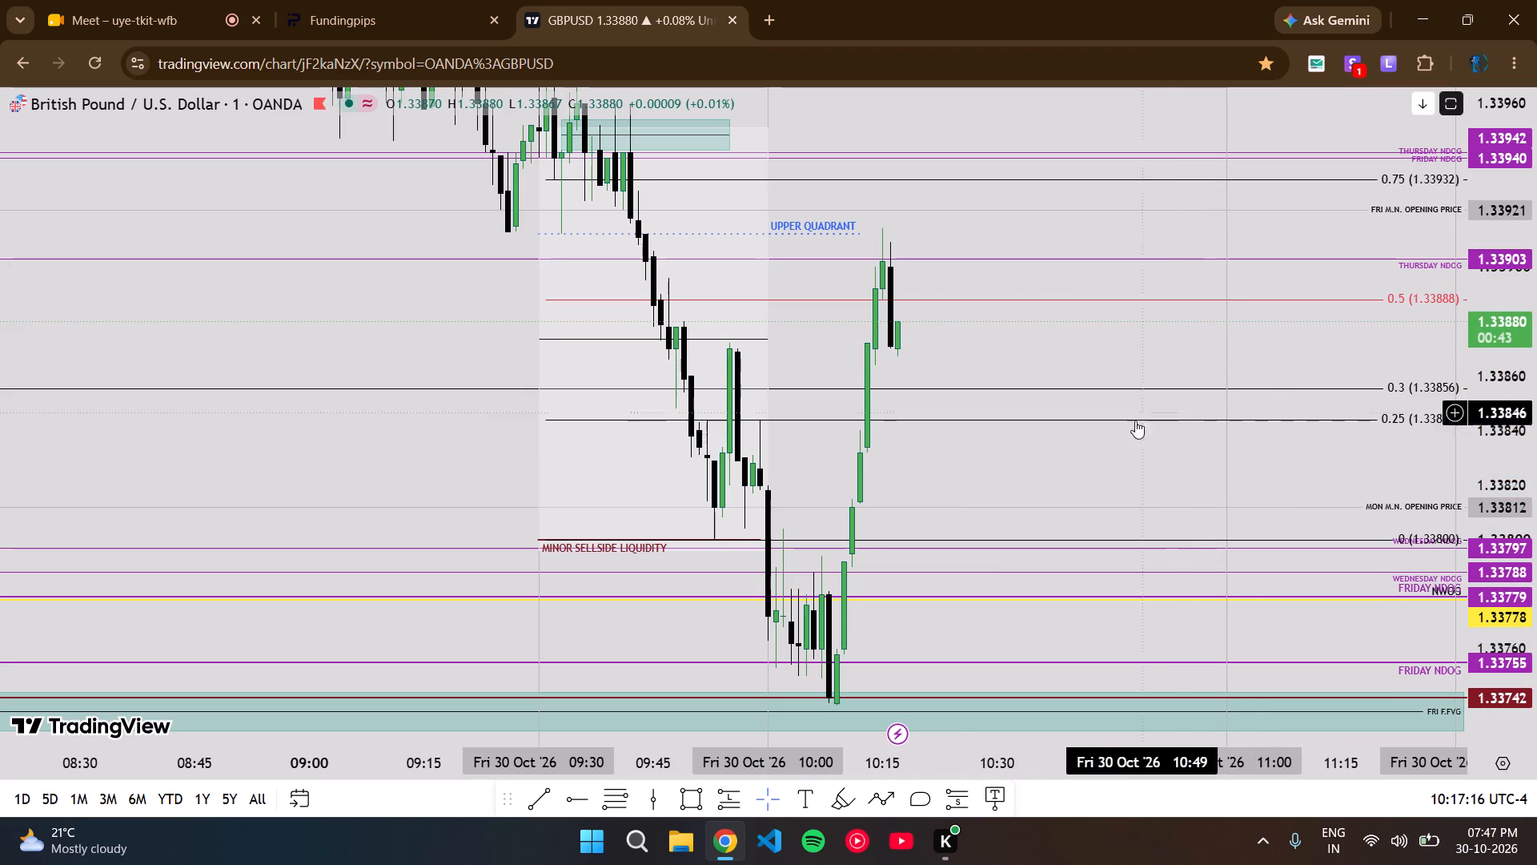
# Measure the price distance from 1.33794 at 10:34 down to 1.33728 at 10:17, below the FRI F.FVG box, and clear the measurement.
pyautogui.keyDown('shift'); pyautogui.click(1025, 557); pyautogui.keyUp('shift')
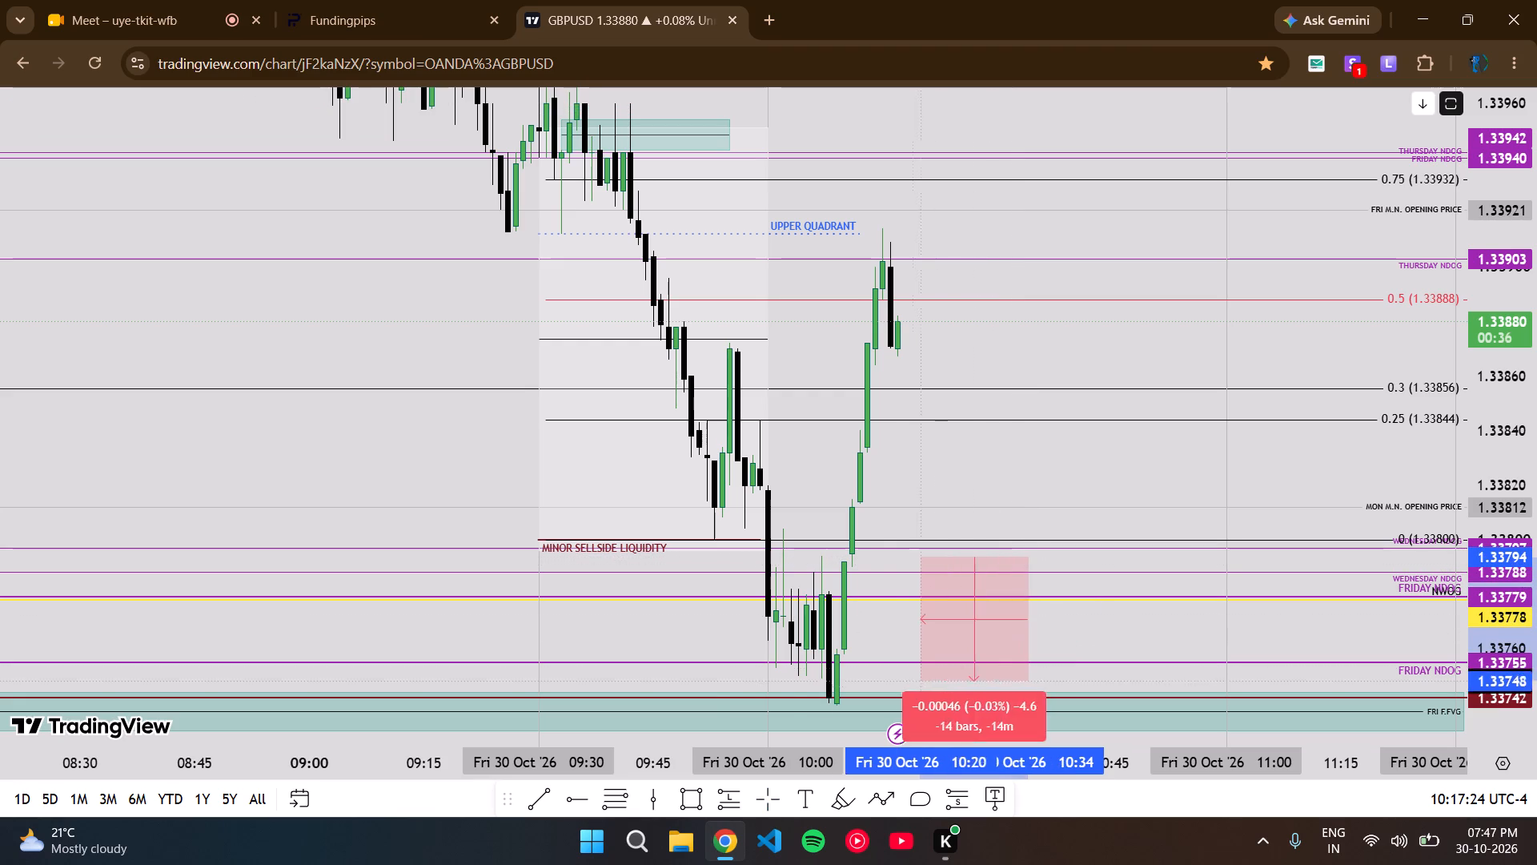
pyautogui.keyDown('shift'); pyautogui.click(895, 738); pyautogui.keyUp('shift')
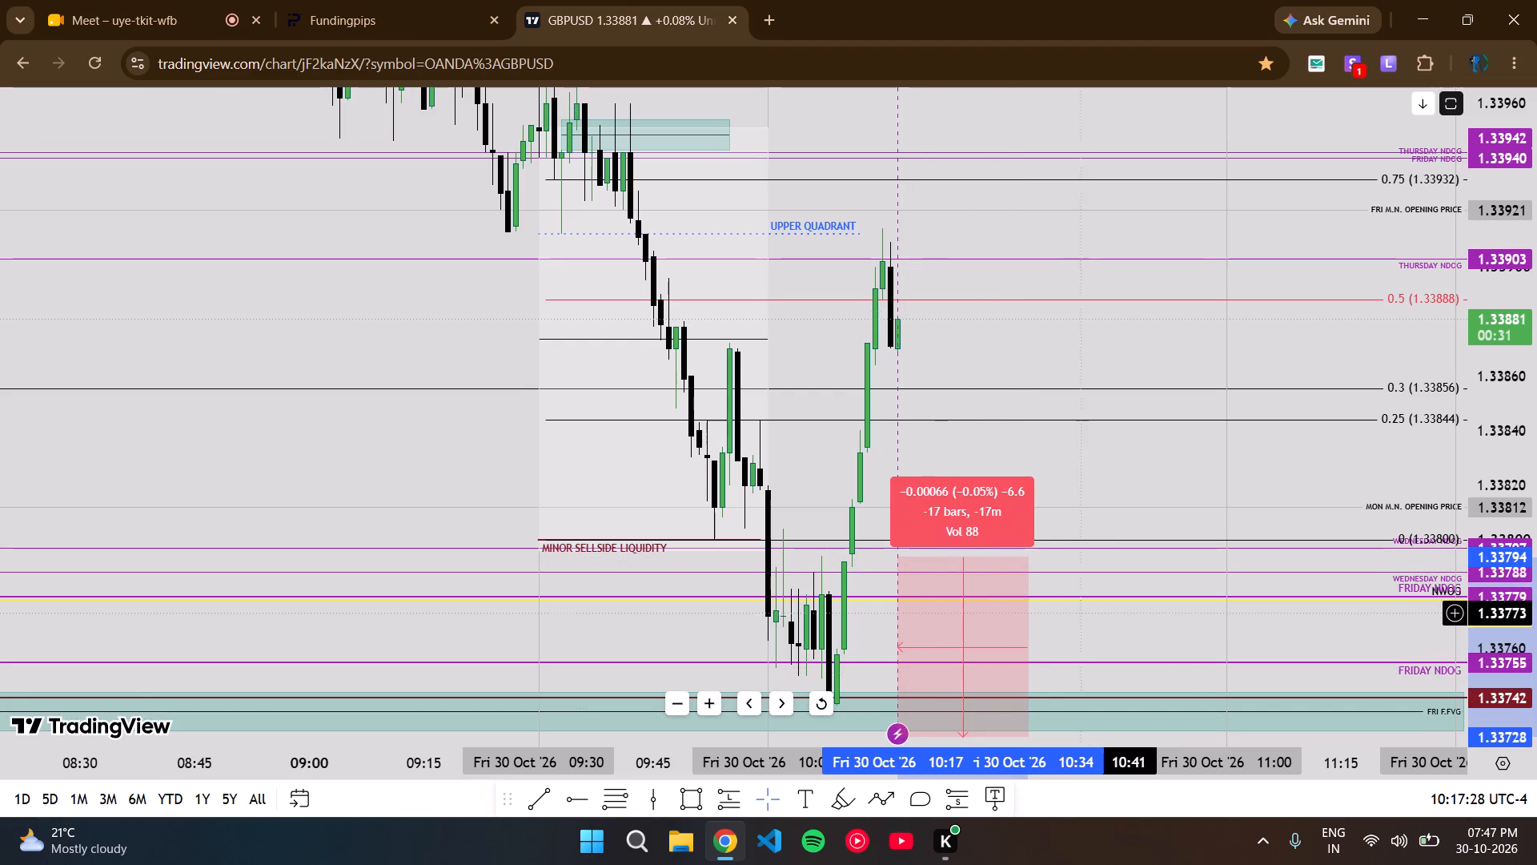
pyautogui.click(1093, 641)
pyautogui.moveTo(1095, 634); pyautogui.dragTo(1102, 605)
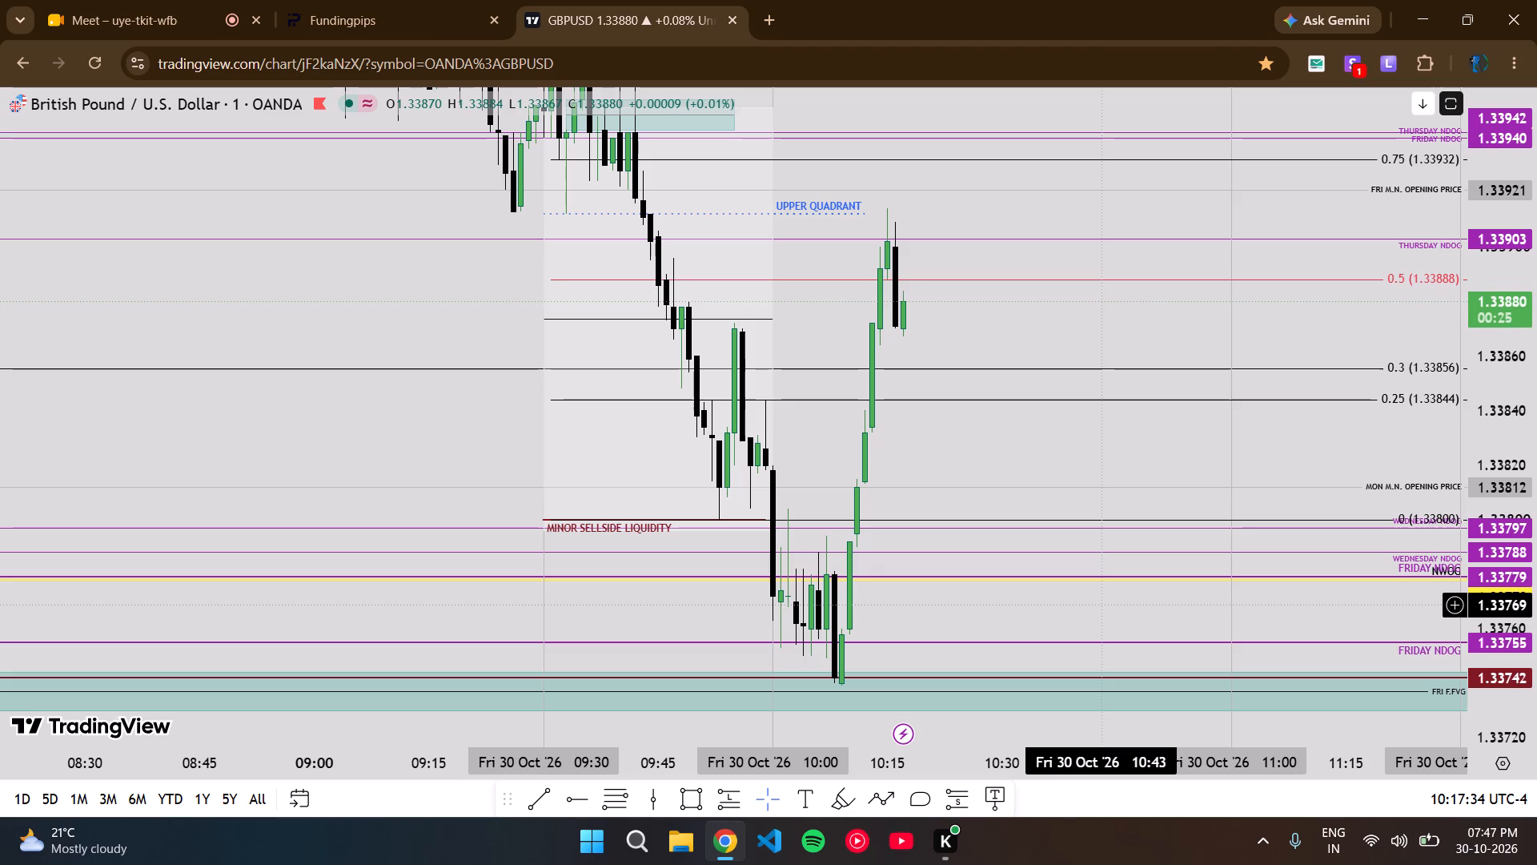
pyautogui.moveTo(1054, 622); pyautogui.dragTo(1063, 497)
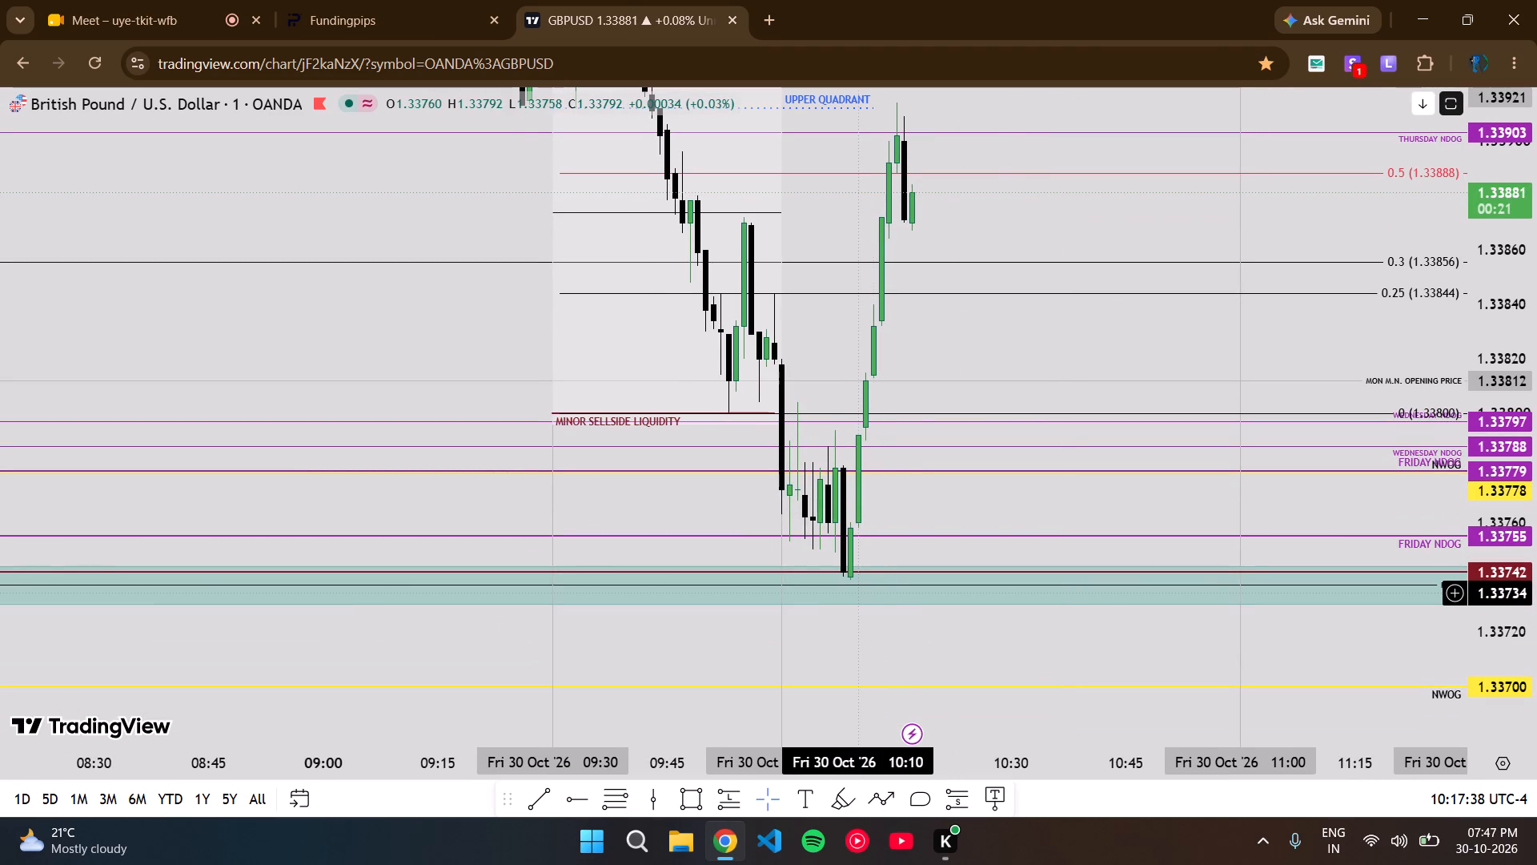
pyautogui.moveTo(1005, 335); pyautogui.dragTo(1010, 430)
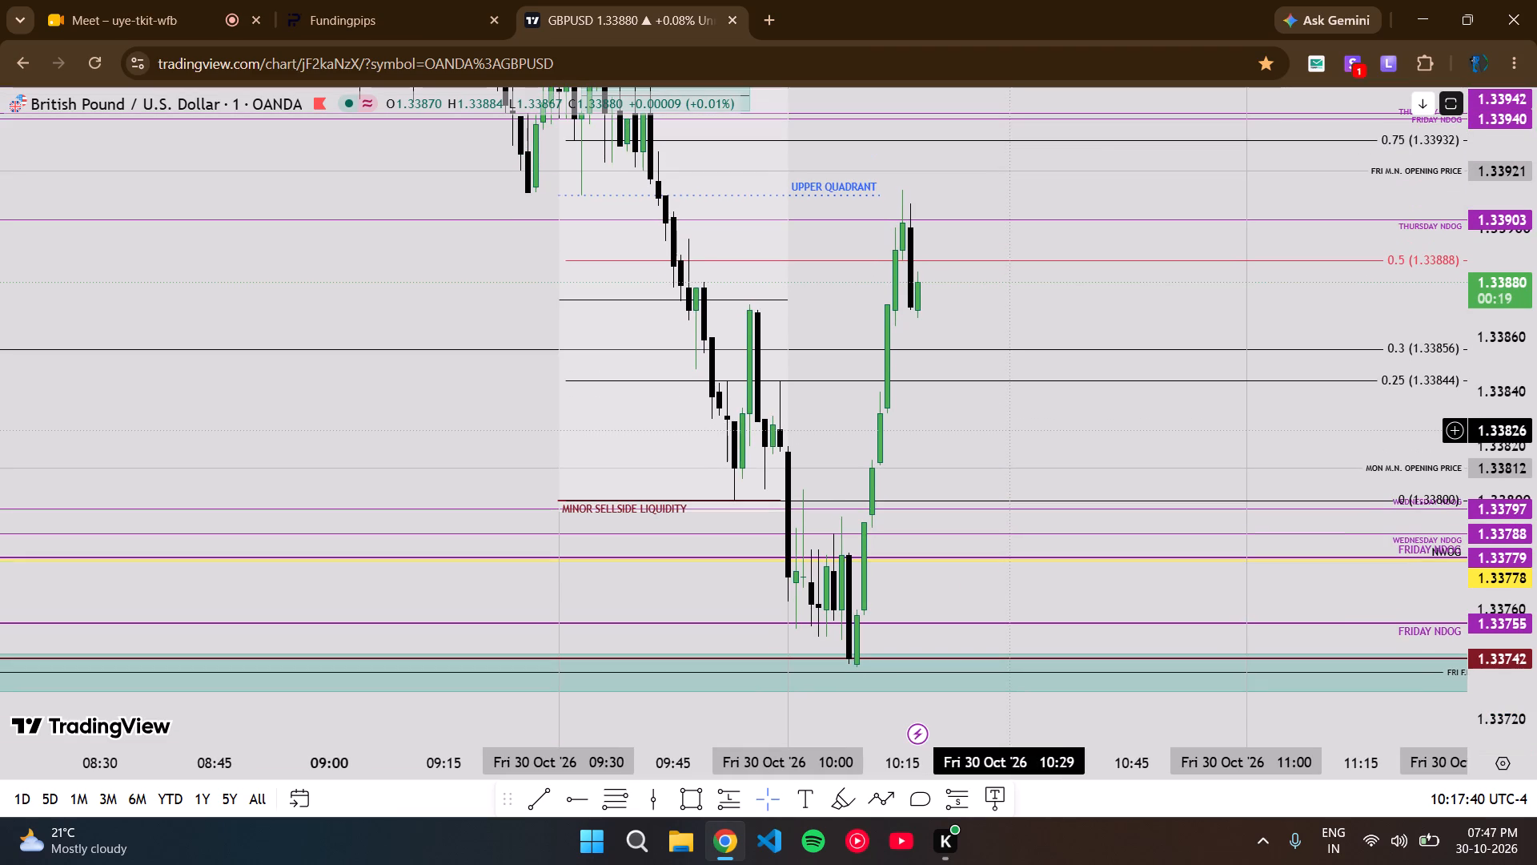
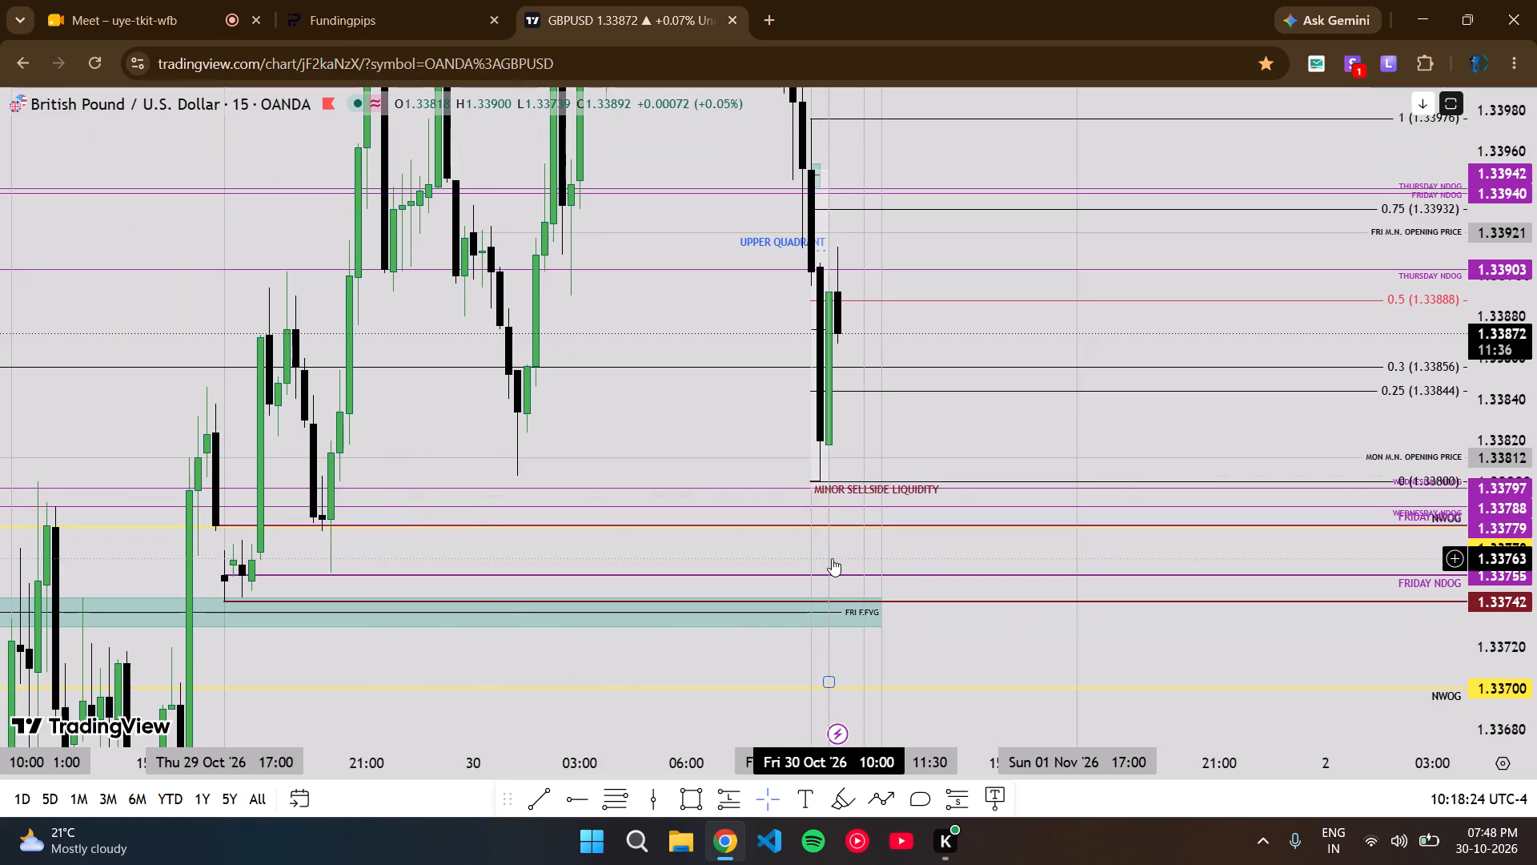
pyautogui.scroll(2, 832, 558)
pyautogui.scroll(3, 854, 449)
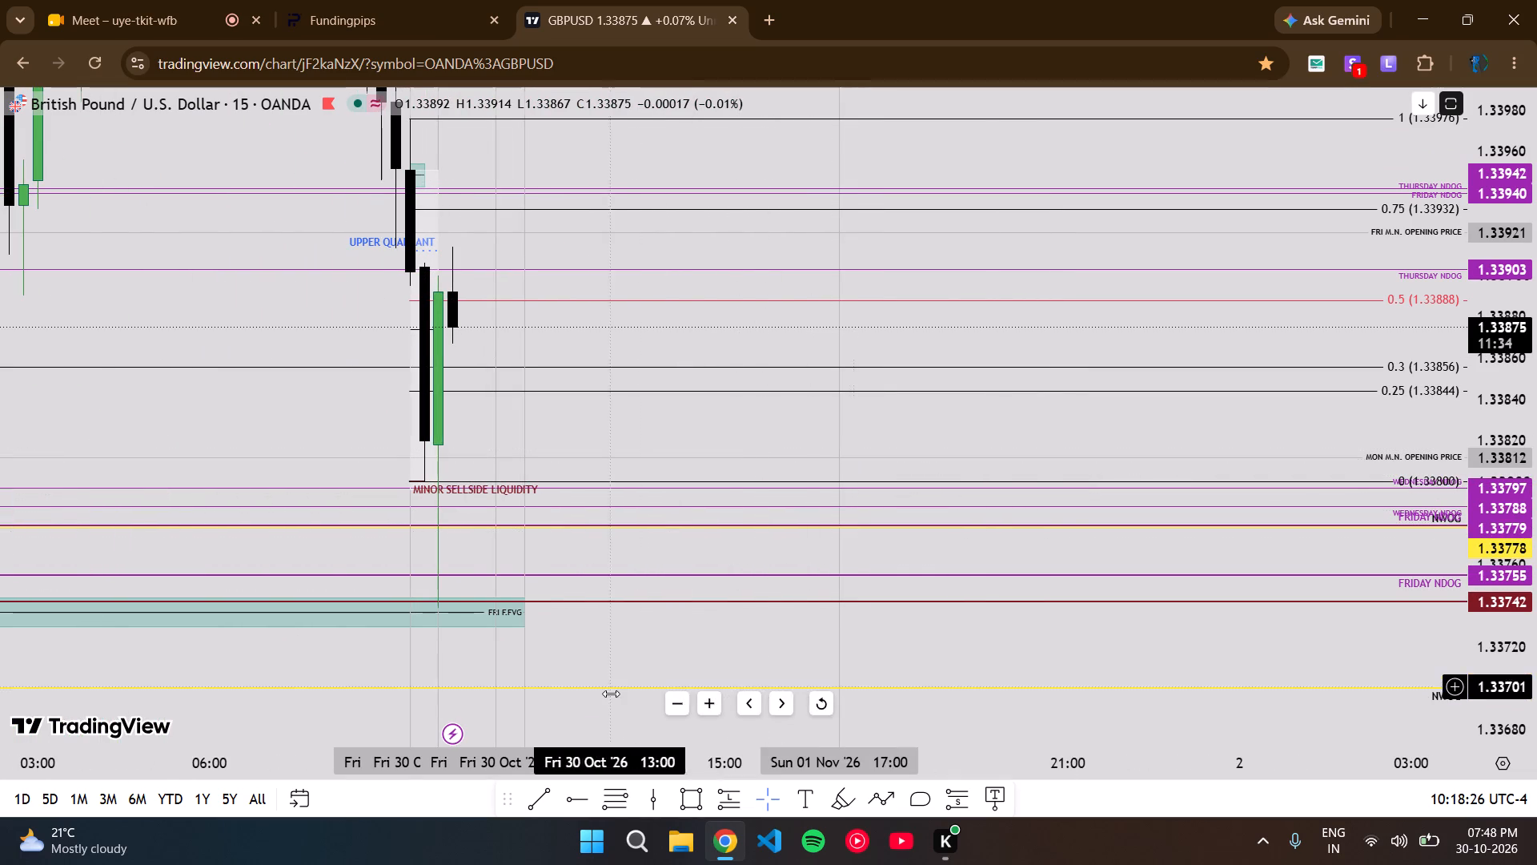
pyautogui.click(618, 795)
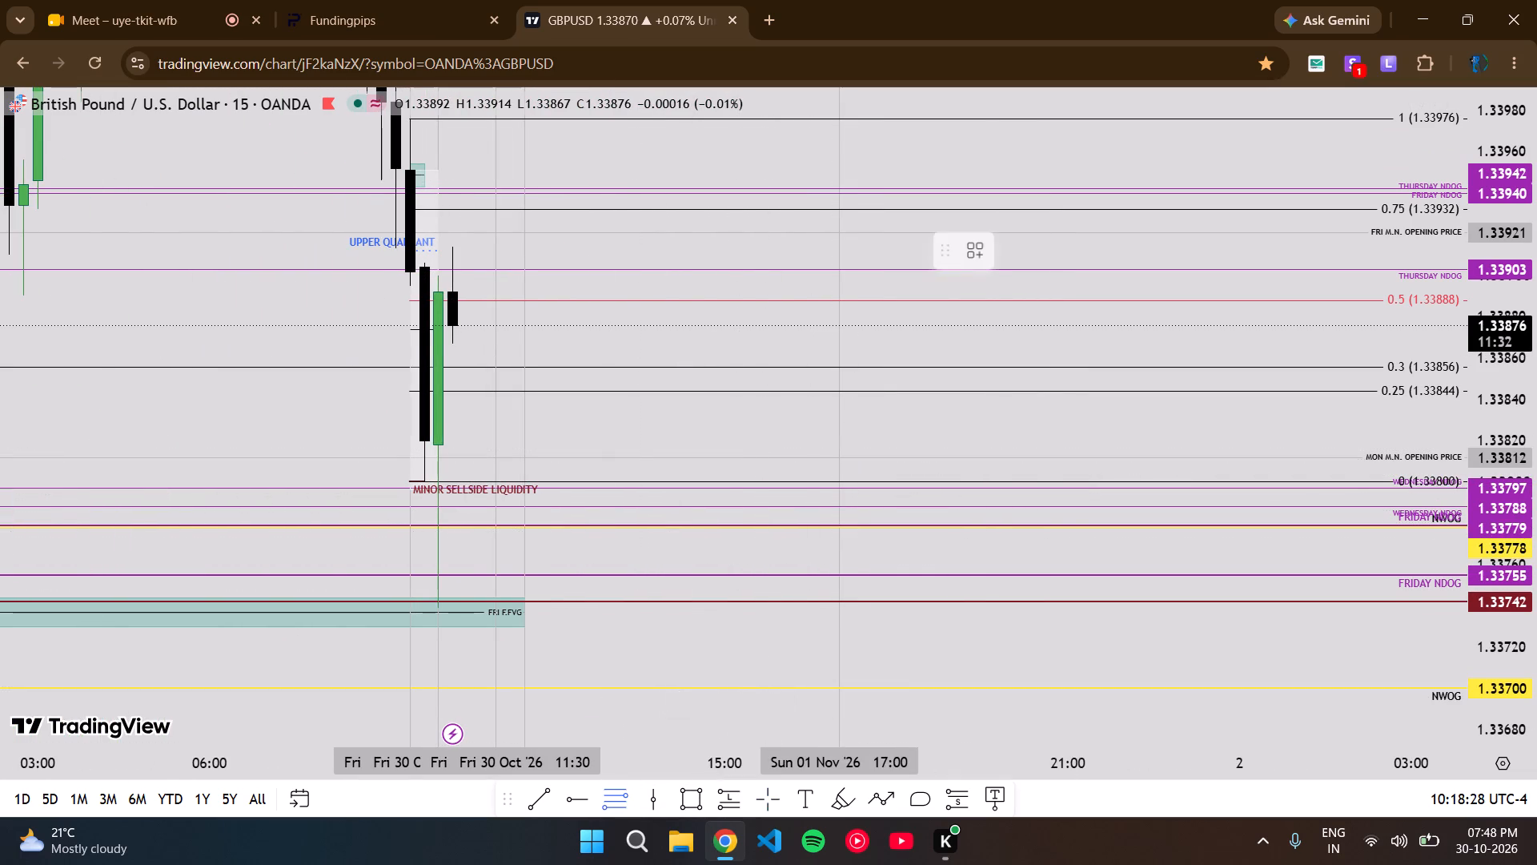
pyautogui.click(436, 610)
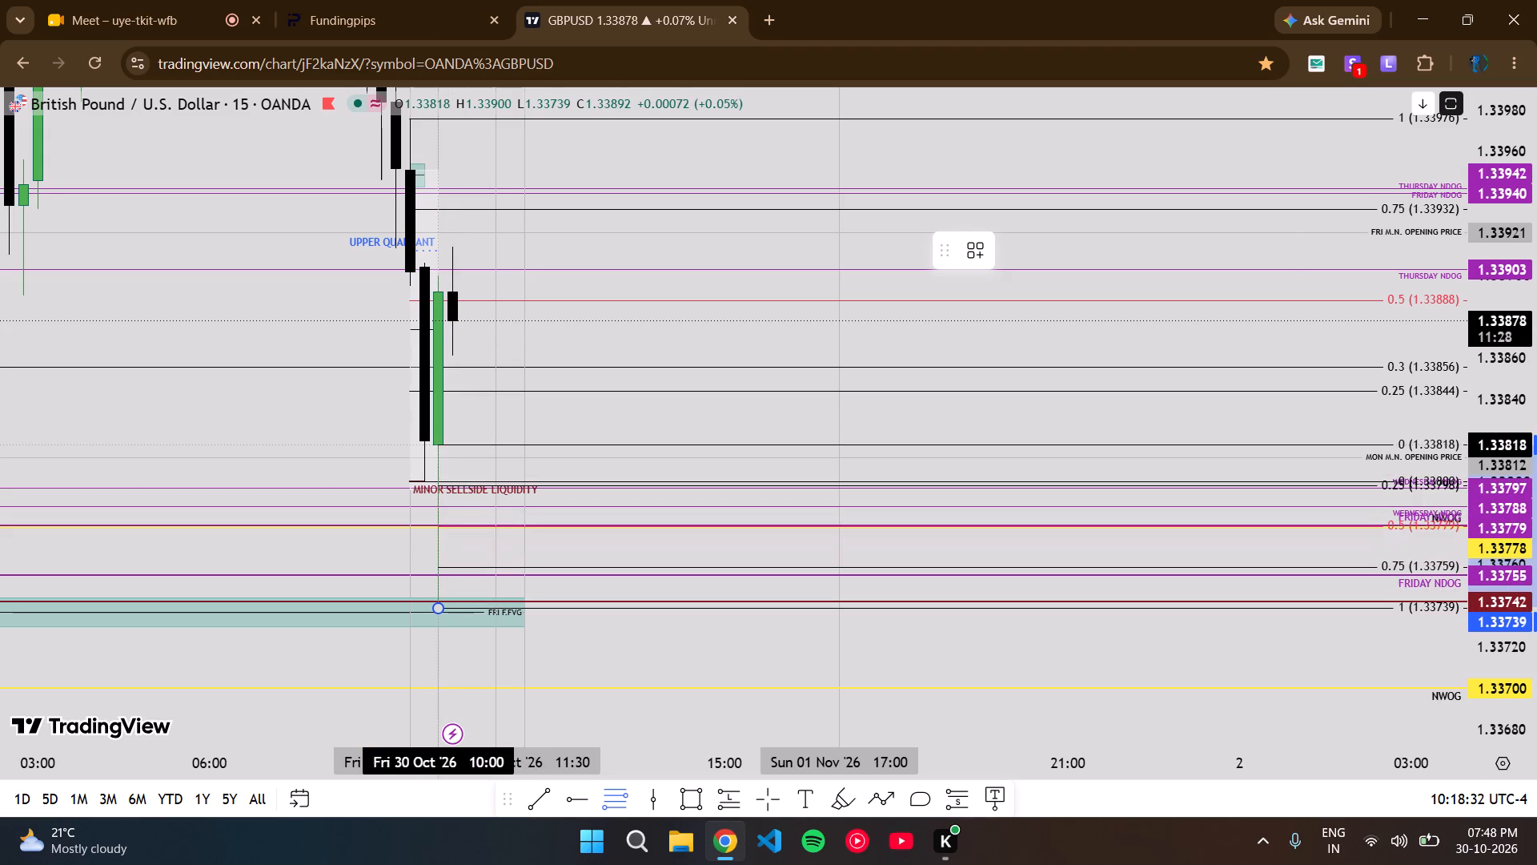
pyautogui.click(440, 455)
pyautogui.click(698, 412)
# Switch to the 1-minute interval and examine the candles since 10:00 against the 15-minute wick's Fibonacci levels.
pyautogui.press('1')
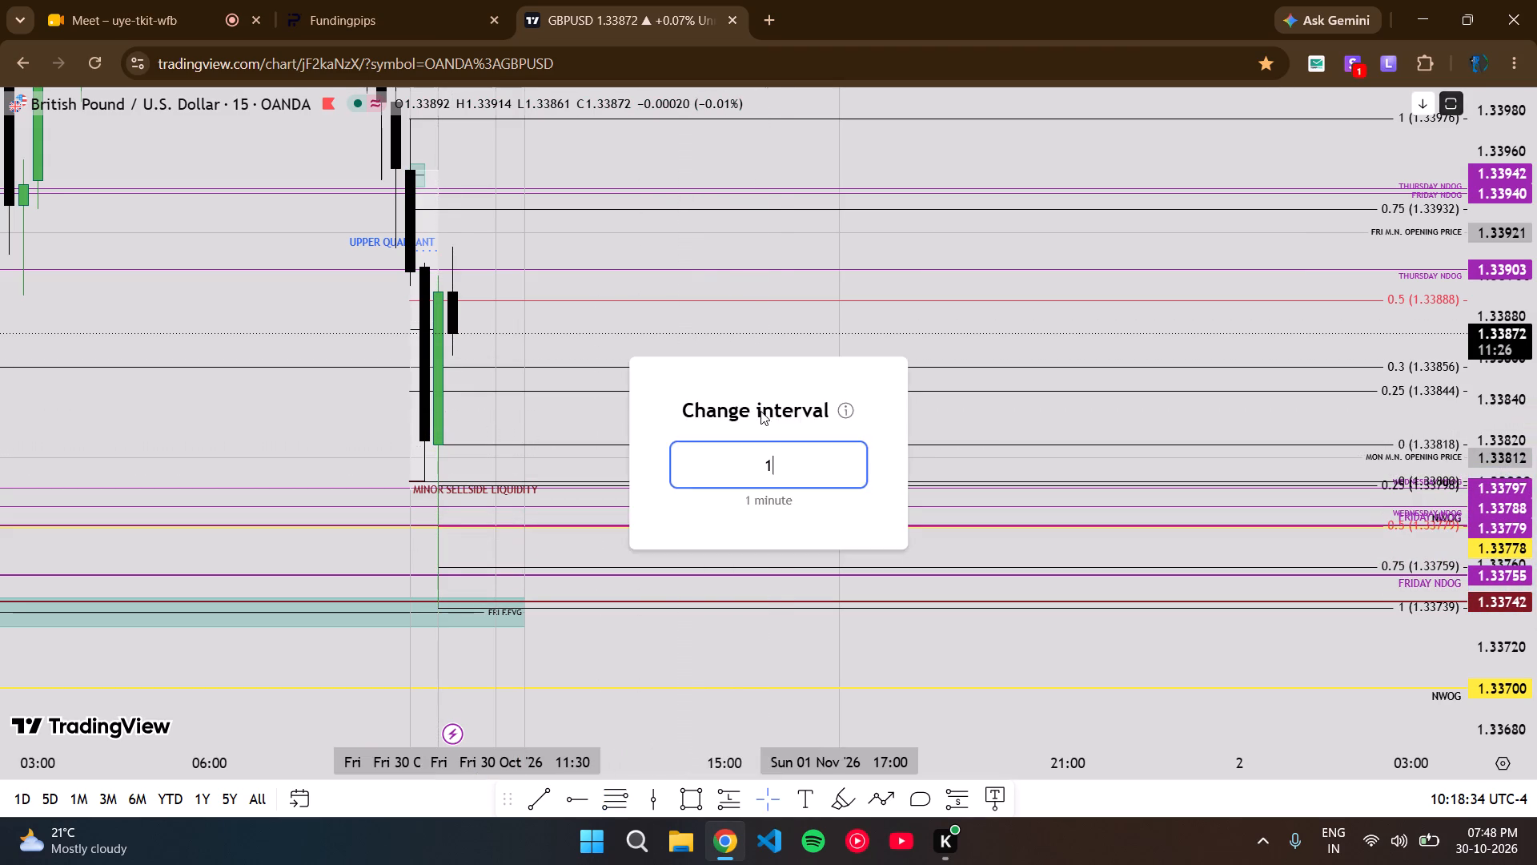
pyautogui.press('Return')
pyautogui.scroll(-4, 760, 411)
pyautogui.scroll(6, 1536, 517)
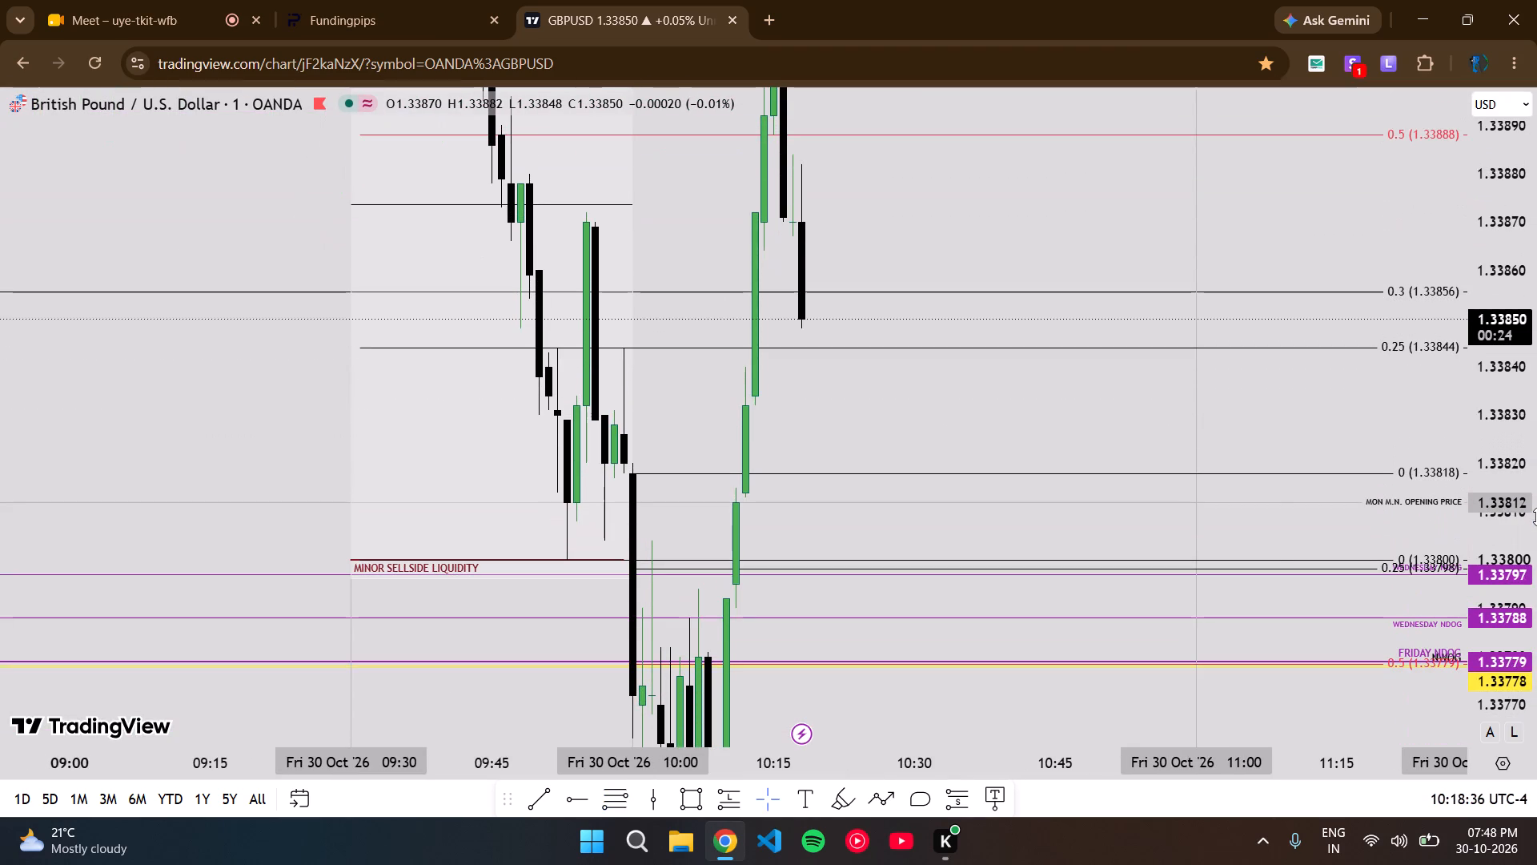
pyautogui.scroll(2, 1029, 604)
pyautogui.moveTo(778, 437); pyautogui.dragTo(782, 429)
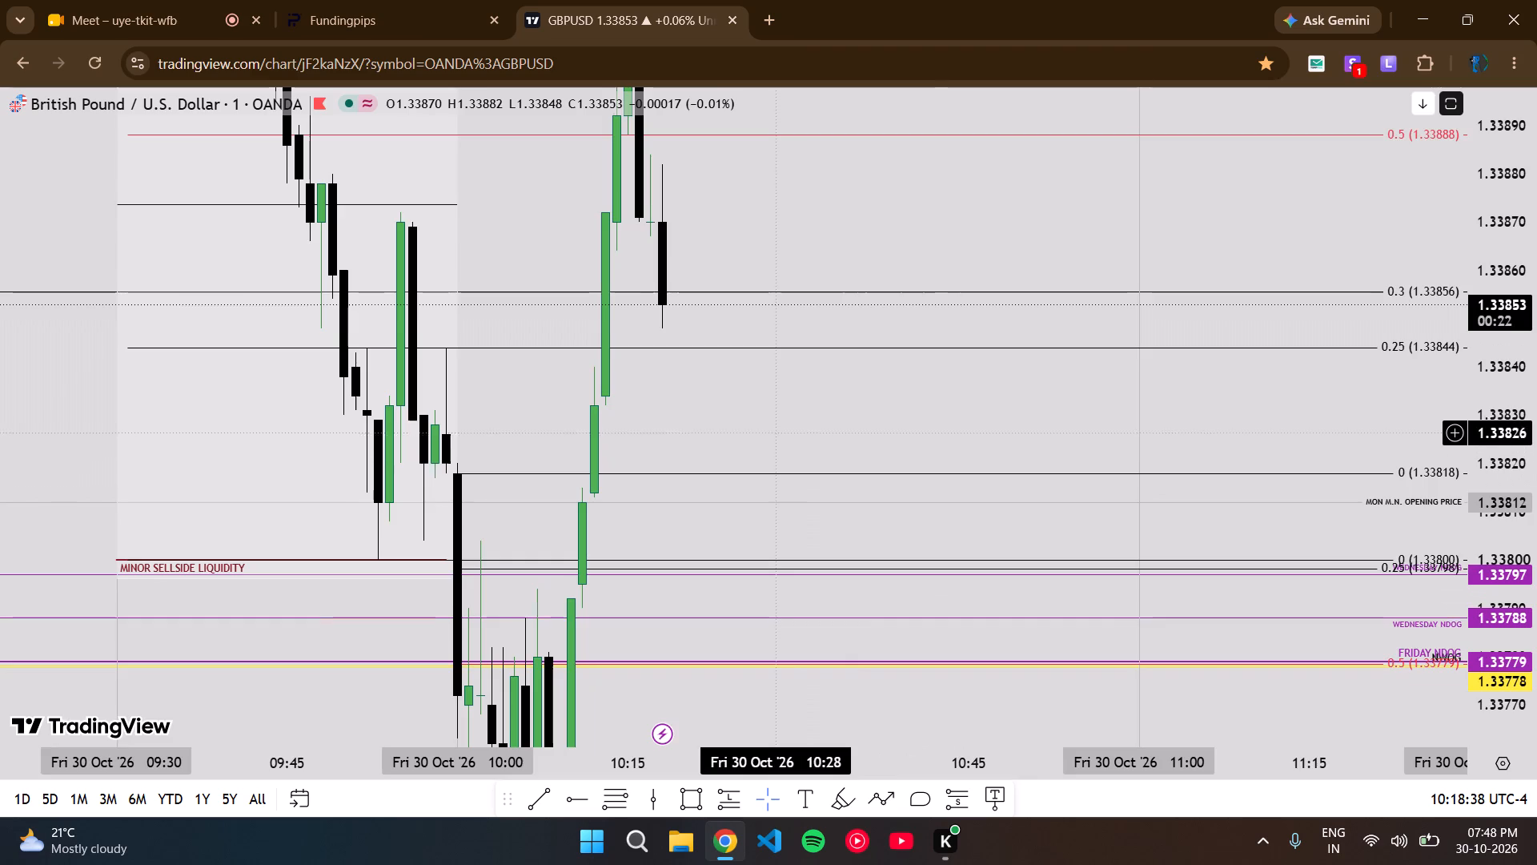
pyautogui.moveTo(782, 429); pyautogui.dragTo(1008, 259)
pyautogui.scroll(1, 1536, 445)
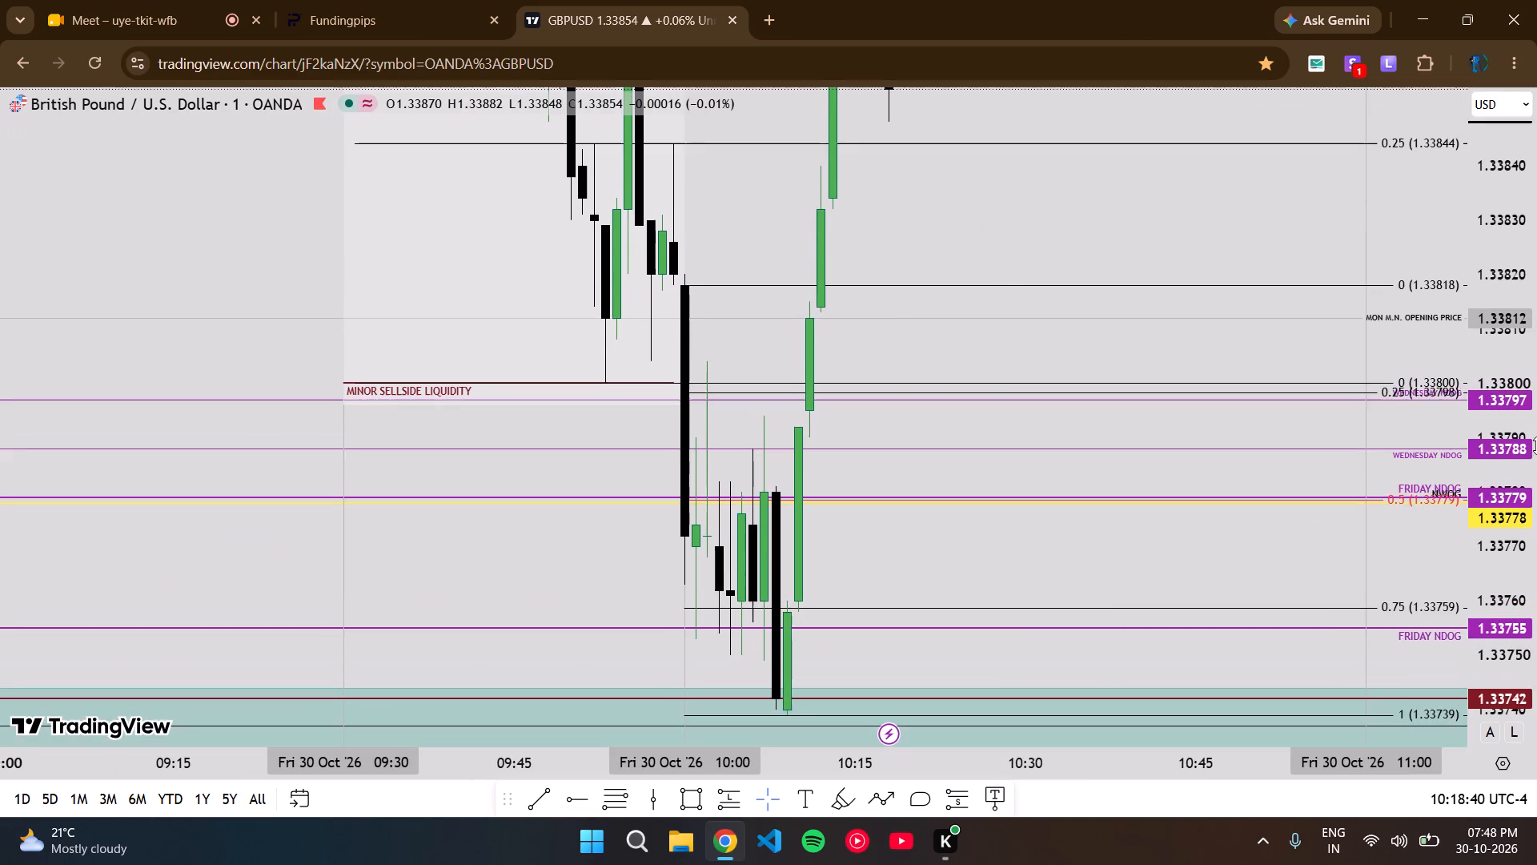
pyautogui.scroll(-2, 1536, 445)
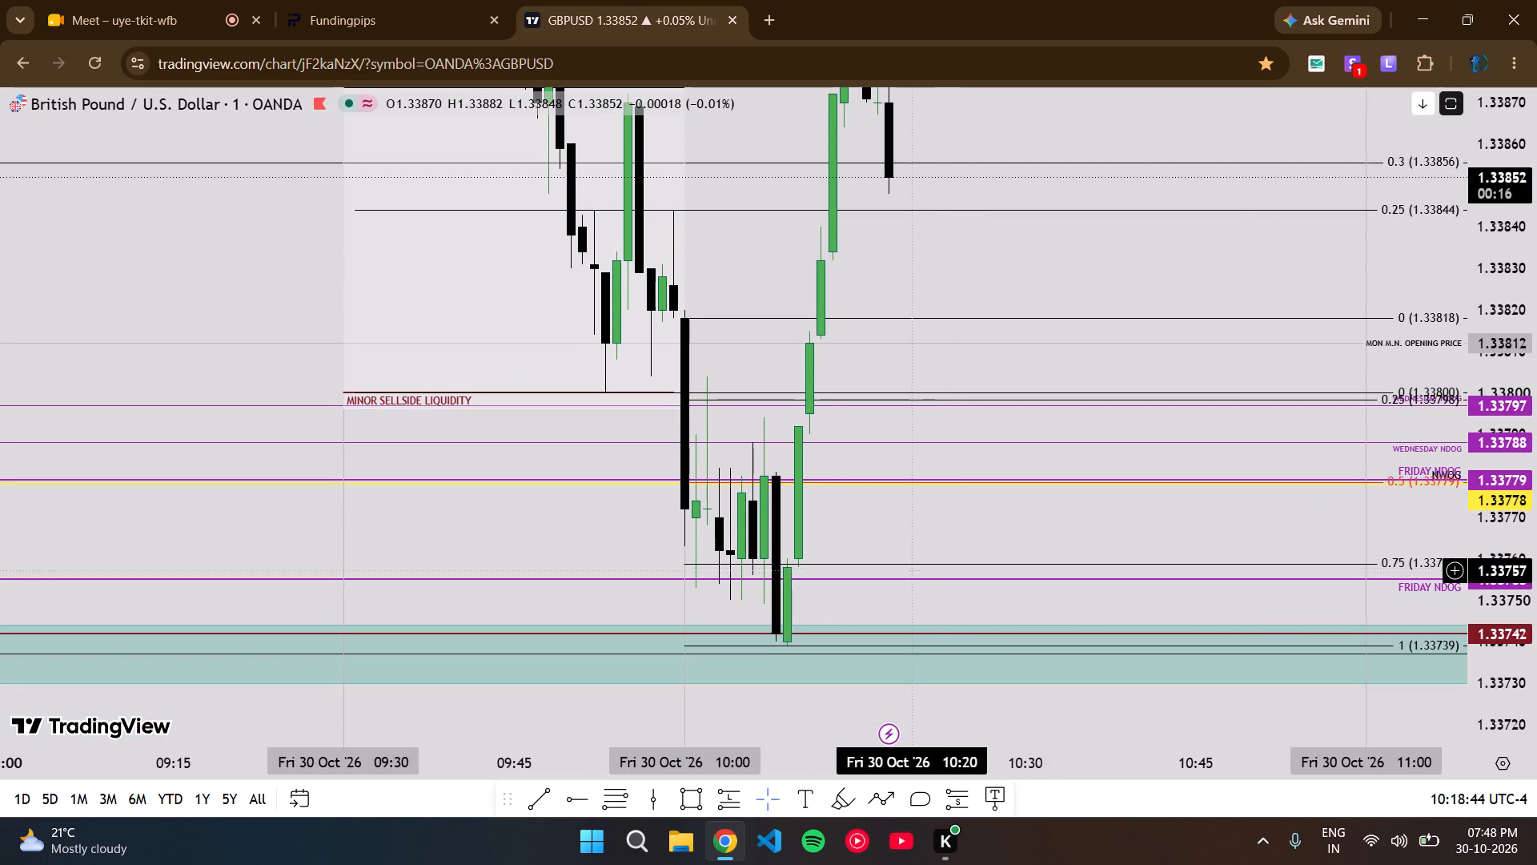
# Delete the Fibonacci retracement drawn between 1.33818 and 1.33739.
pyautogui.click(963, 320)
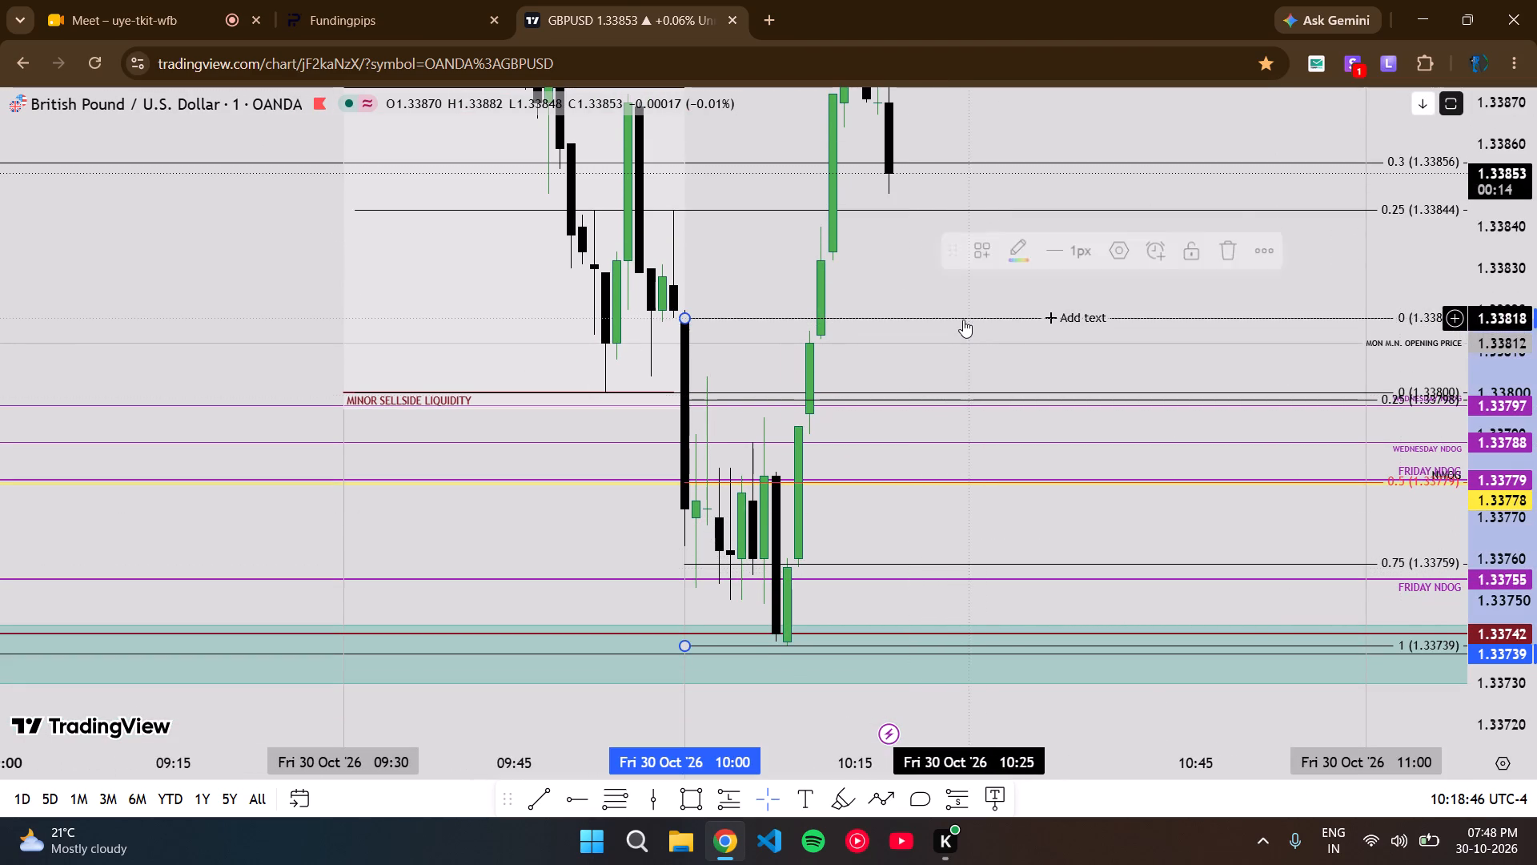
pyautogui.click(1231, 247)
# Measure the price distance from 1.33795 at 10:33 down to 1.33725 at 10:11, below the teal fair value gap box, and clear the measurement.
pyautogui.scroll(-4, 1536, 360)
pyautogui.scroll(-3, 1254, 453)
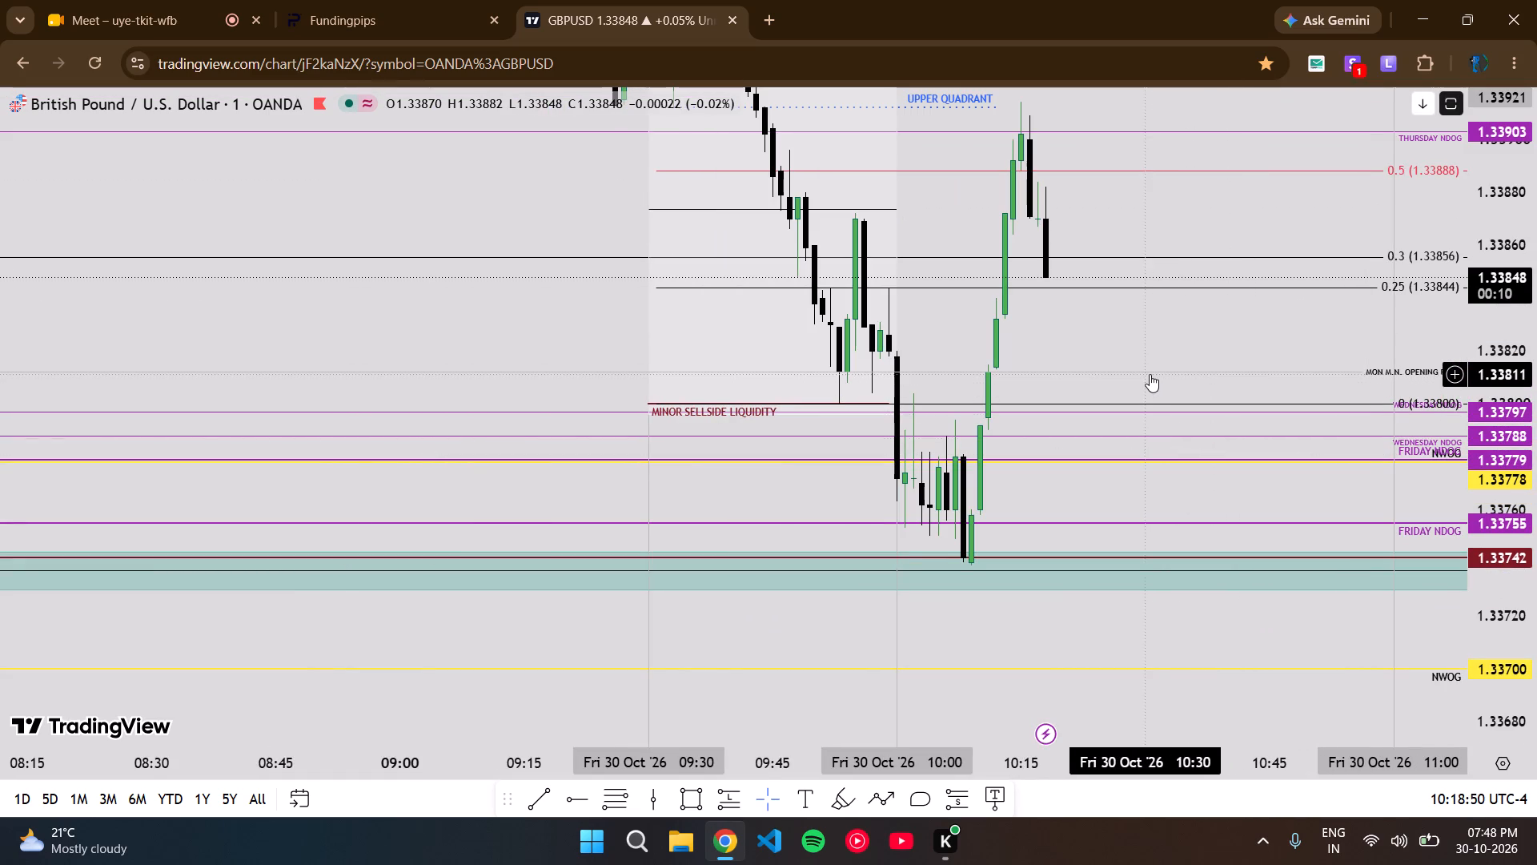
pyautogui.moveTo(1142, 343); pyautogui.dragTo(1054, 413)
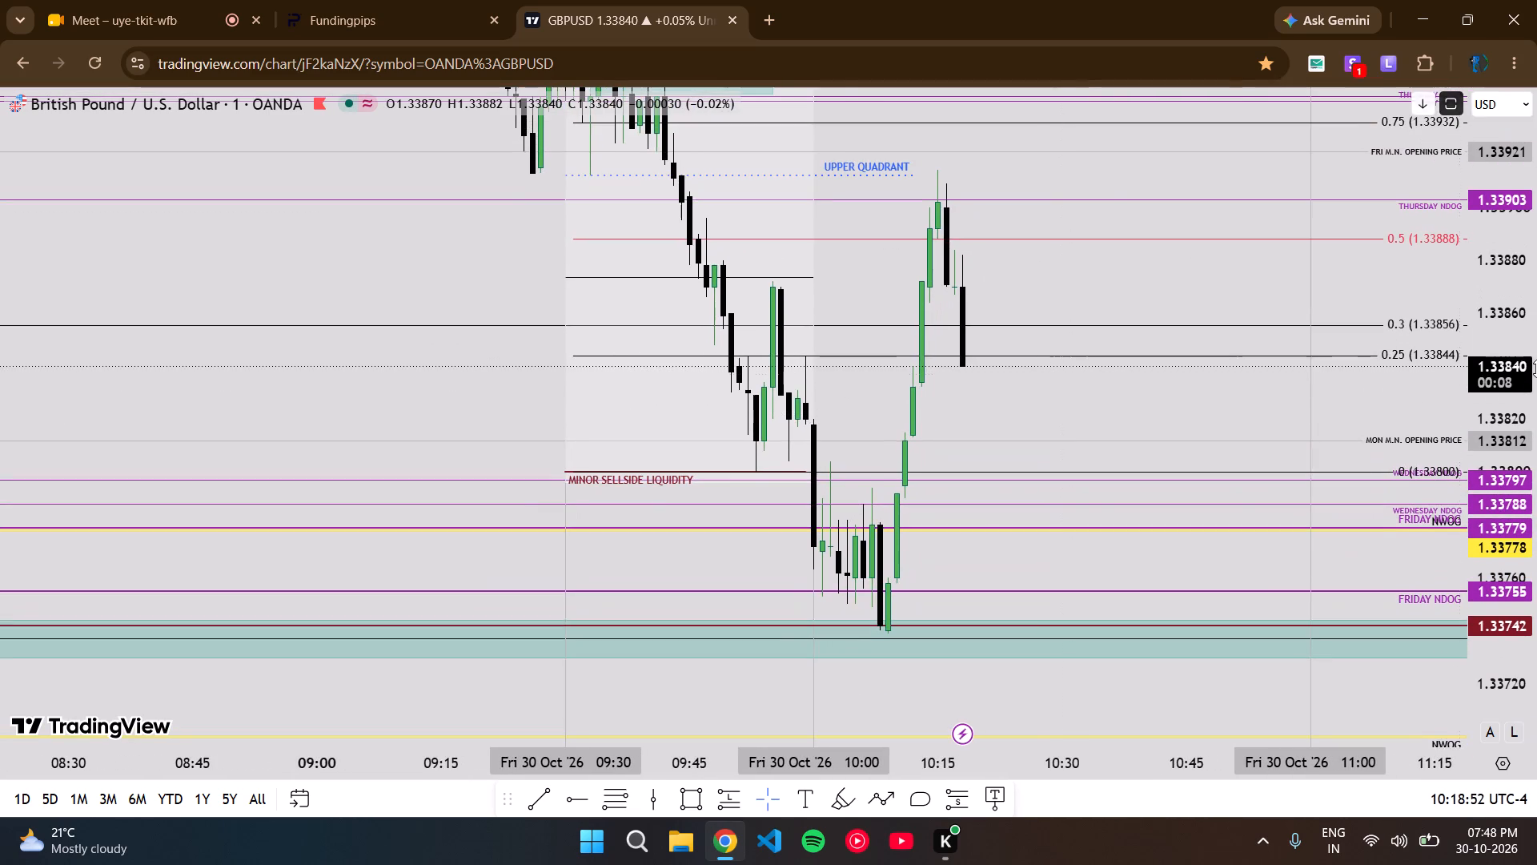
pyautogui.scroll(2, 1536, 368)
pyautogui.scroll(-2, 1536, 368)
pyautogui.scroll(3, 1536, 368)
pyautogui.scroll(-2, 1536, 368)
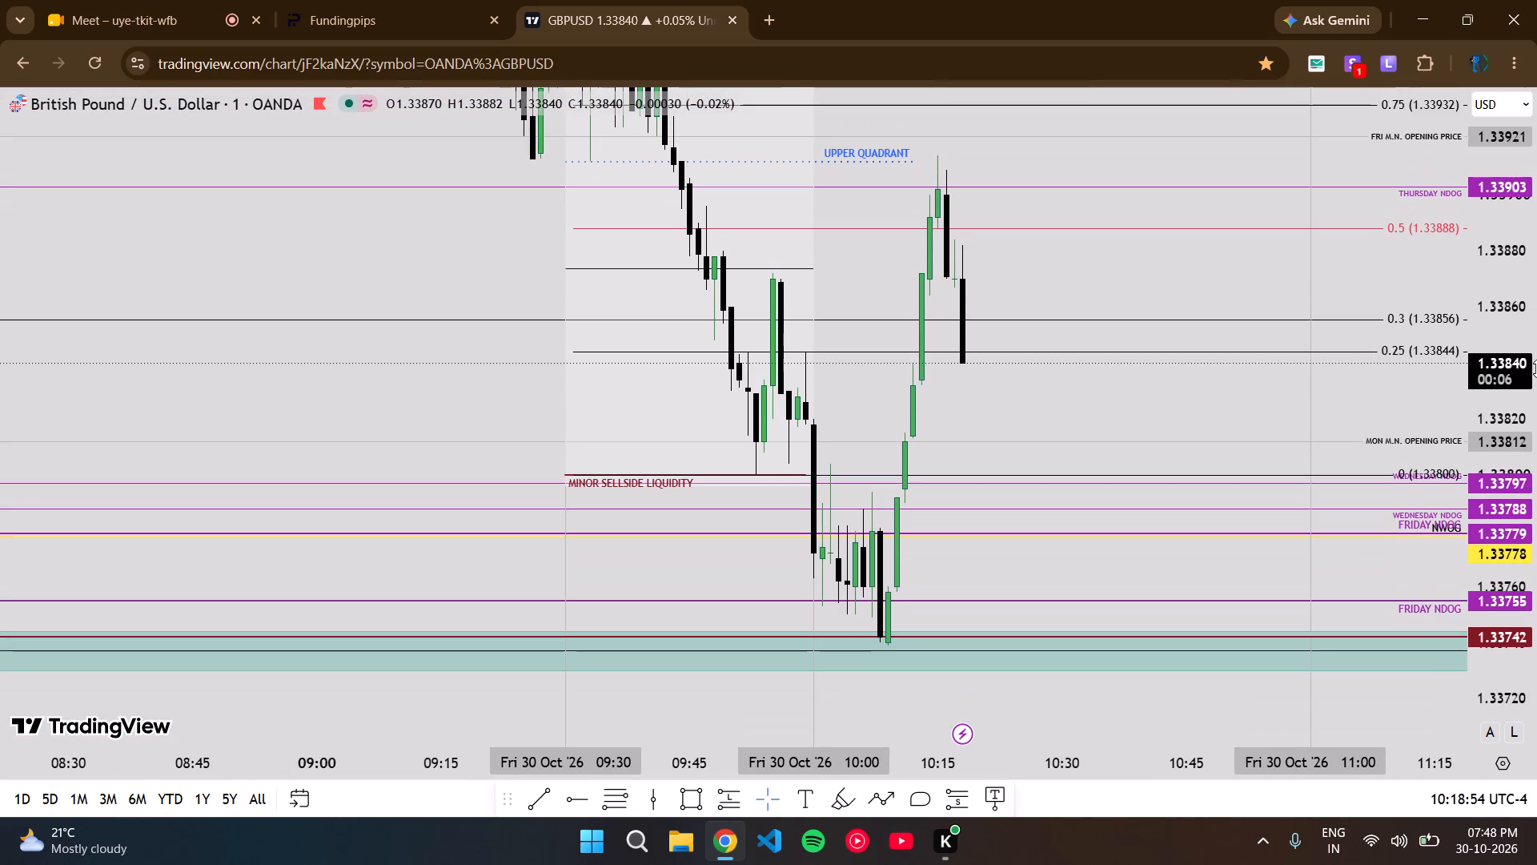
pyautogui.moveTo(999, 567); pyautogui.dragTo(974, 481)
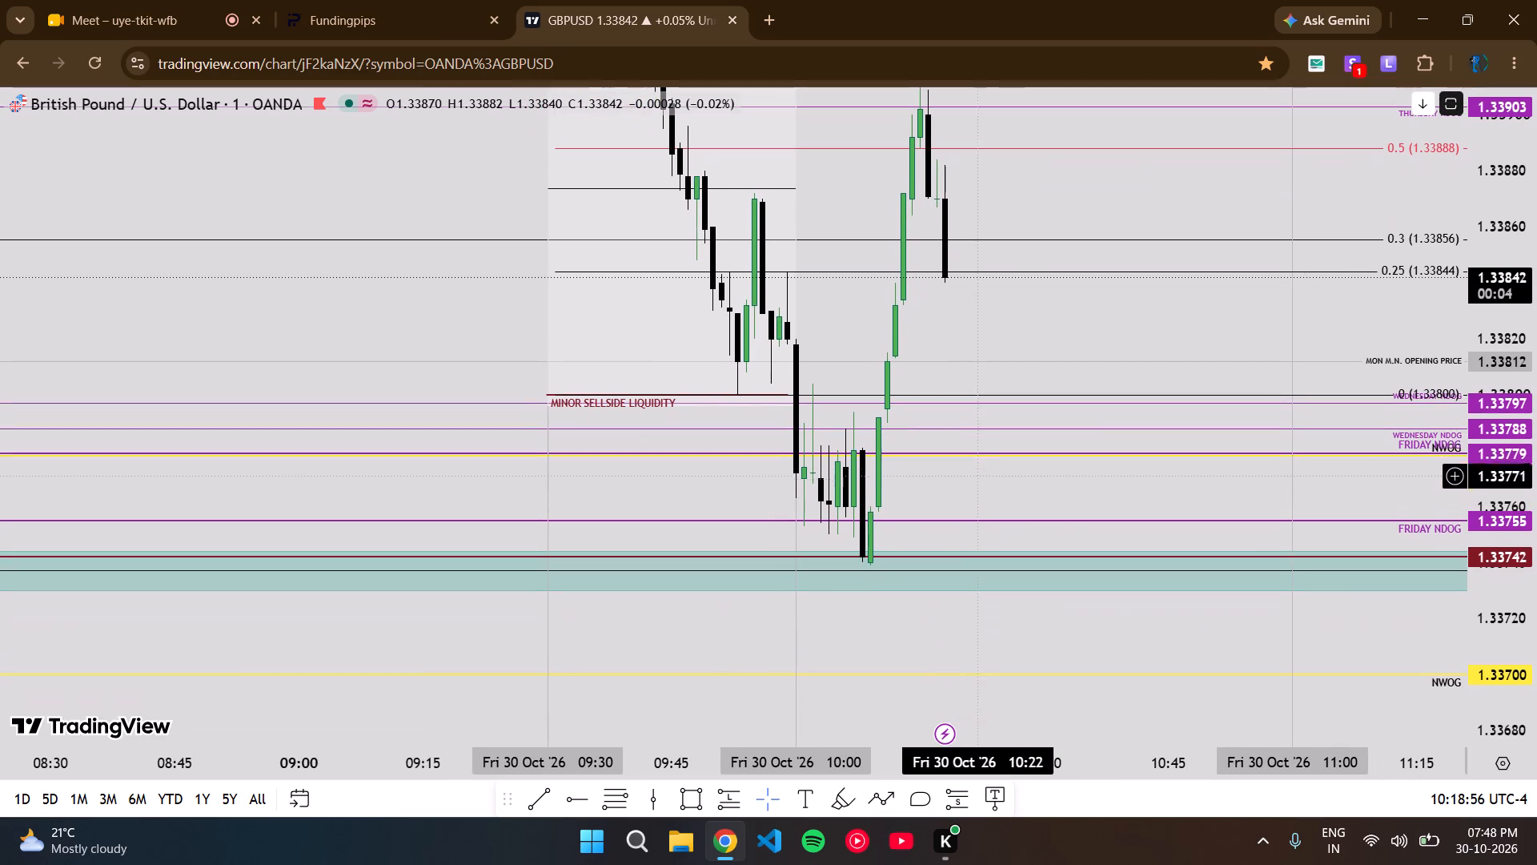
pyautogui.keyDown('shift'); pyautogui.click(1067, 408); pyautogui.keyUp('shift')
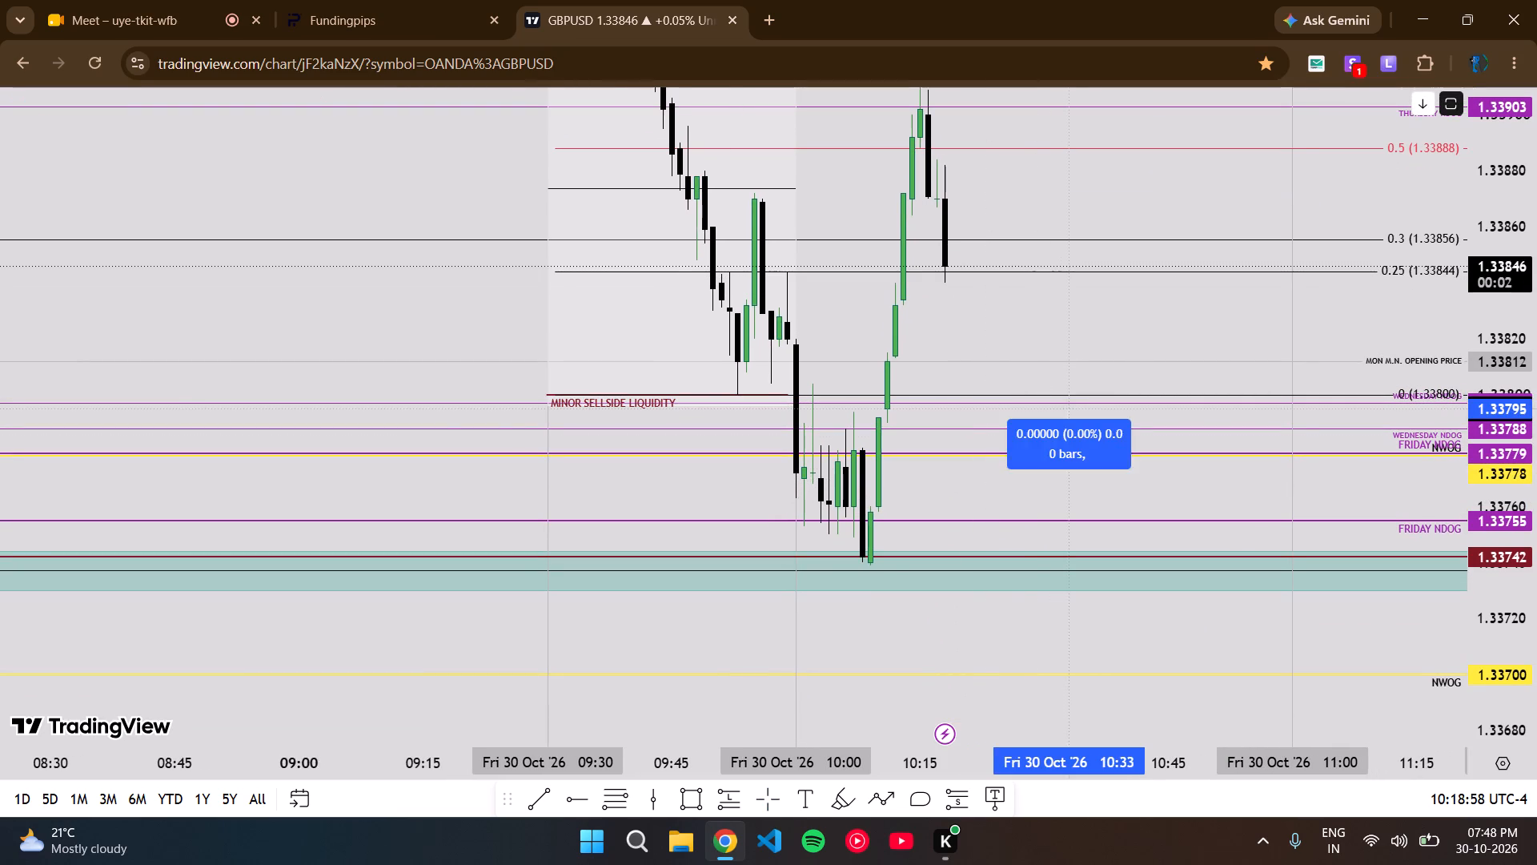
pyautogui.click(890, 603)
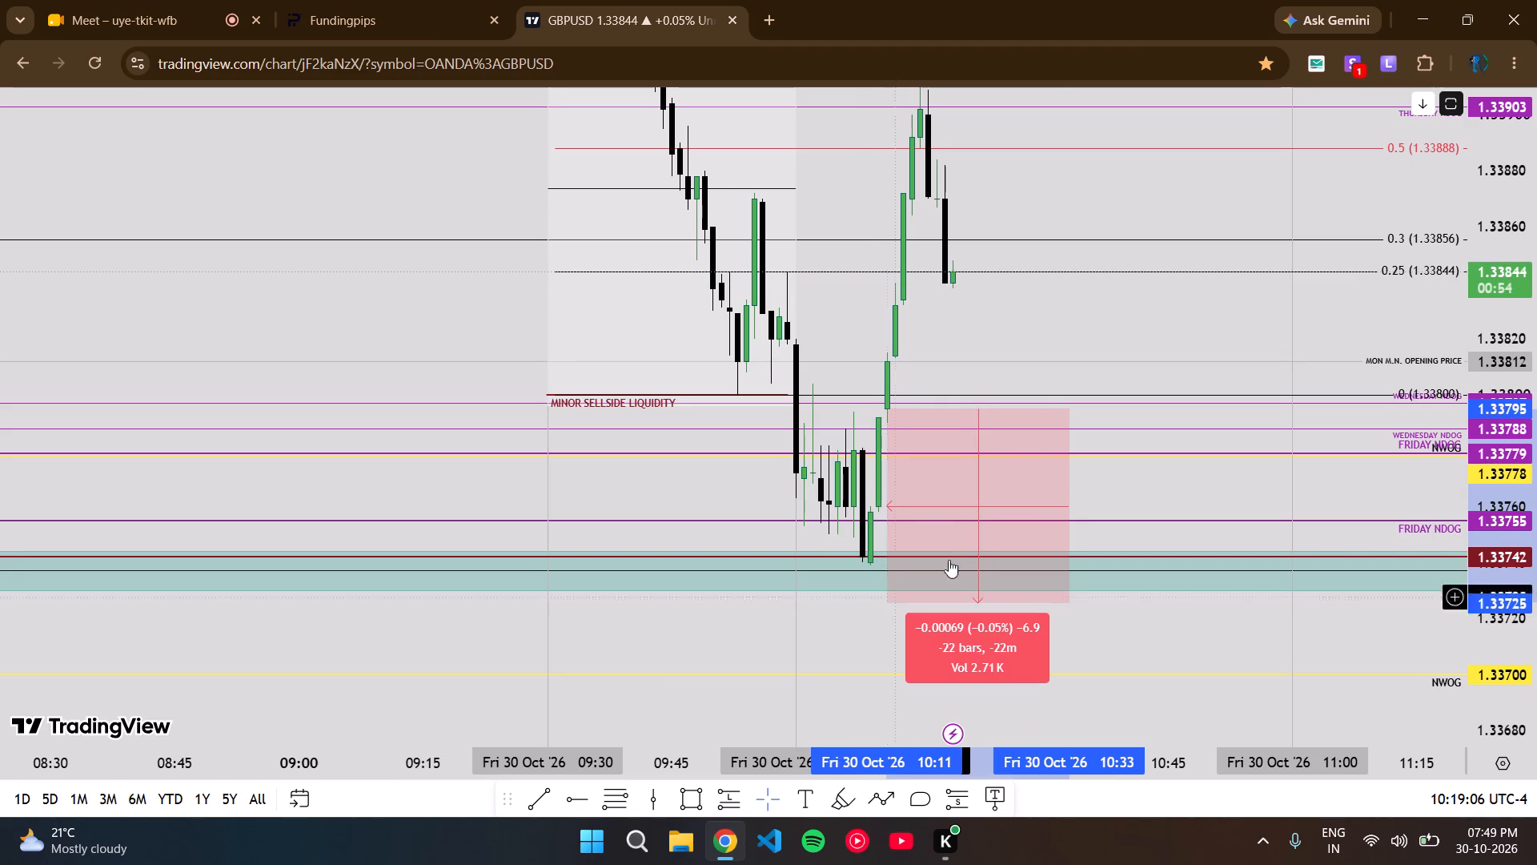
pyautogui.click(1110, 334)
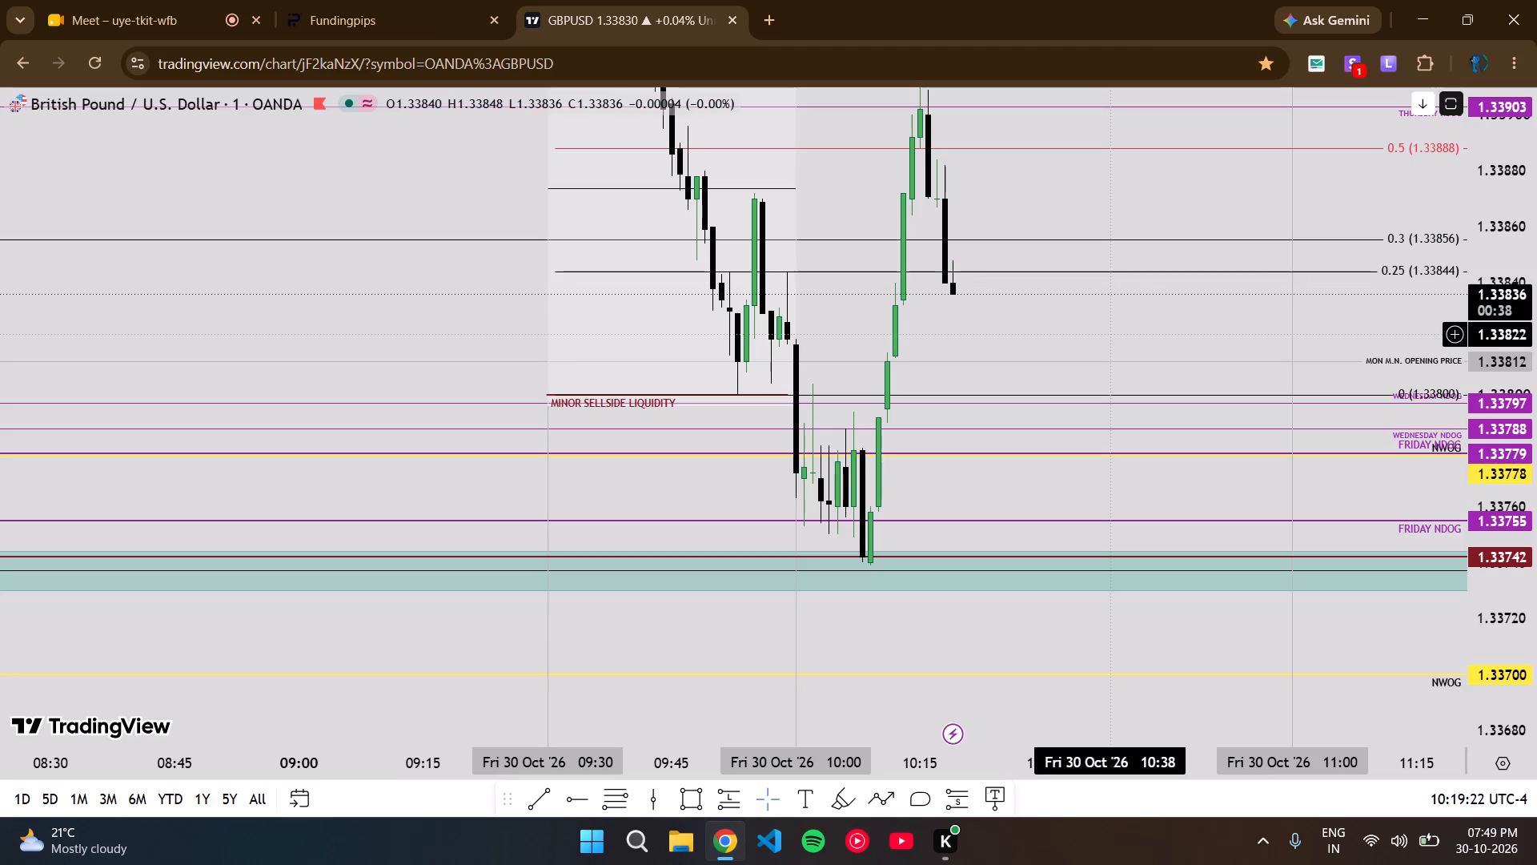
# Bring back the EUR/USD pane, compare its post-10:00 candles with GBP/USD, and maximize the GBP/USD pane again.
pyautogui.doubleClick(1110, 334)
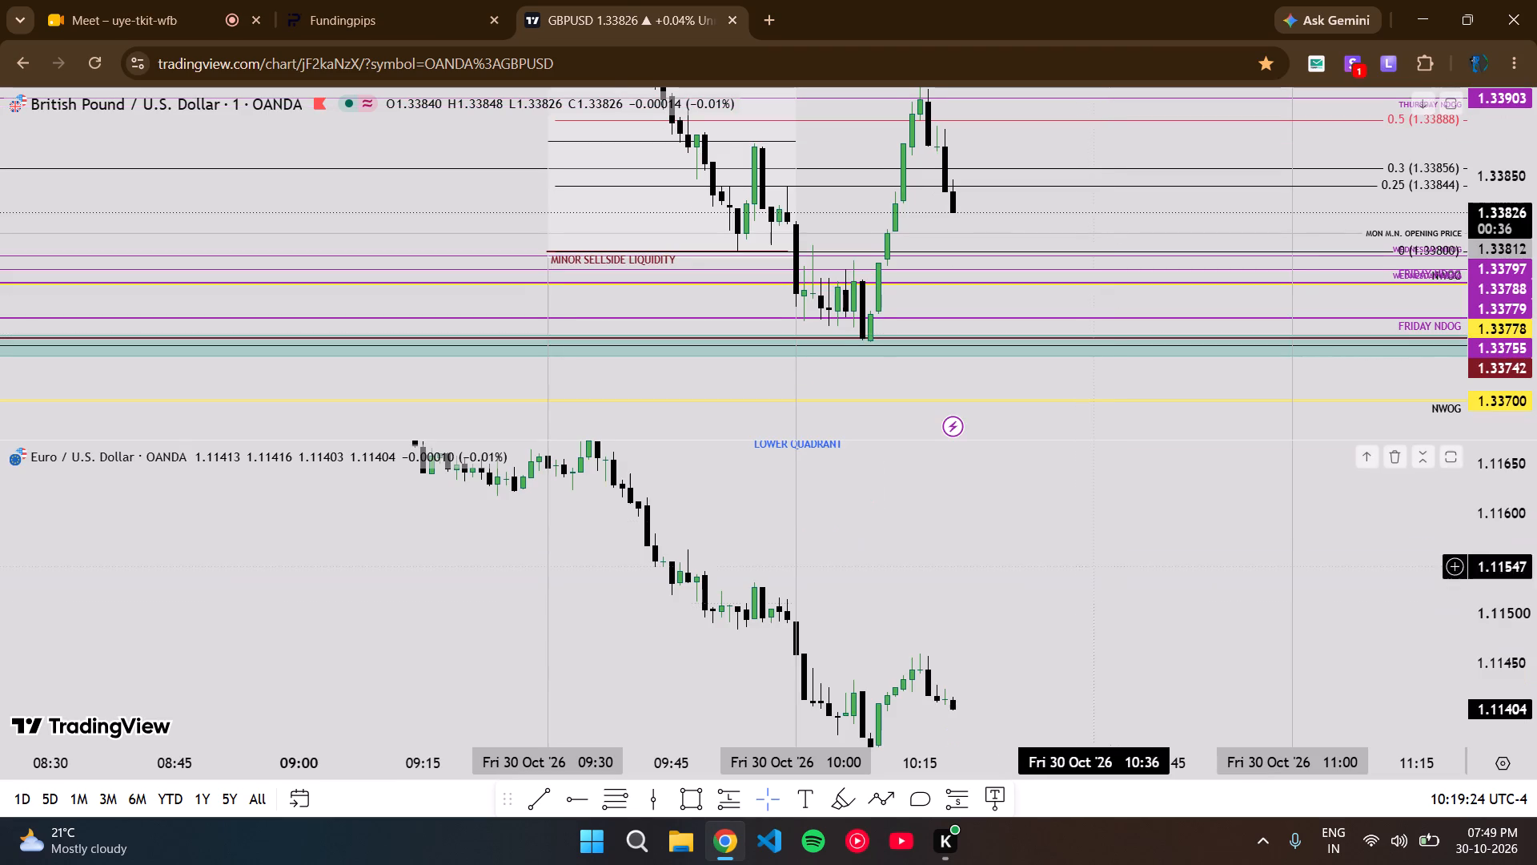
pyautogui.moveTo(1048, 615); pyautogui.dragTo(1066, 524)
pyautogui.scroll(4, 1536, 610)
pyautogui.moveTo(1078, 664); pyautogui.dragTo(1073, 540)
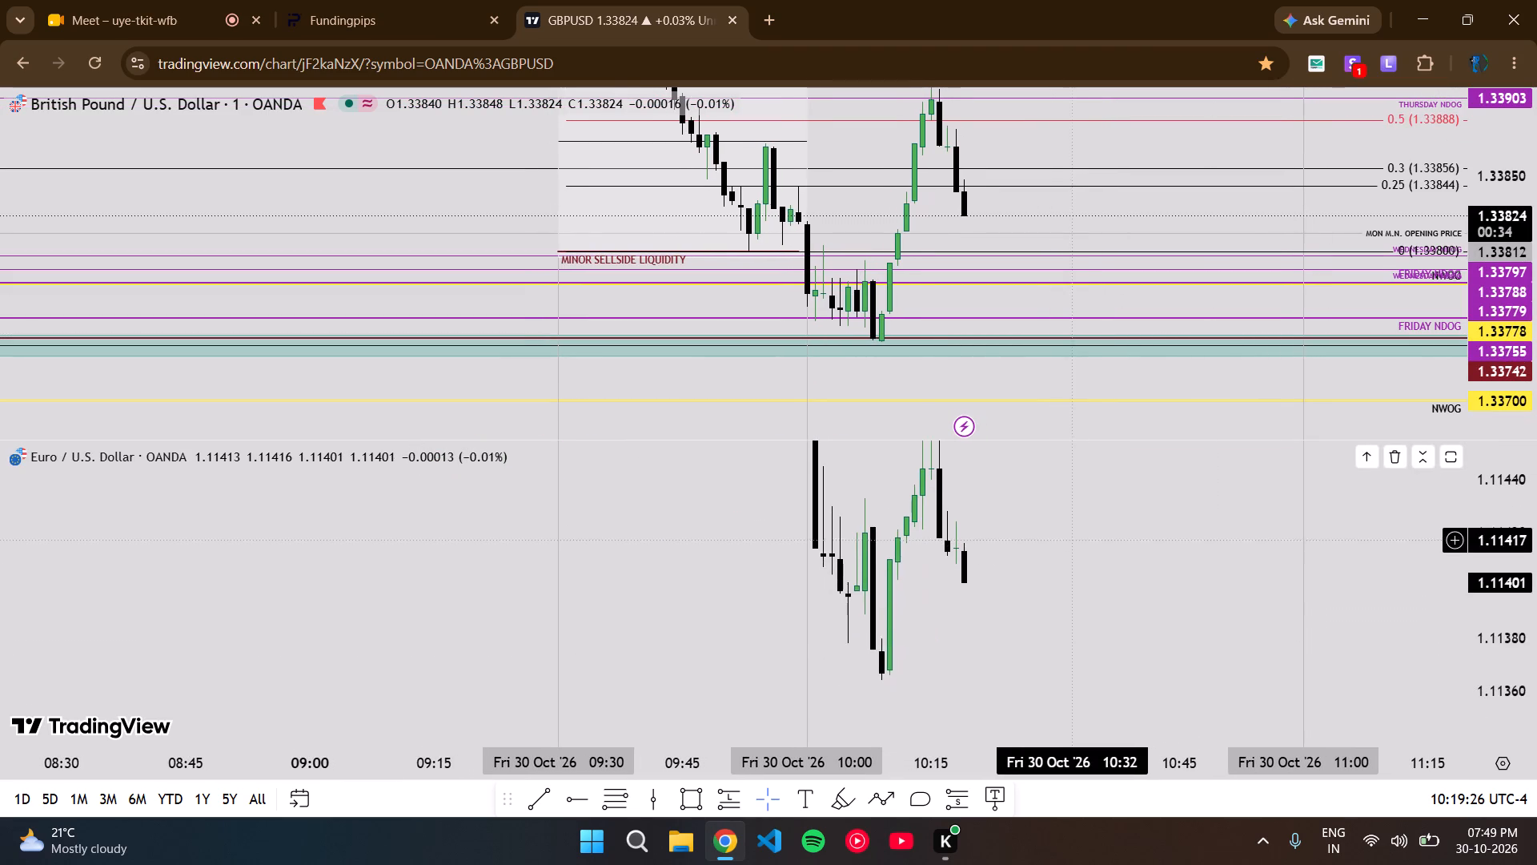
pyautogui.moveTo(971, 638); pyautogui.dragTo(956, 639)
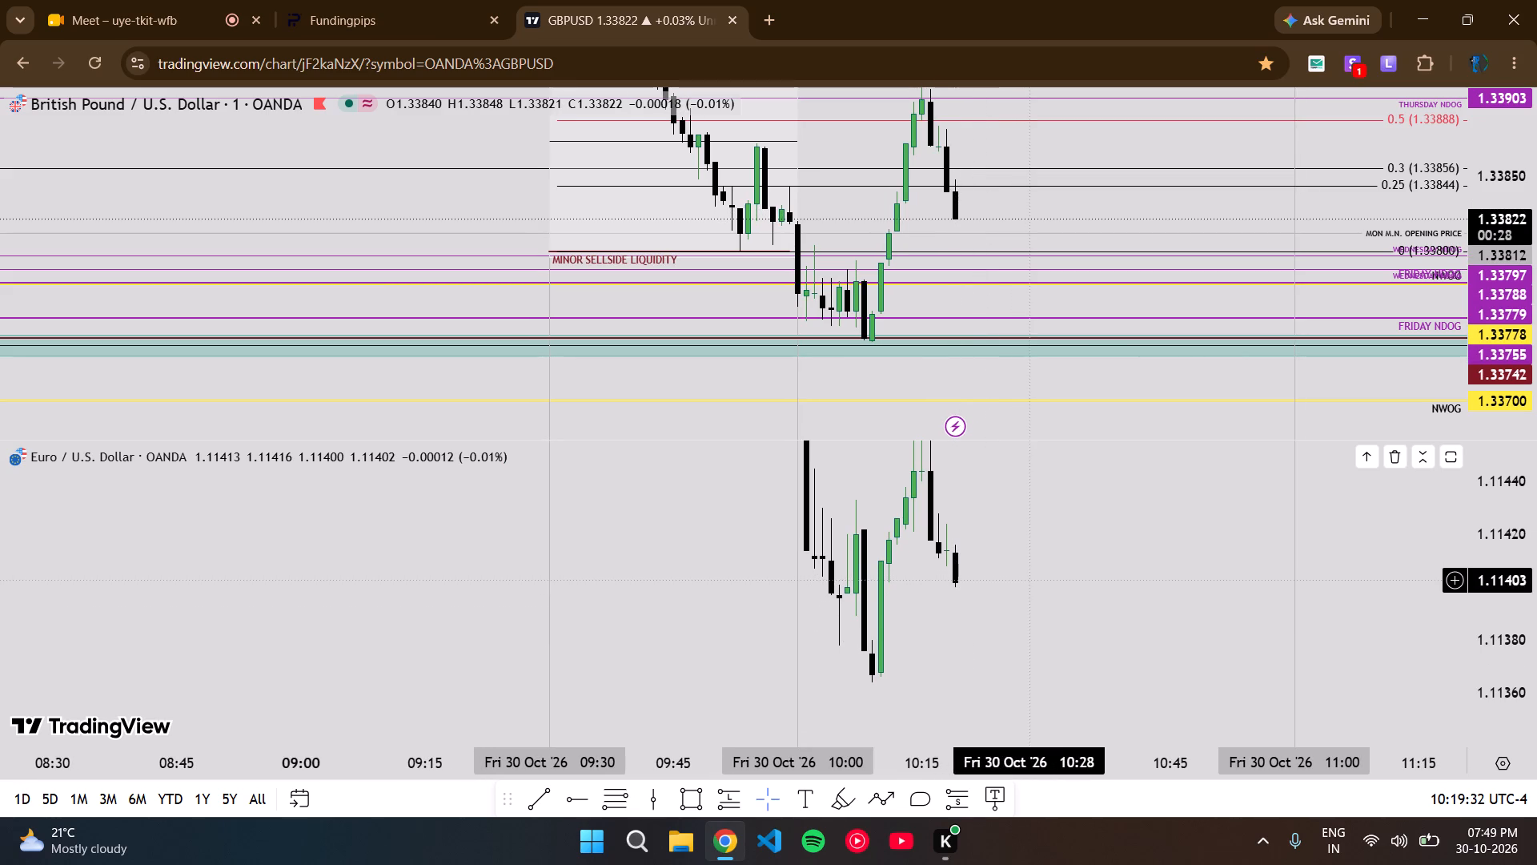
pyautogui.doubleClick(1029, 207)
# Examine the 1-minute GBP/USD pullback from the 10:15 high against the Fibonacci, NDOG and minor sellside liquidity levels.
pyautogui.scroll(3, 1018, 442)
pyautogui.scroll(3, 1536, 439)
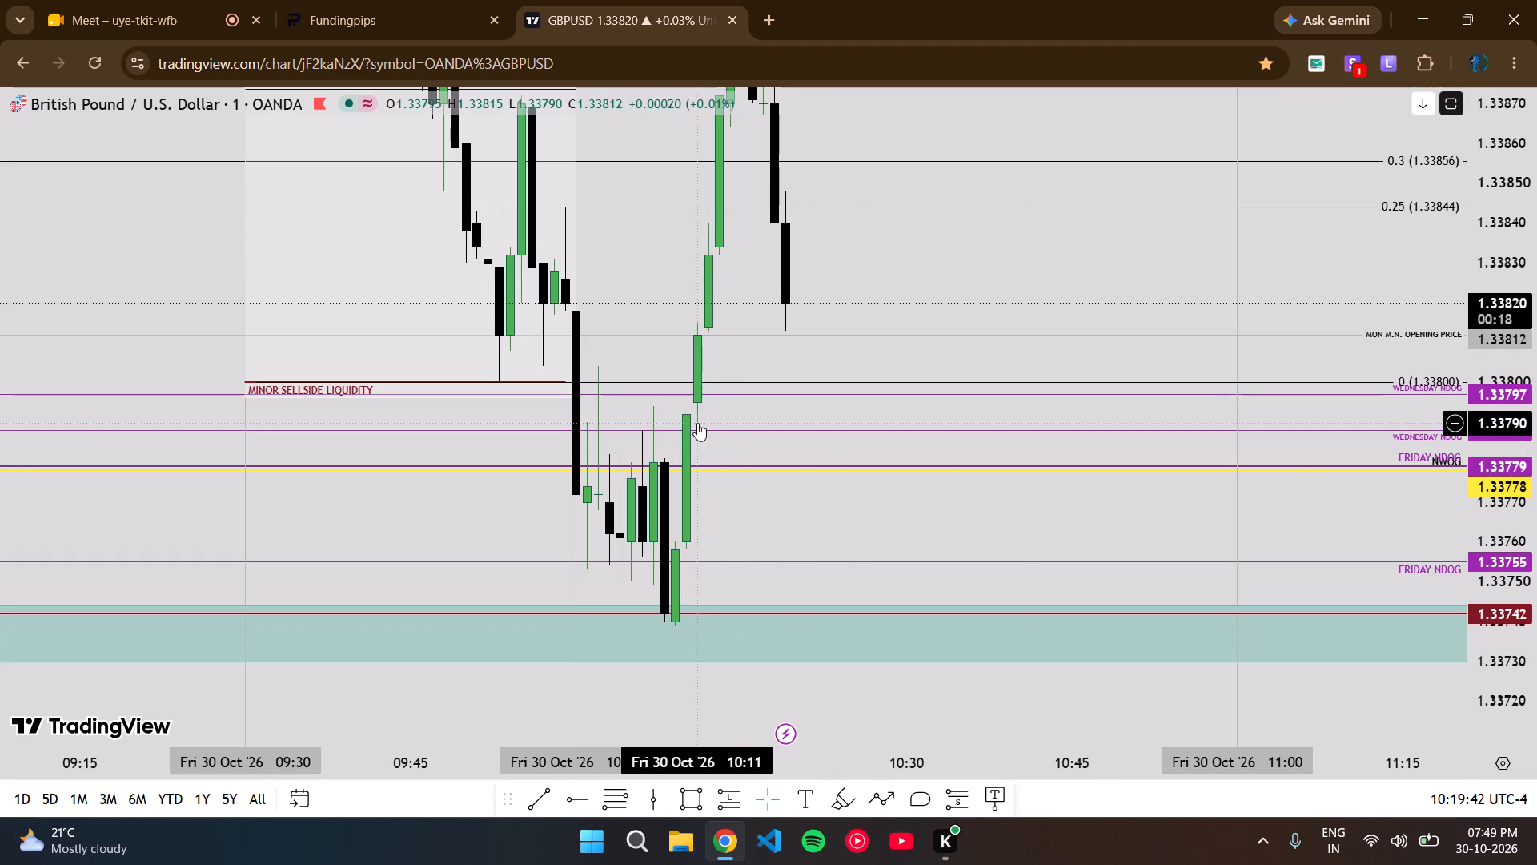
pyautogui.moveTo(949, 244); pyautogui.dragTo(968, 344)
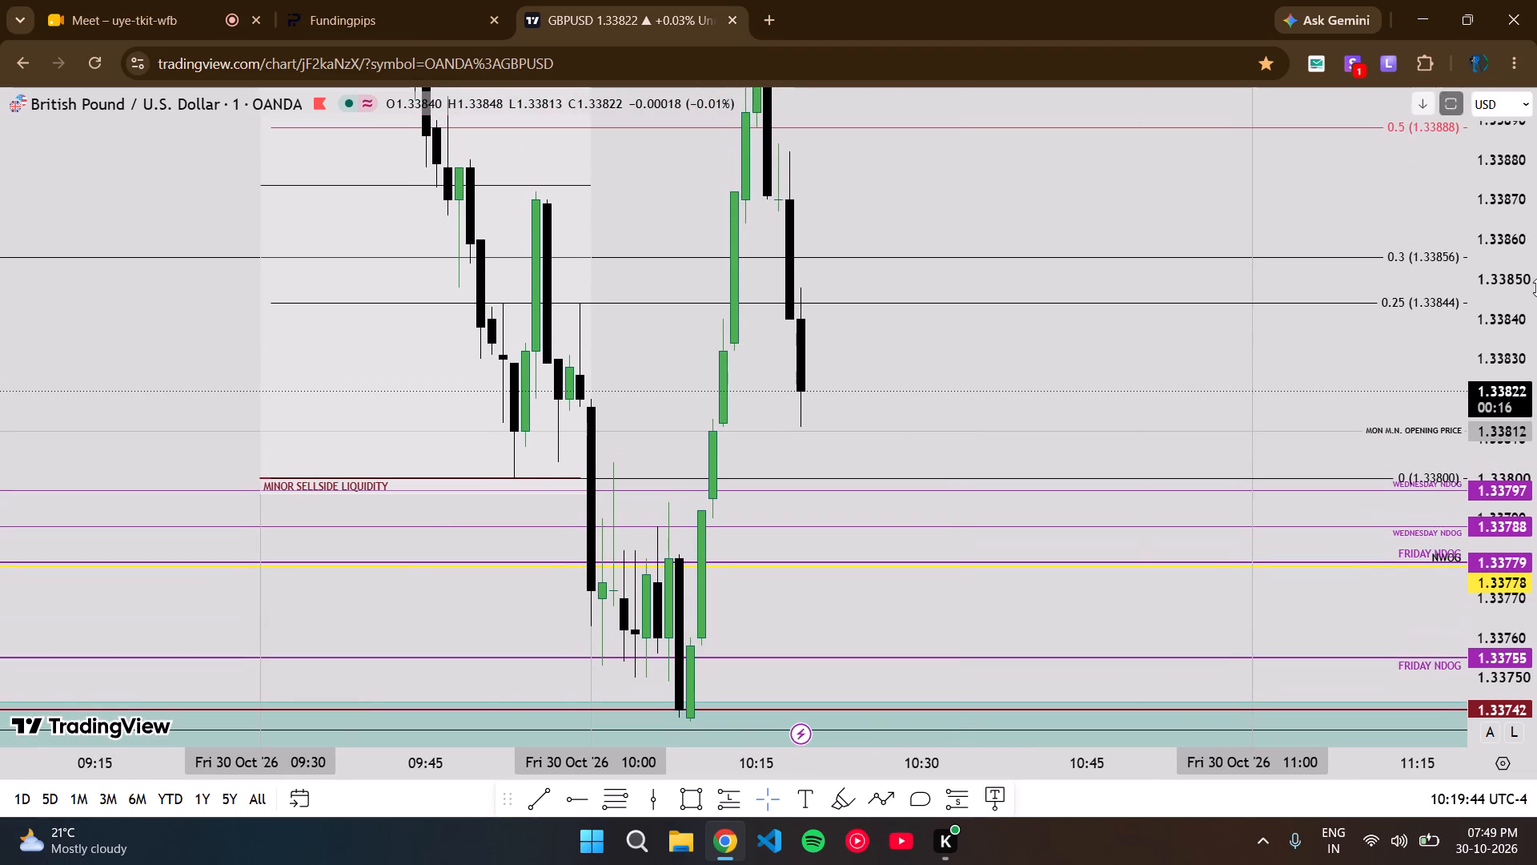
pyautogui.scroll(-1, 1536, 288)
pyautogui.scroll(1, 1536, 288)
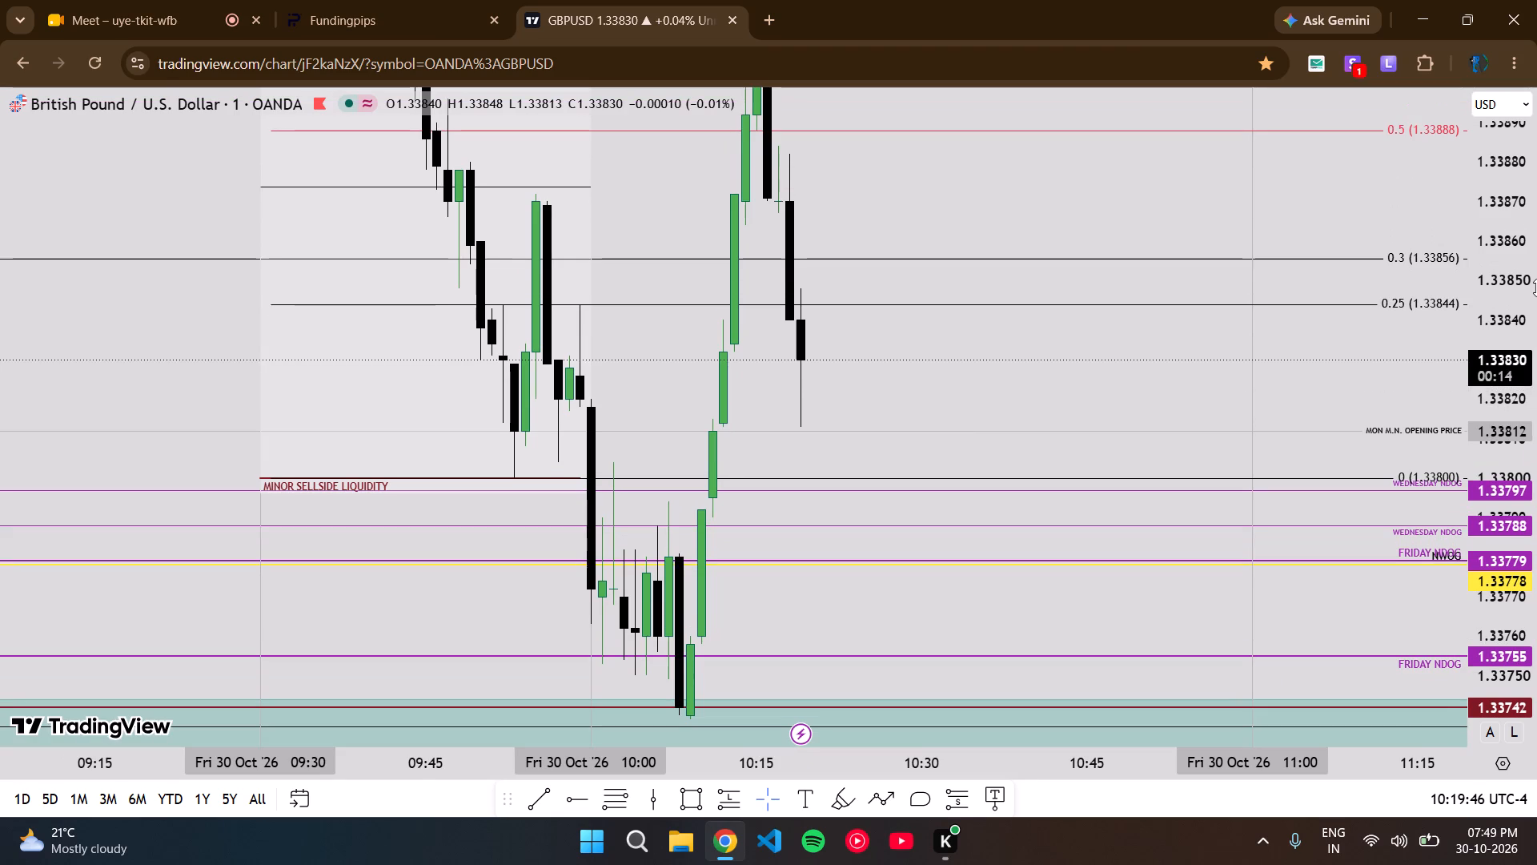
pyautogui.scroll(-2, 1536, 288)
pyautogui.scroll(2, 1536, 288)
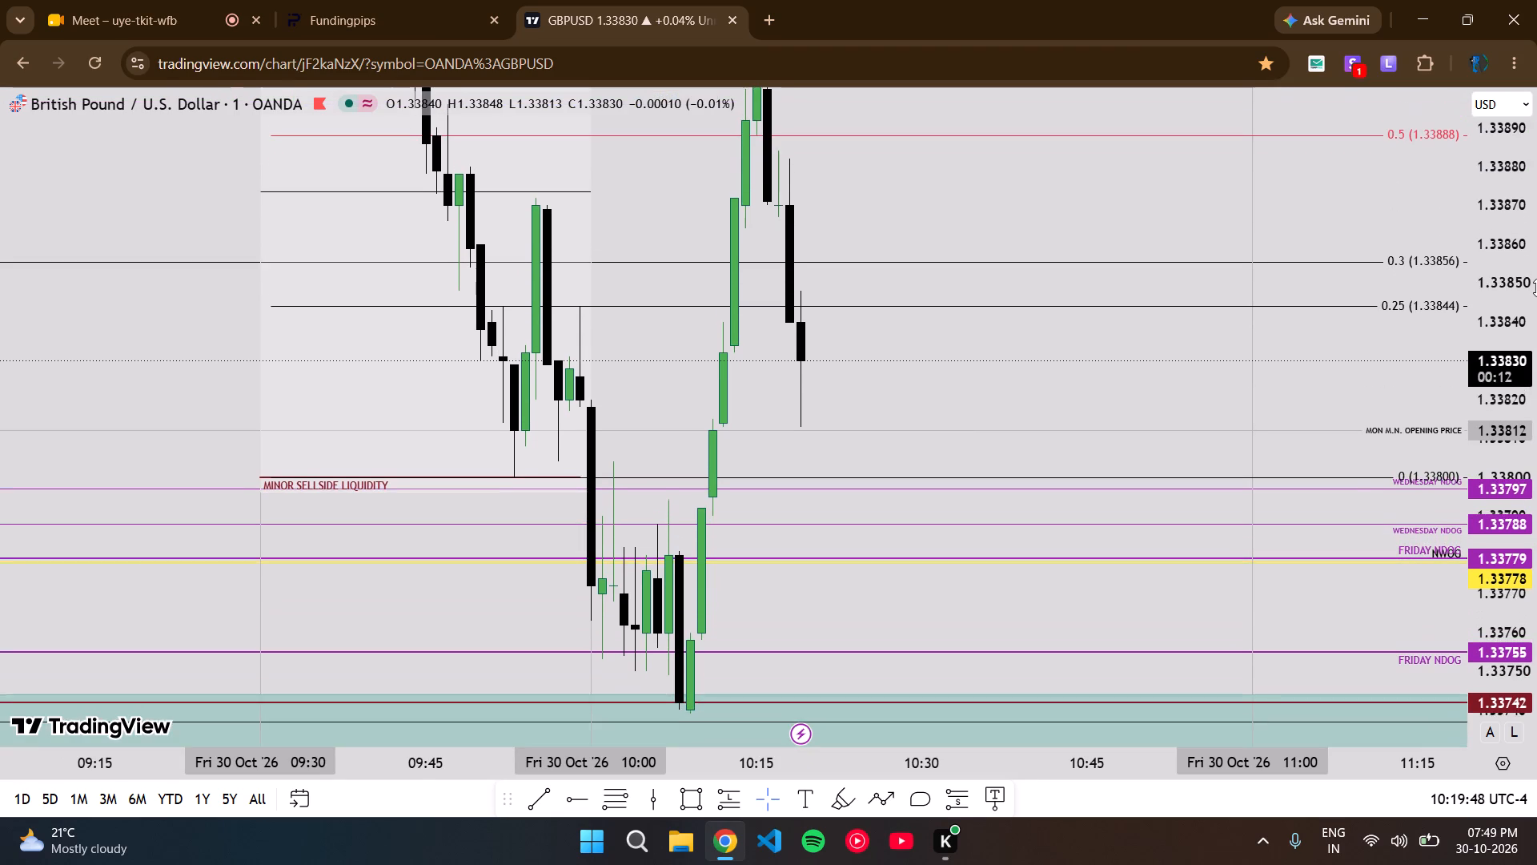
pyautogui.scroll(-2, 1536, 288)
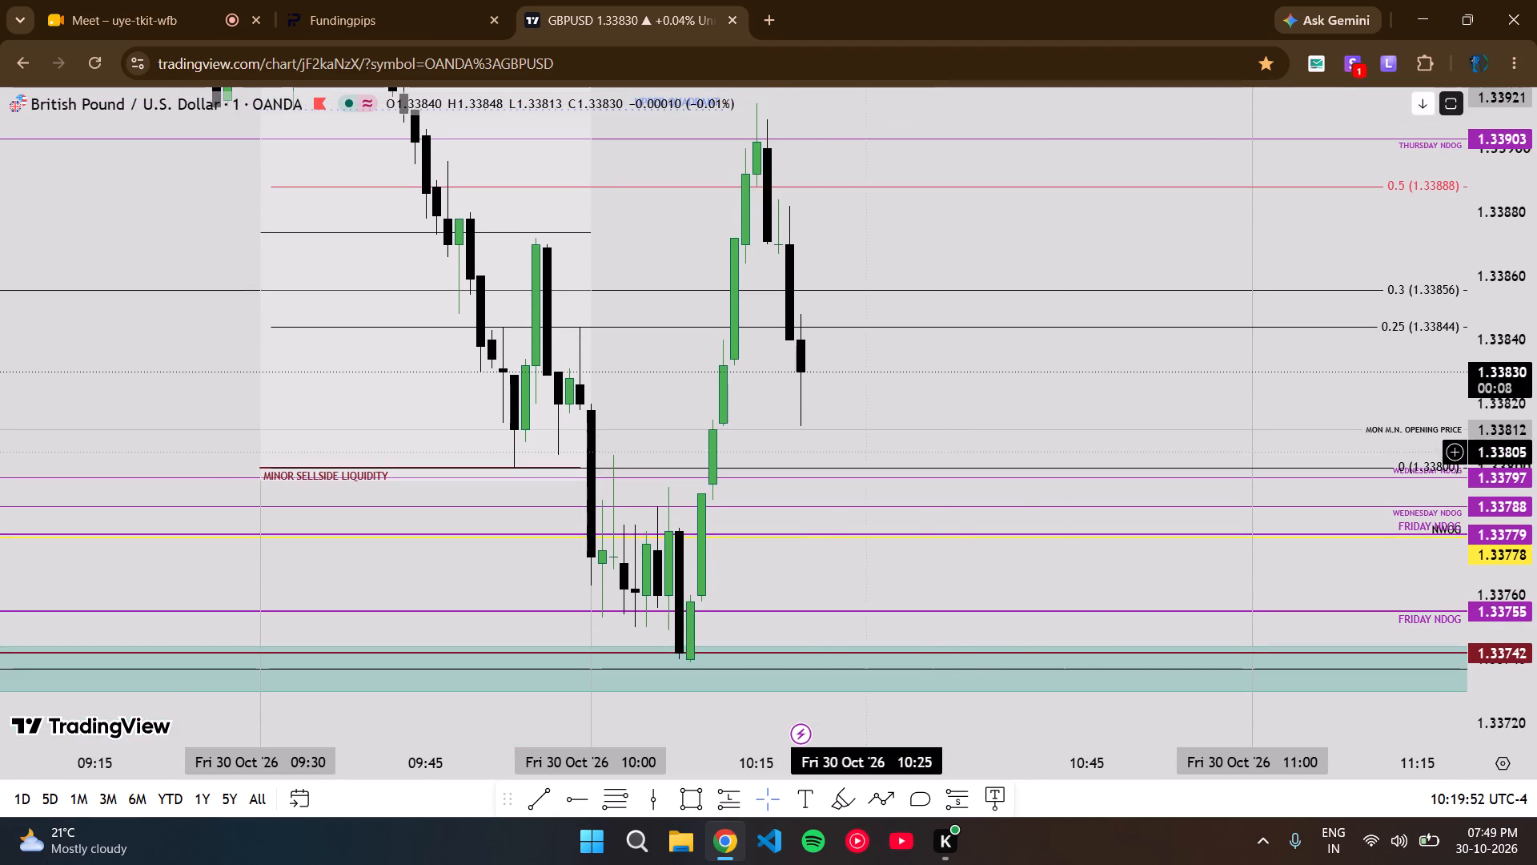
pyautogui.moveTo(950, 400); pyautogui.dragTo(991, 411)
pyautogui.scroll(-2, 1536, 404)
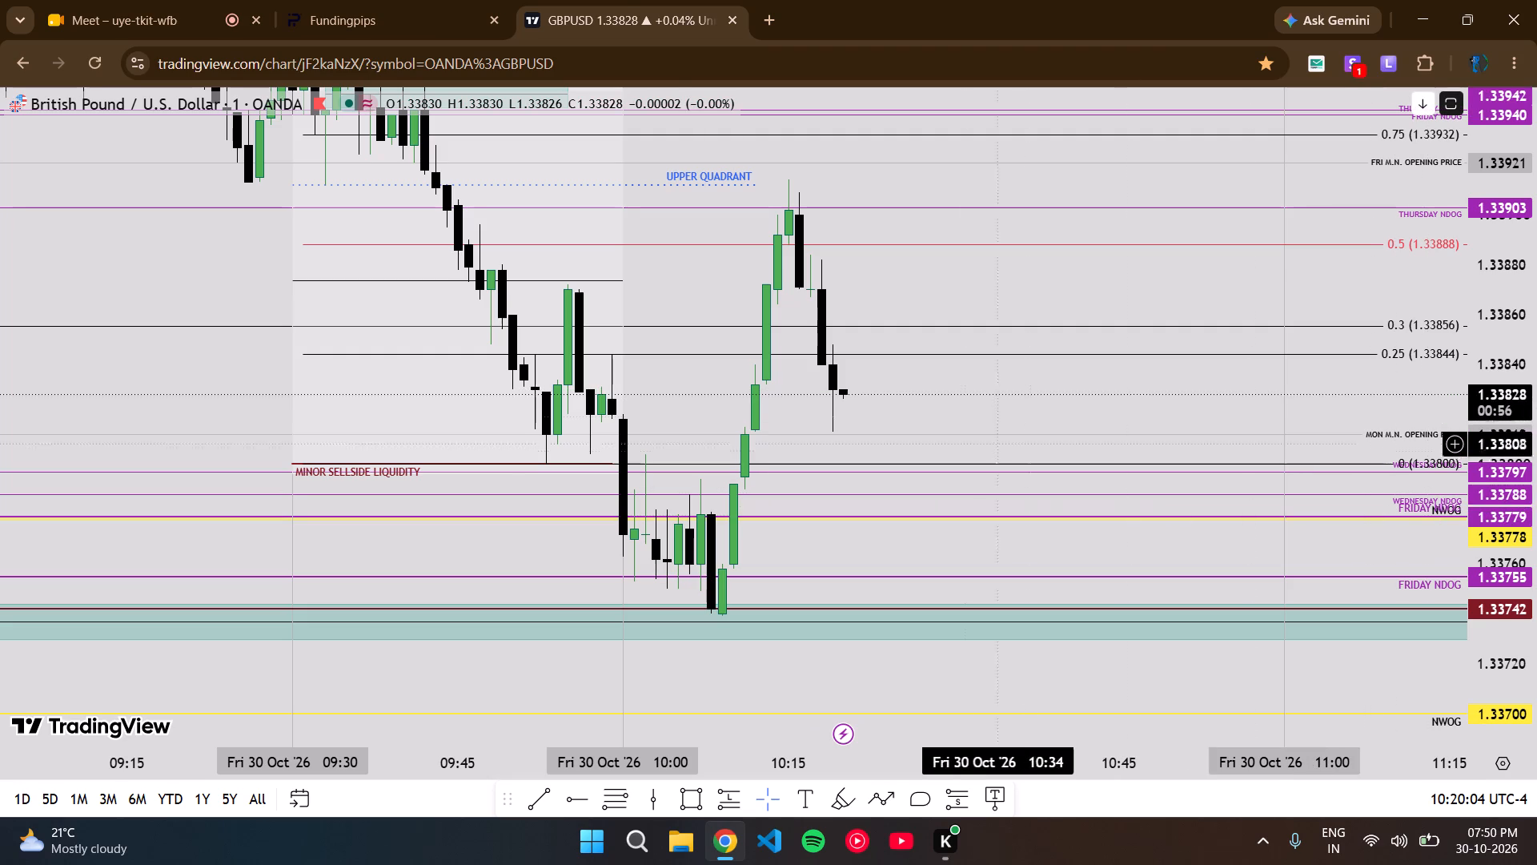
pyautogui.moveTo(940, 372); pyautogui.dragTo(1062, 396)
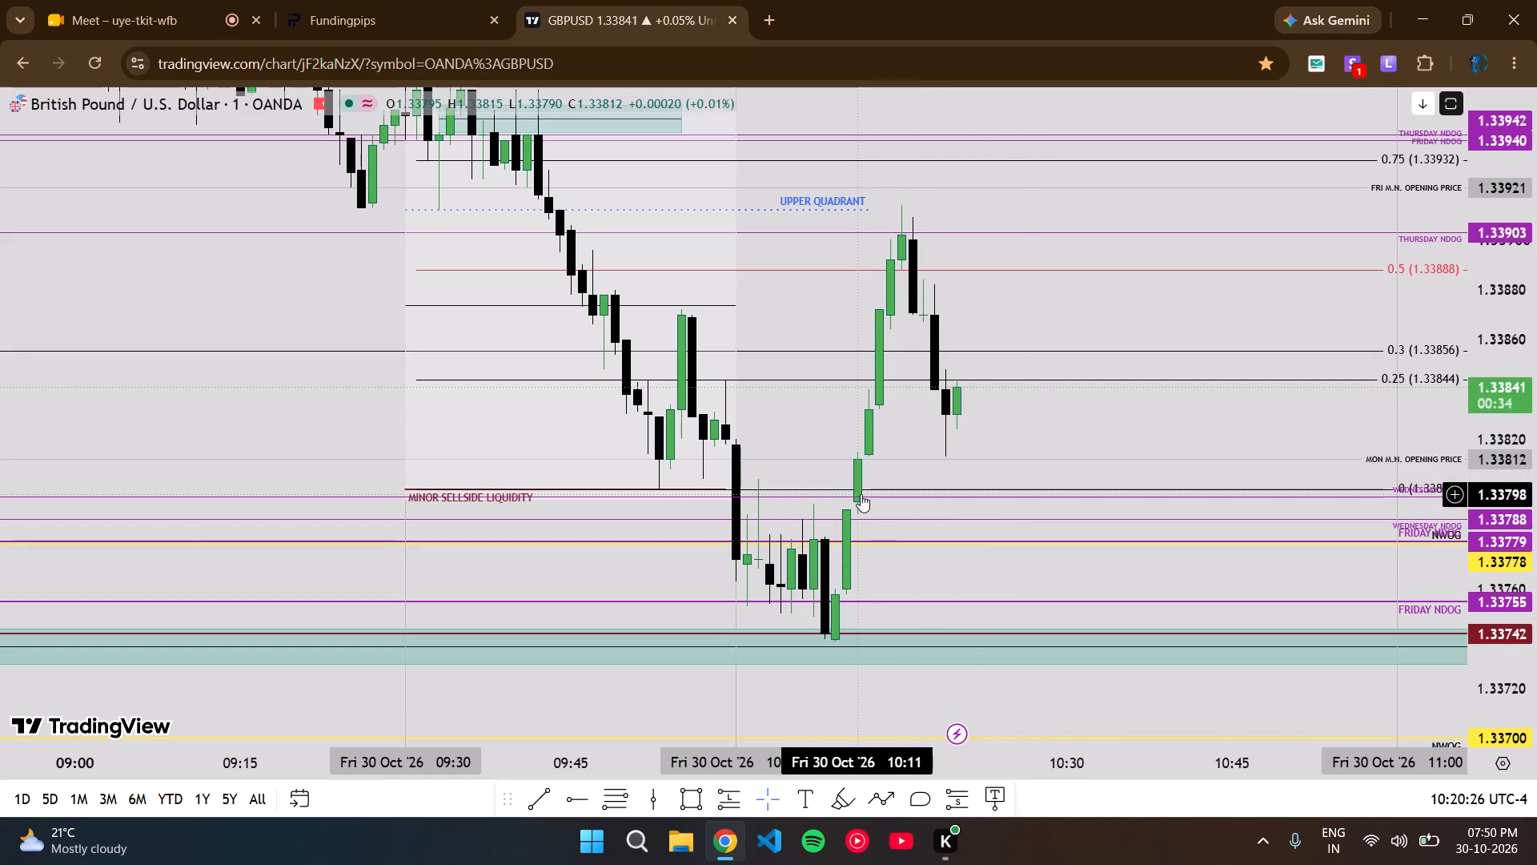
pyautogui.moveTo(936, 468); pyautogui.dragTo(929, 386)
pyautogui.scroll(3, 1509, 357)
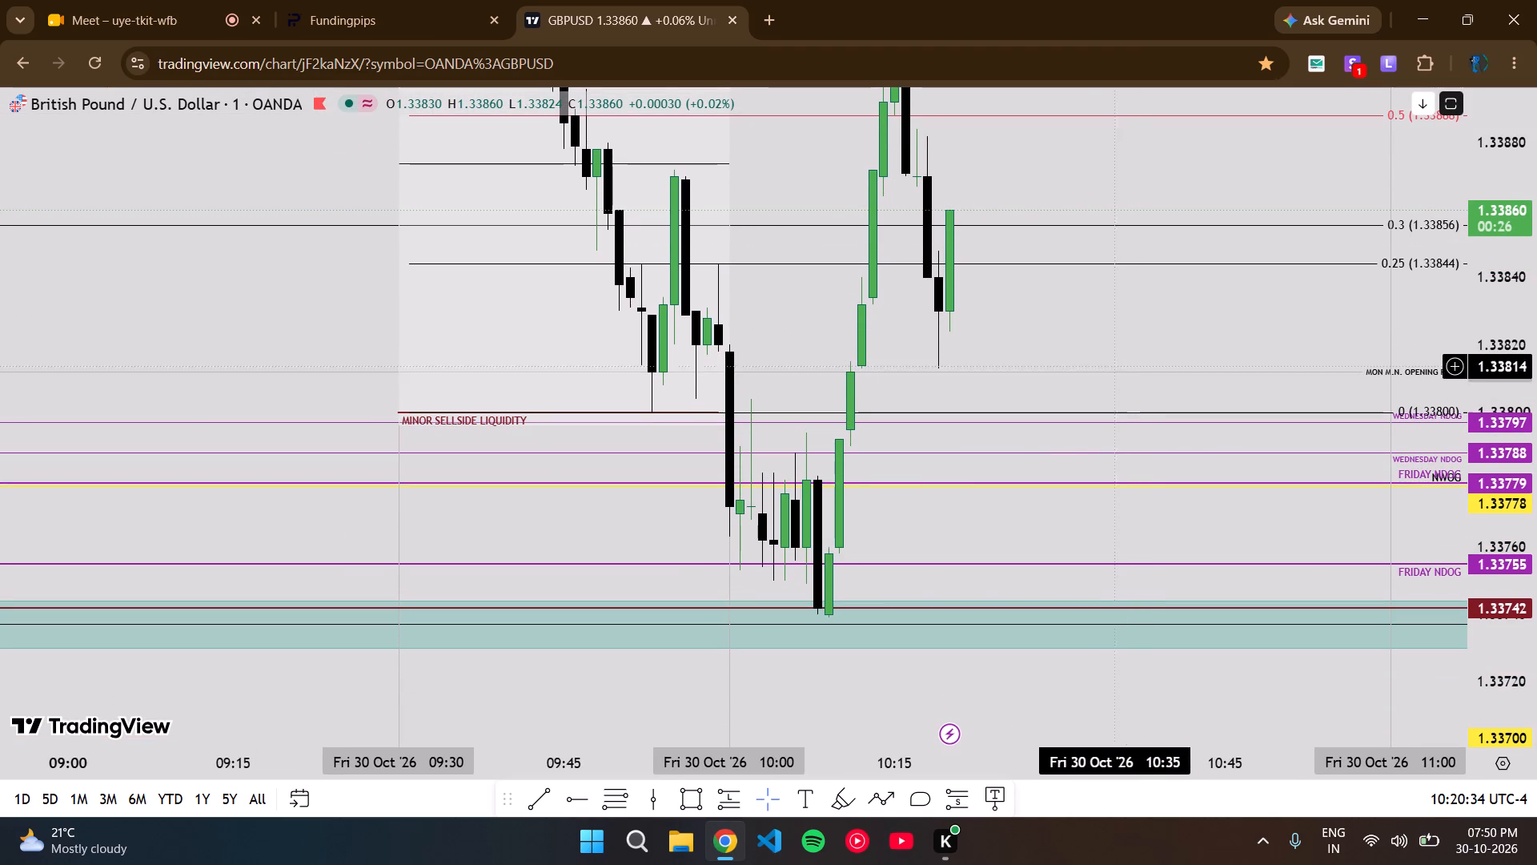
# Measure the price distance from 1.33814 at 10:16 down to 1.33732 at 10:10, inside the teal fair value gap box, and clear the measurement.
pyautogui.moveTo(1082, 344); pyautogui.dragTo(1077, 263)
pyautogui.click(904, 296)
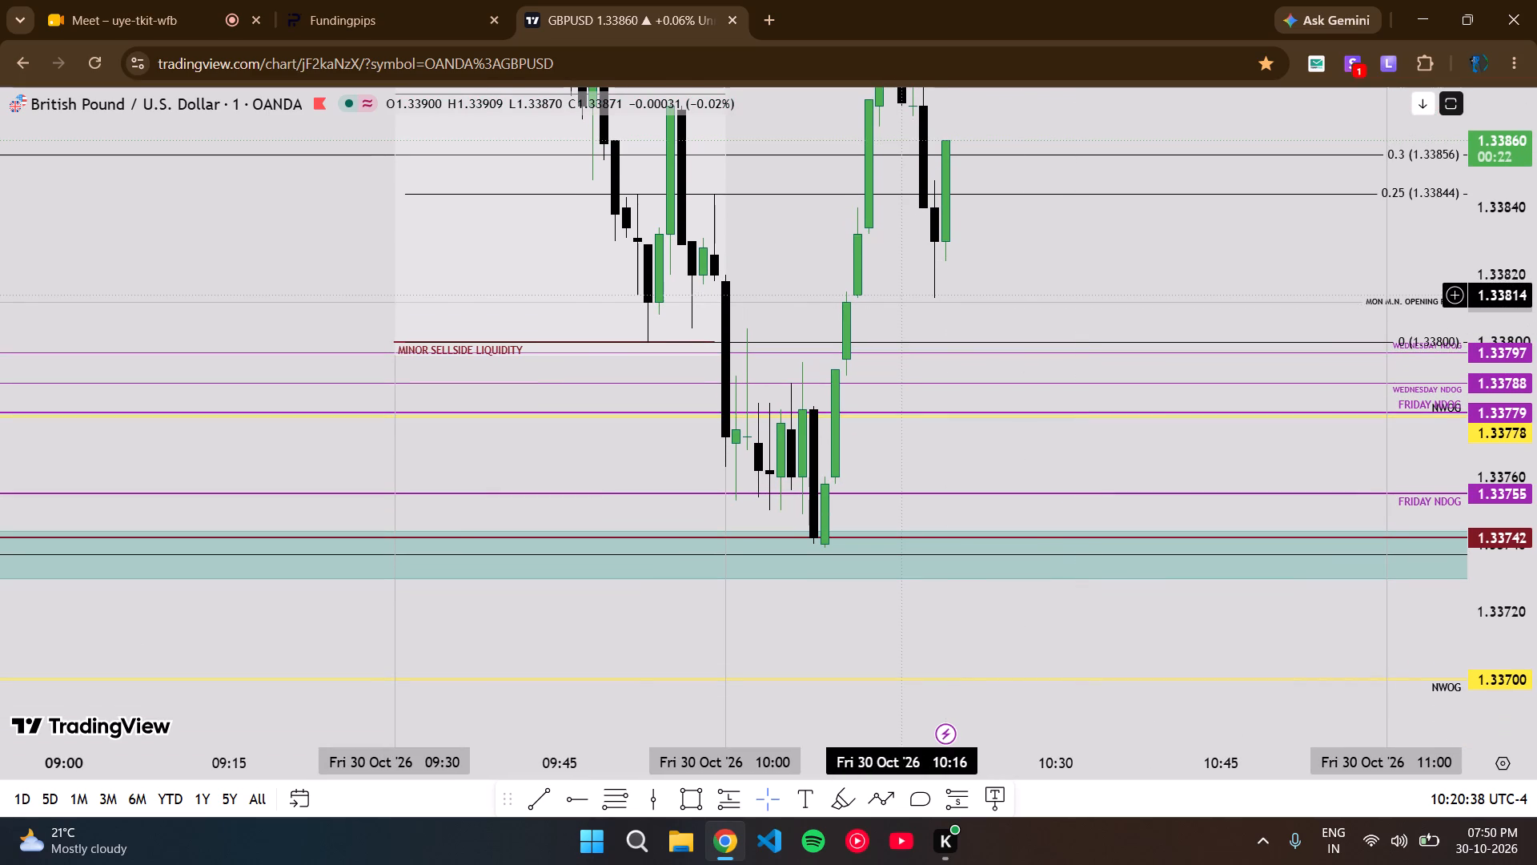
pyautogui.keyDown('shift'); pyautogui.click(903, 295); pyautogui.keyUp('shift')
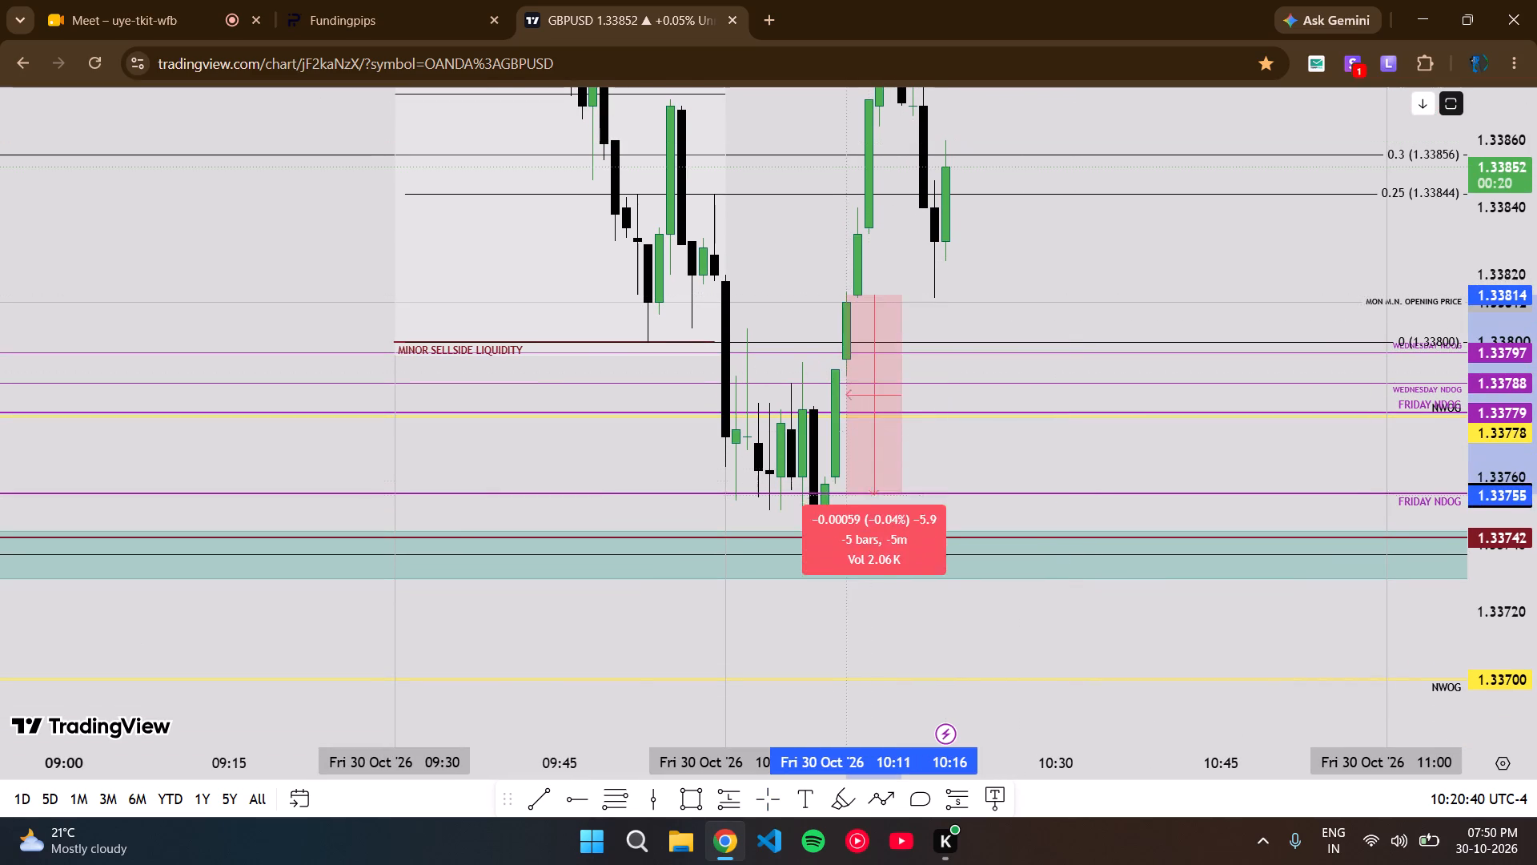
pyautogui.keyDown('shift'); pyautogui.click(837, 572); pyautogui.keyUp('shift')
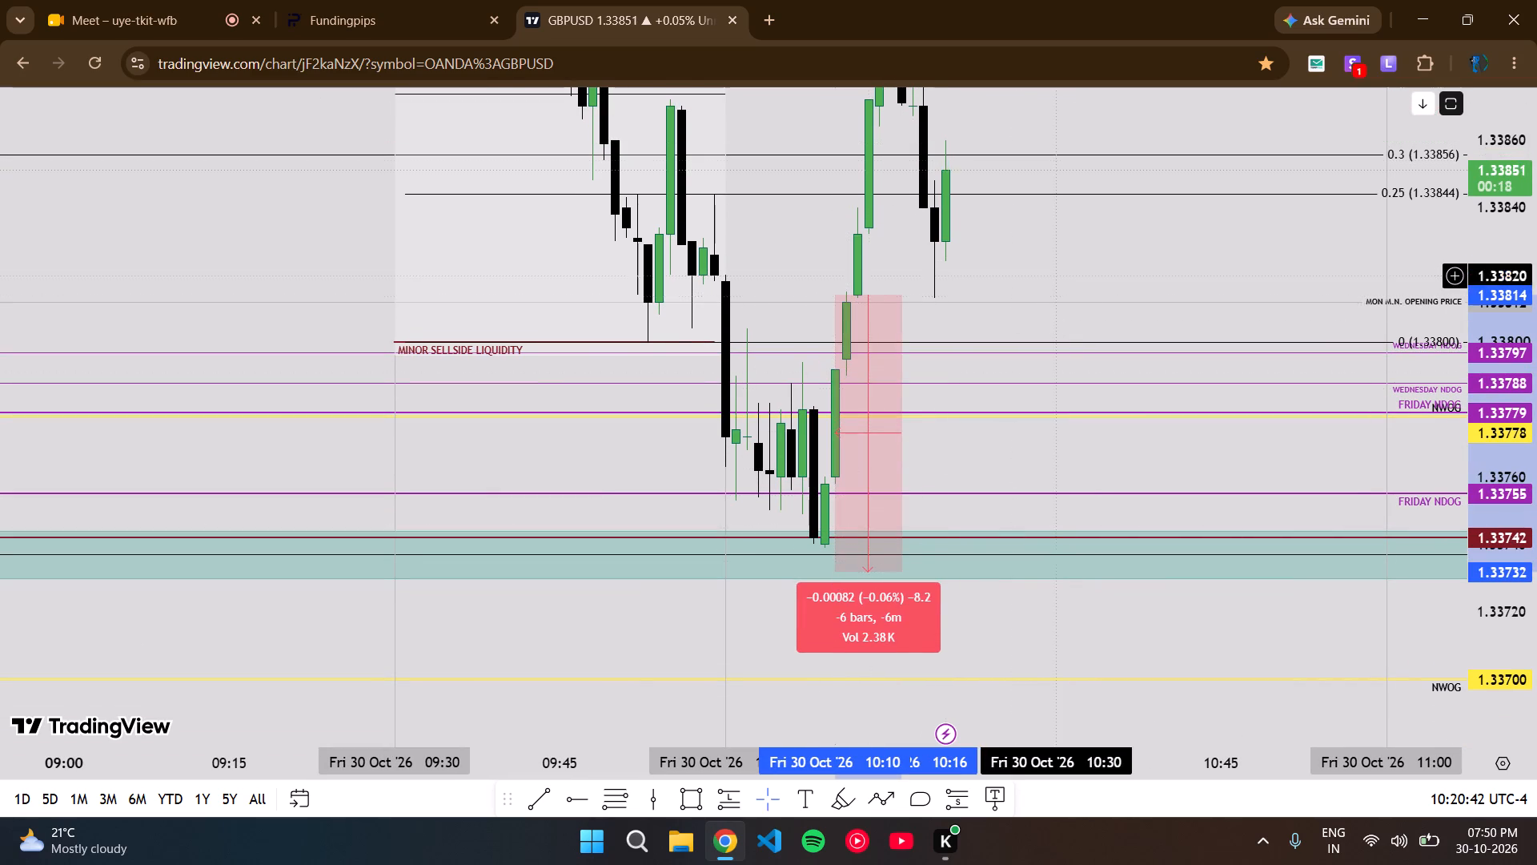
pyautogui.moveTo(1060, 257); pyautogui.dragTo(1065, 509)
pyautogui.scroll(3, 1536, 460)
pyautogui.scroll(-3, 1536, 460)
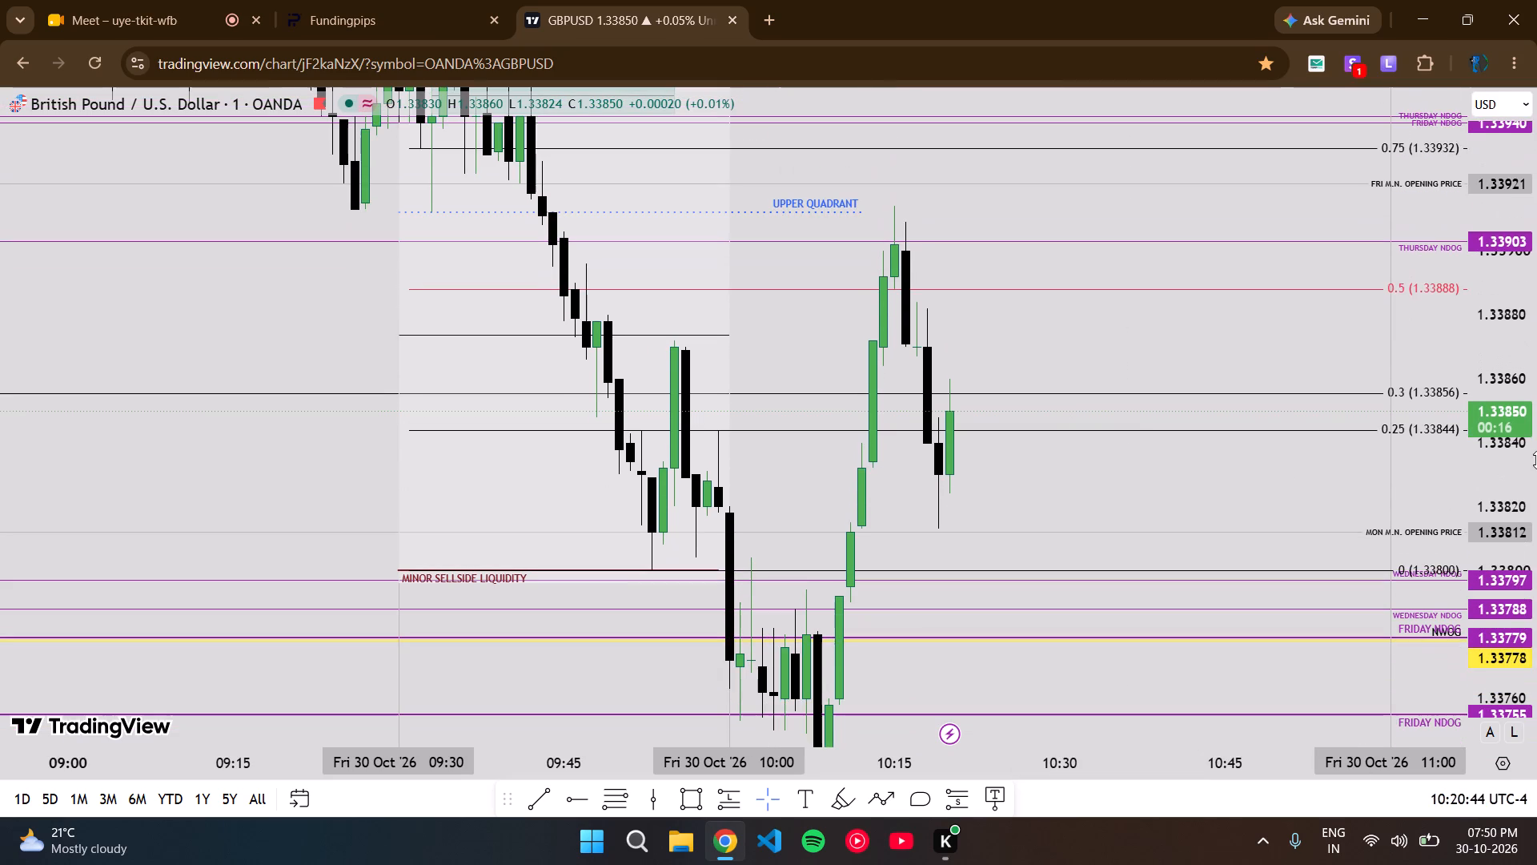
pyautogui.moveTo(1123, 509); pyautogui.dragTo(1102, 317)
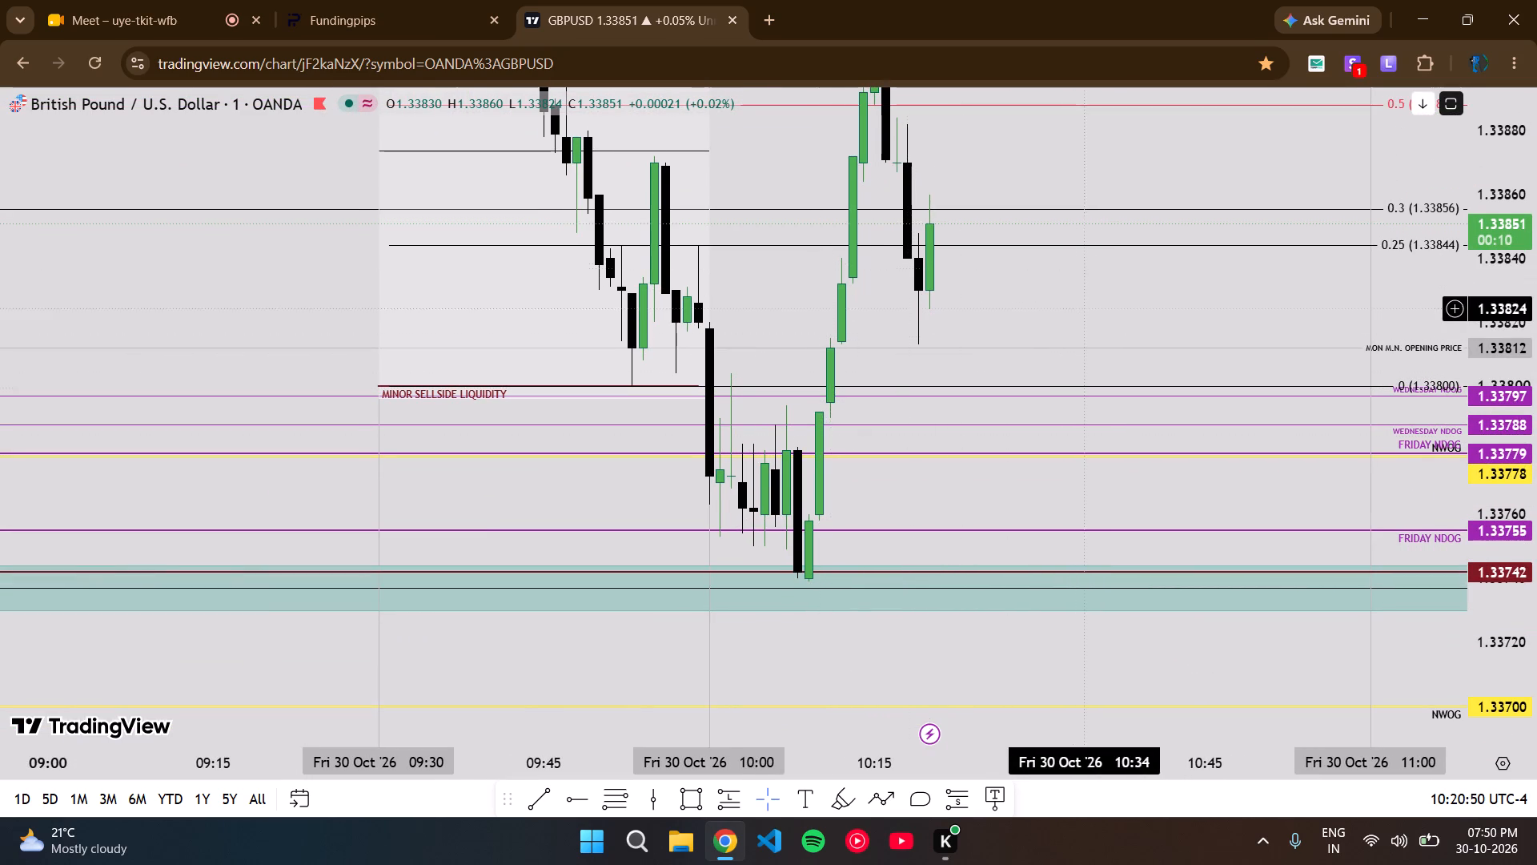
# Examine the 1-minute GBP/USD candles after the 10:15 high against the 0.25 to 0.5 Fibonacci, minor sellside liquidity and fair value gap levels.
pyautogui.moveTo(1084, 316); pyautogui.dragTo(1094, 376)
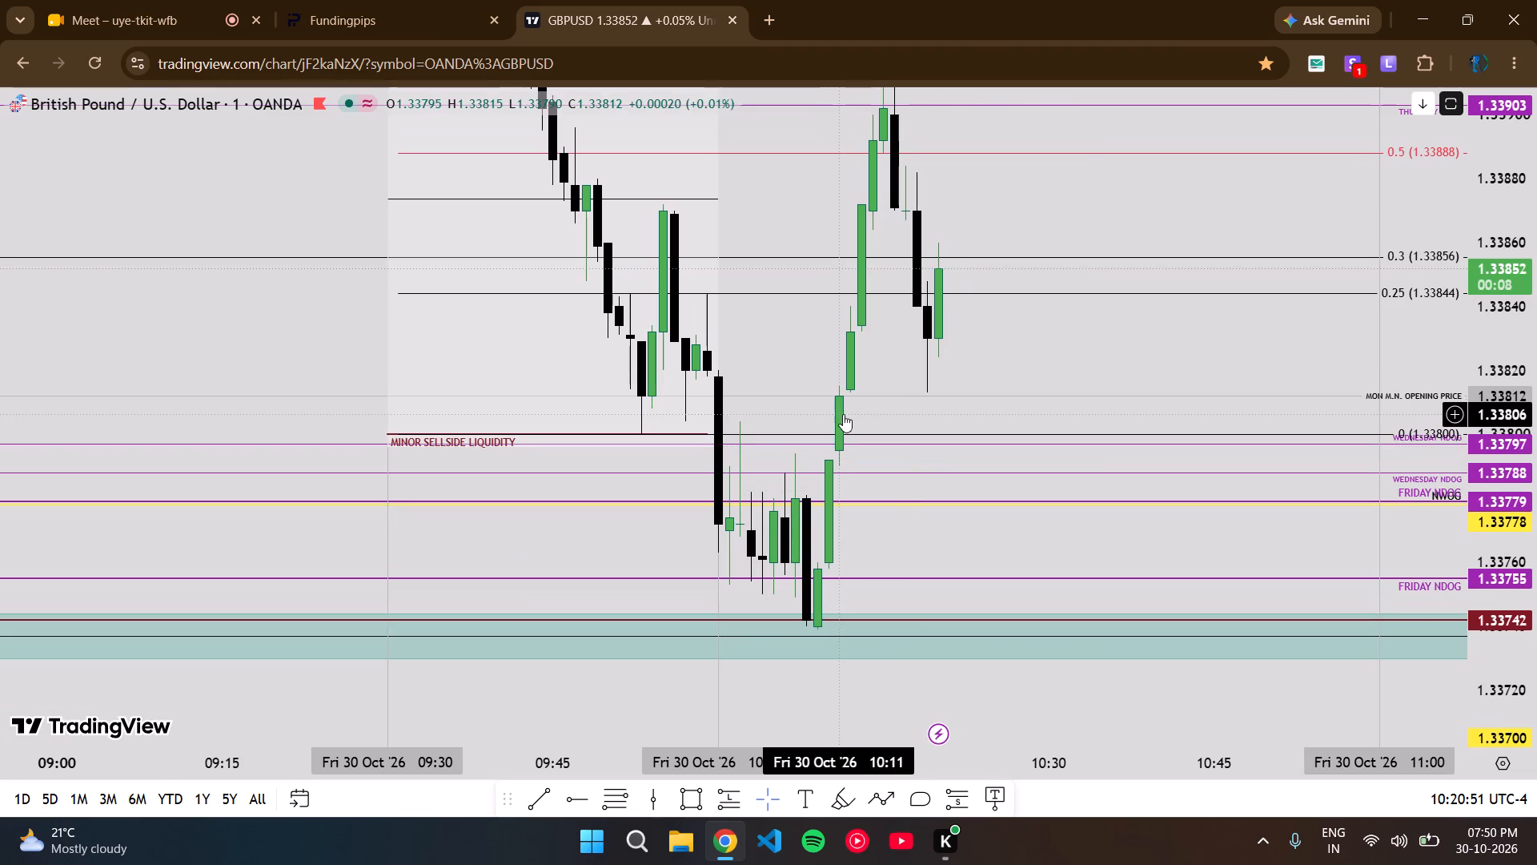
pyautogui.moveTo(1052, 349); pyautogui.dragTo(1052, 360)
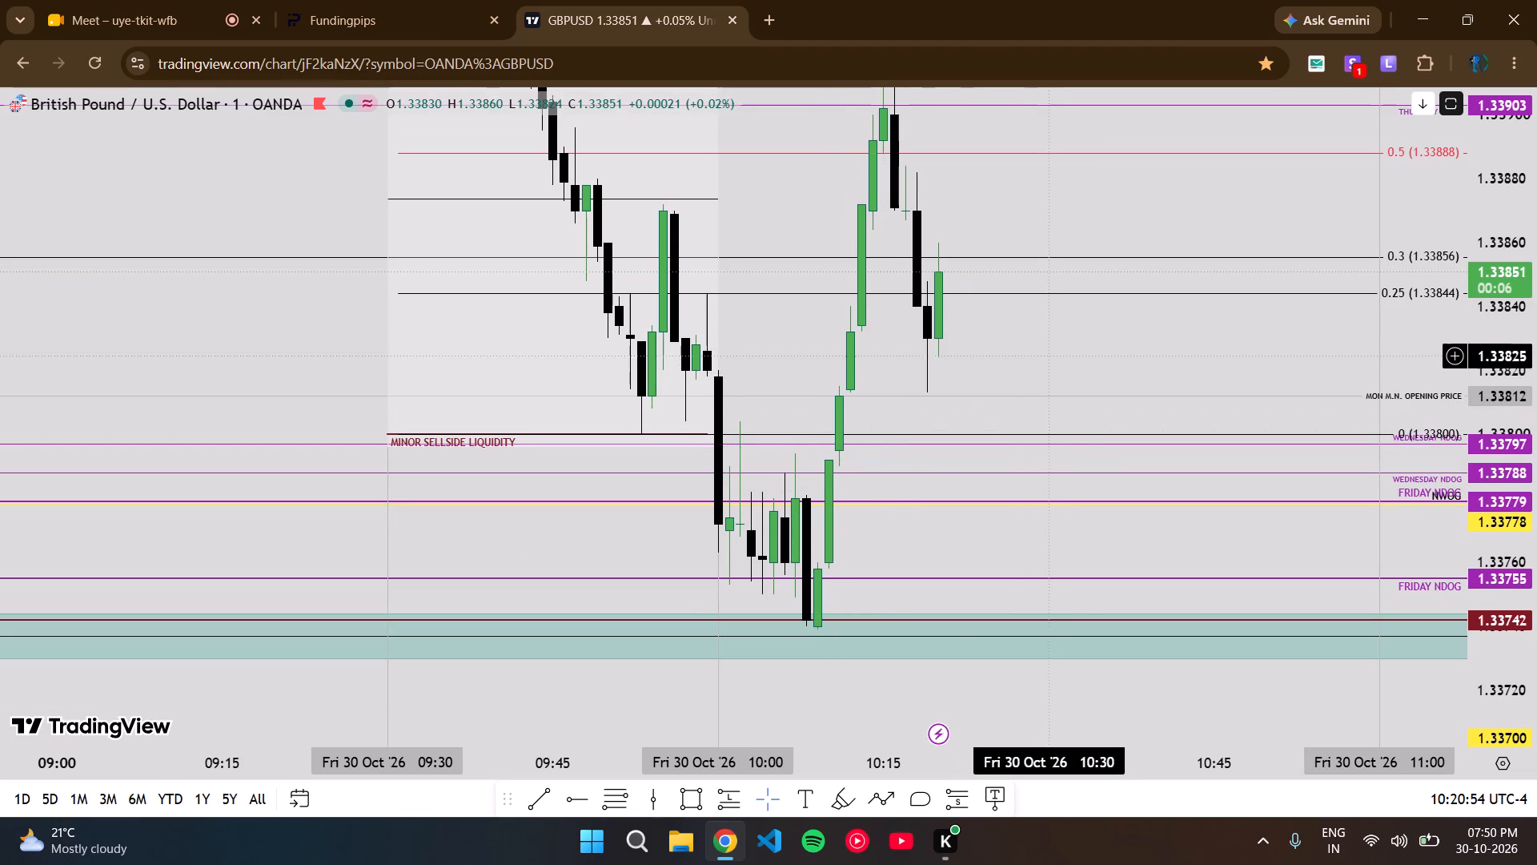
pyautogui.moveTo(1052, 360); pyautogui.dragTo(1052, 402)
pyautogui.moveTo(892, 594); pyautogui.dragTo(874, 508)
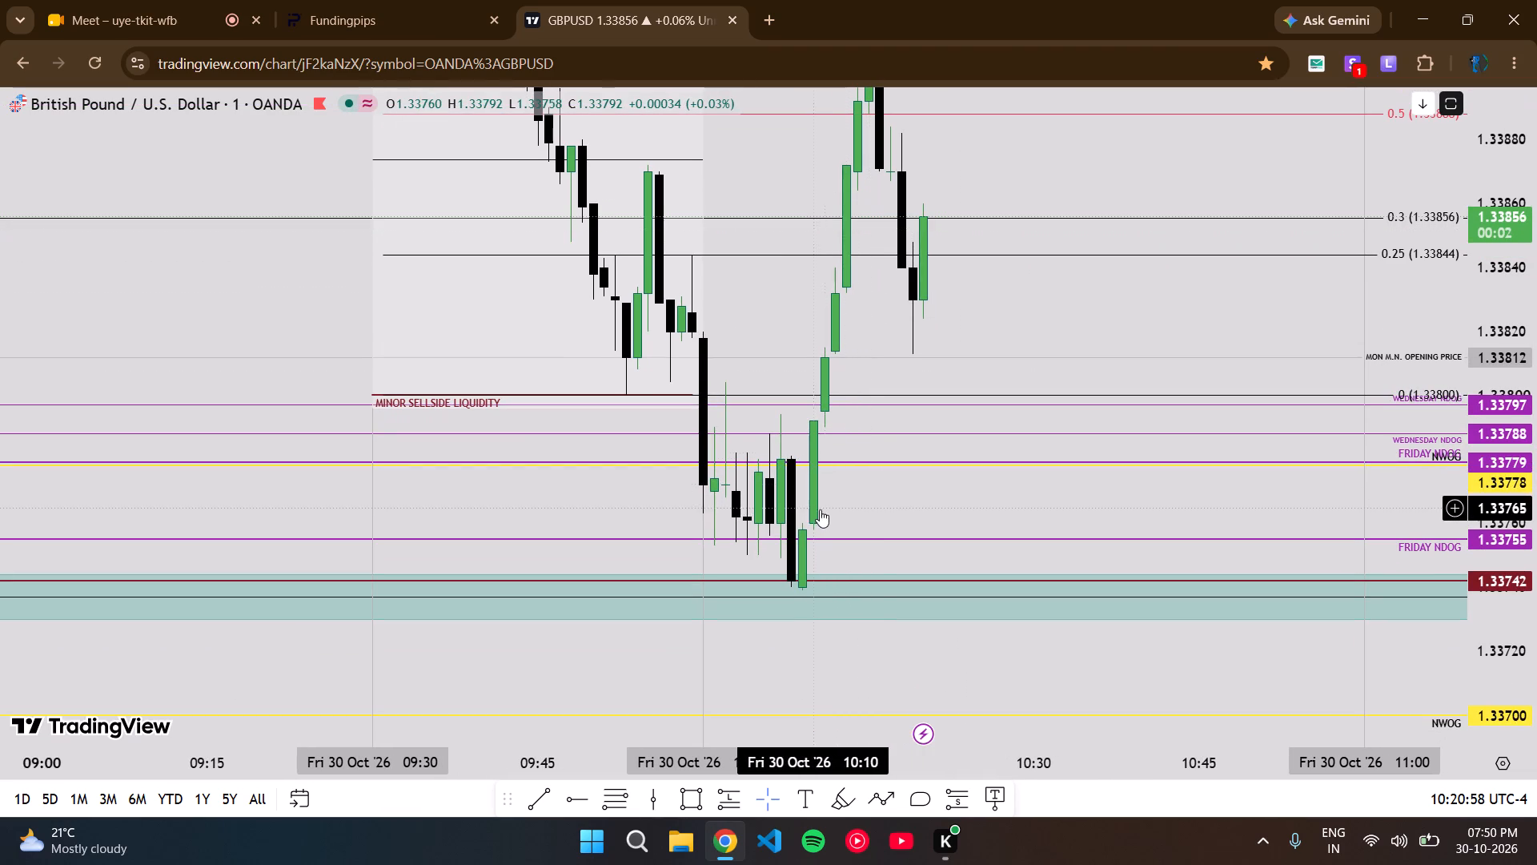
pyautogui.moveTo(930, 527); pyautogui.dragTo(939, 564)
pyautogui.scroll(3, 1536, 489)
pyautogui.scroll(-3, 1536, 489)
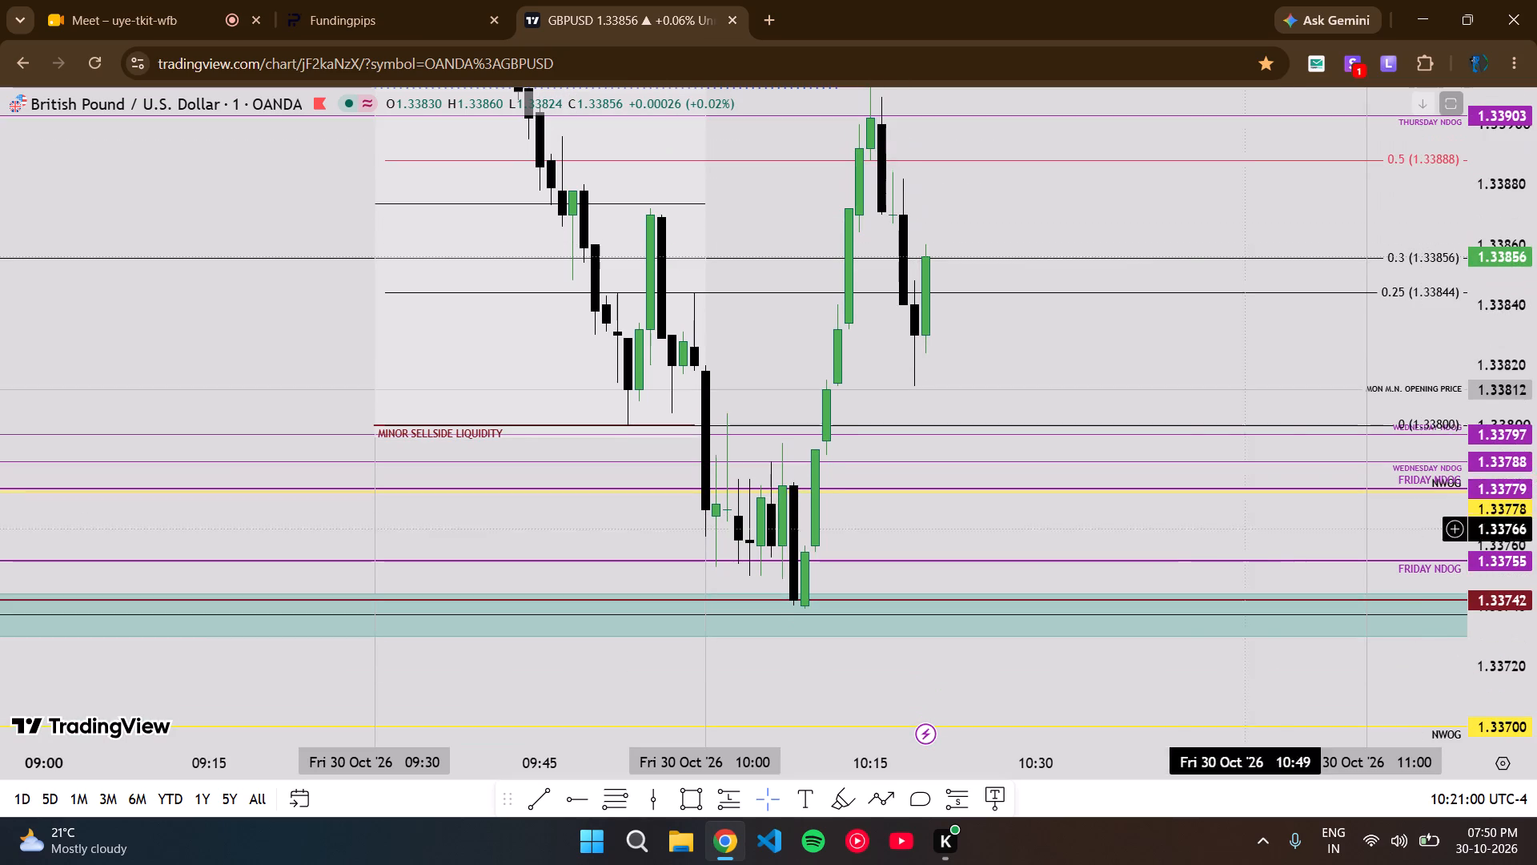
pyautogui.moveTo(1057, 352); pyautogui.dragTo(1063, 515)
pyautogui.scroll(-3, 1536, 493)
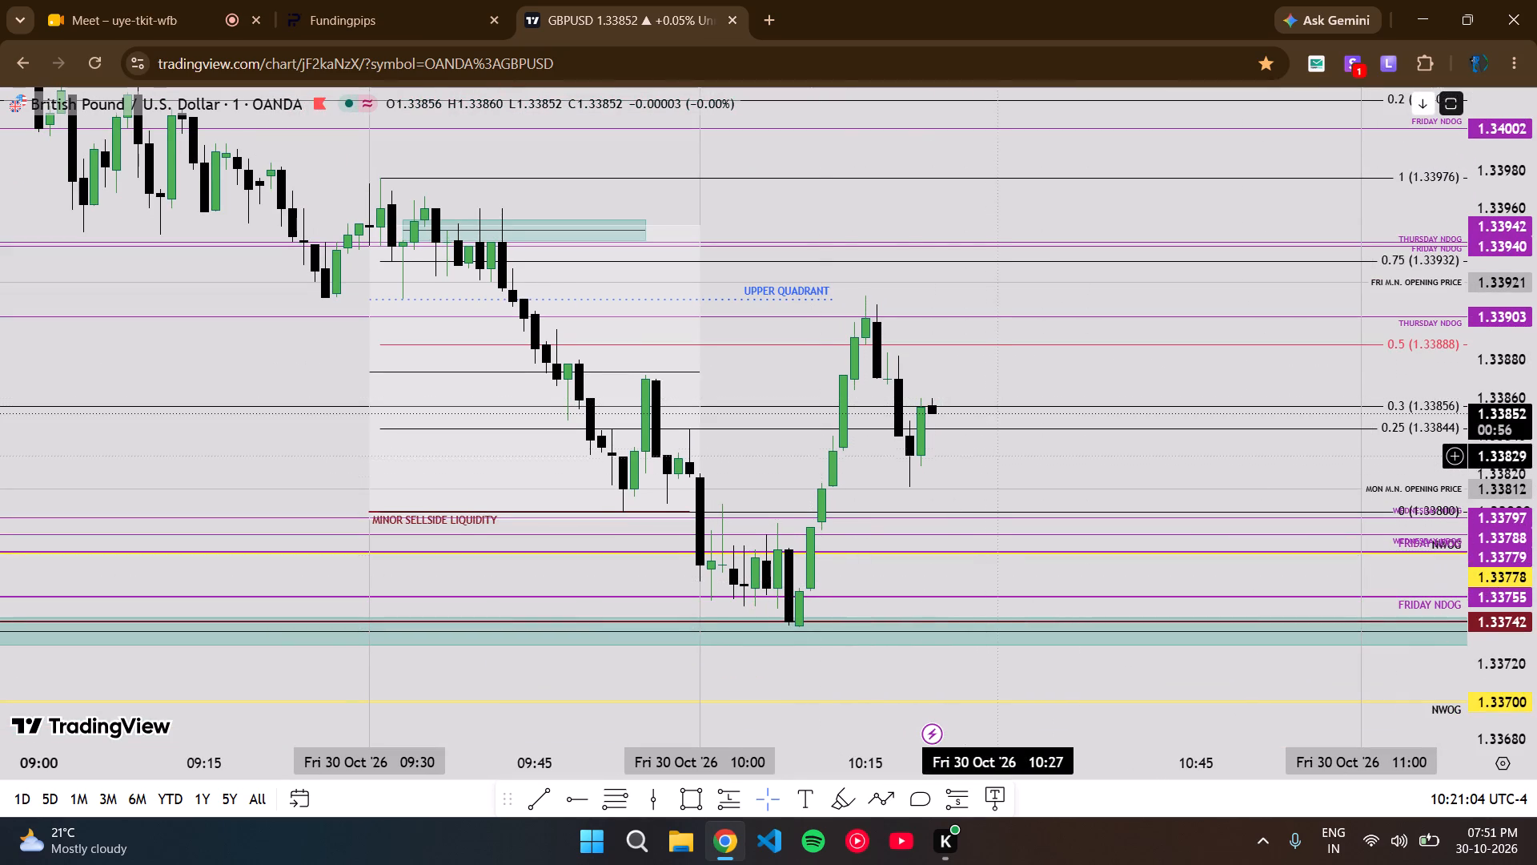
pyautogui.moveTo(1002, 448); pyautogui.dragTo(1034, 382)
pyautogui.scroll(5, 1536, 545)
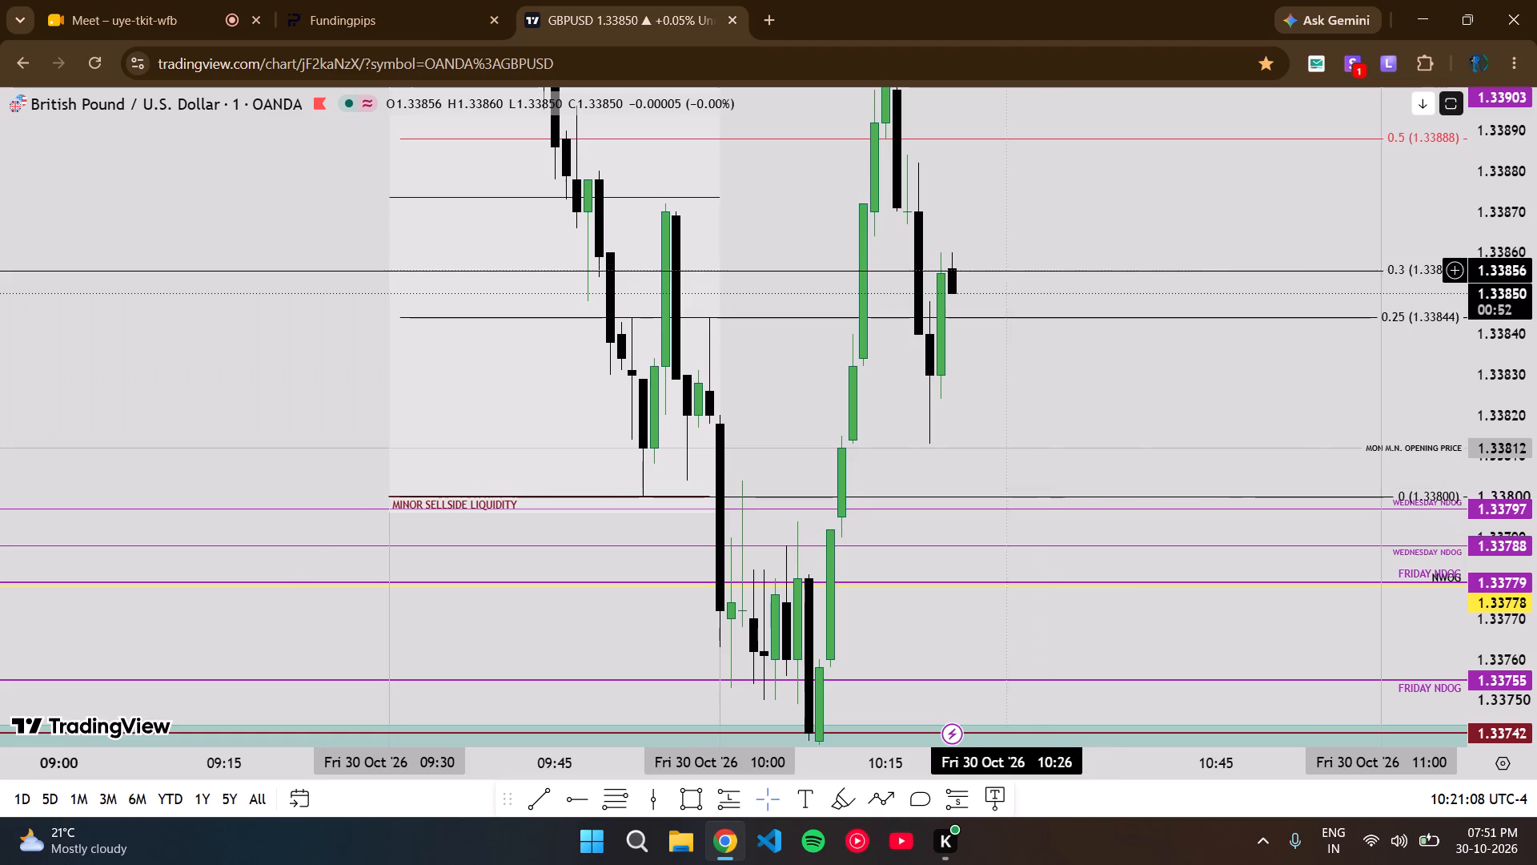
pyautogui.scroll(-3, 1536, 376)
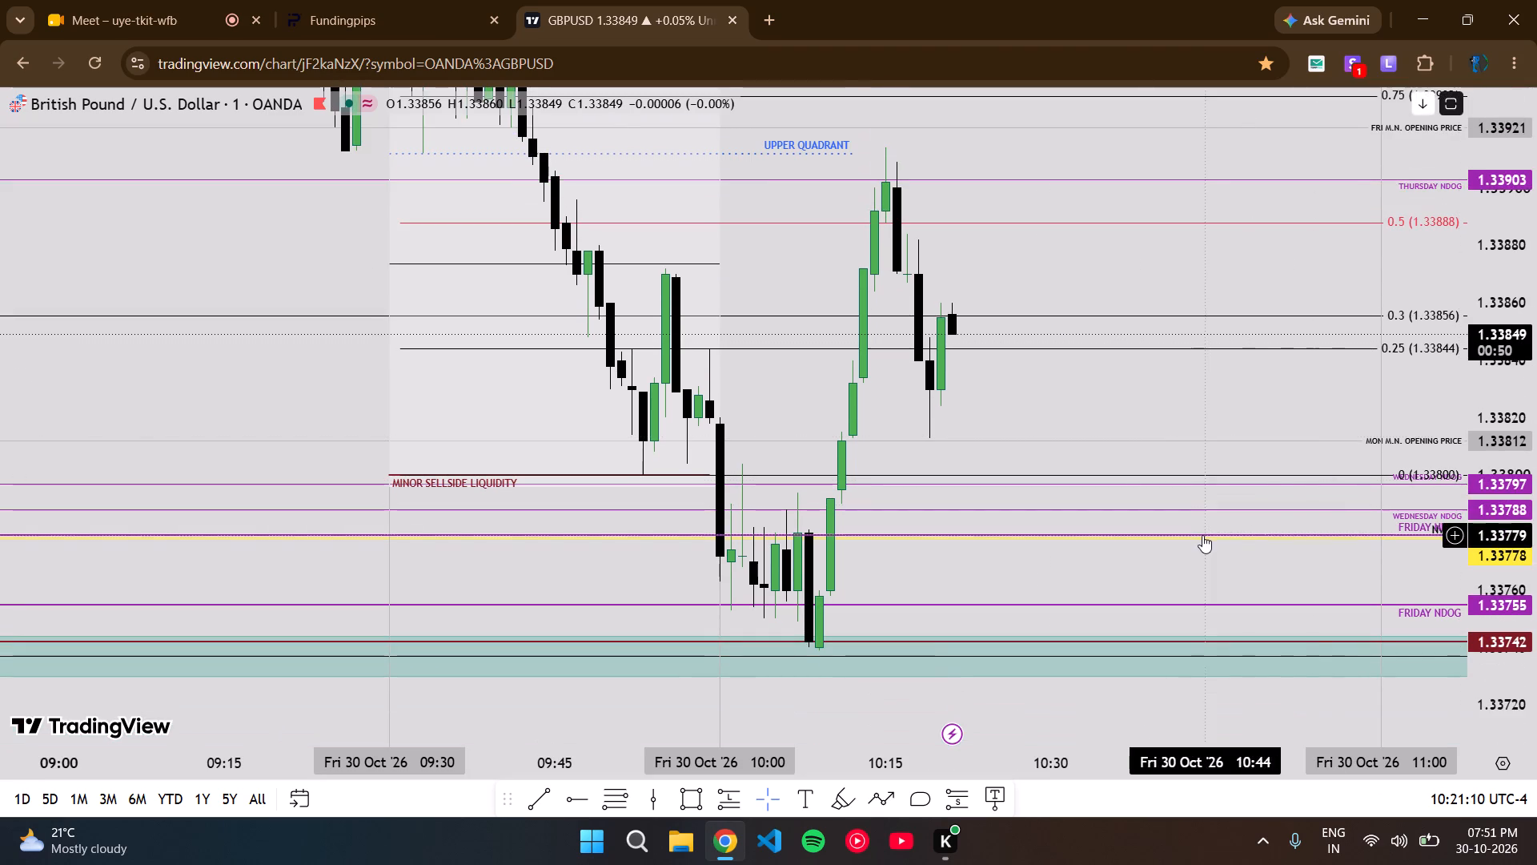
pyautogui.scroll(5, 1536, 509)
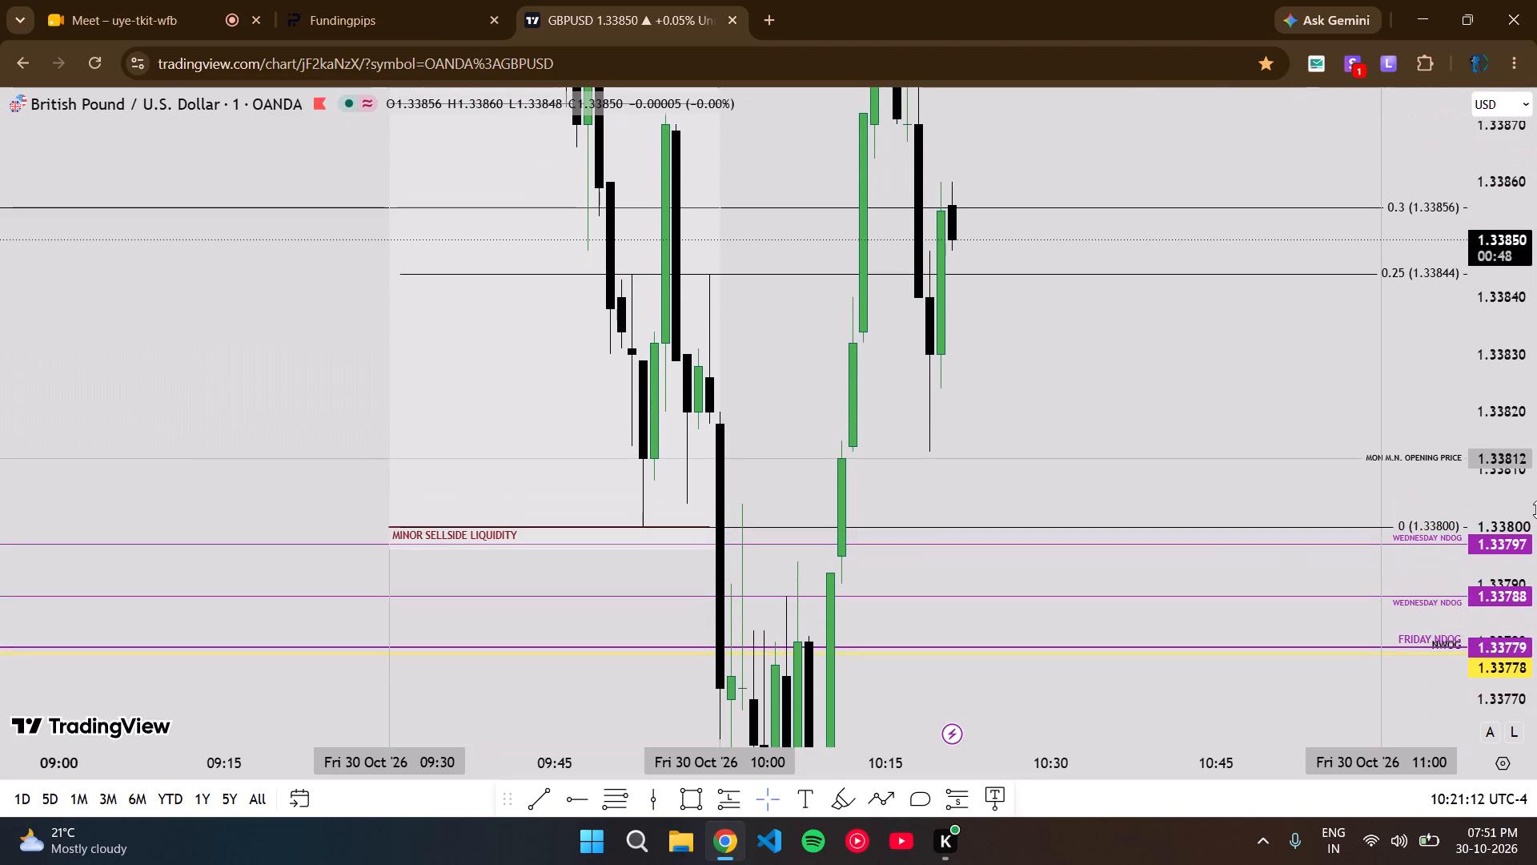
pyautogui.scroll(-6, 1536, 509)
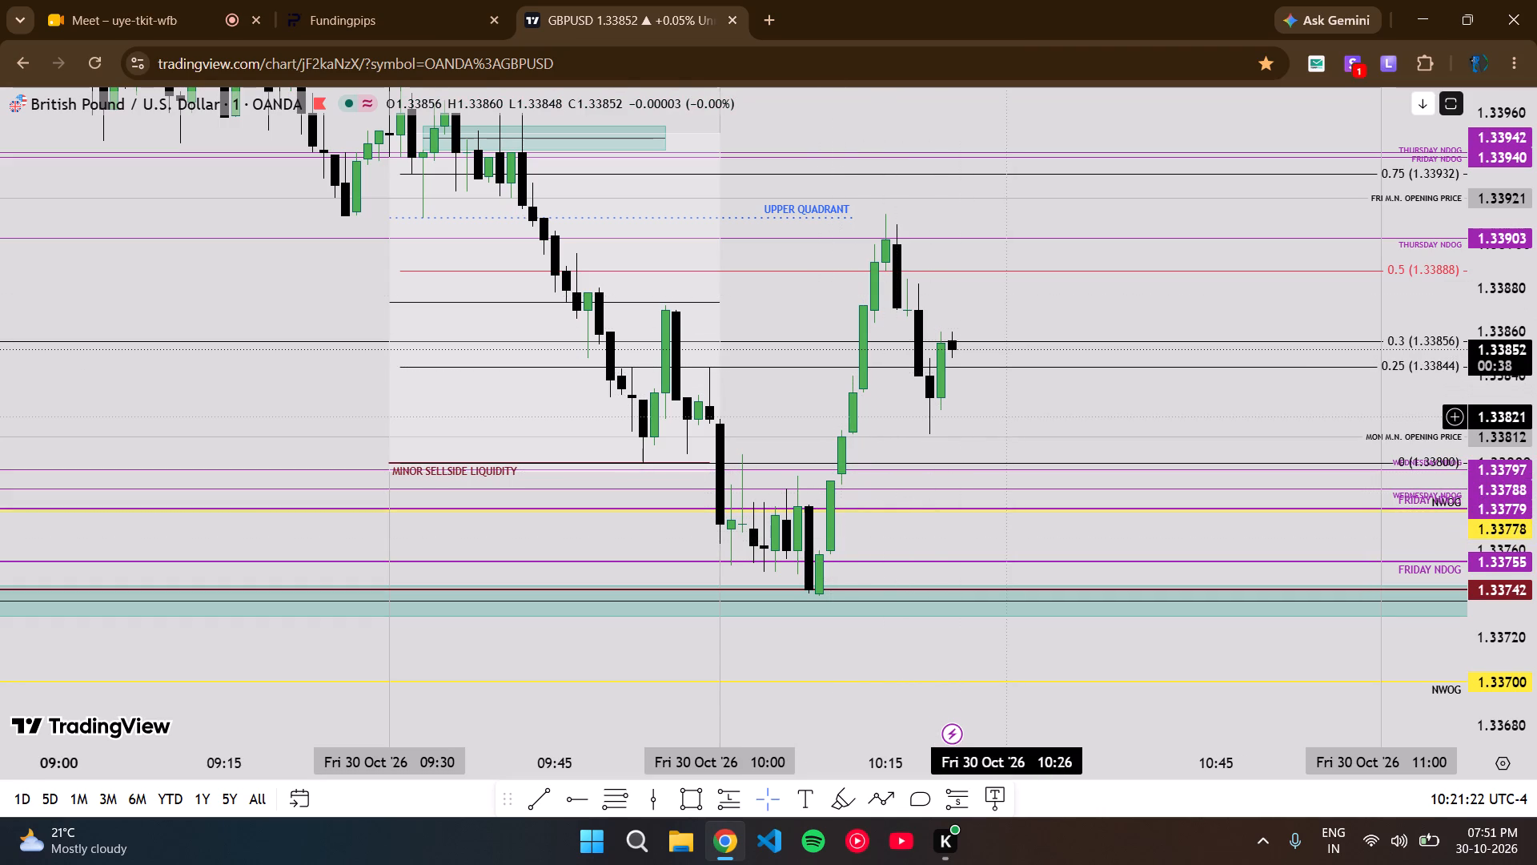
pyautogui.scroll(5, 1536, 396)
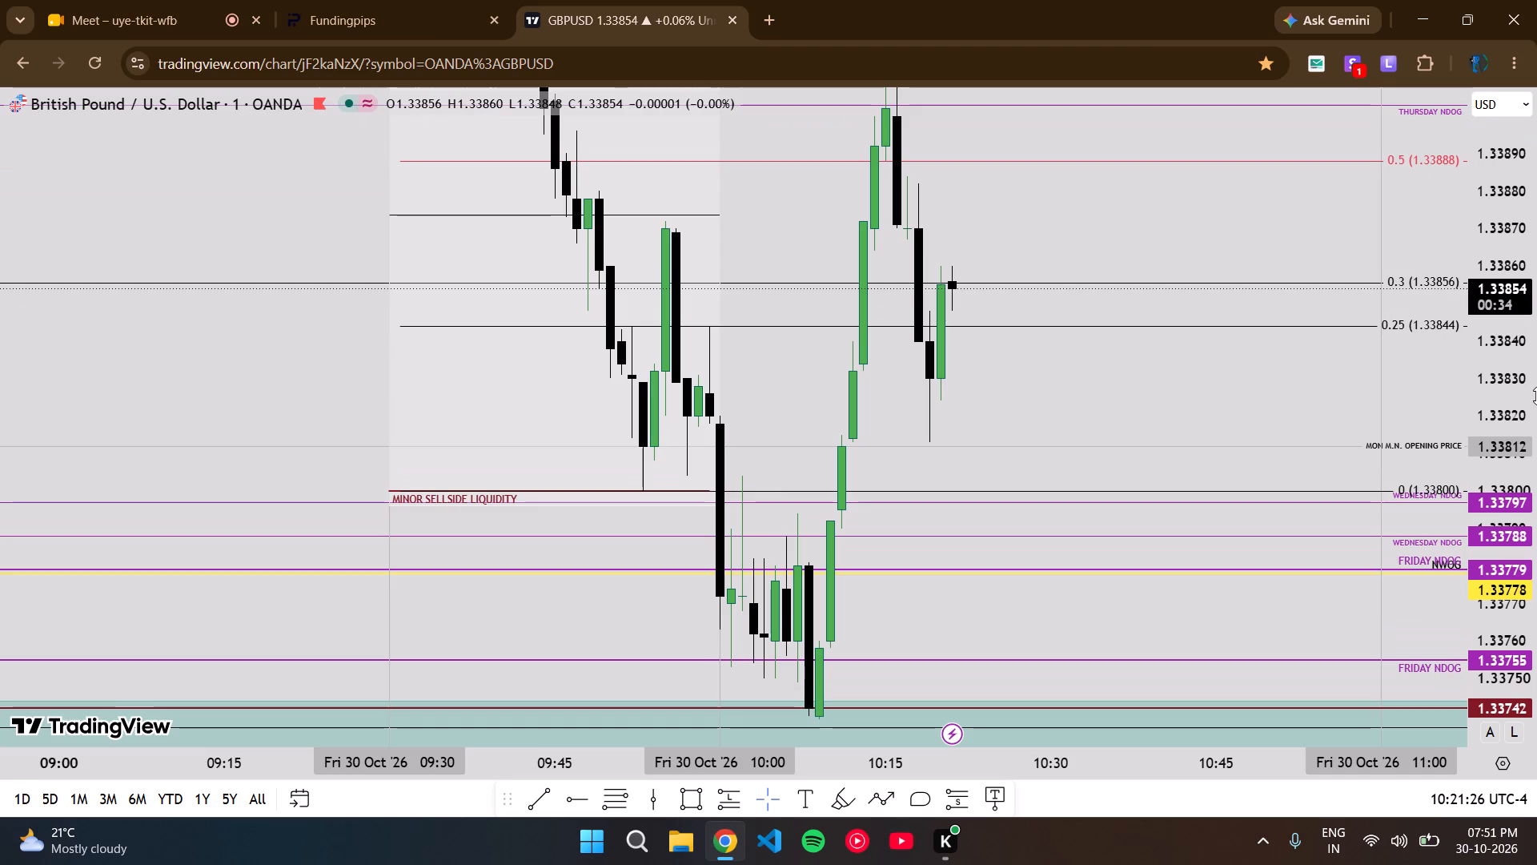
pyautogui.scroll(-3, 1536, 396)
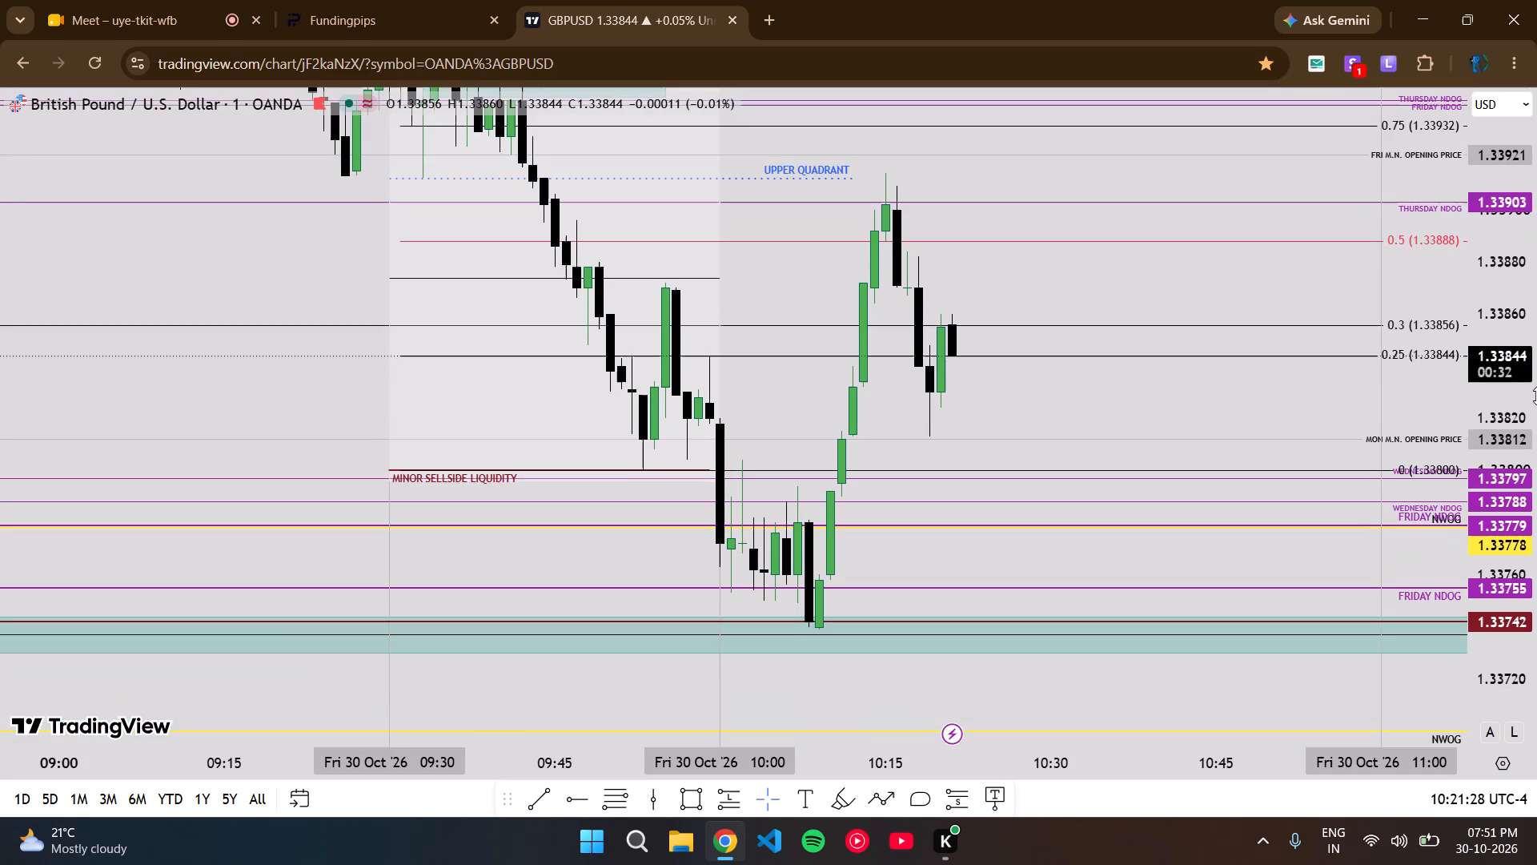
pyautogui.scroll(3, 1536, 396)
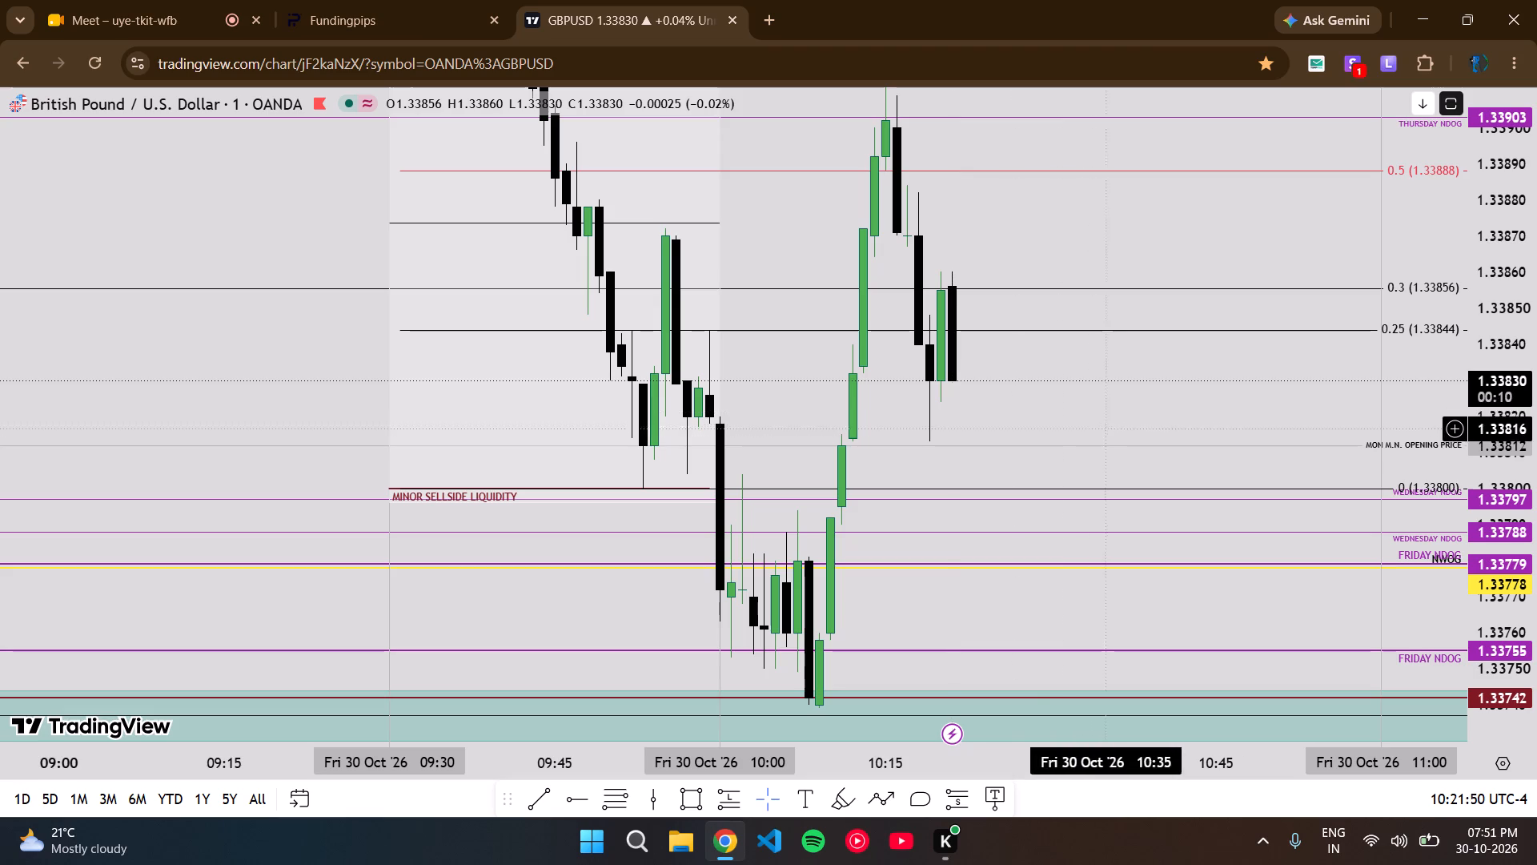
# Switch GBP/USD to the 5-minute interval and examine the FRI F.FVG box against the 29 October candles and the 1.33700 NWOG.
pyautogui.moveTo(1115, 422); pyautogui.dragTo(991, 335)
pyautogui.scroll(-4, 1536, 234)
pyautogui.scroll(-6, 757, 594)
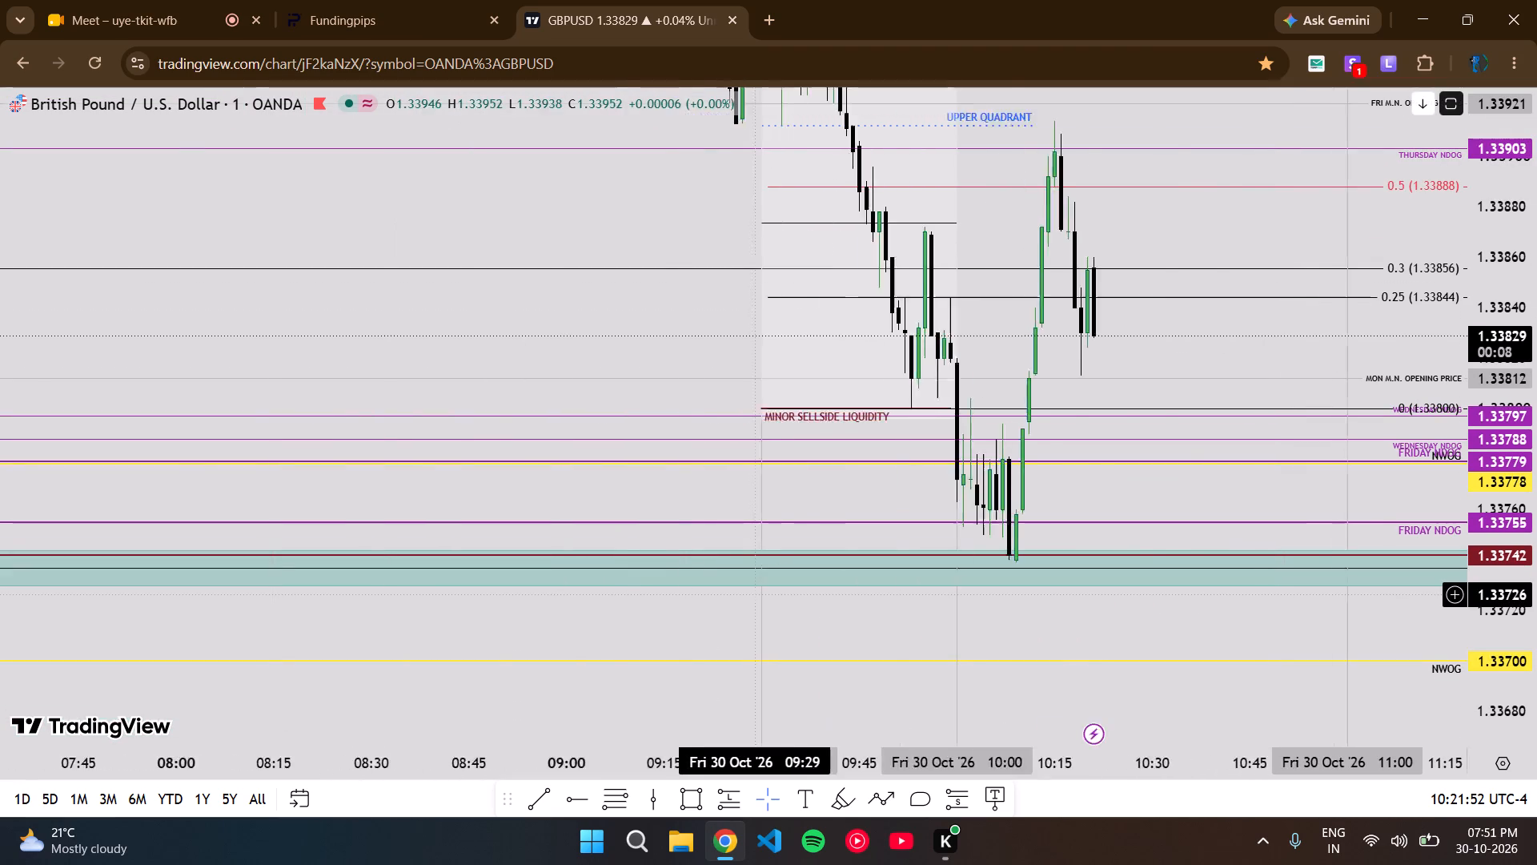
pyautogui.scroll(-6, 757, 594)
pyautogui.press('5')
pyautogui.press('Return')
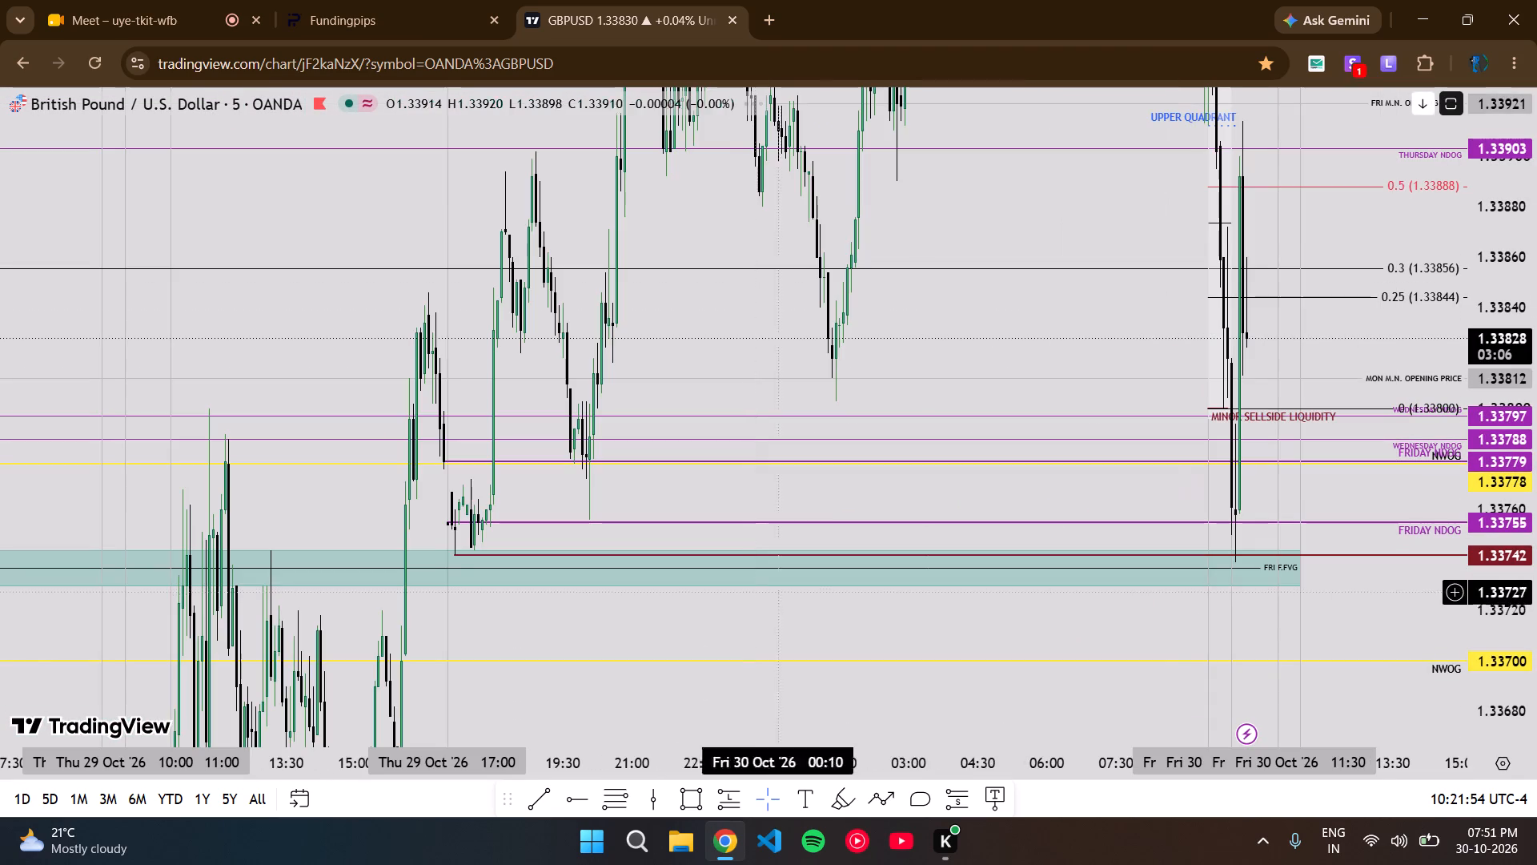
pyautogui.scroll(-3, 1536, 533)
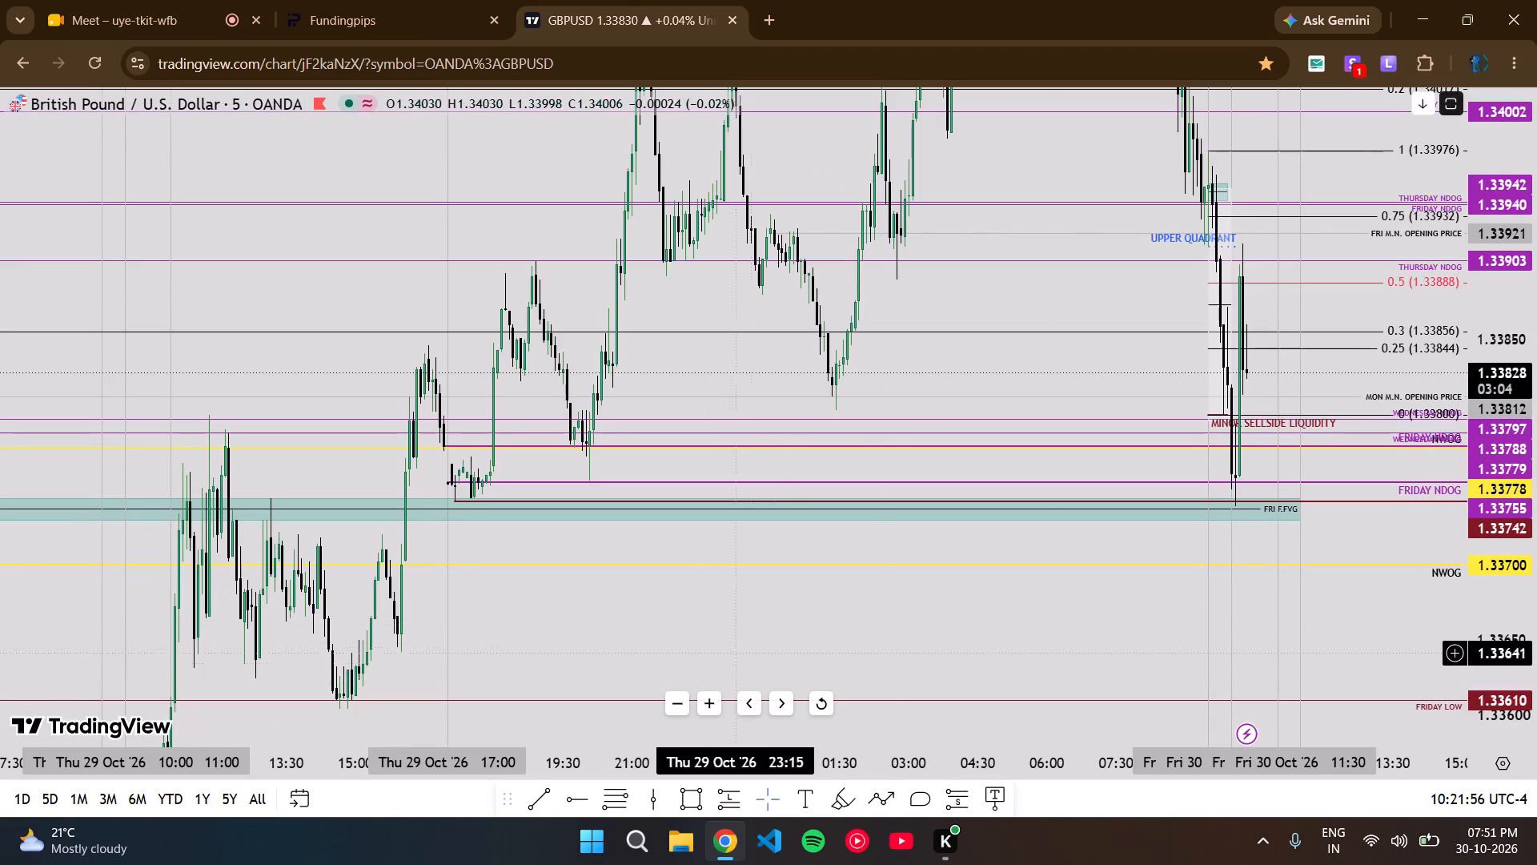
pyautogui.moveTo(708, 622); pyautogui.dragTo(725, 542)
pyautogui.scroll(5, 1536, 532)
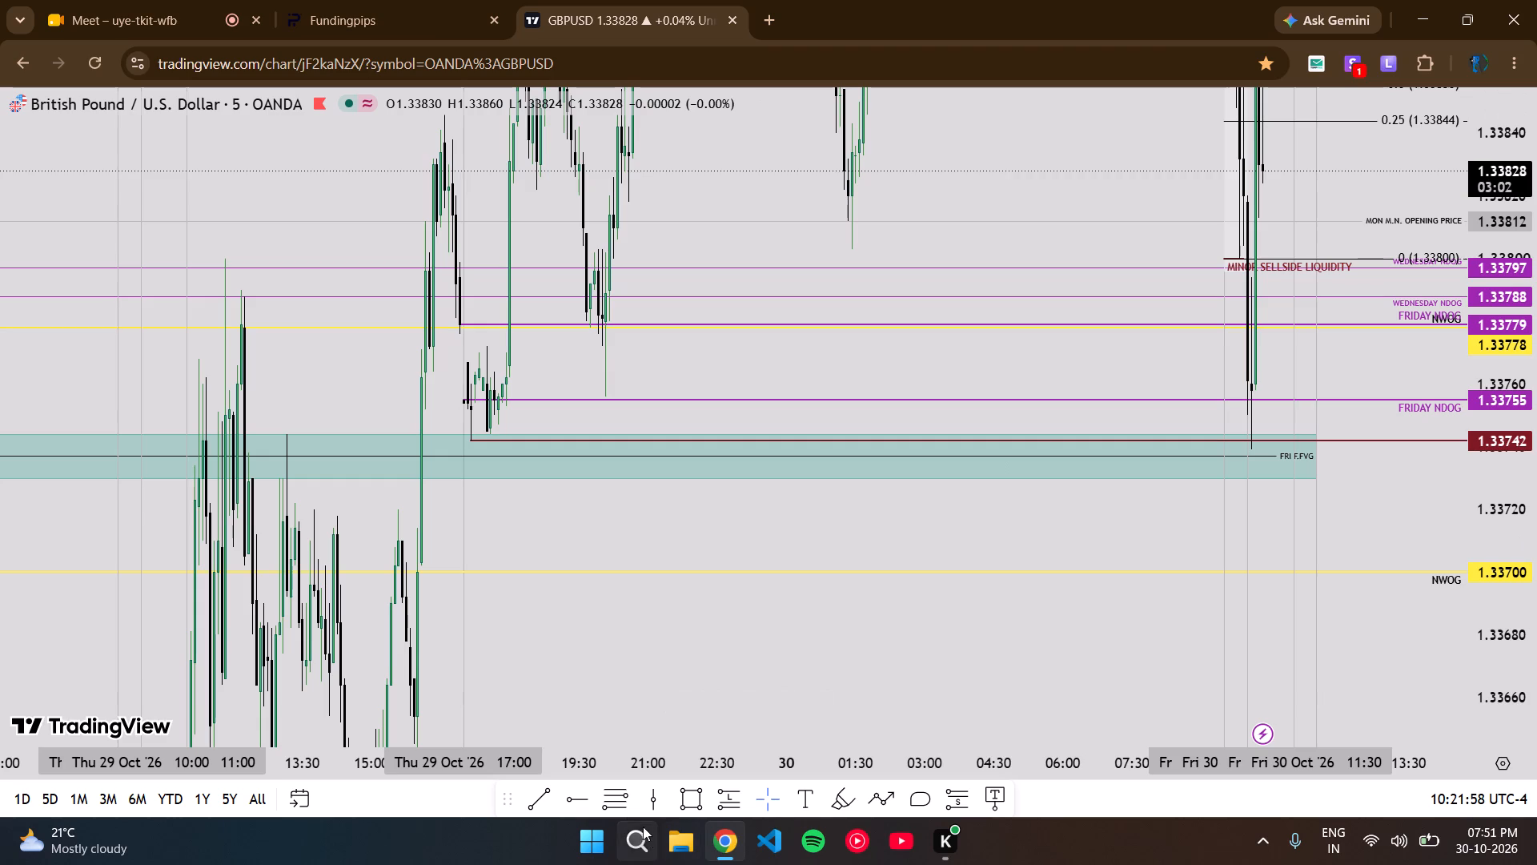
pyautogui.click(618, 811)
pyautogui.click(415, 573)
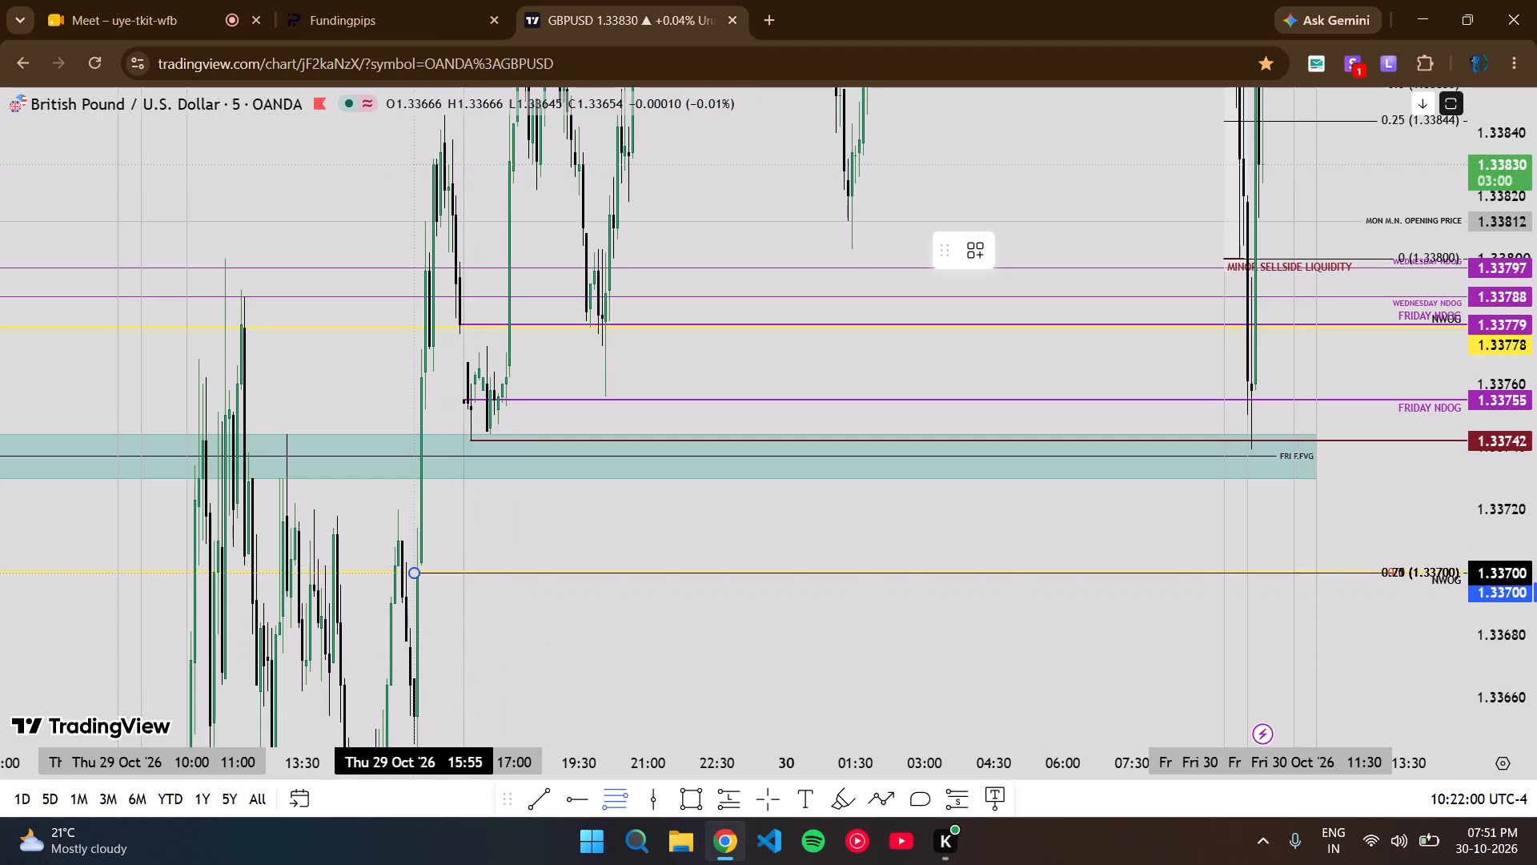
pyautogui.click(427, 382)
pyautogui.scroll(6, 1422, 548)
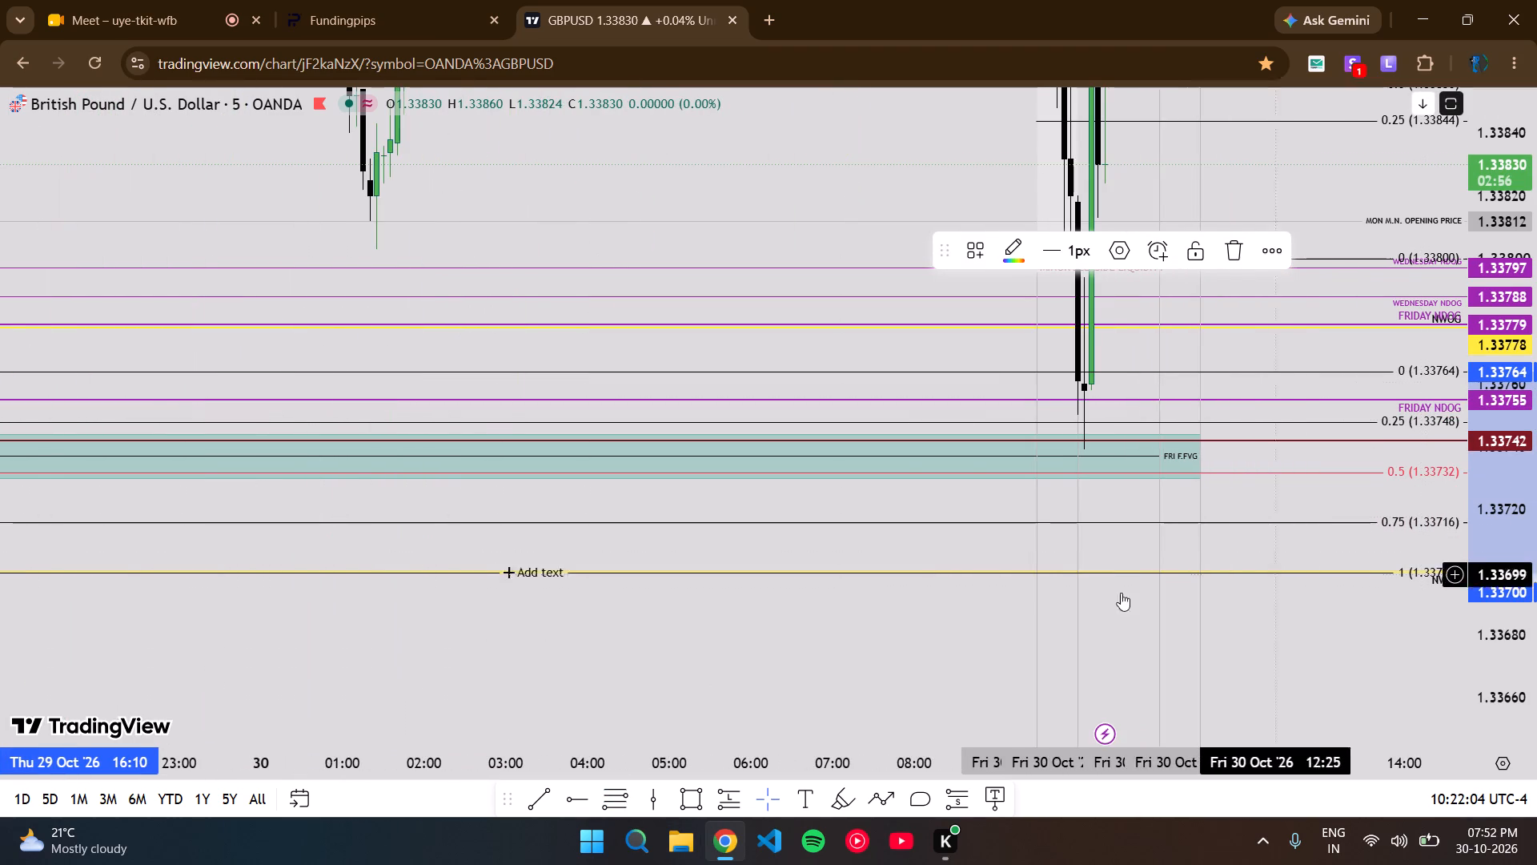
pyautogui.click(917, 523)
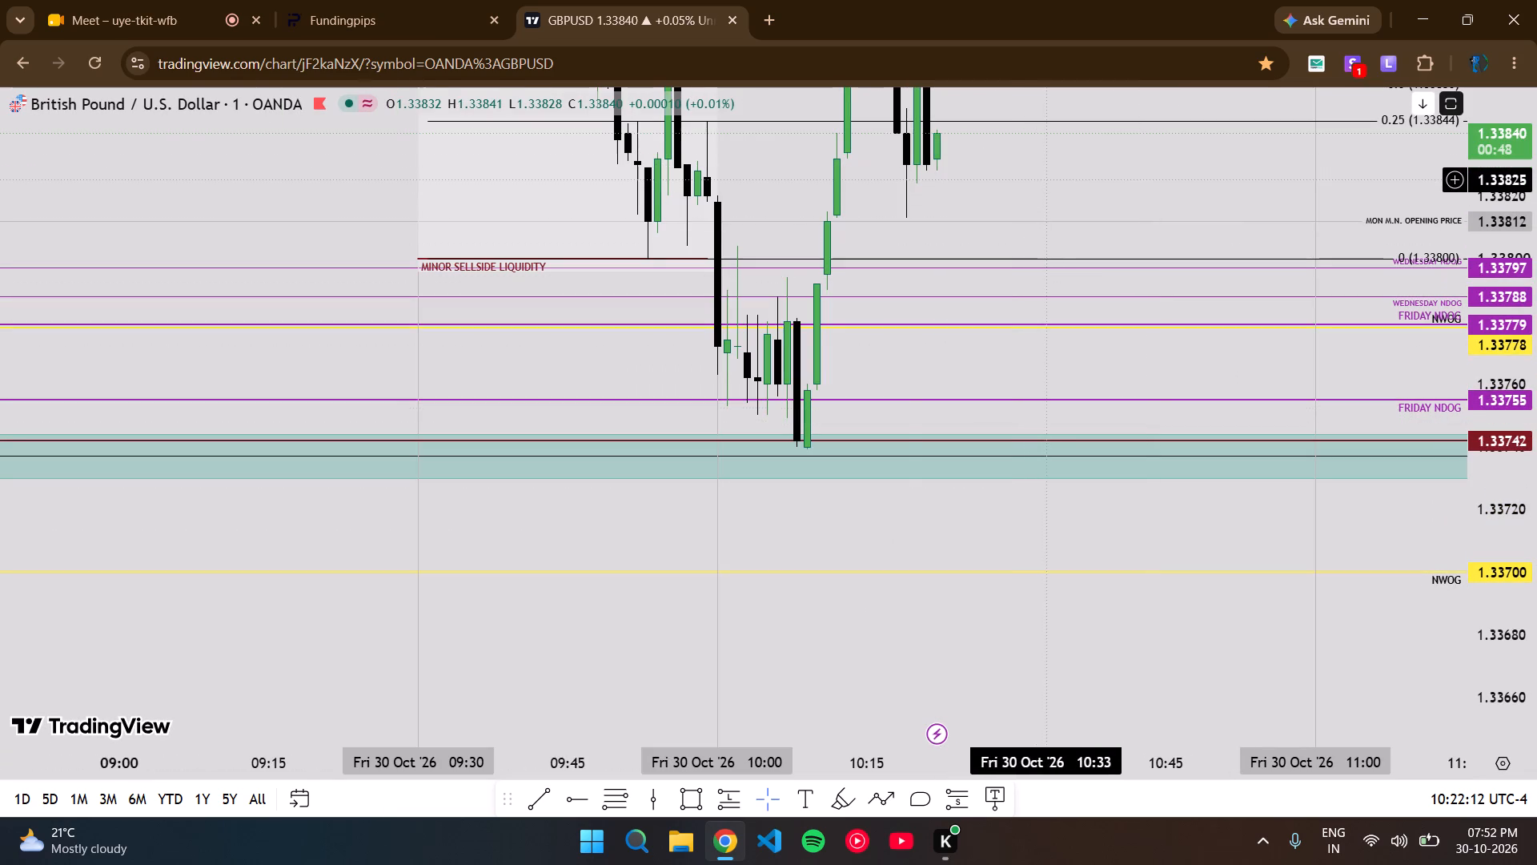
# Switch GBP/USD to the daily interval and examine the late-October candles against the NDOG, NWOG, FRIDAY LOW and buyside liquidity levels.
pyautogui.press('1')
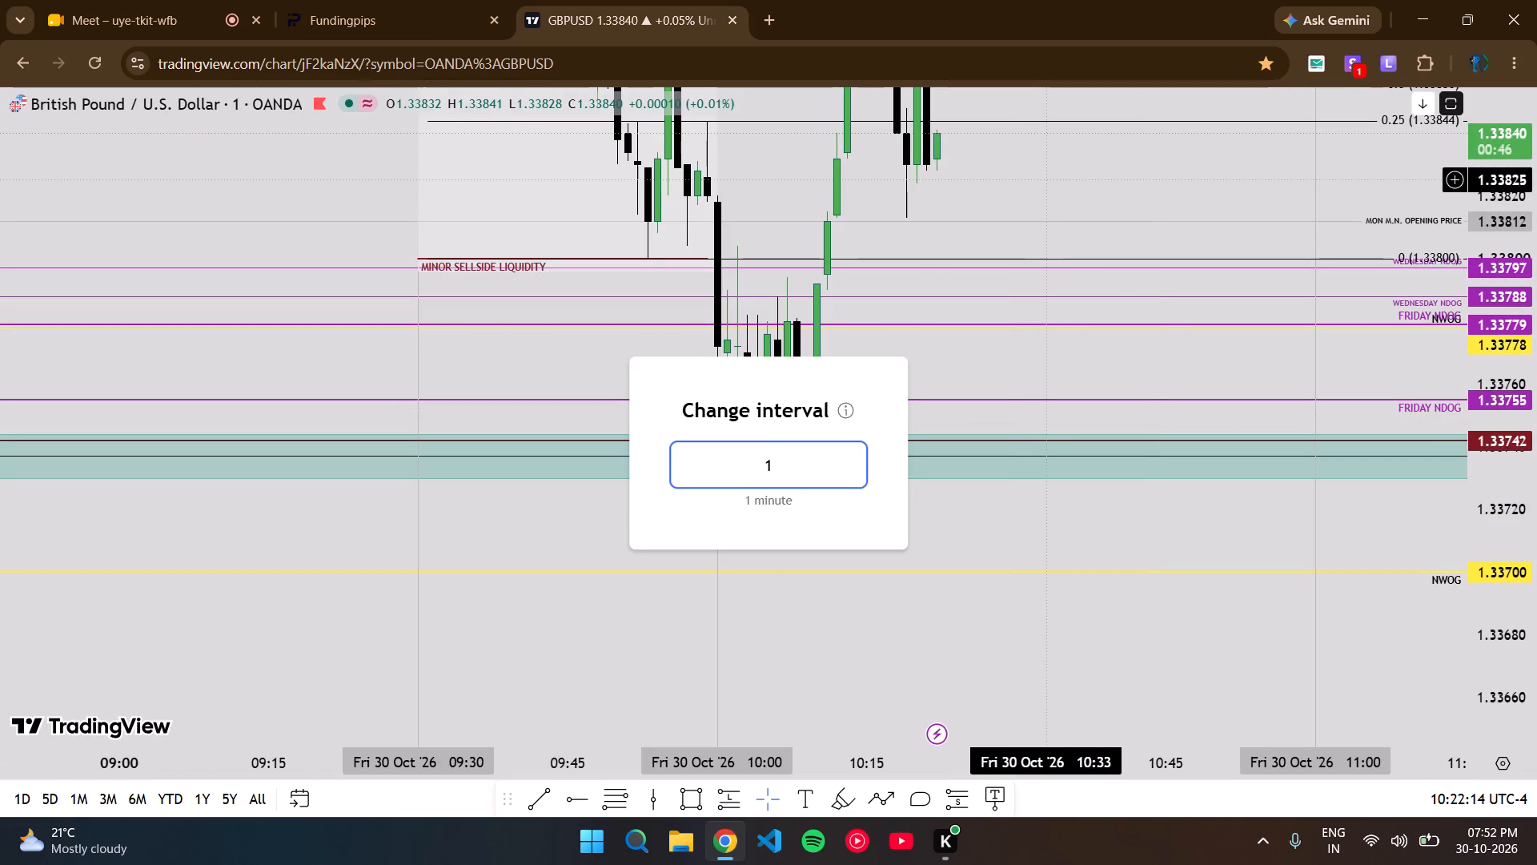
pyautogui.press('d')
pyautogui.press('Return')
pyautogui.scroll(-3, 1536, 240)
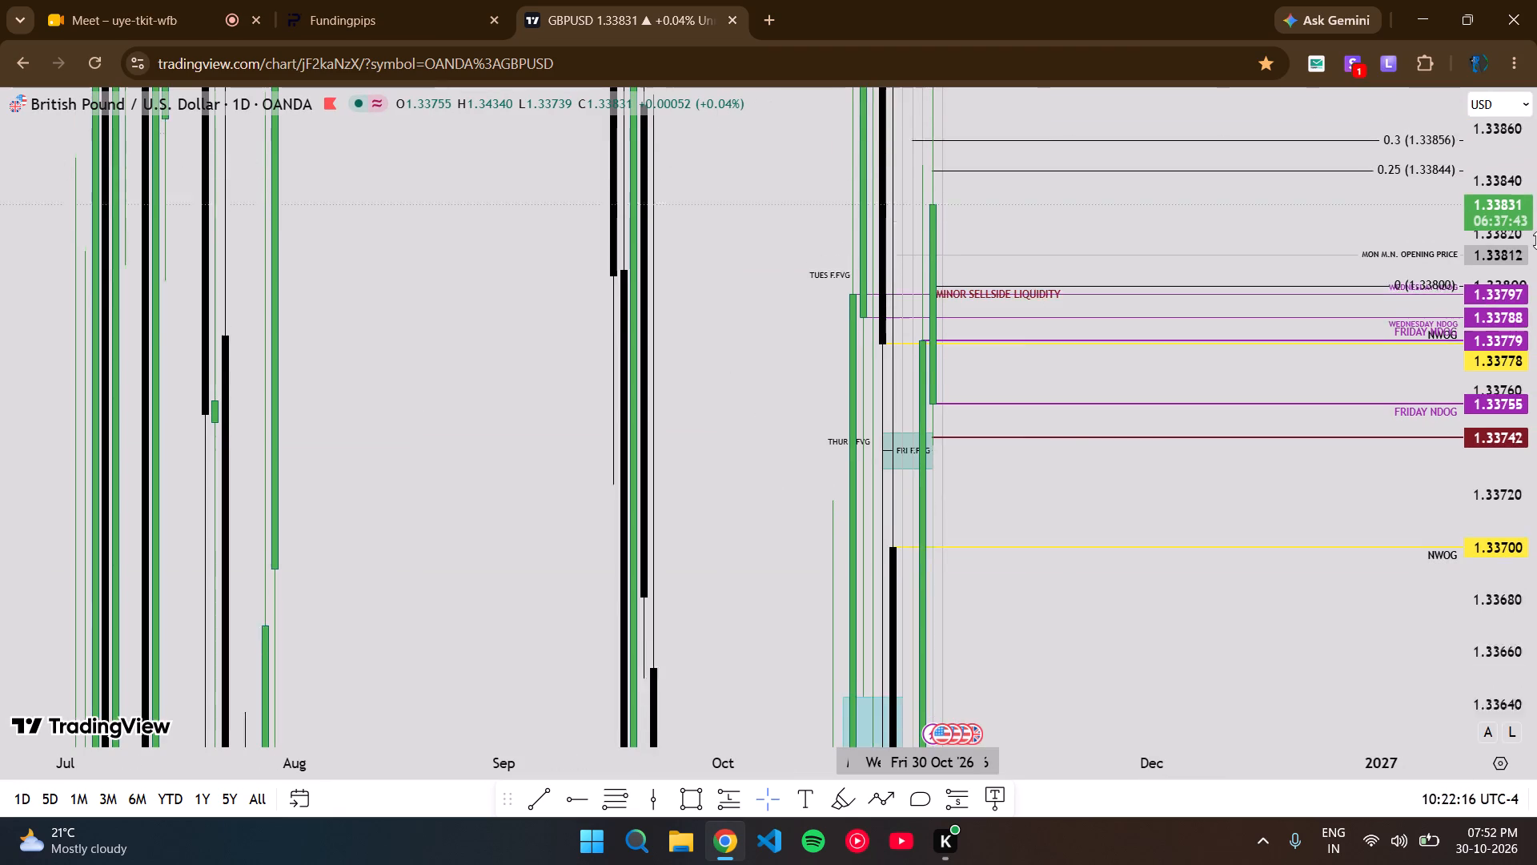
pyautogui.scroll(-9, 1536, 240)
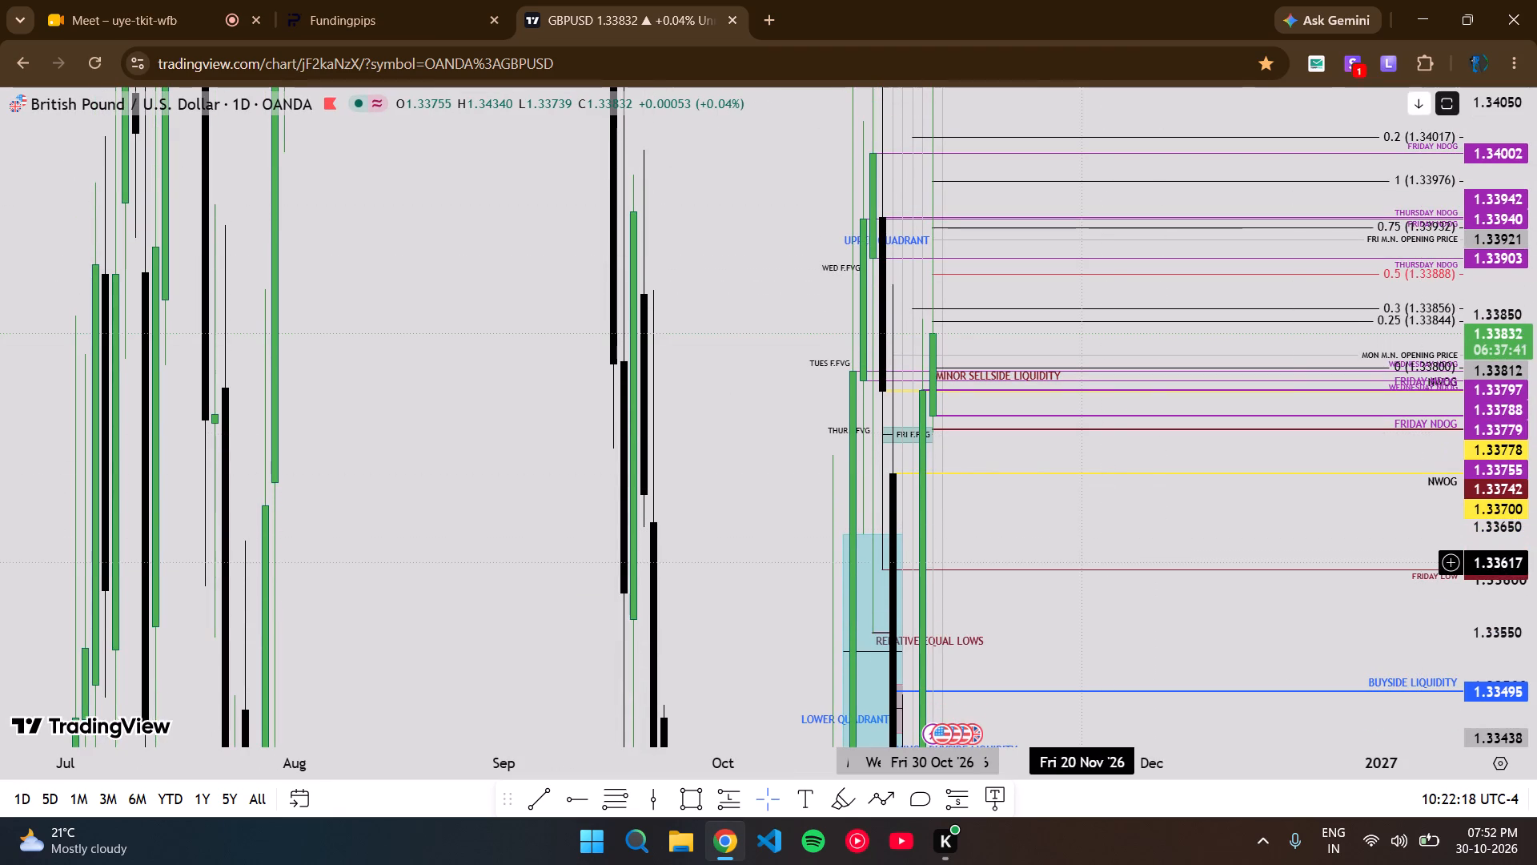
pyautogui.moveTo(1086, 529); pyautogui.dragTo(1090, 352)
pyautogui.scroll(-3, 1536, 368)
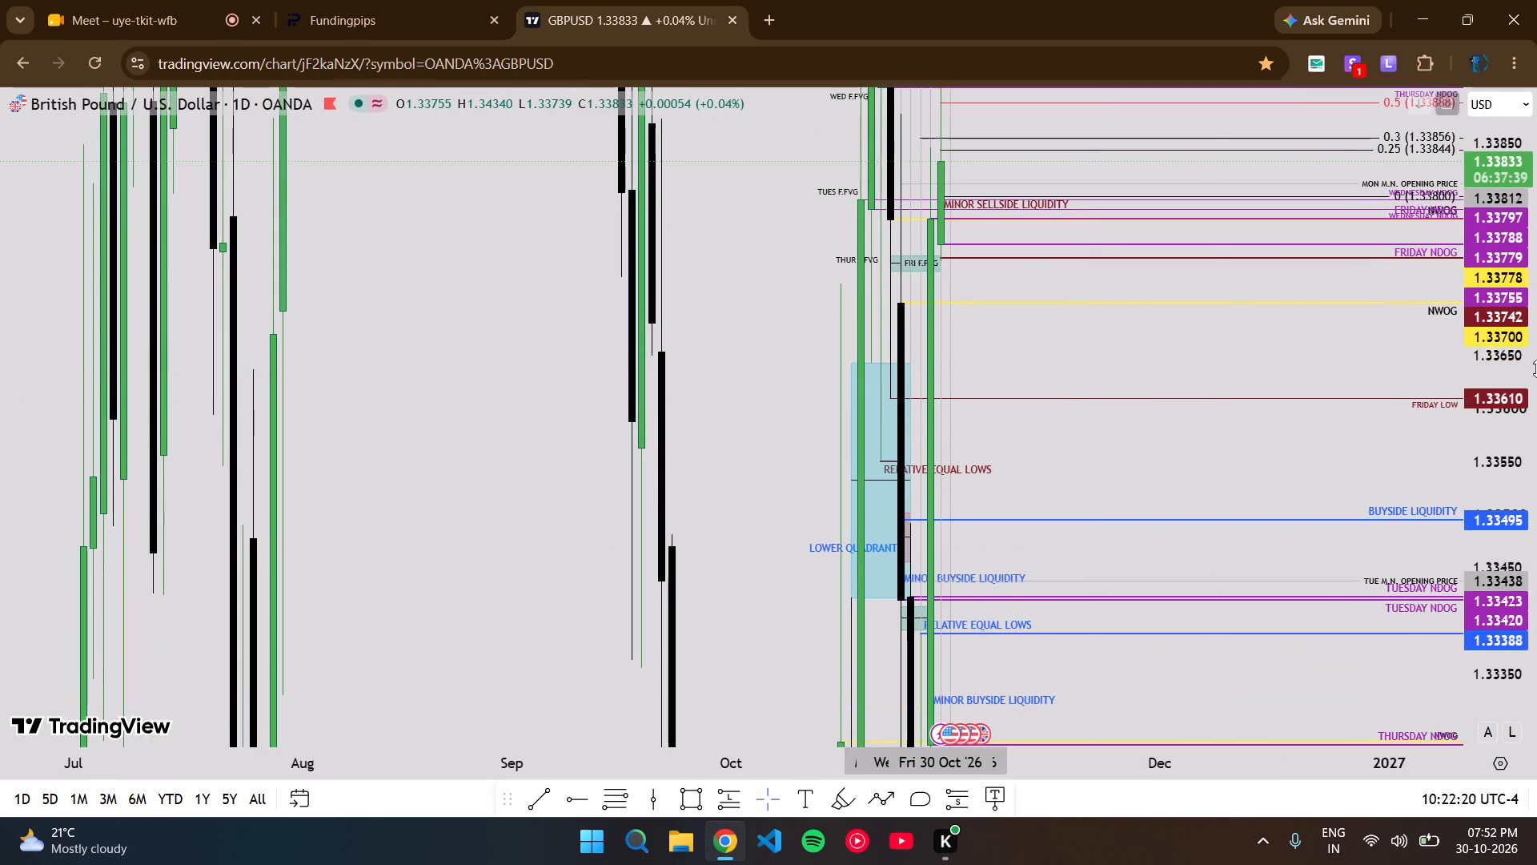
pyautogui.scroll(-4, 1536, 368)
pyautogui.scroll(7, 1536, 368)
pyautogui.scroll(-4, 1536, 368)
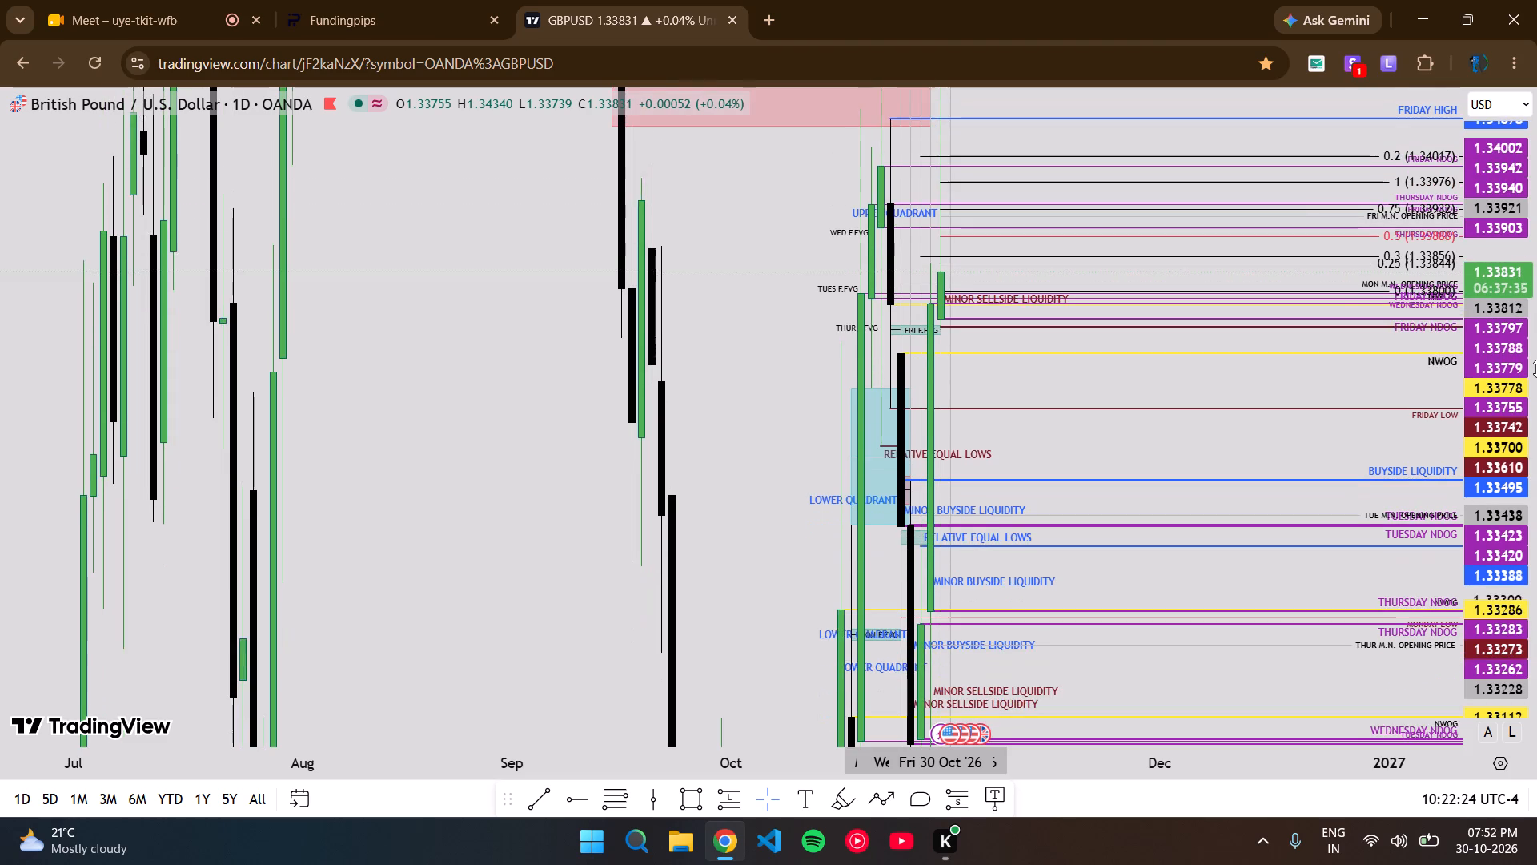
pyautogui.scroll(3, 1536, 368)
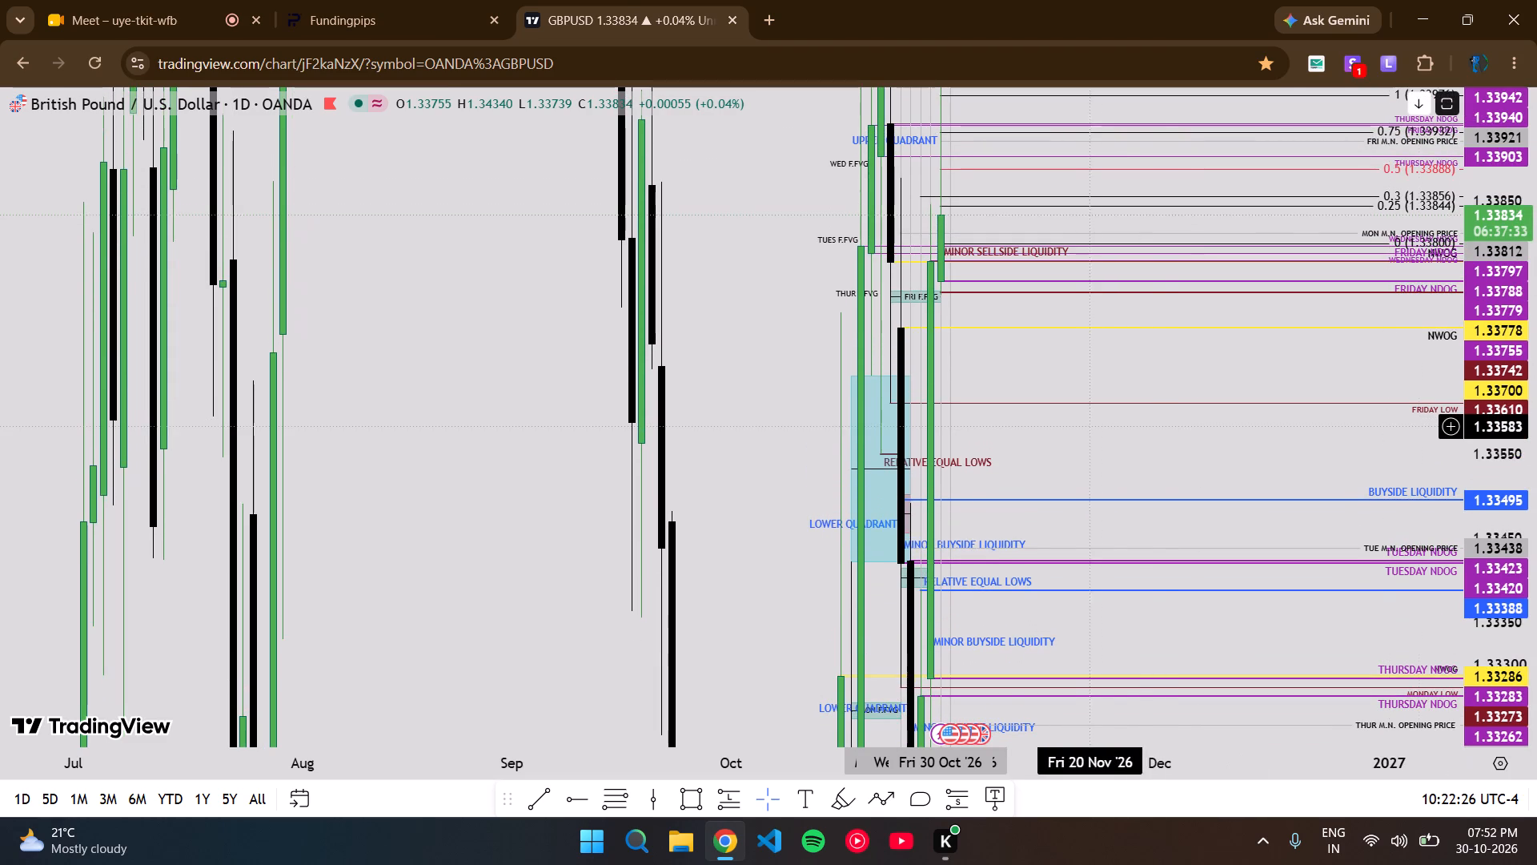
pyautogui.scroll(2, 1091, 426)
pyautogui.scroll(3, 930, 412)
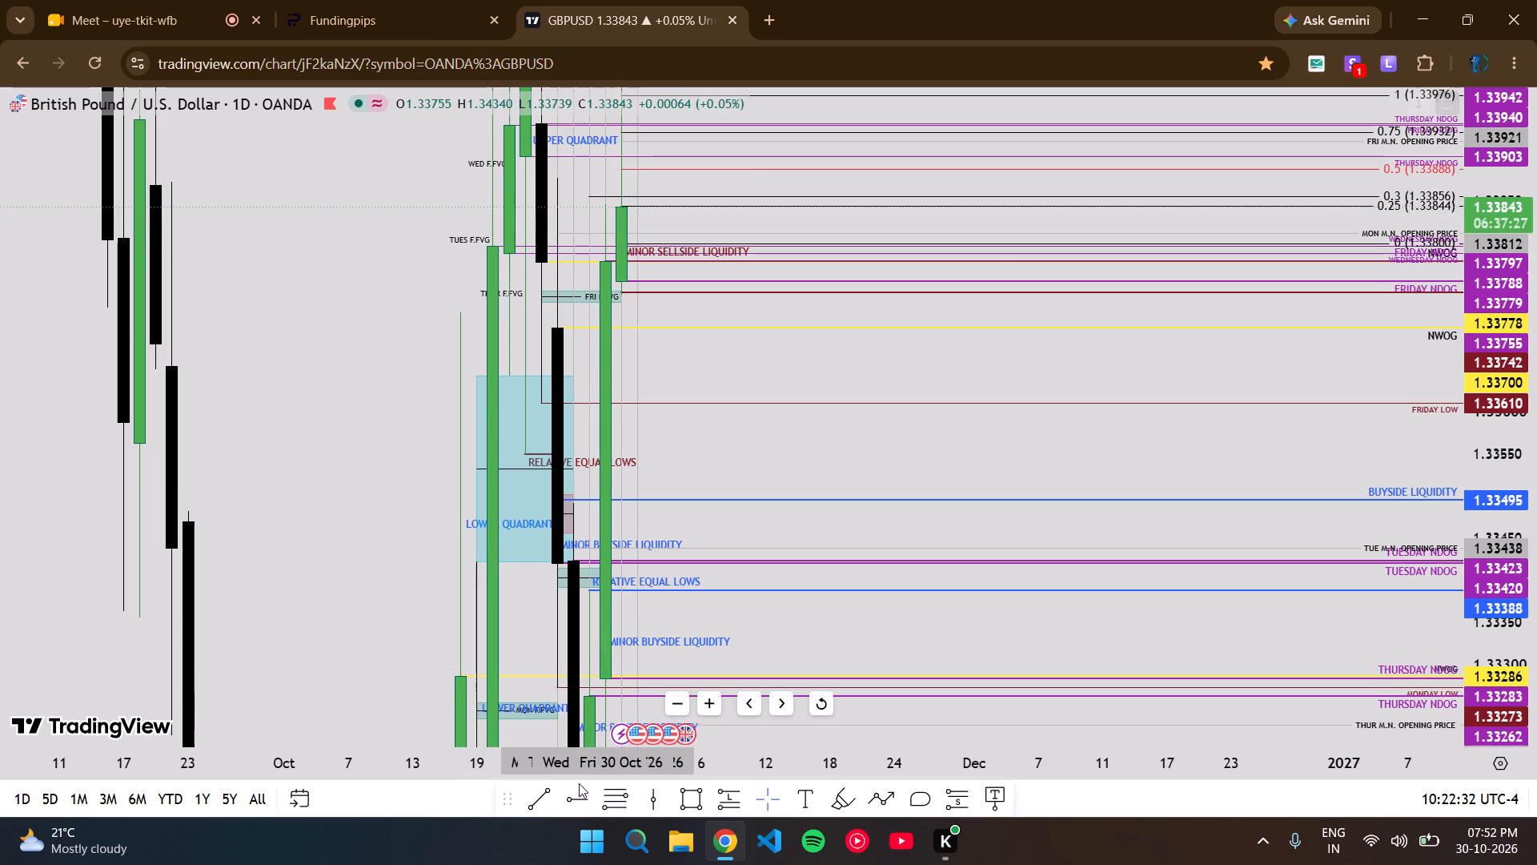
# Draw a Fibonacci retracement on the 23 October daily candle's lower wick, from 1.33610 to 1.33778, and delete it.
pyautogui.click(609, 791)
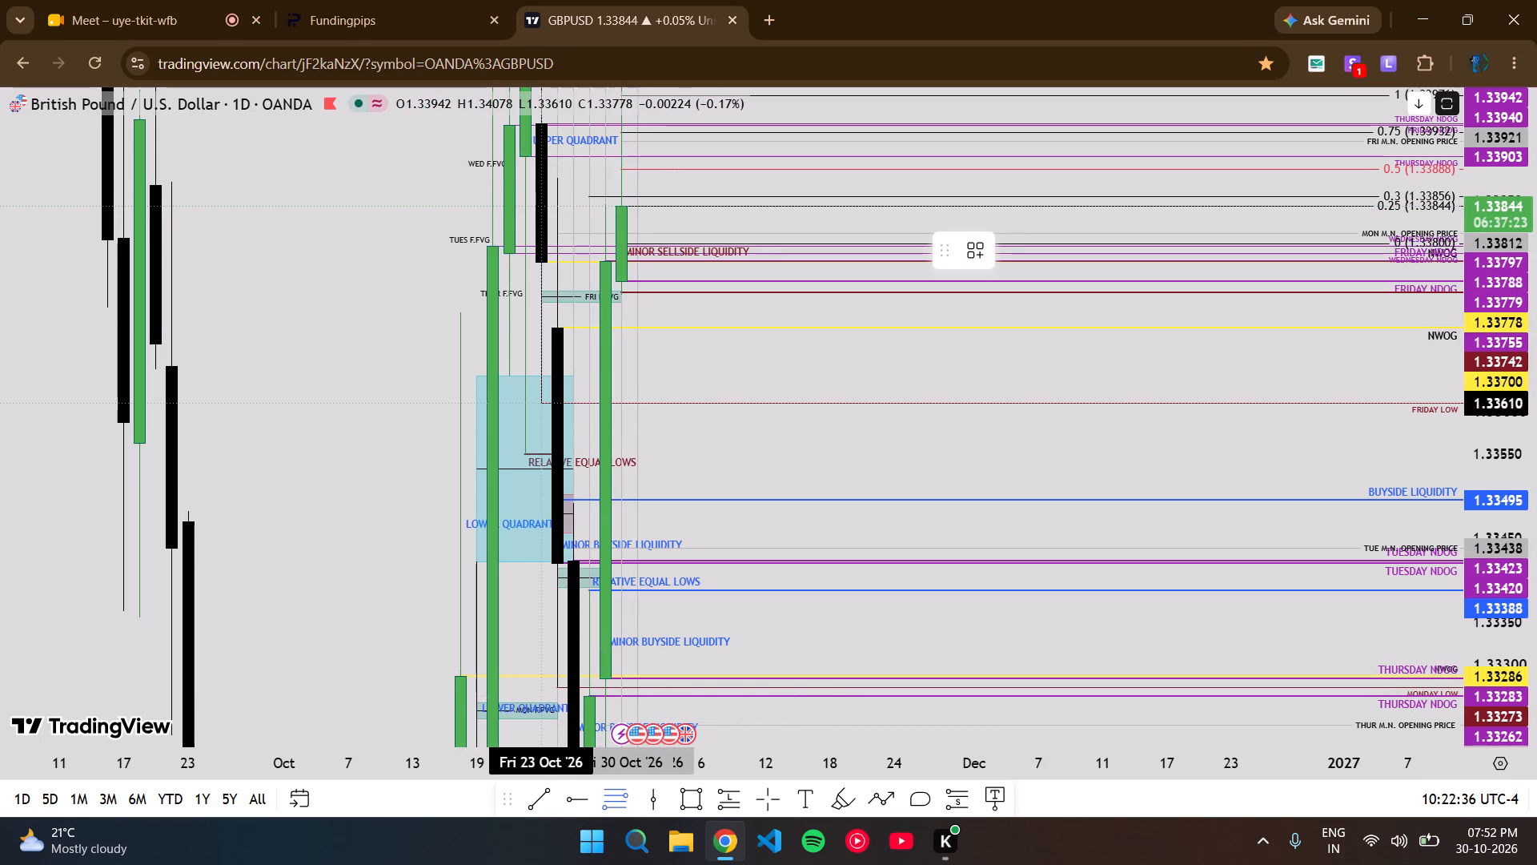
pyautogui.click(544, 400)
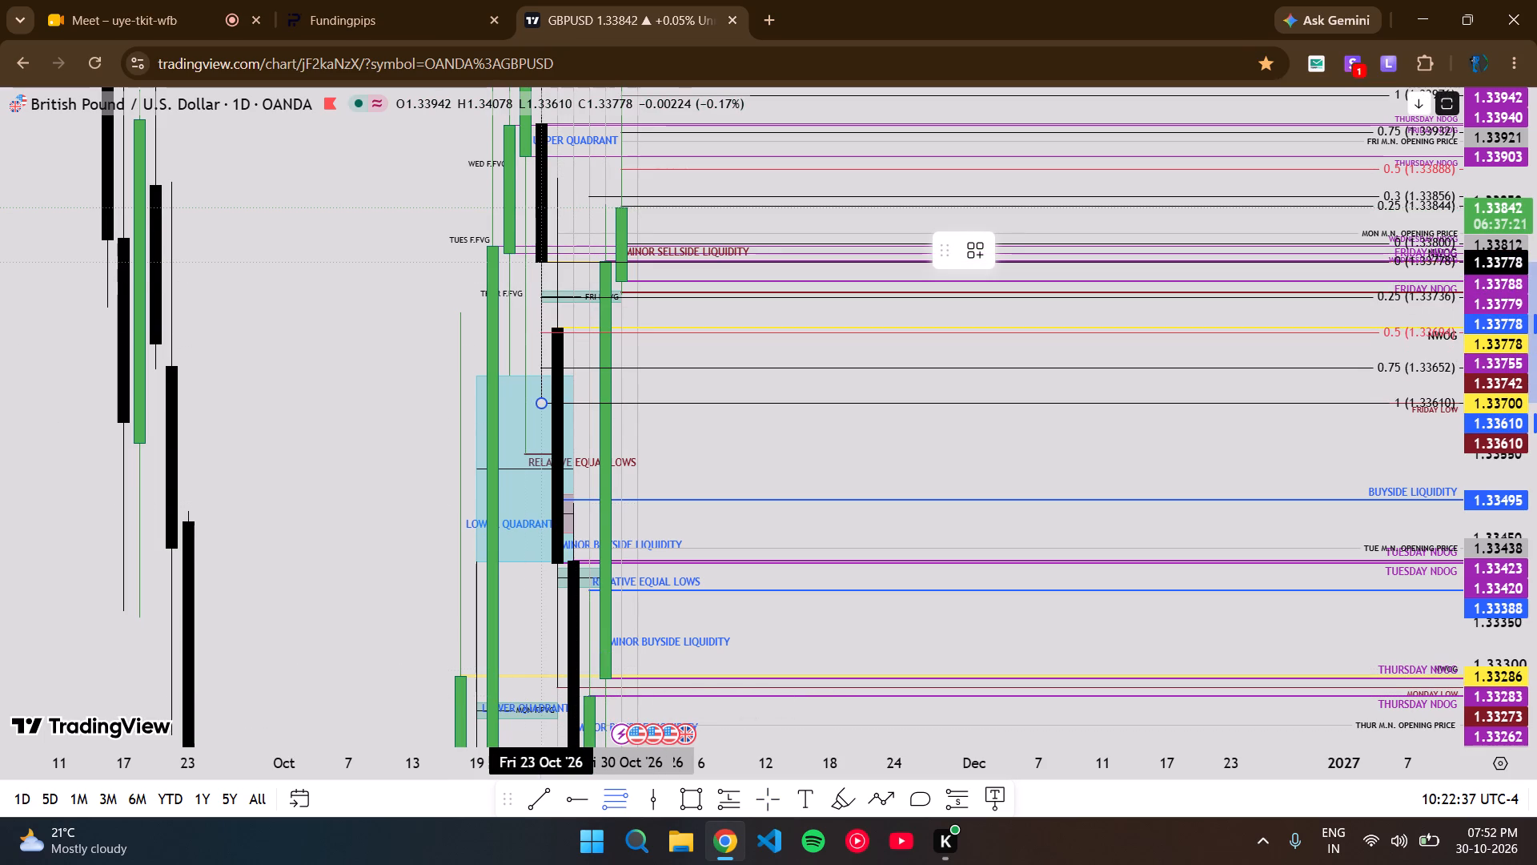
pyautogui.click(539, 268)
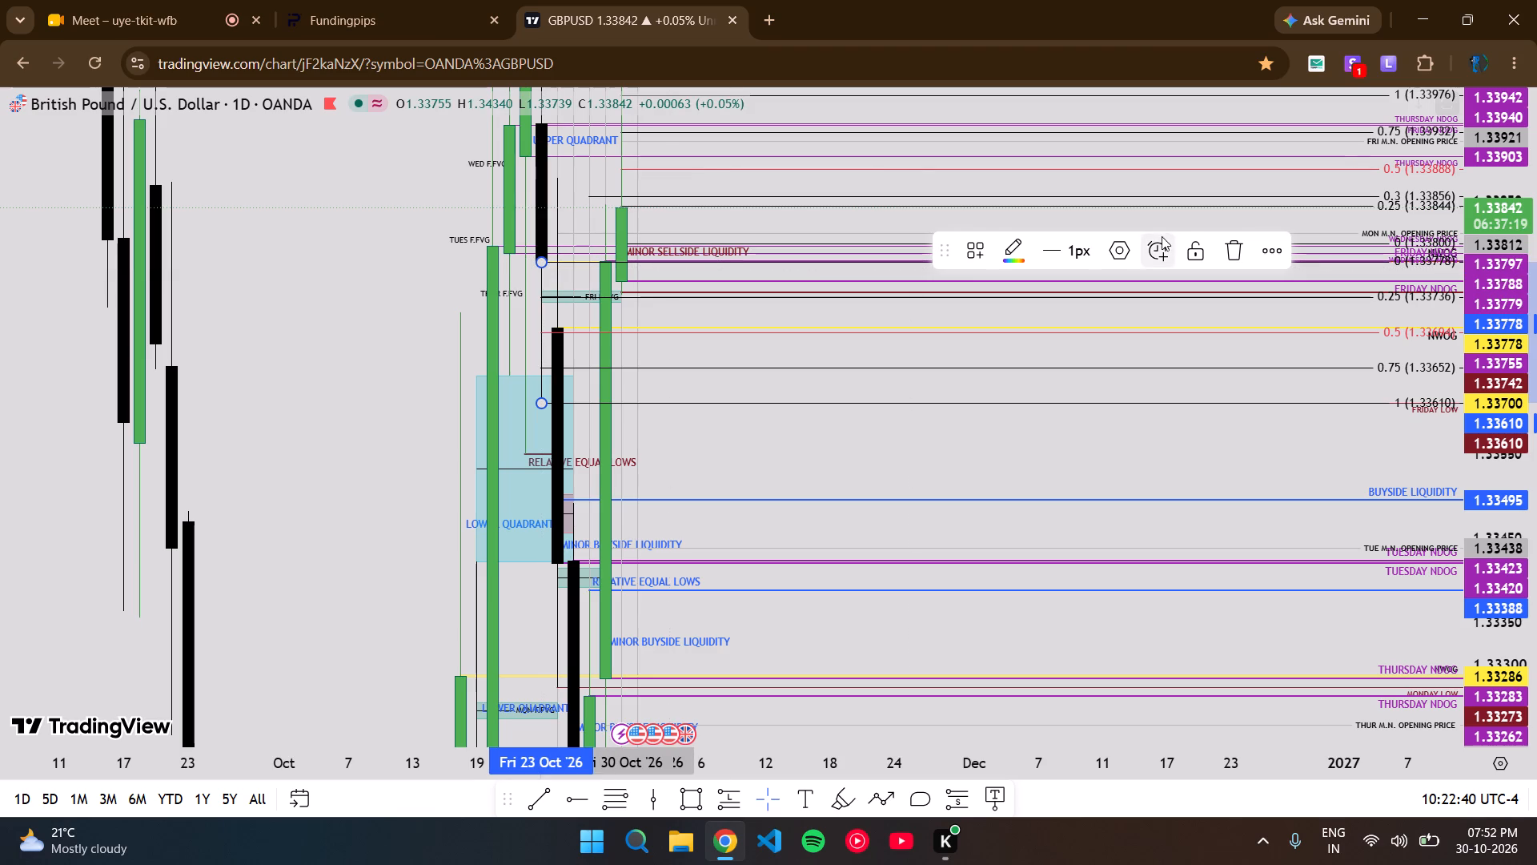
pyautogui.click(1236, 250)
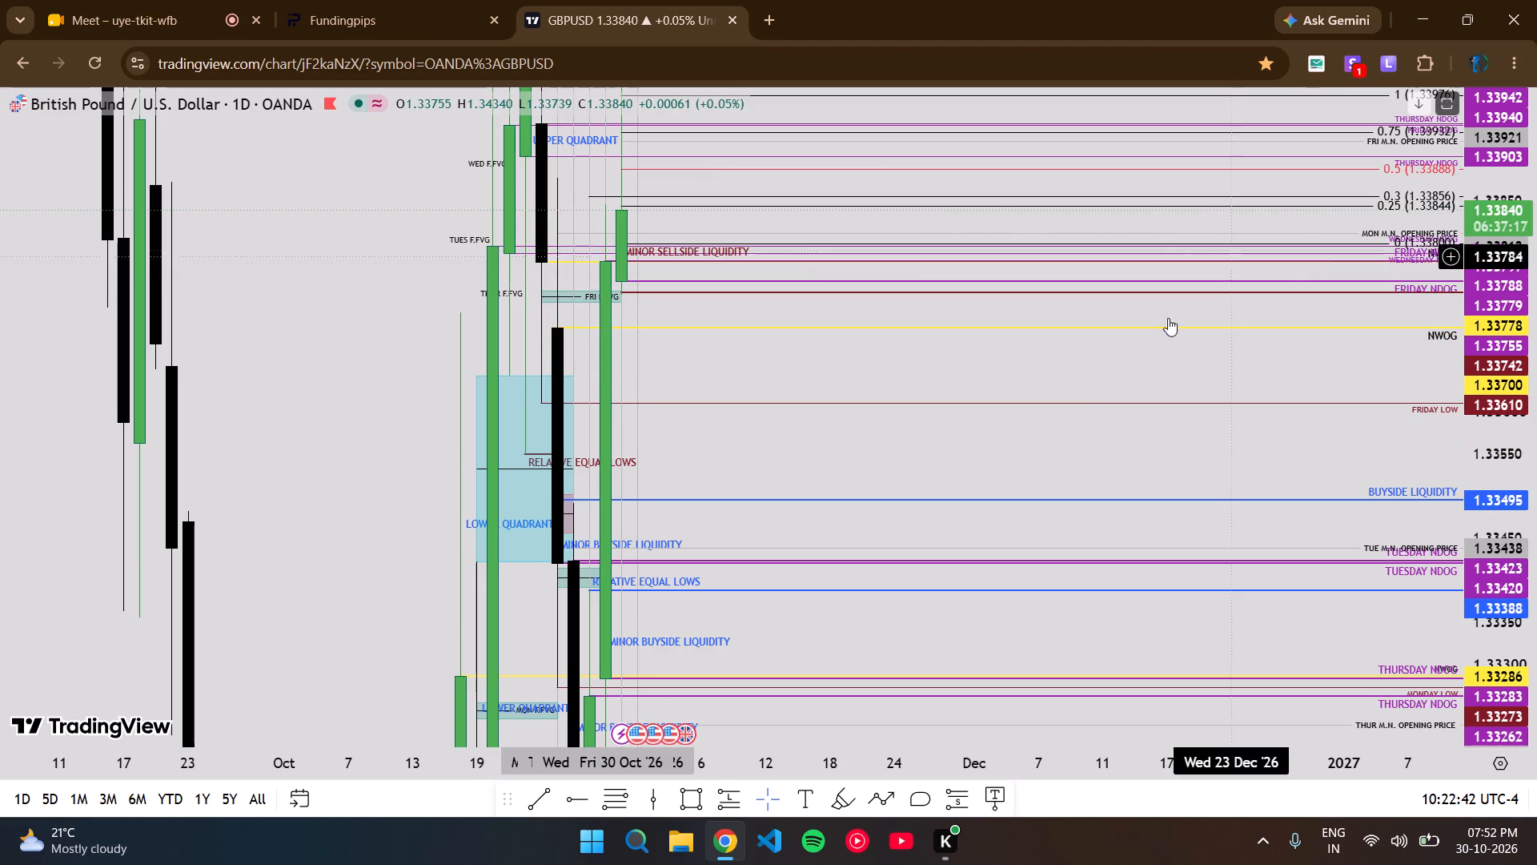
# Draw a Fibonacci retracement on the 26 October daily candle's upper wick, from the 1.33700 open to the 1.33878 high.
pyautogui.click(629, 790)
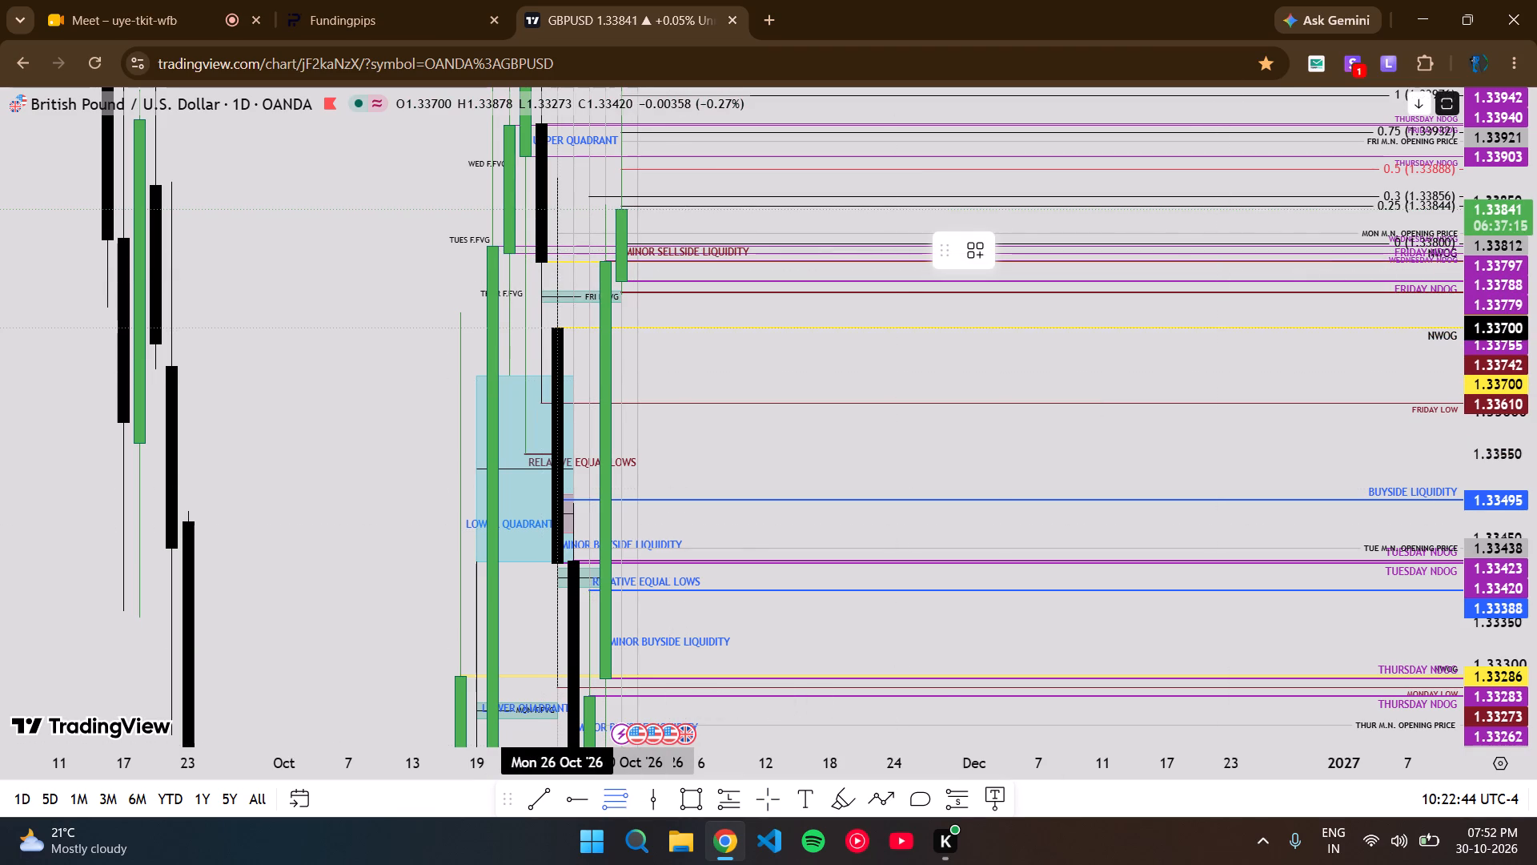
pyautogui.click(557, 325)
pyautogui.click(560, 183)
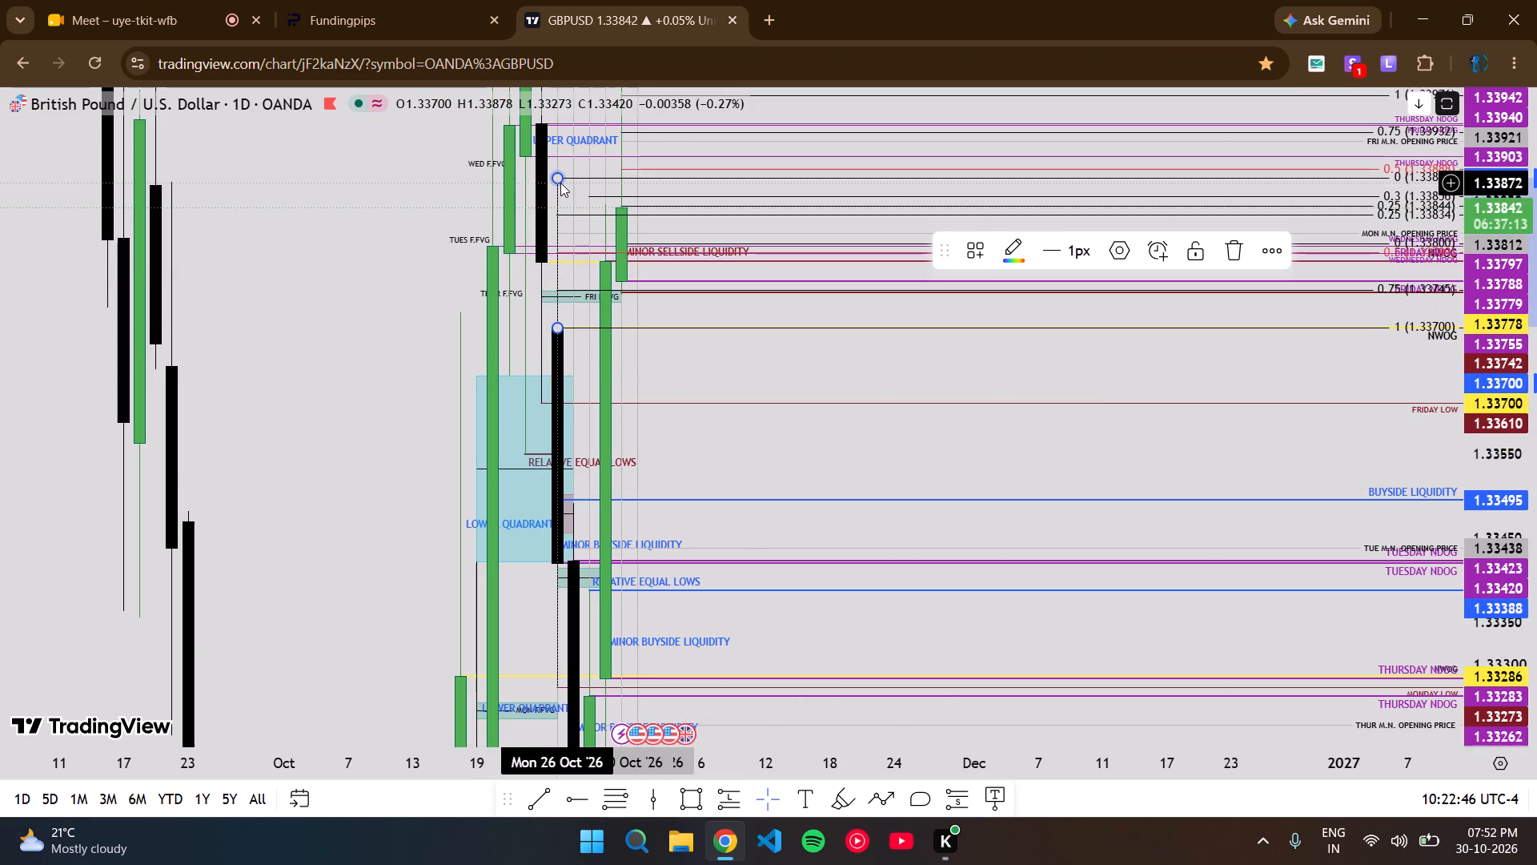
# Delete the Fibonacci retracement on the 26 October daily candle's upper wick after checking its levels against the NWOG and FRIDAY NDOG.
pyautogui.scroll(1, 1536, 352)
pyautogui.scroll(-1, 1536, 352)
pyautogui.scroll(7, 1536, 352)
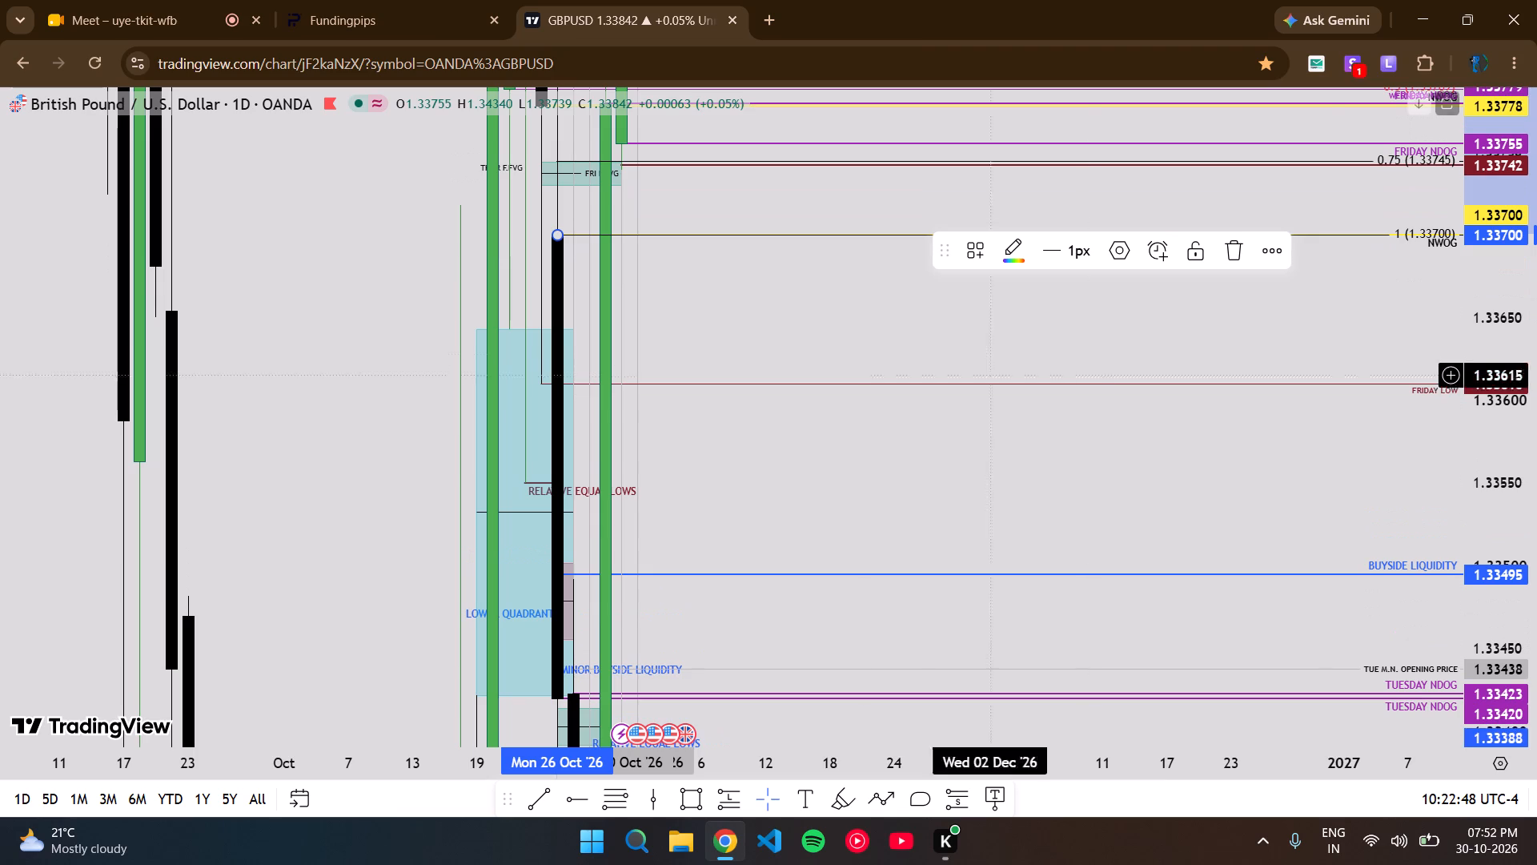
pyautogui.moveTo(754, 302); pyautogui.dragTo(771, 498)
pyautogui.scroll(6, 1536, 275)
pyautogui.scroll(-1, 1536, 275)
pyautogui.scroll(3, 1536, 275)
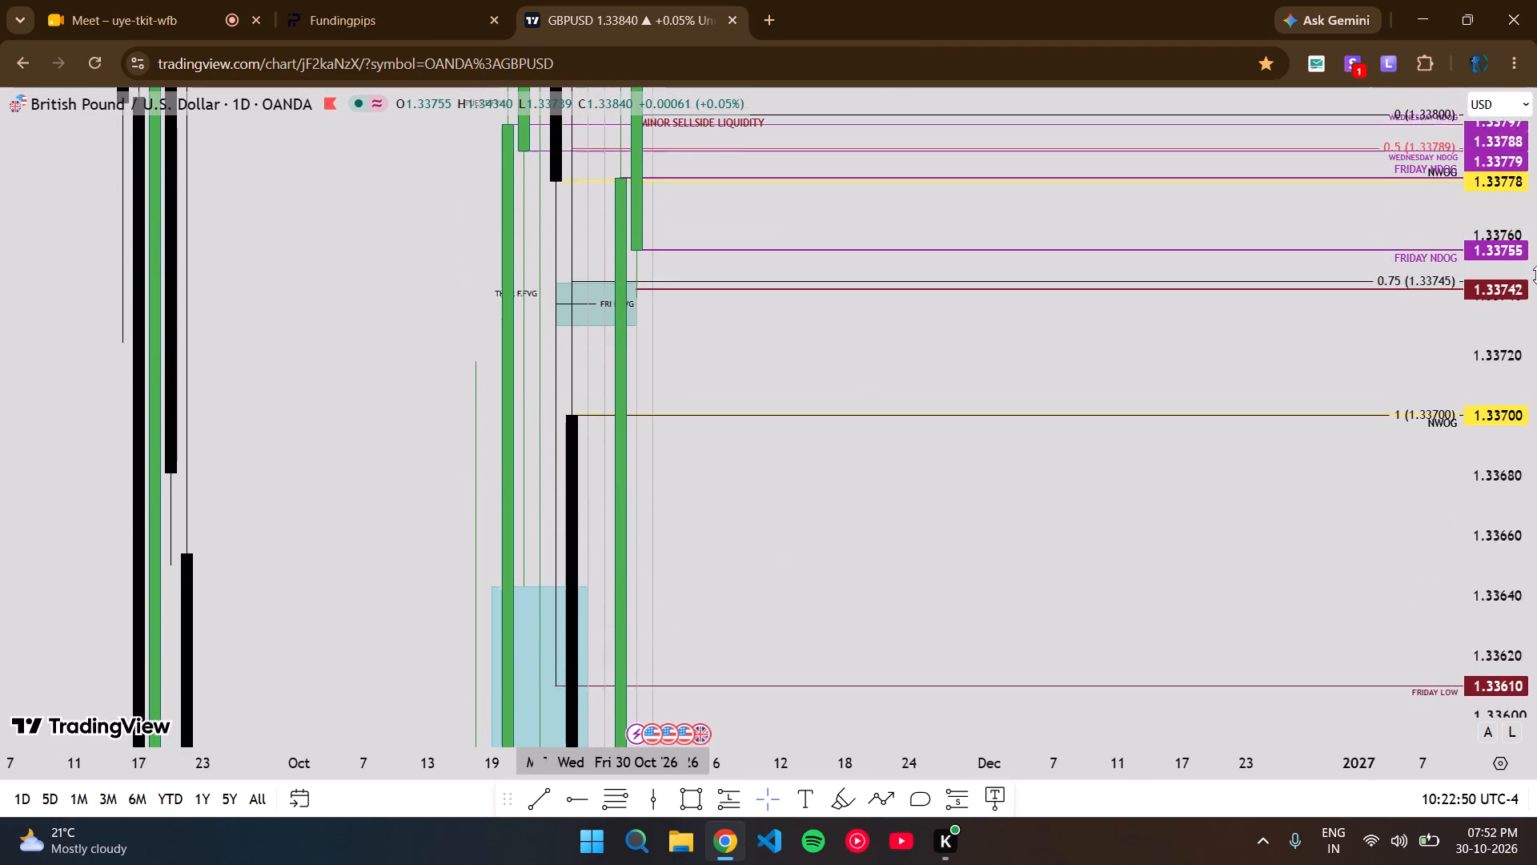
pyautogui.scroll(2, 1536, 275)
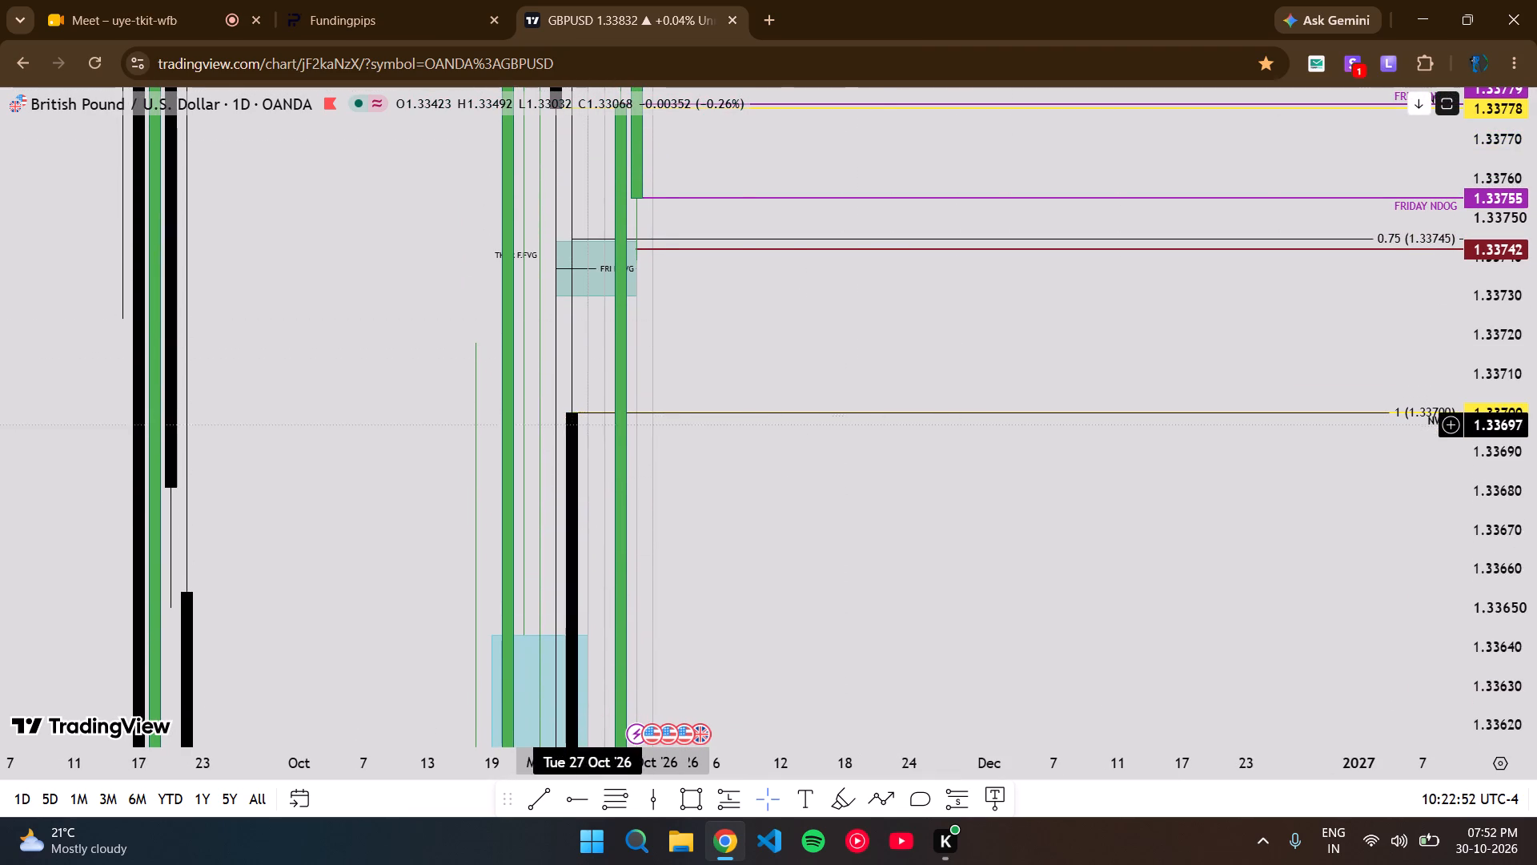
pyautogui.click(578, 412)
pyautogui.click(1230, 247)
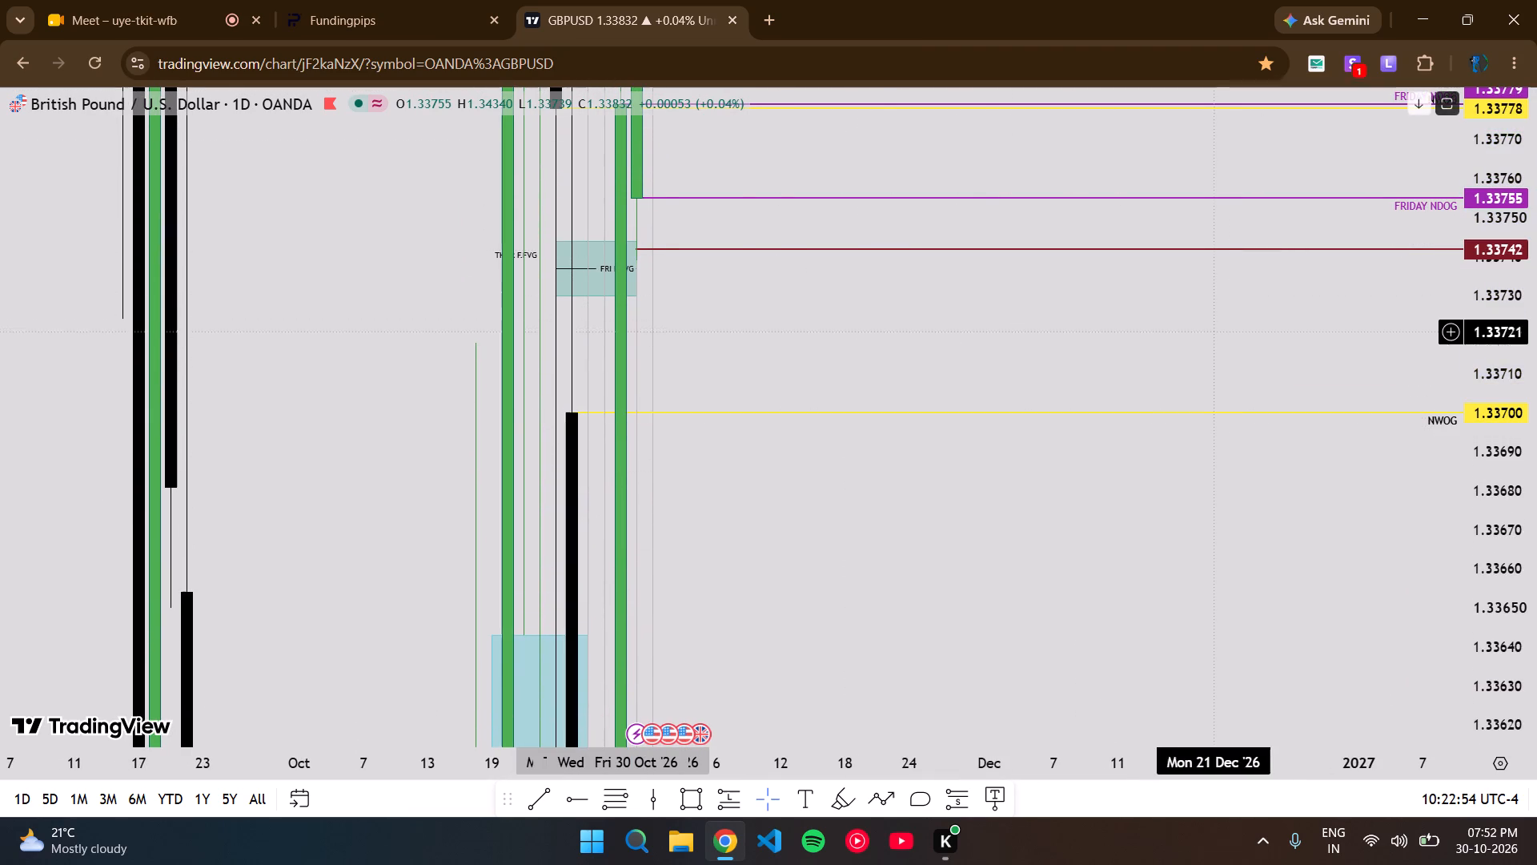
# Switch GBP/USD to the 1-minute interval and examine the candles after 10:00 against the Fibonacci, NDOG, NWOG and minor sellside liquidity levels.
pyautogui.press('1')
pyautogui.press('Return')
pyautogui.scroll(-4, 1017, 414)
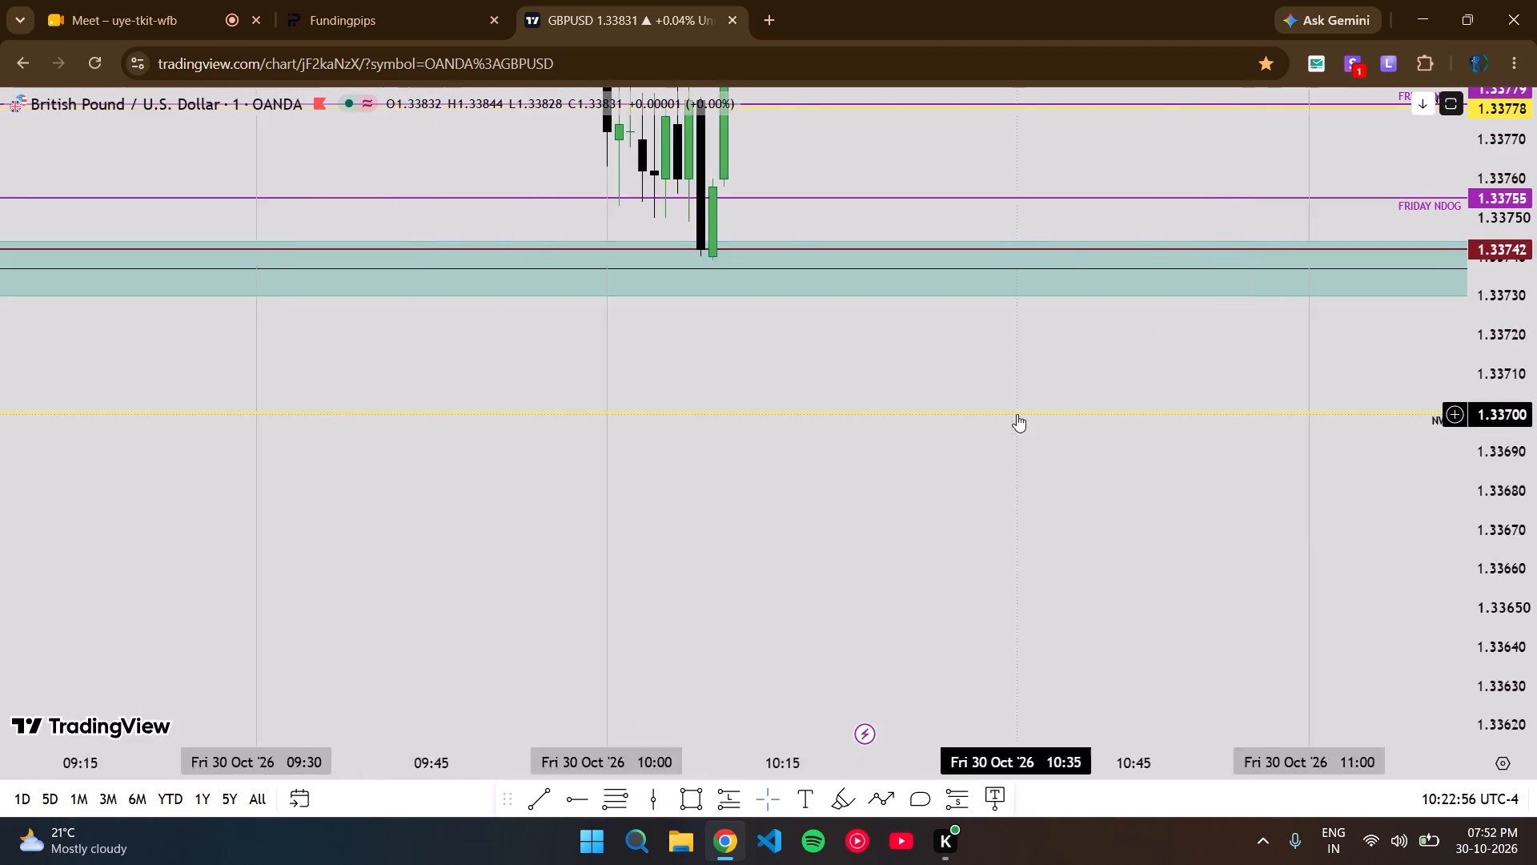
pyautogui.moveTo(994, 353); pyautogui.dragTo(957, 717)
pyautogui.scroll(-3, 1536, 517)
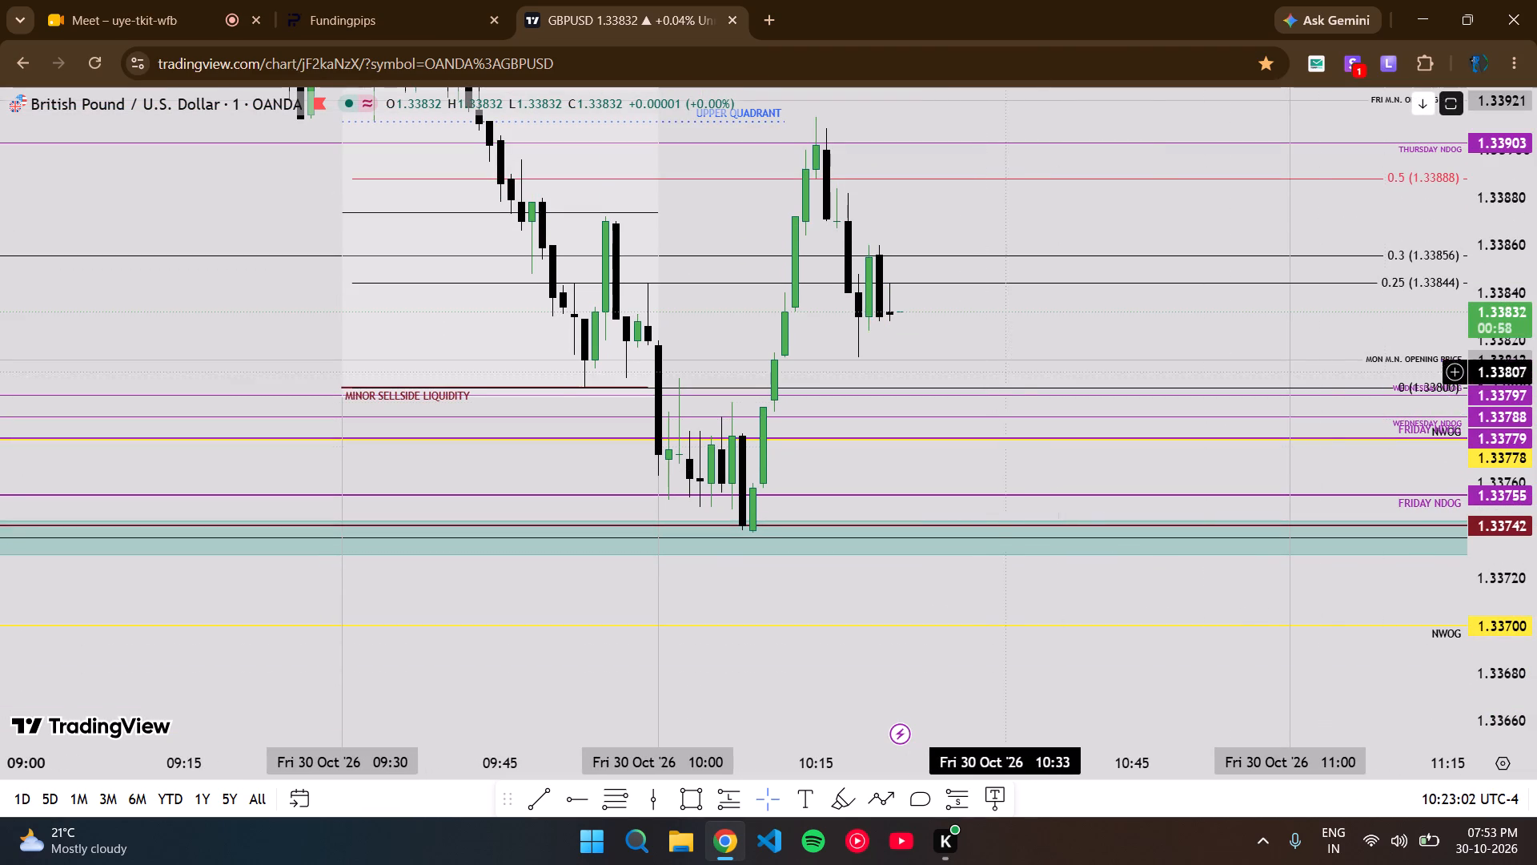
pyautogui.scroll(5, 1536, 369)
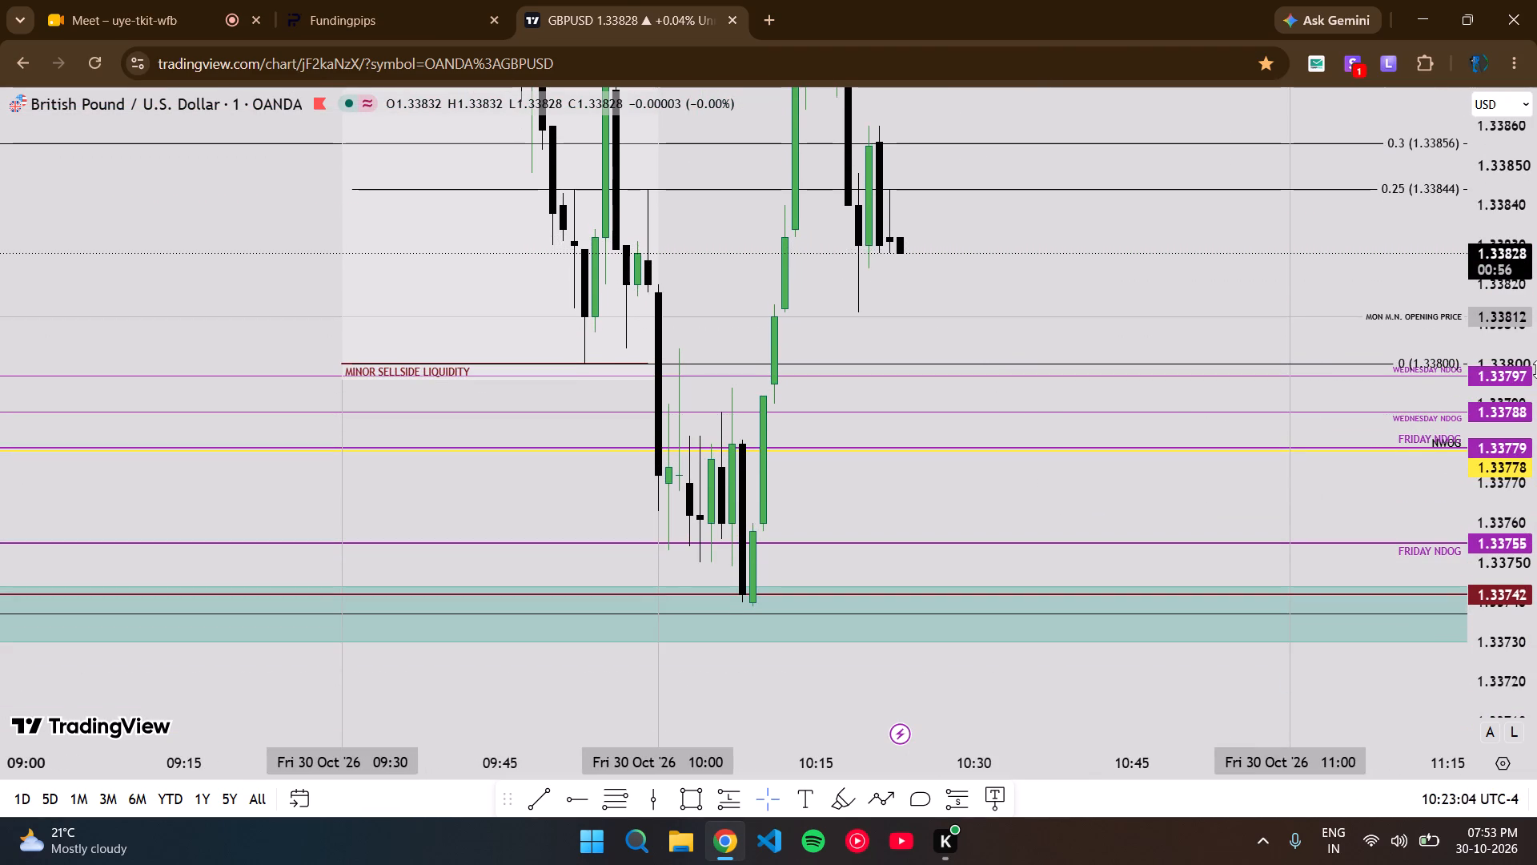
pyautogui.scroll(-3, 1536, 369)
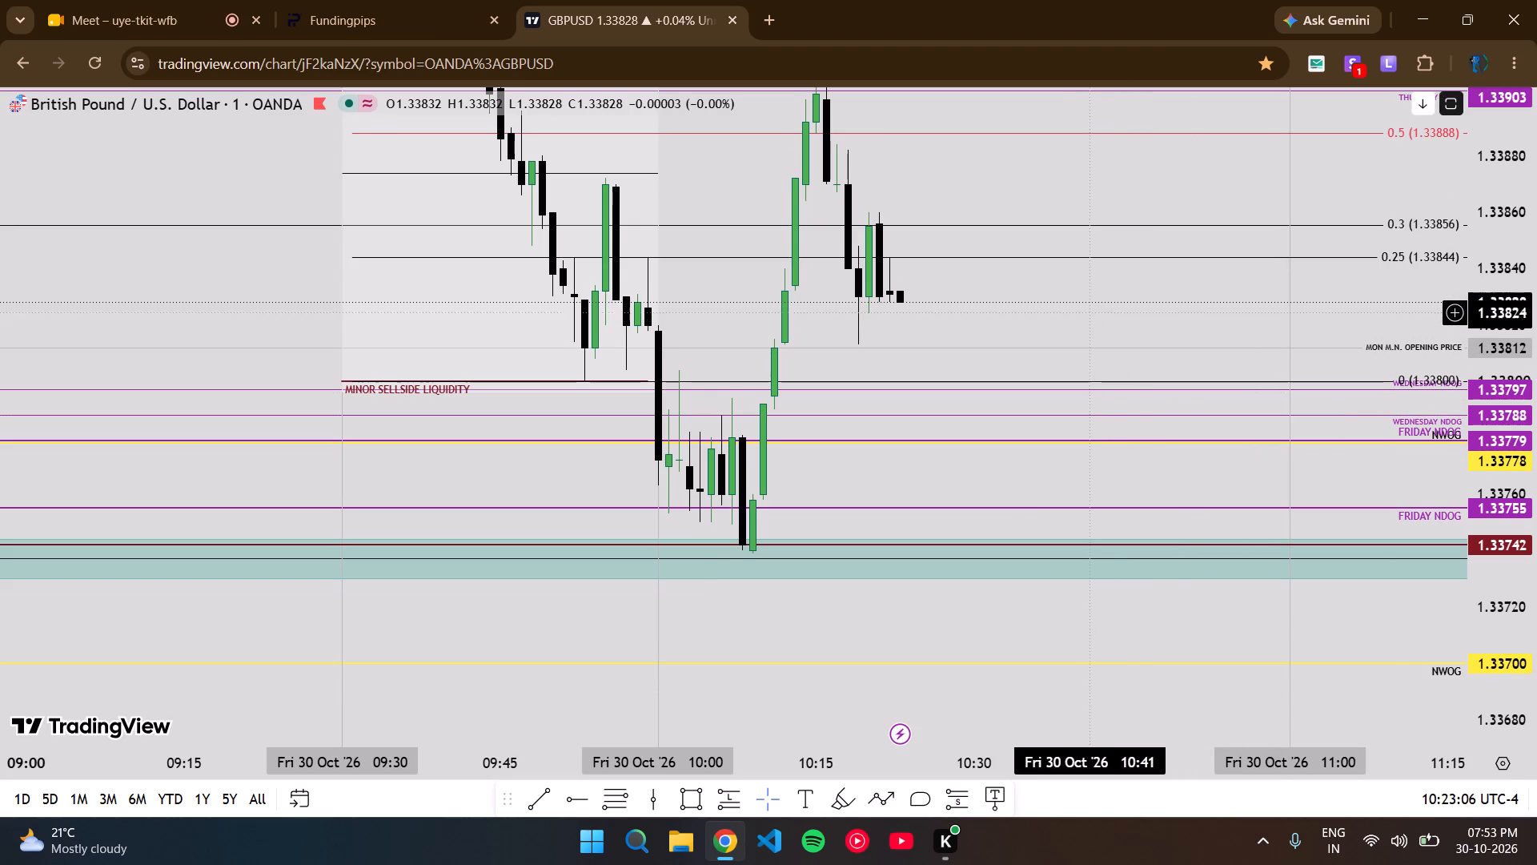
pyautogui.moveTo(1078, 288); pyautogui.dragTo(1061, 422)
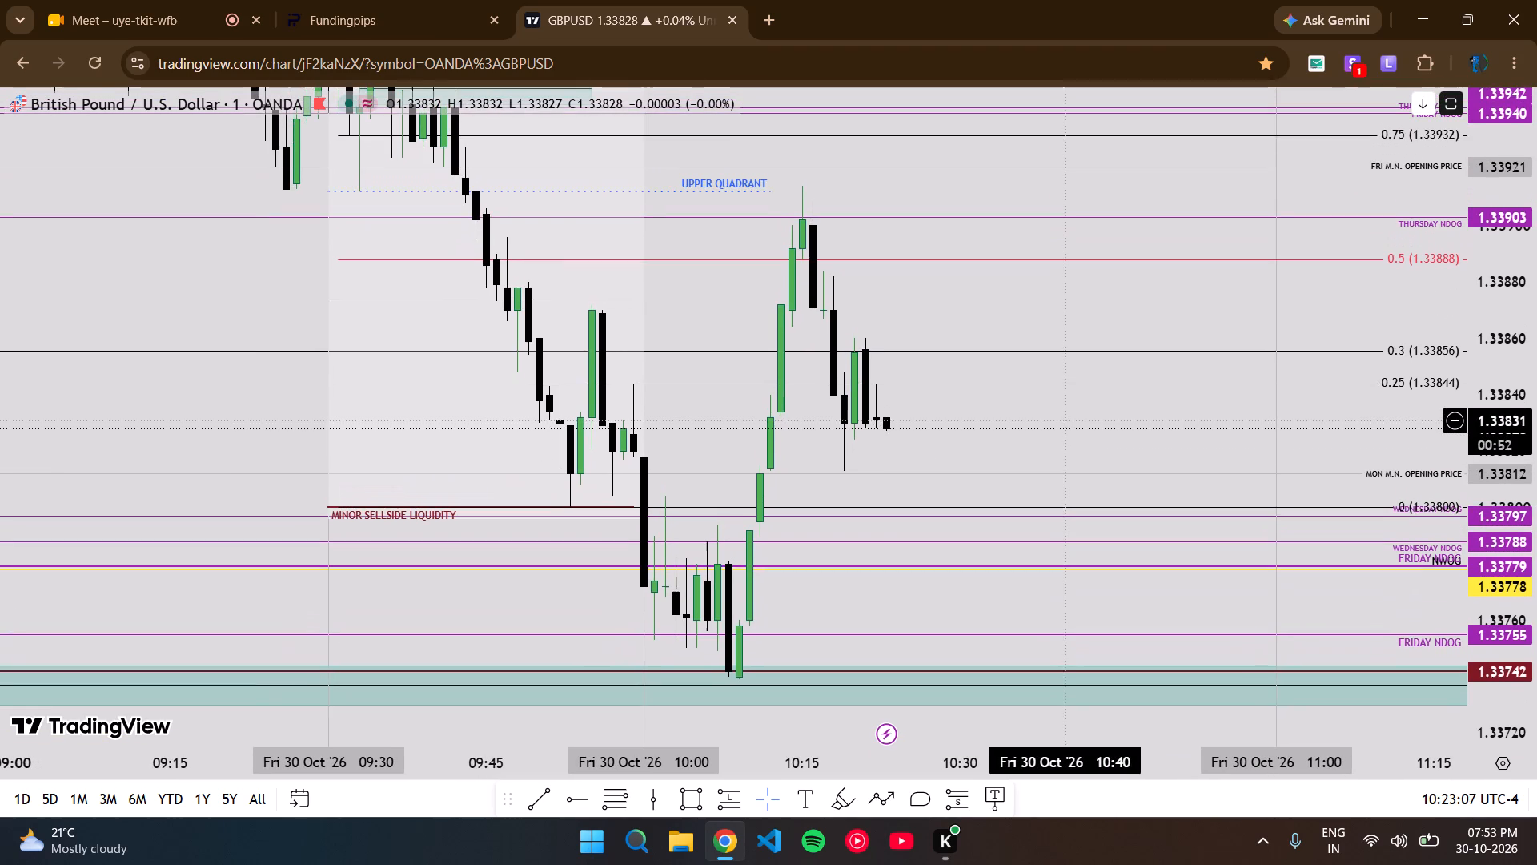
pyautogui.moveTo(1061, 422); pyautogui.dragTo(1060, 294)
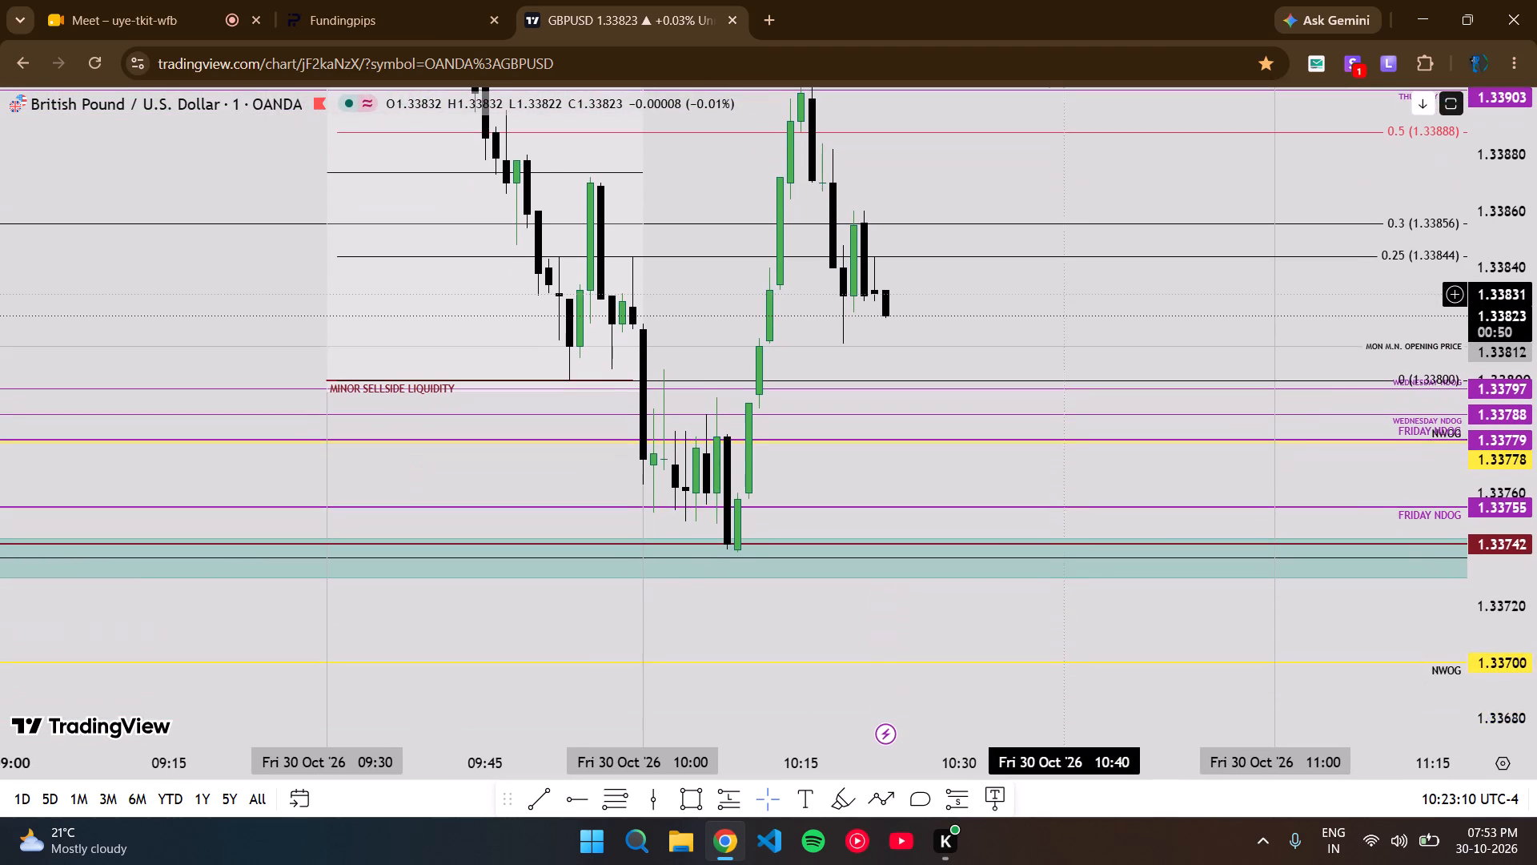
pyautogui.scroll(4, 1479, 276)
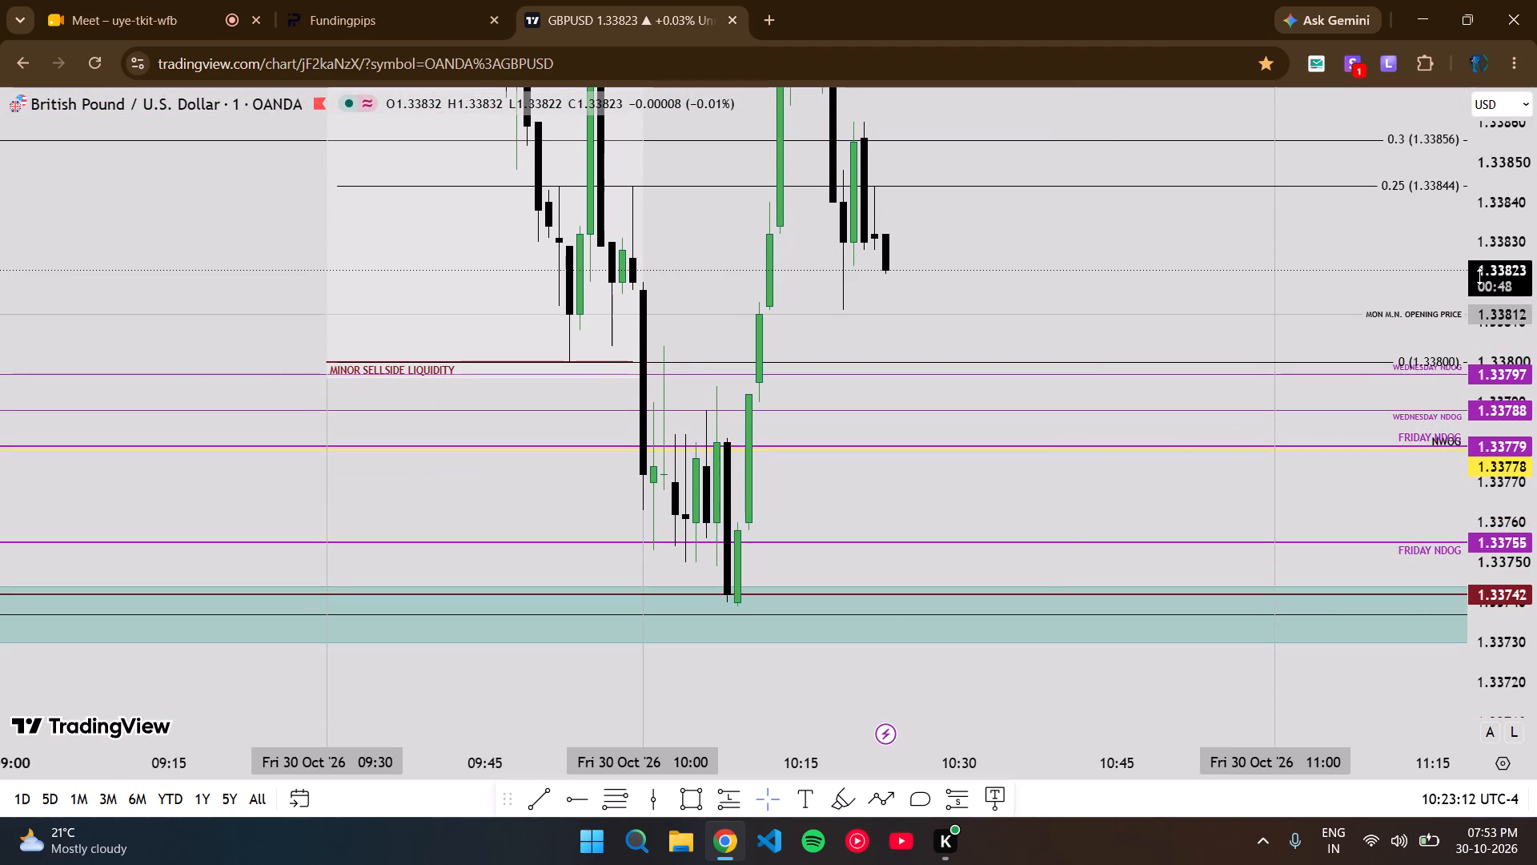
pyautogui.moveTo(978, 243); pyautogui.dragTo(1019, 399)
pyautogui.scroll(4, 931, 511)
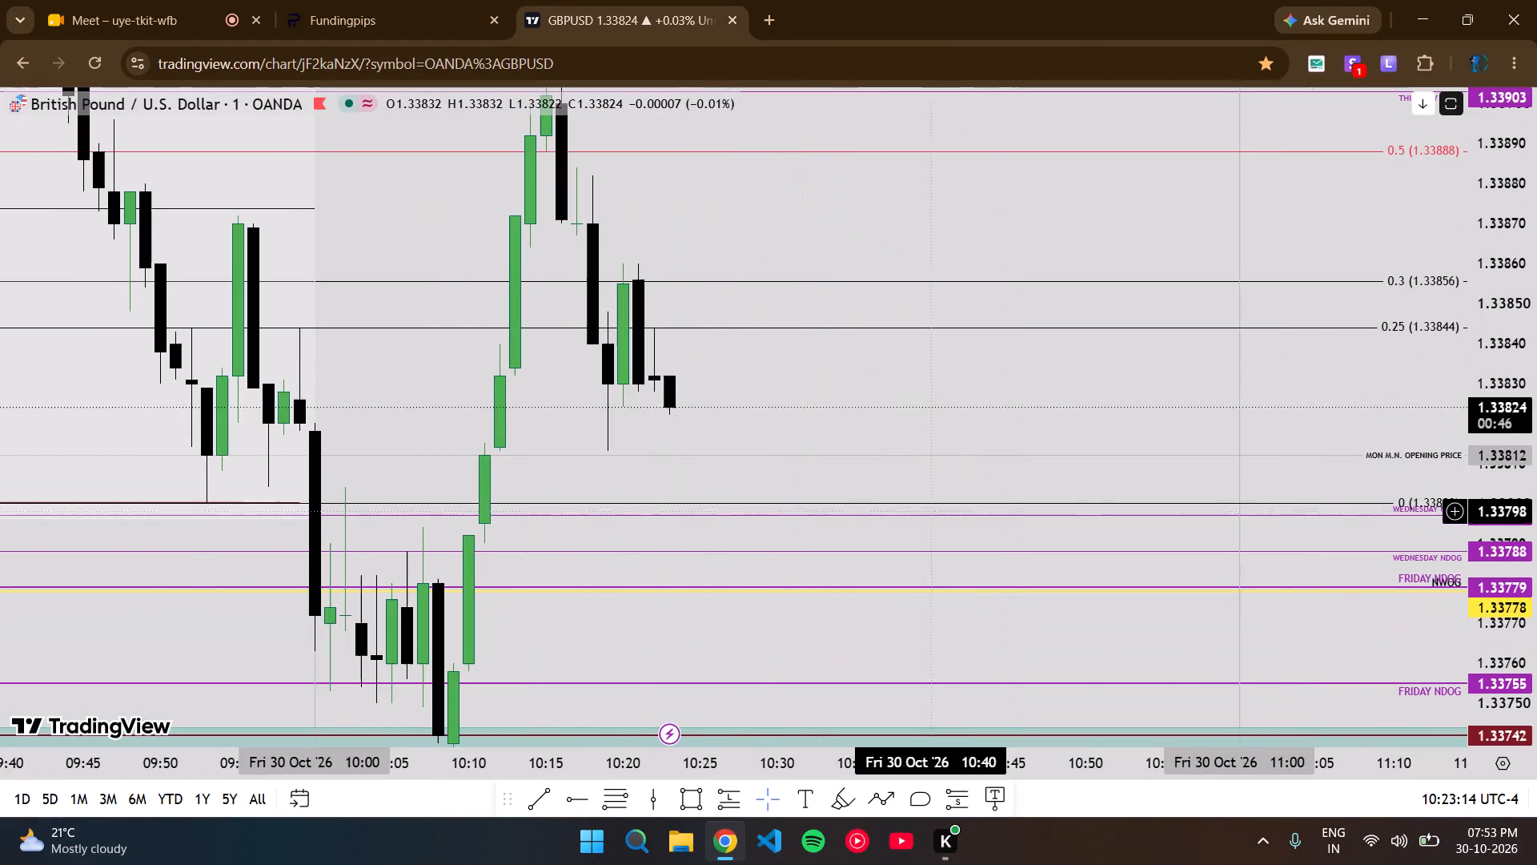
pyautogui.moveTo(857, 380); pyautogui.dragTo(1168, 240)
pyautogui.scroll(-1, 1536, 344)
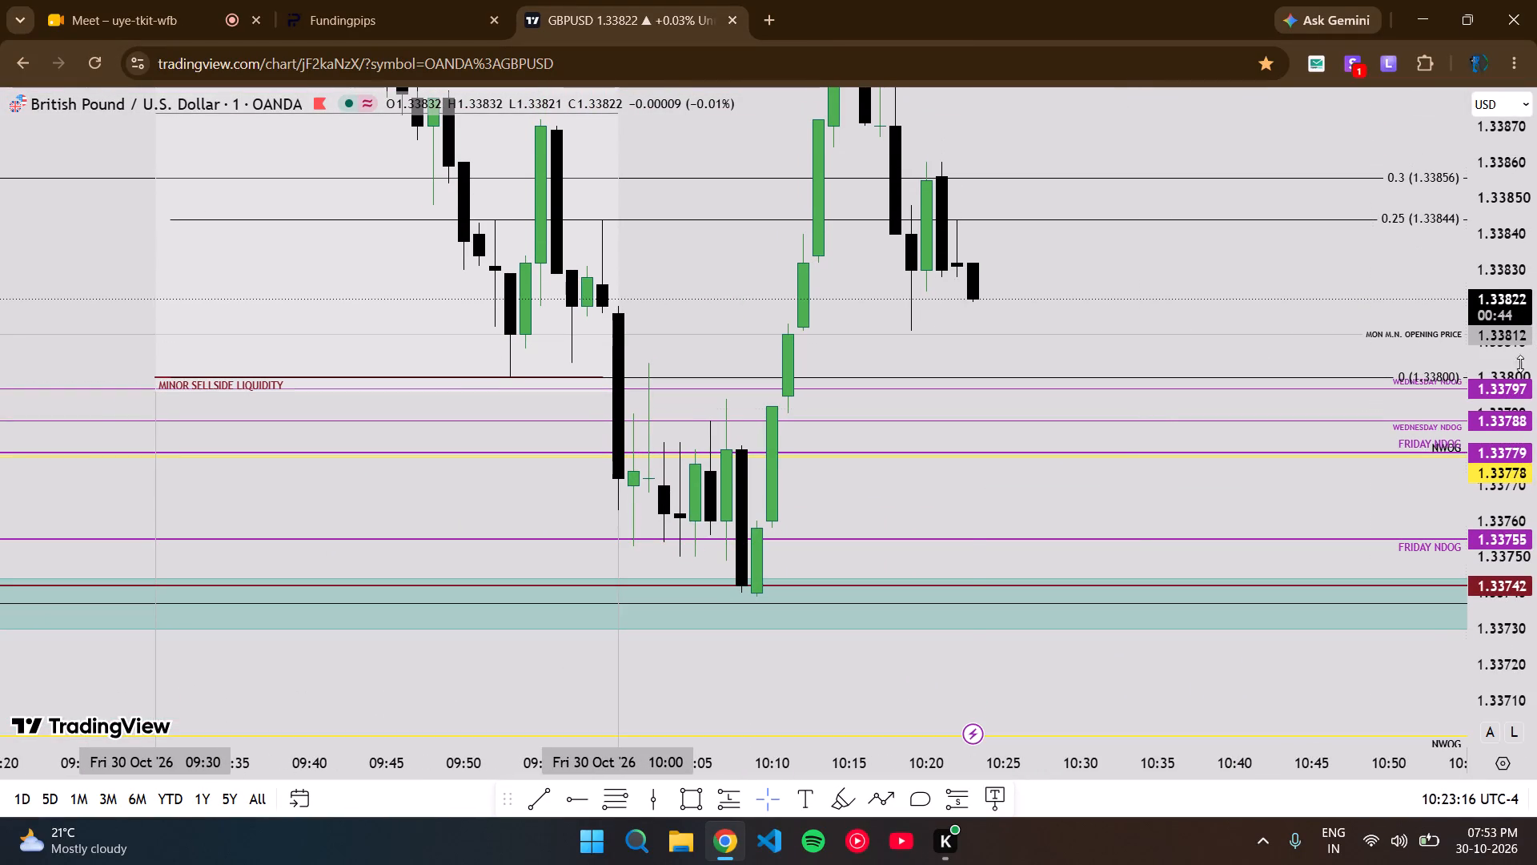
pyautogui.moveTo(924, 506); pyautogui.dragTo(866, 519)
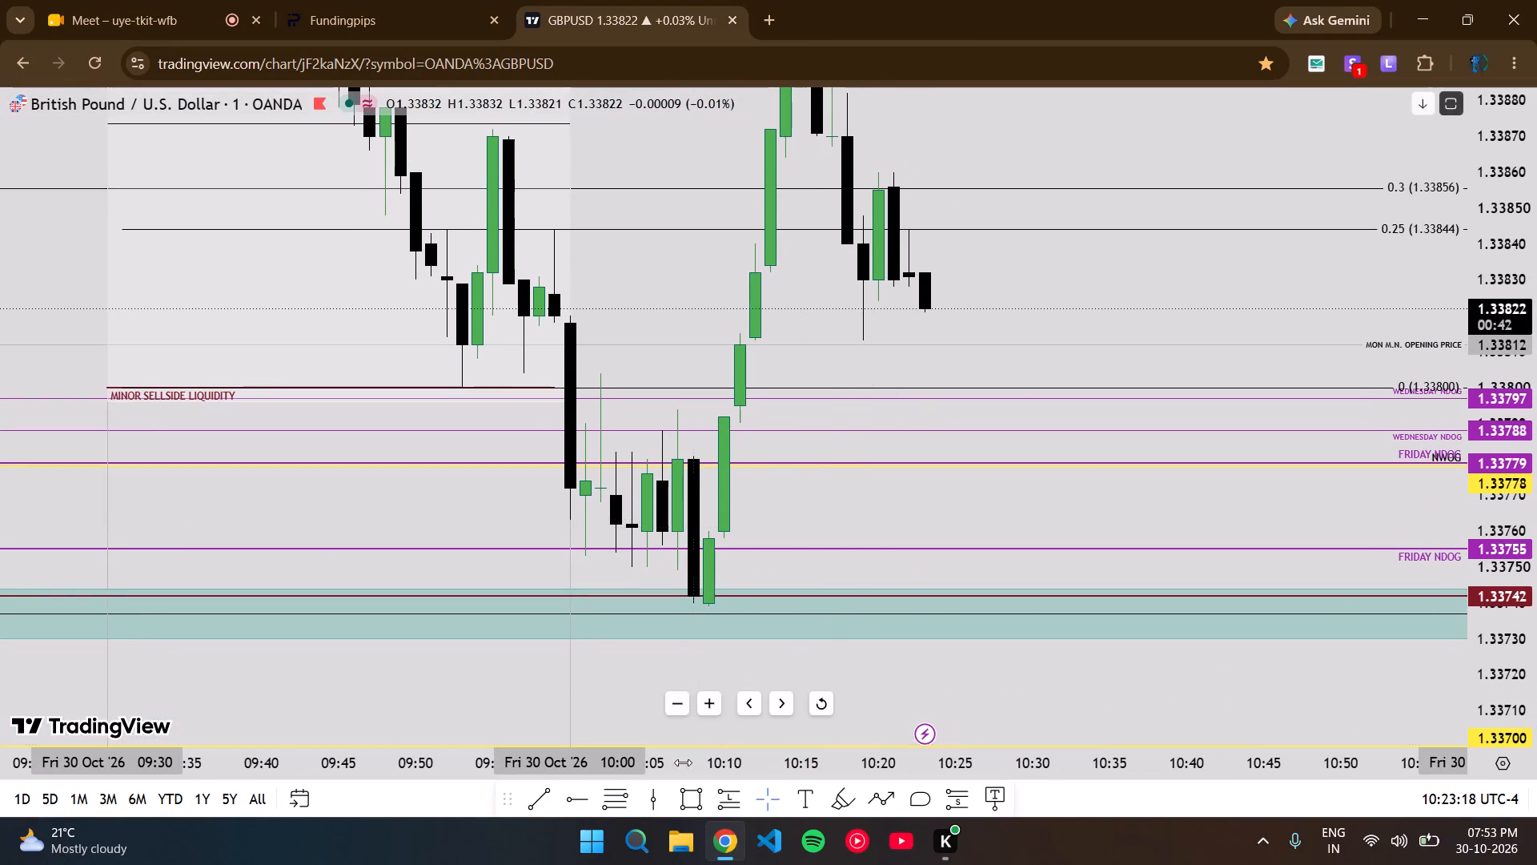
# Draw a rectangle over the gap from the 10:09 candle's 1.33760 high to the 10:11 candle's low, extending it to about 10:28.
pyautogui.click(687, 795)
pyautogui.click(708, 538)
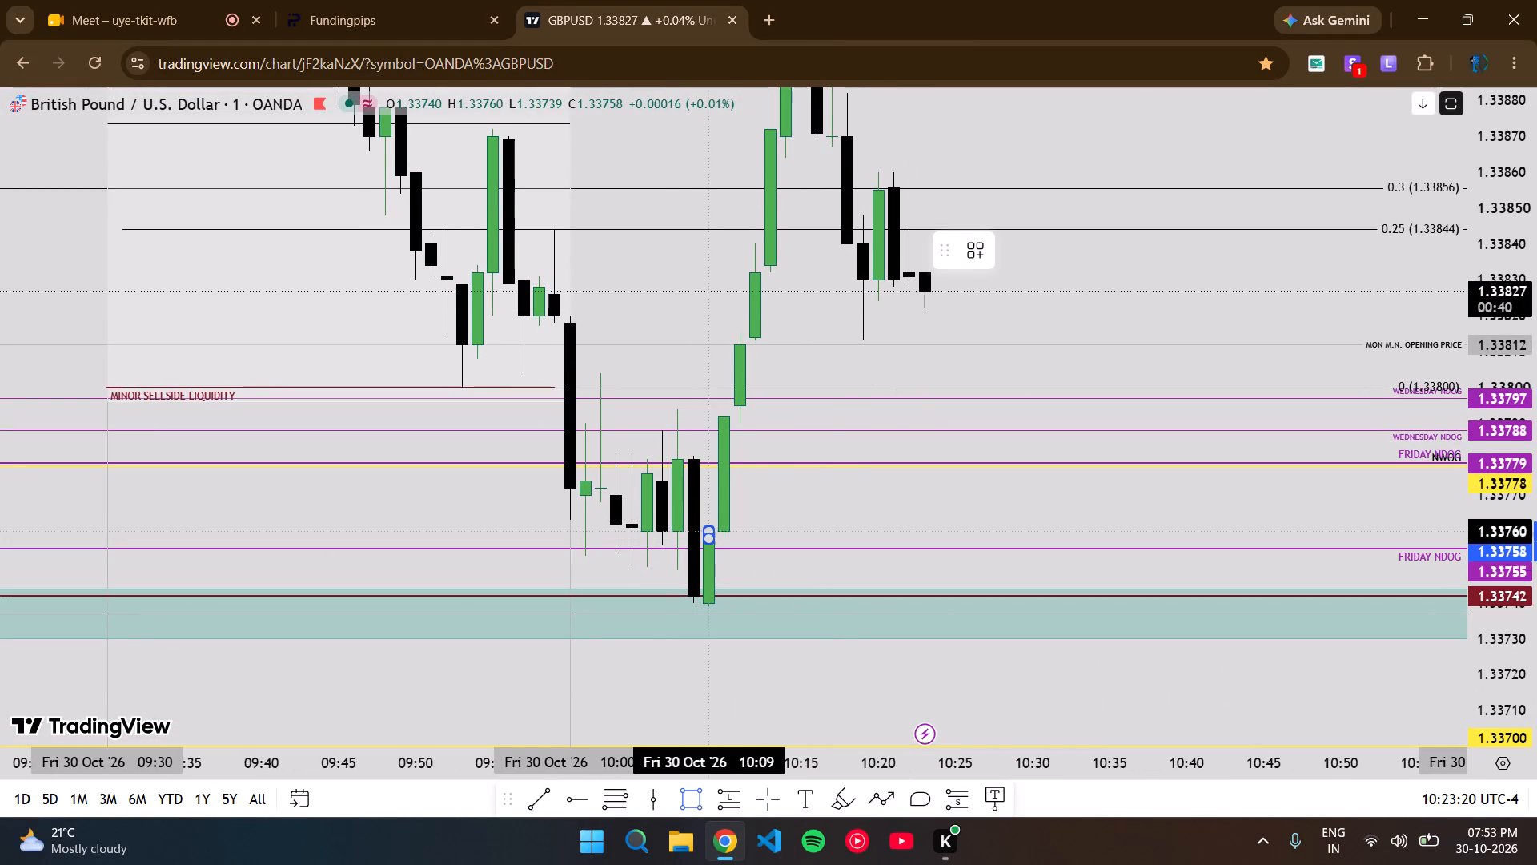
pyautogui.click(740, 406)
pyautogui.moveTo(742, 472); pyautogui.dragTo(970, 477)
pyautogui.moveTo(1154, 525); pyautogui.dragTo(1009, 360)
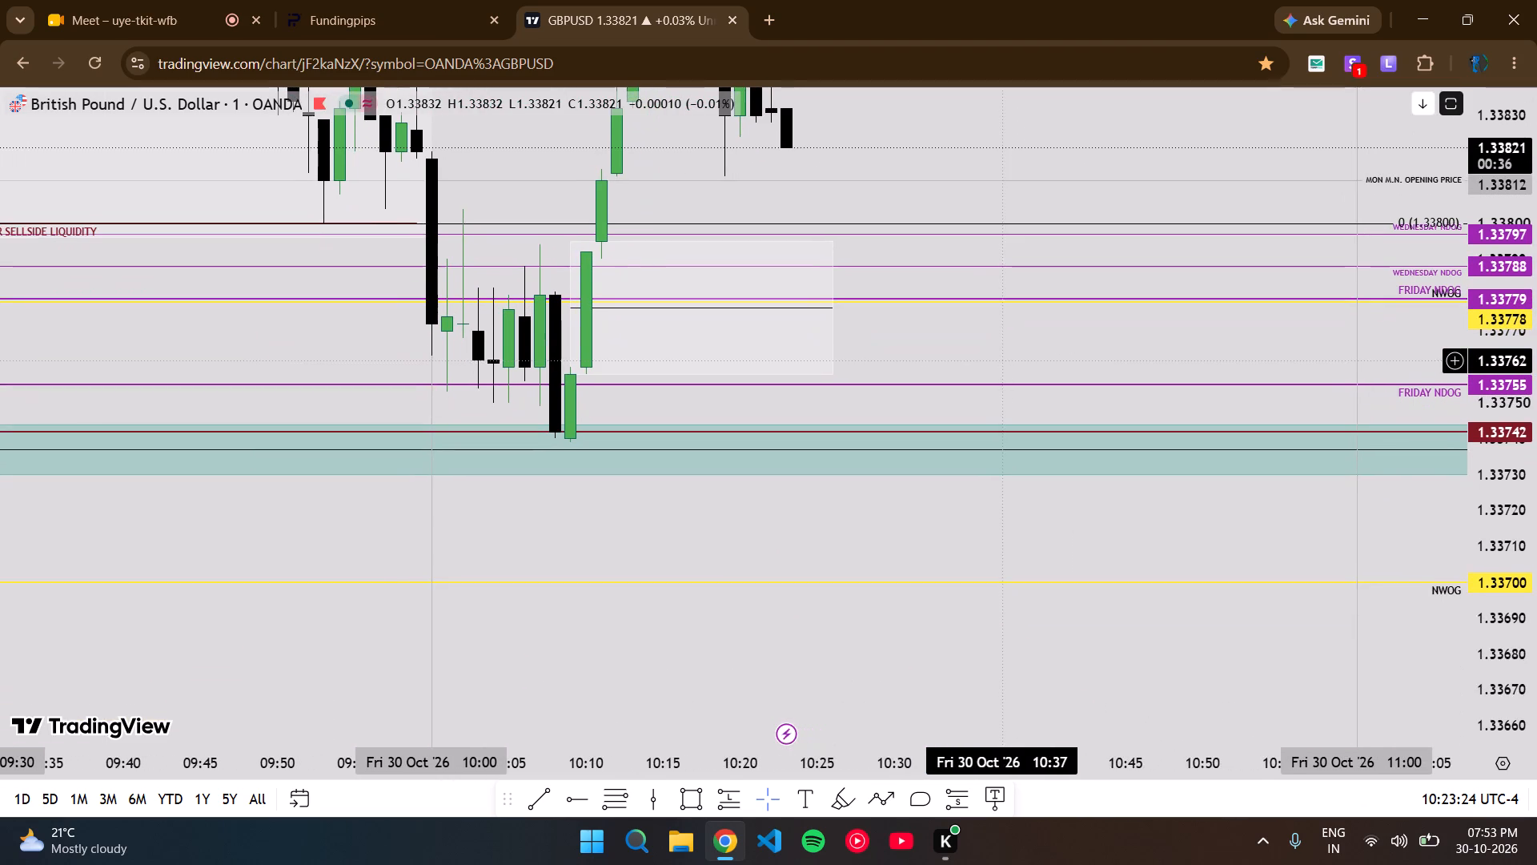
pyautogui.moveTo(1009, 360); pyautogui.dragTo(1077, 560)
pyautogui.scroll(-3, 1078, 561)
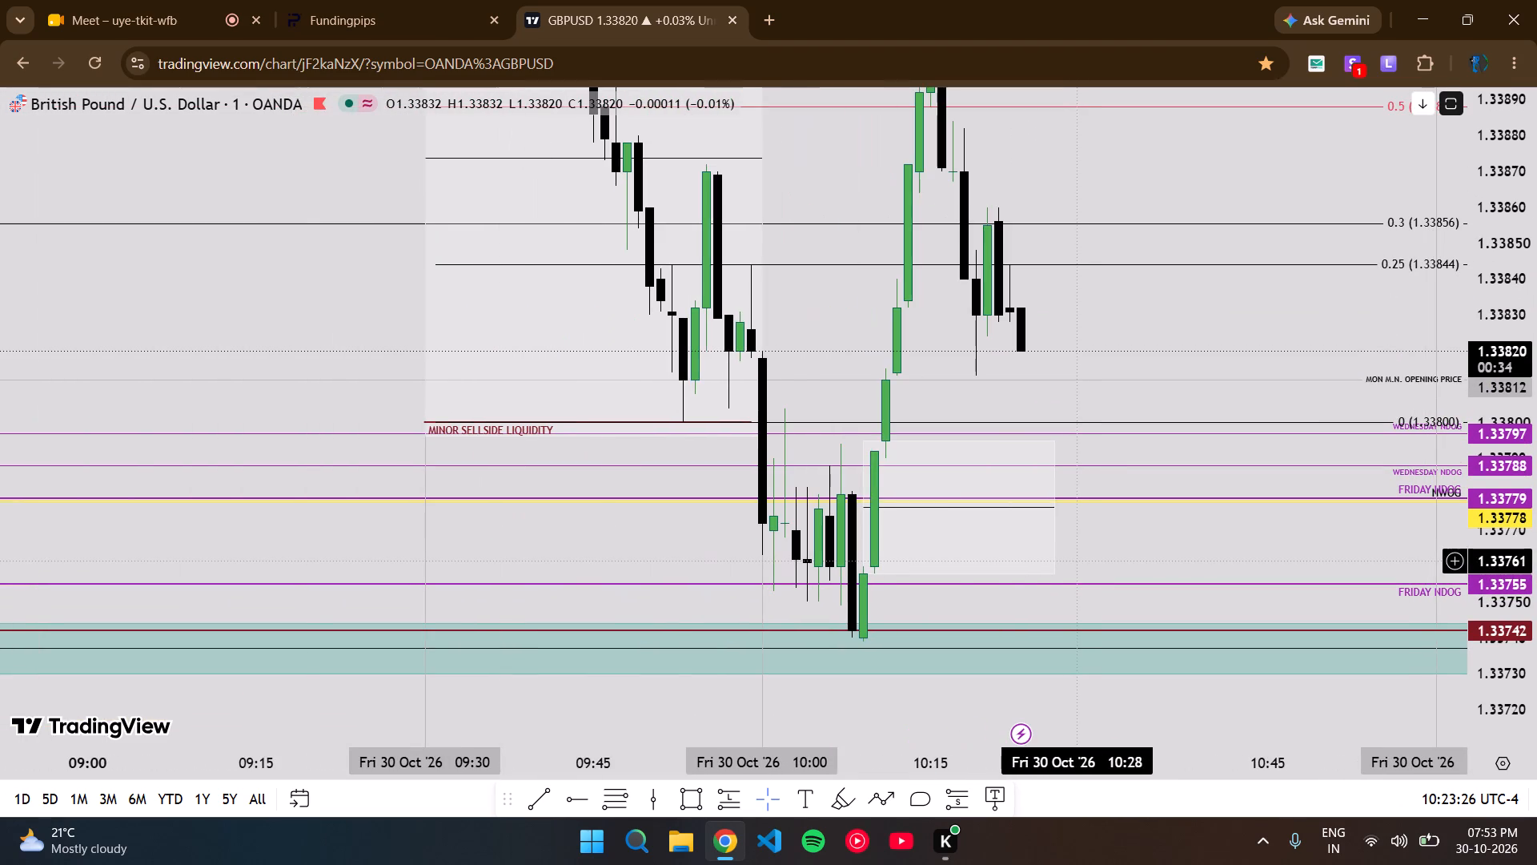
pyautogui.moveTo(1051, 505); pyautogui.dragTo(1073, 505)
# Examine the 1-minute decline from the 1.34340 high against the WEEK HIGH, FRIDAY HIGH and NDOG levels.
pyautogui.moveTo(1155, 545); pyautogui.dragTo(1118, 551)
pyautogui.scroll(-8, 1536, 467)
pyautogui.scroll(-3, 1238, 493)
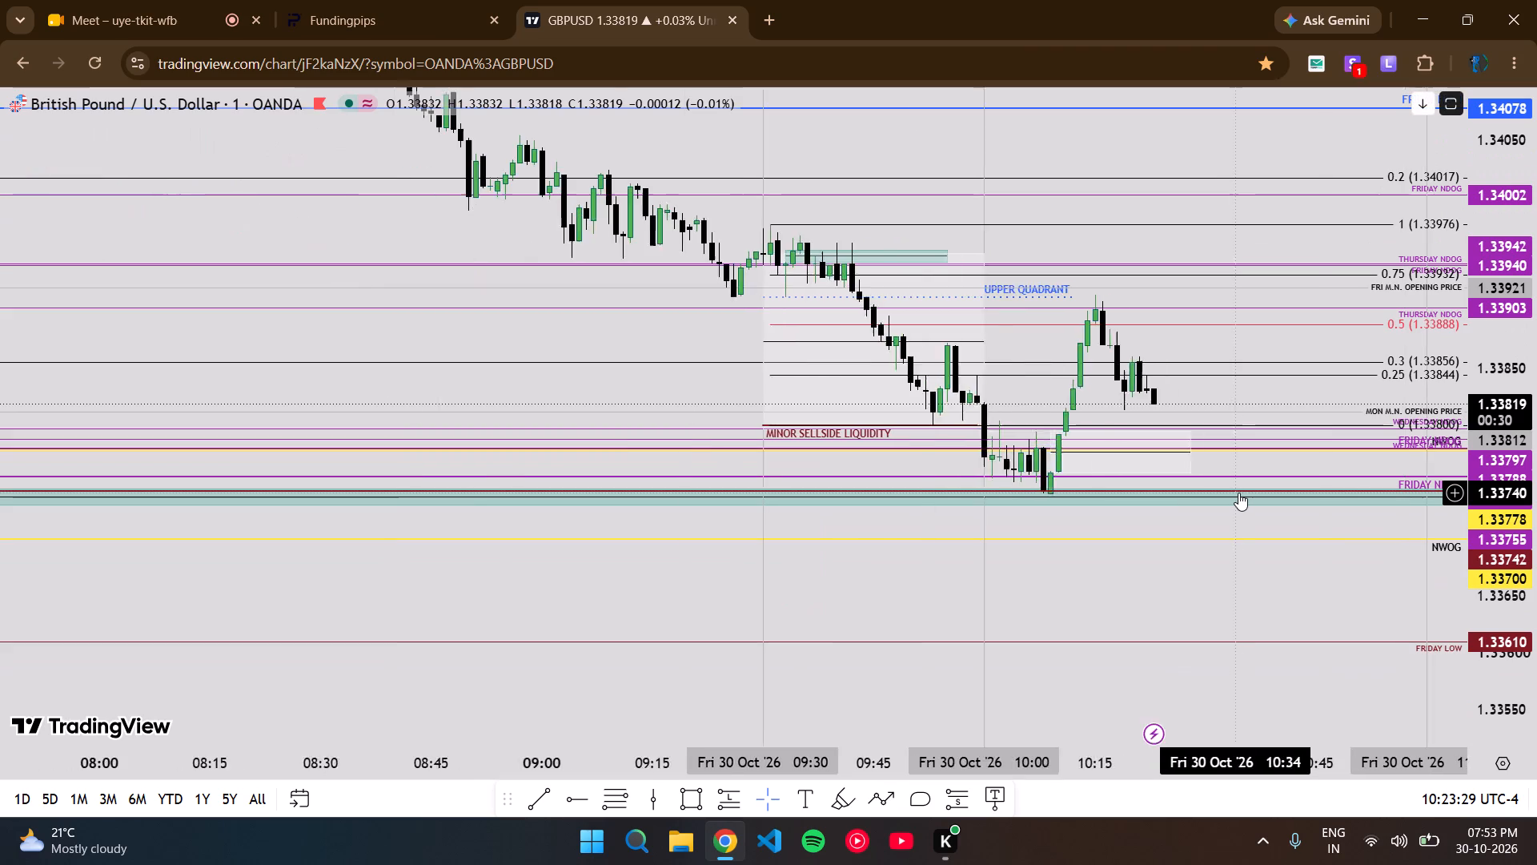
pyautogui.scroll(-5, 1238, 493)
pyautogui.moveTo(903, 331); pyautogui.dragTo(876, 420)
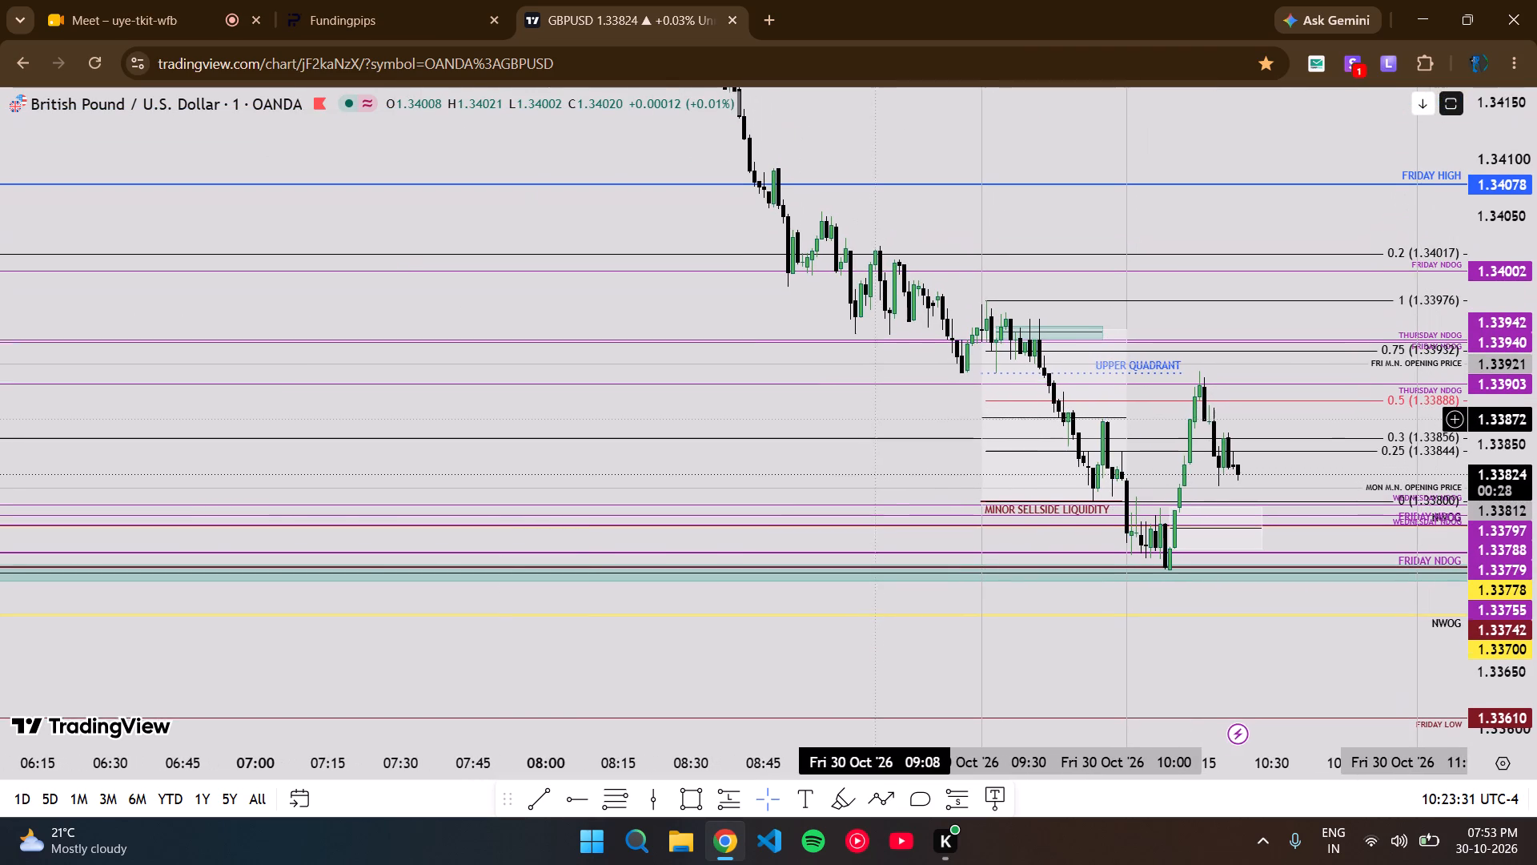
pyautogui.moveTo(876, 420); pyautogui.dragTo(854, 658)
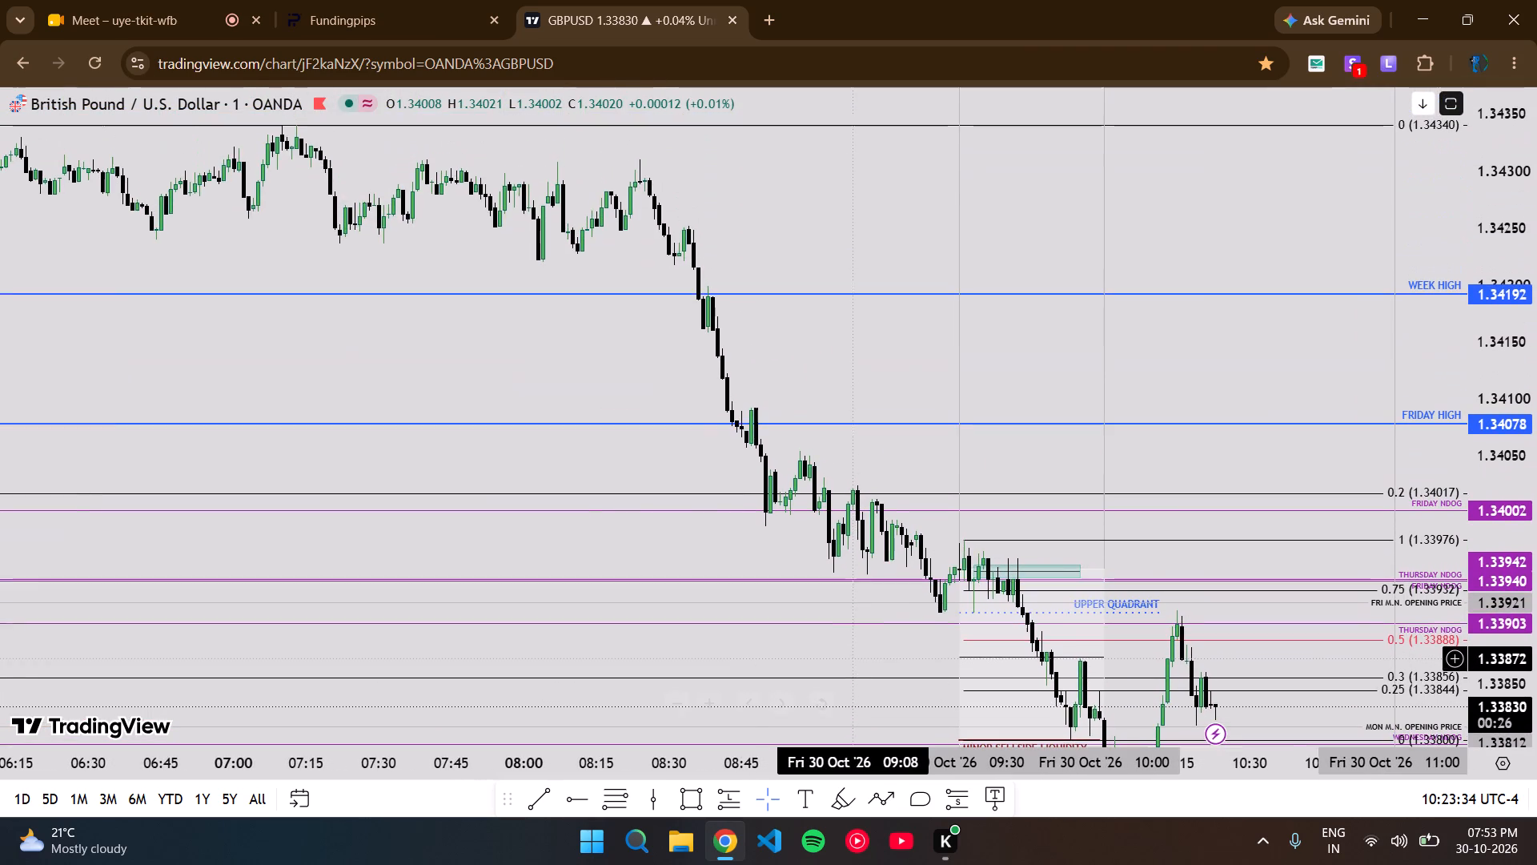
pyautogui.scroll(-4, 871, 609)
pyautogui.moveTo(818, 333); pyautogui.dragTo(829, 458)
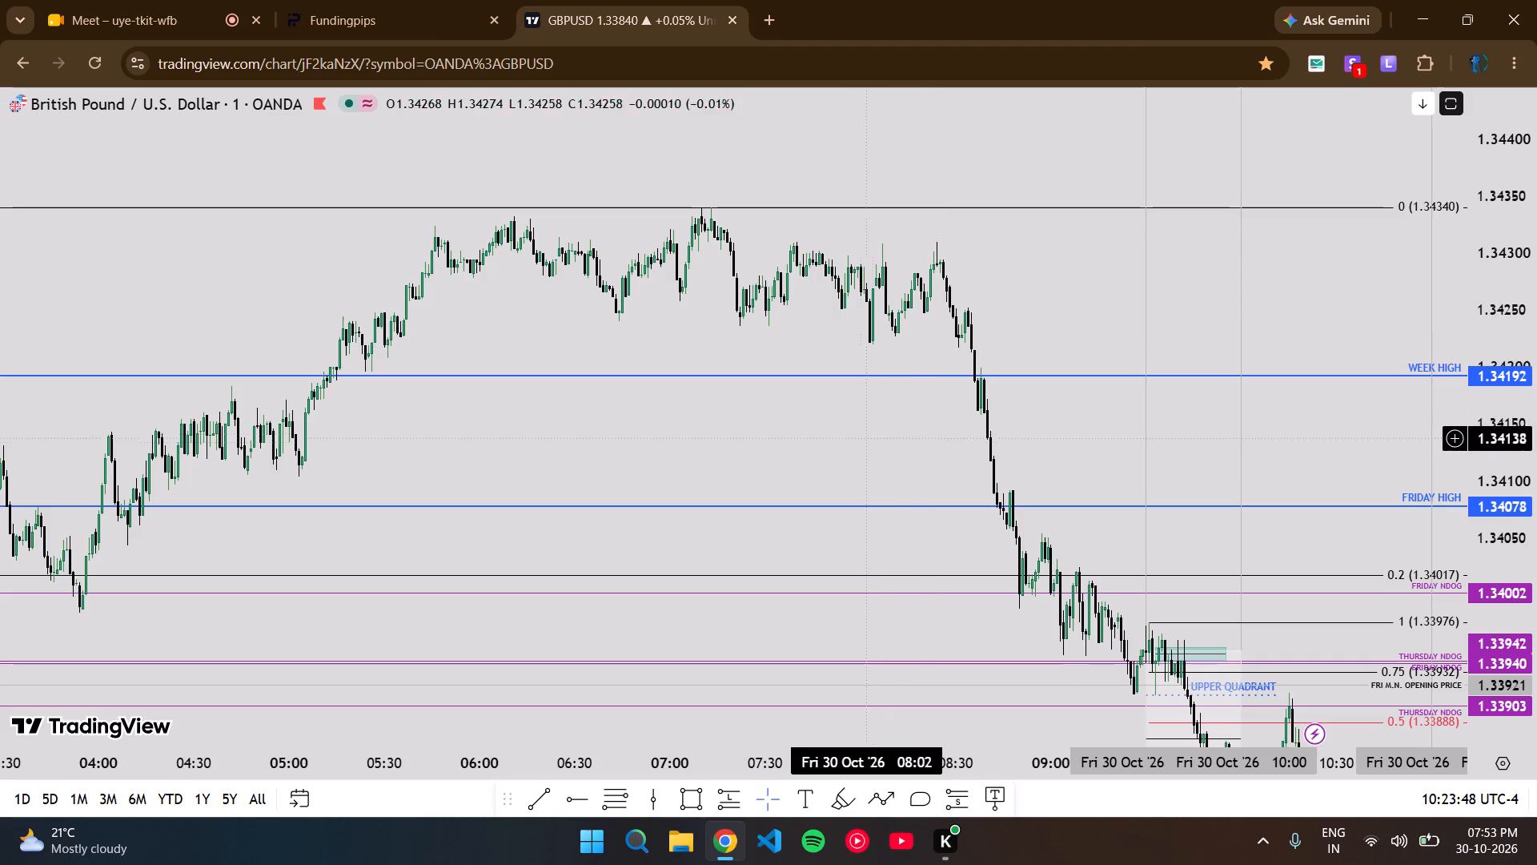
pyautogui.moveTo(851, 447); pyautogui.dragTo(778, 186)
pyautogui.scroll(-4, 773, 234)
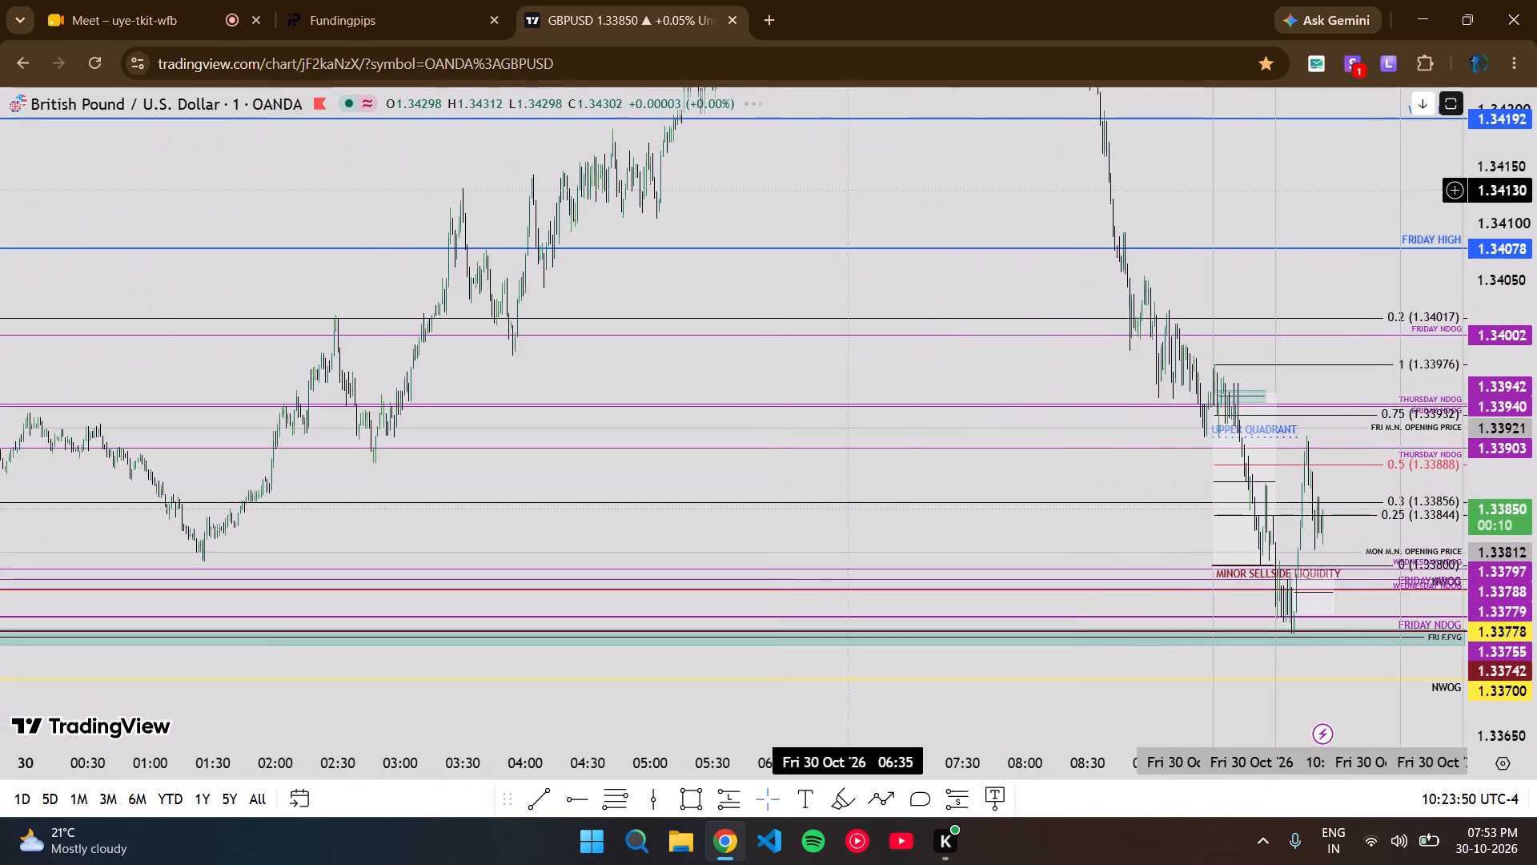
# Switch GBP/USD to the 5-minute interval and examine the overnight rally and morning sell-off against the WEEK HIGH and FRIDAY HIGH.
pyautogui.press('5')
pyautogui.press('Return')
pyautogui.scroll(8, 849, 190)
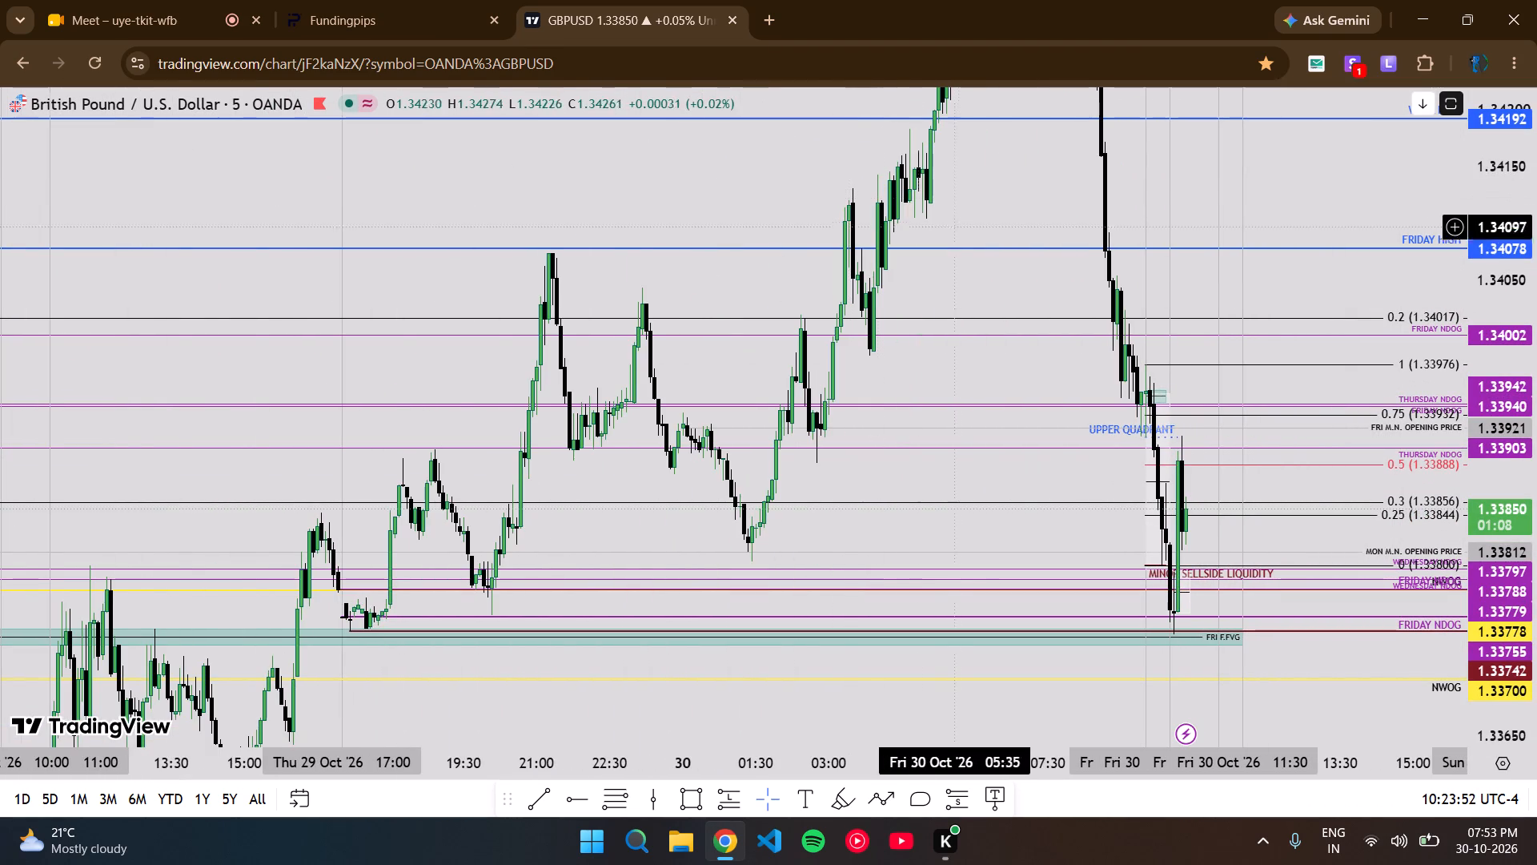
pyautogui.moveTo(1019, 187); pyautogui.dragTo(953, 429)
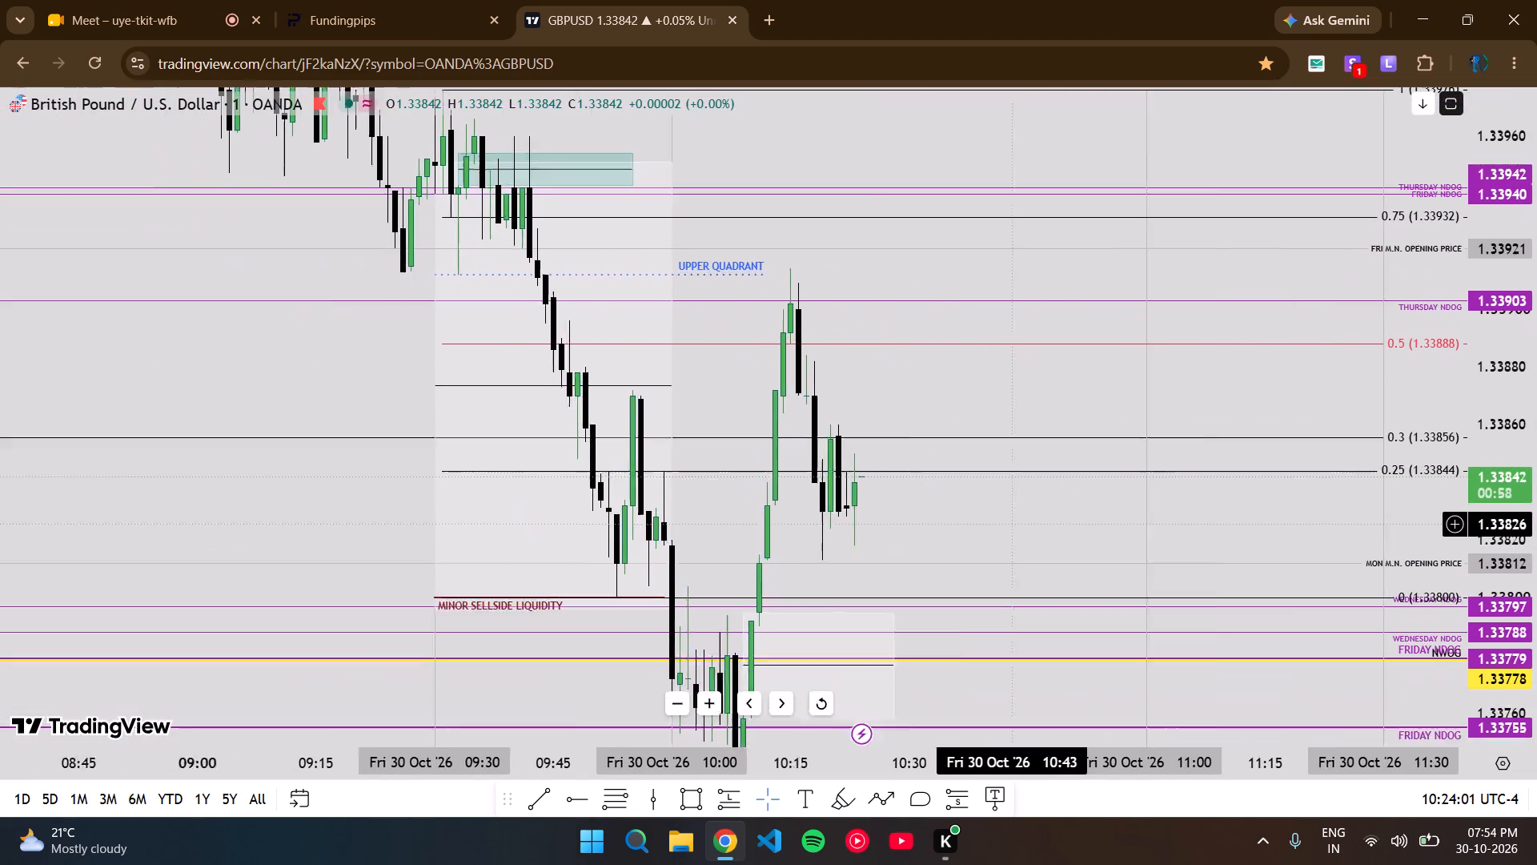
pyautogui.moveTo(1180, 478); pyautogui.dragTo(1329, 437)
pyautogui.scroll(7, 1305, 449)
pyautogui.scroll(-2, 1274, 456)
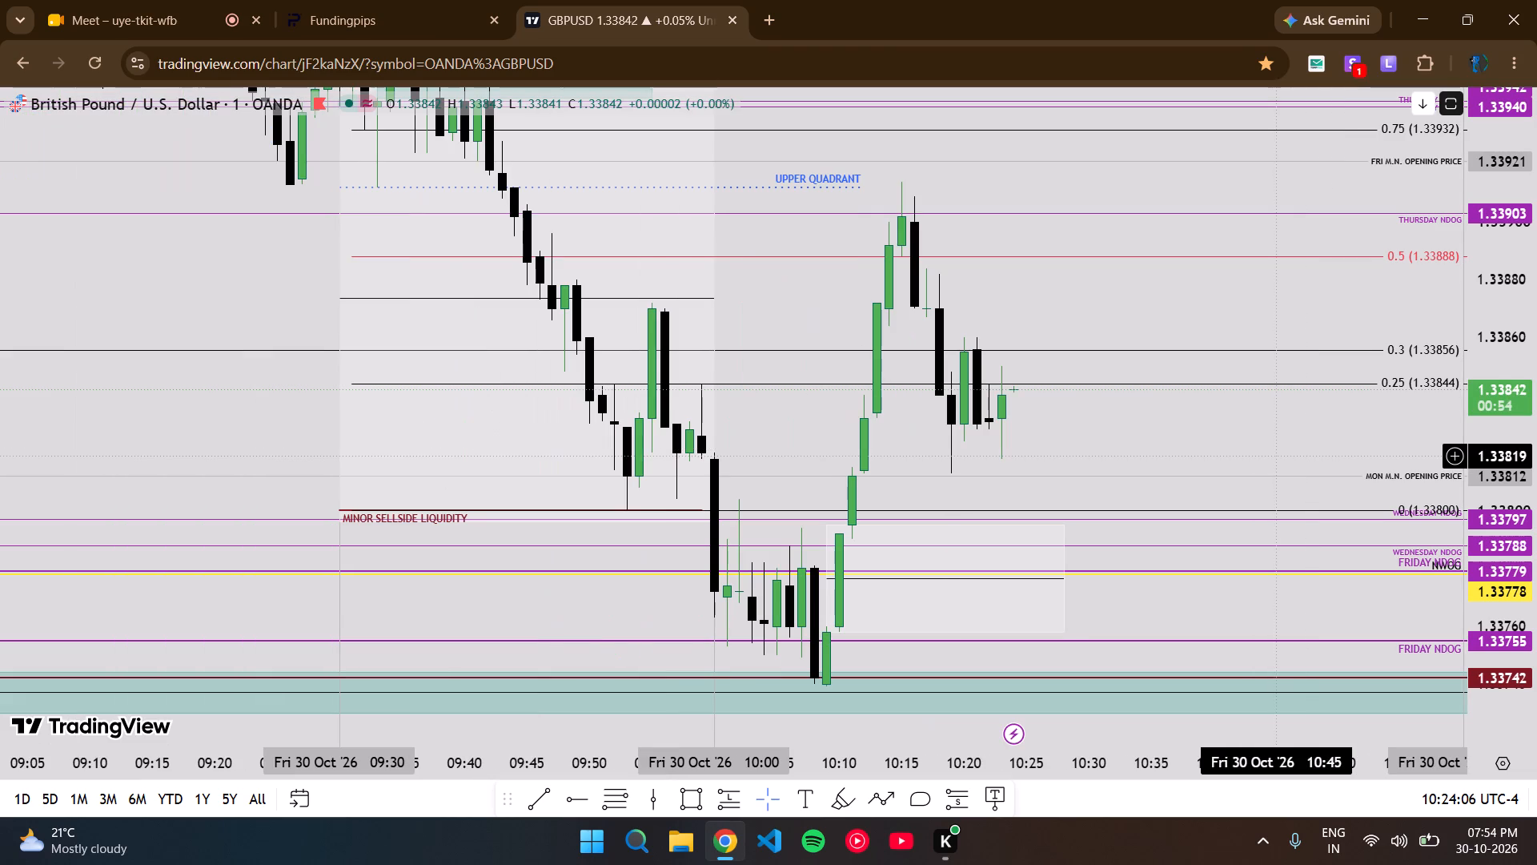
# Show the EUR/USD pane beneath GBP/USD to compare both pairs' candles after 10:00, and maximise the GBP/USD pane again.
pyautogui.doubleClick(1127, 449)
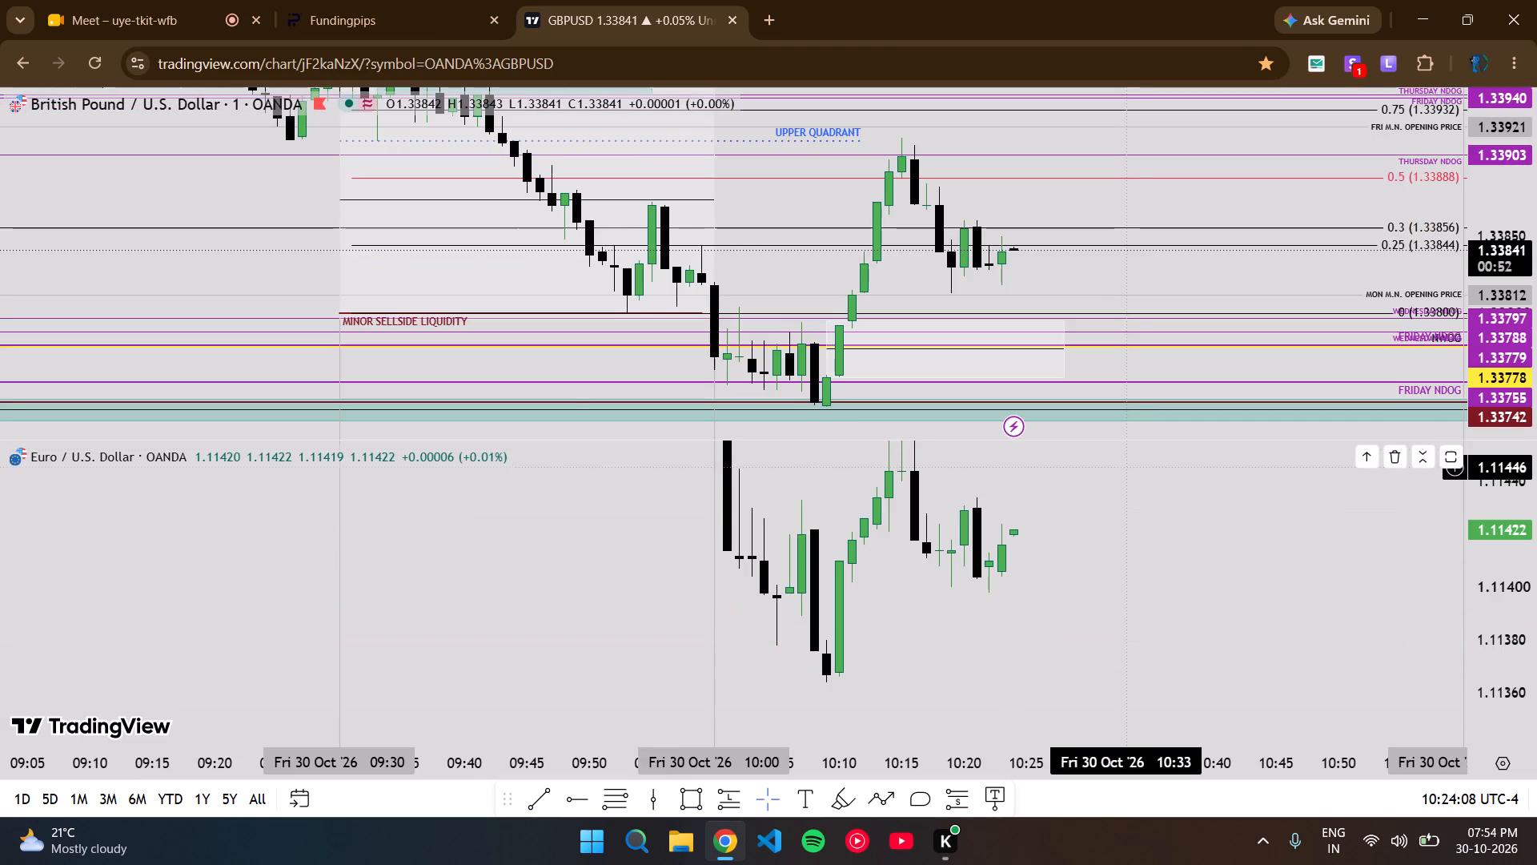
pyautogui.doubleClick(1094, 285)
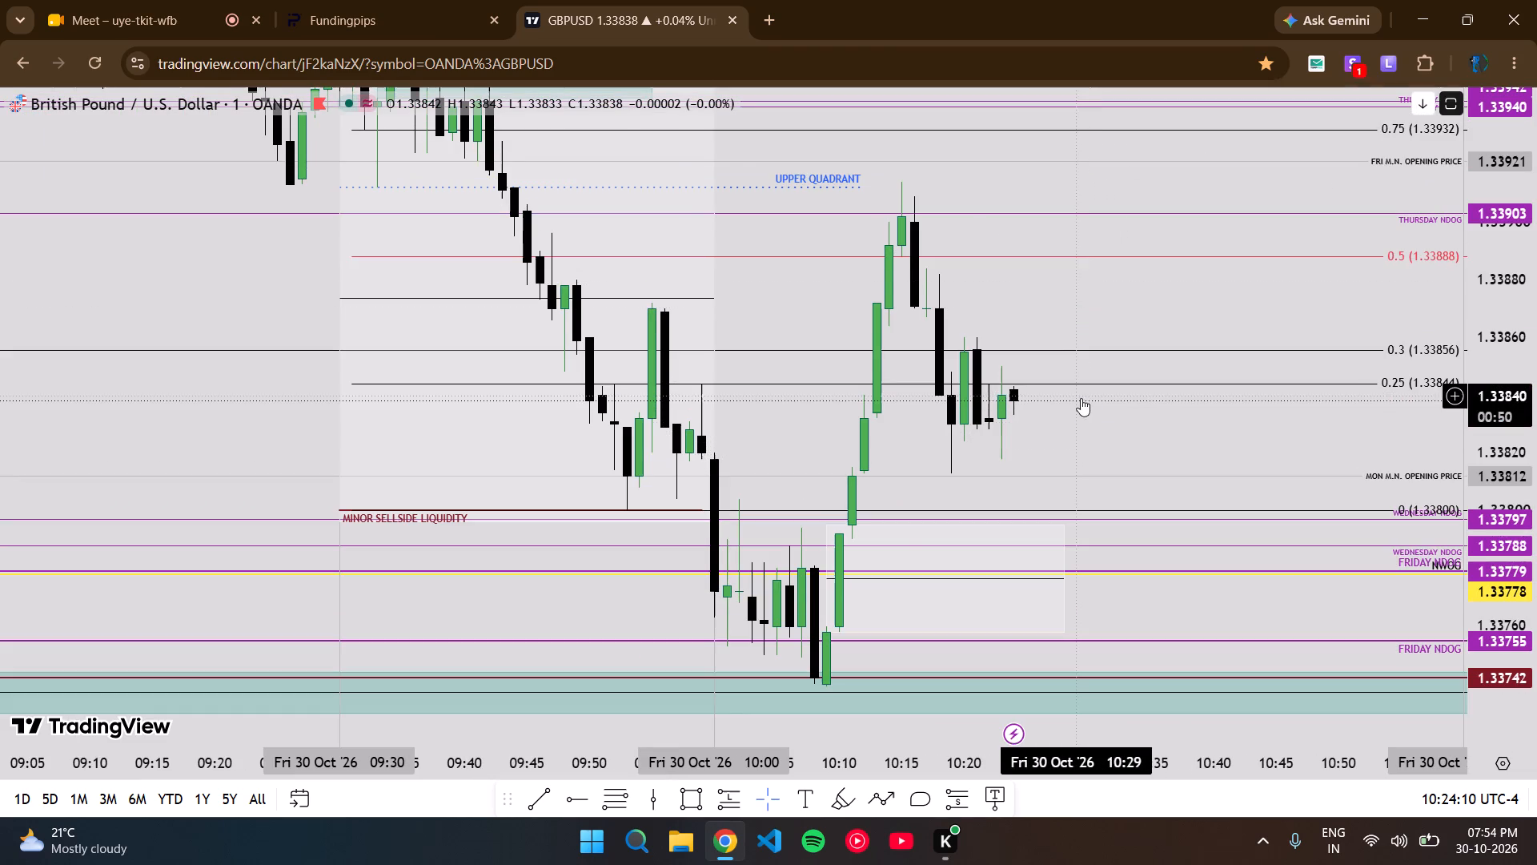
pyautogui.doubleClick(1081, 404)
pyautogui.moveTo(1087, 522); pyautogui.dragTo(1087, 587)
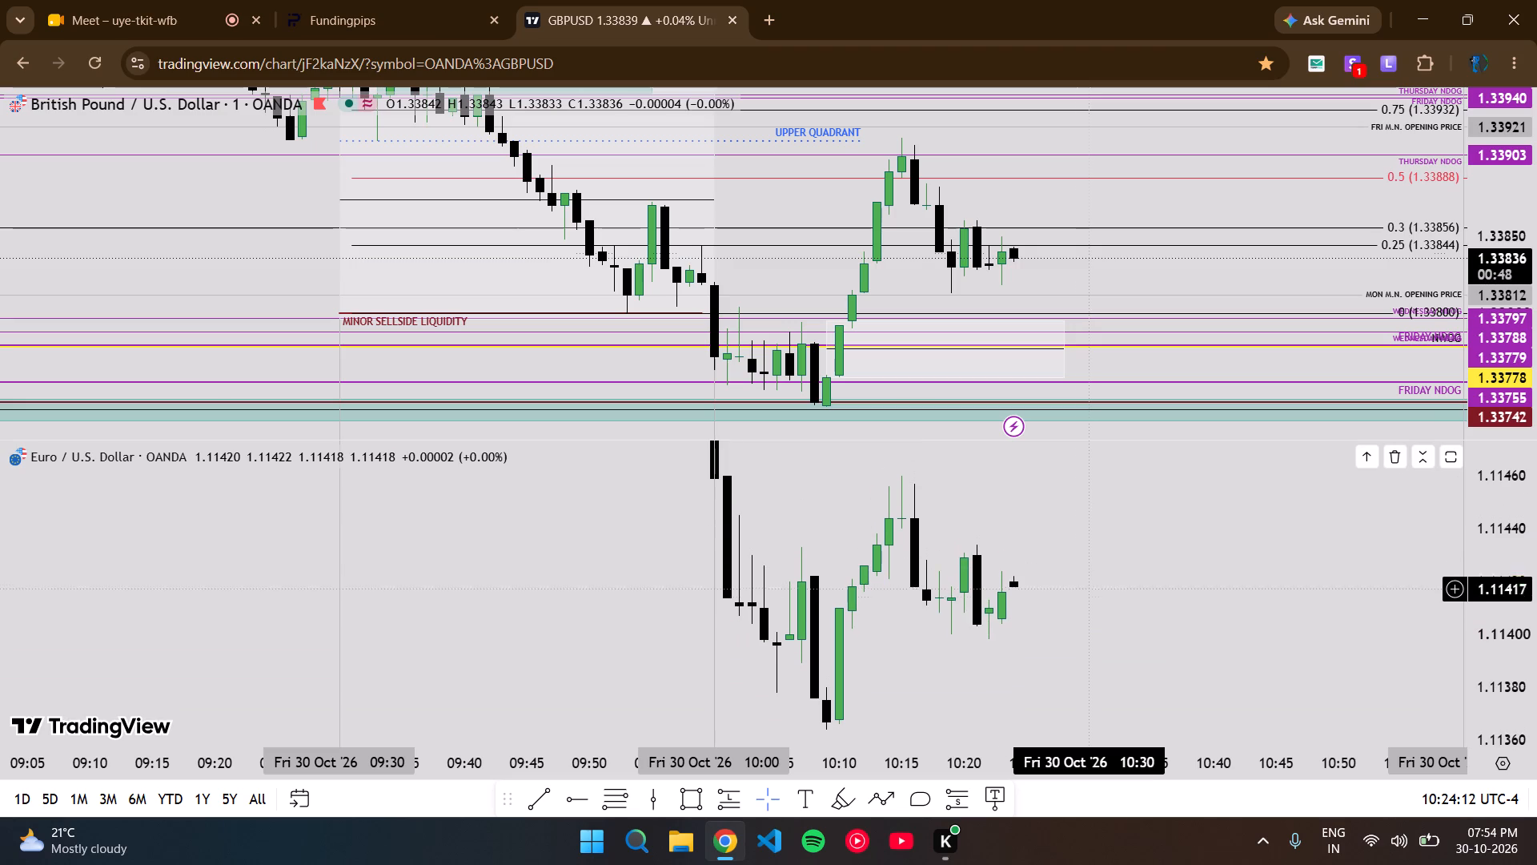
pyautogui.doubleClick(1114, 273)
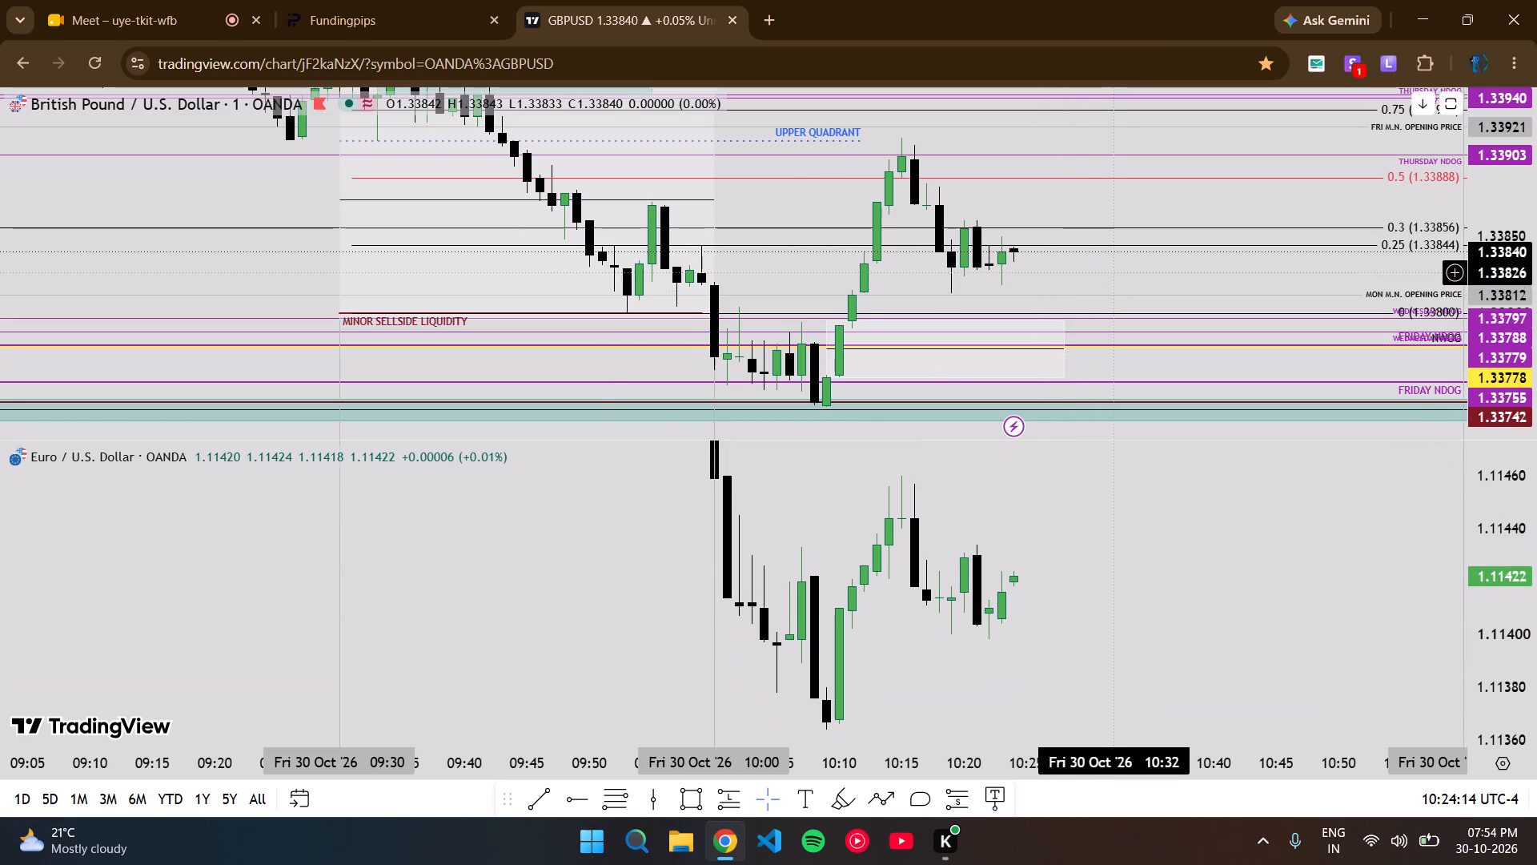
# Watch the 10:24 GBP/USD candle form against the 0.25 (1.33844) and 0.3 (1.33856) Fibonacci levels.
pyautogui.scroll(2, 1490, 424)
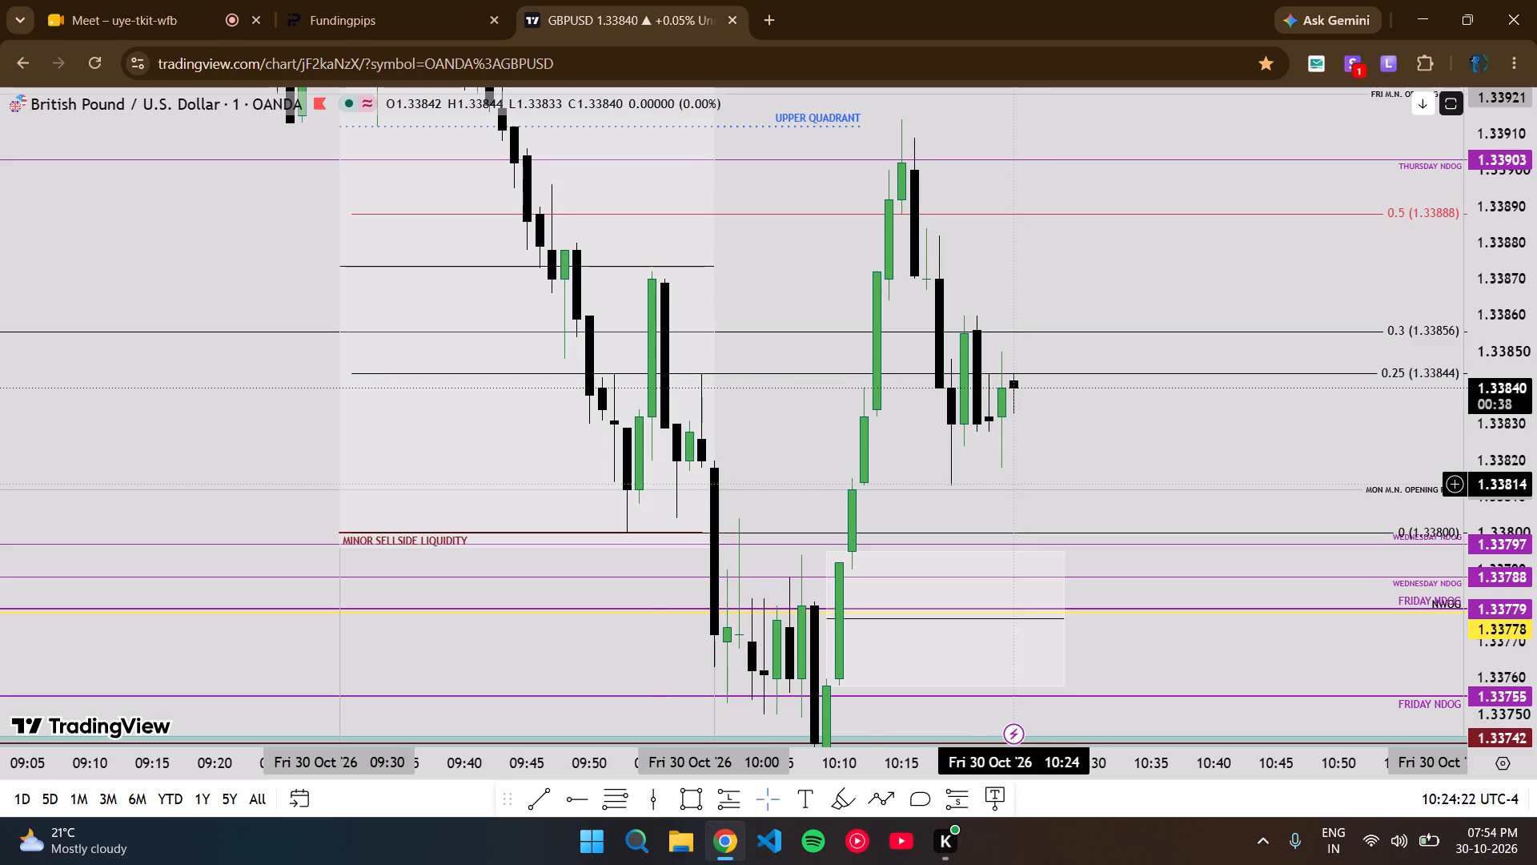
pyautogui.scroll(4, 1015, 484)
pyautogui.moveTo(1005, 469); pyautogui.dragTo(1053, 496)
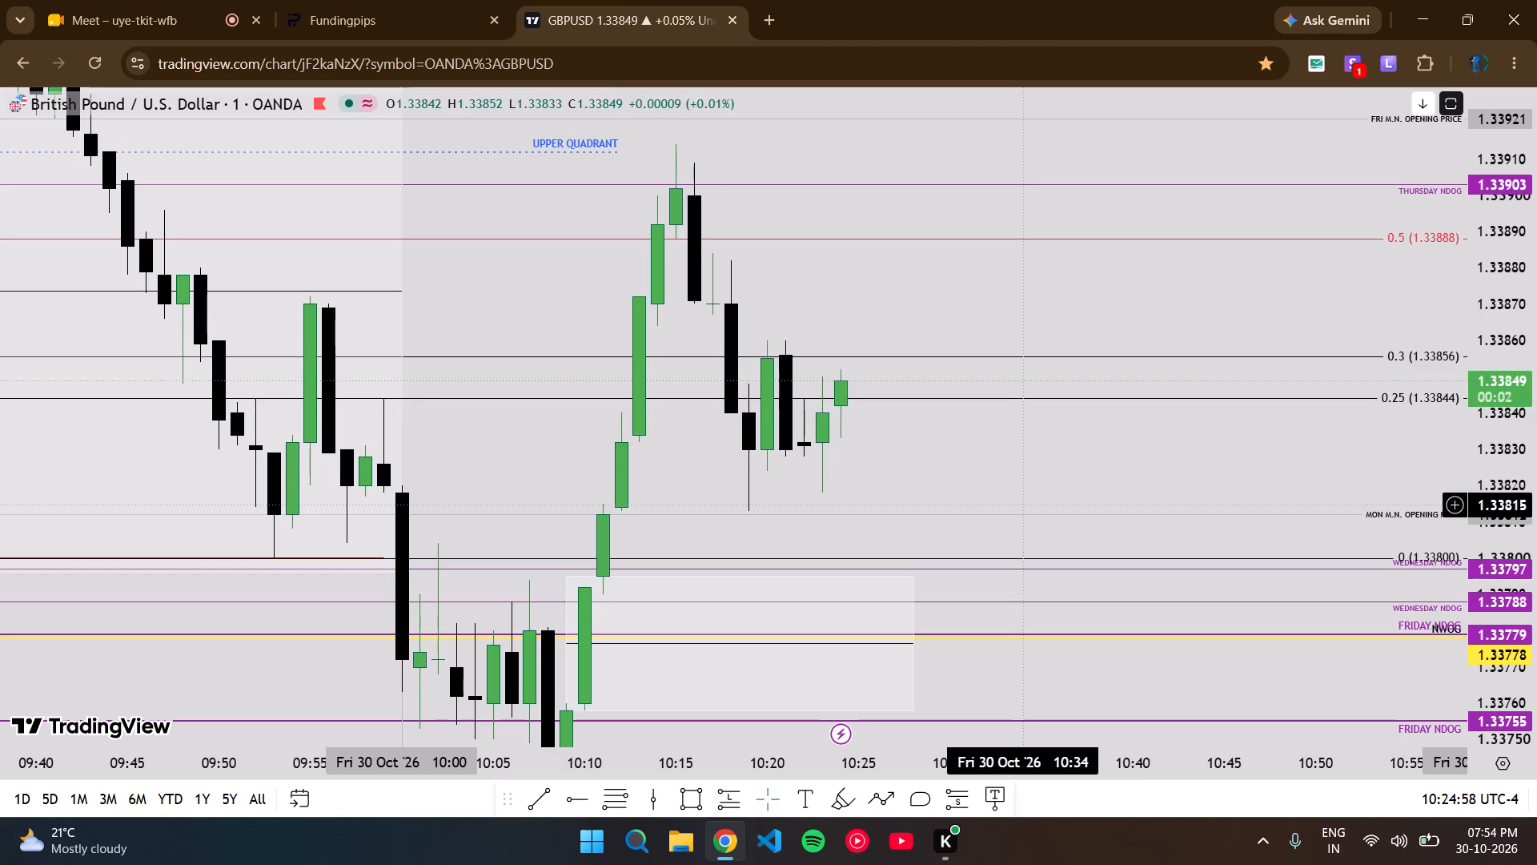
pyautogui.scroll(-5, 1030, 505)
# Put the browser window showing the GBP/USD chart into full-screen mode.
pyautogui.click(1513, 61)
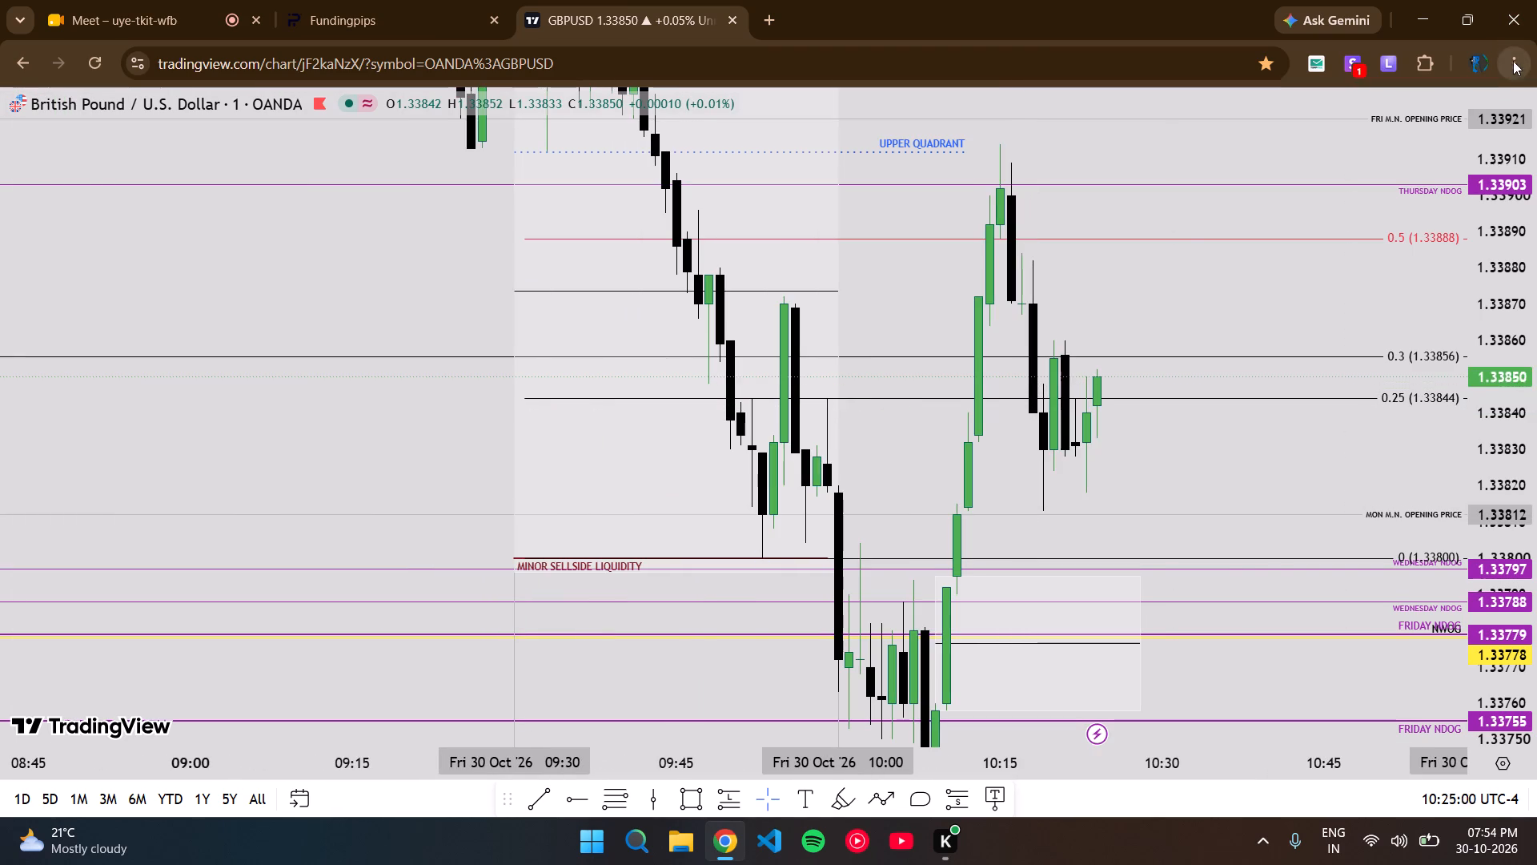
pyautogui.click(1531, 474)
# Watch the 10:25 GBP/USD candle form against the 0.25 Fibonacci level (1.33844) and the Monday midnight opening price (1.33812).
pyautogui.scroll(6, 1313, 551)
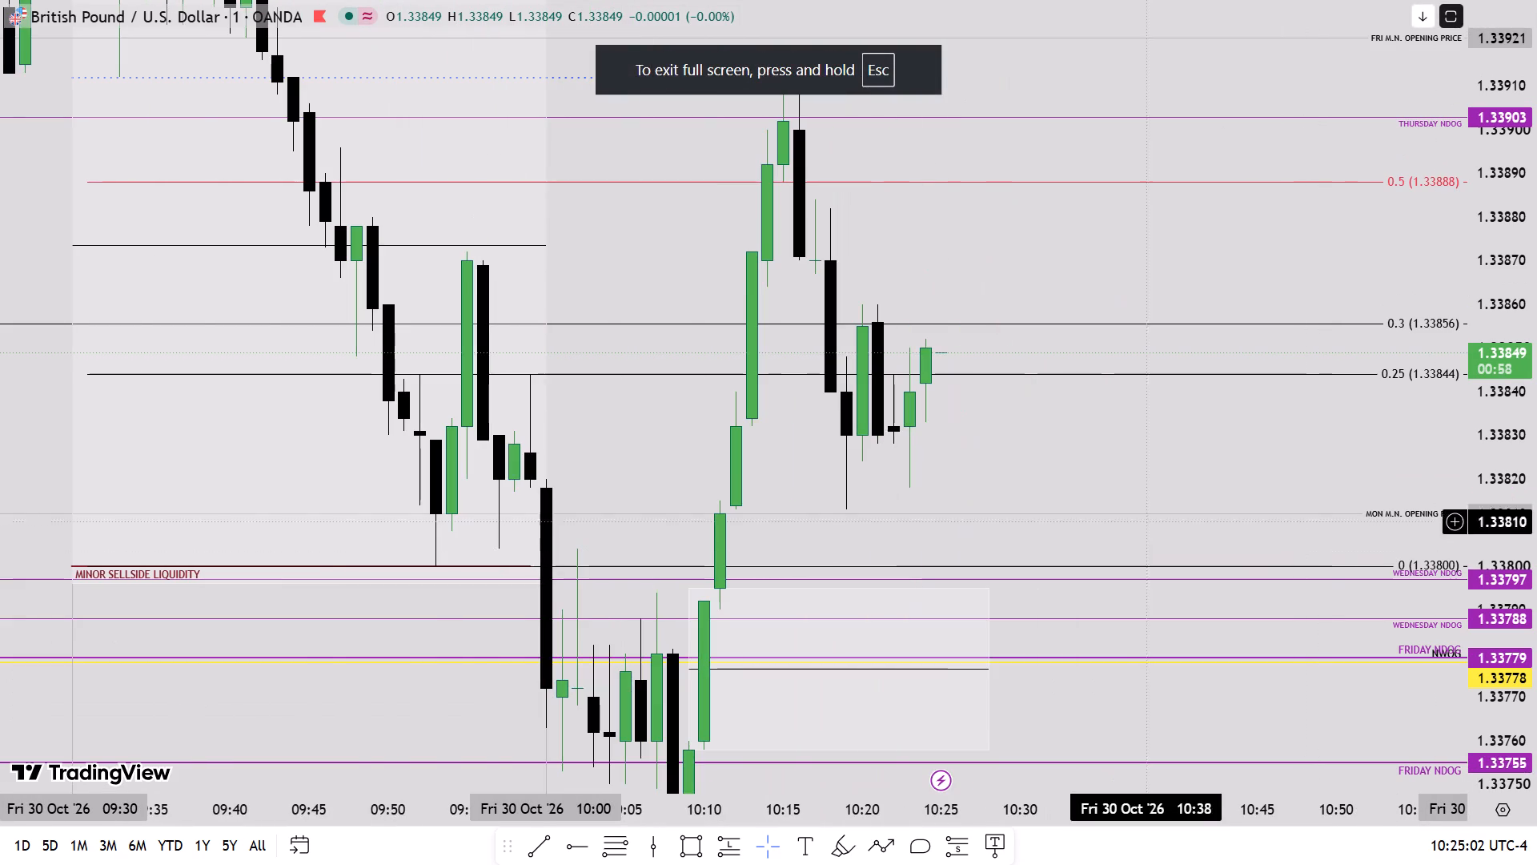
pyautogui.moveTo(1007, 466); pyautogui.dragTo(1091, 411)
pyautogui.scroll(2, 1536, 411)
pyautogui.scroll(-4, 1536, 411)
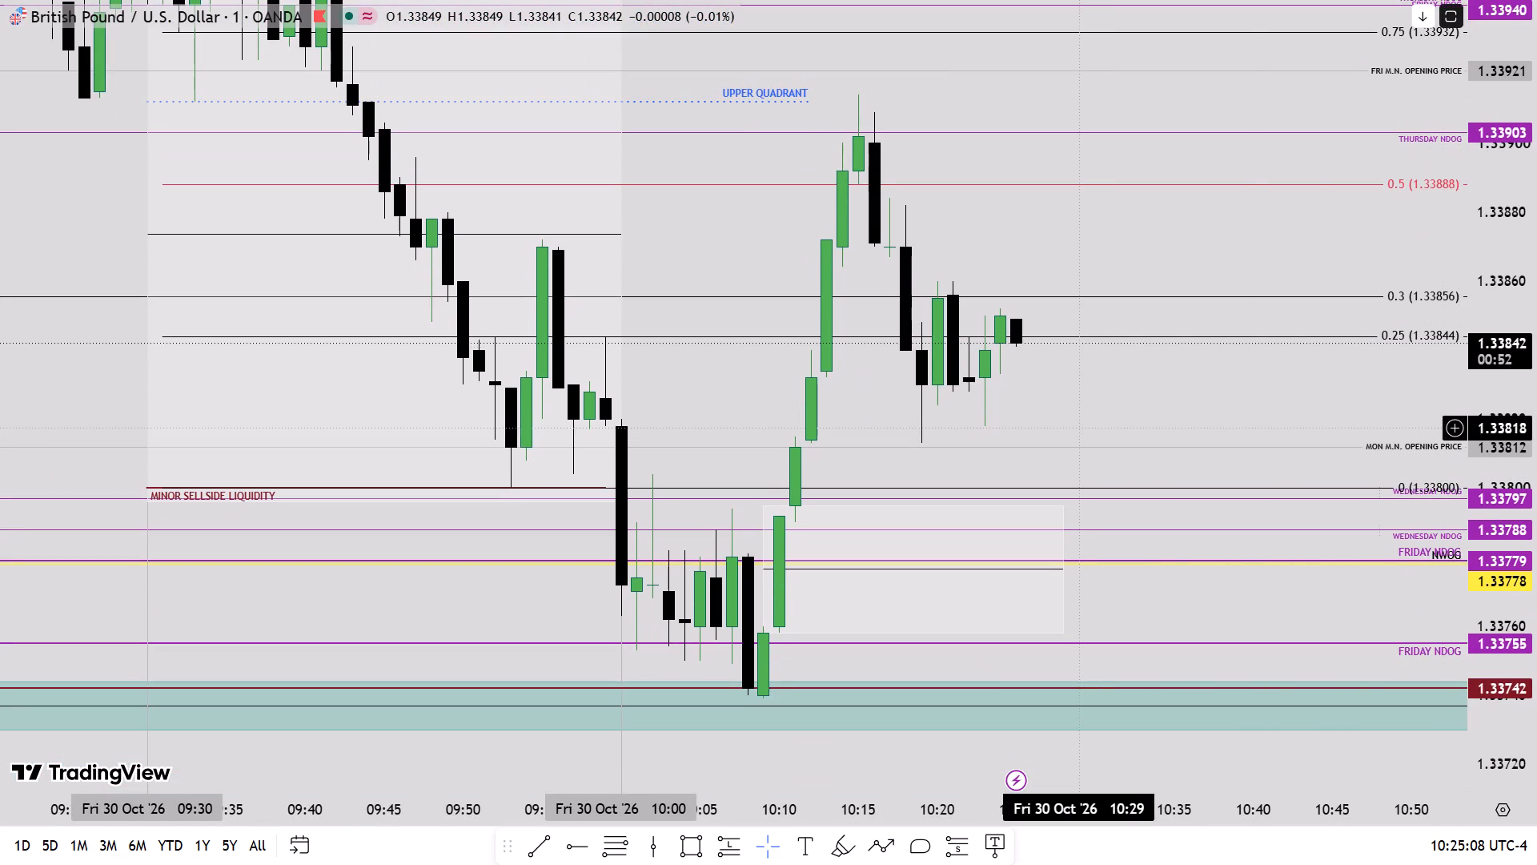
pyautogui.moveTo(1081, 421); pyautogui.dragTo(973, 292)
pyautogui.scroll(-2, 973, 292)
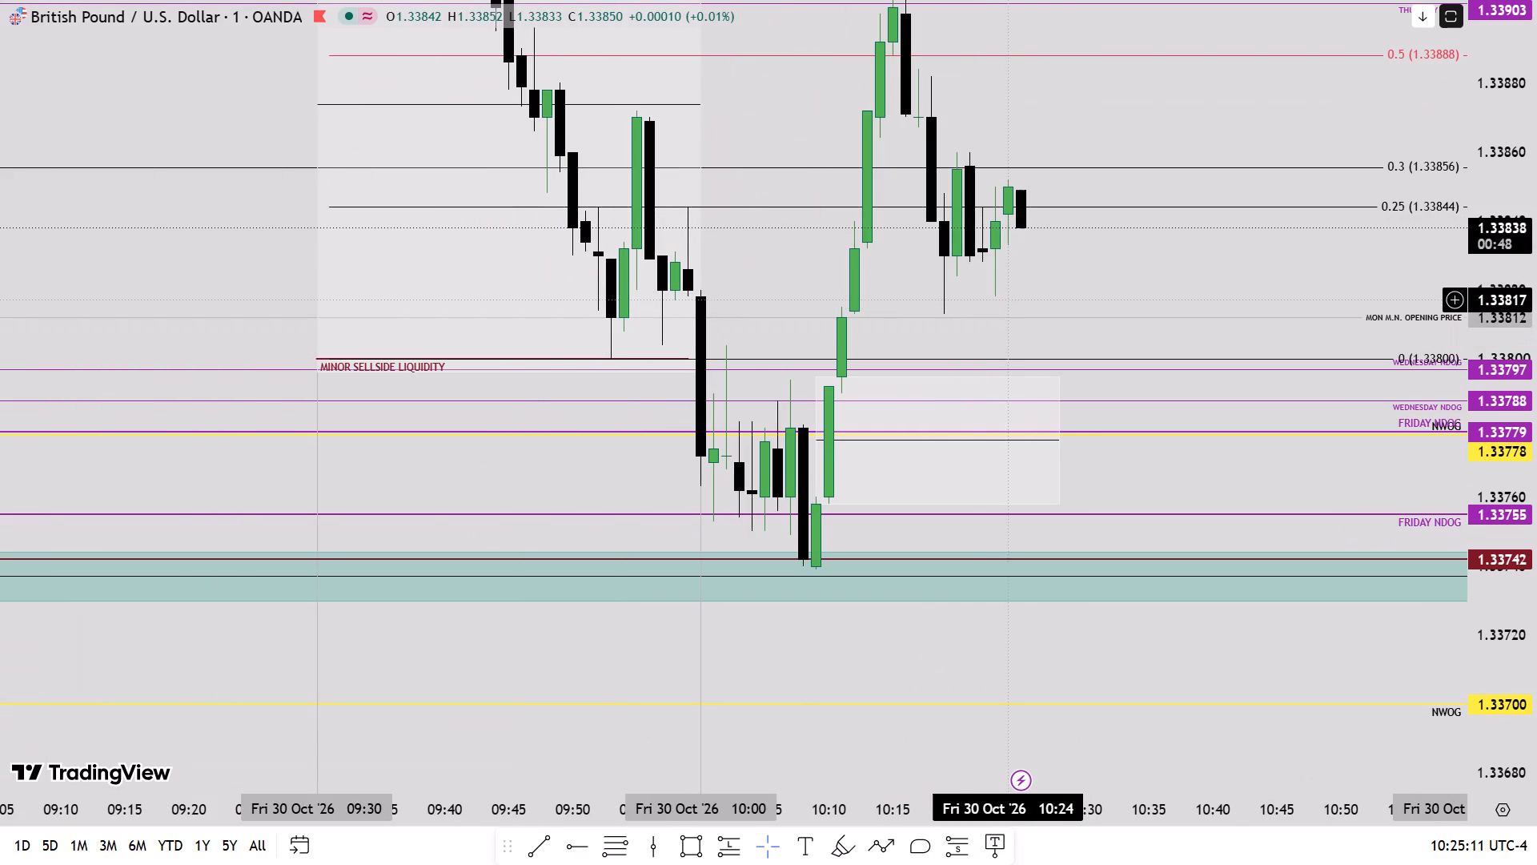
pyautogui.moveTo(1020, 303); pyautogui.dragTo(849, 411)
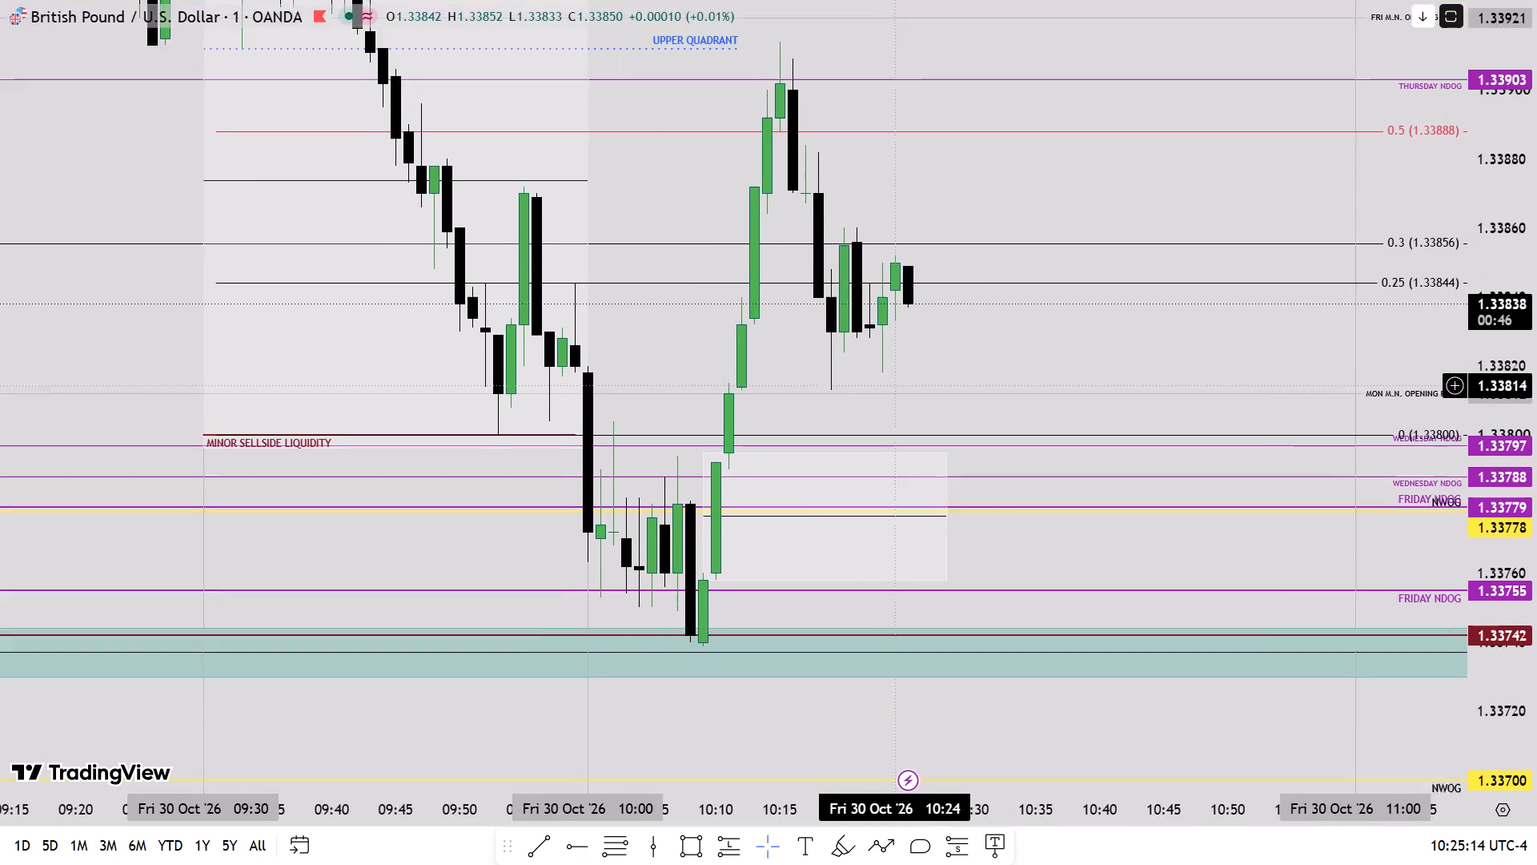
pyautogui.moveTo(849, 411); pyautogui.dragTo(1024, 344)
pyautogui.scroll(-1, 1536, 264)
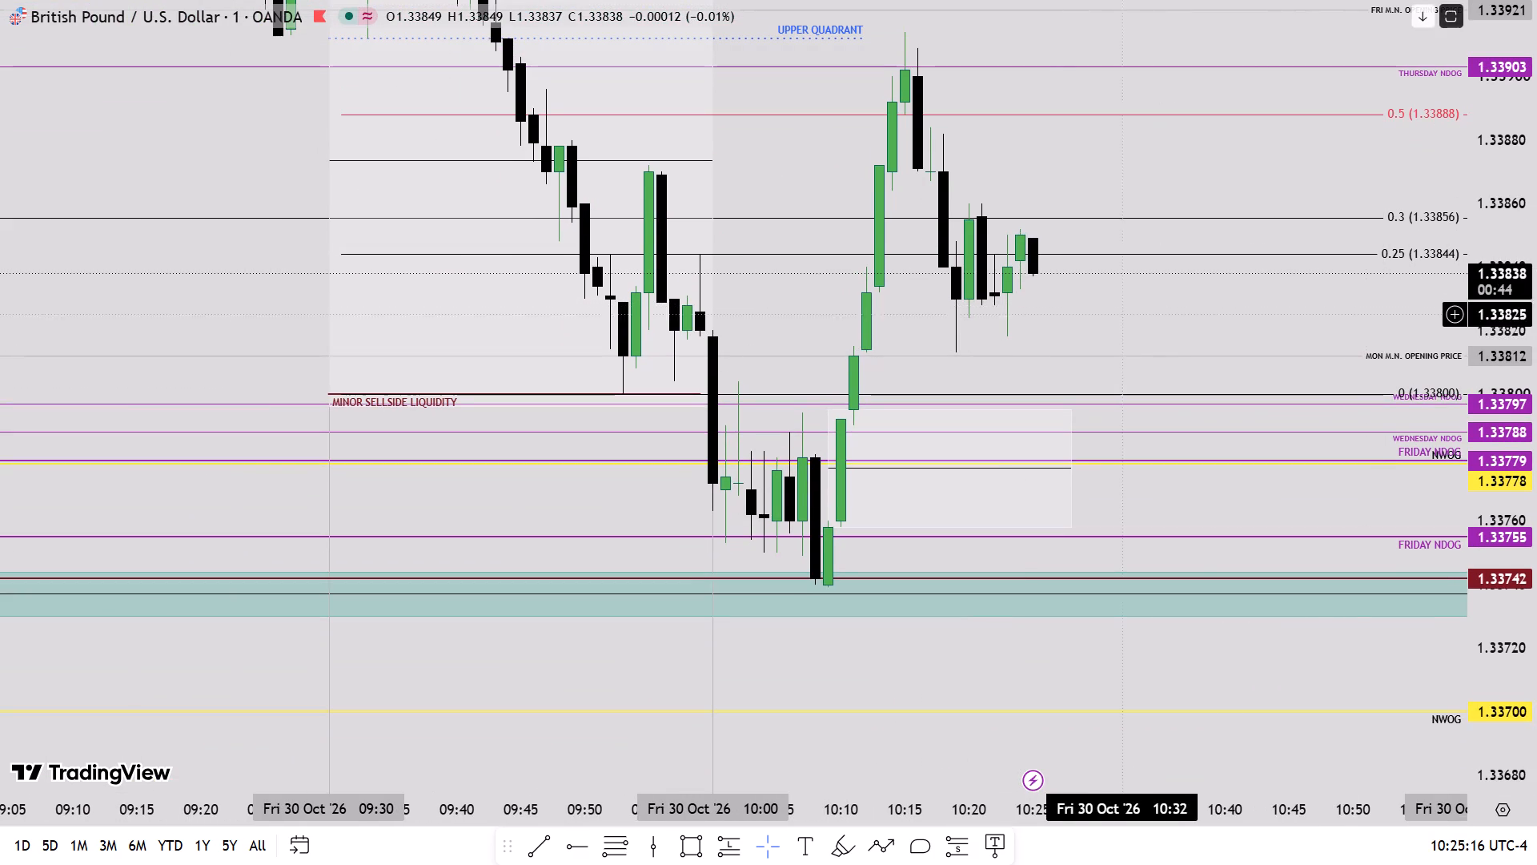
pyautogui.moveTo(1041, 336); pyautogui.dragTo(892, 394)
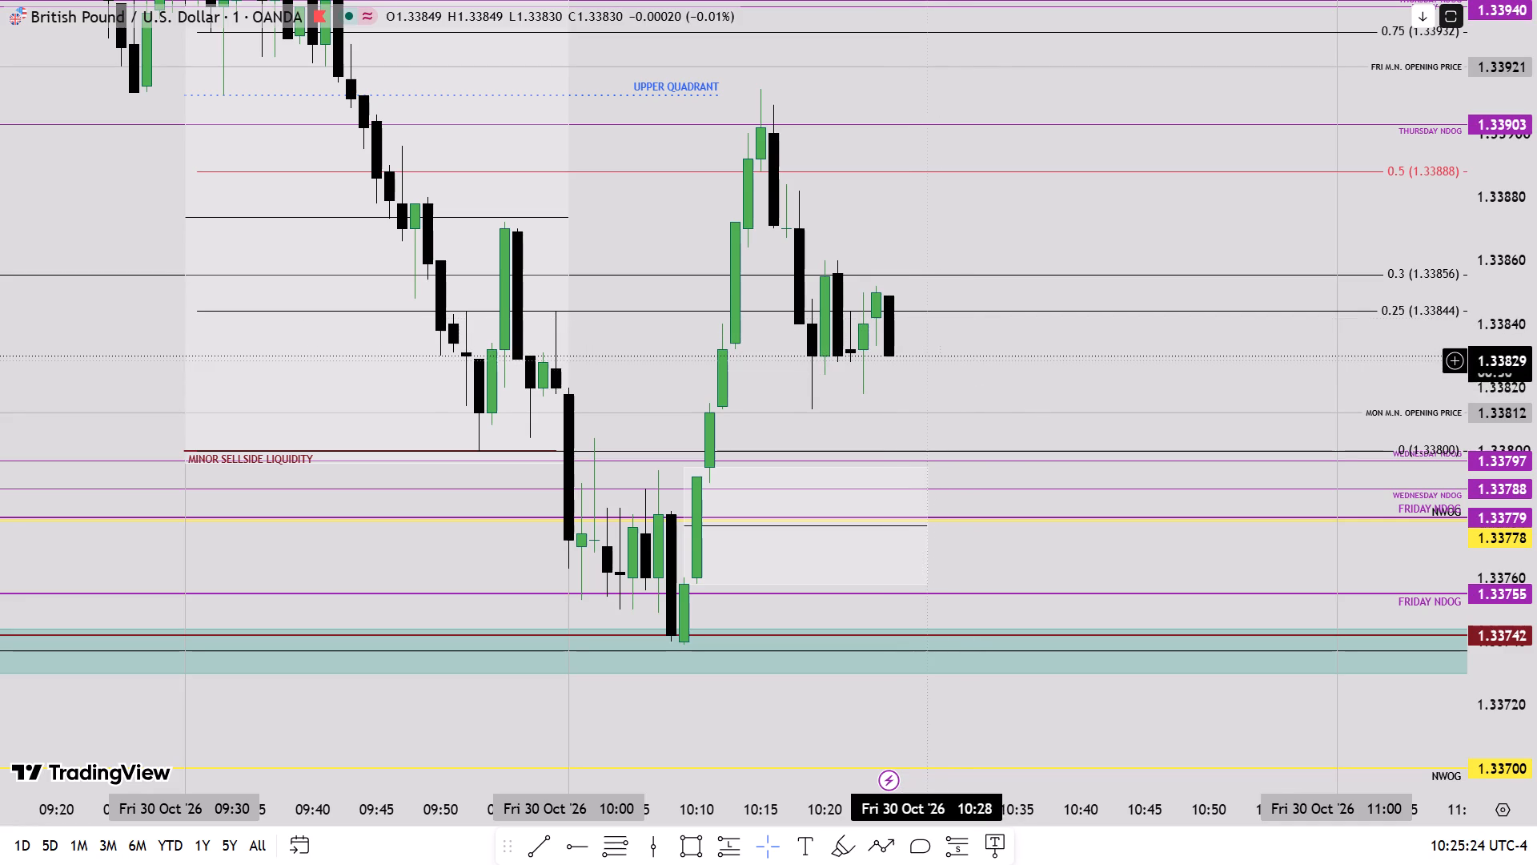
pyautogui.moveTo(938, 372); pyautogui.dragTo(1006, 349)
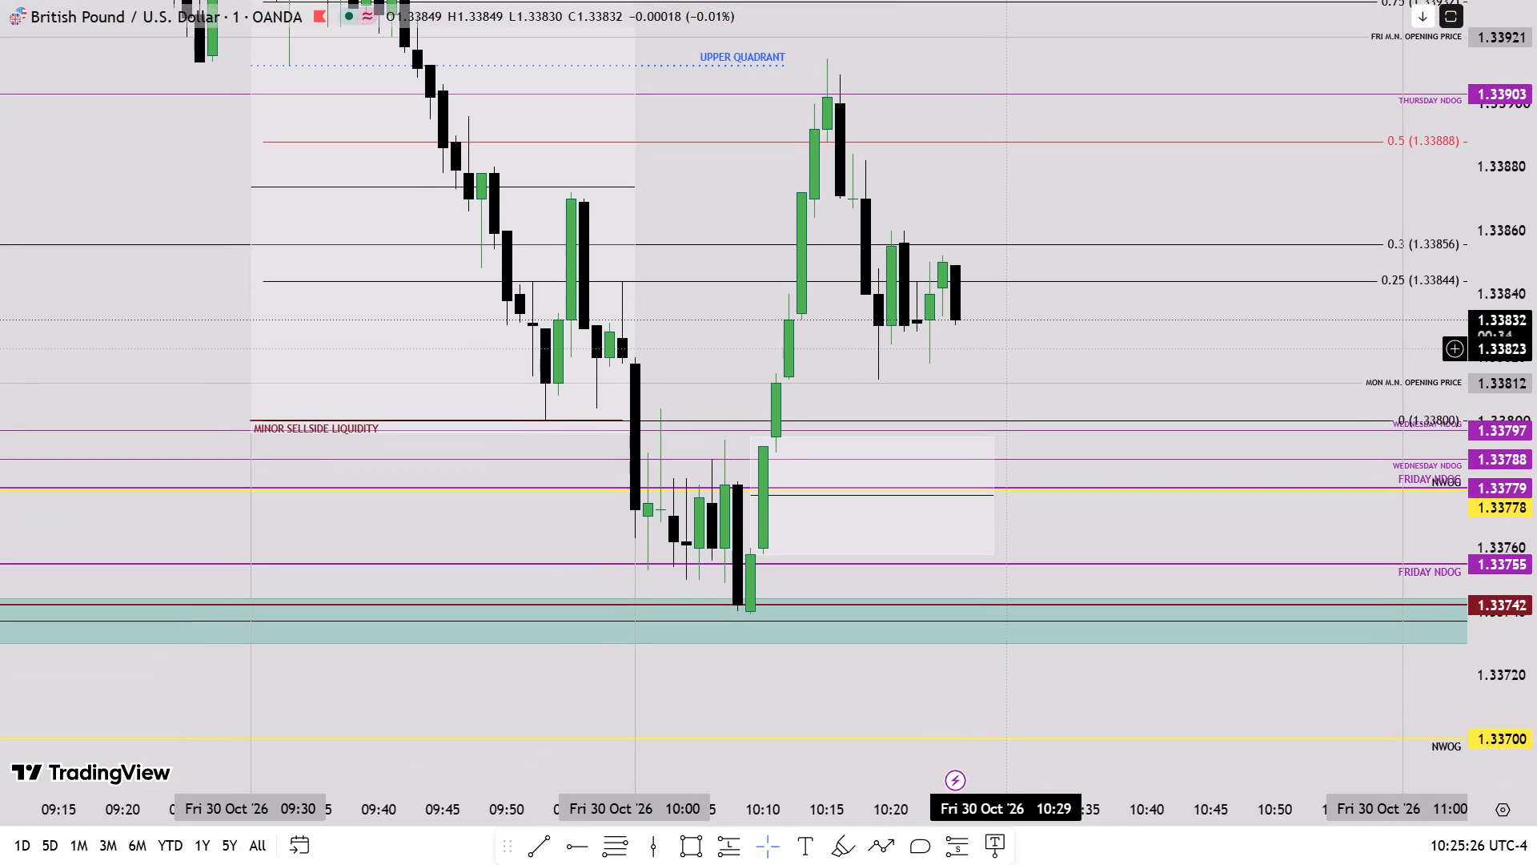
pyautogui.moveTo(1006, 349); pyautogui.dragTo(997, 385)
pyautogui.moveTo(951, 398); pyautogui.dragTo(942, 377)
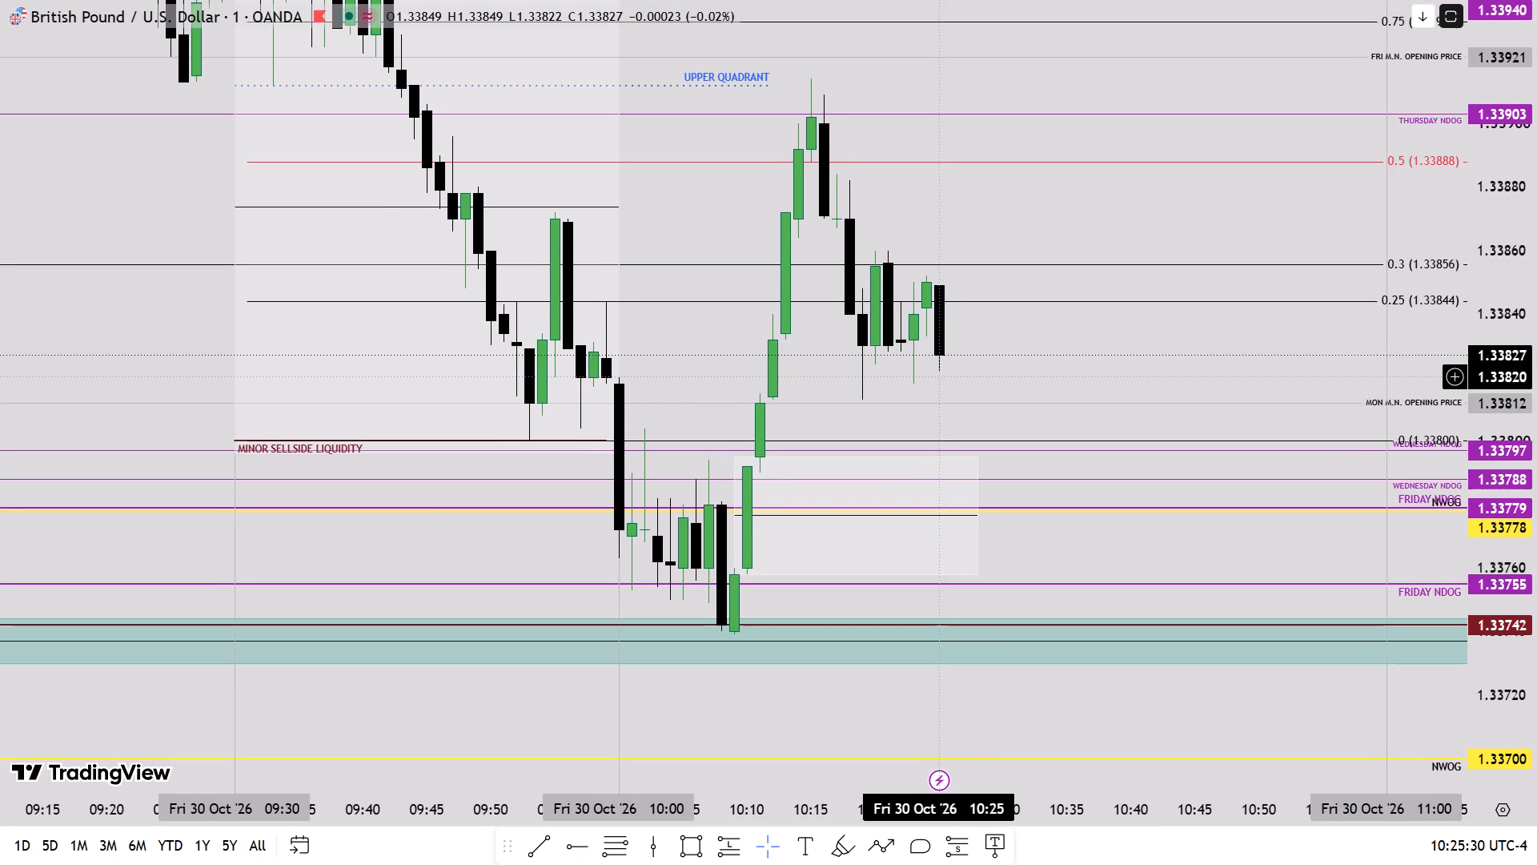
# Examine the rest of the 10:25 candle in a wider price range, from the upper Fibonacci levels to the NWOG at 1.33700.
pyautogui.scroll(-4, 1536, 206)
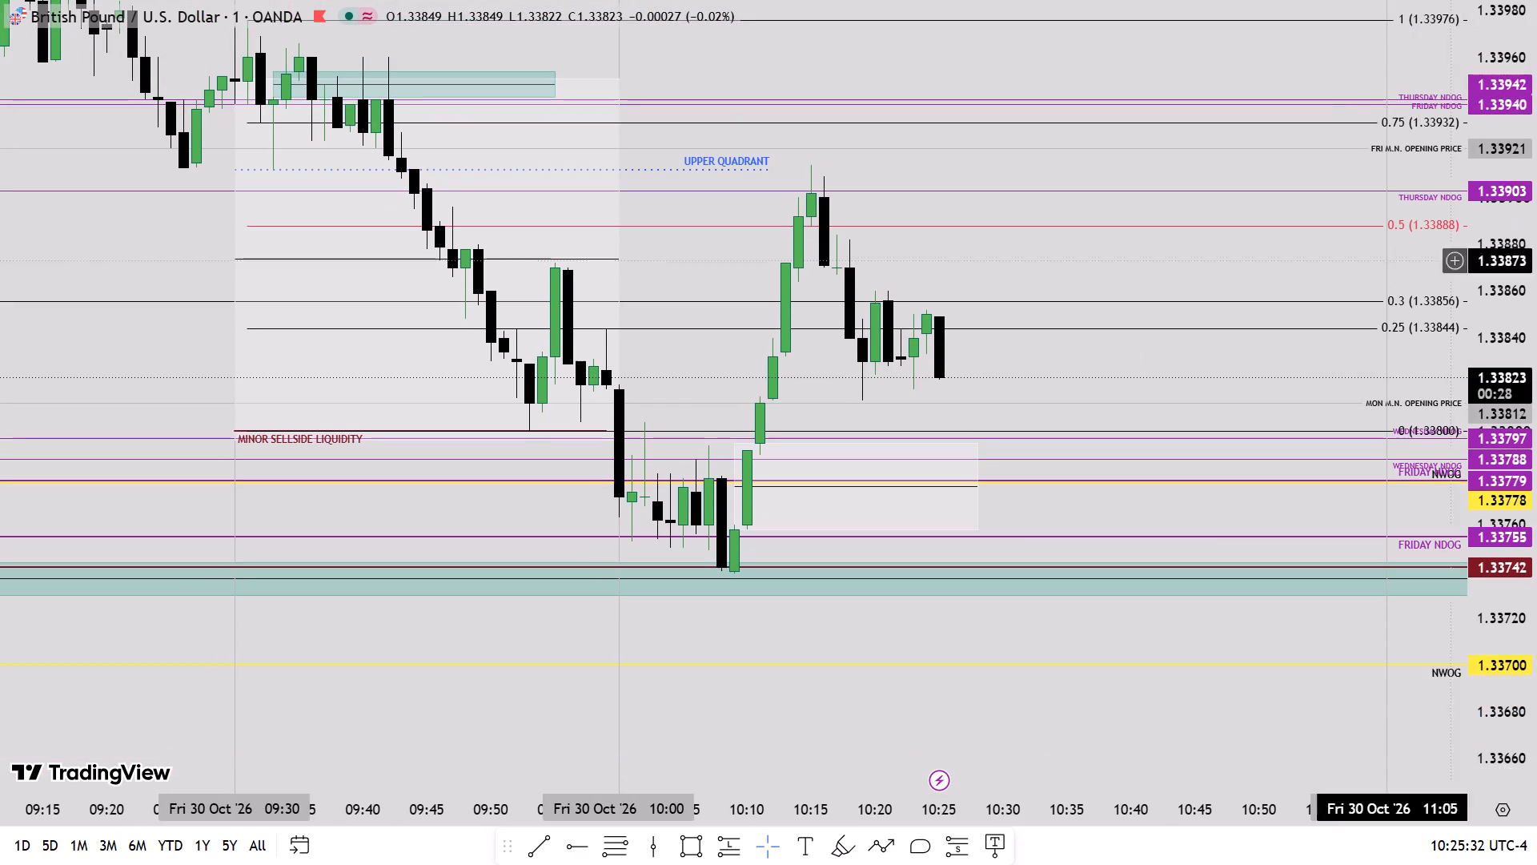
pyautogui.scroll(3, 1536, 272)
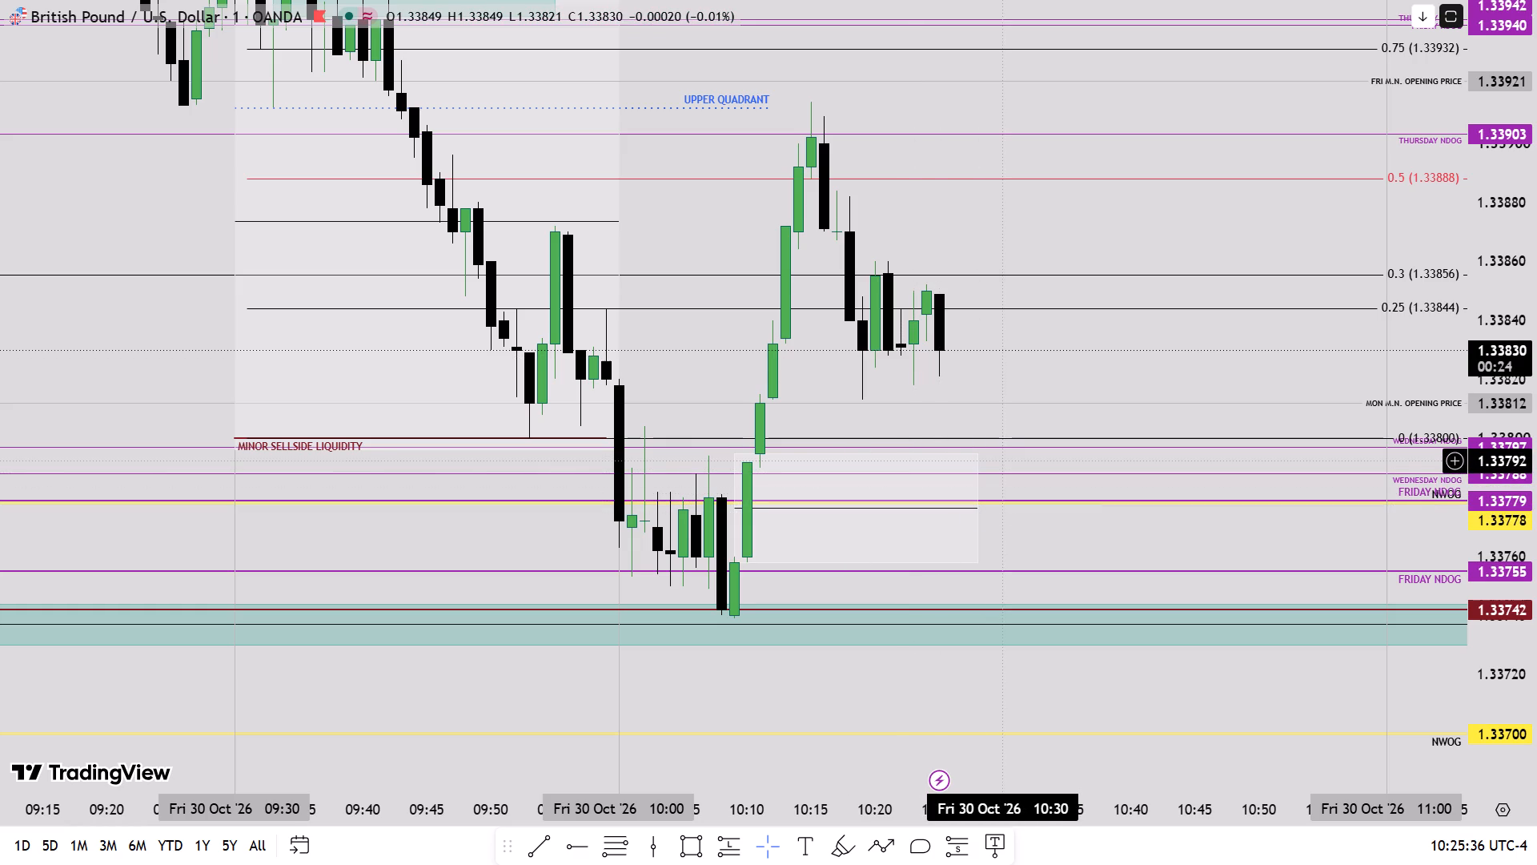
pyautogui.moveTo(1006, 461); pyautogui.dragTo(1005, 400)
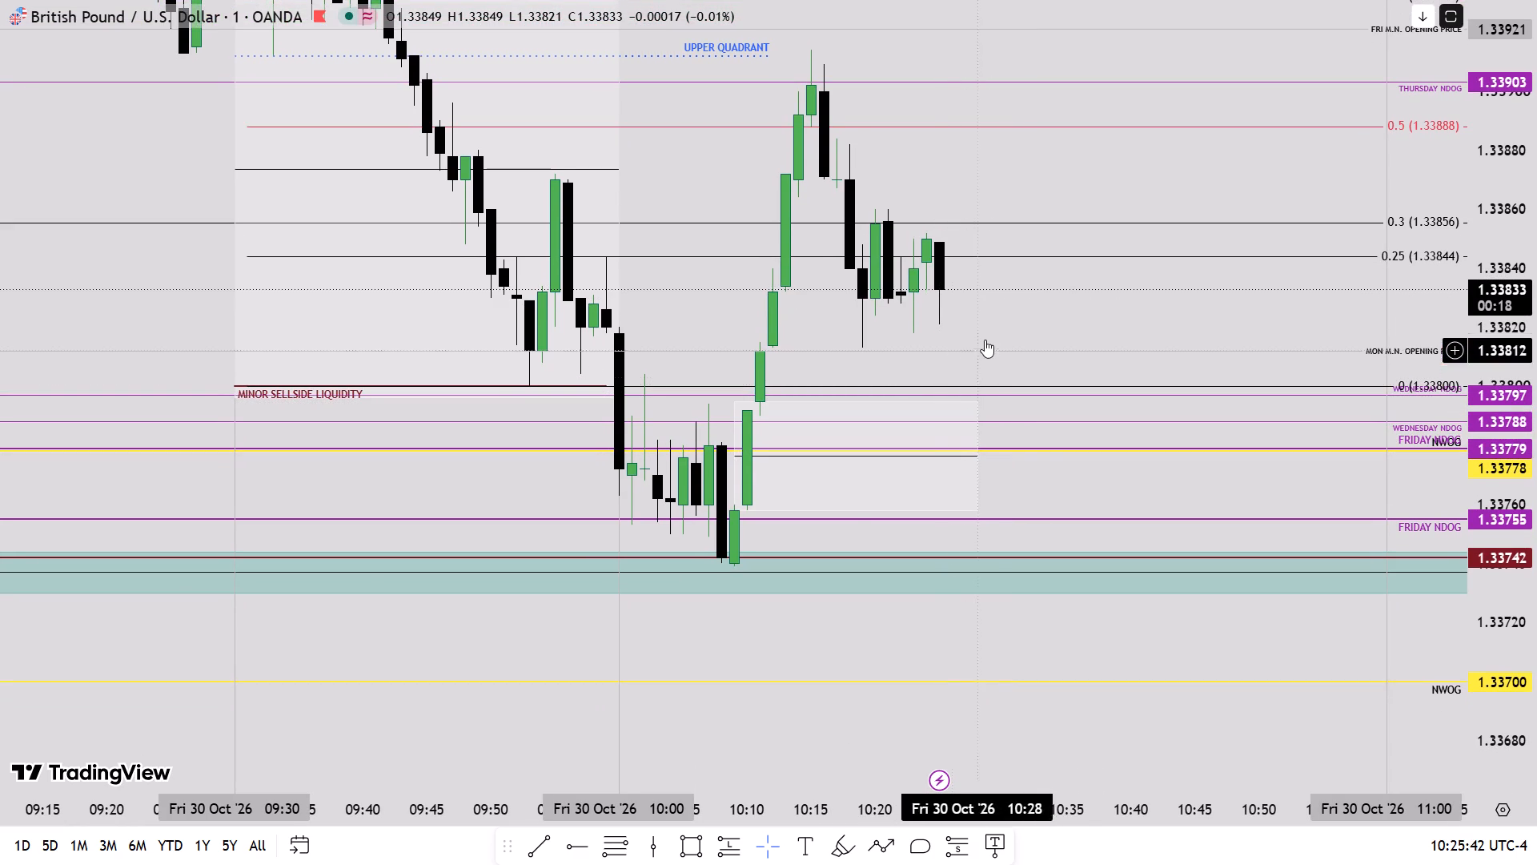
pyautogui.moveTo(1043, 300); pyautogui.dragTo(1055, 350)
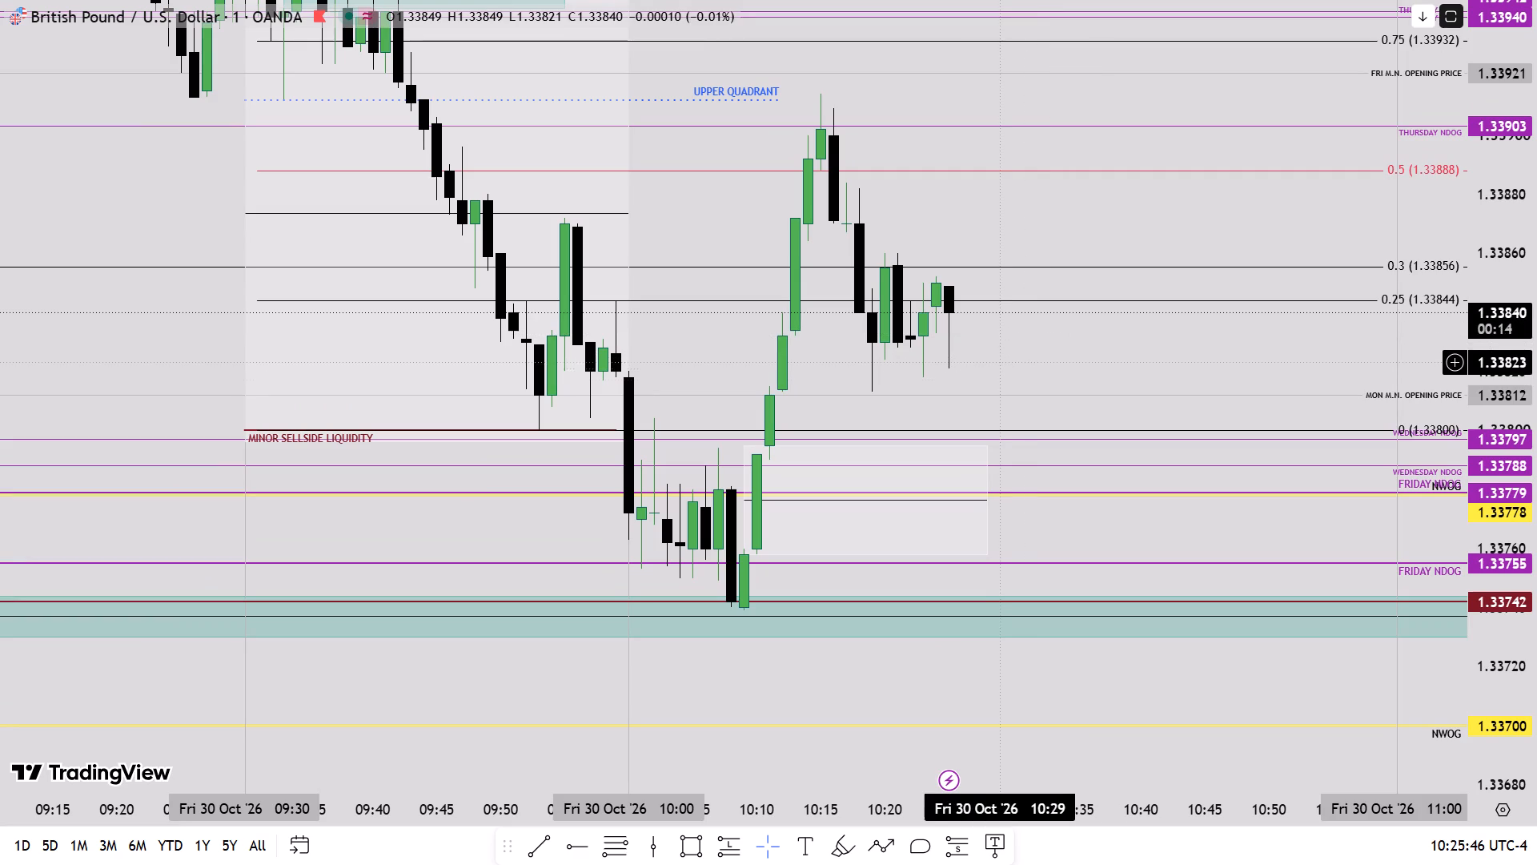
pyautogui.moveTo(1009, 348); pyautogui.dragTo(1010, 379)
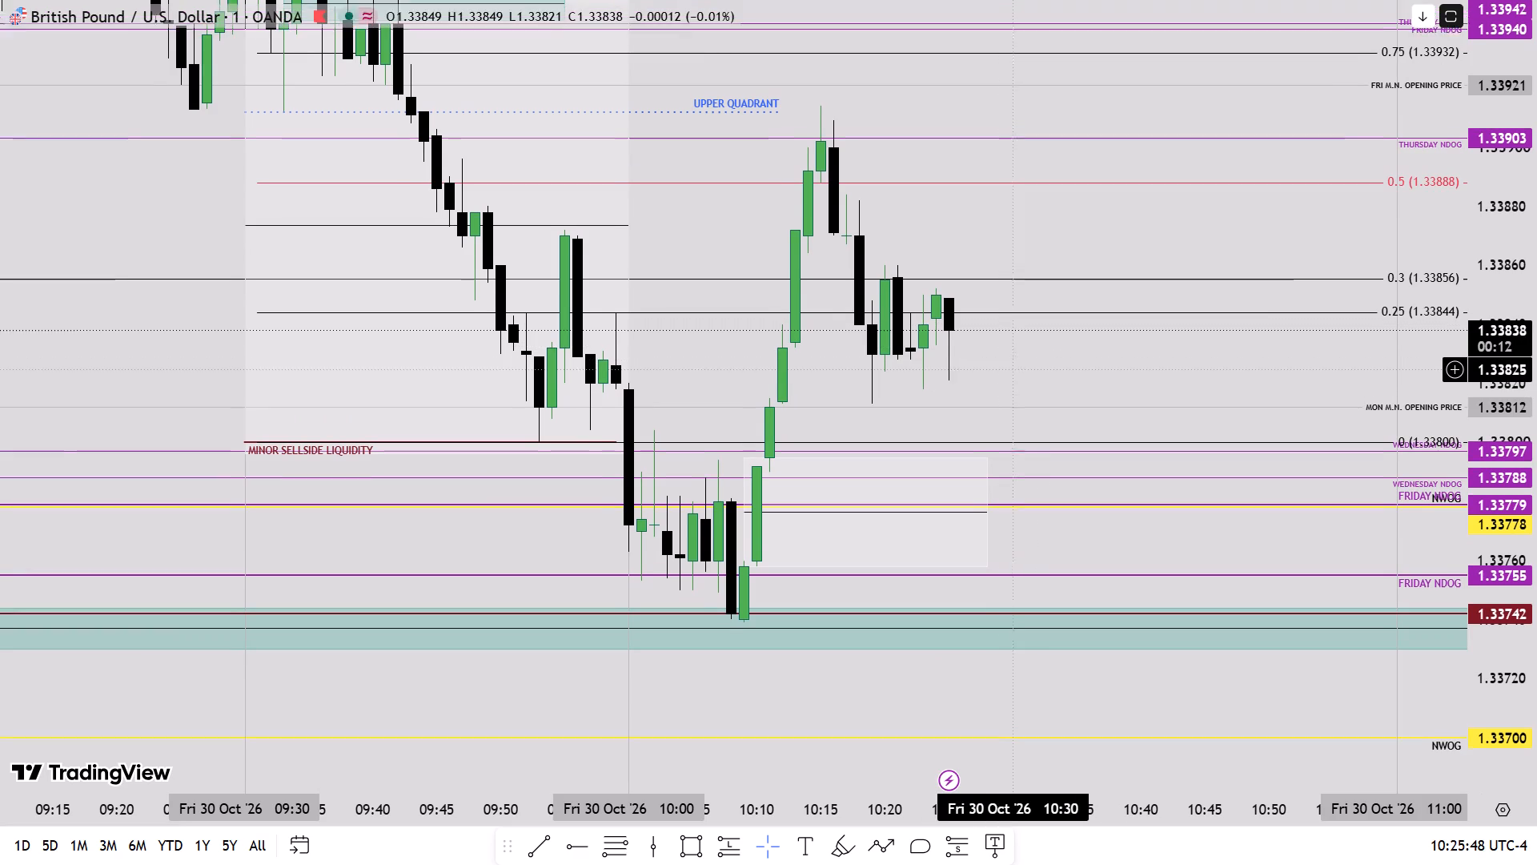
pyautogui.moveTo(1010, 379); pyautogui.dragTo(1011, 388)
pyautogui.scroll(-2, 1011, 388)
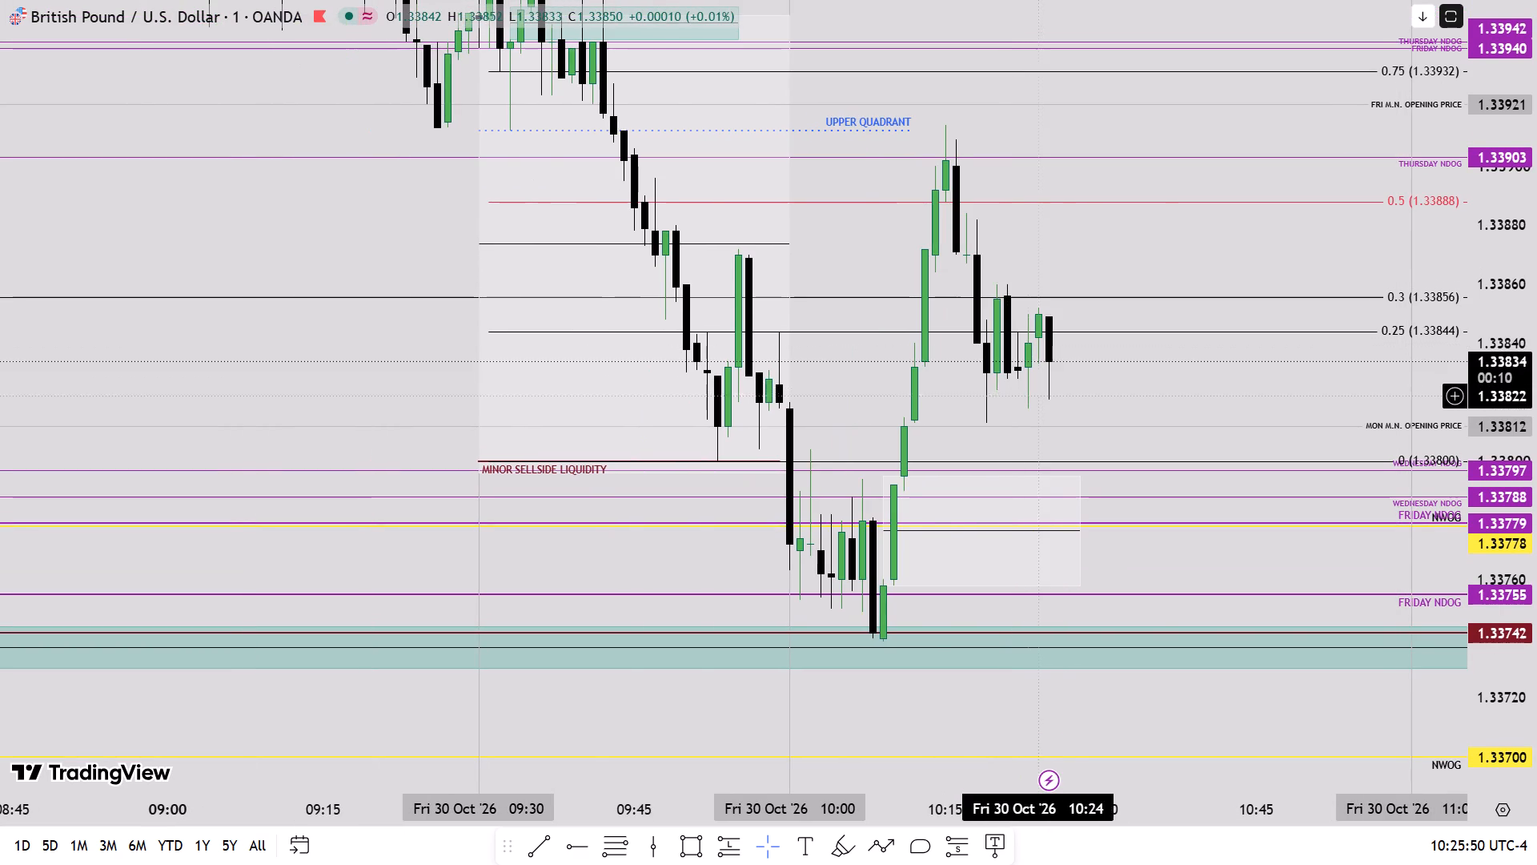
pyautogui.scroll(-2, 1536, 419)
pyautogui.scroll(1, 1536, 419)
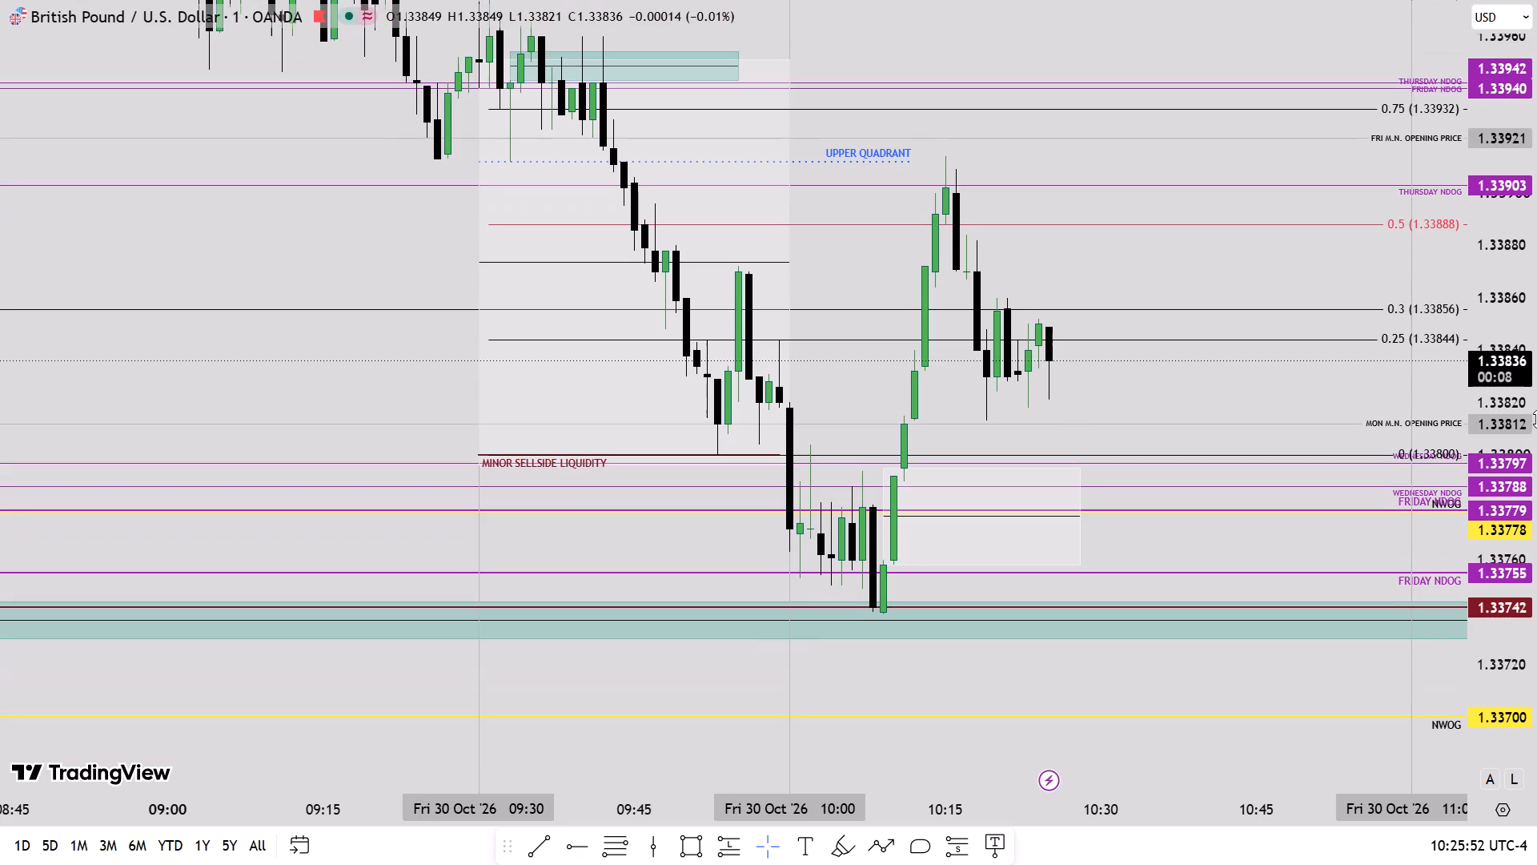
pyautogui.scroll(2, 1536, 419)
pyautogui.scroll(-5, 1536, 419)
pyautogui.scroll(4, 1536, 419)
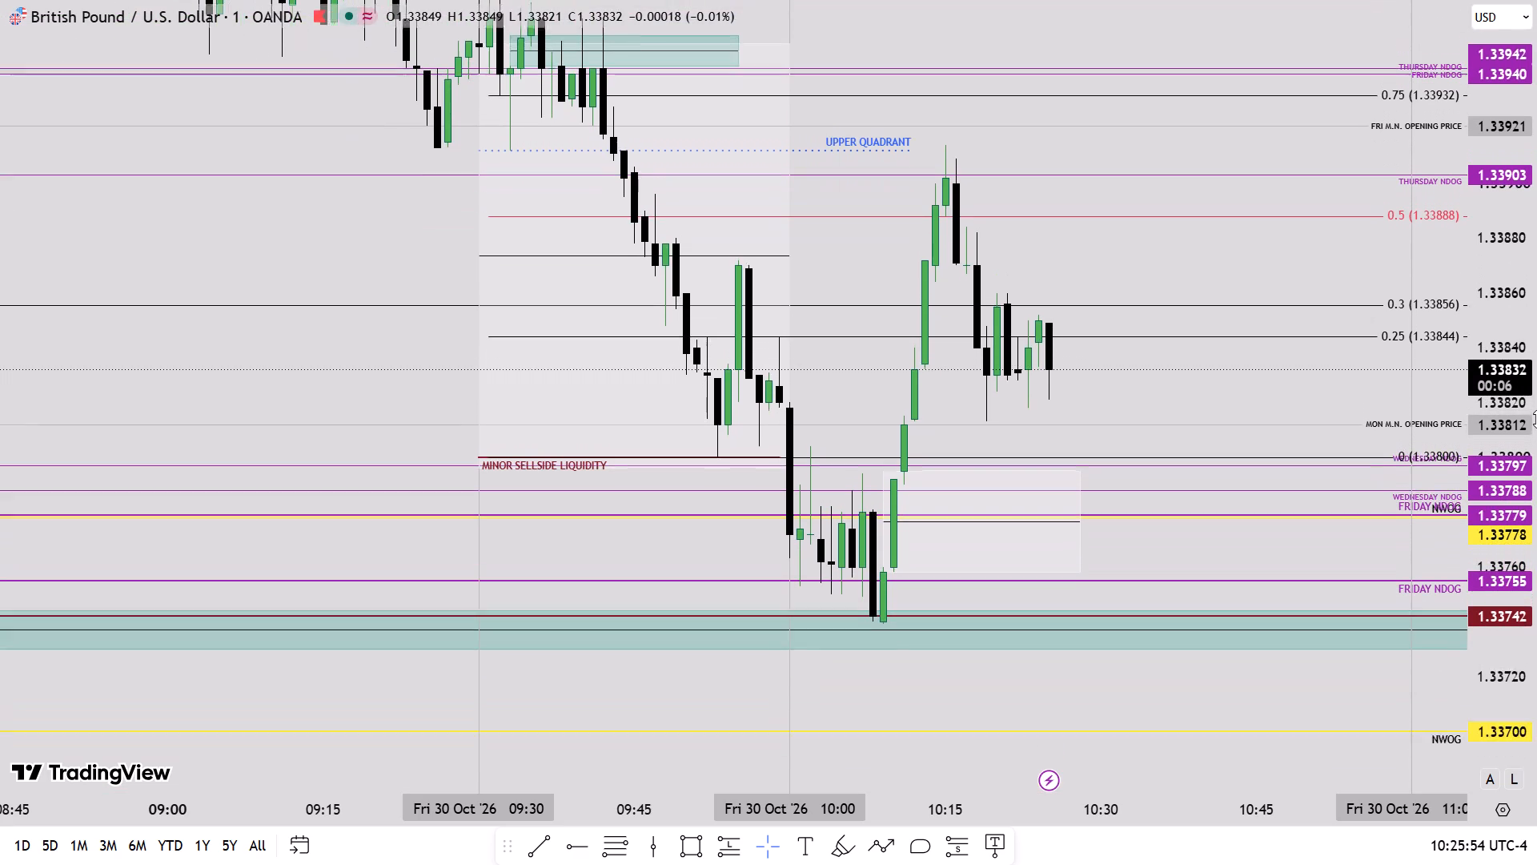
pyautogui.scroll(1, 1536, 419)
pyautogui.scroll(-3, 1525, 435)
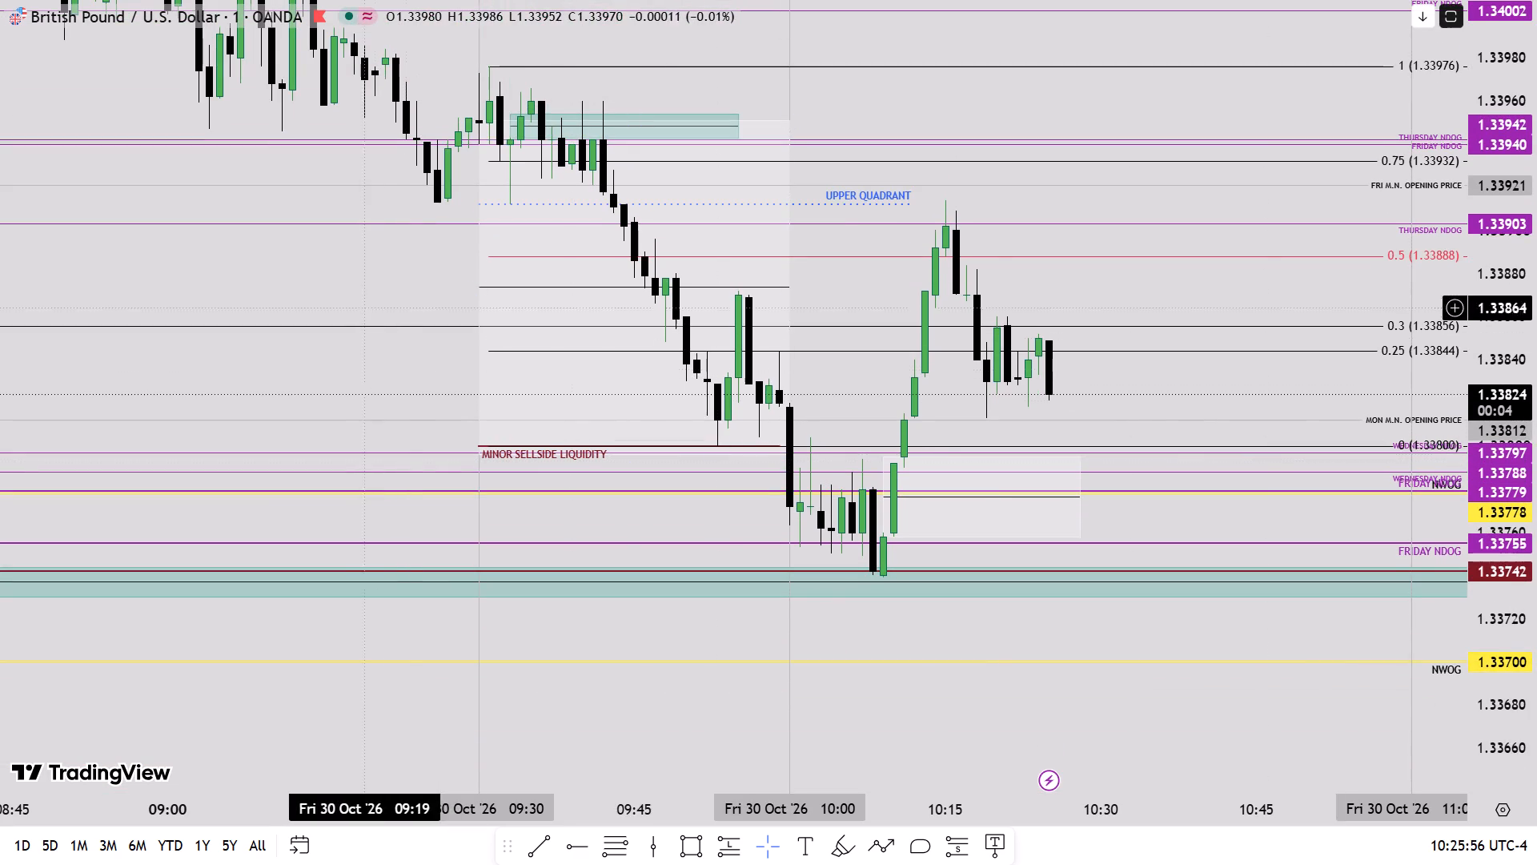
# Examine the GBP/USD 09:30 to 10:00 sell-off, then the 10:26 candle against the minor sellside liquidity and the rectangle below.
pyautogui.moveTo(357, 268); pyautogui.dragTo(584, 402)
pyautogui.scroll(4, 1536, 336)
pyautogui.scroll(-1, 1536, 336)
pyautogui.scroll(4, 1536, 336)
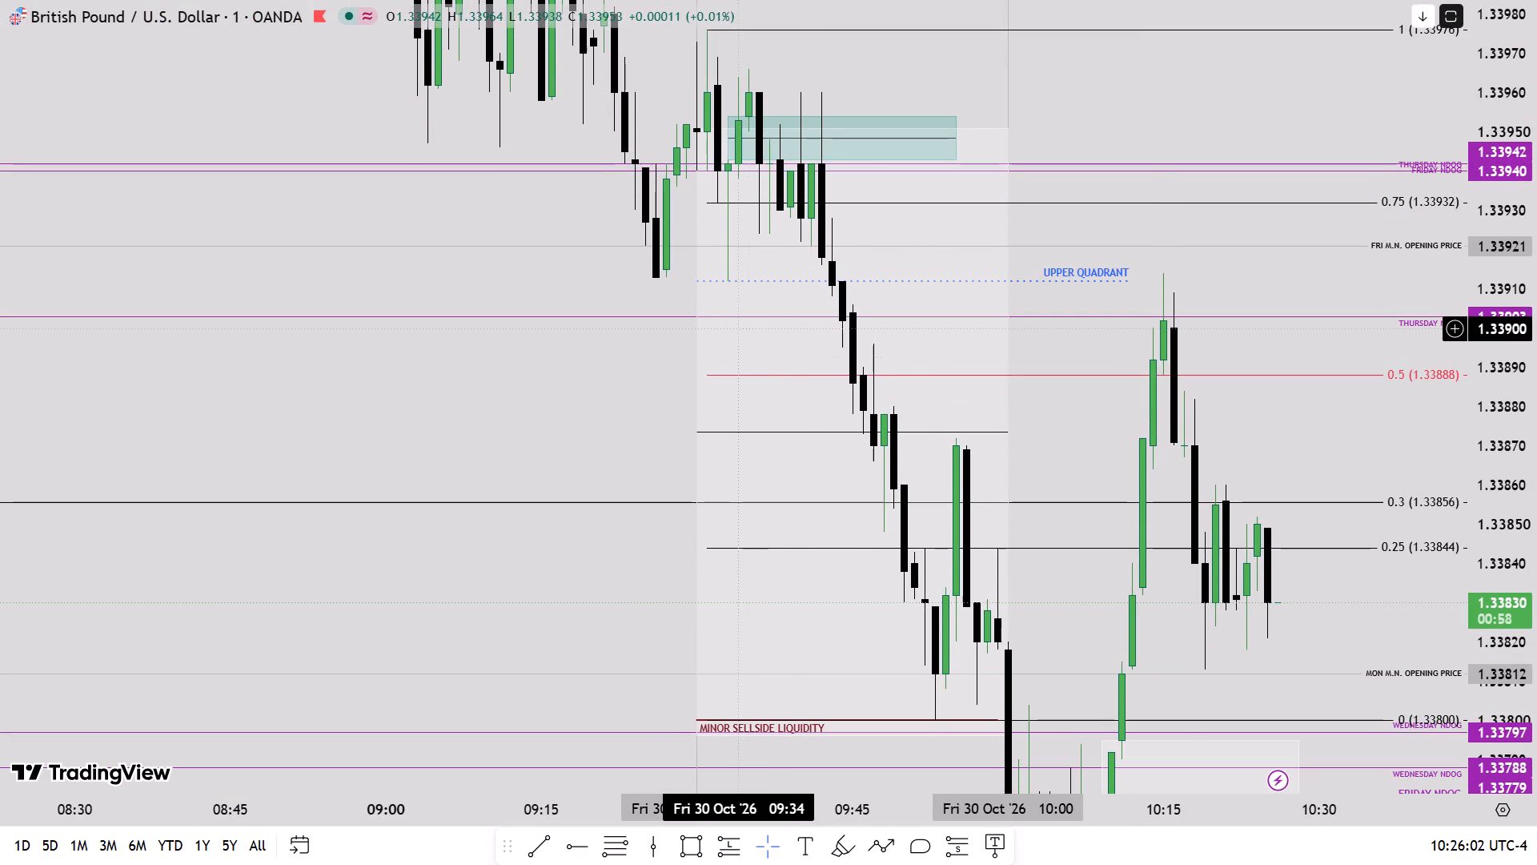
pyautogui.scroll(7, 775, 610)
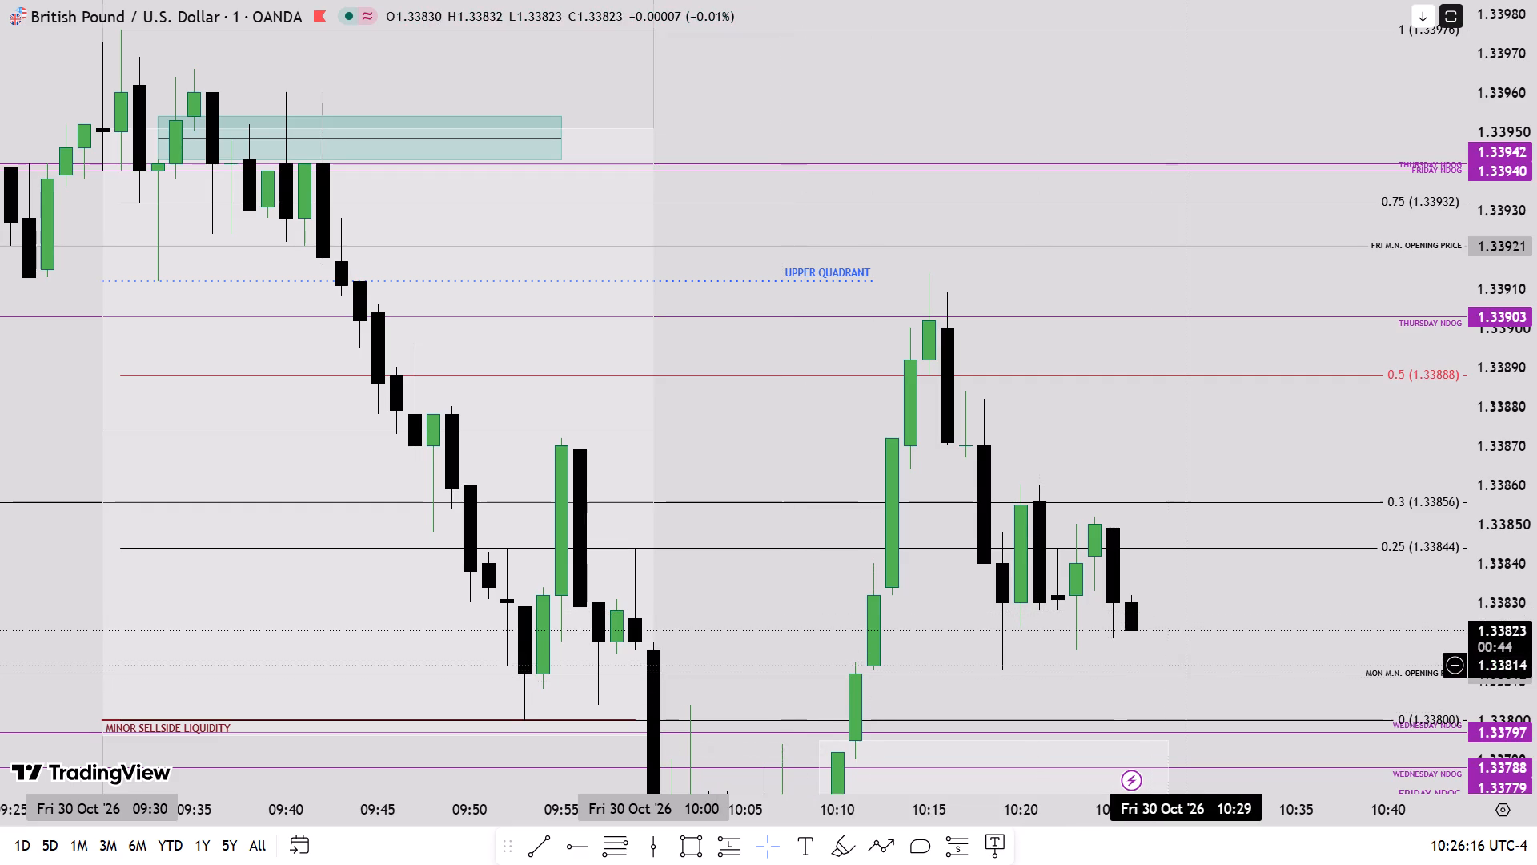
pyautogui.moveTo(1190, 657); pyautogui.dragTo(1177, 295)
pyautogui.scroll(4, 1536, 296)
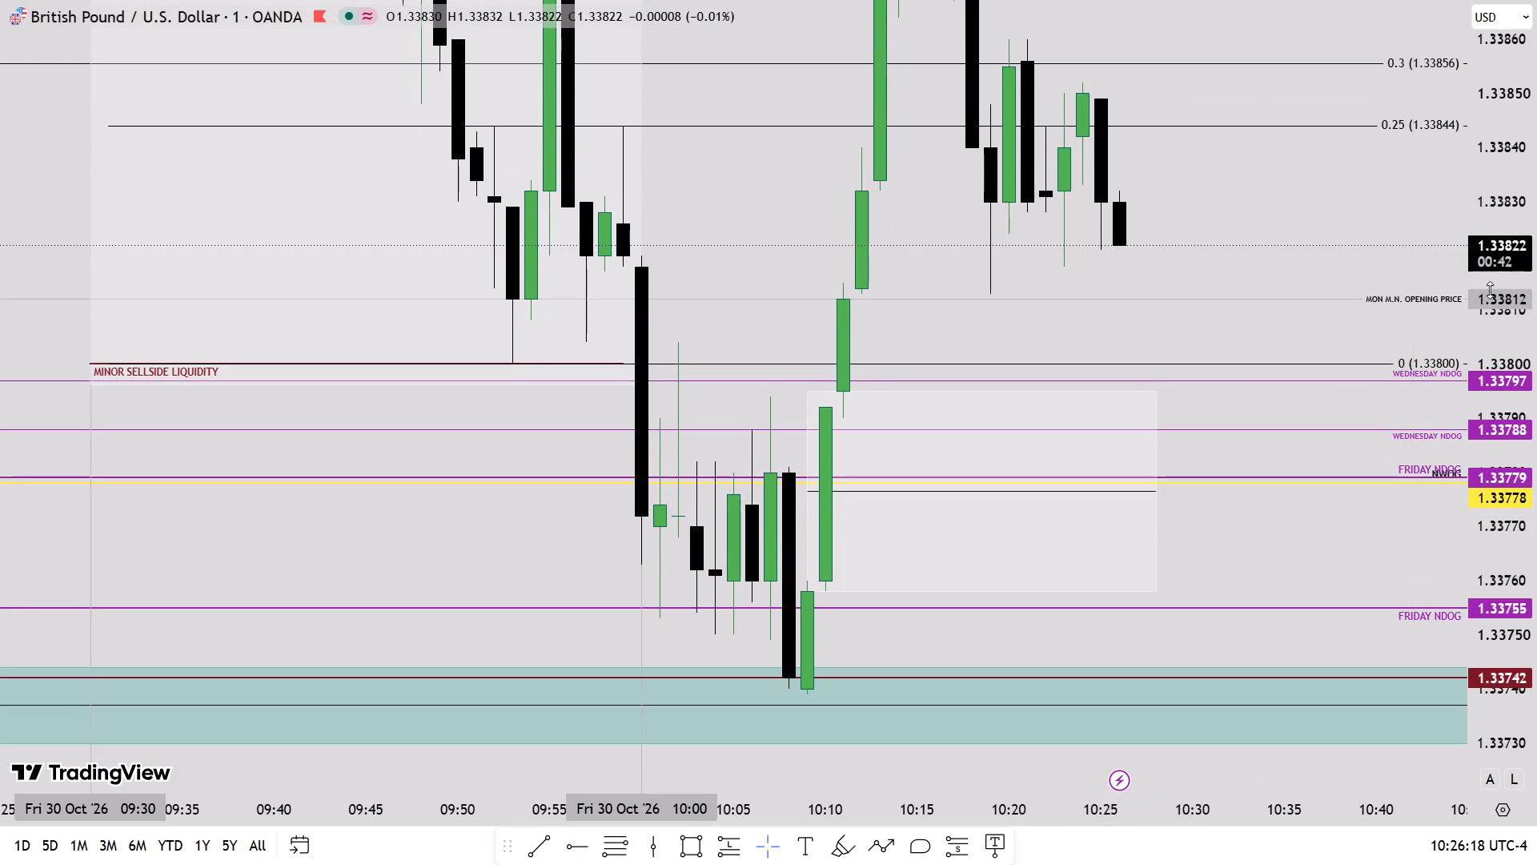
pyautogui.scroll(-8, 1203, 348)
pyautogui.scroll(-4, 1536, 227)
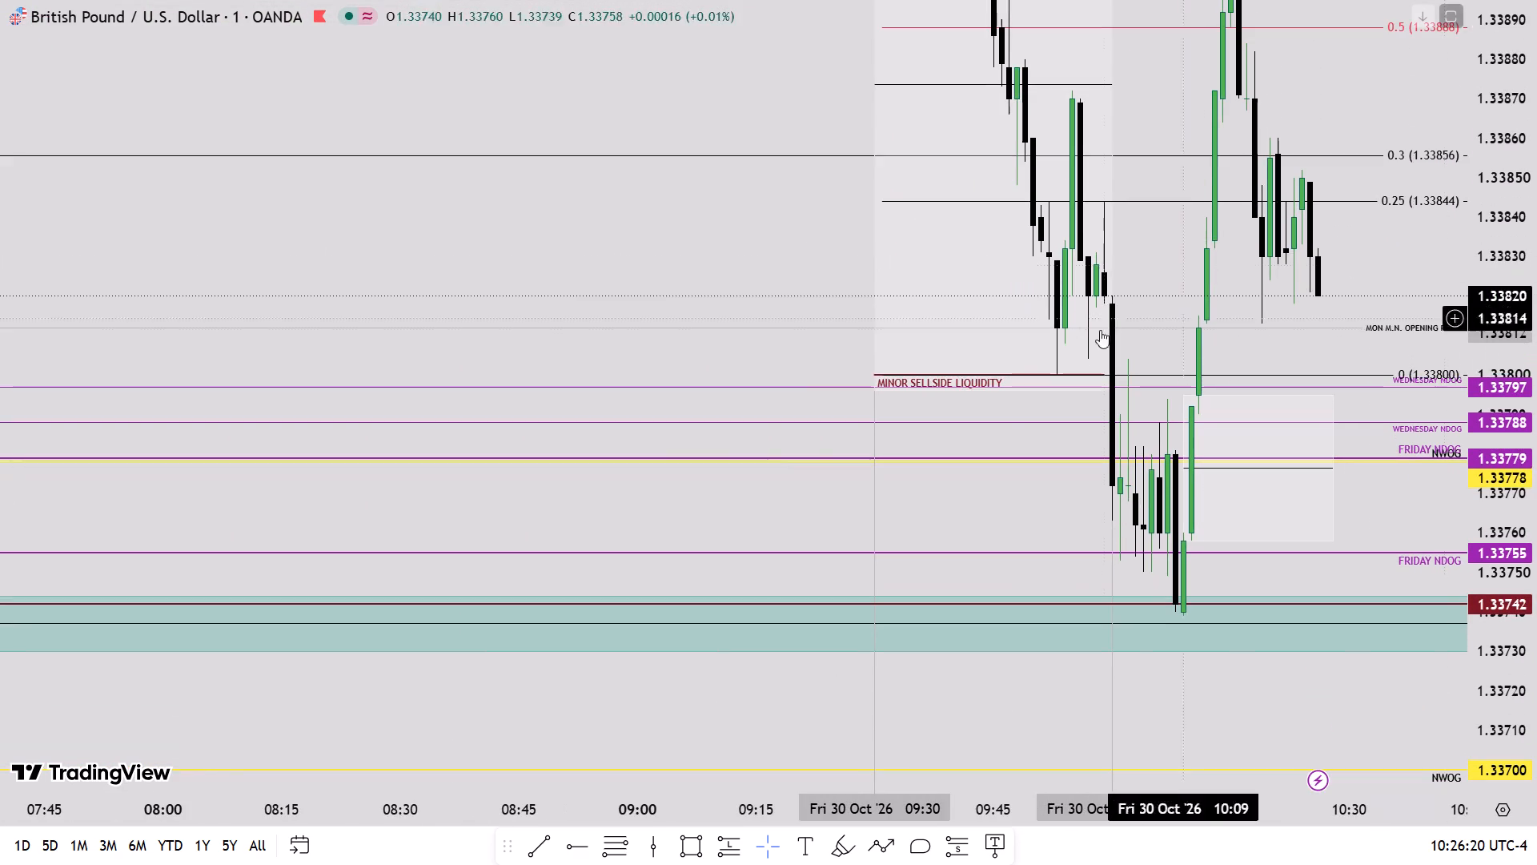
# Show the EUR/USD pane beneath GBP/USD to compare both pairs' candles after 10:00, and maximise the GBP/USD pane again.
pyautogui.click(569, 335)
pyautogui.doubleClick(576, 345)
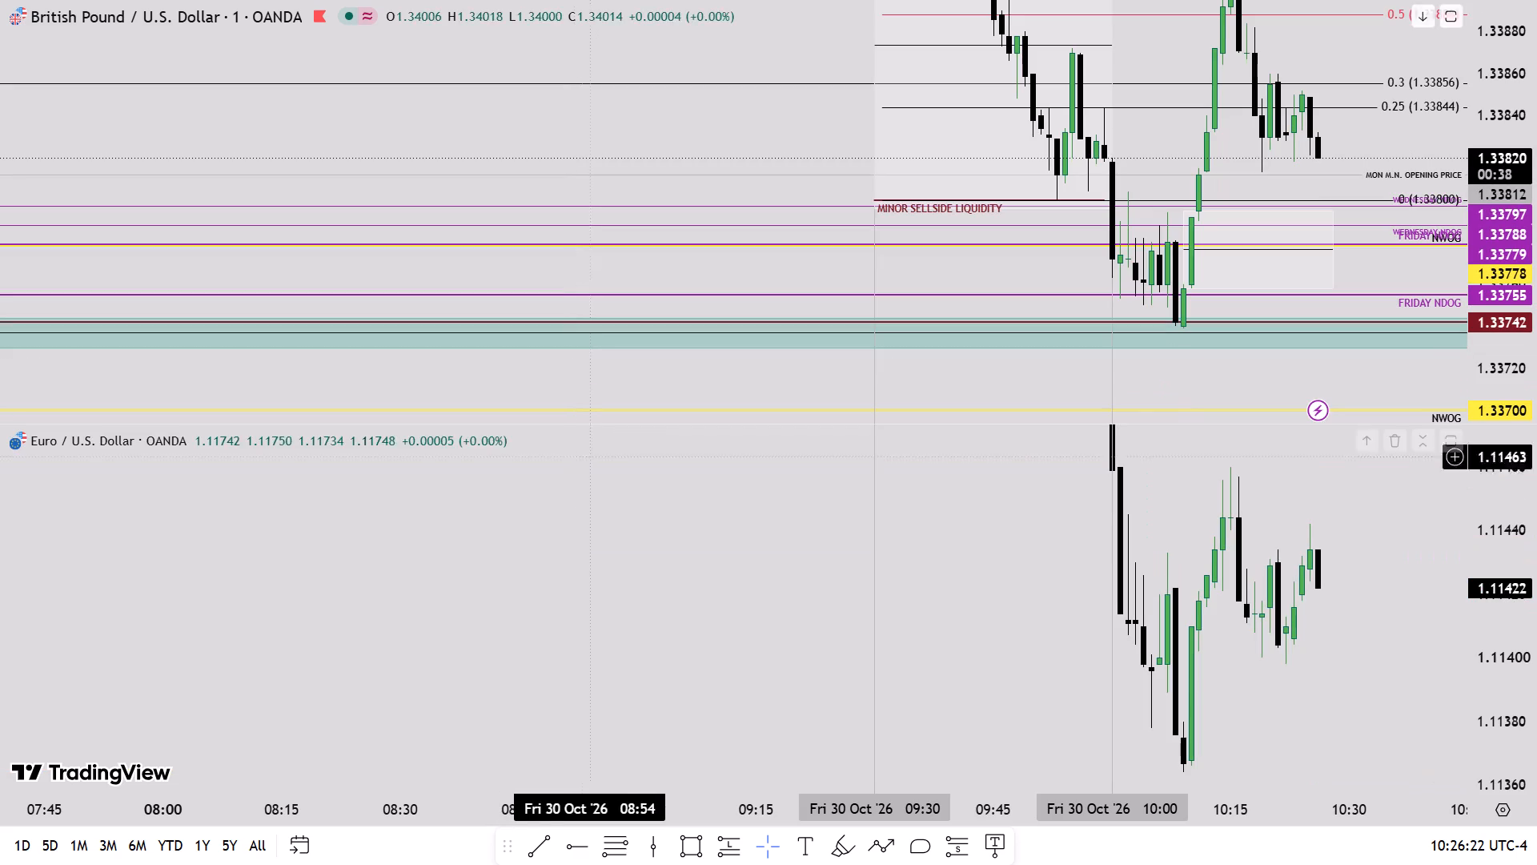
pyautogui.moveTo(586, 557); pyautogui.dragTo(315, 573)
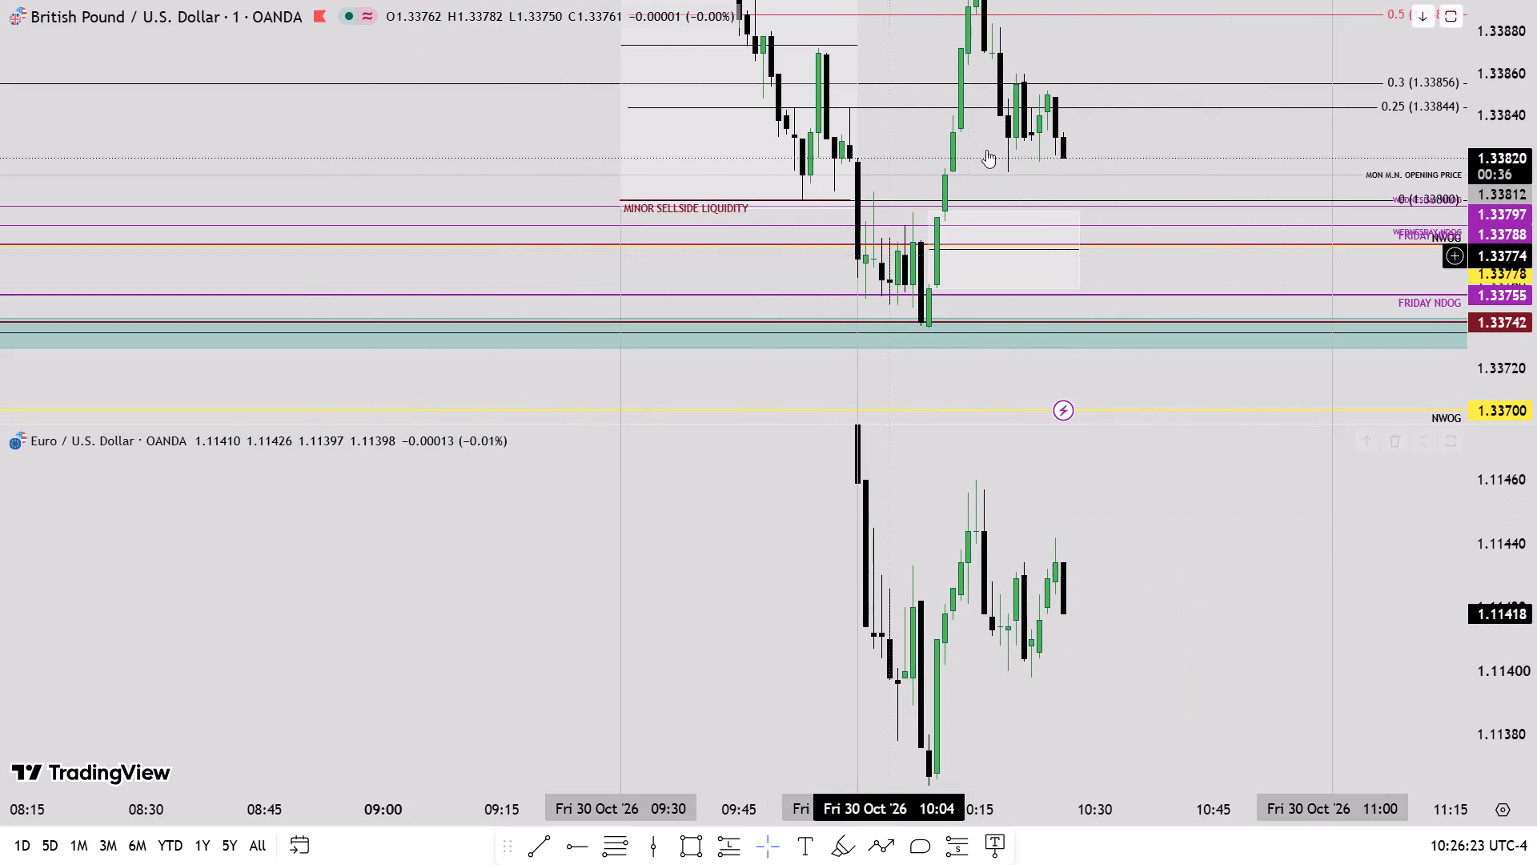
pyautogui.doubleClick(1150, 144)
# Watch the 10:26 GBP/USD candle against the Monday midnight opening price (1.33812) and the 0 Fibonacci level (1.33800).
pyautogui.scroll(4, 1120, 360)
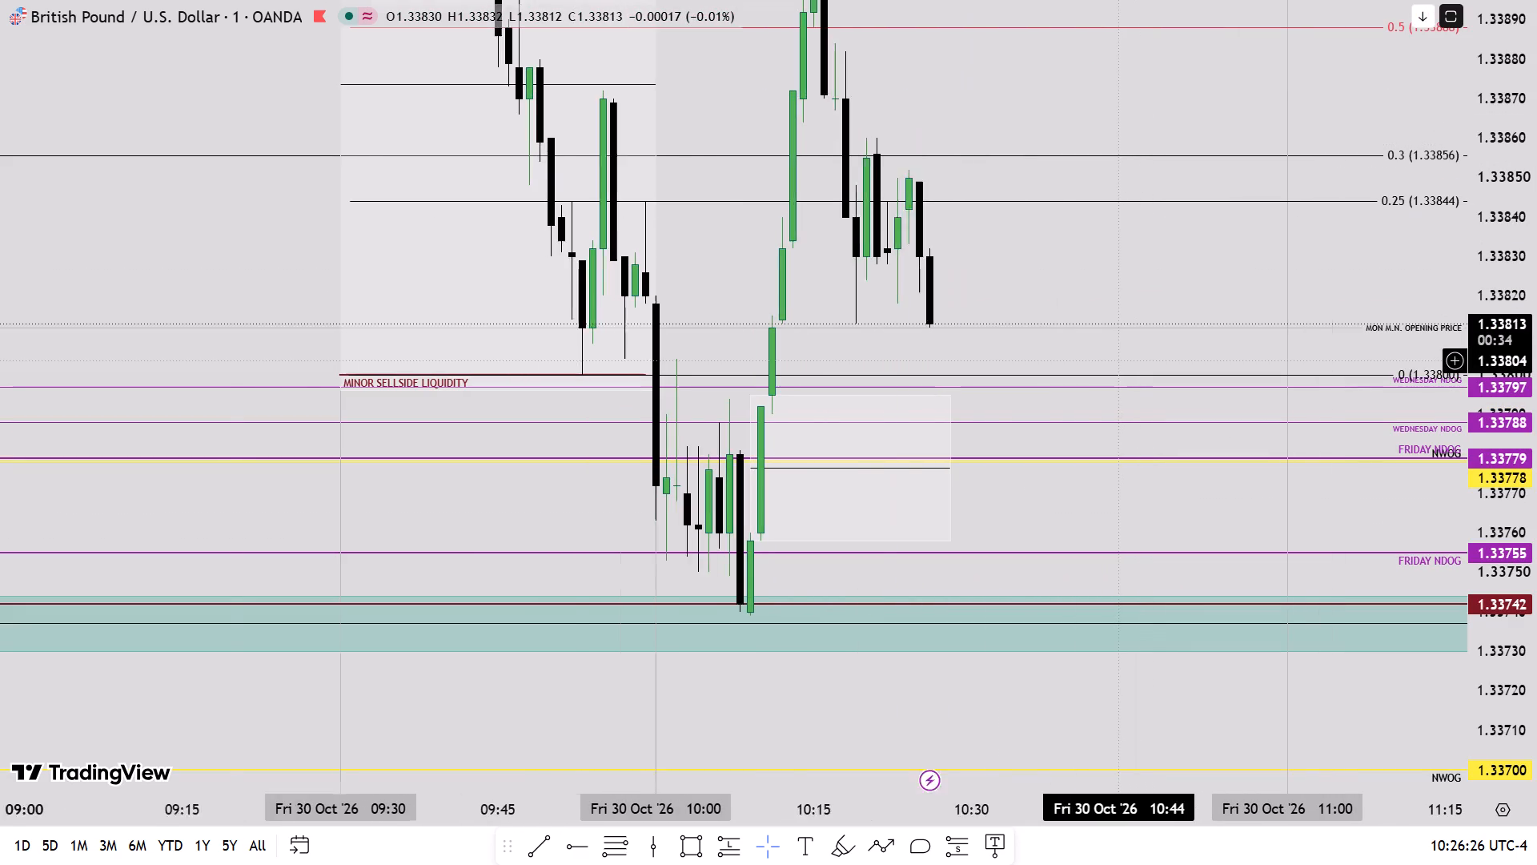
pyautogui.scroll(3, 1536, 361)
pyautogui.scroll(-3, 1536, 535)
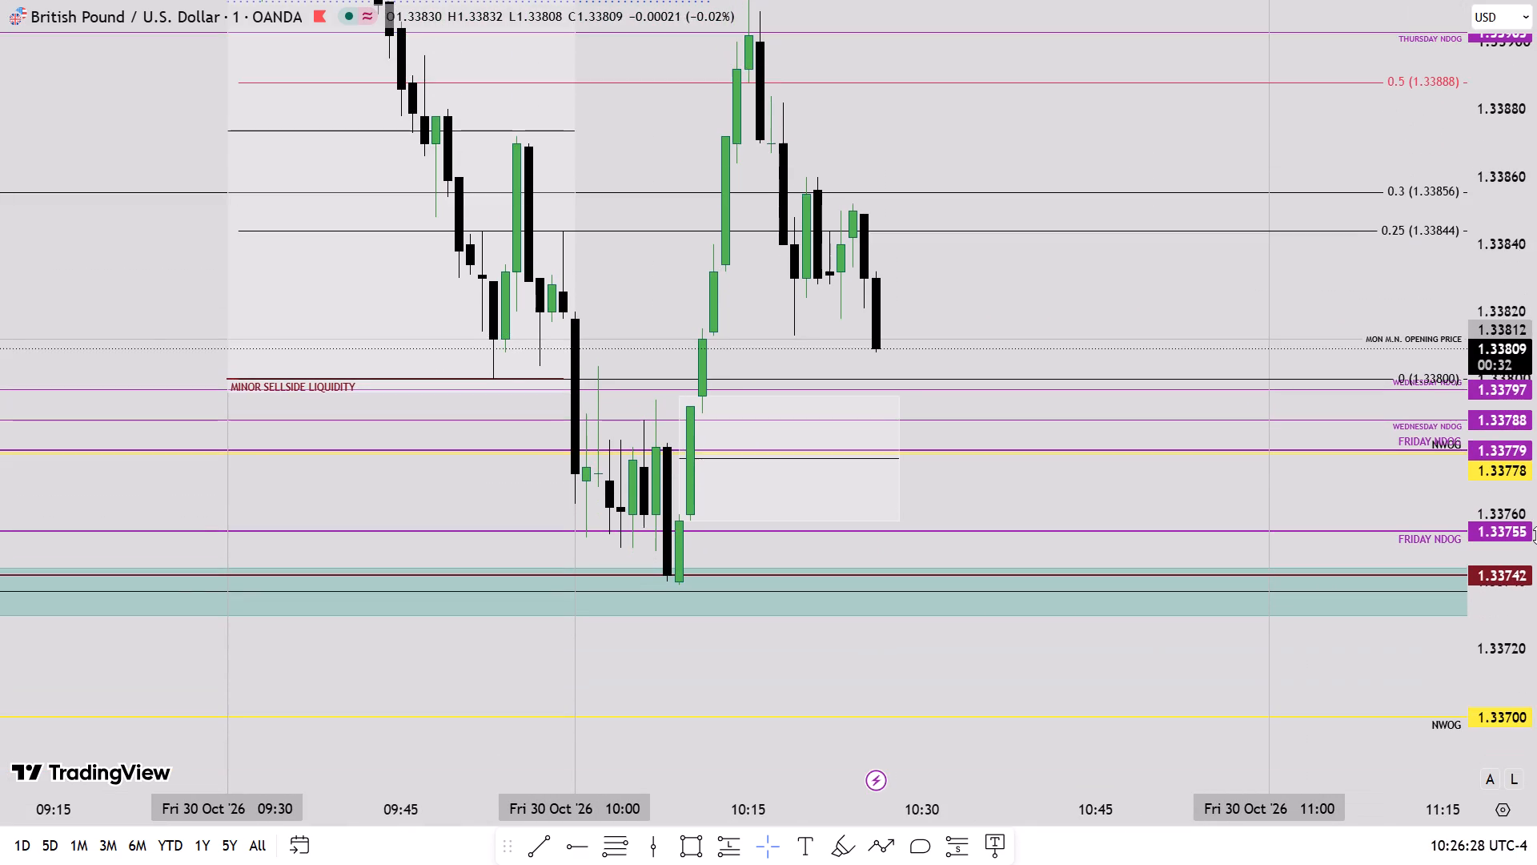
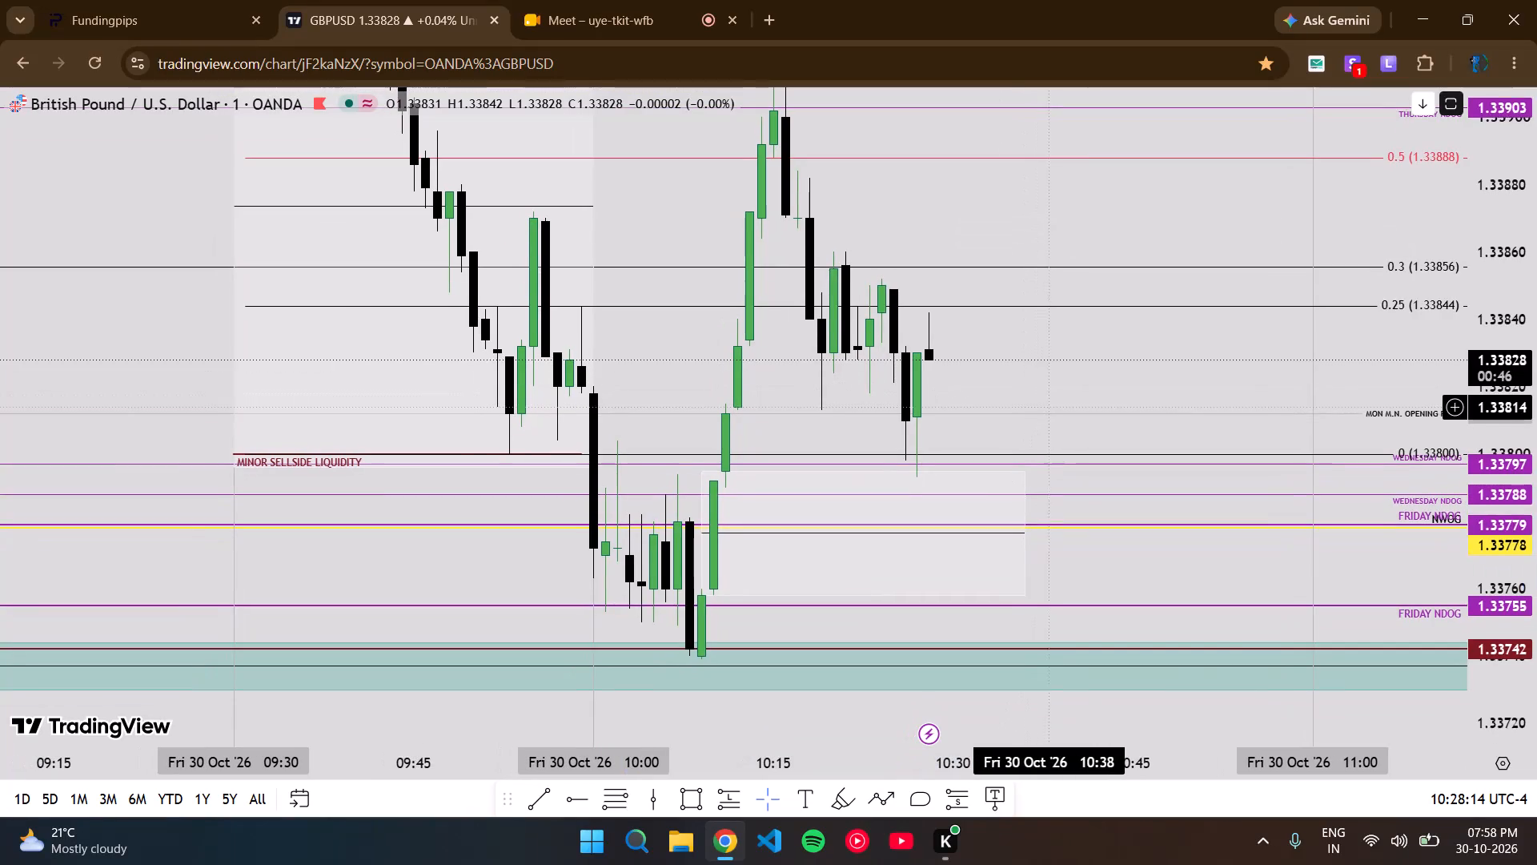
pyautogui.scroll(3, 1536, 409)
pyautogui.scroll(-2, 1536, 409)
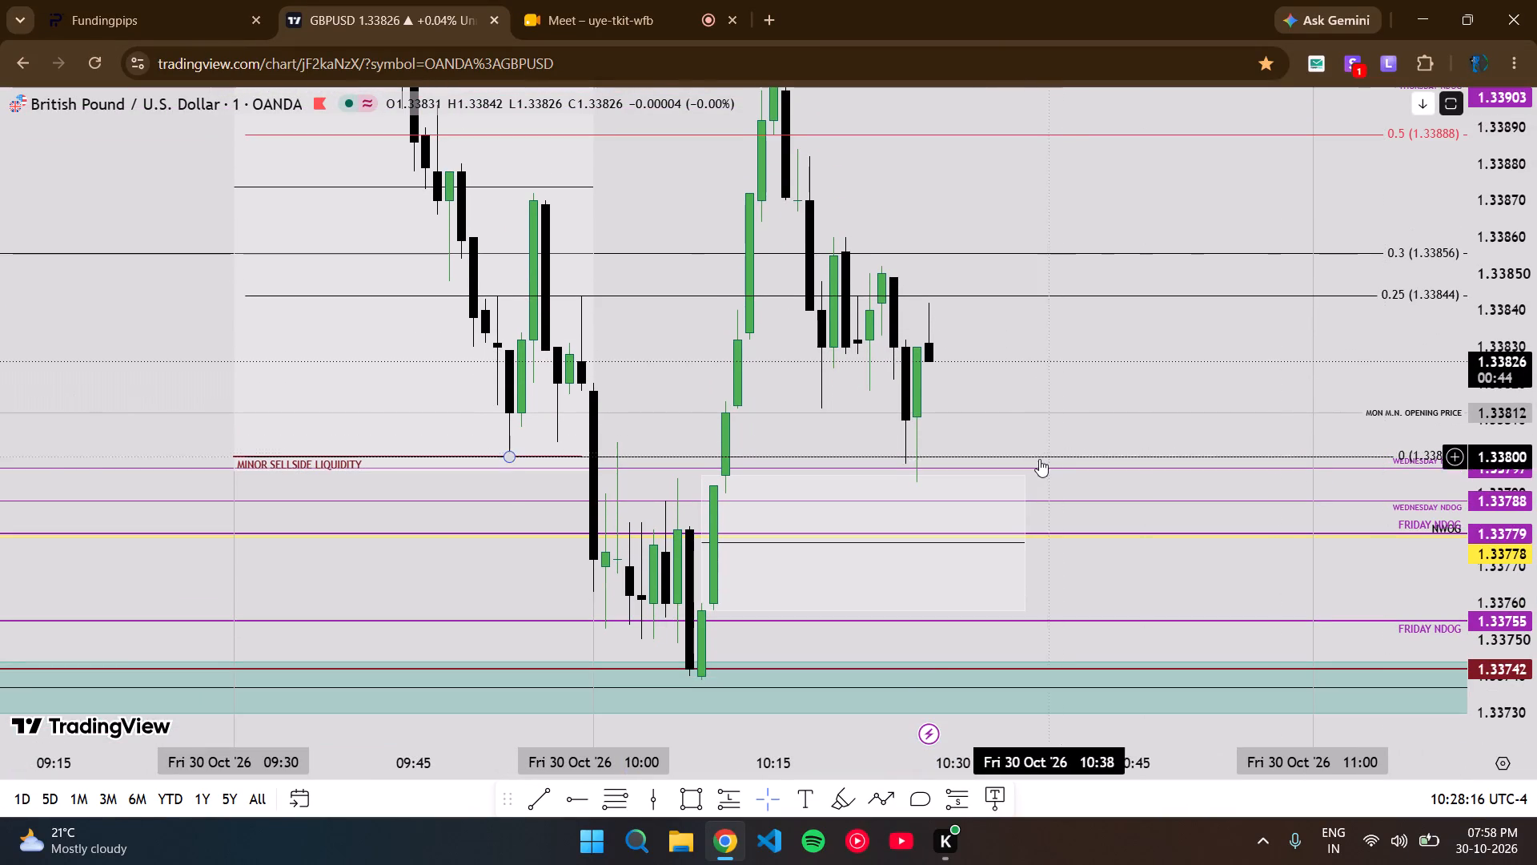
pyautogui.scroll(2, 1039, 459)
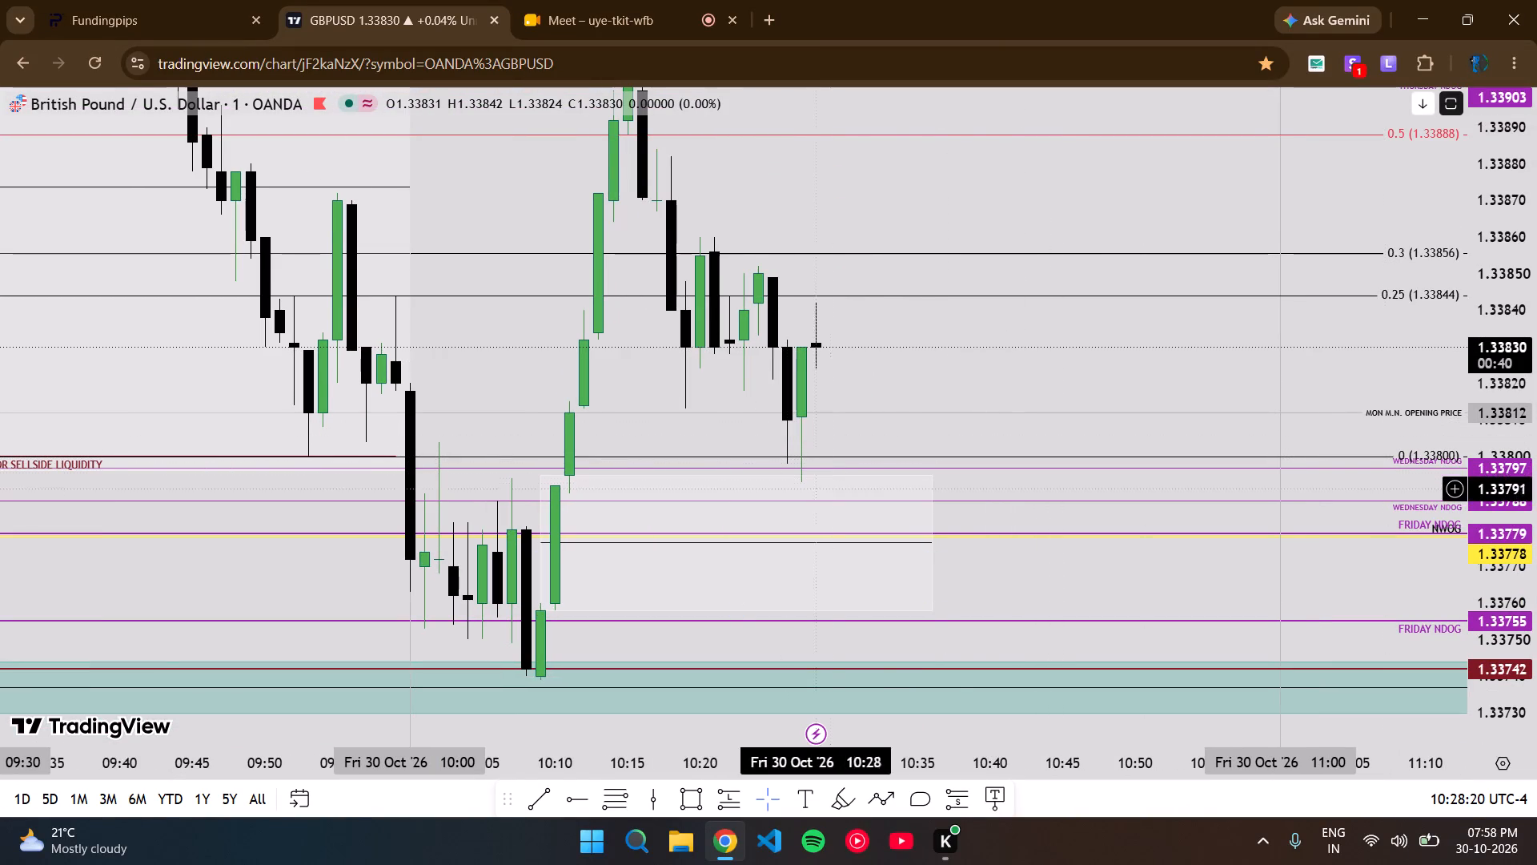
pyautogui.click(70, 0)
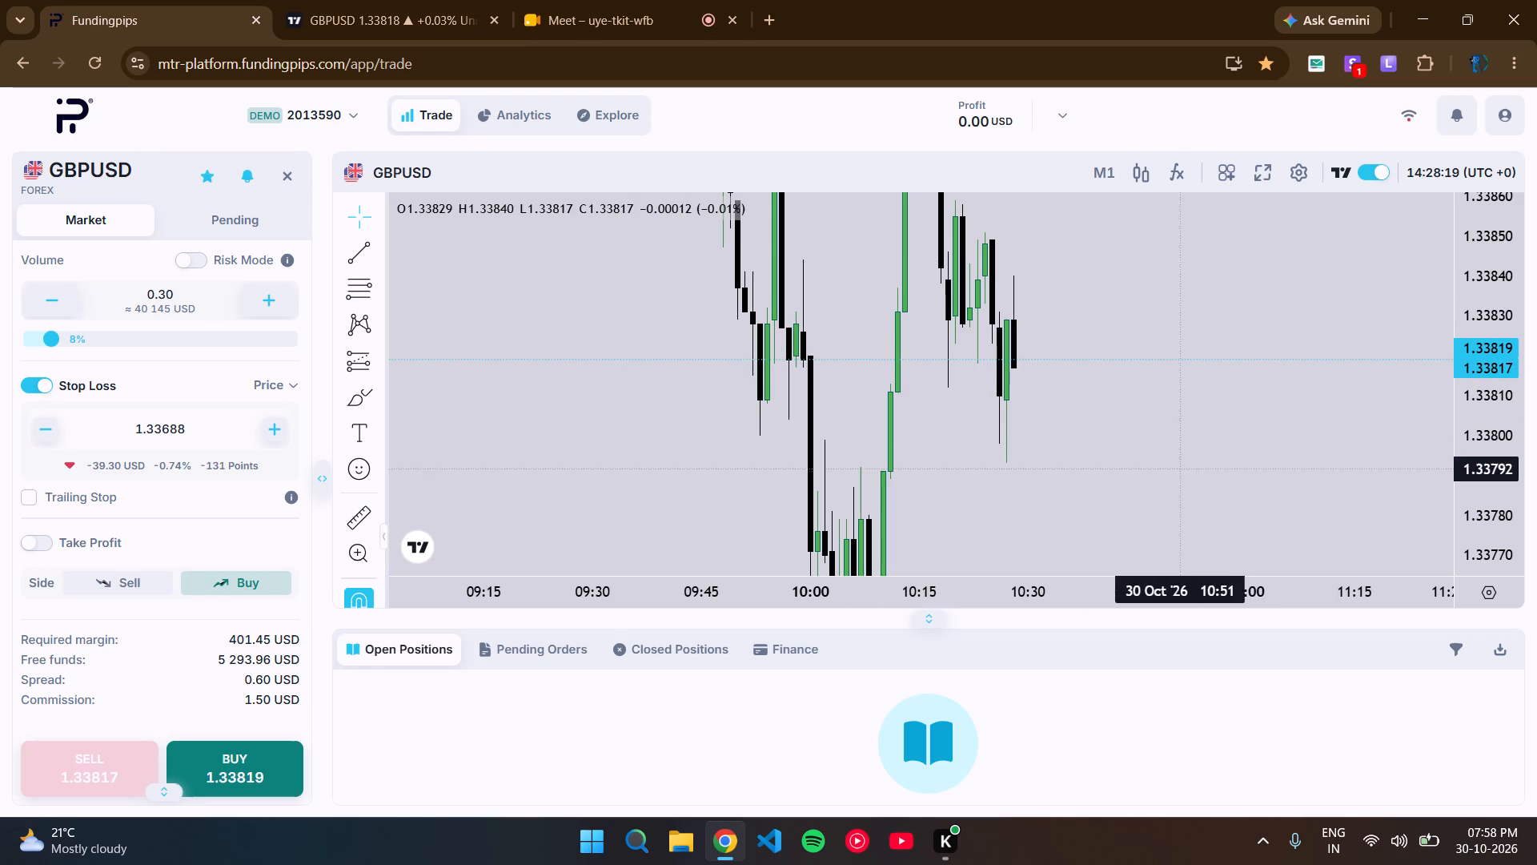
pyautogui.scroll(3, 1146, 481)
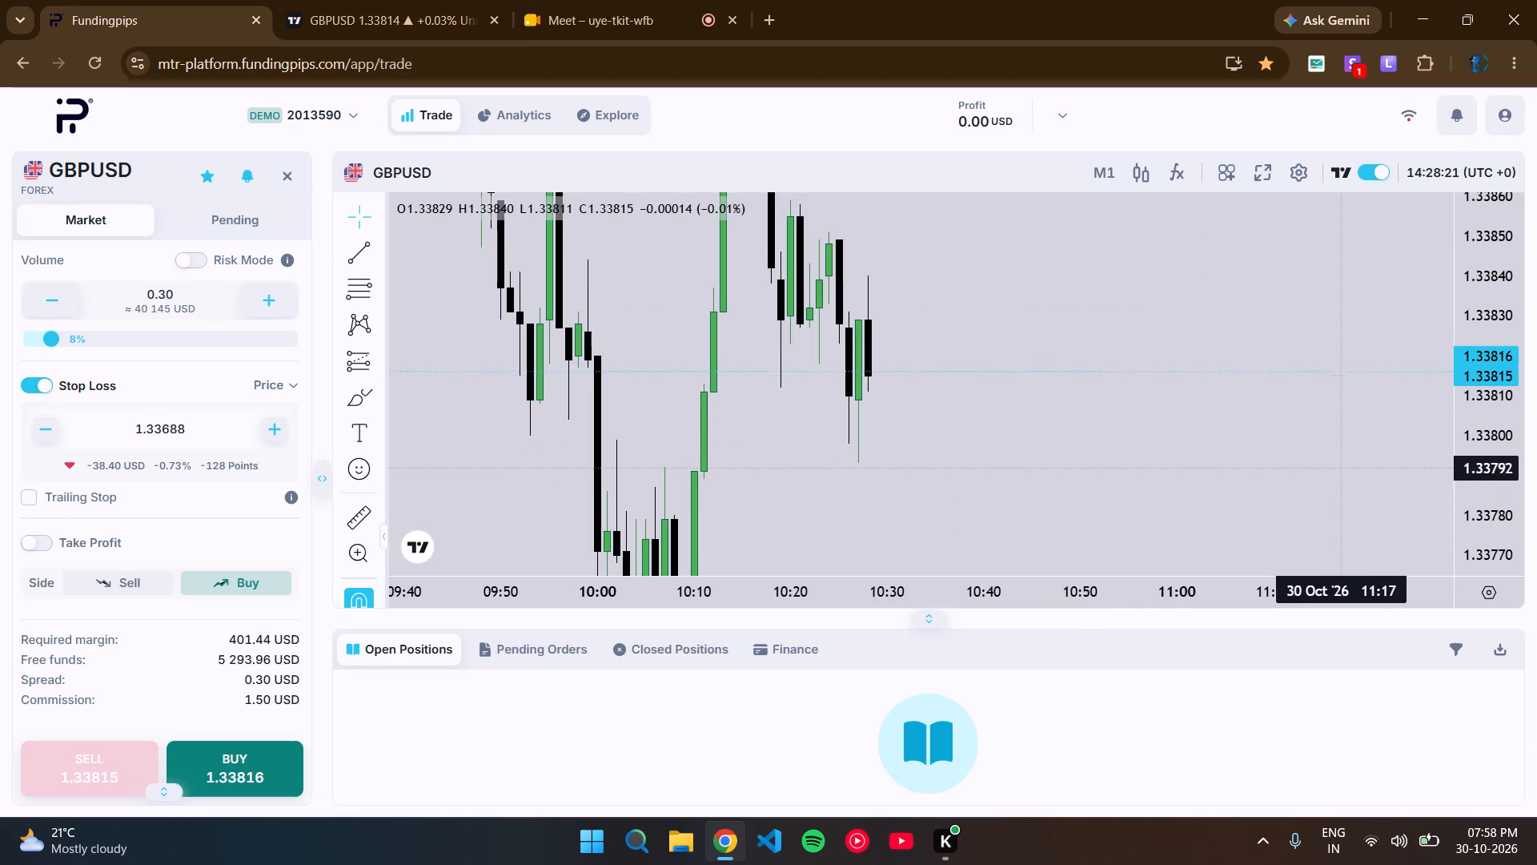
pyautogui.scroll(-3, 1486, 461)
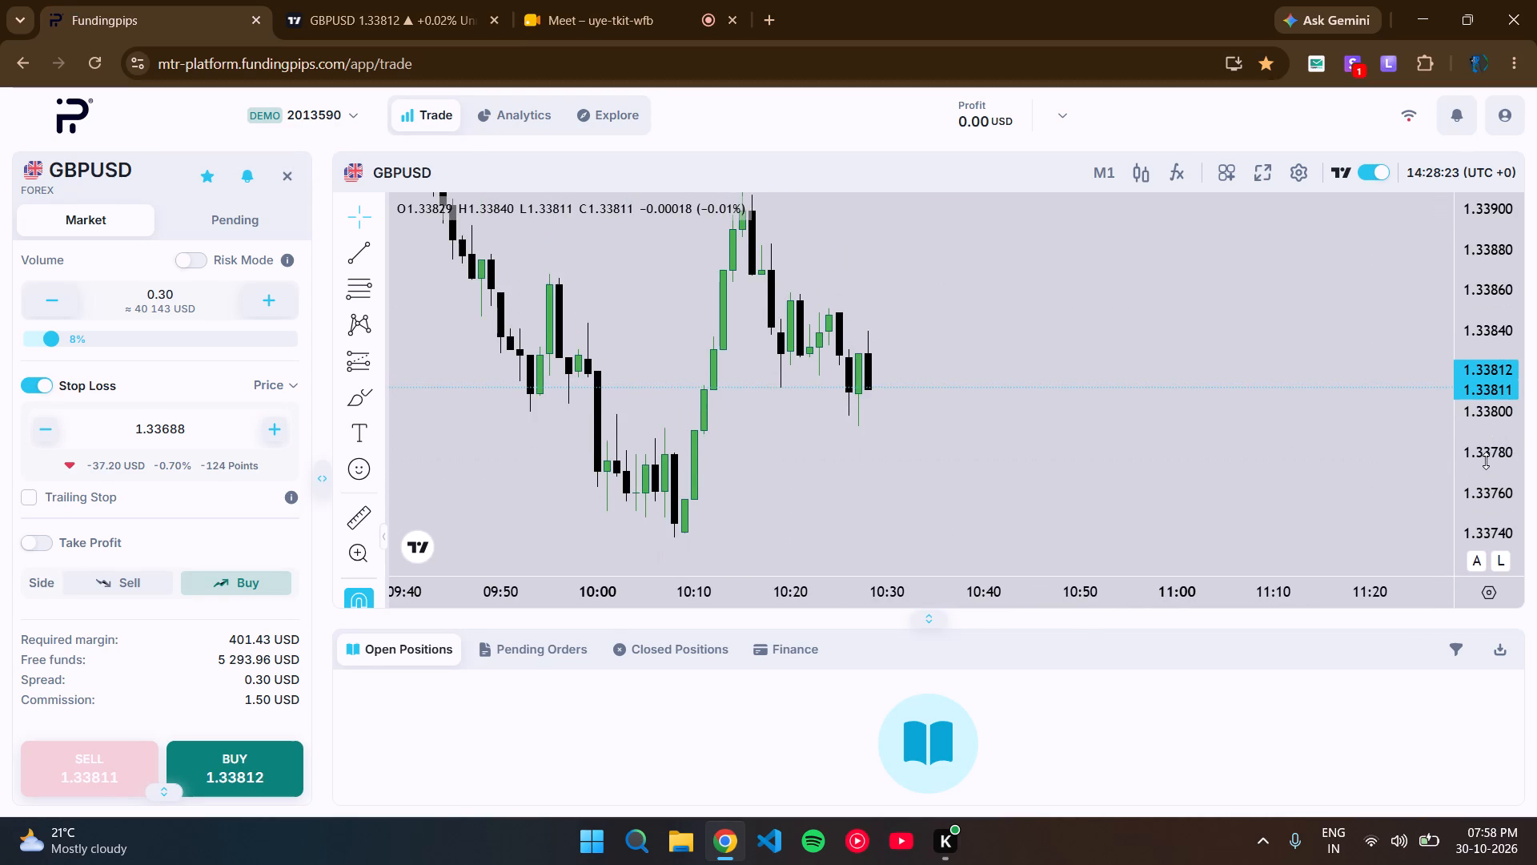
pyautogui.scroll(2, 1486, 461)
pyautogui.moveTo(1208, 492); pyautogui.dragTo(1158, 336)
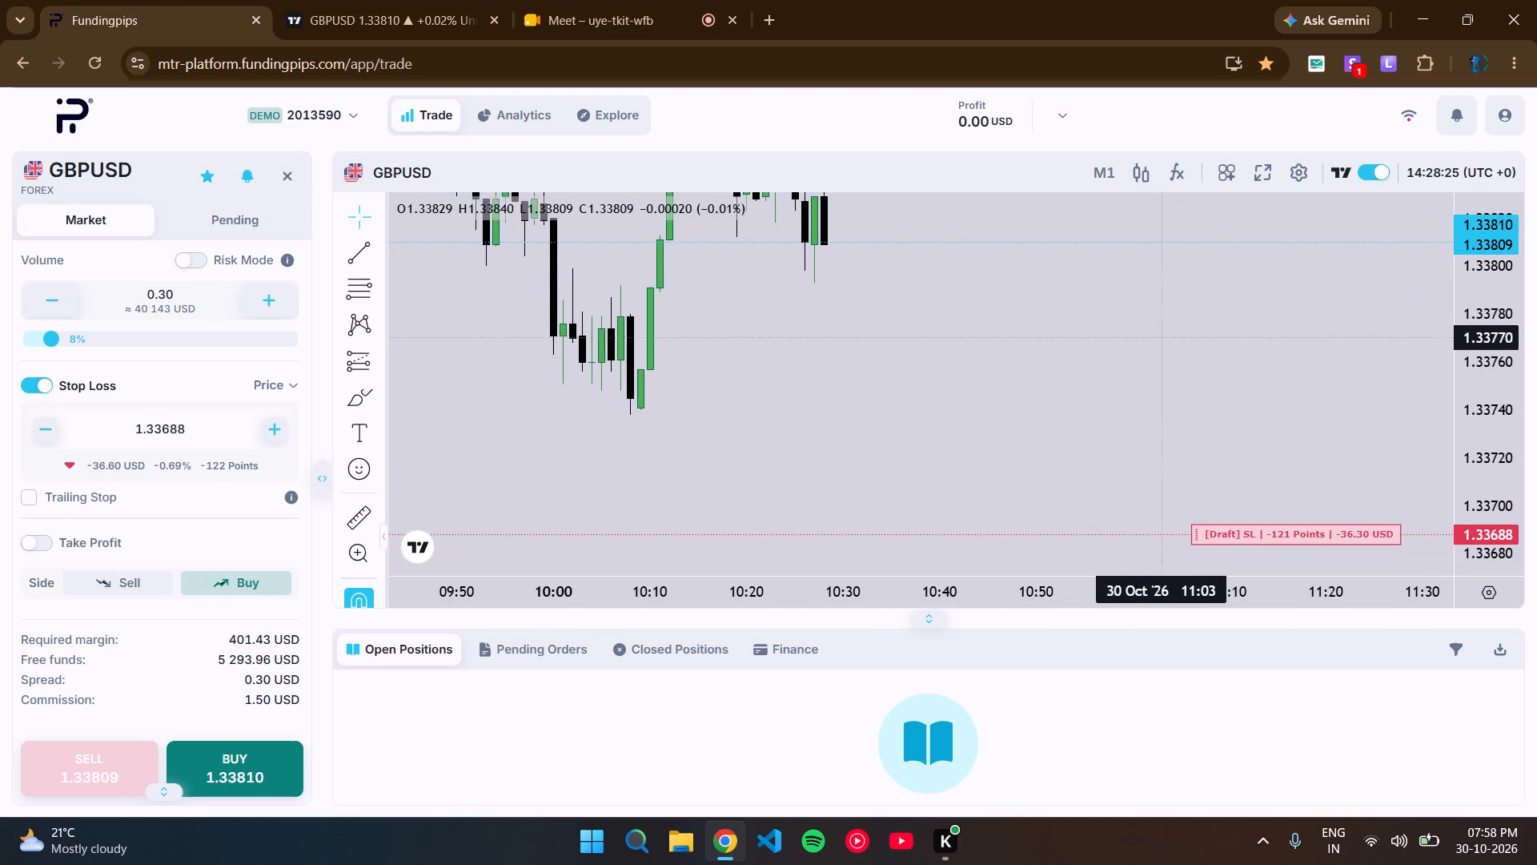
pyautogui.click(146, 0)
pyautogui.click(466, 0)
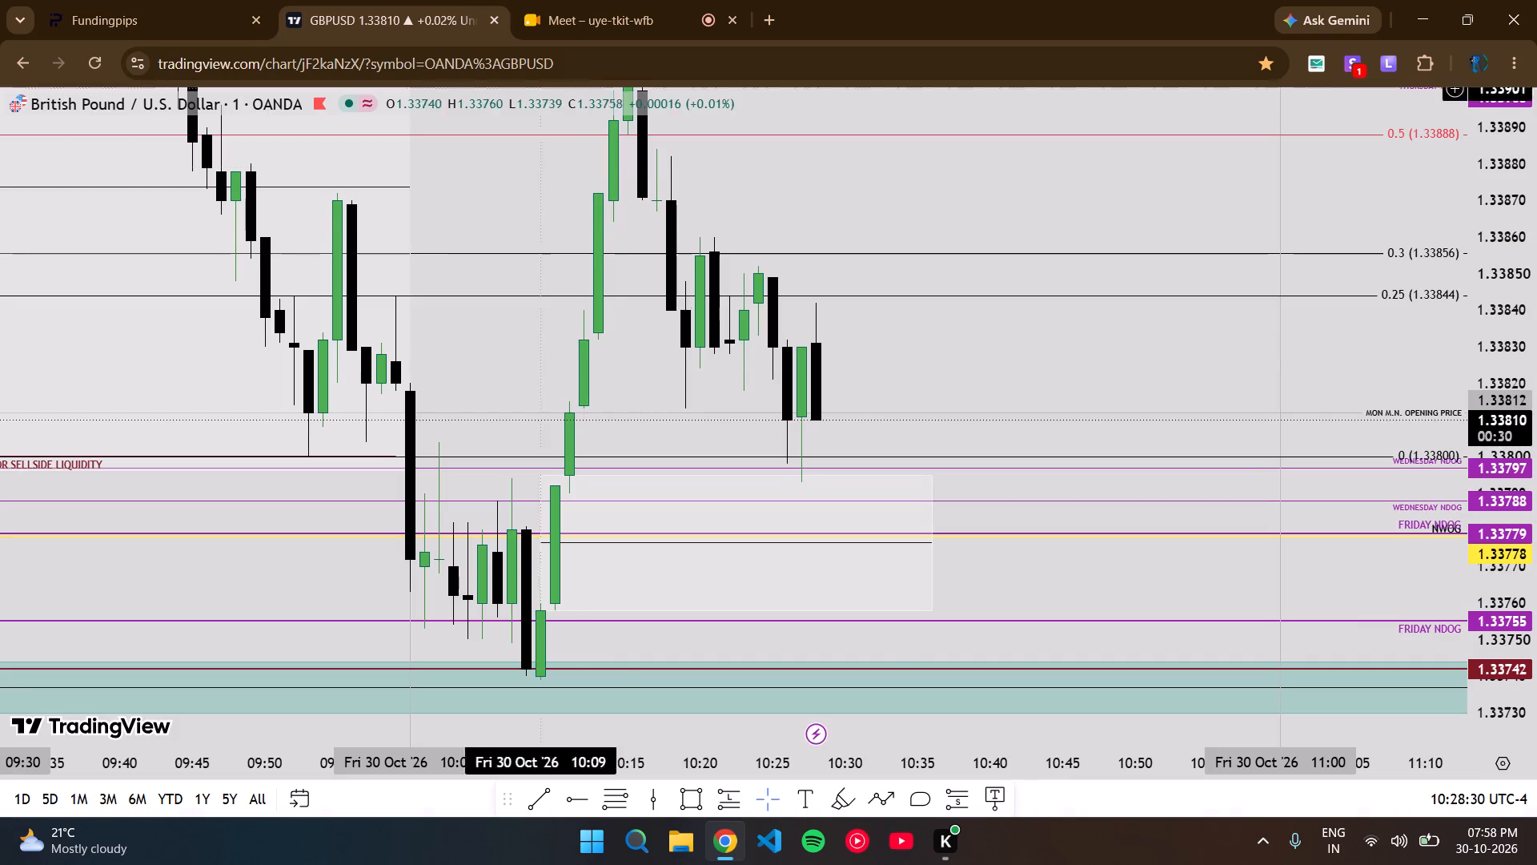
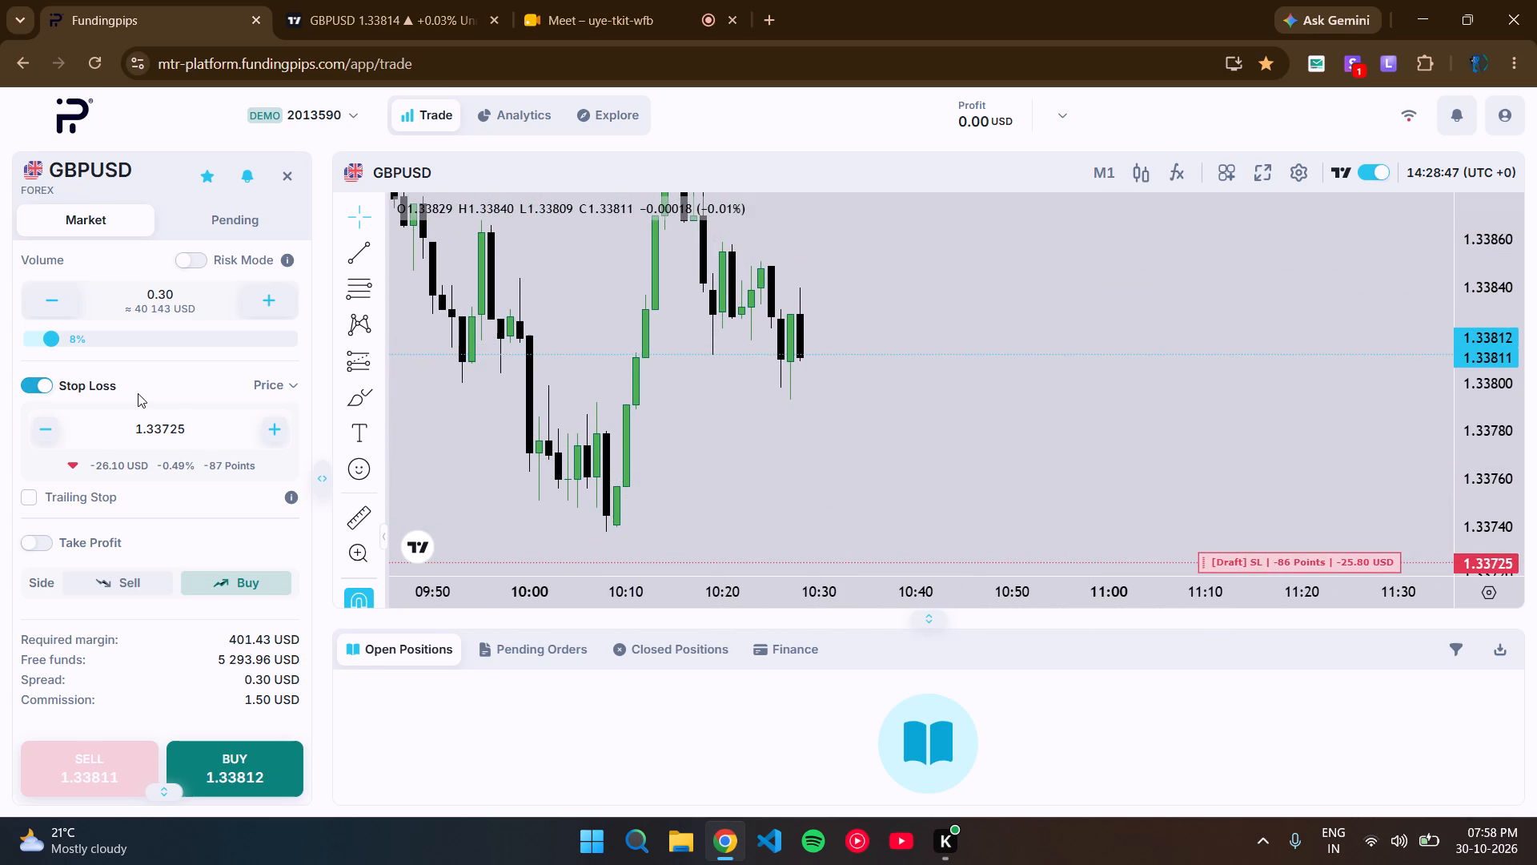
# Examine the latest GBPUSD one-minute candles on TradingView around the shaded box below 1.33800 and compare them with EUR/USD.
pyautogui.moveTo(1004, 469); pyautogui.dragTo(1005, 457)
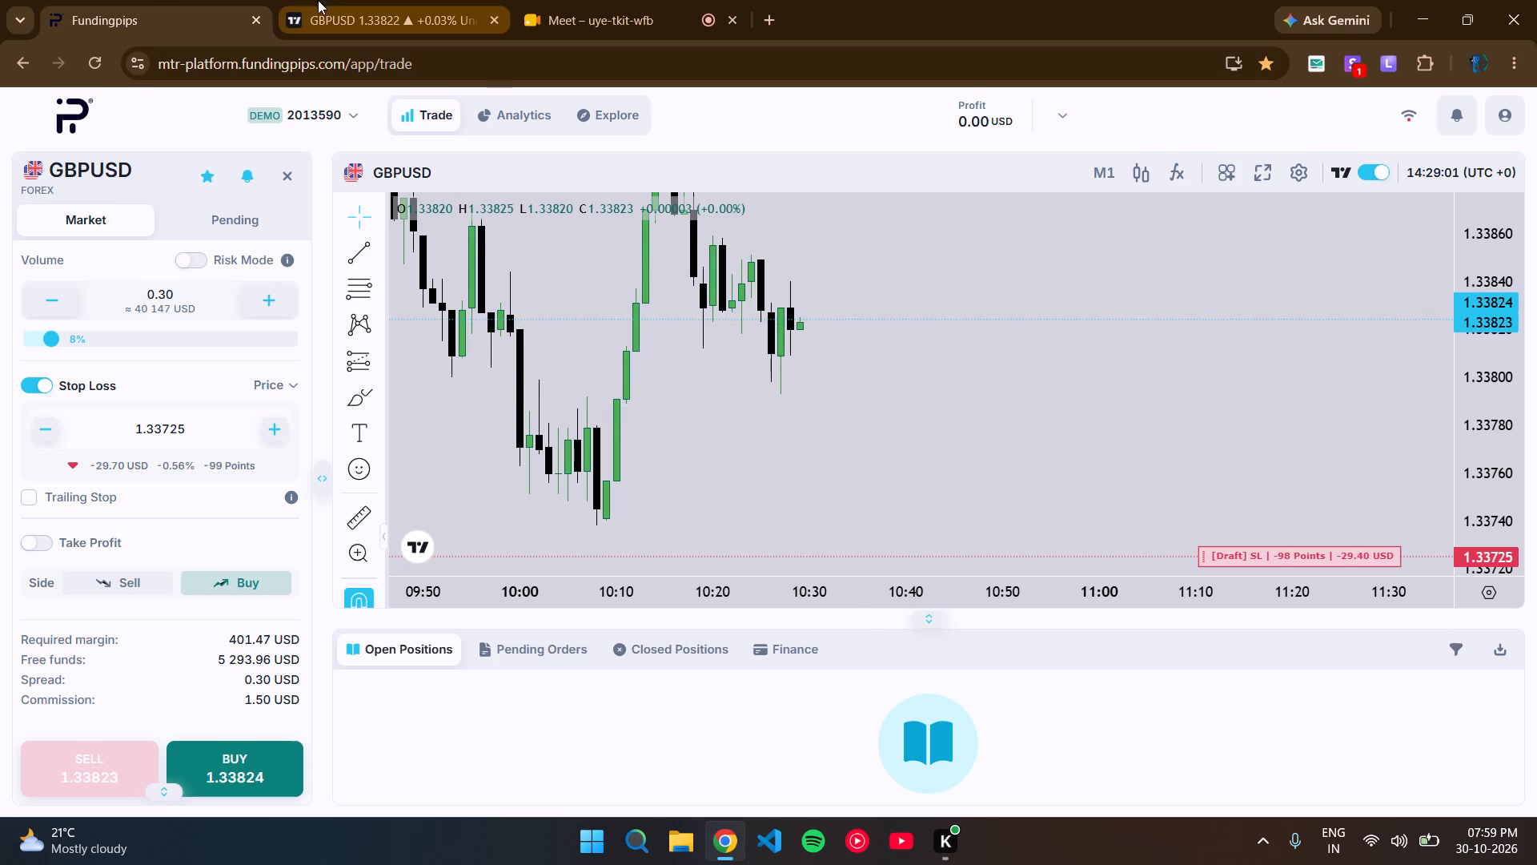
pyautogui.click(340, 0)
pyautogui.moveTo(1116, 282); pyautogui.dragTo(1082, 431)
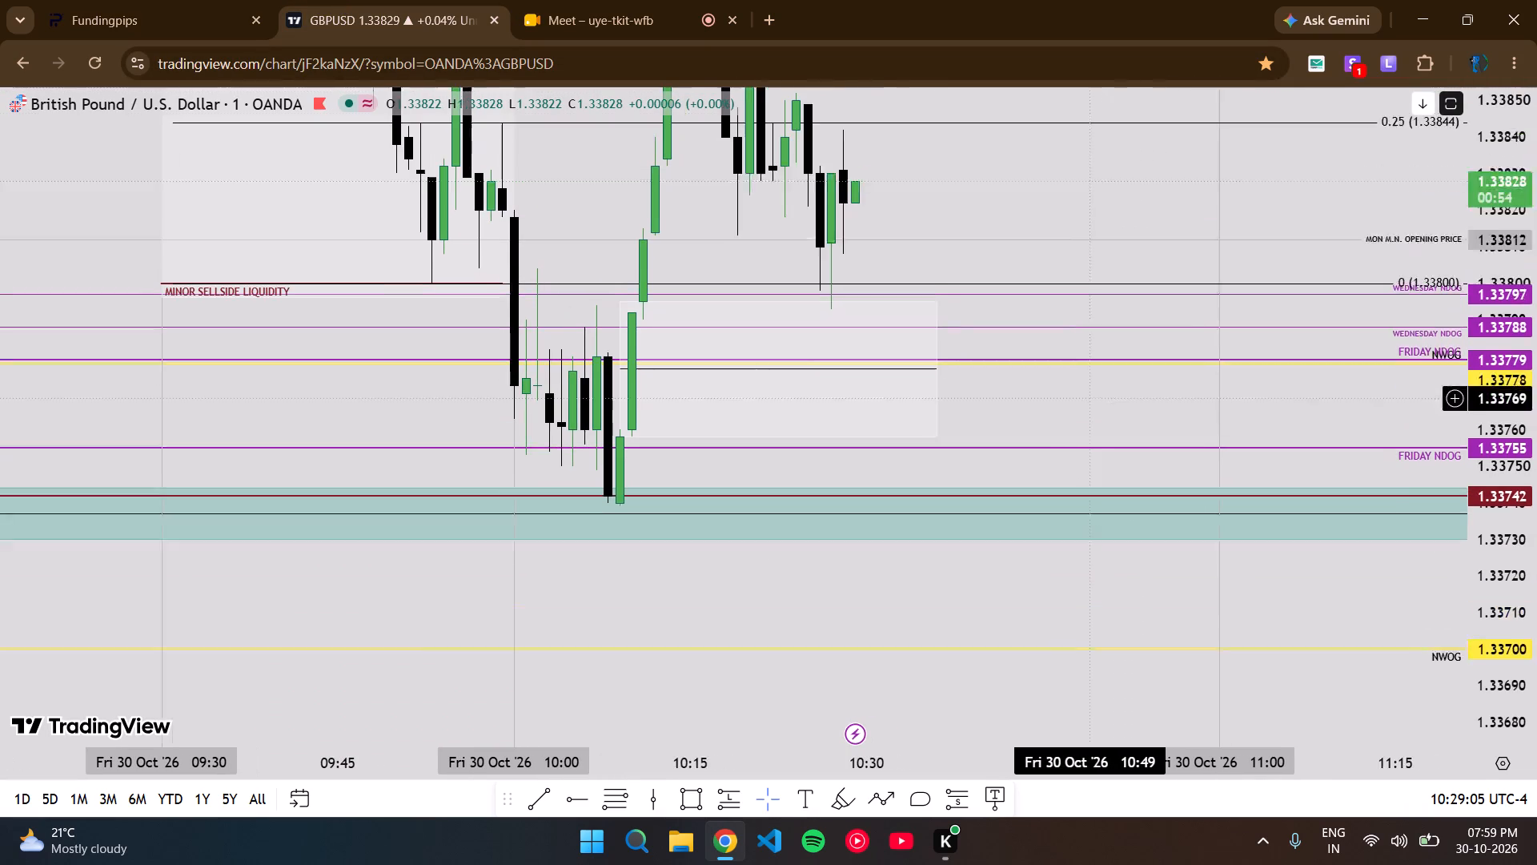
pyautogui.moveTo(1082, 431); pyautogui.dragTo(1082, 458)
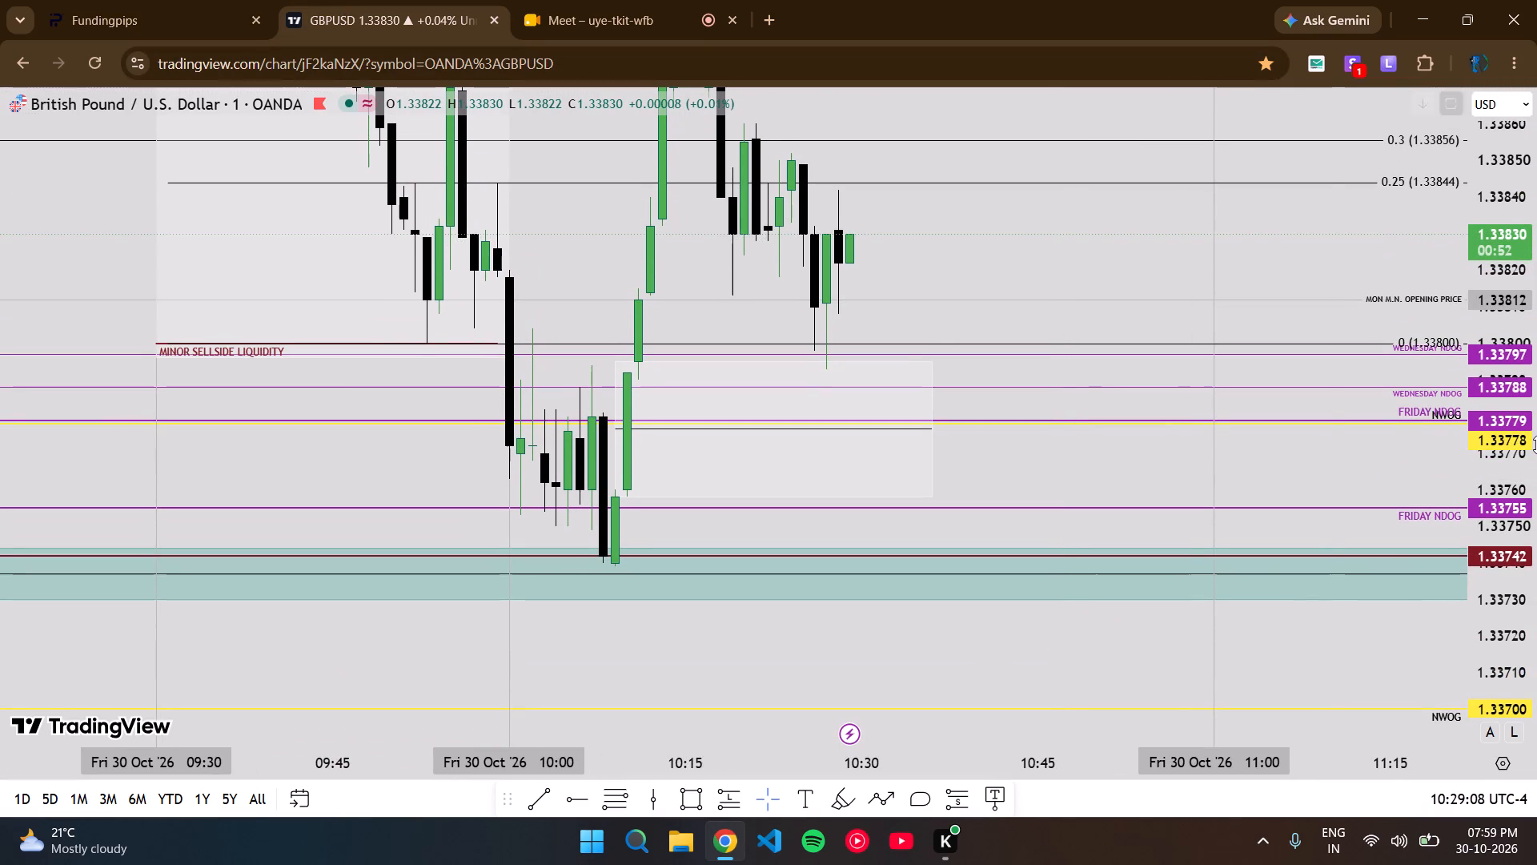
pyautogui.scroll(-1, 1536, 445)
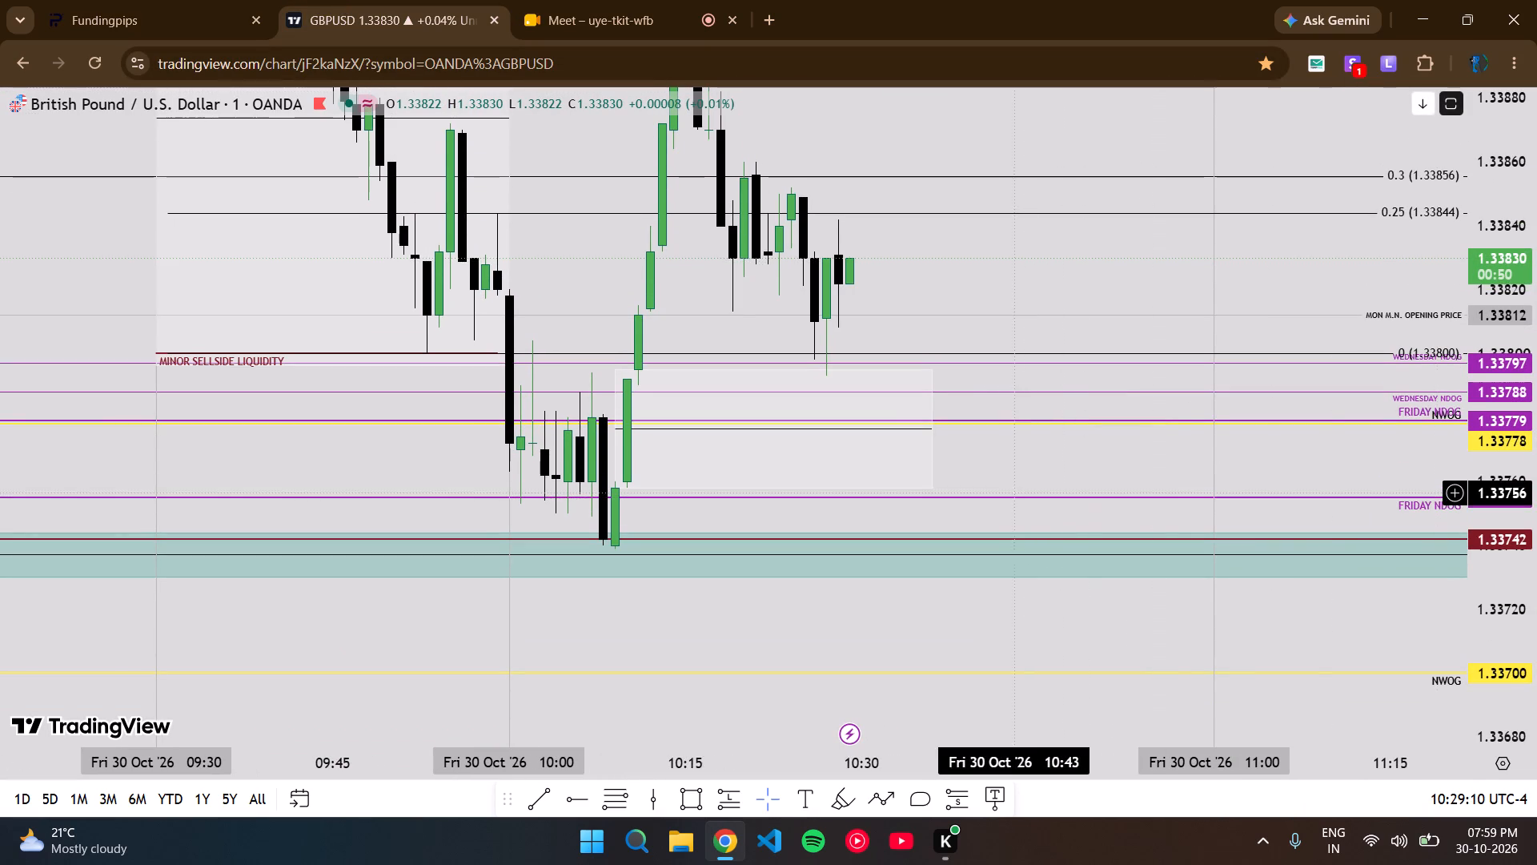
pyautogui.moveTo(969, 295); pyautogui.dragTo(1037, 419)
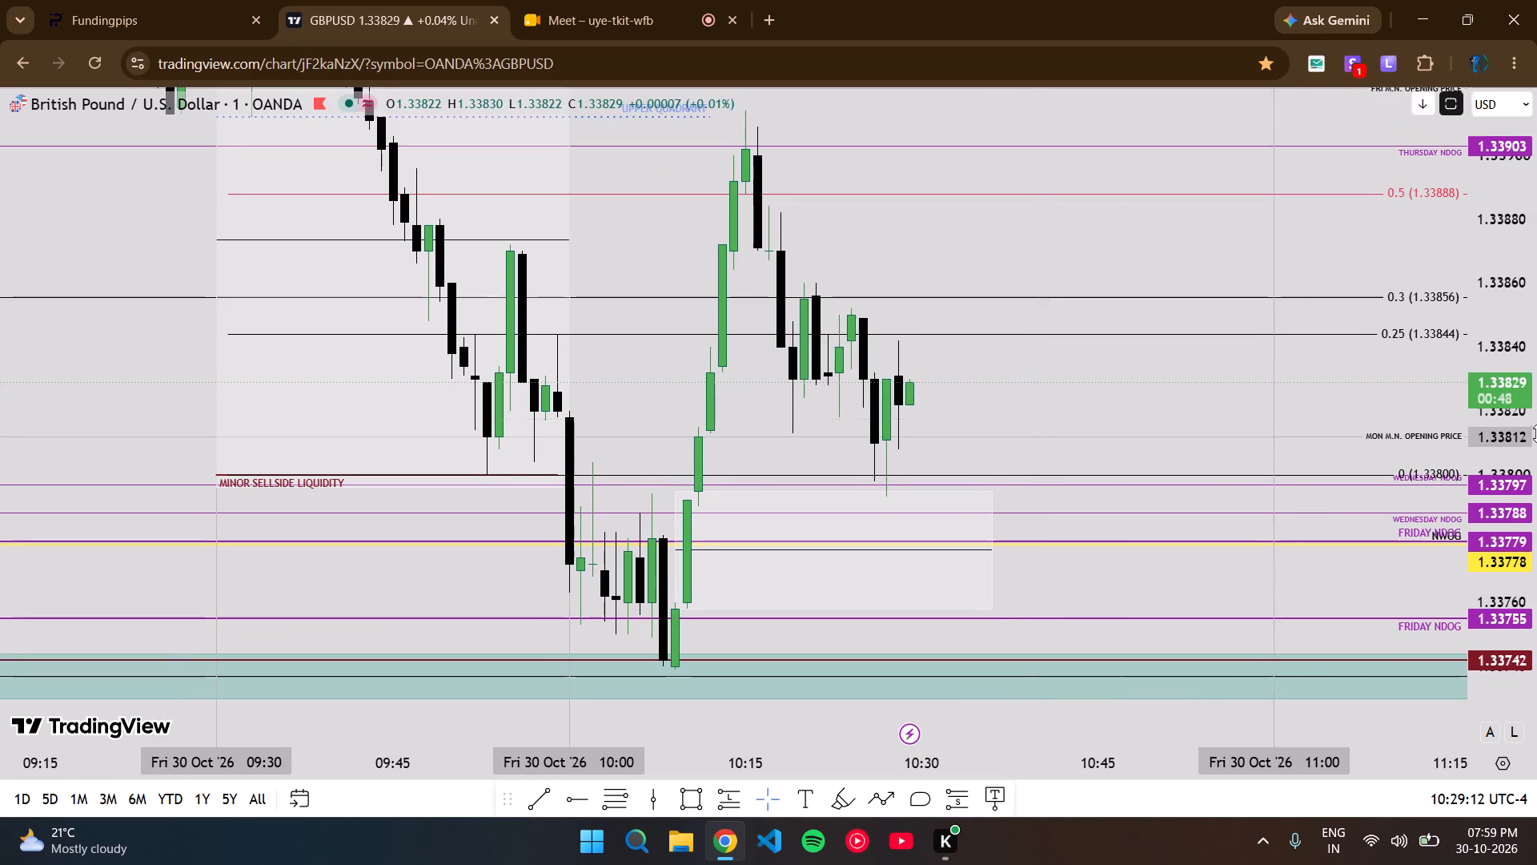
pyautogui.scroll(1, 1536, 435)
pyautogui.scroll(-2, 1536, 435)
pyautogui.doubleClick(1040, 404)
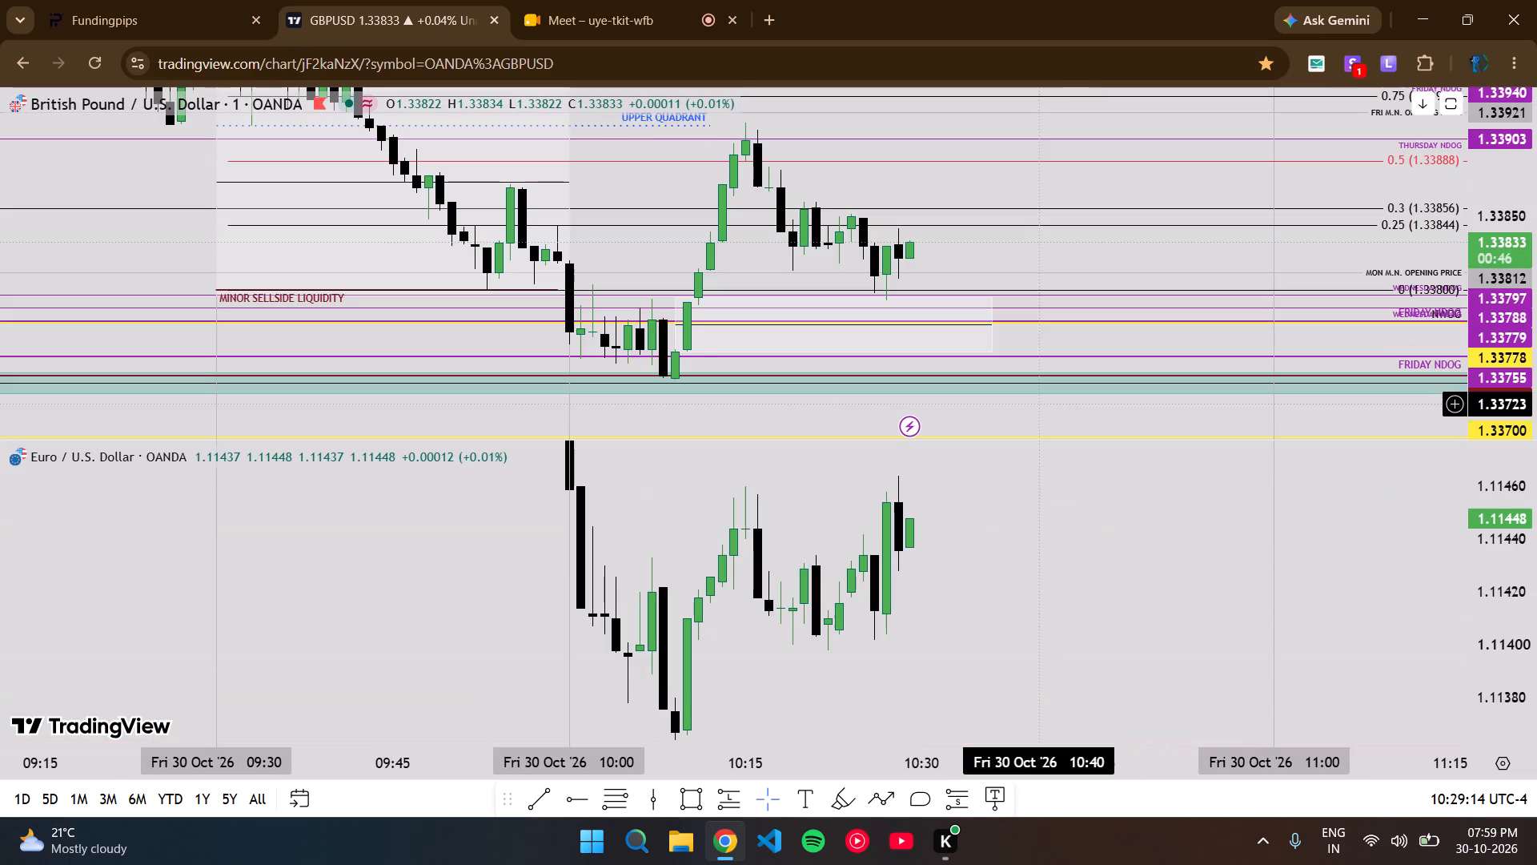
pyautogui.doubleClick(990, 268)
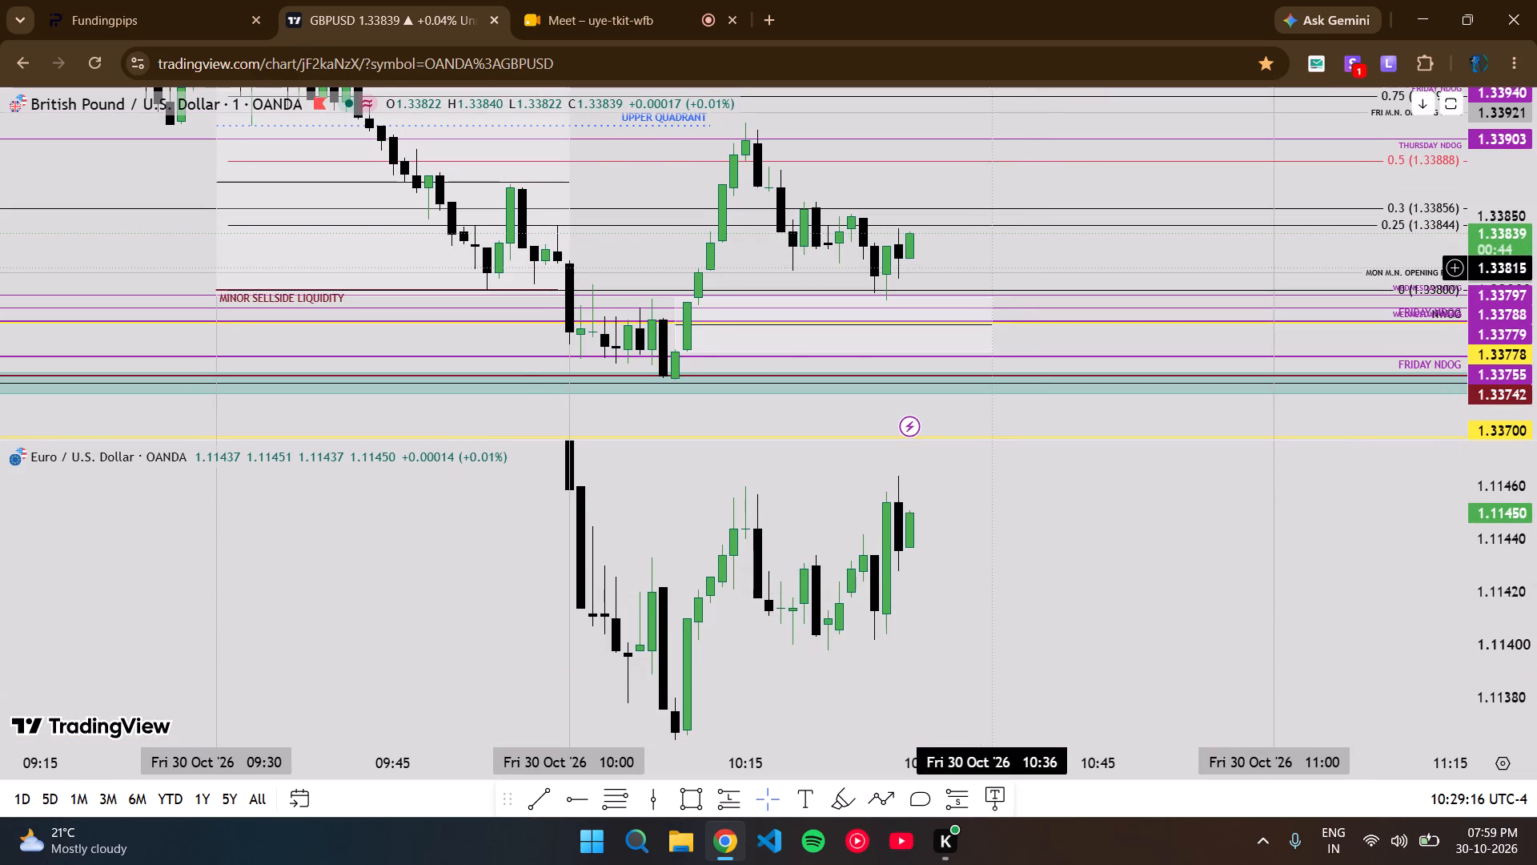
pyautogui.scroll(4, 1536, 430)
pyautogui.scroll(3, 1166, 488)
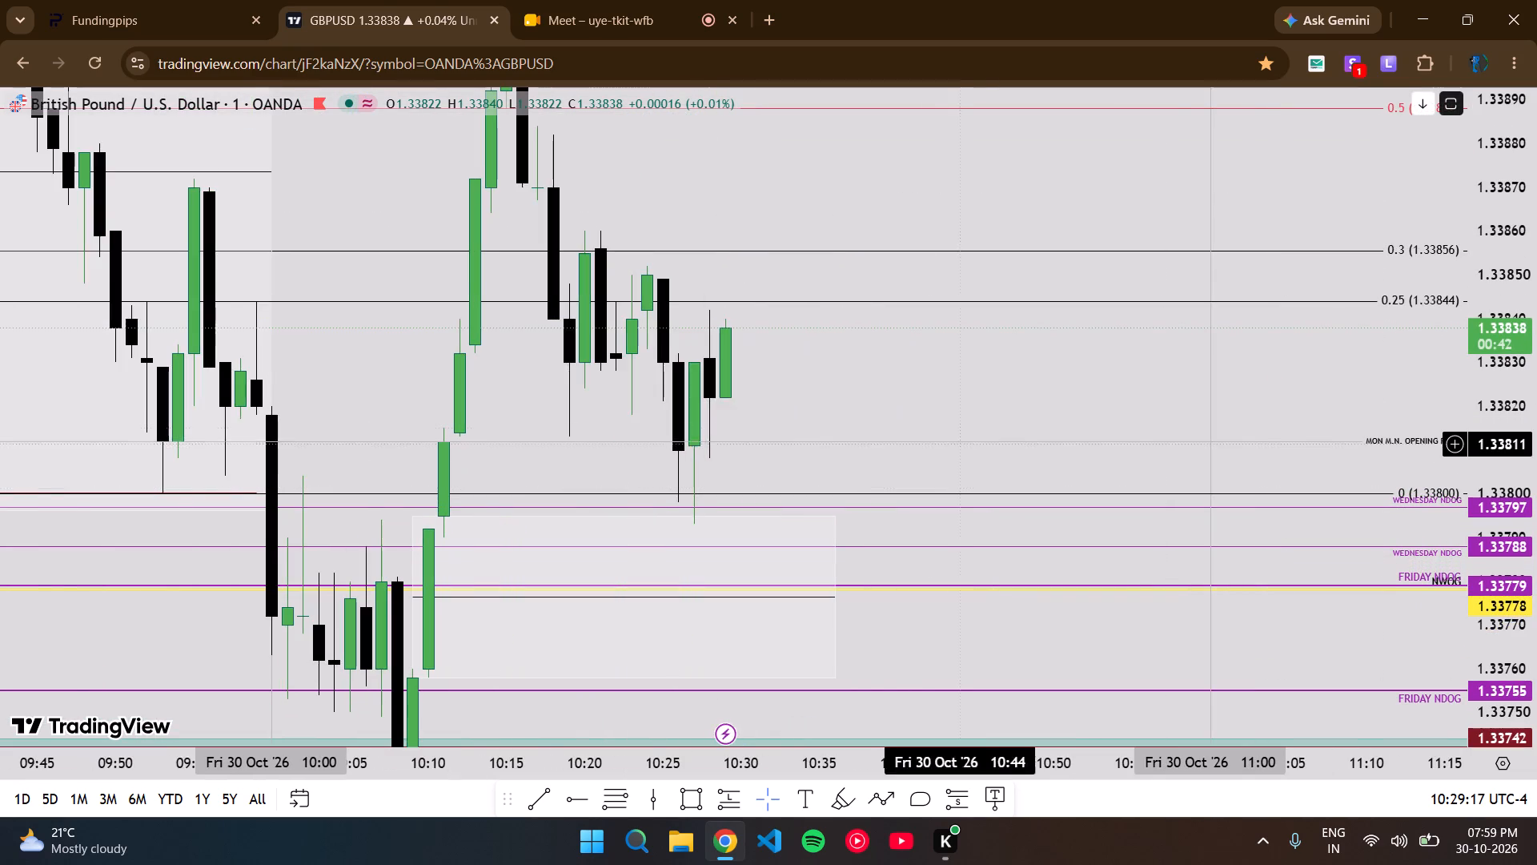
pyautogui.scroll(3, 875, 428)
pyautogui.moveTo(755, 412); pyautogui.dragTo(1113, 336)
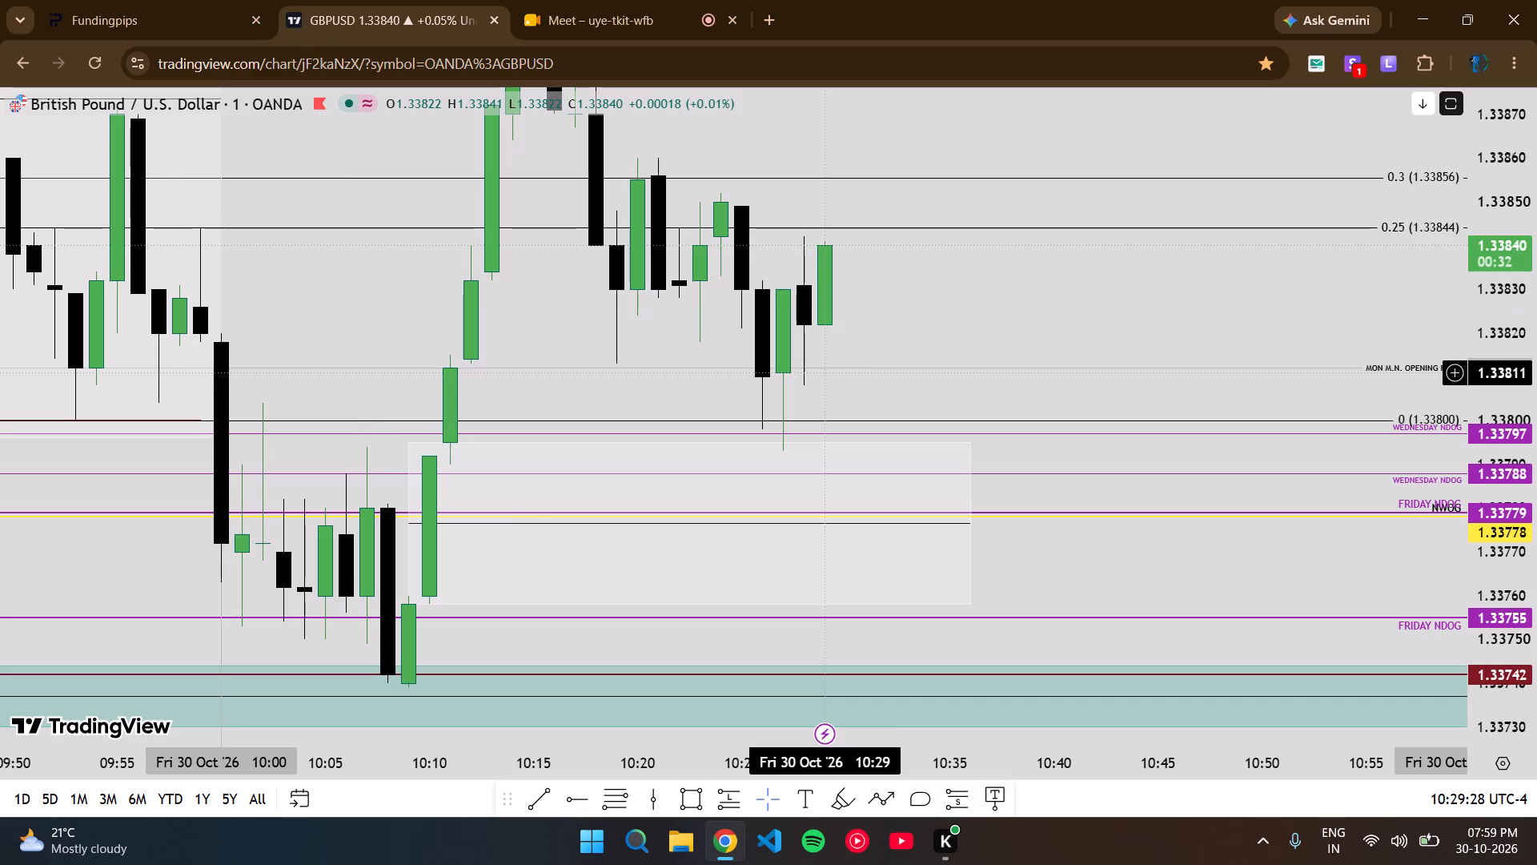
pyautogui.scroll(-1, 819, 373)
pyautogui.scroll(-1, 1536, 459)
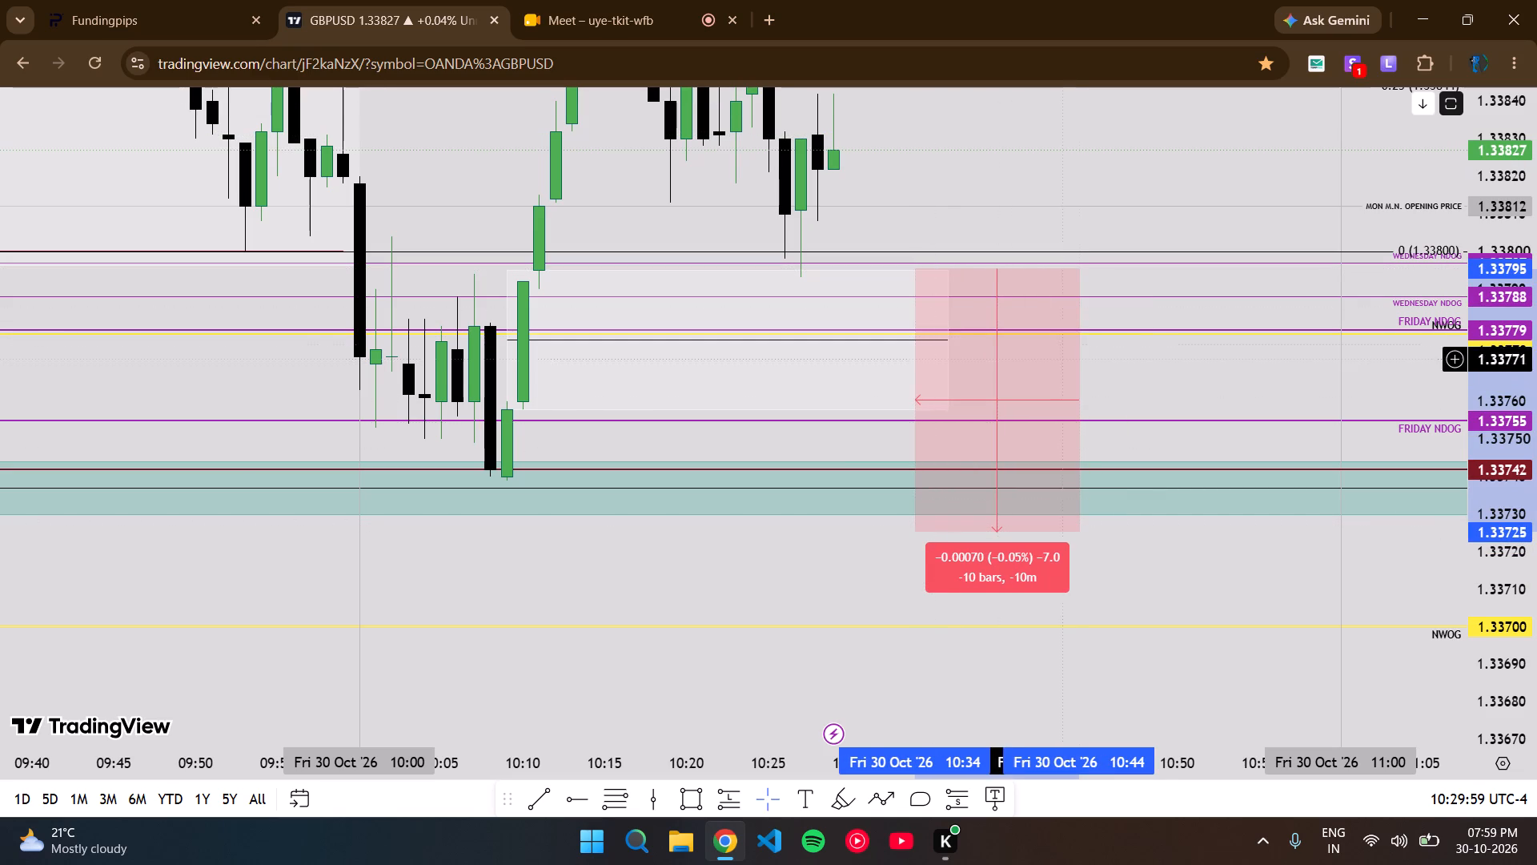
pyautogui.click(1098, 306)
pyautogui.keyDown('shift'); pyautogui.click(1098, 306); pyautogui.keyUp('shift')
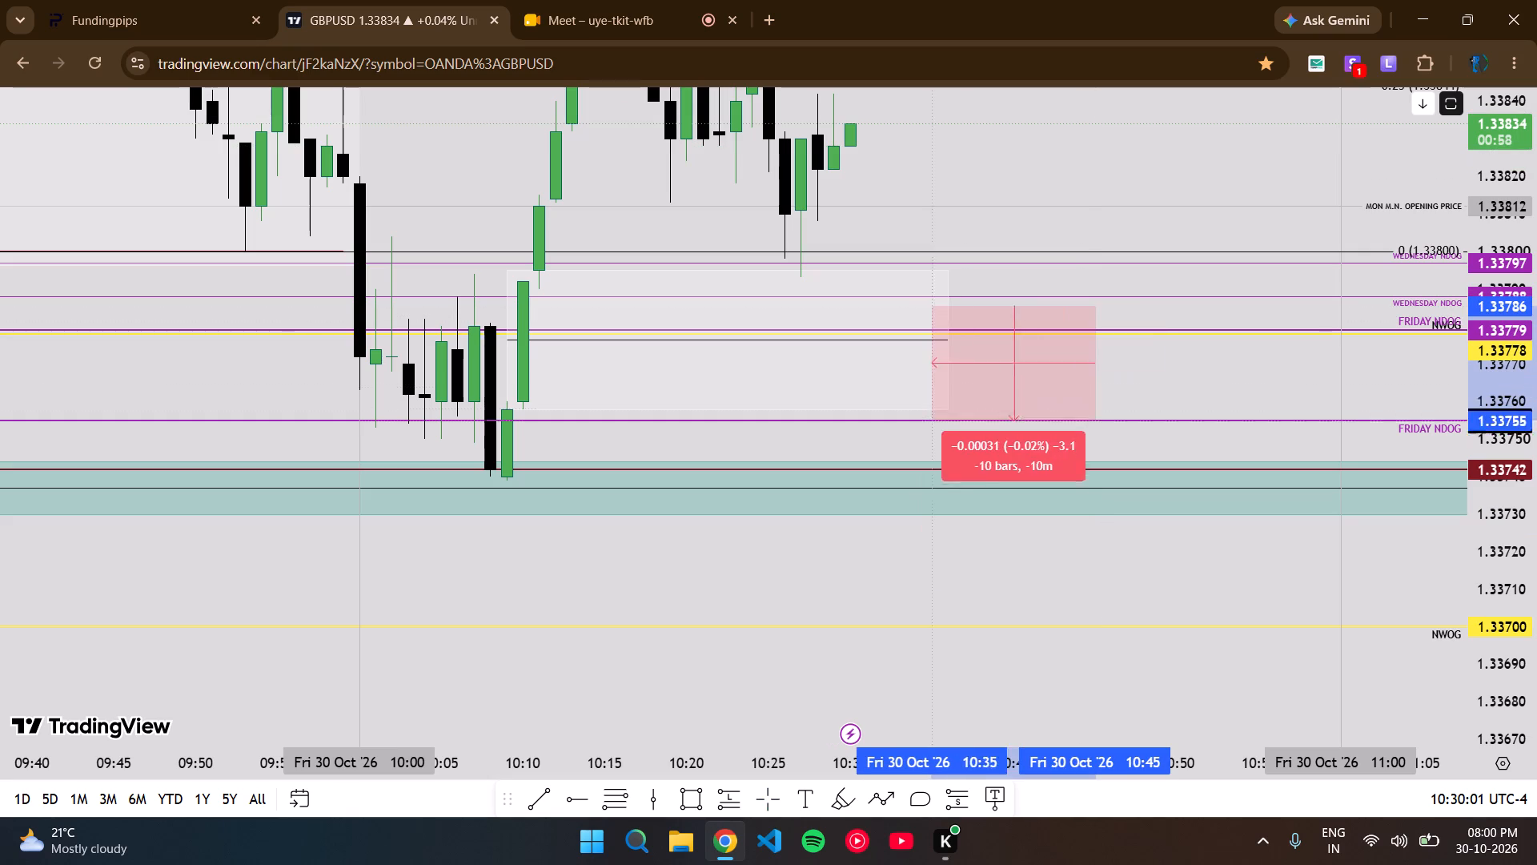
pyautogui.keyDown('shift'); pyautogui.click(898, 533); pyautogui.keyUp('shift')
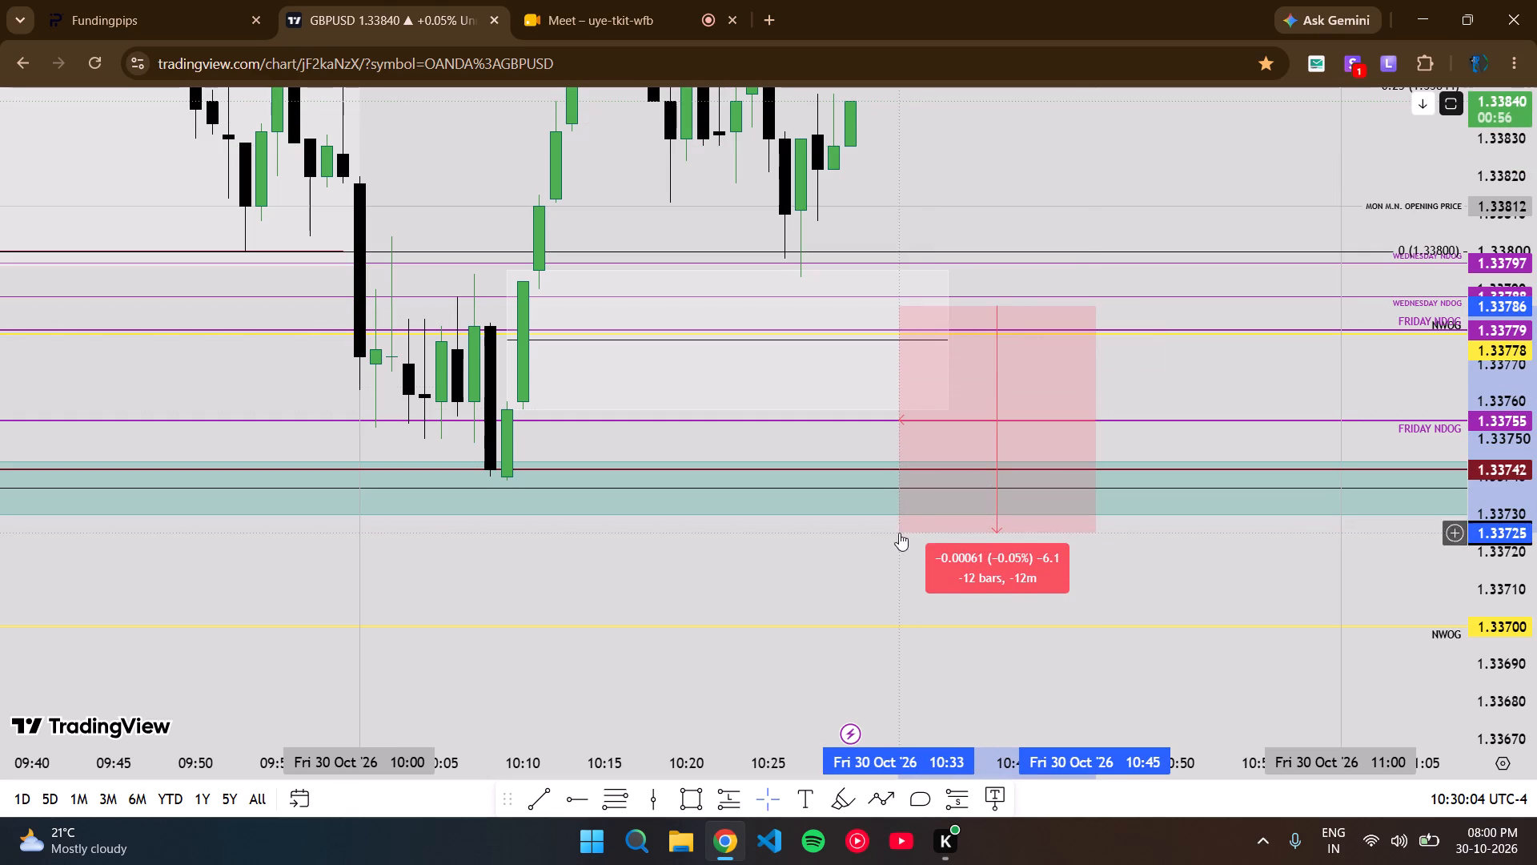
# Examine the GBPUSD 10:30 candle against the 0.25, 0.3 and 0.5 Fibonacci levels.
pyautogui.moveTo(1127, 308); pyautogui.dragTo(1134, 530)
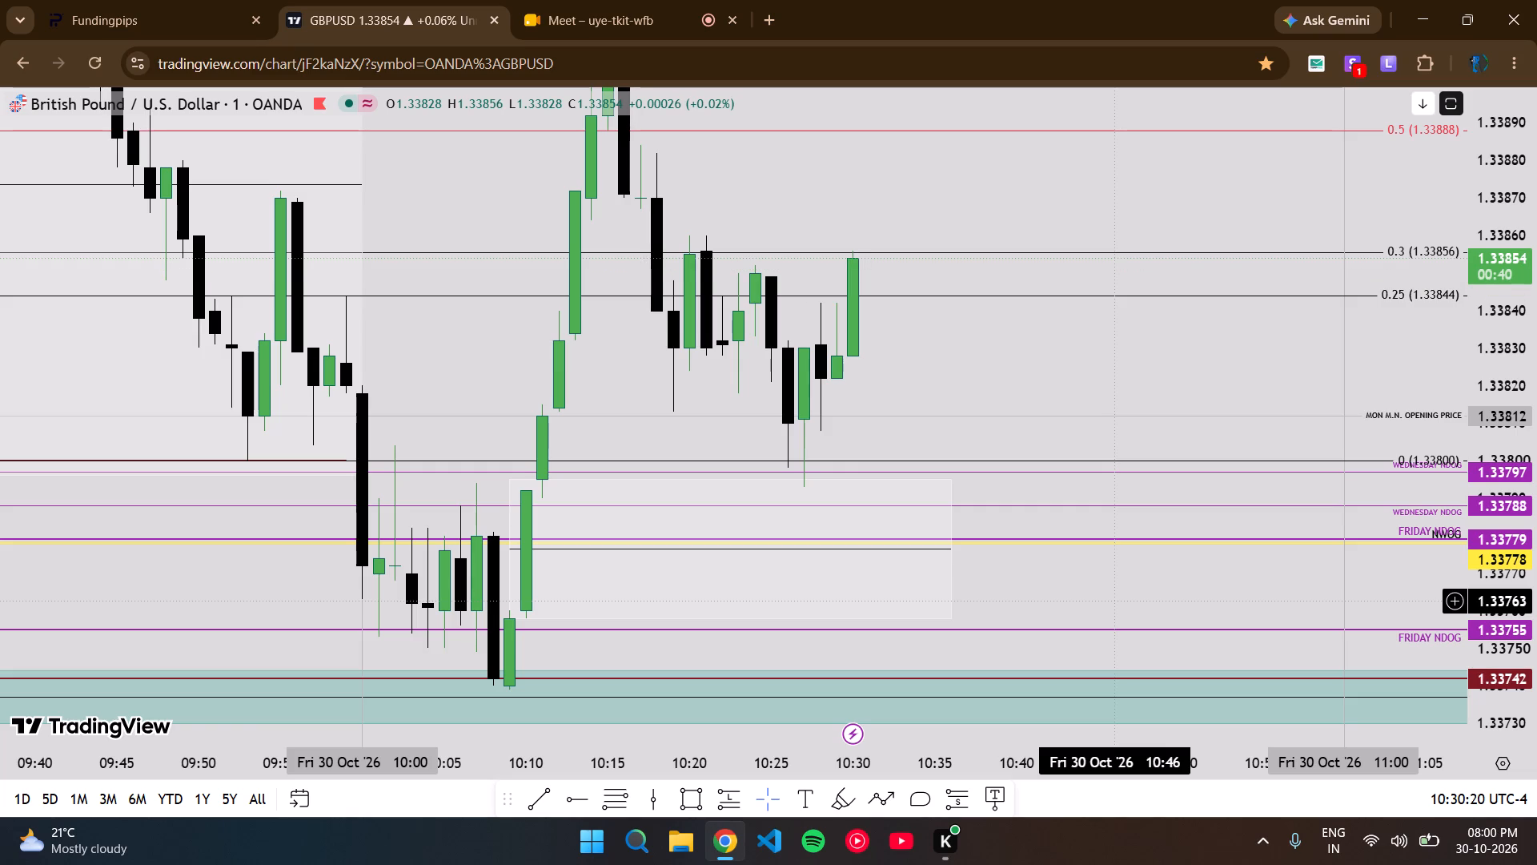
pyautogui.moveTo(892, 396); pyautogui.dragTo(976, 548)
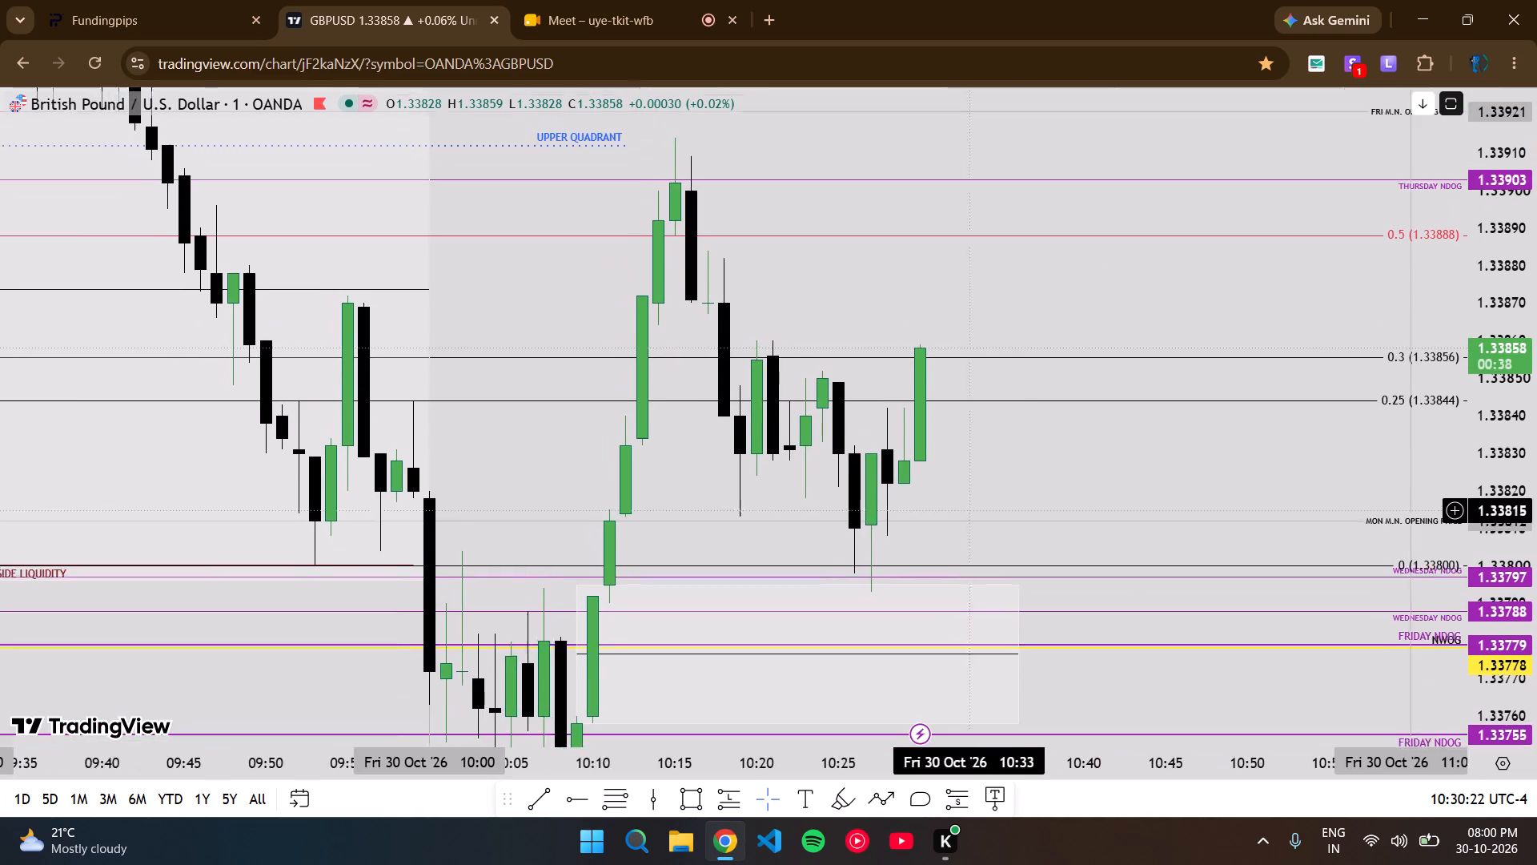
pyautogui.moveTo(976, 548); pyautogui.dragTo(973, 566)
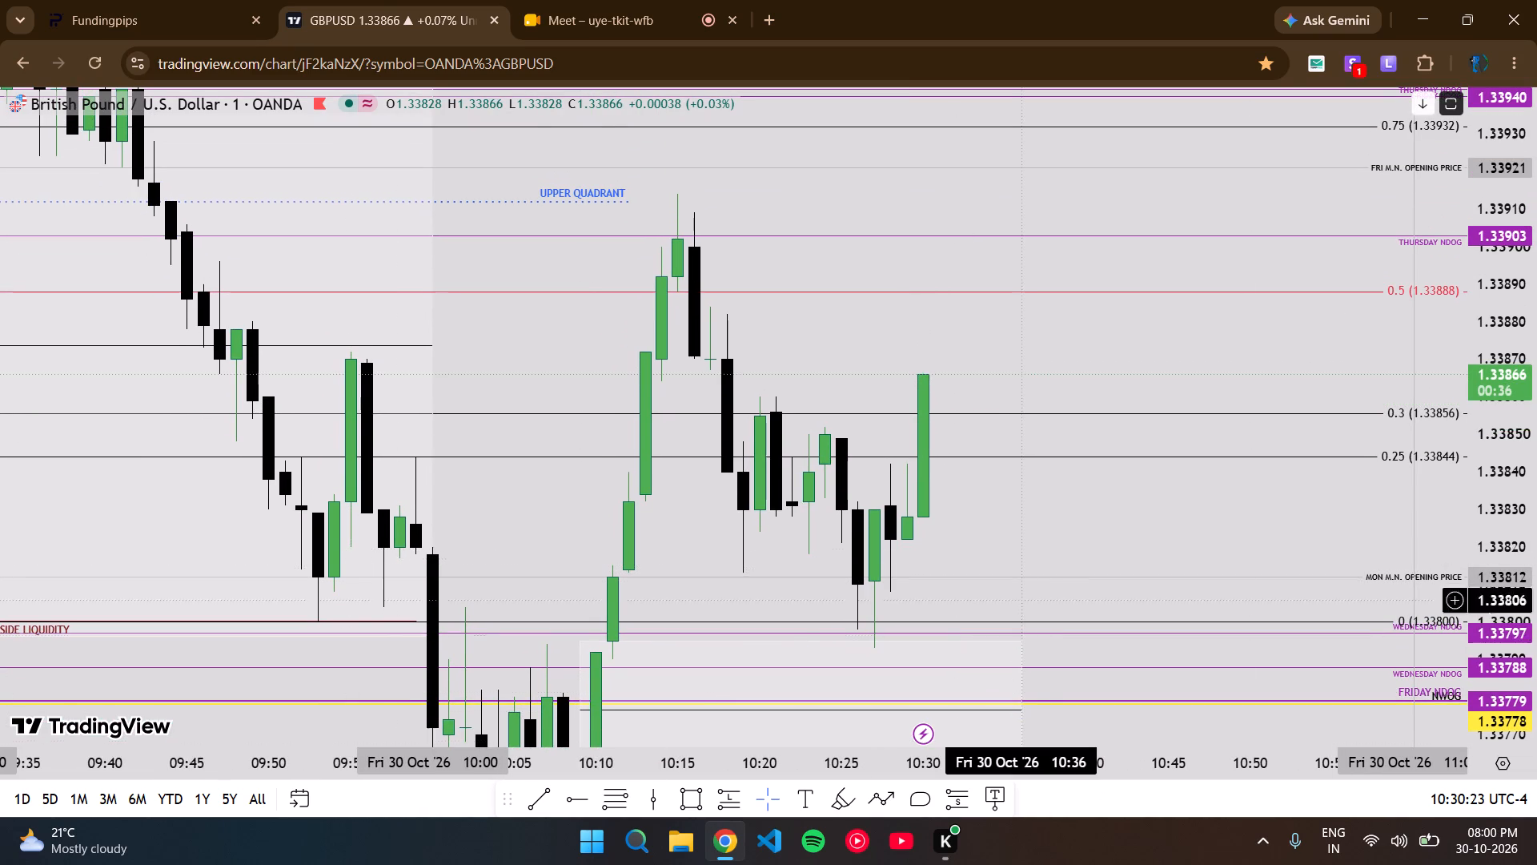
pyautogui.moveTo(1021, 537); pyautogui.dragTo(977, 402)
pyautogui.scroll(-3, 1536, 407)
pyautogui.scroll(-2, 594, 449)
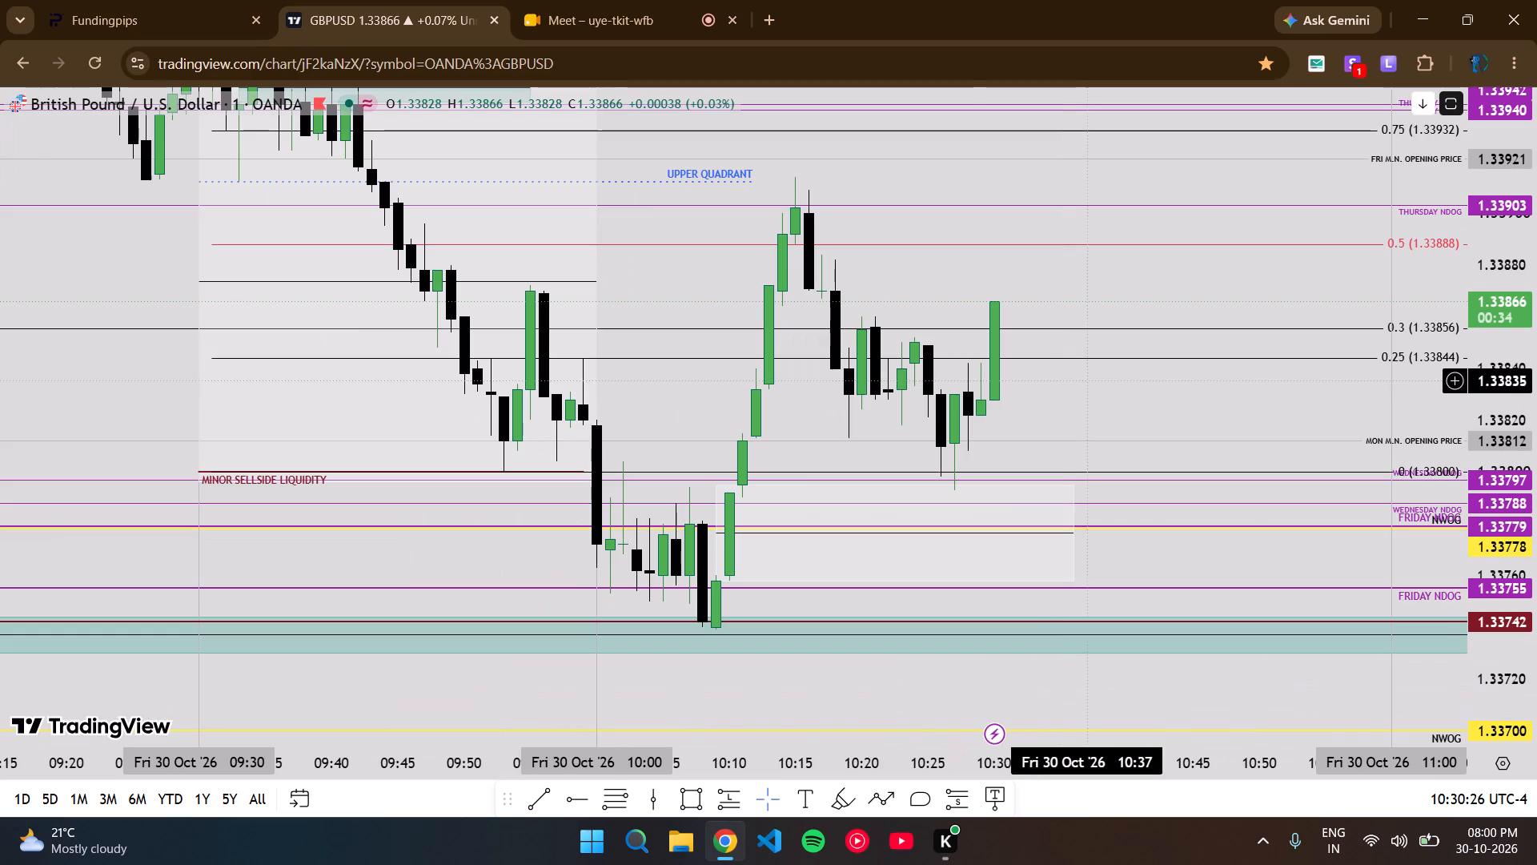
pyautogui.moveTo(1075, 415); pyautogui.dragTo(1040, 455)
pyautogui.moveTo(1040, 455); pyautogui.dragTo(1040, 524)
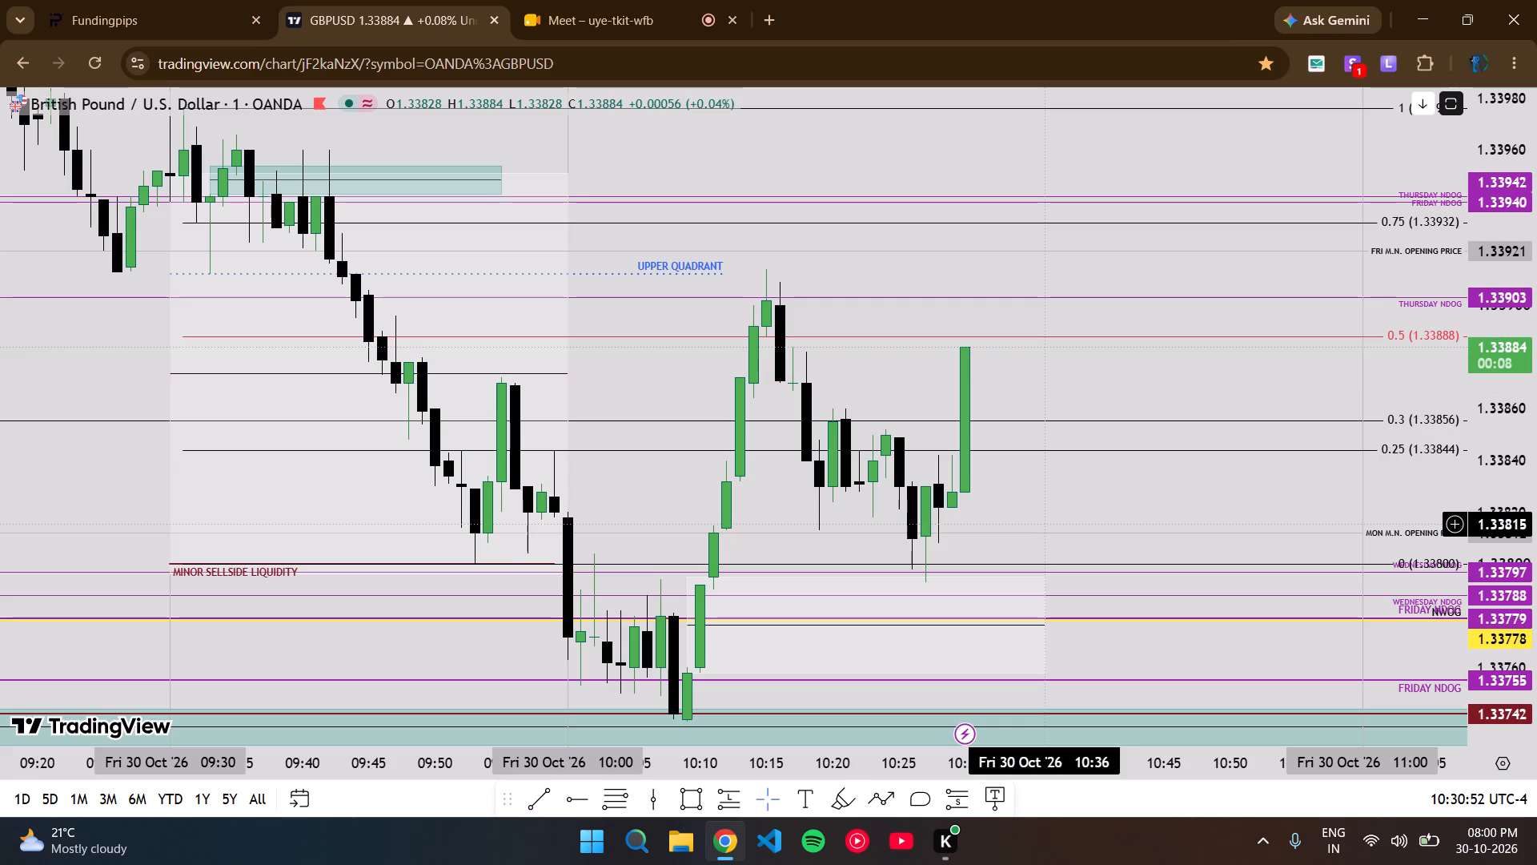
# Measure the GBPUSD price distance from the shaded box's top at 1.33795 up to 1.33883.
pyautogui.moveTo(1073, 558); pyautogui.dragTo(1057, 502)
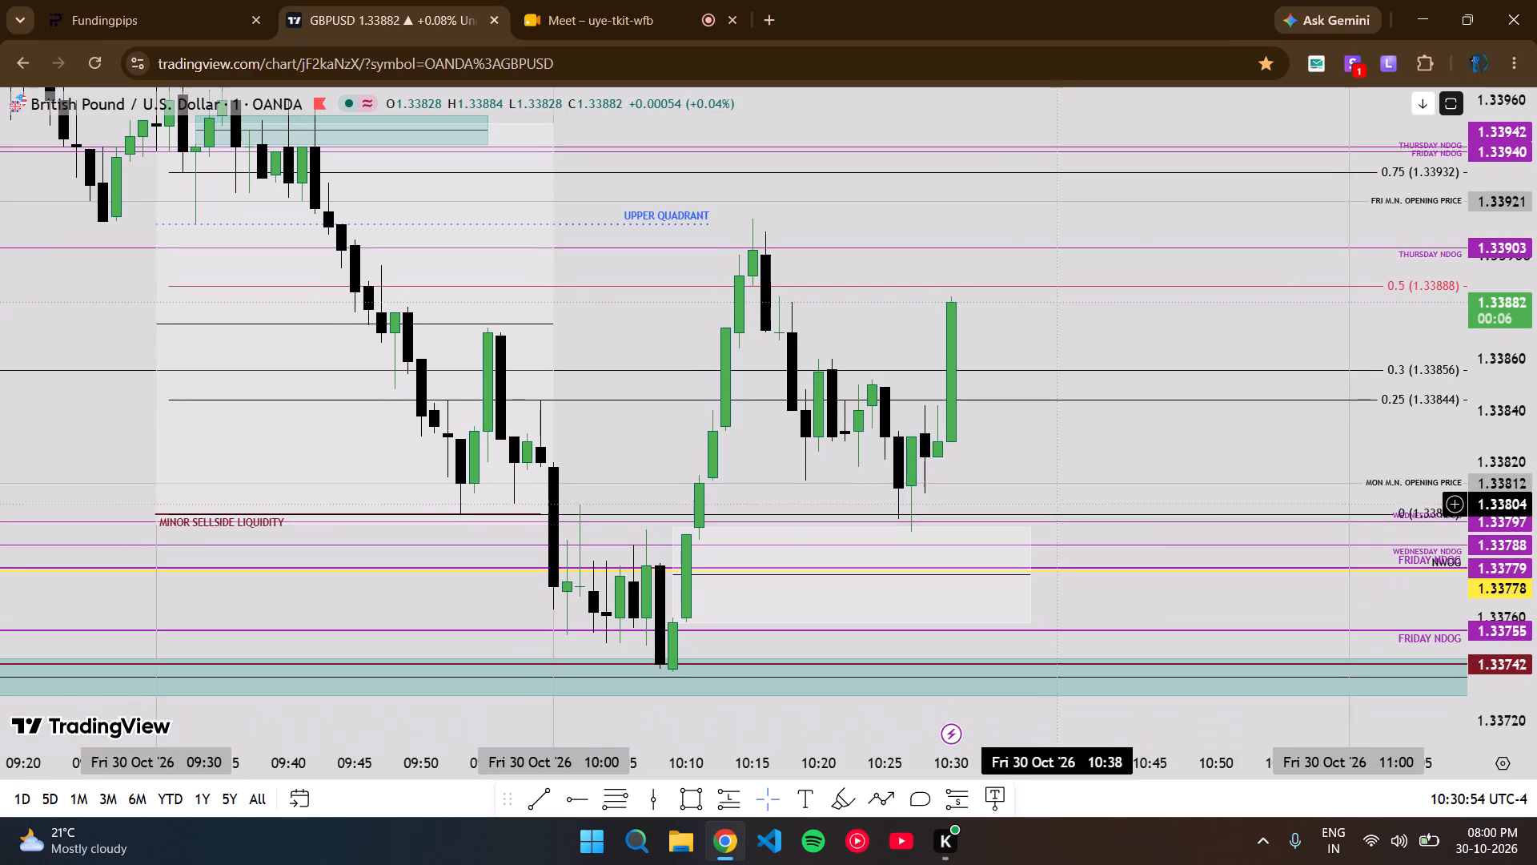
pyautogui.keyDown('shift'); pyautogui.click(1080, 527); pyautogui.keyUp('shift')
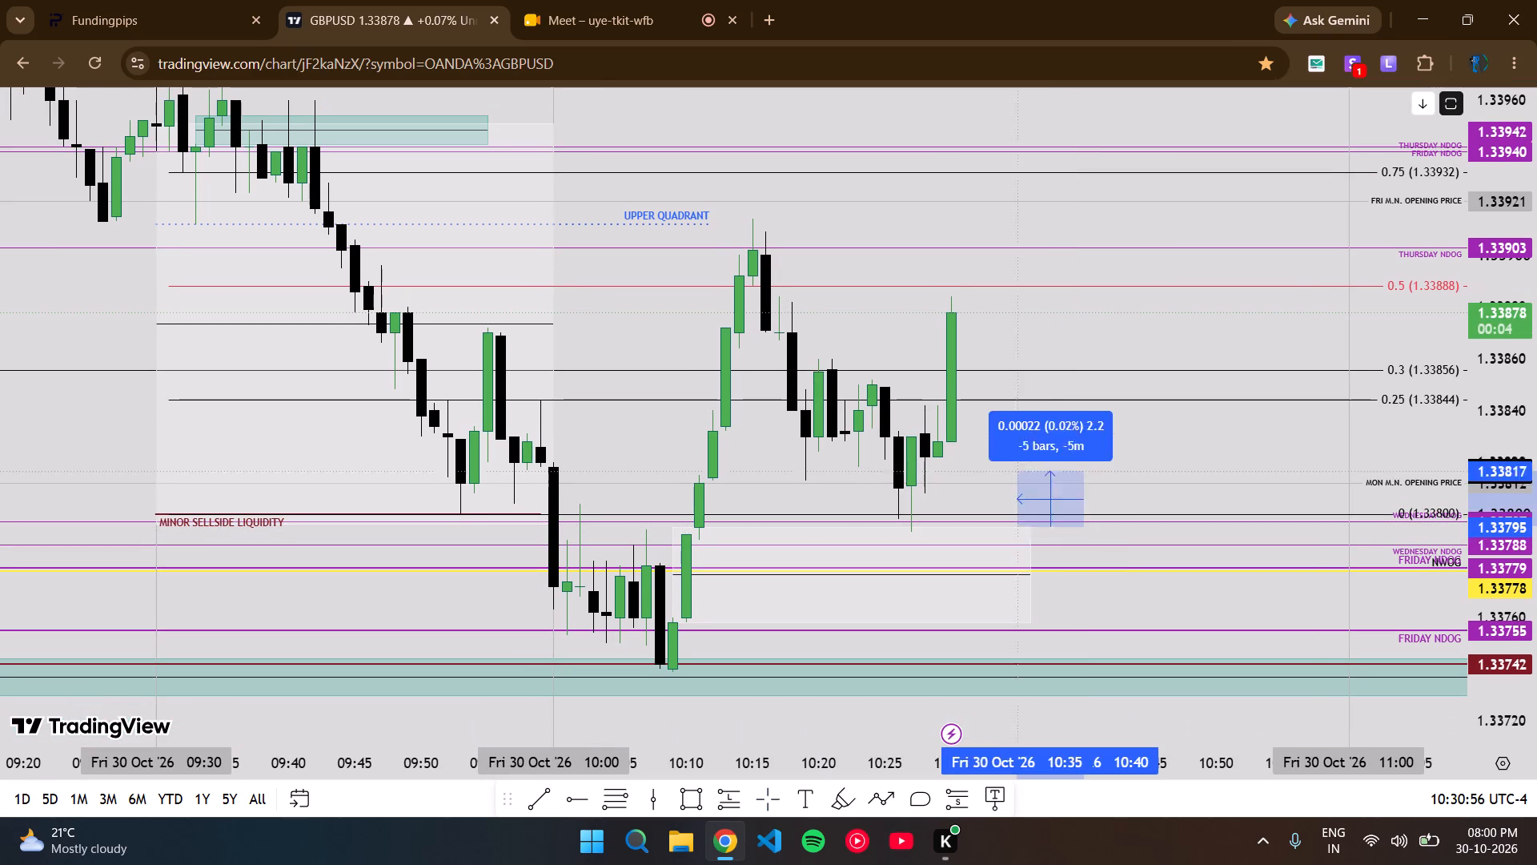
pyautogui.keyDown('shift'); pyautogui.click(917, 300); pyautogui.keyUp('shift')
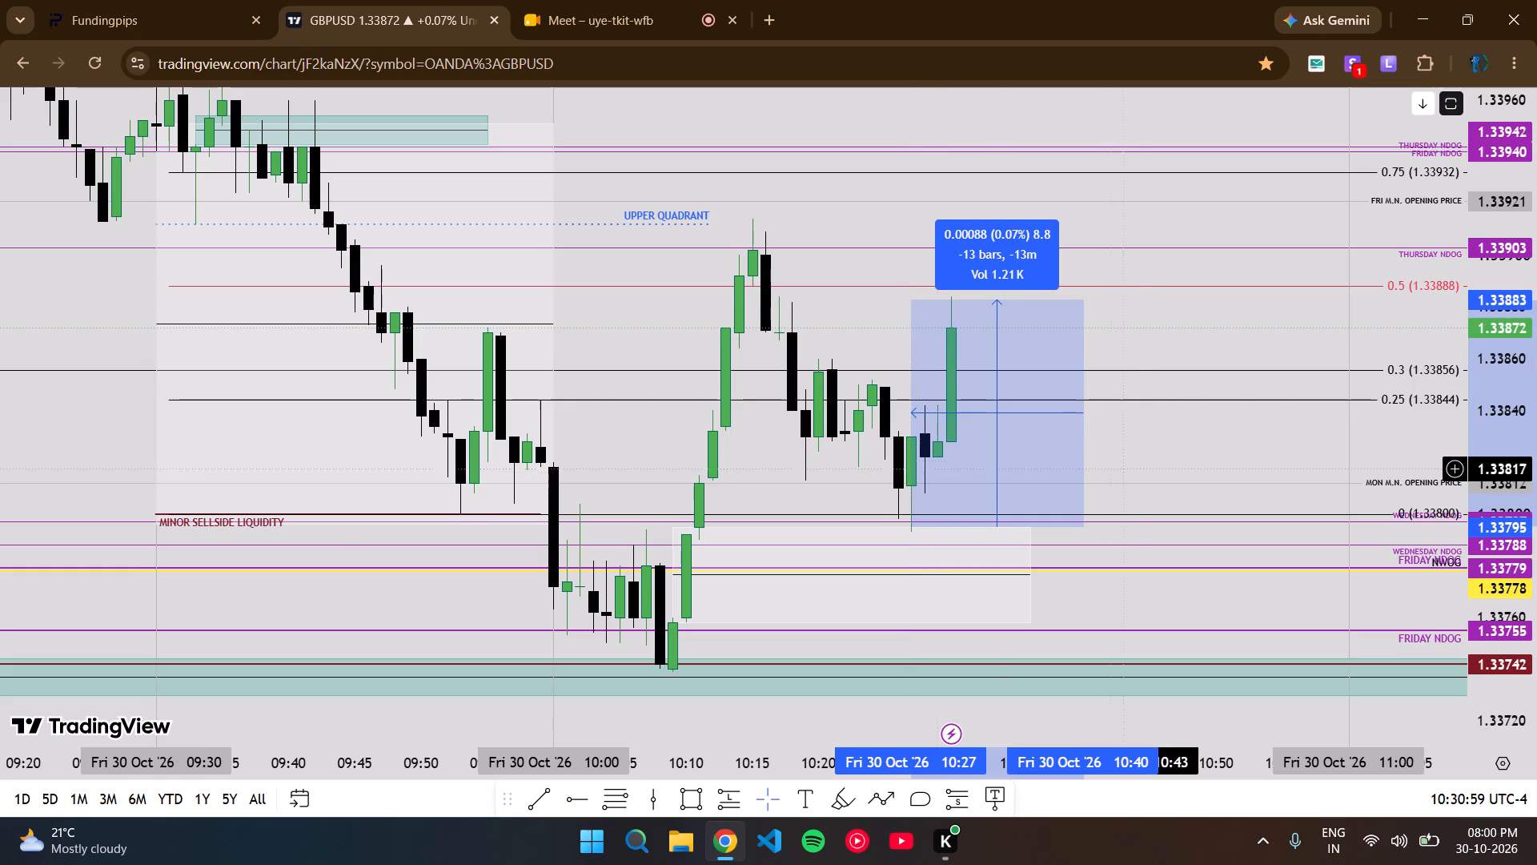
# Compare the GBPUSD move after 10:30 with EUR/USD, and examine the GBPUSD candles alone against the 0.5 Fibonacci level.
pyautogui.moveTo(1137, 457); pyautogui.dragTo(1142, 488)
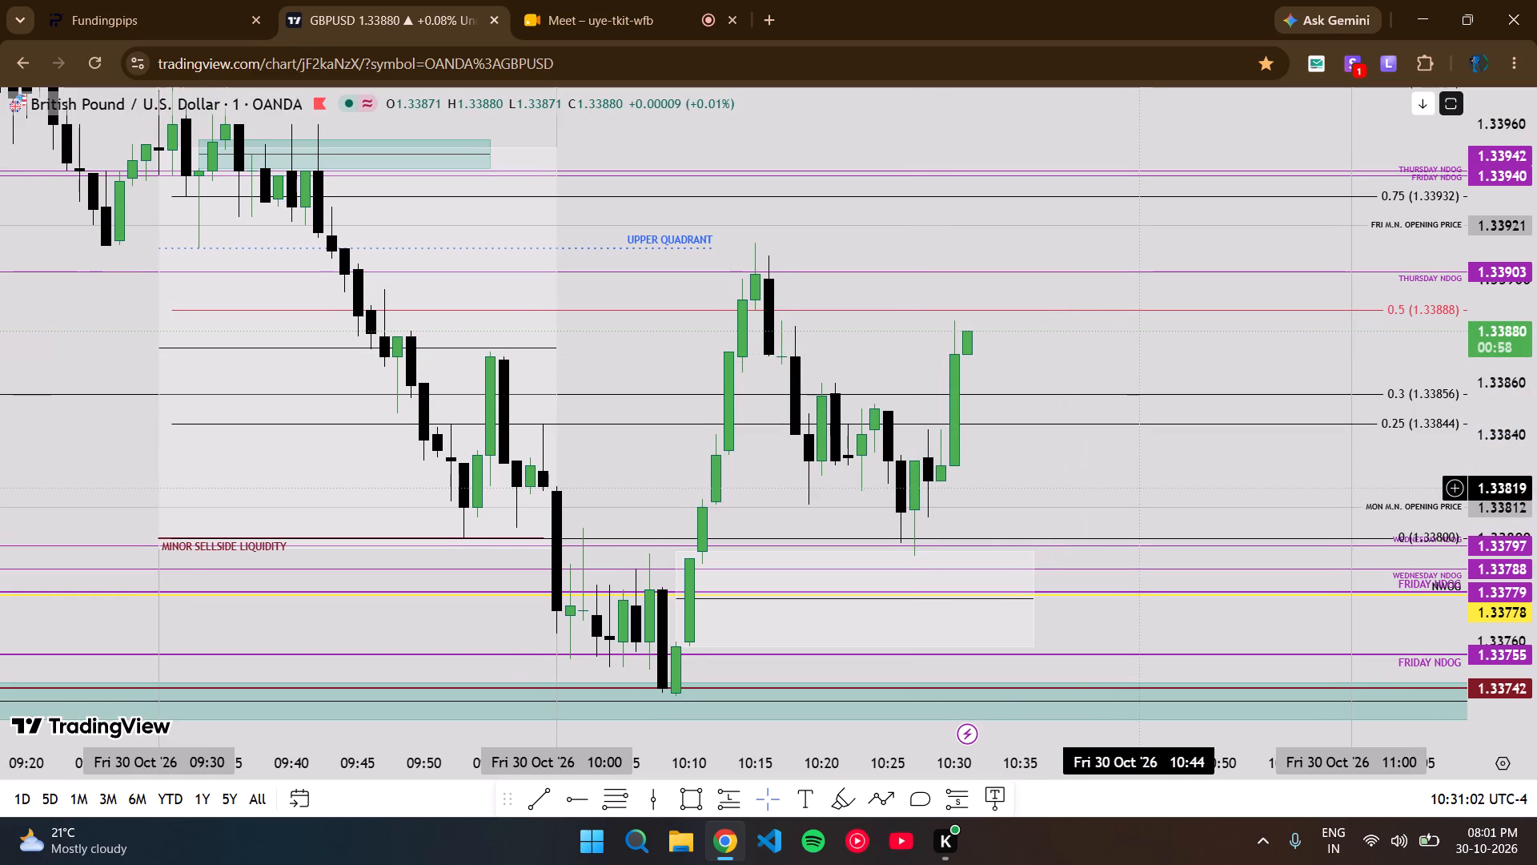
pyautogui.doubleClick(982, 477)
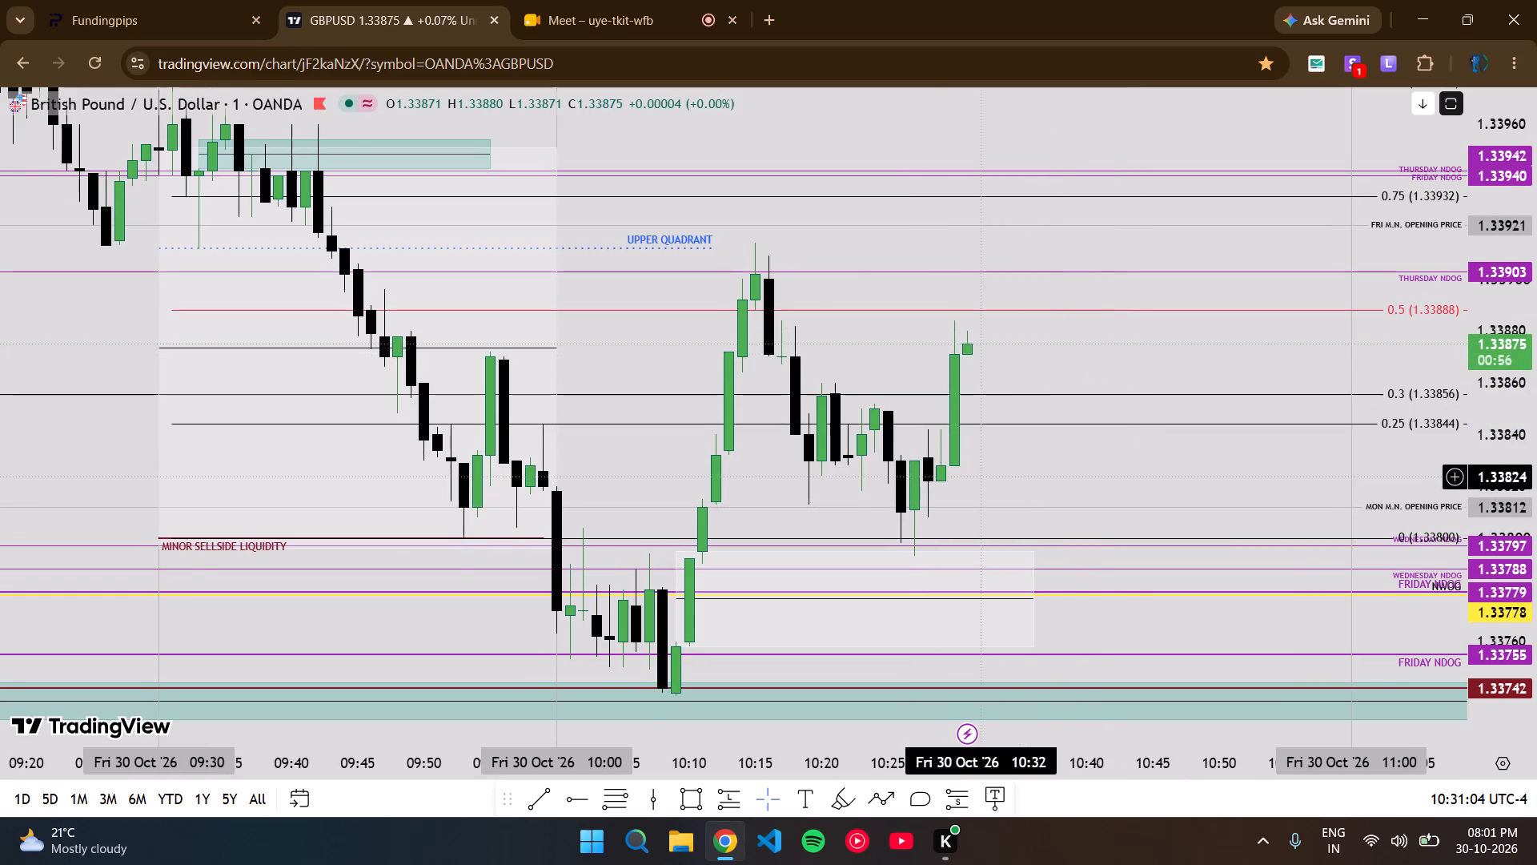
pyautogui.moveTo(990, 586); pyautogui.dragTo(1026, 748)
pyautogui.scroll(-5, 1536, 527)
pyautogui.scroll(-5, 1293, 553)
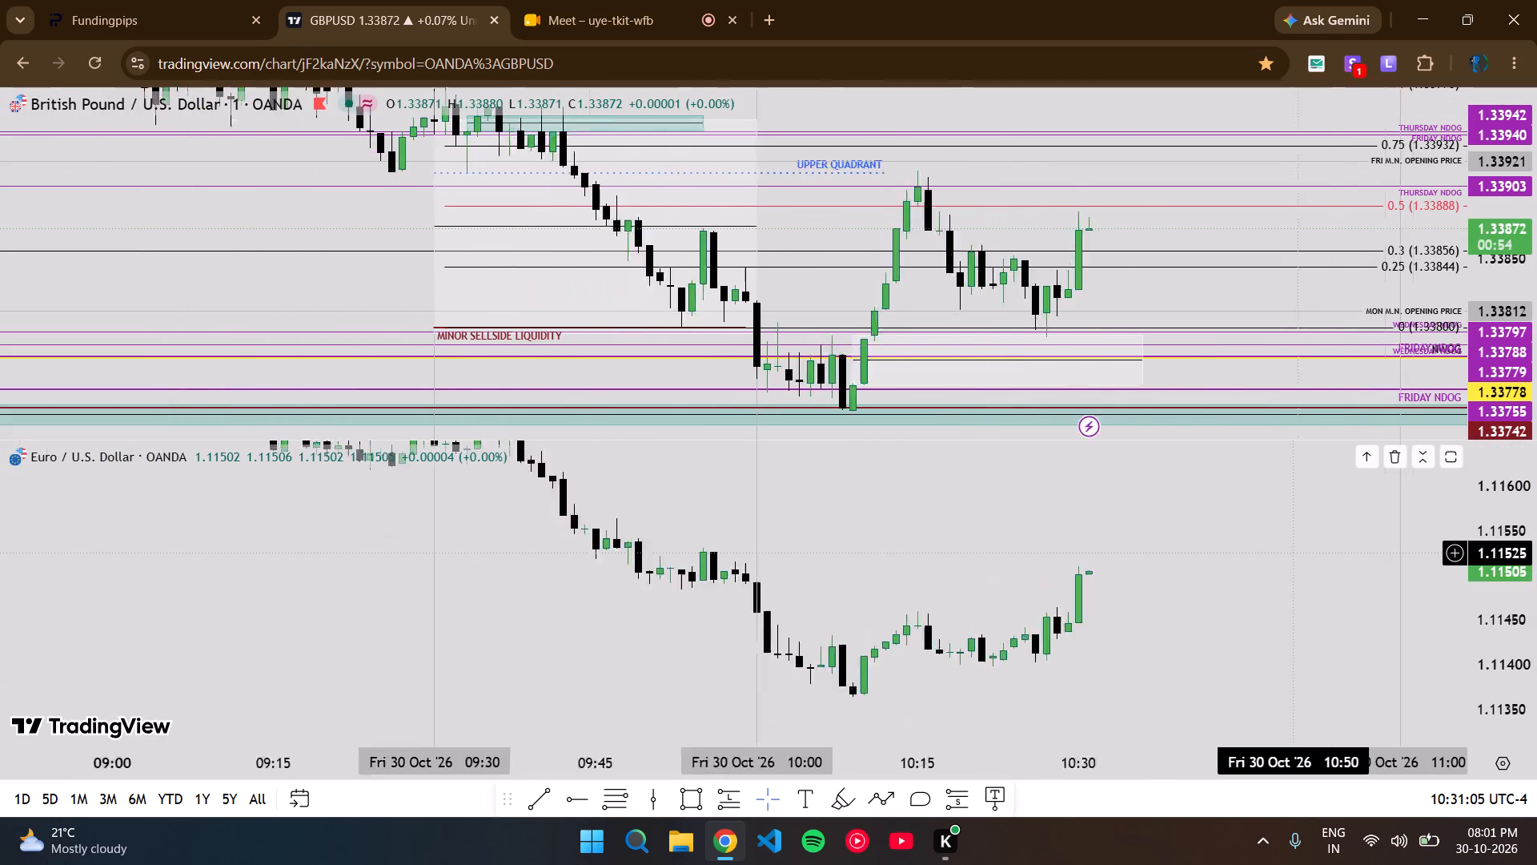
pyautogui.moveTo(1240, 561); pyautogui.dragTo(1178, 589)
pyautogui.doubleClick(1214, 281)
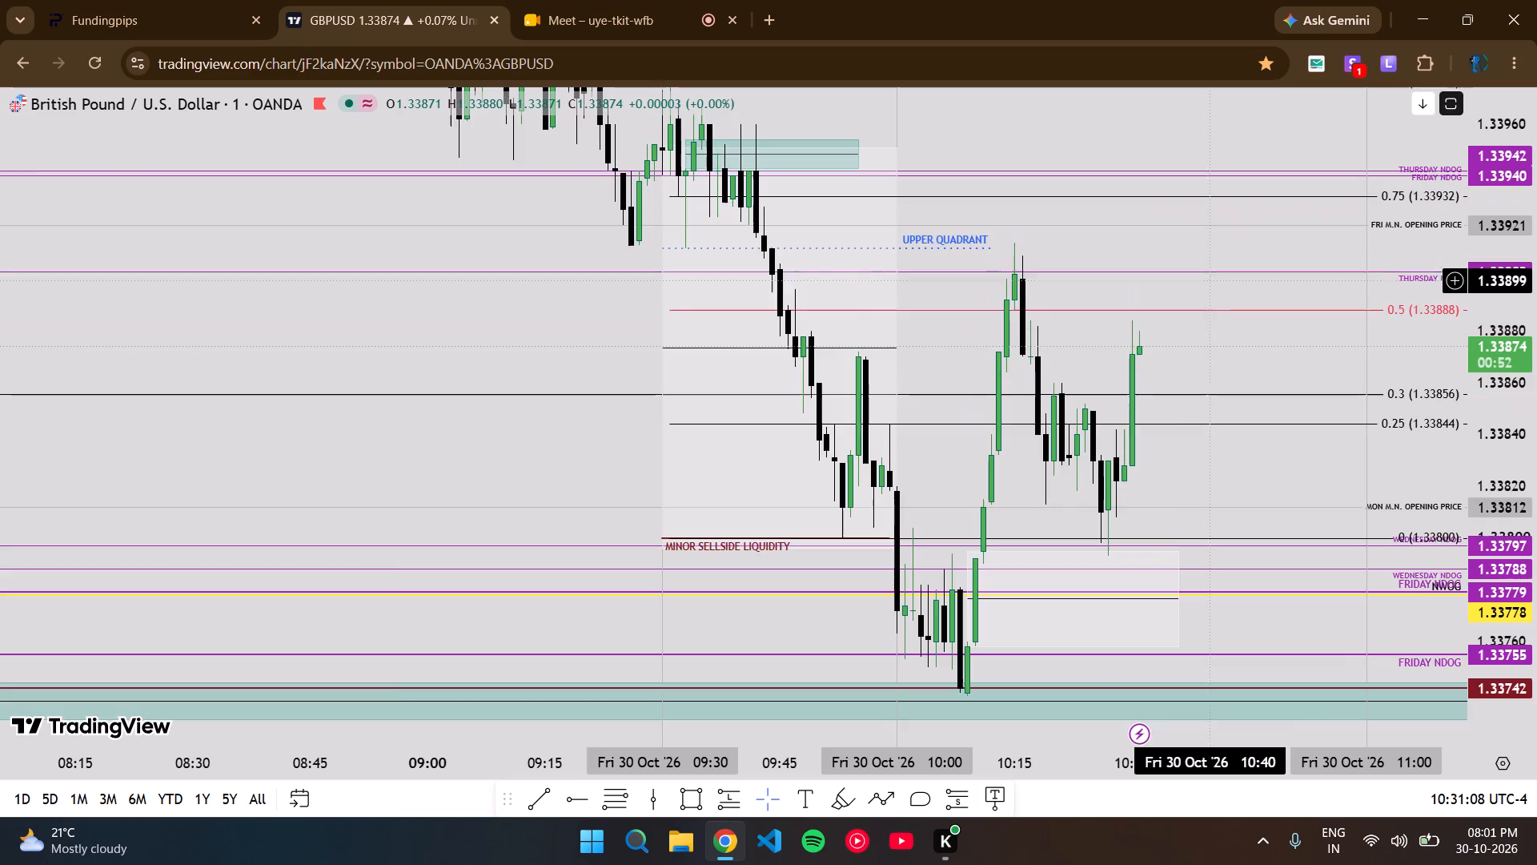
pyautogui.scroll(9, 1201, 491)
pyautogui.click(176, 0)
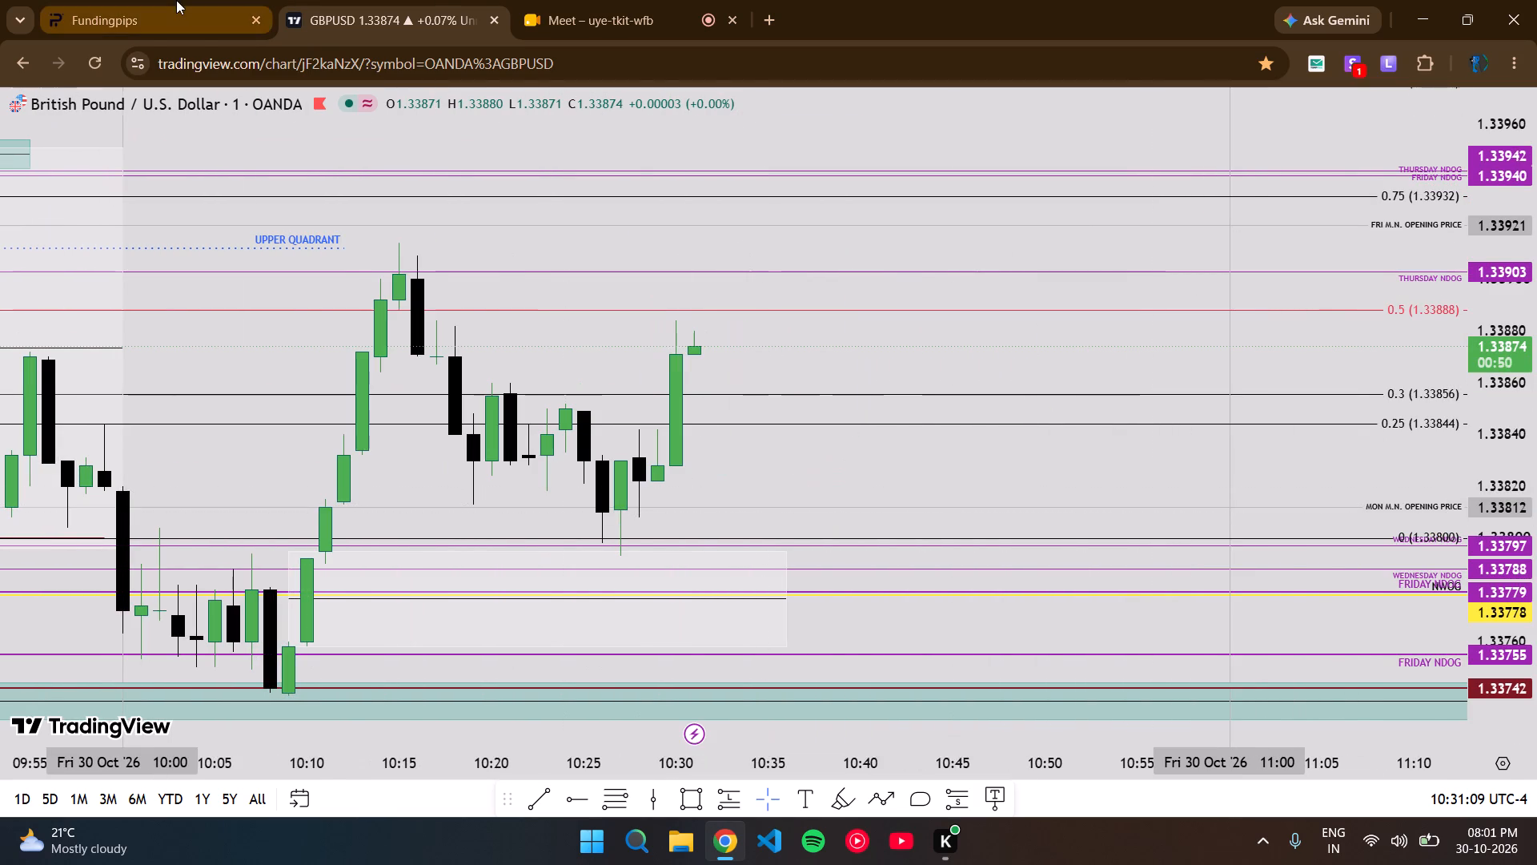
pyautogui.moveTo(883, 382); pyautogui.dragTo(980, 437)
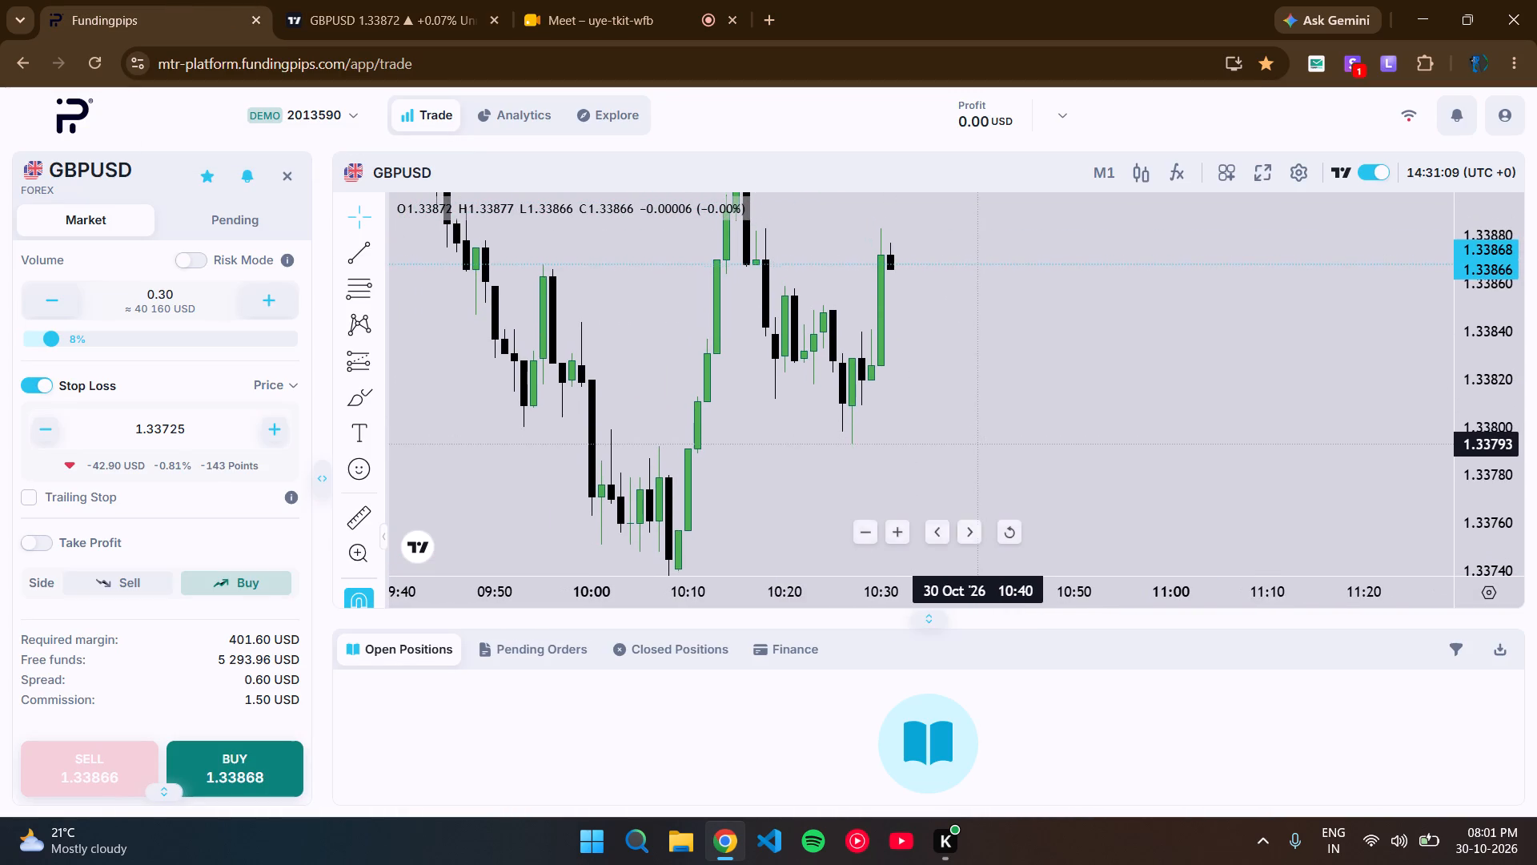
pyautogui.moveTo(980, 444); pyautogui.dragTo(1006, 392)
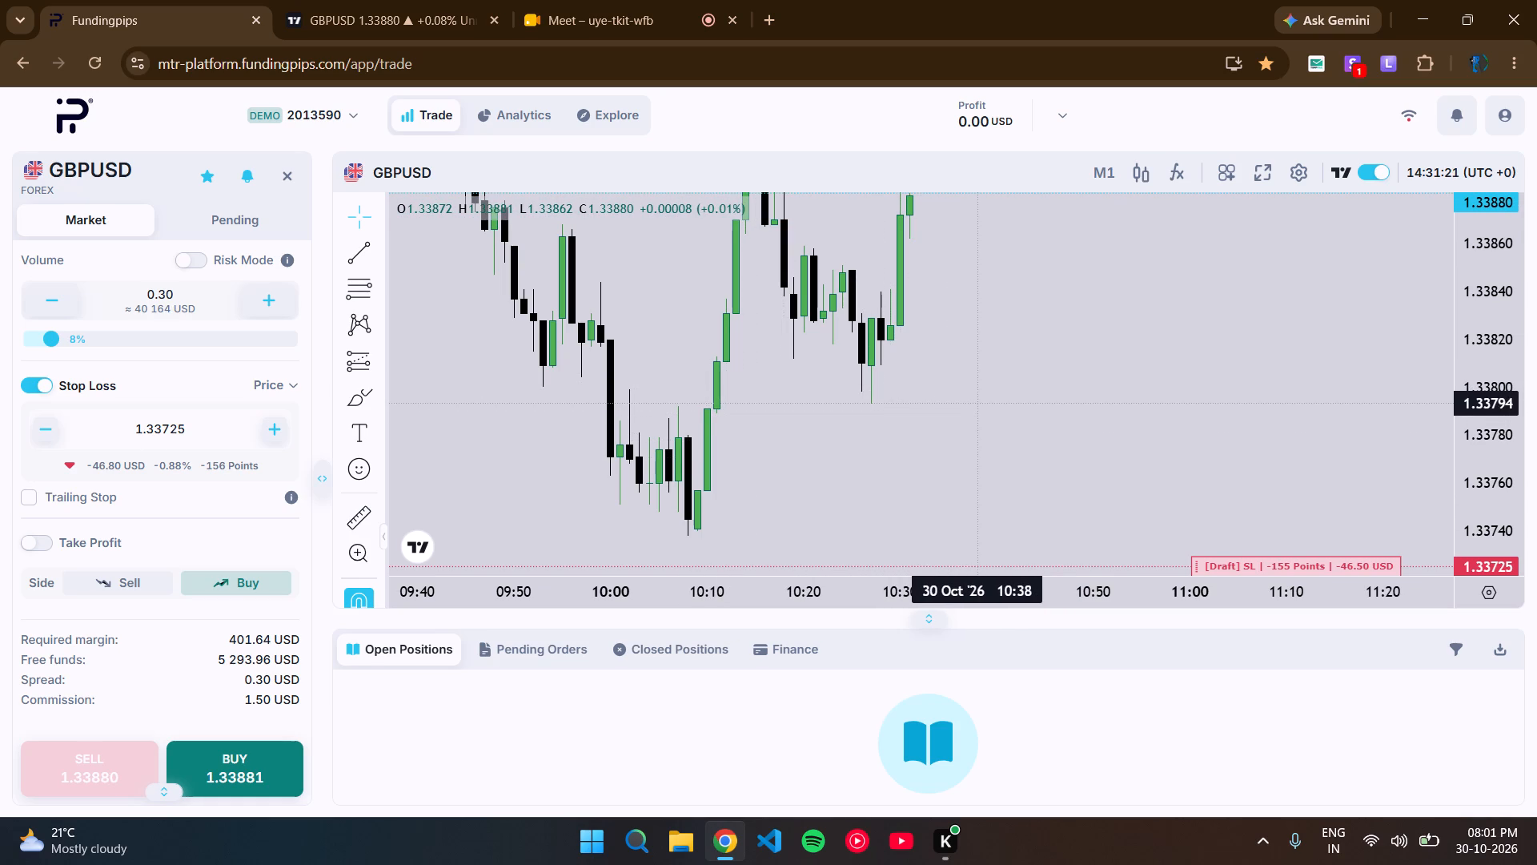
pyautogui.click(423, 0)
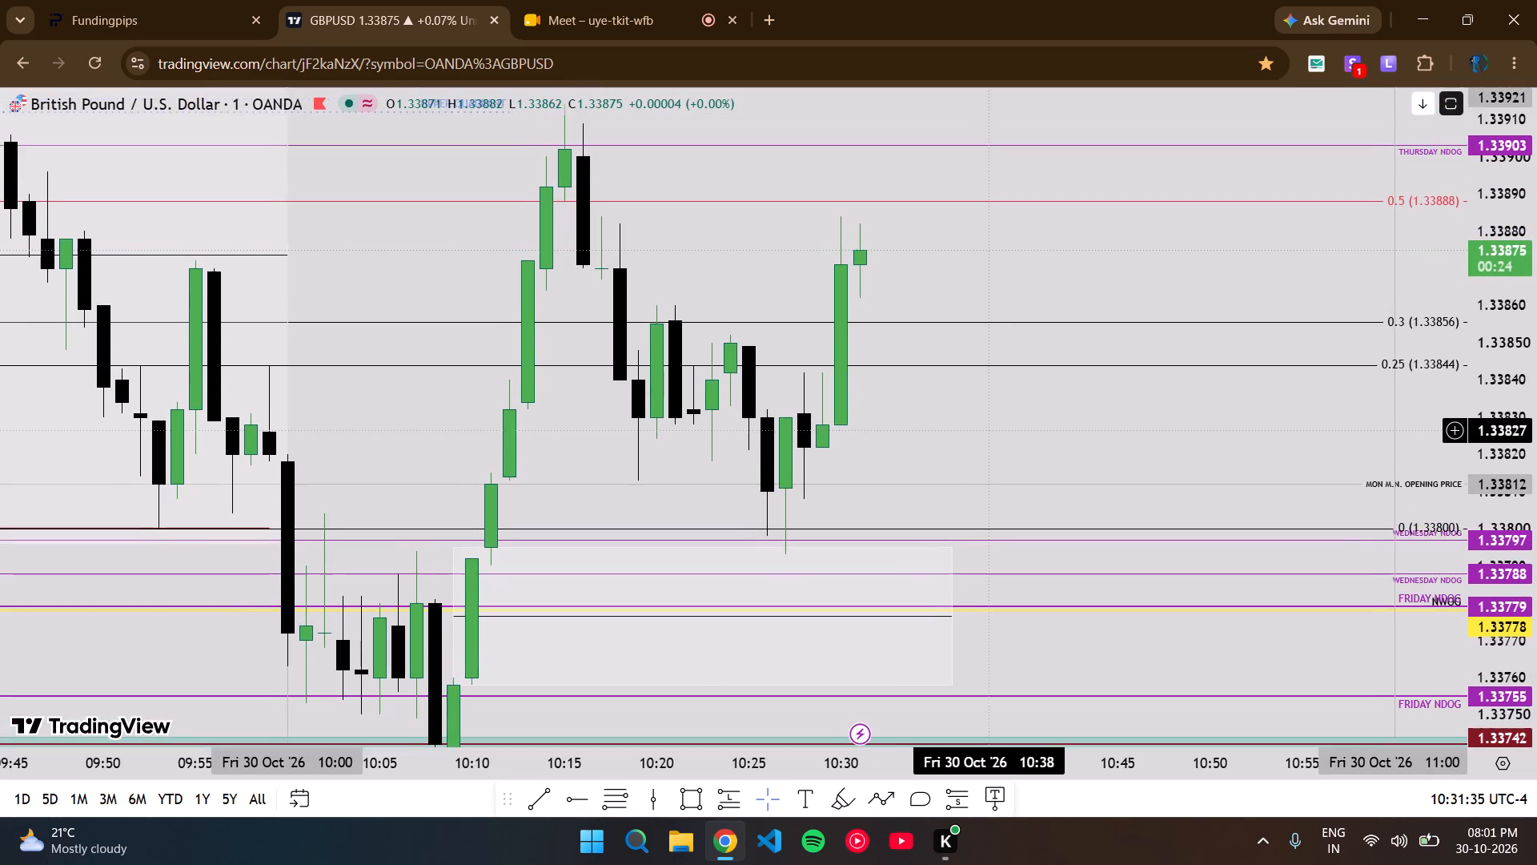
pyautogui.moveTo(986, 433); pyautogui.dragTo(995, 396)
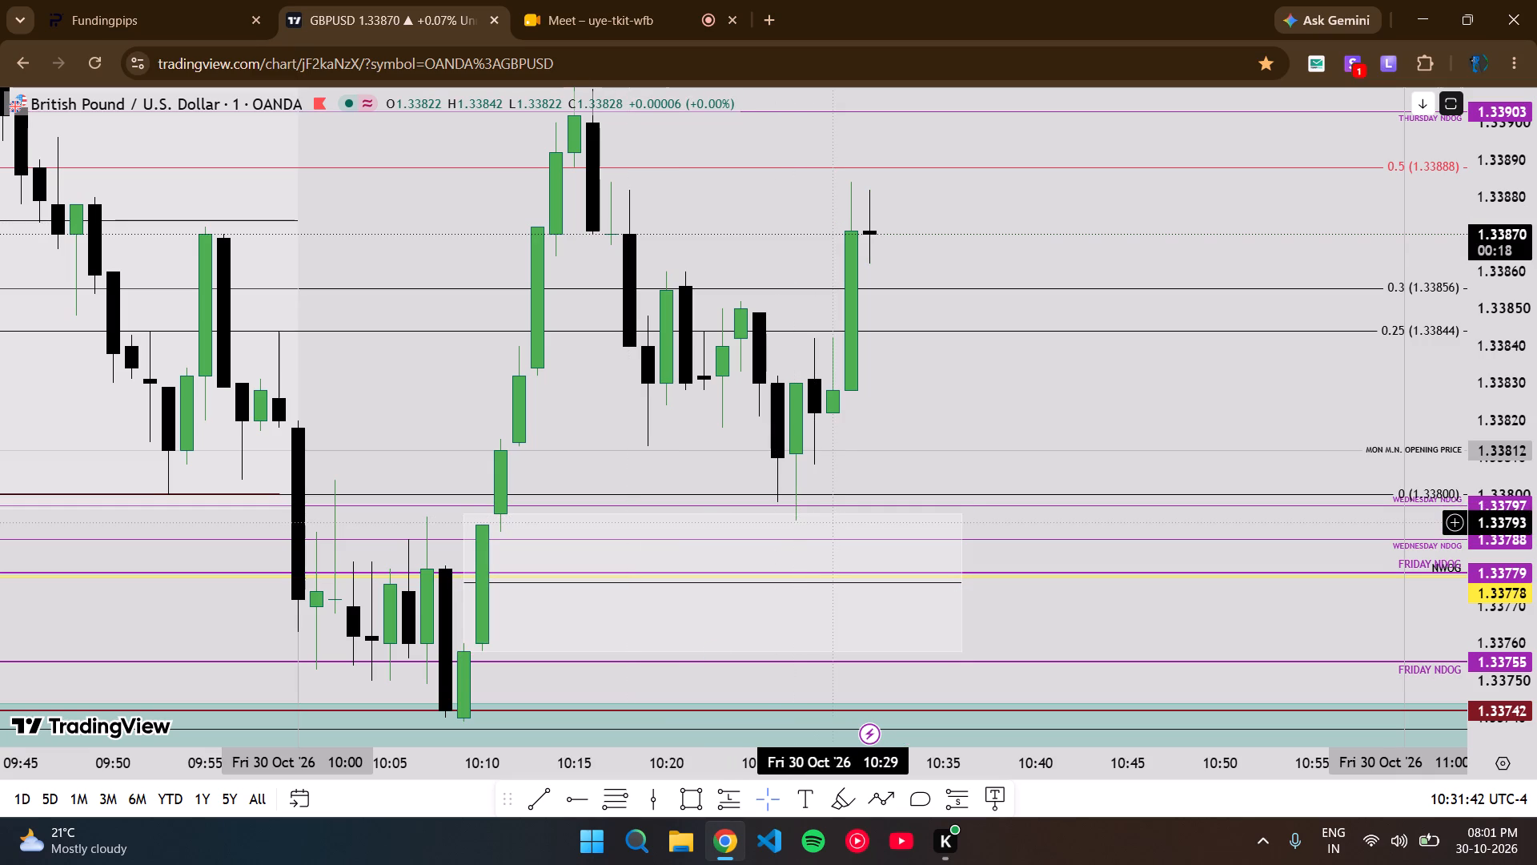
pyautogui.moveTo(1007, 401); pyautogui.dragTo(1002, 416)
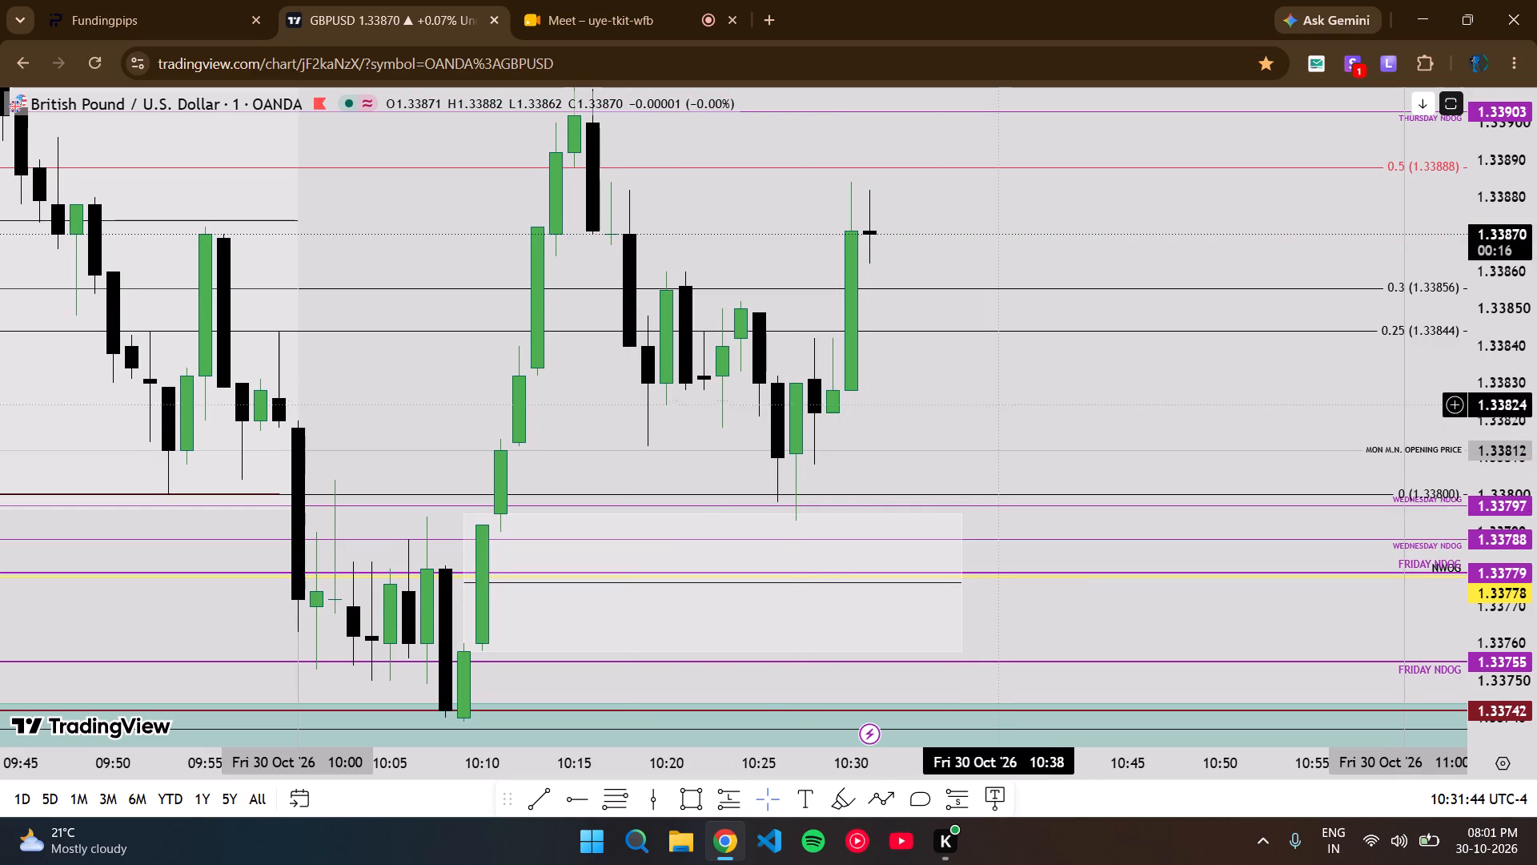
pyautogui.moveTo(1002, 416); pyautogui.dragTo(982, 506)
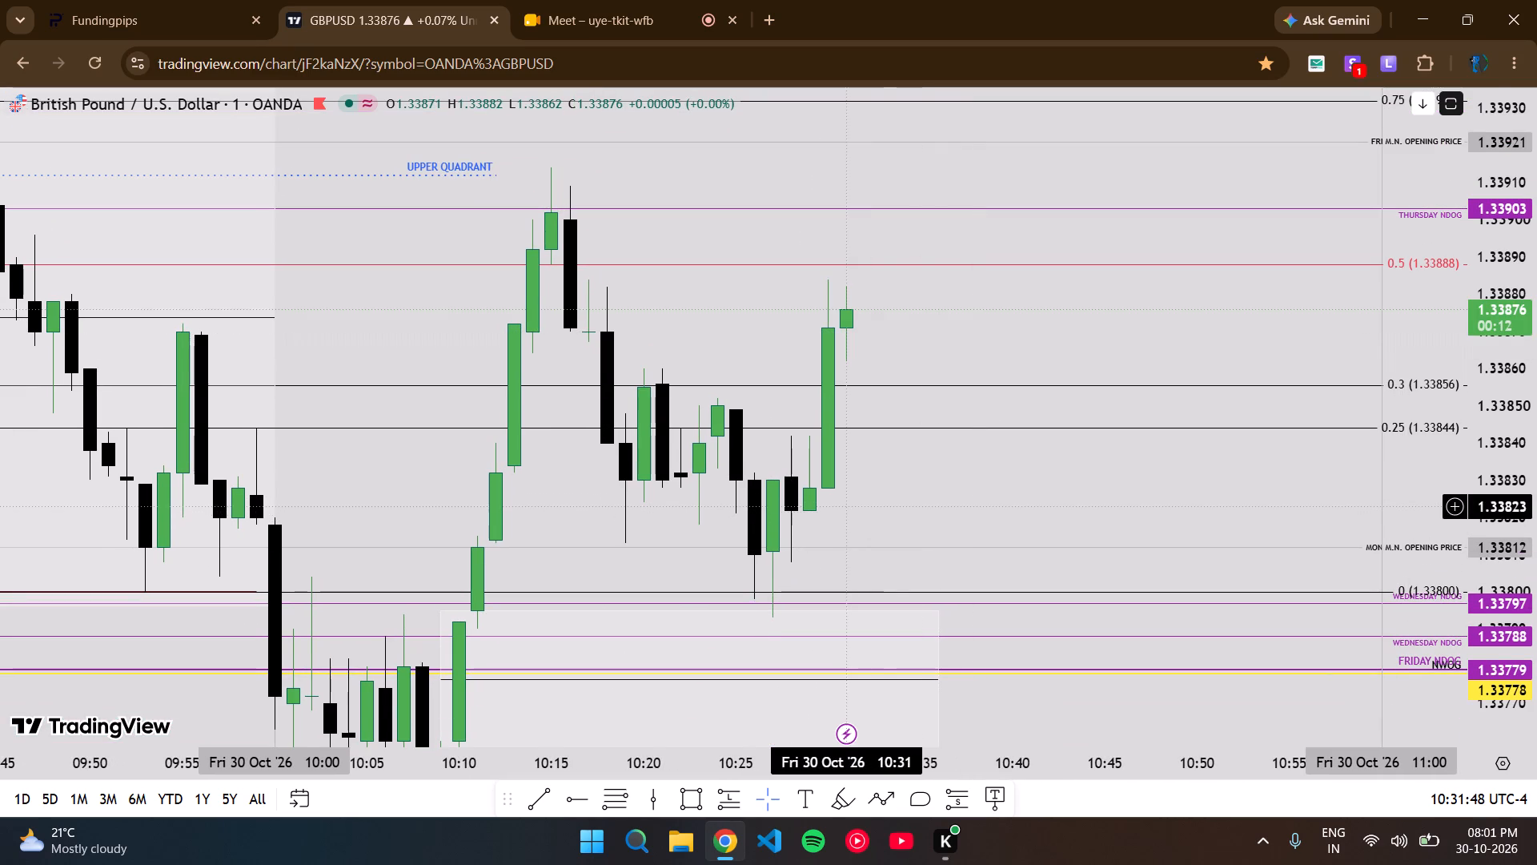
pyautogui.moveTo(845, 506); pyautogui.dragTo(889, 547)
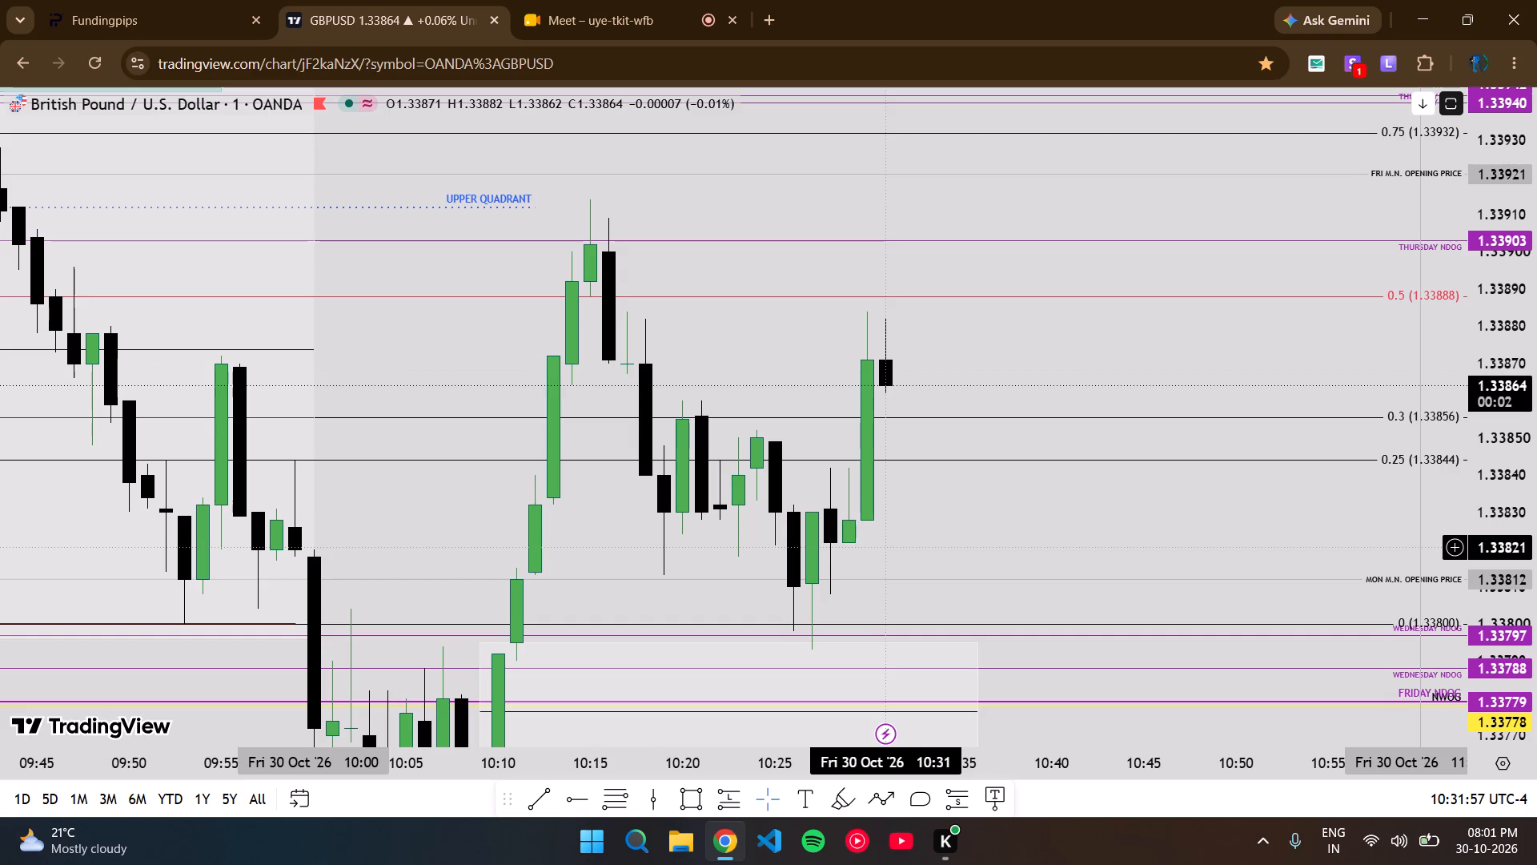
# Examine the GBPUSD move since 09:30, comparing the 10:32 candle with the 0.25 and 0.3 Fibonacci levels and the minor sellside liquidity.
pyautogui.scroll(-5, 889, 547)
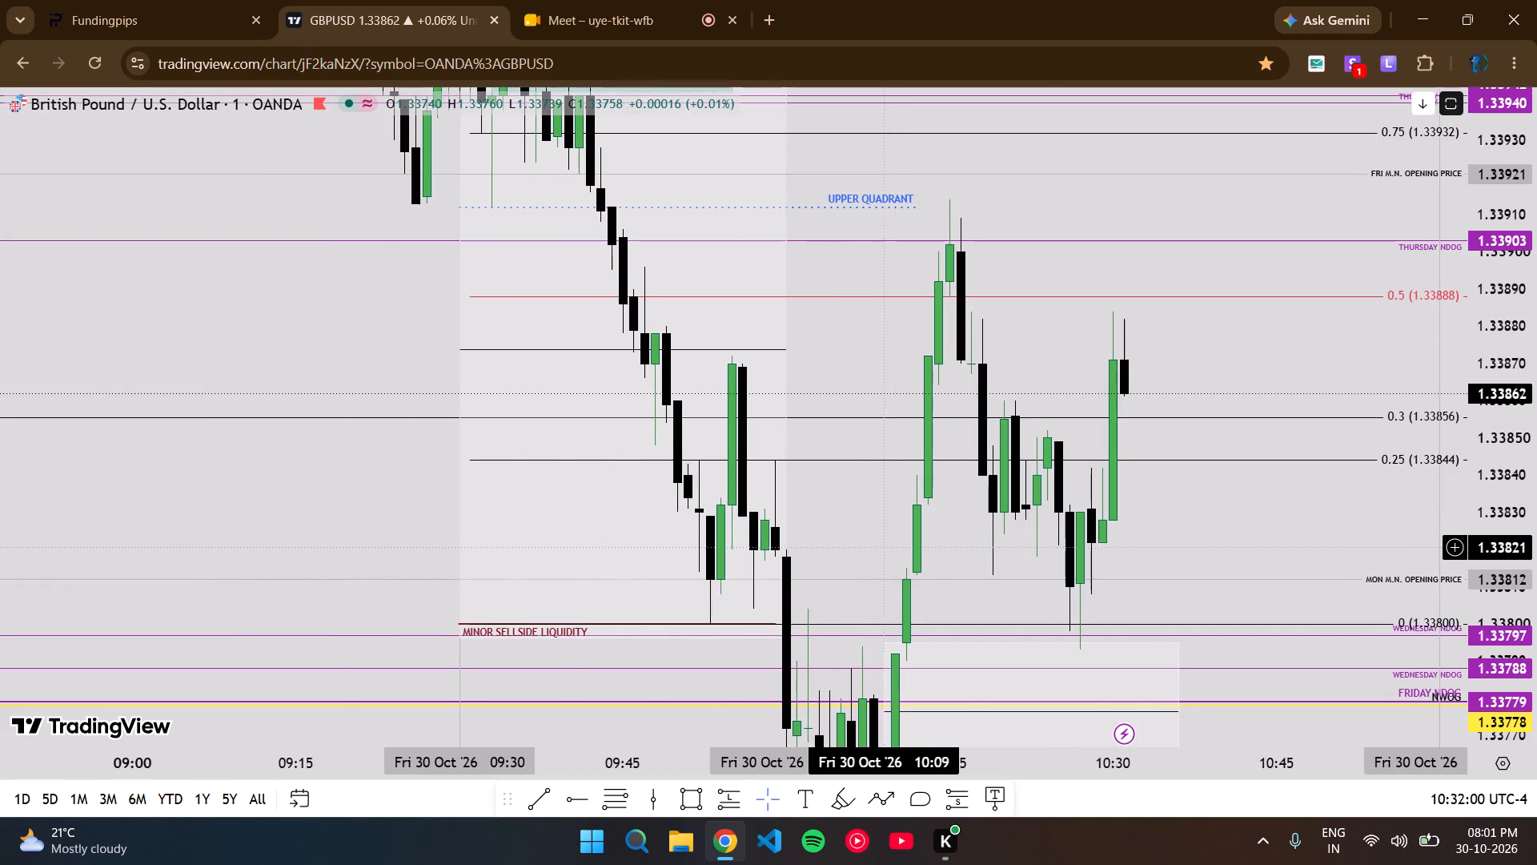
pyautogui.scroll(-3, 1536, 428)
pyautogui.moveTo(1196, 486); pyautogui.dragTo(1069, 348)
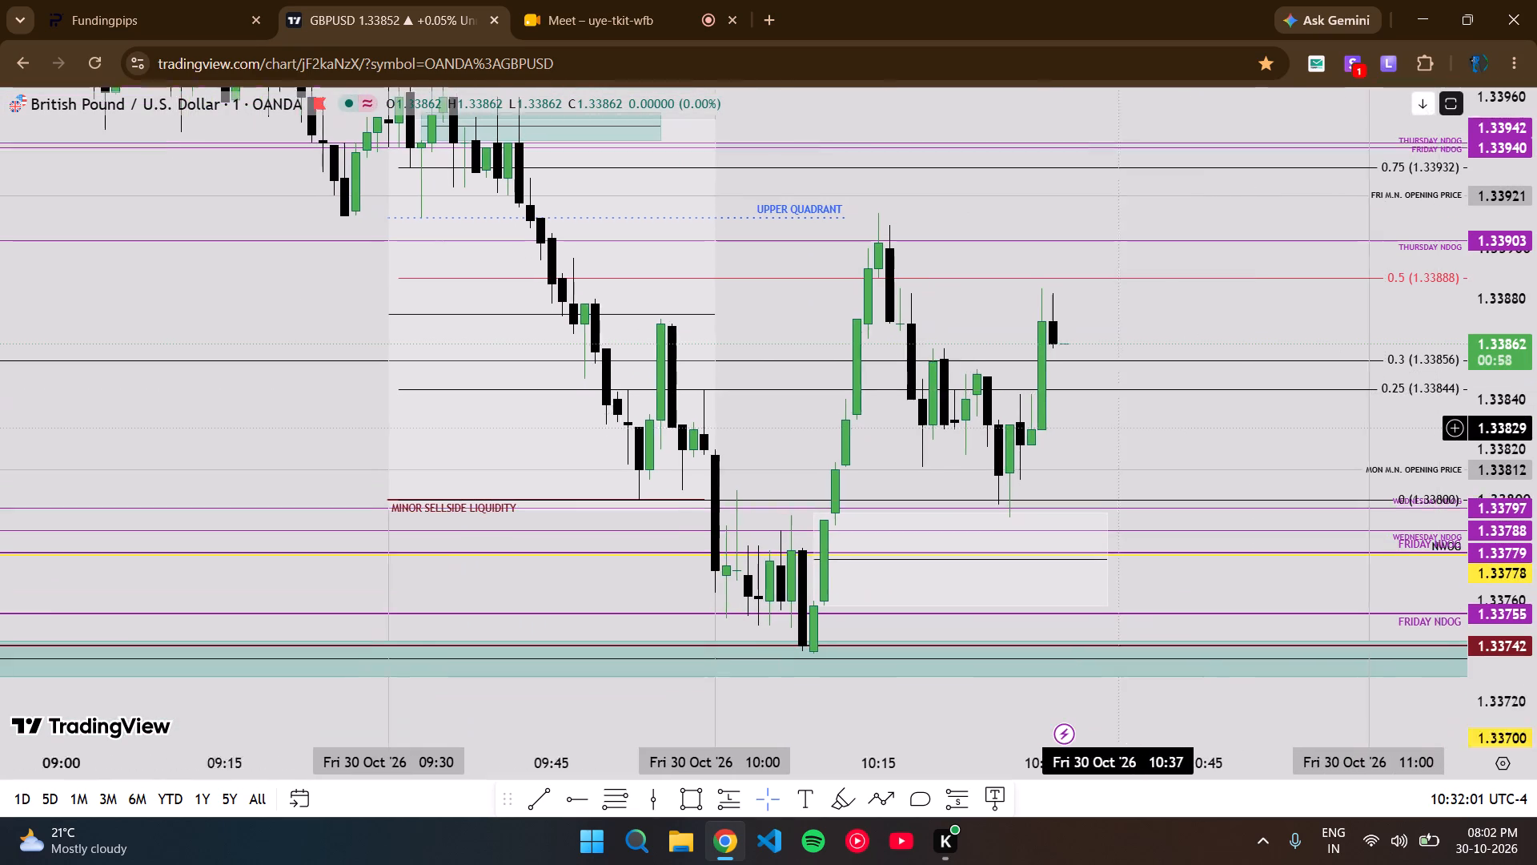
pyautogui.moveTo(1069, 348); pyautogui.dragTo(1064, 340)
pyautogui.moveTo(1063, 340); pyautogui.dragTo(1028, 409)
pyautogui.scroll(4, 1536, 404)
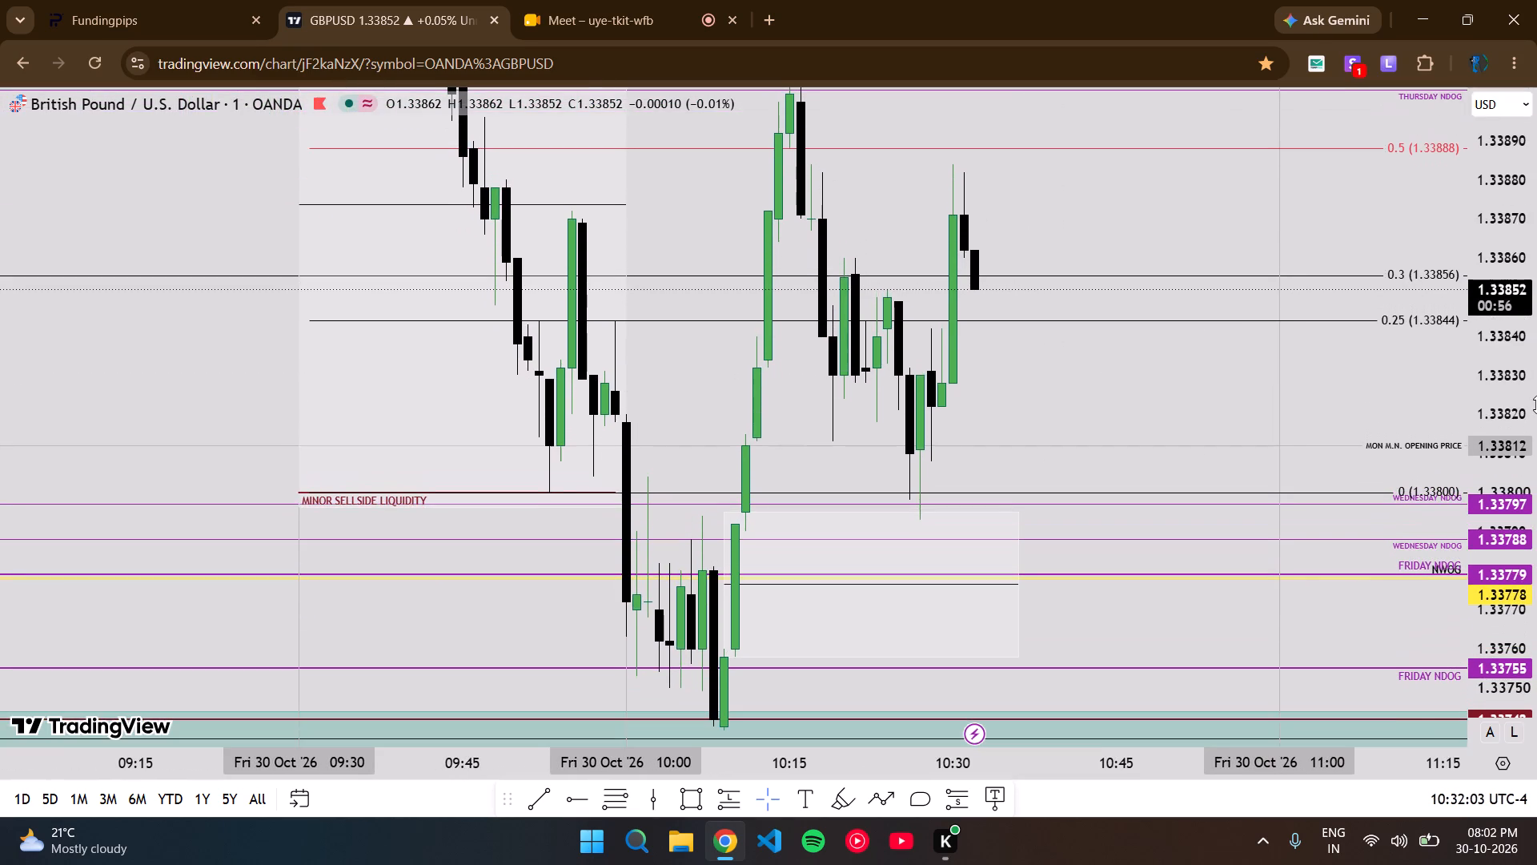
pyautogui.scroll(4, 1197, 457)
pyautogui.moveTo(897, 420); pyautogui.dragTo(826, 346)
pyautogui.scroll(-3, 1536, 356)
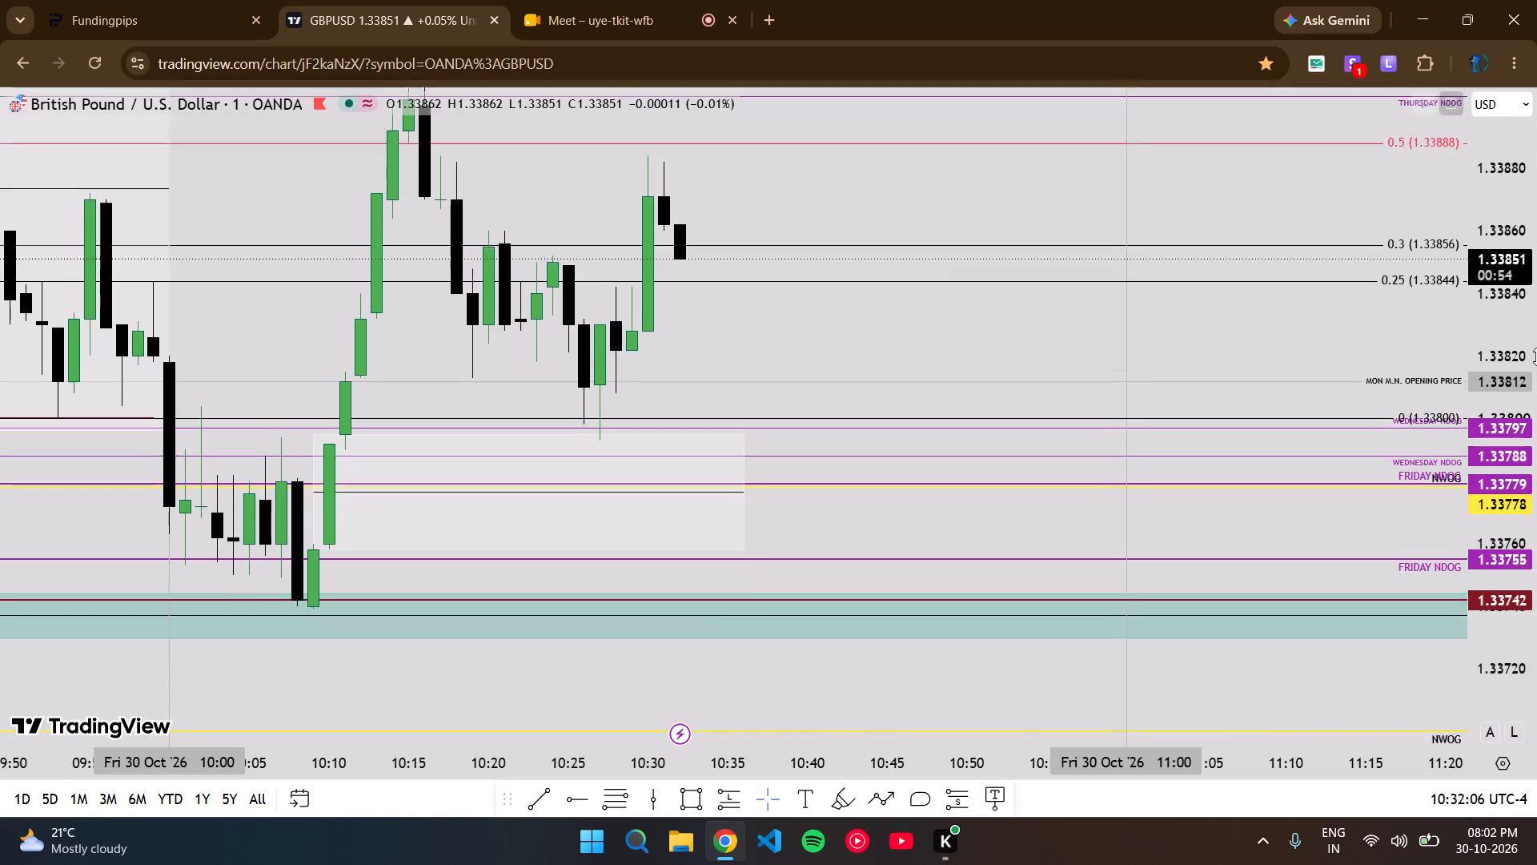
pyautogui.scroll(-1, 1536, 356)
pyautogui.scroll(-3, 905, 339)
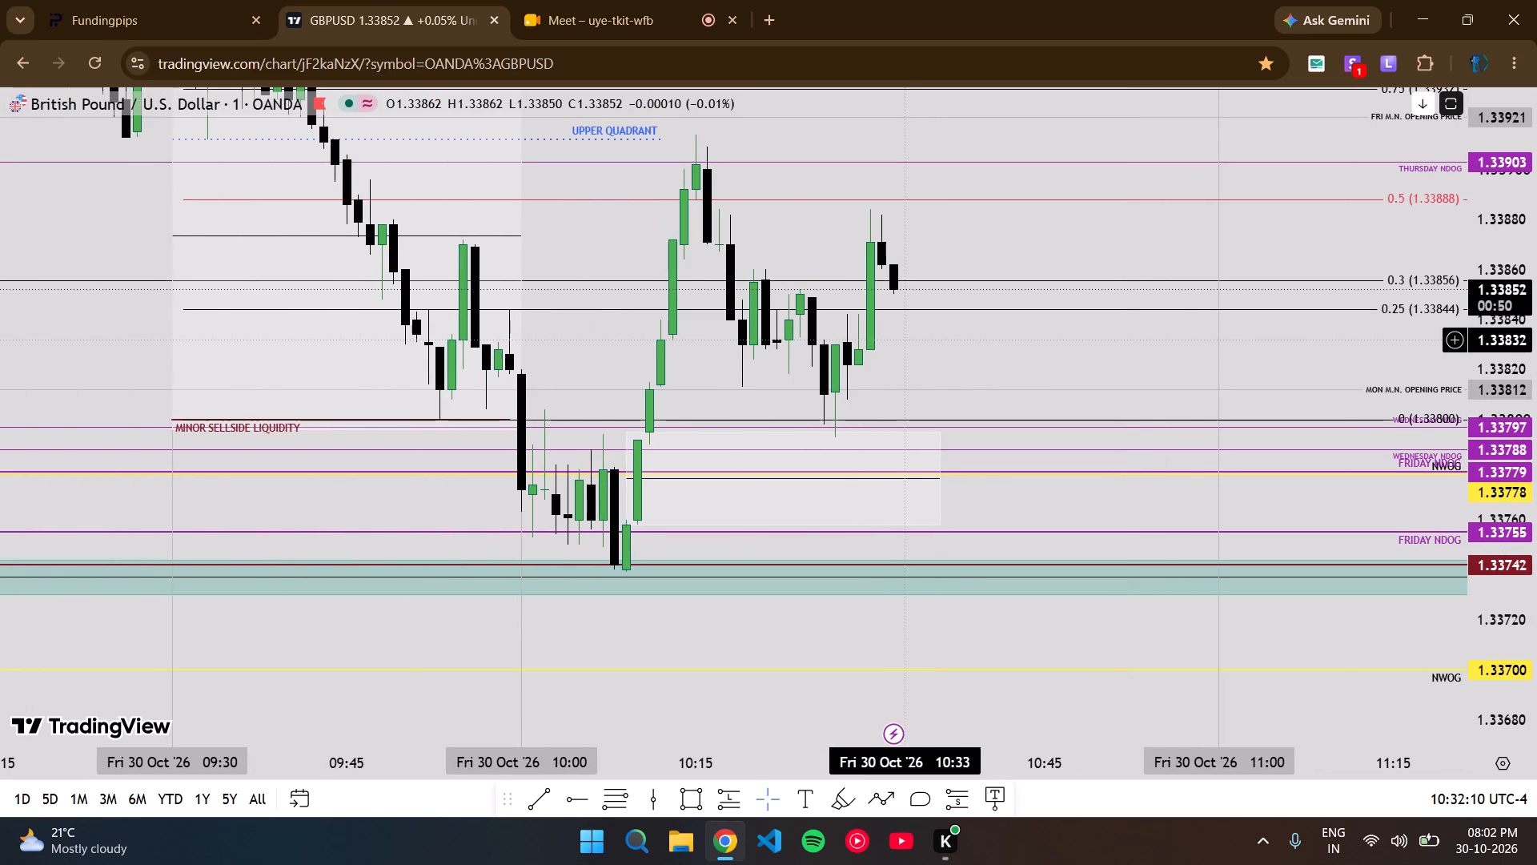
pyautogui.moveTo(897, 358); pyautogui.dragTo(851, 411)
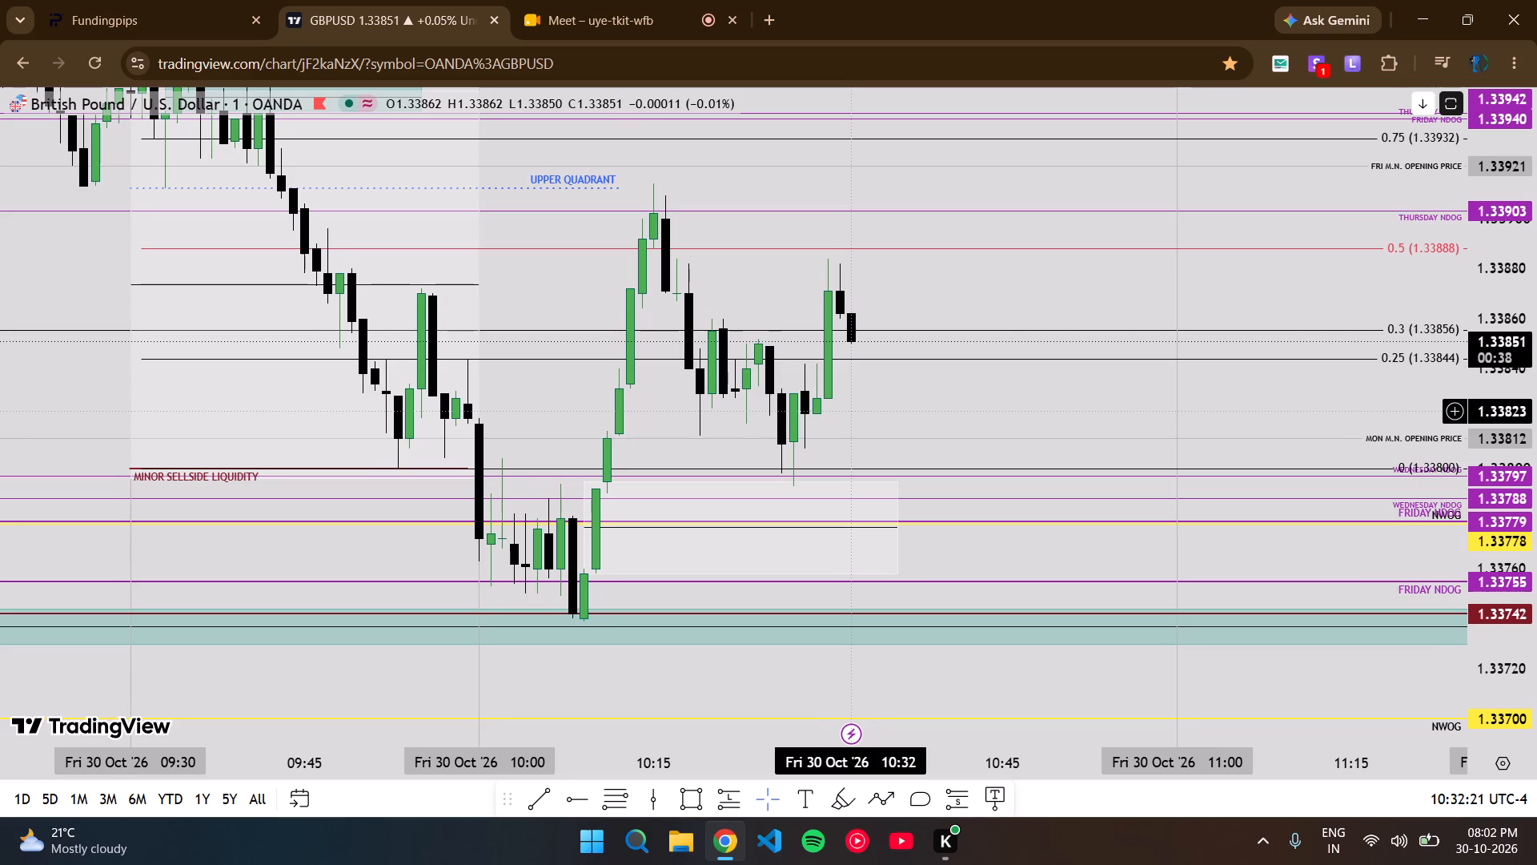
pyautogui.scroll(2, 851, 411)
# Check the equity, balance and free funds of the Fundingpips demo account, and return to the TradingView chart.
pyautogui.click(102, 0)
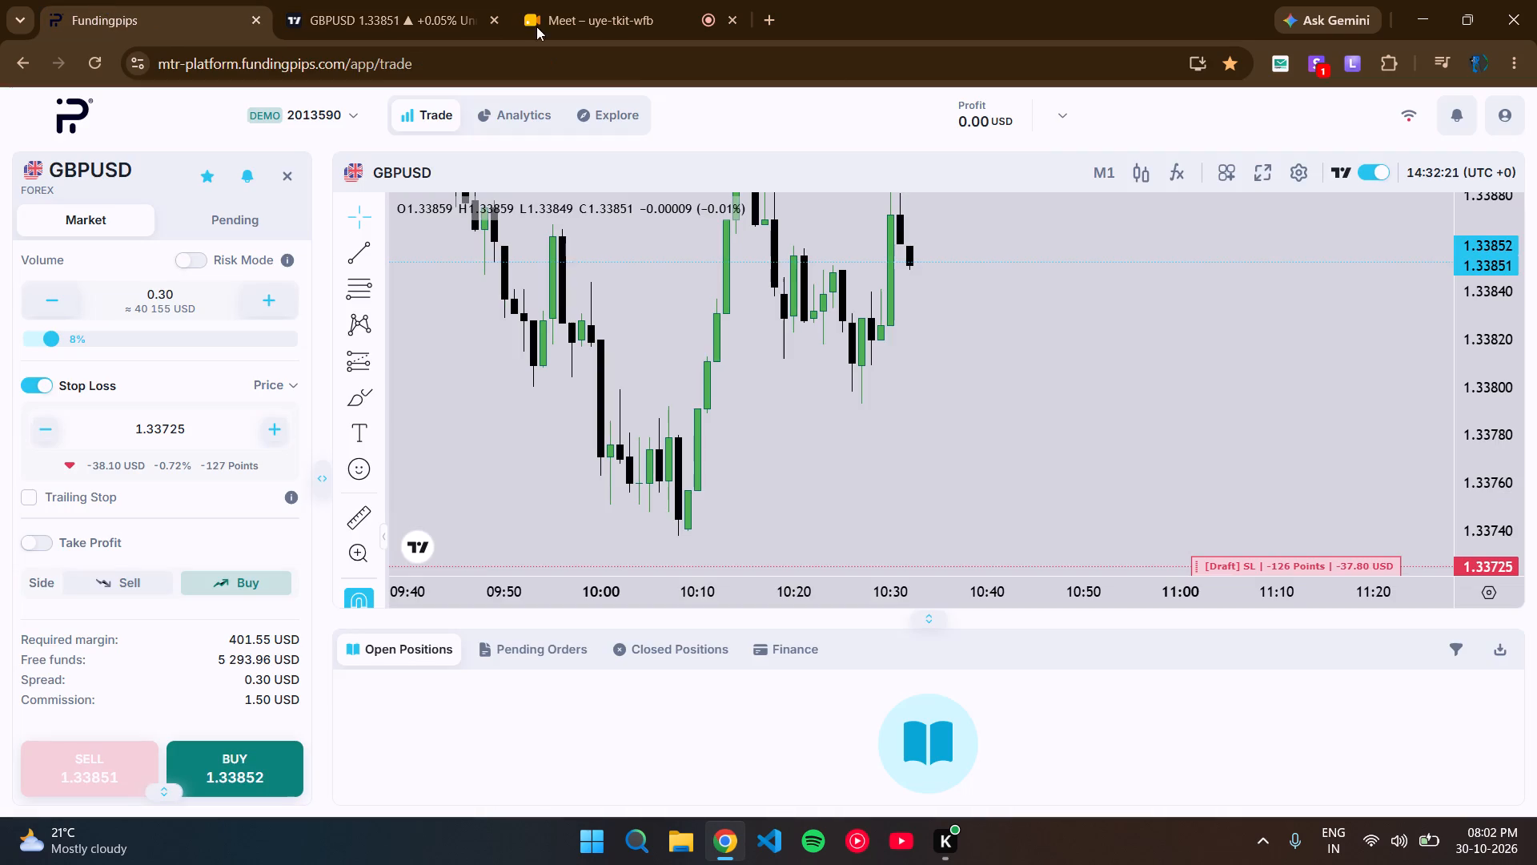
pyautogui.click(1066, 119)
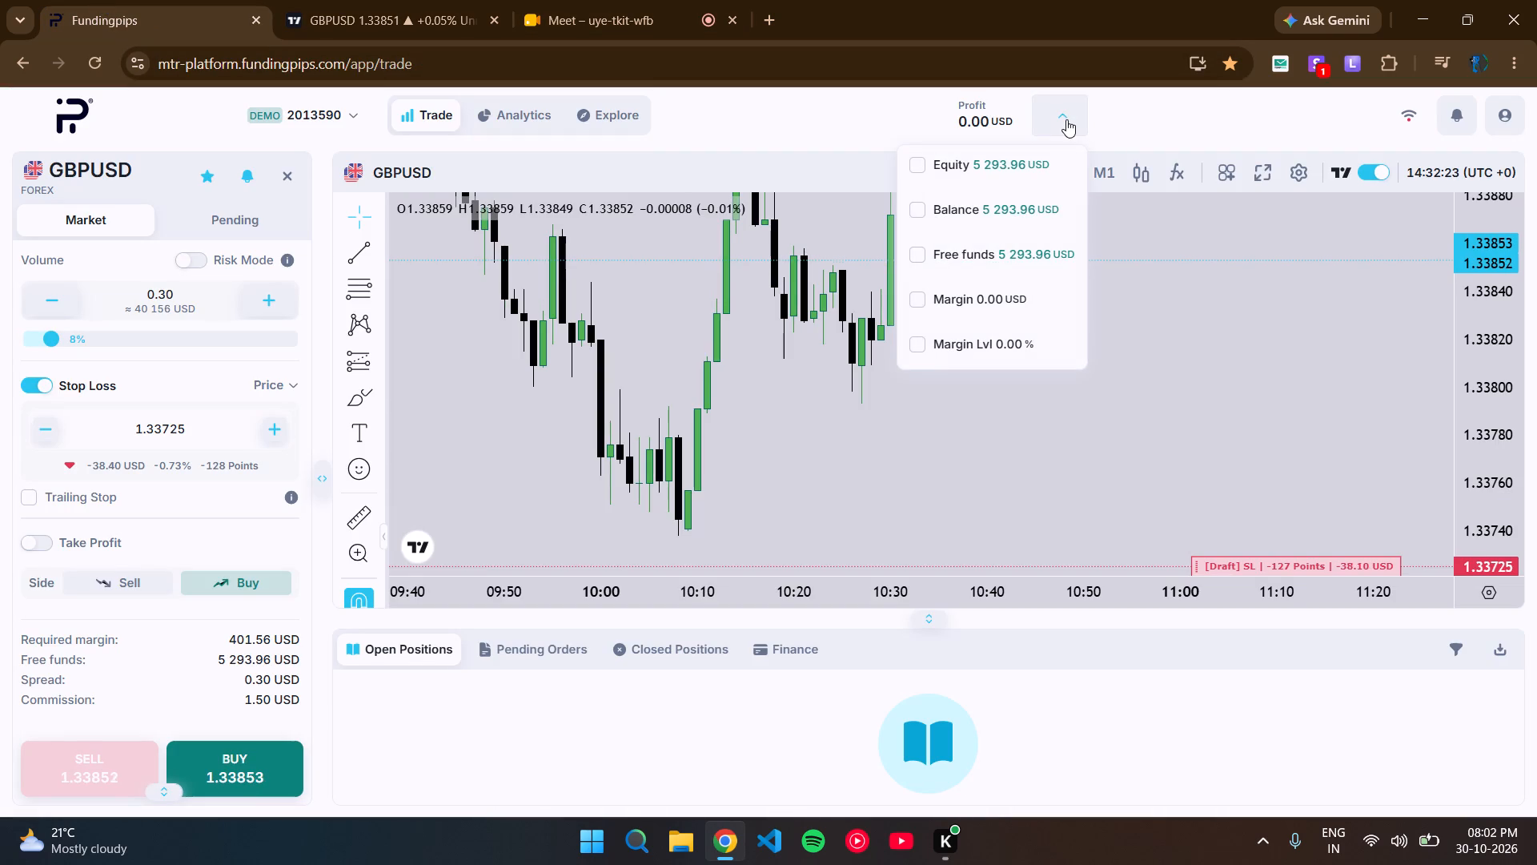
pyautogui.click(1066, 119)
pyautogui.click(387, 0)
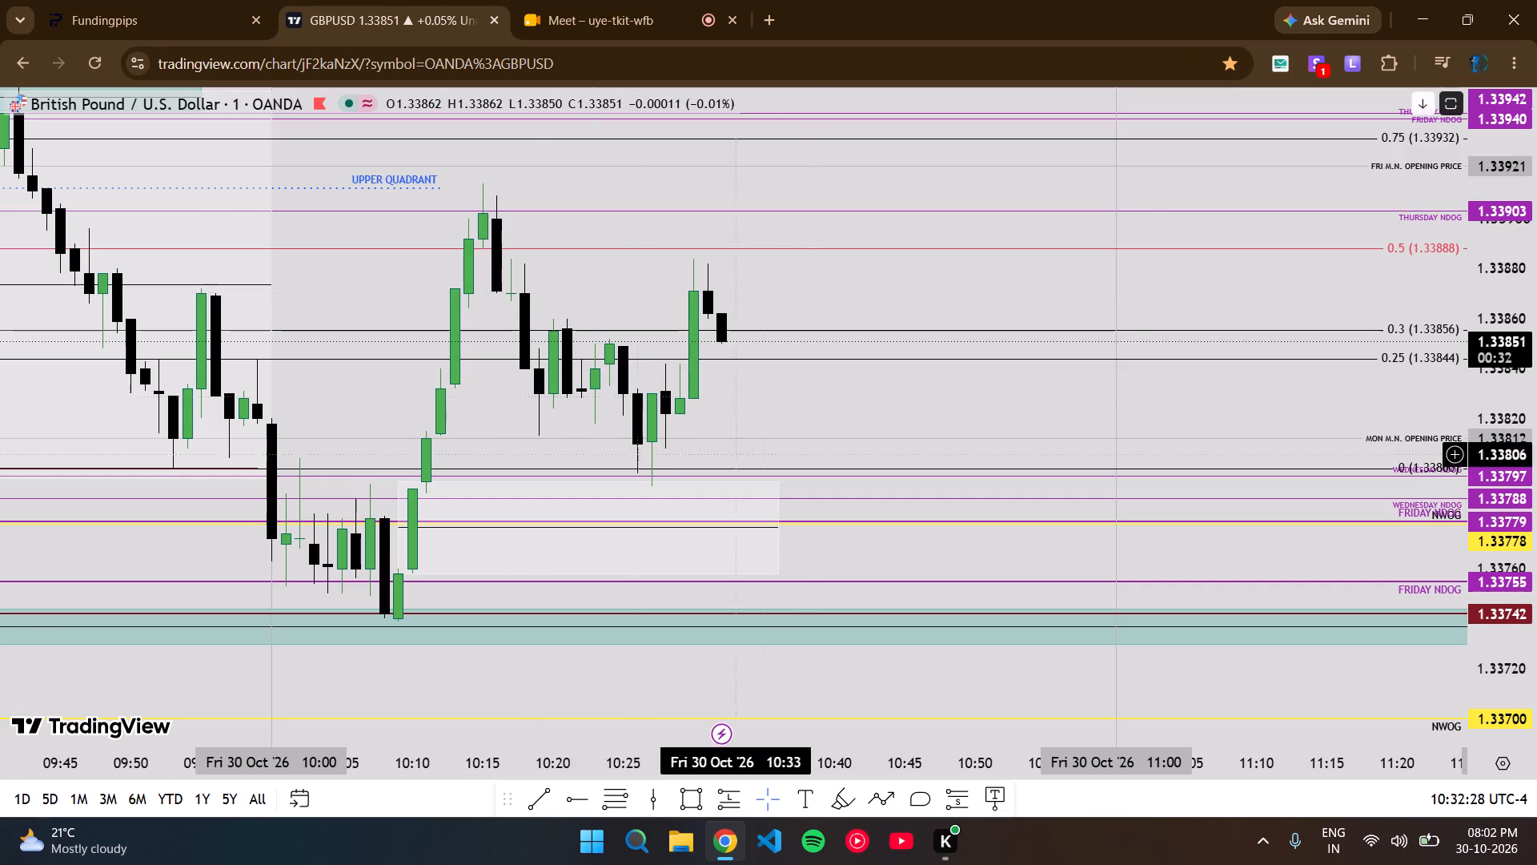
pyautogui.scroll(-4, 837, 417)
pyautogui.scroll(3, 985, 374)
pyautogui.press('5')
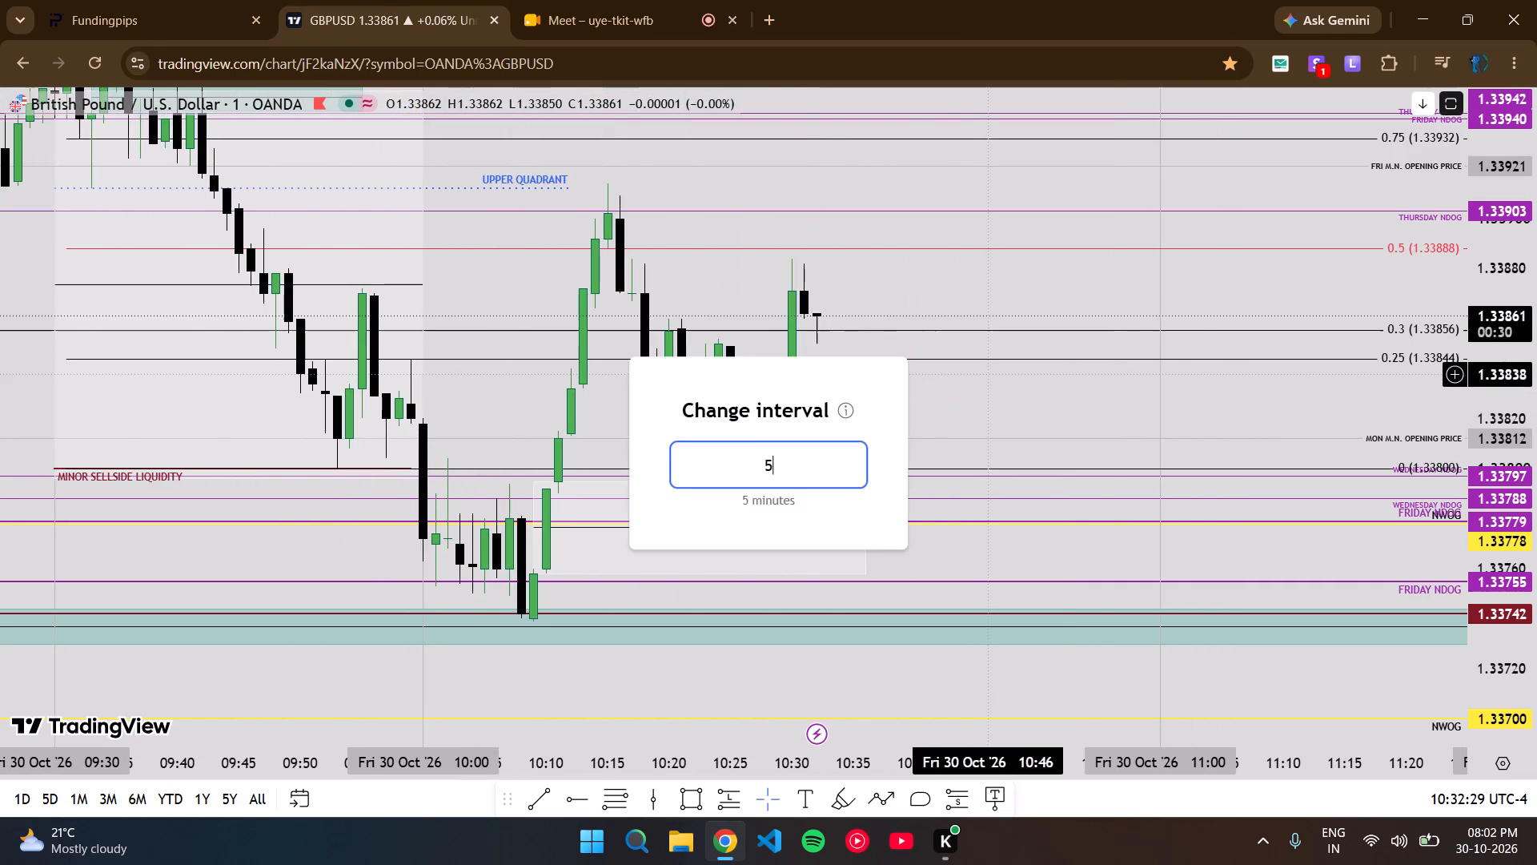
pyautogui.press('Return')
pyautogui.write('15')
pyautogui.press('Return')
pyautogui.scroll(3, 624, 408)
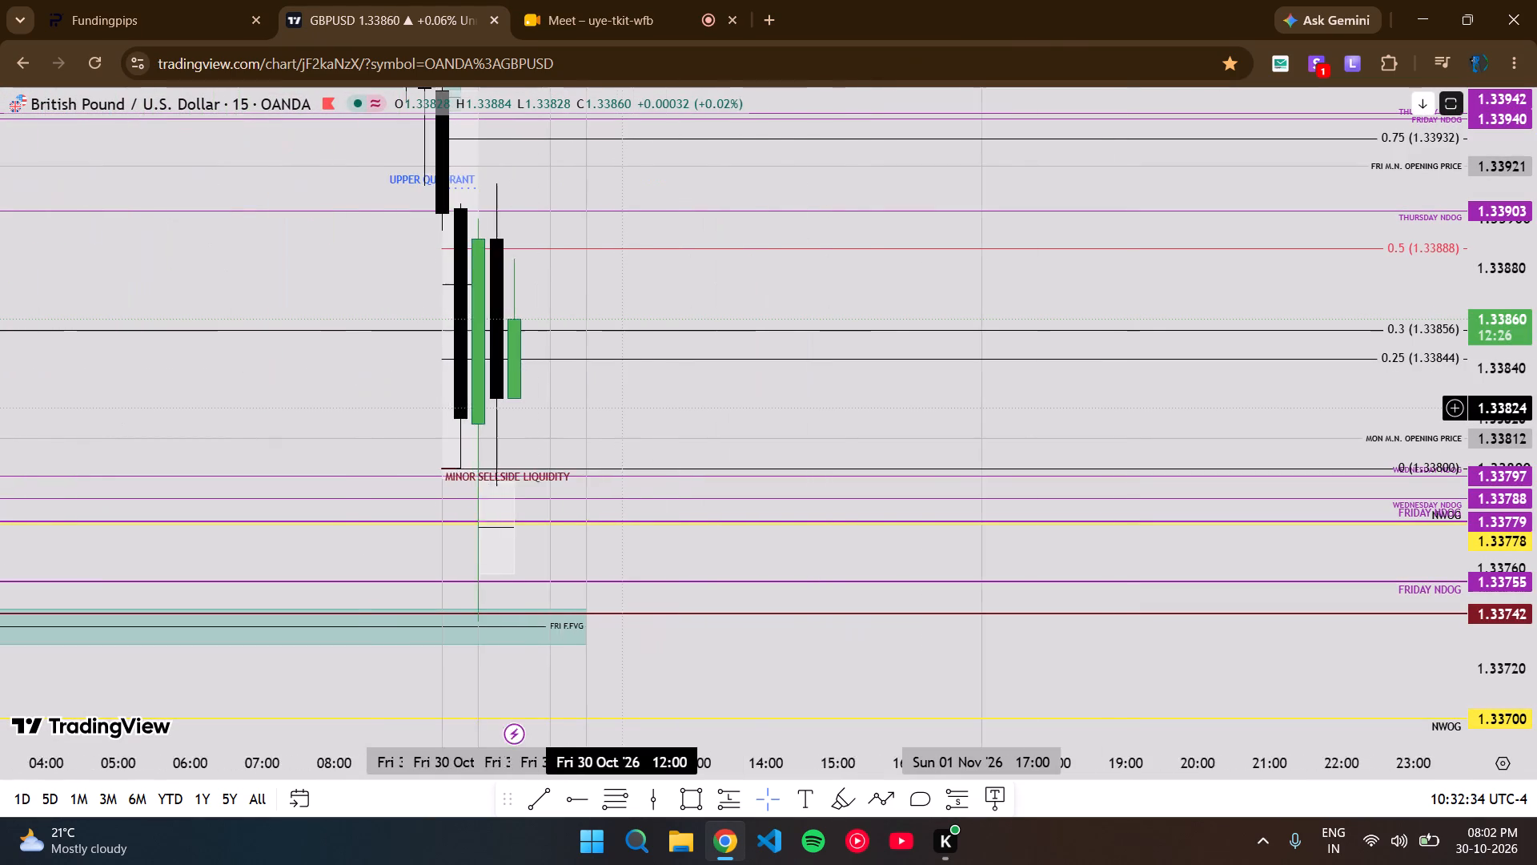
pyautogui.scroll(3, 624, 408)
pyautogui.moveTo(605, 392); pyautogui.dragTo(804, 400)
pyautogui.scroll(-3, 1536, 402)
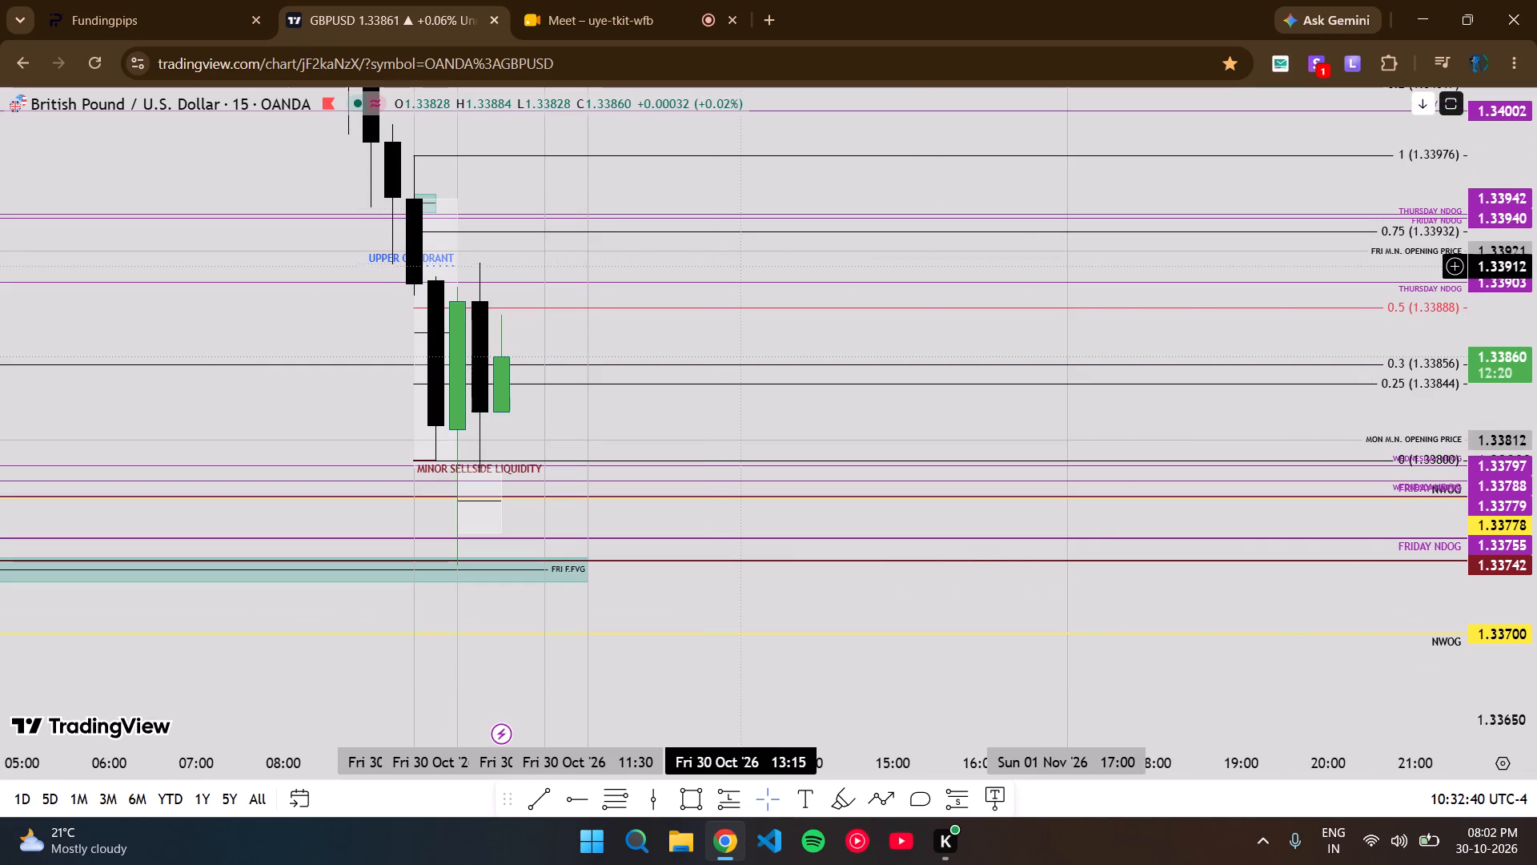
pyautogui.moveTo(736, 422); pyautogui.dragTo(813, 427)
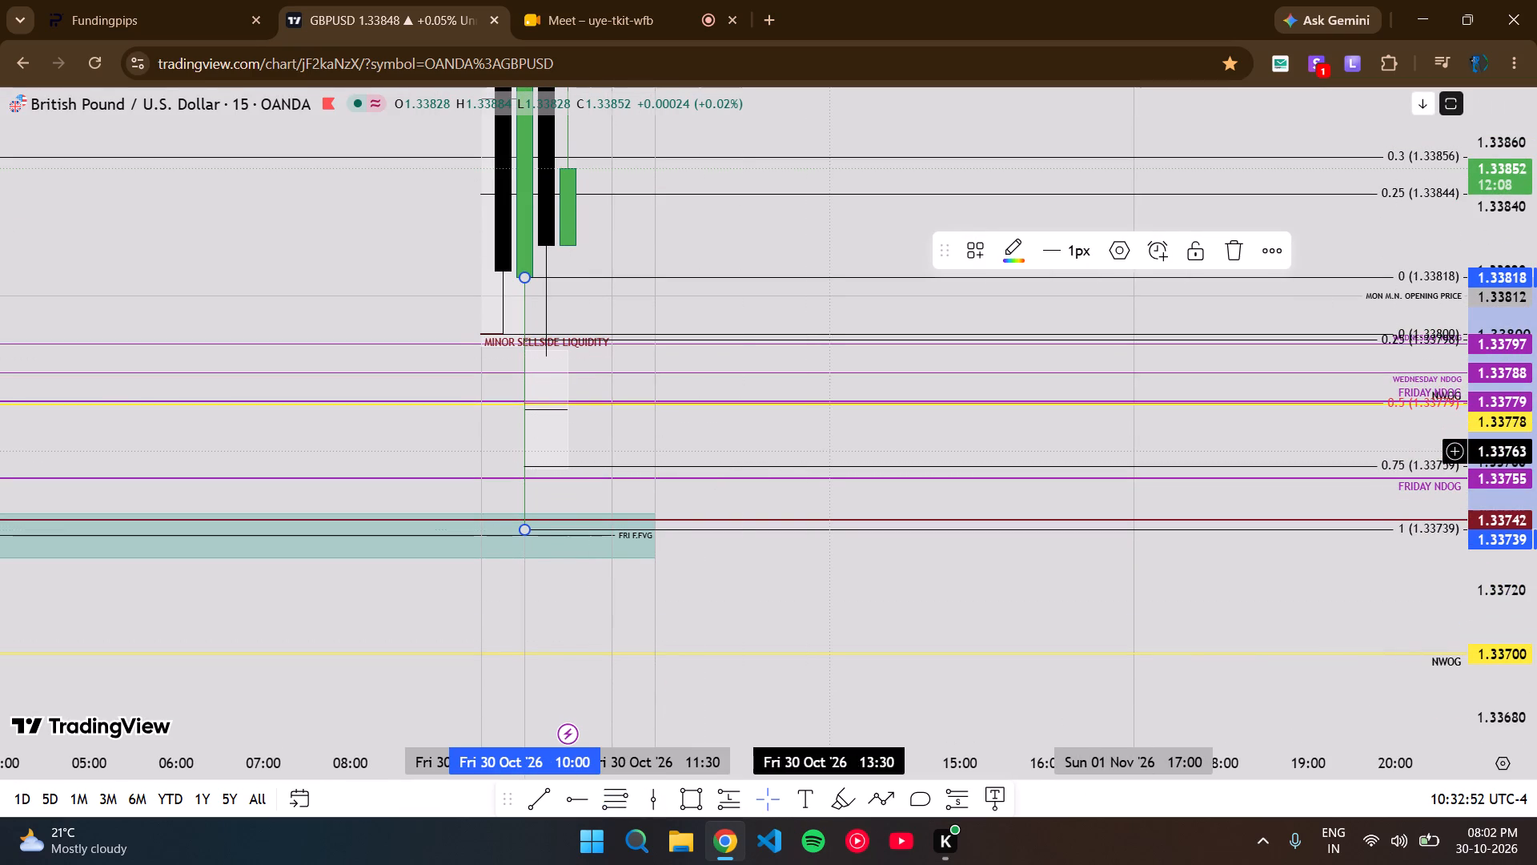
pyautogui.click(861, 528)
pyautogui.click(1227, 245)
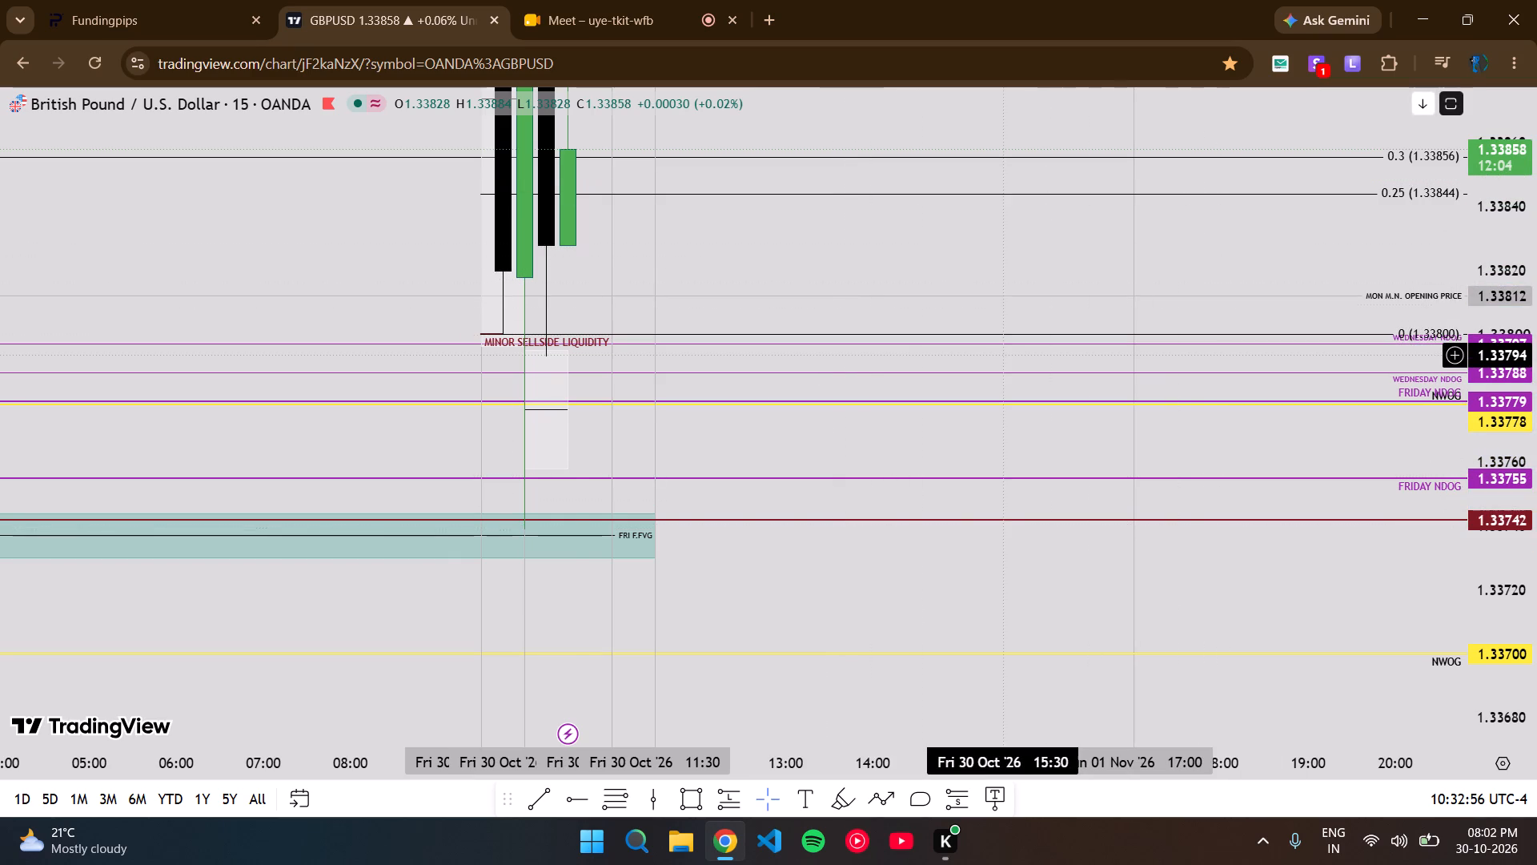
# Return GBPUSD to the 1-minute interval and examine the price swings since 09:30 against the Fibonacci levels and the upper quadrant.
pyautogui.press('1')
pyautogui.press('Return')
pyautogui.scroll(-5, 993, 355)
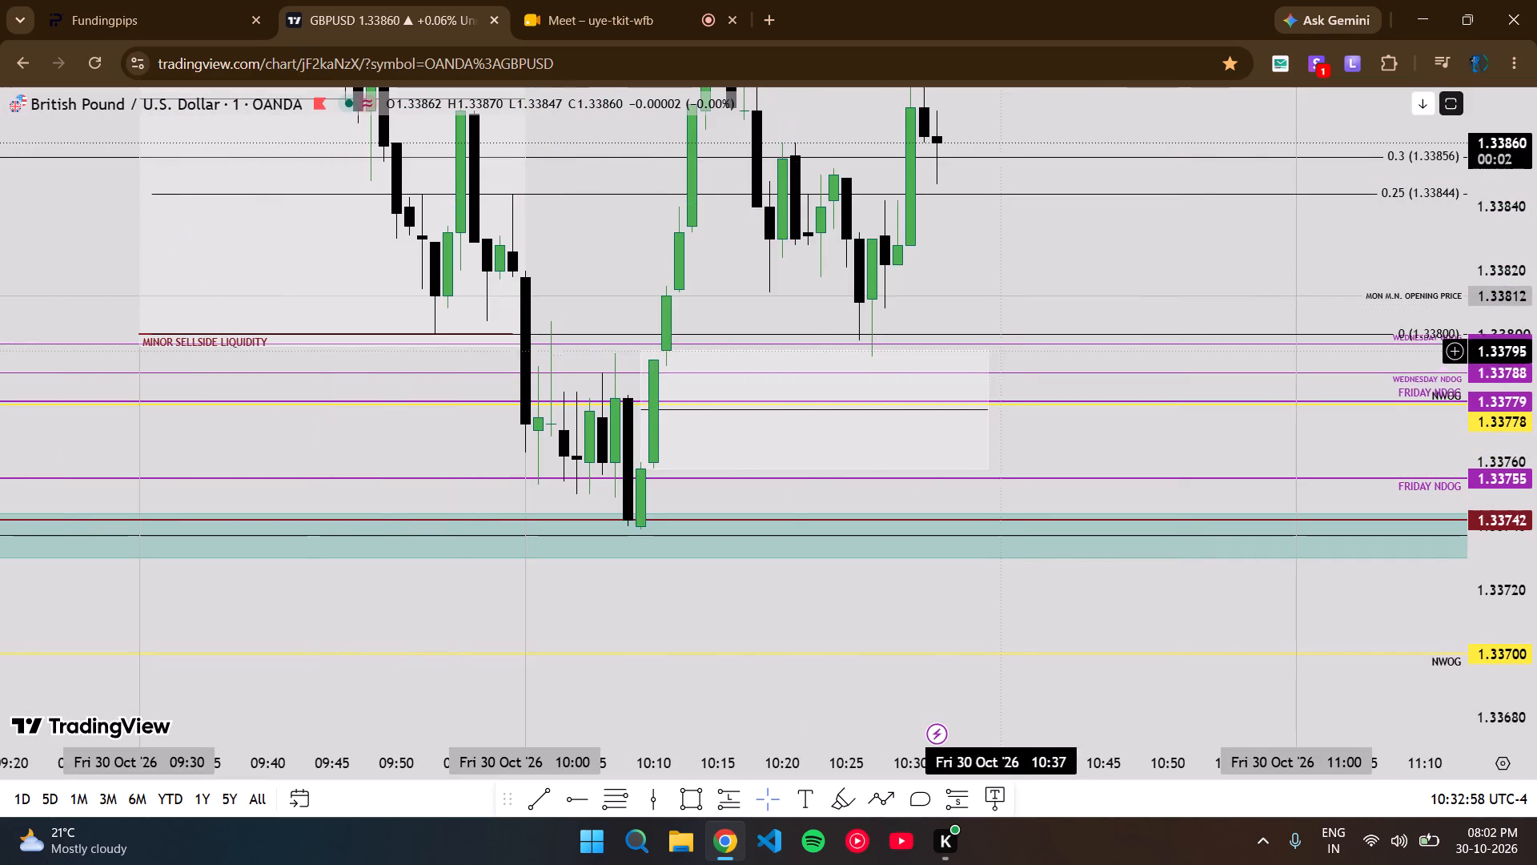
pyautogui.moveTo(1039, 256); pyautogui.dragTo(913, 392)
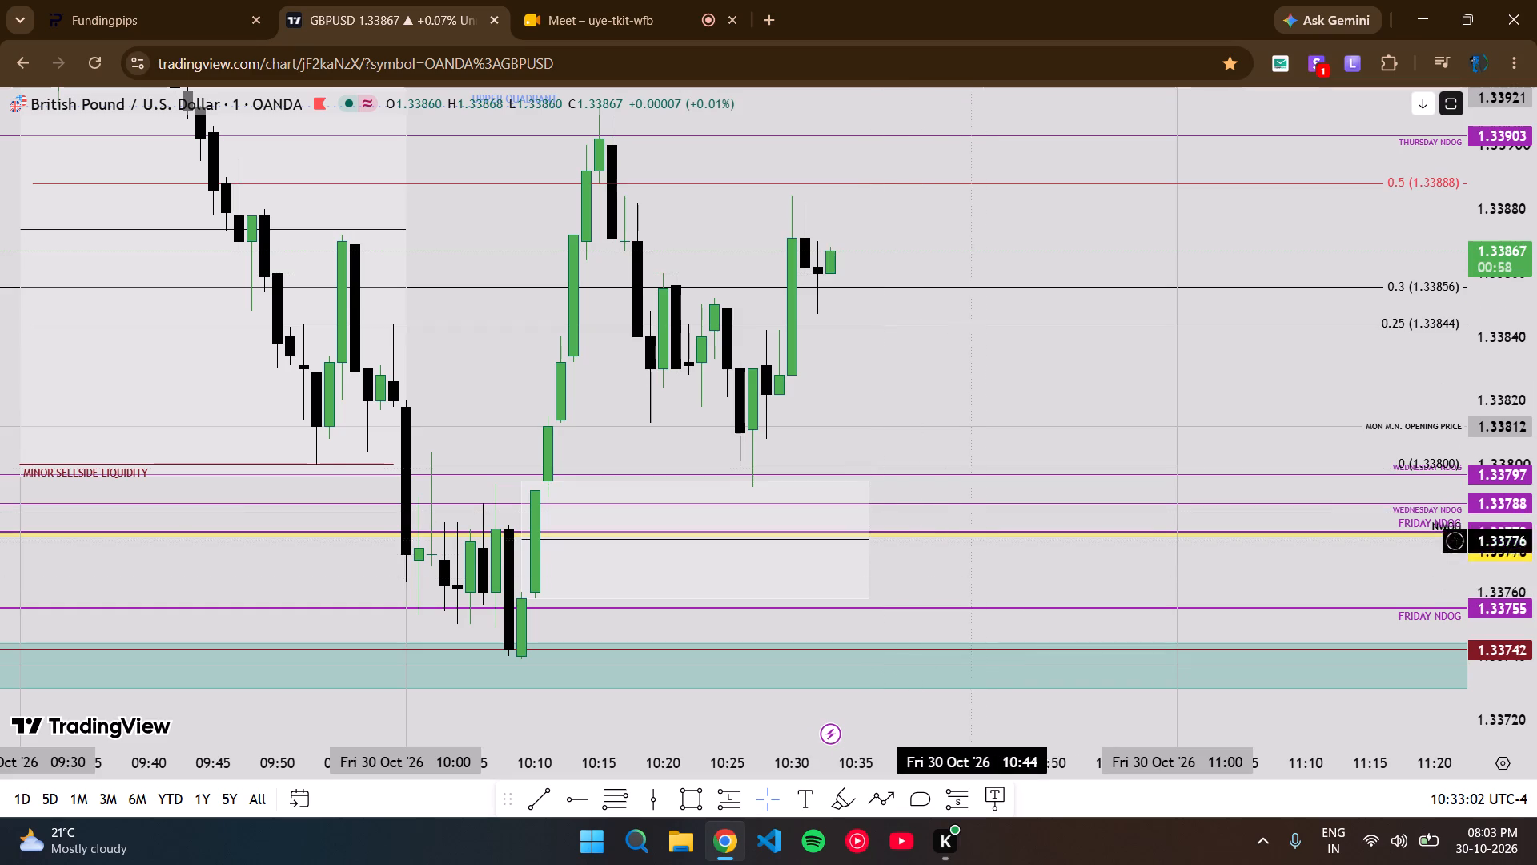
pyautogui.moveTo(921, 401); pyautogui.dragTo(954, 465)
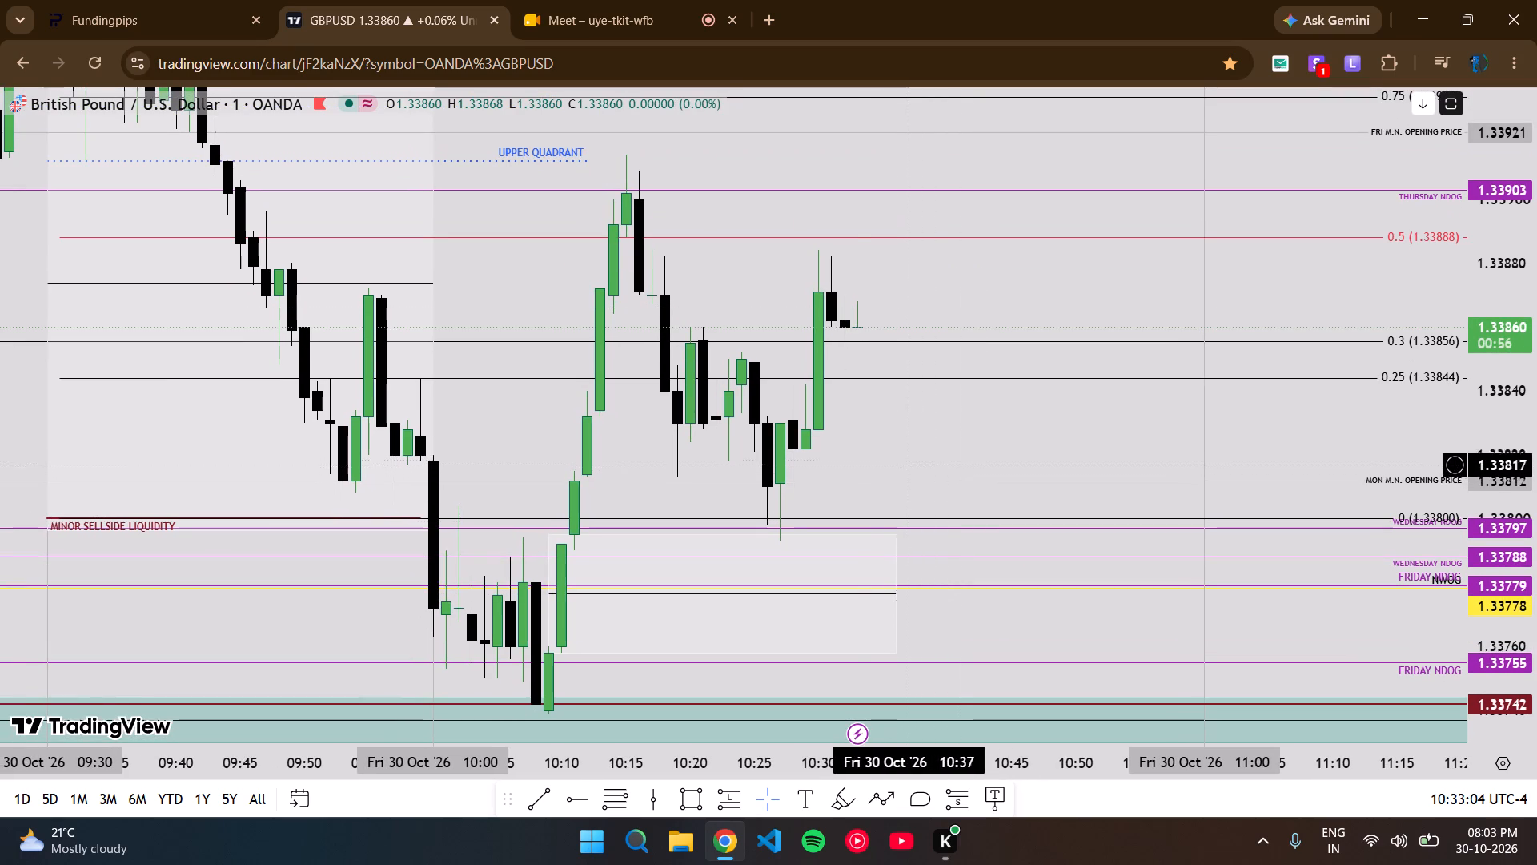
pyautogui.moveTo(857, 436); pyautogui.dragTo(985, 427)
pyautogui.scroll(-3, 1536, 427)
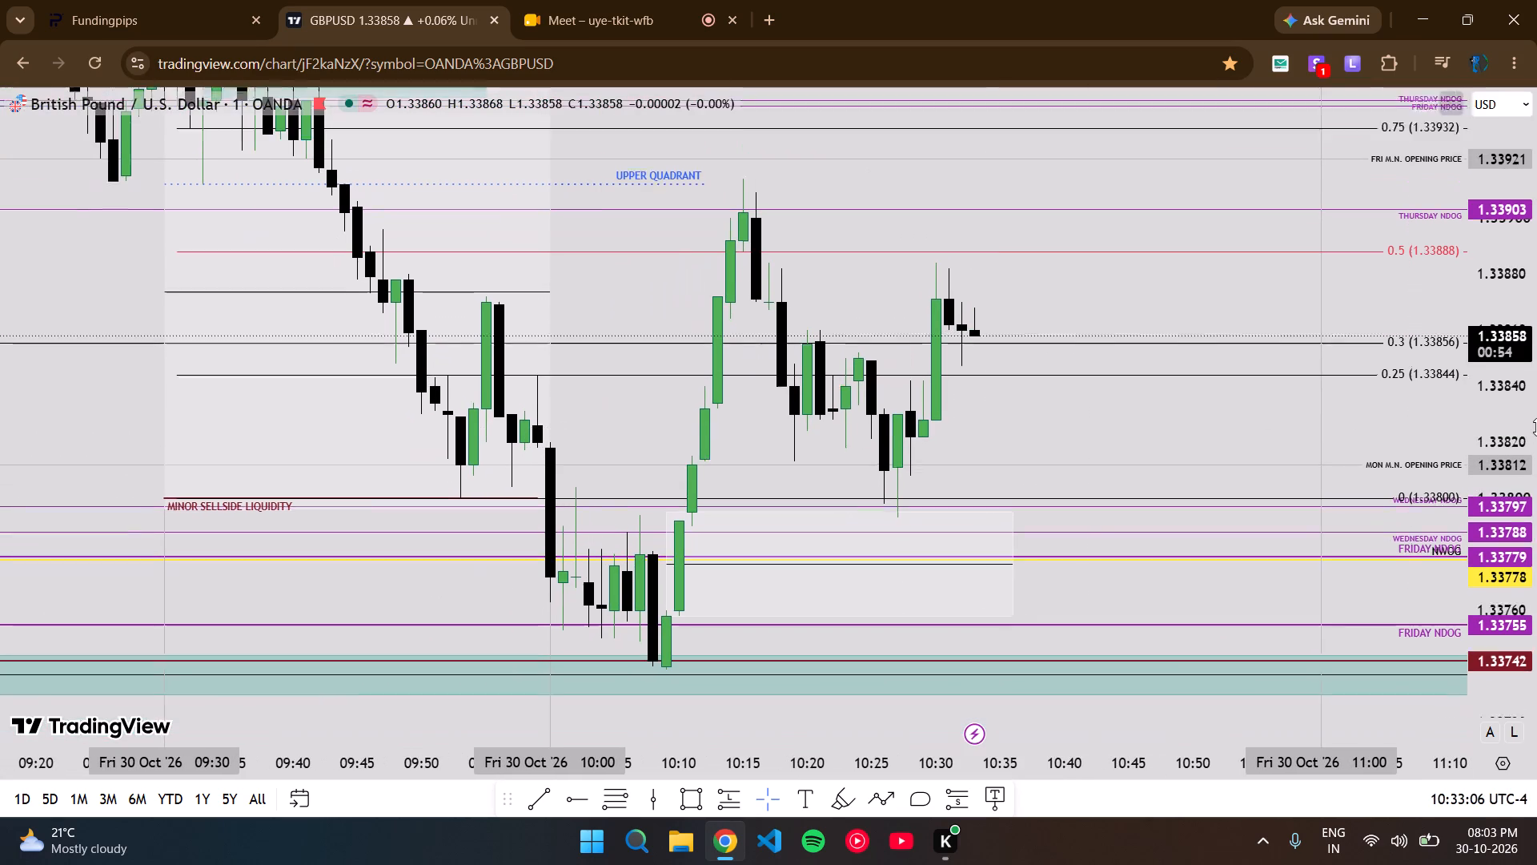
pyautogui.scroll(-4, 1536, 427)
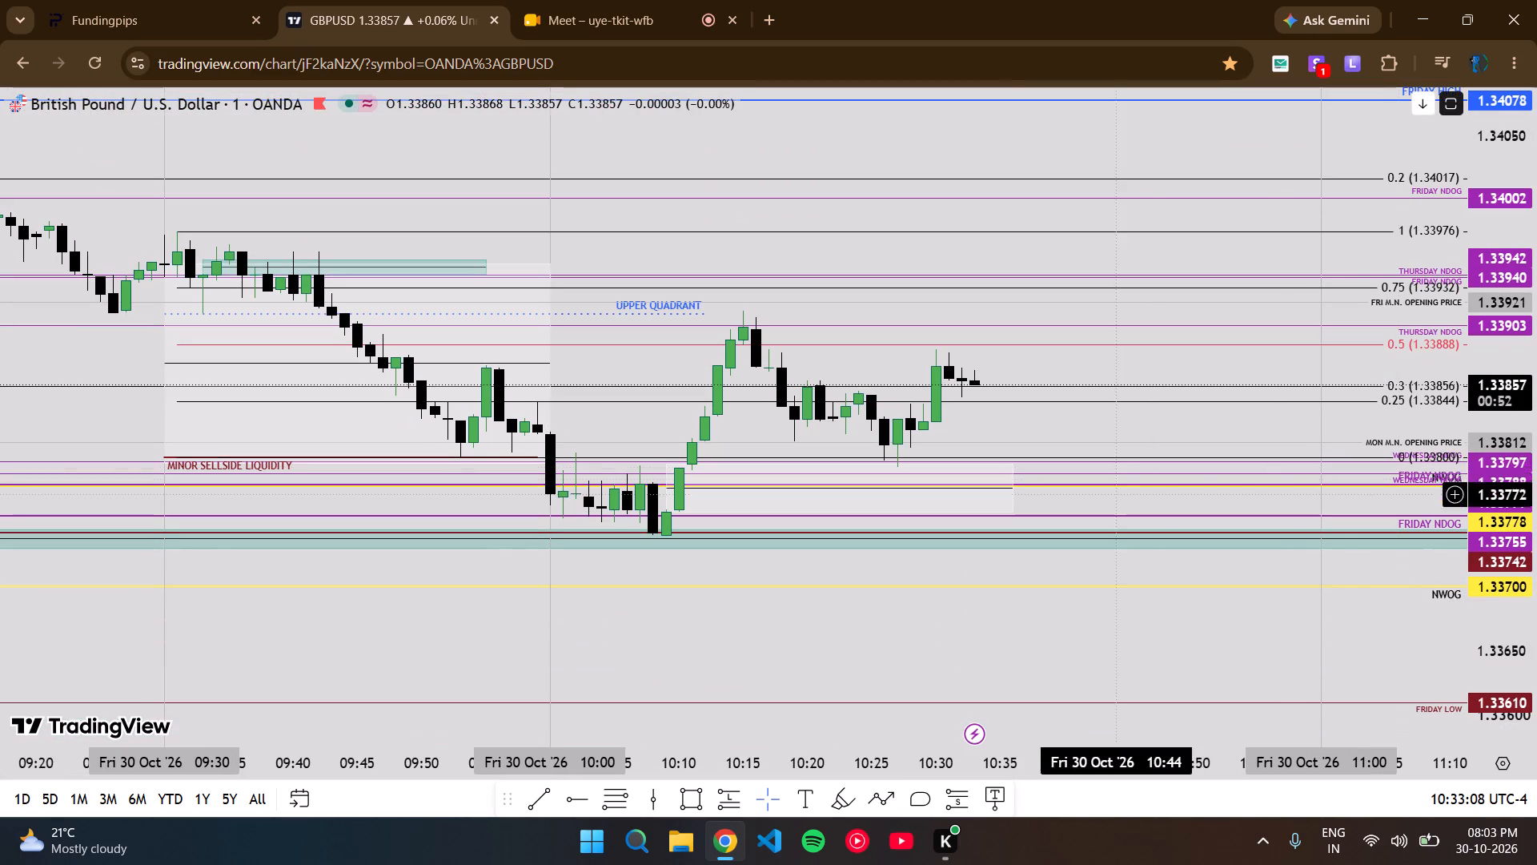
pyautogui.scroll(-5, 1088, 457)
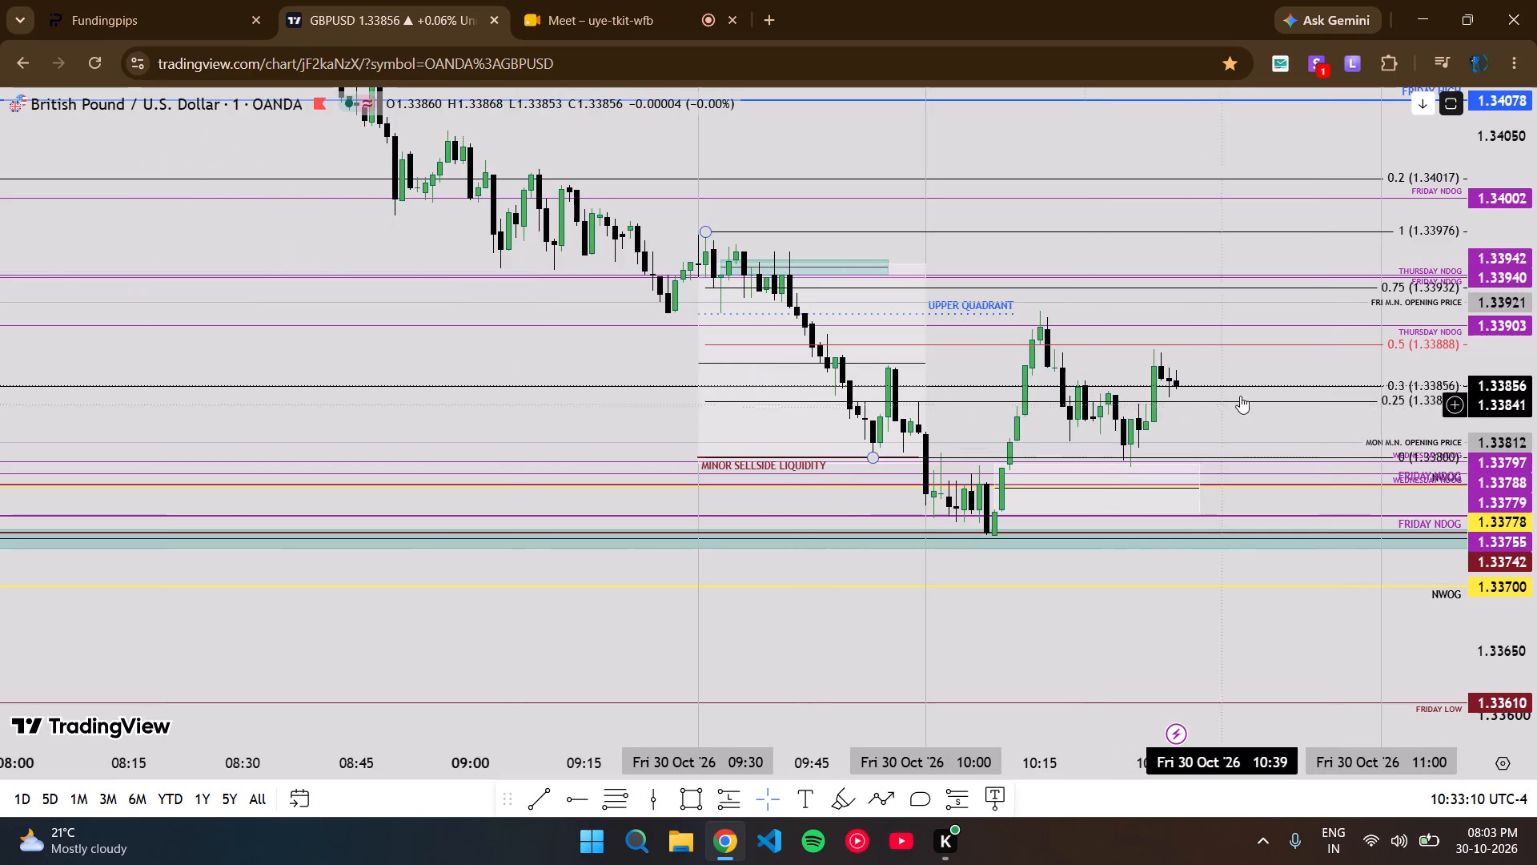
pyautogui.moveTo(1227, 421); pyautogui.dragTo(1222, 505)
pyautogui.scroll(4, 1499, 517)
pyautogui.scroll(3, 1399, 524)
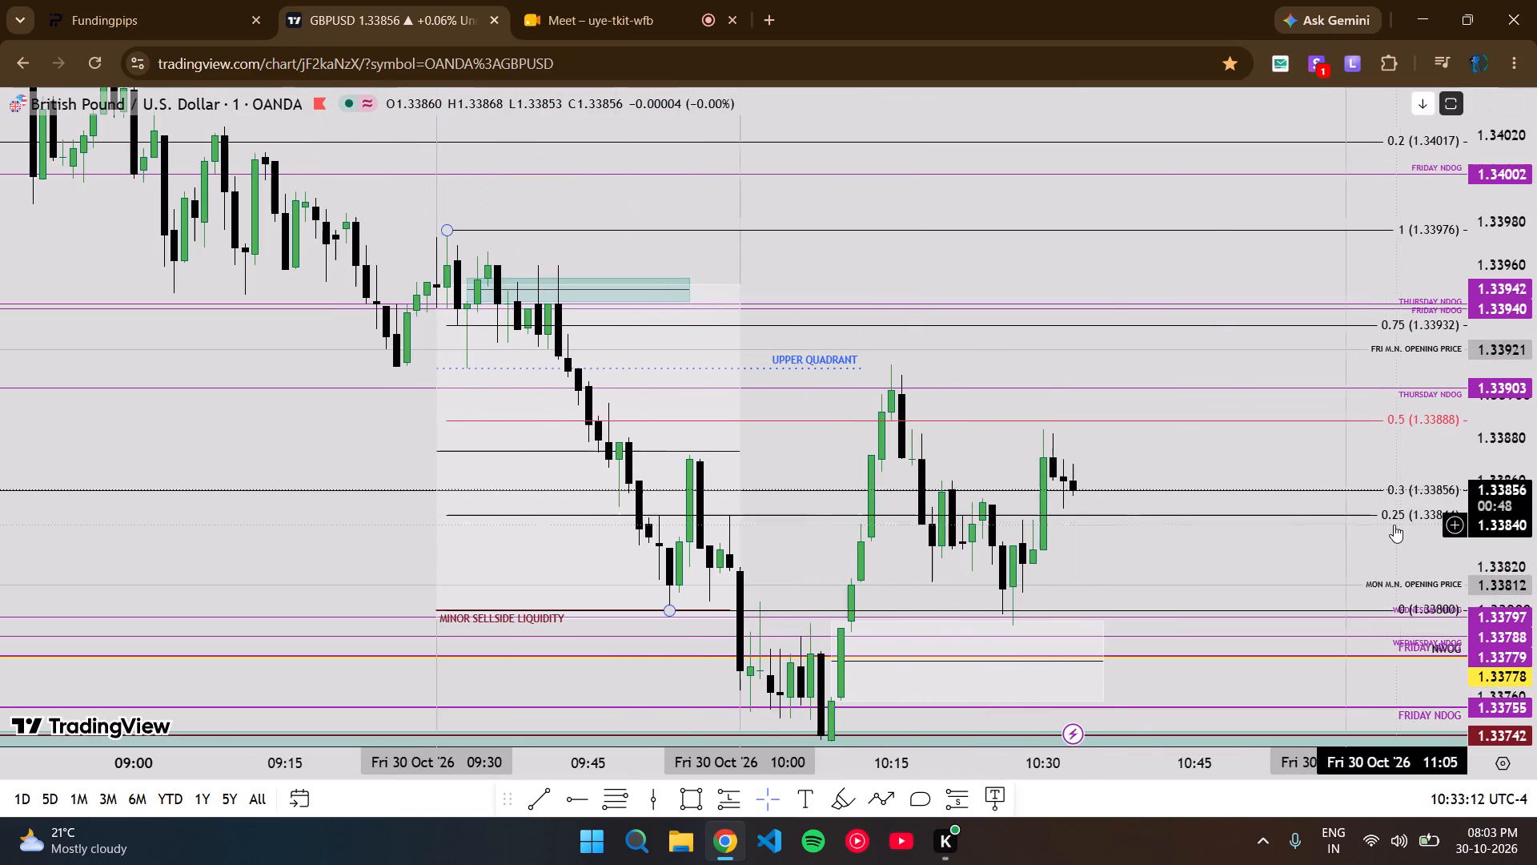
pyautogui.moveTo(1060, 367); pyautogui.dragTo(1084, 488)
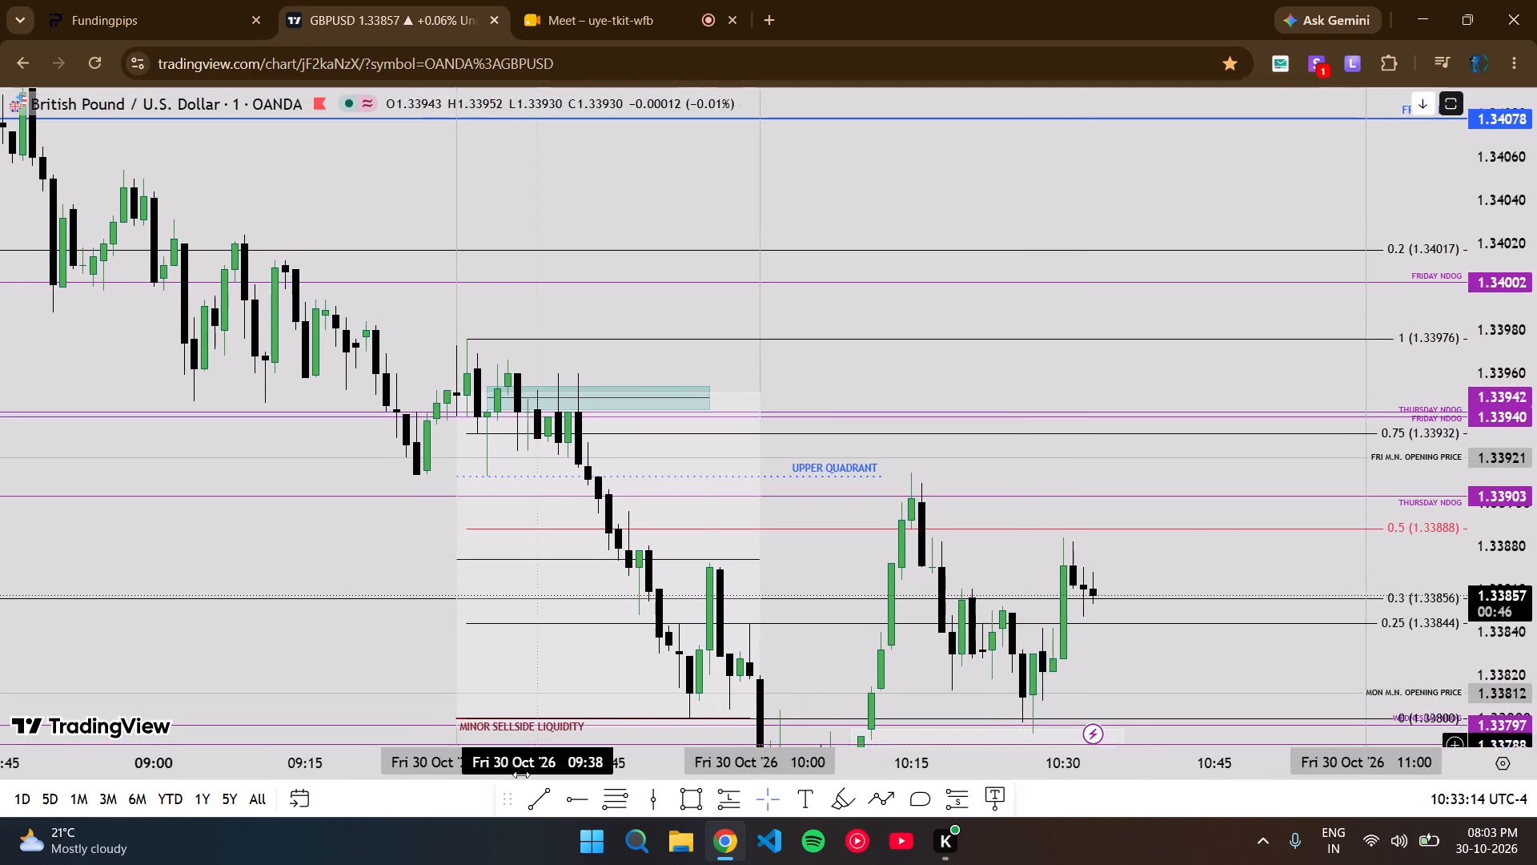
# Draw a horizontal trend line along the 1.33976 high, starting at 09:30 and ending at about 10:16.
pyautogui.click(537, 805)
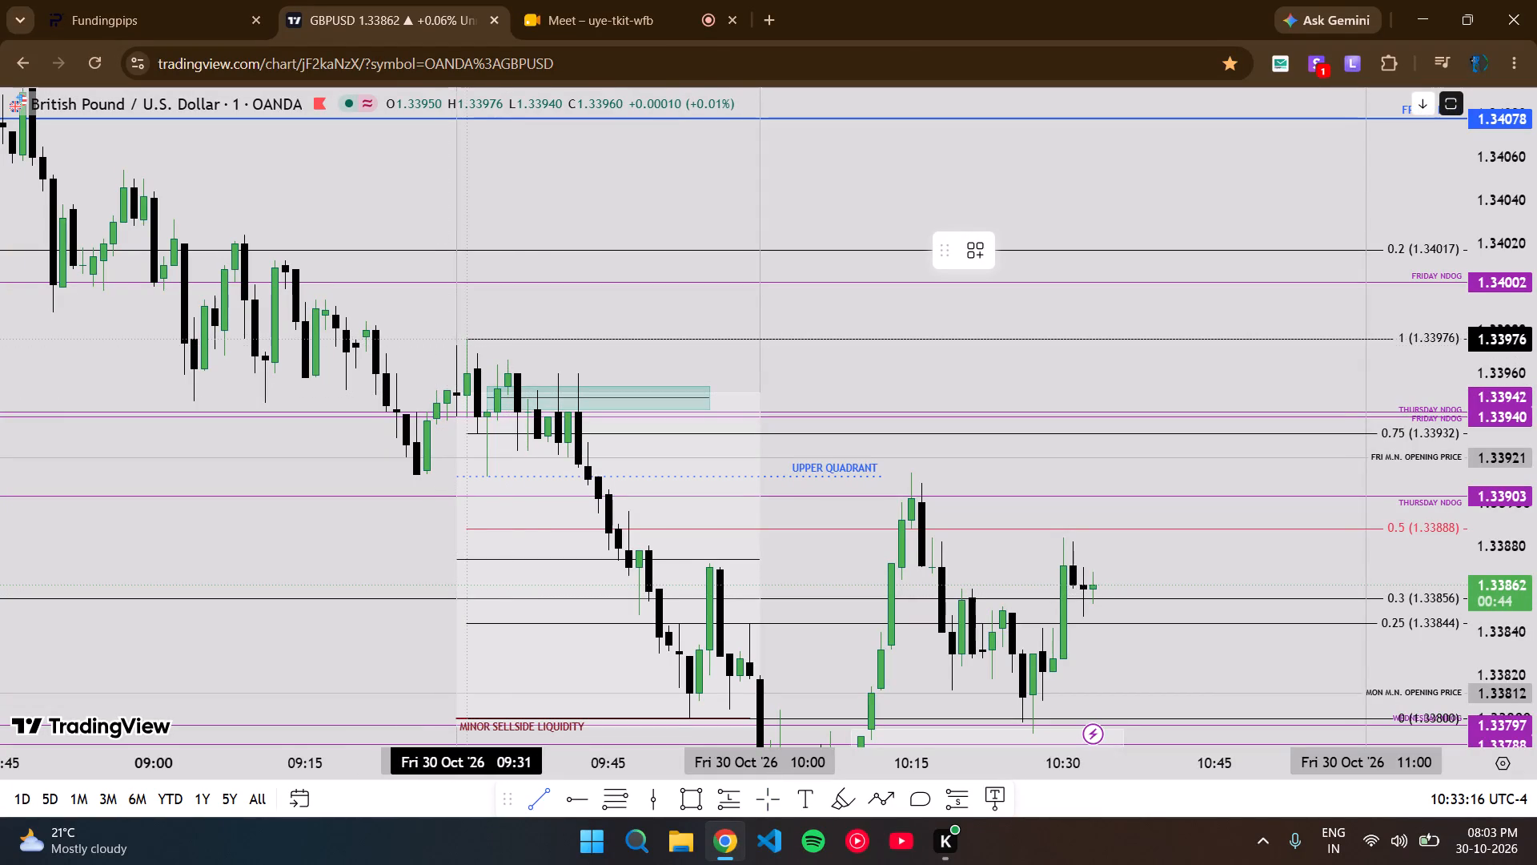
pyautogui.click(466, 340)
pyautogui.keyDown('shift'); pyautogui.click(917, 346); pyautogui.keyUp('shift')
pyautogui.click(897, 368)
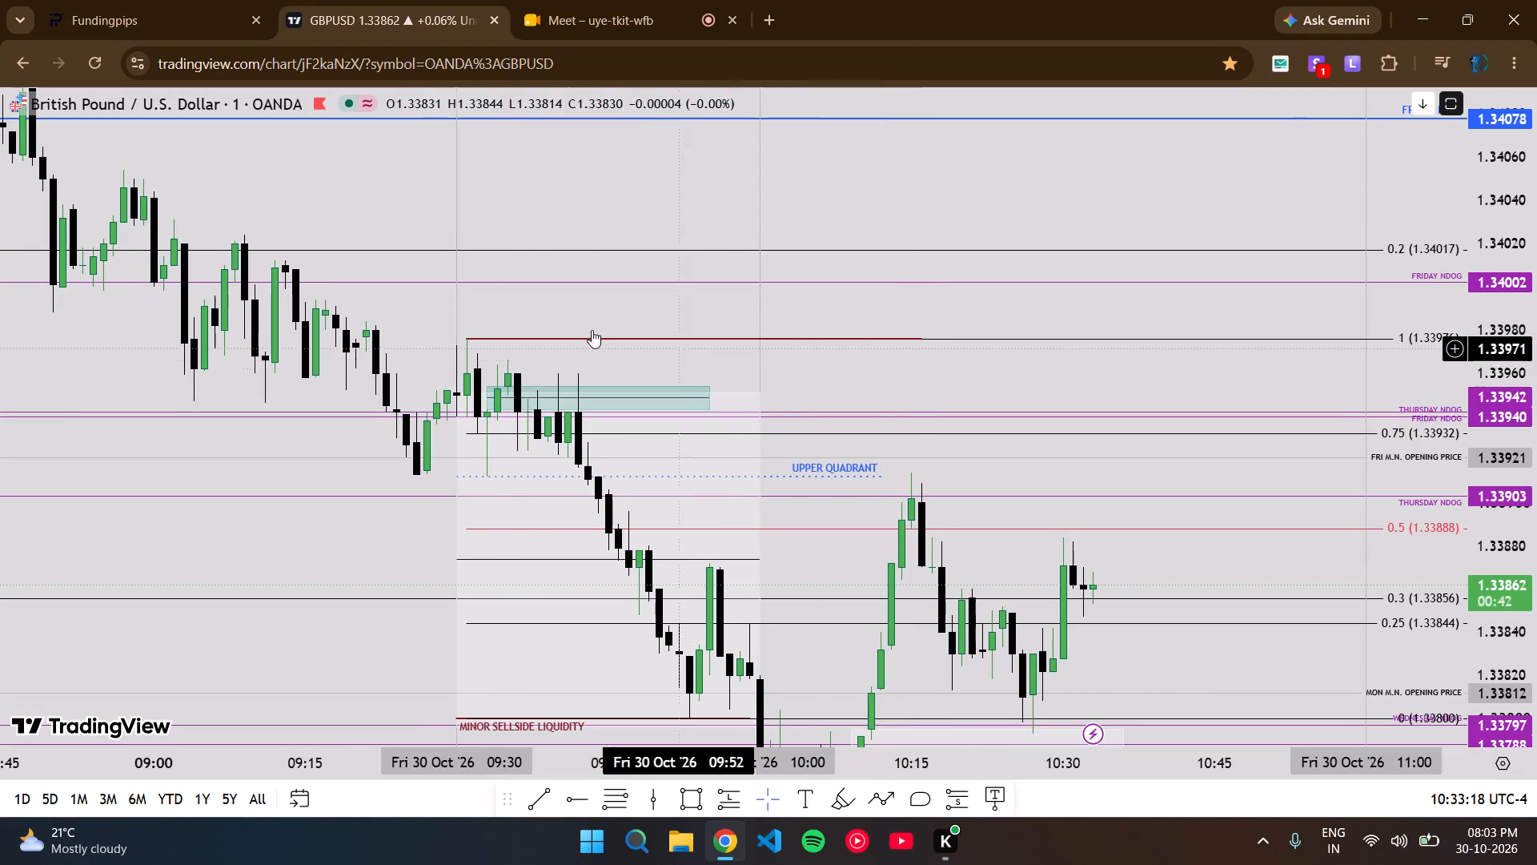
pyautogui.keyDown('shift'); pyautogui.moveTo(468, 344); pyautogui.dragTo(455, 344); pyautogui.keyUp('shift')
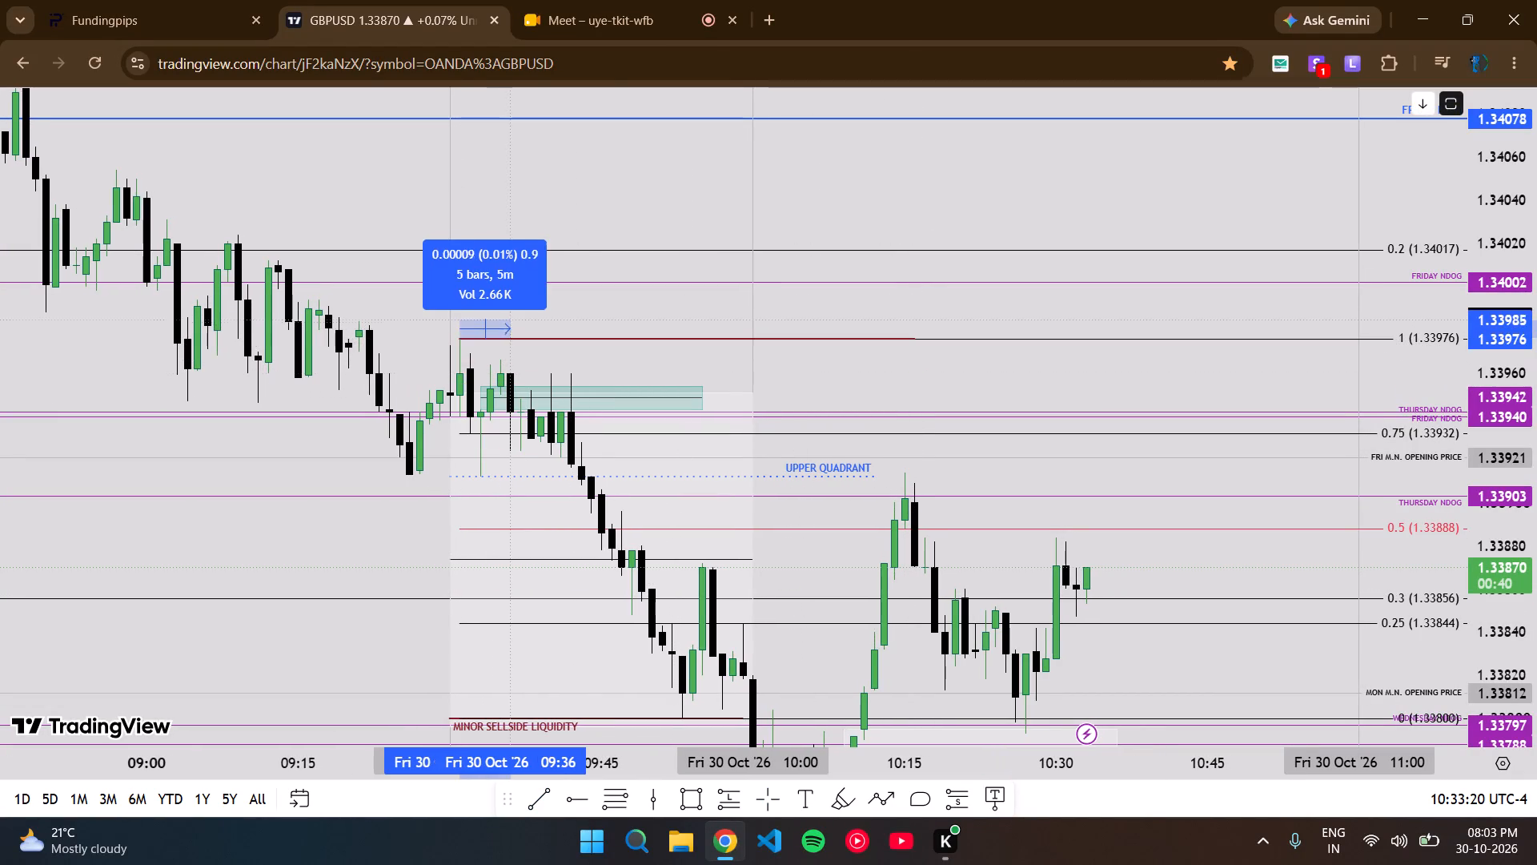
pyautogui.click(513, 315)
pyautogui.click(513, 320)
pyautogui.moveTo(462, 339); pyautogui.dragTo(450, 340)
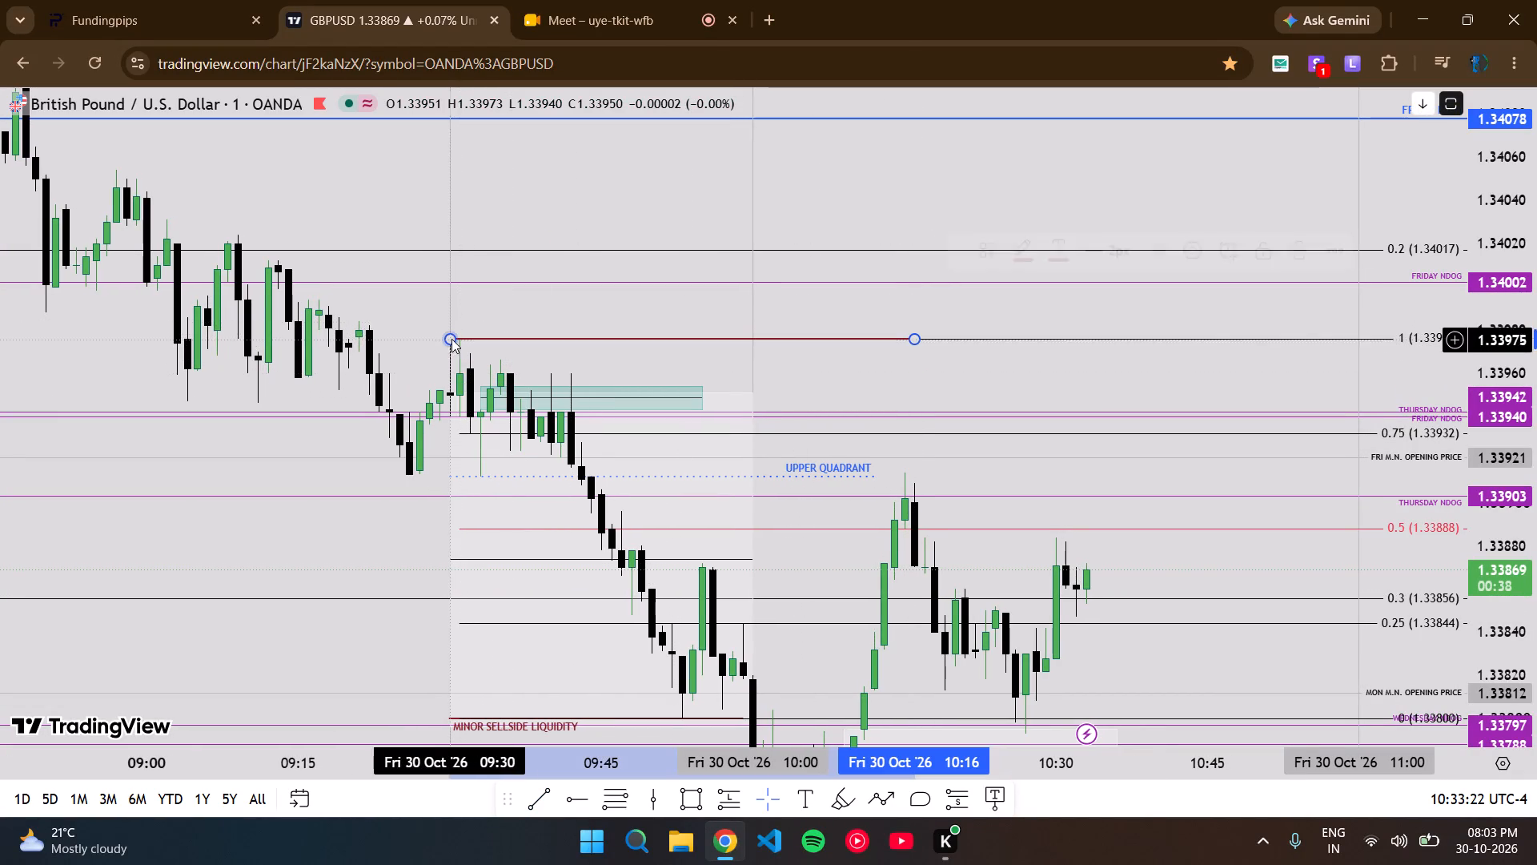
# Change both the line colour and the text colour of the 1.33976 trend line to blue.
pyautogui.click(1009, 250)
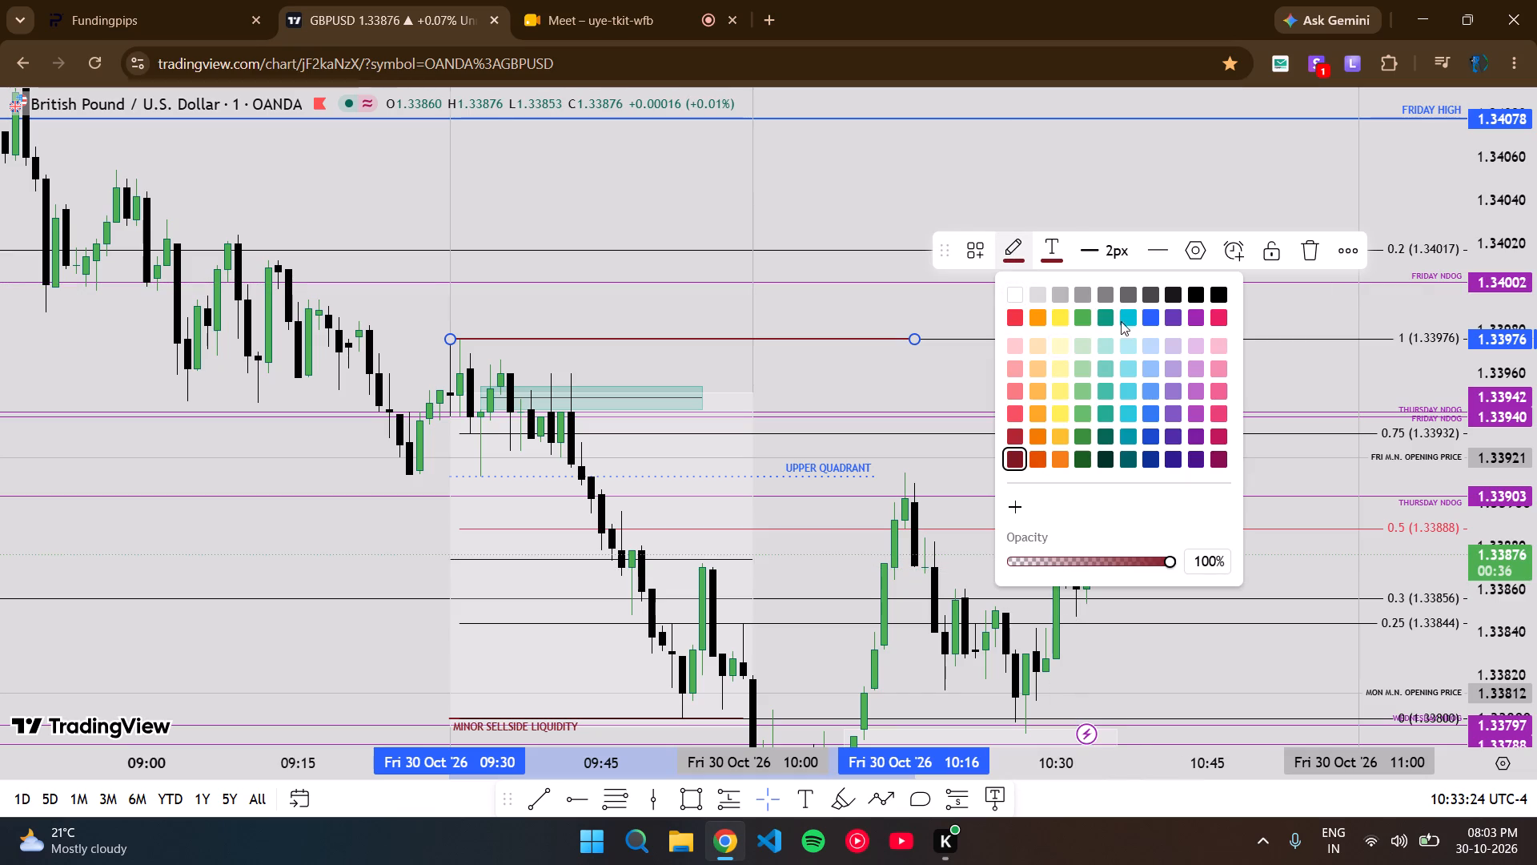
pyautogui.click(1146, 318)
pyautogui.click(1055, 259)
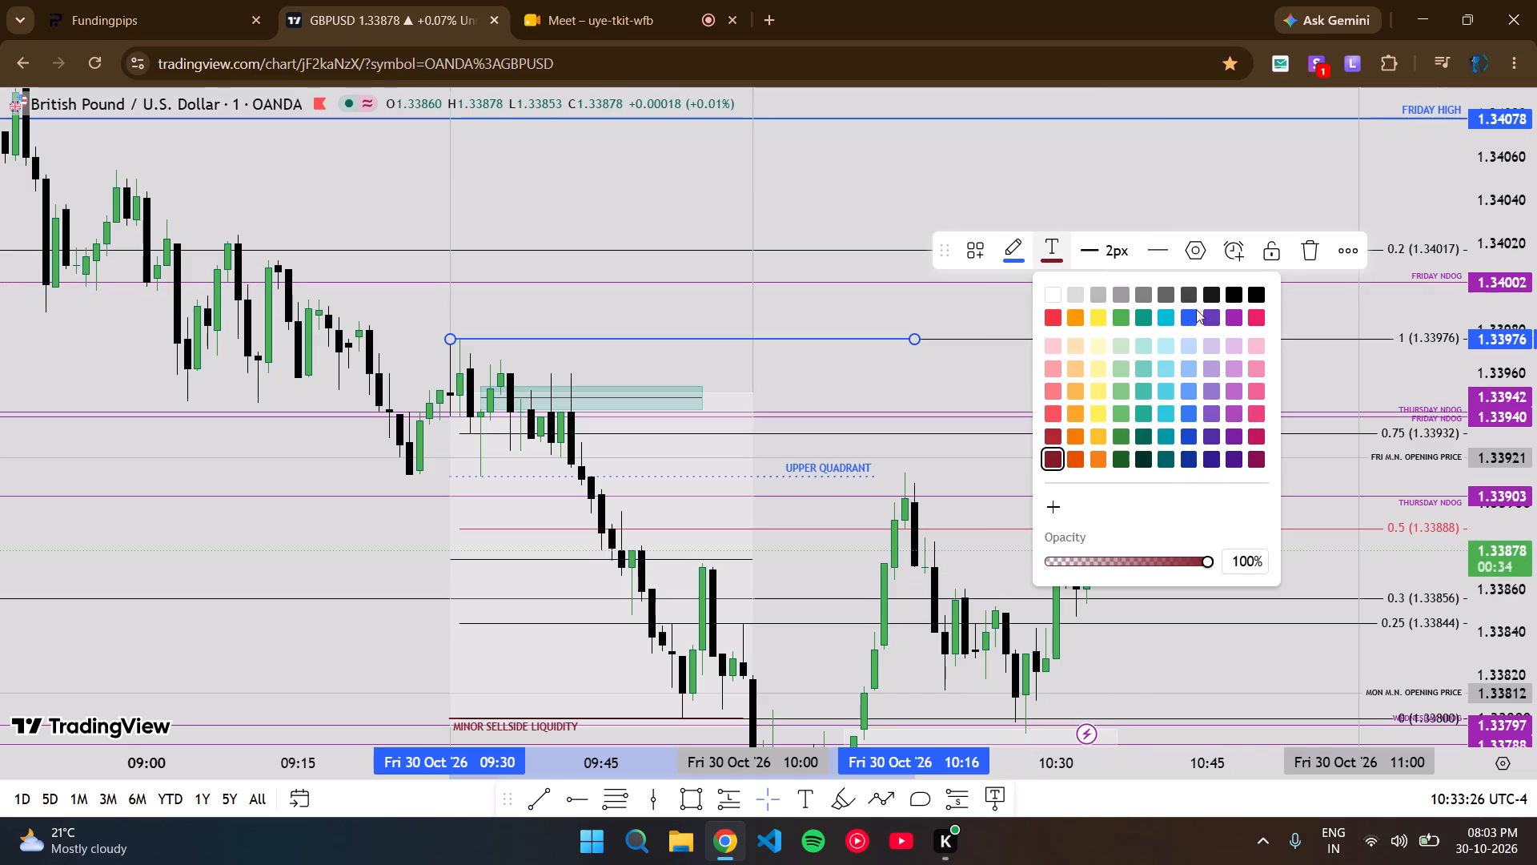
pyautogui.click(1181, 324)
pyautogui.click(991, 383)
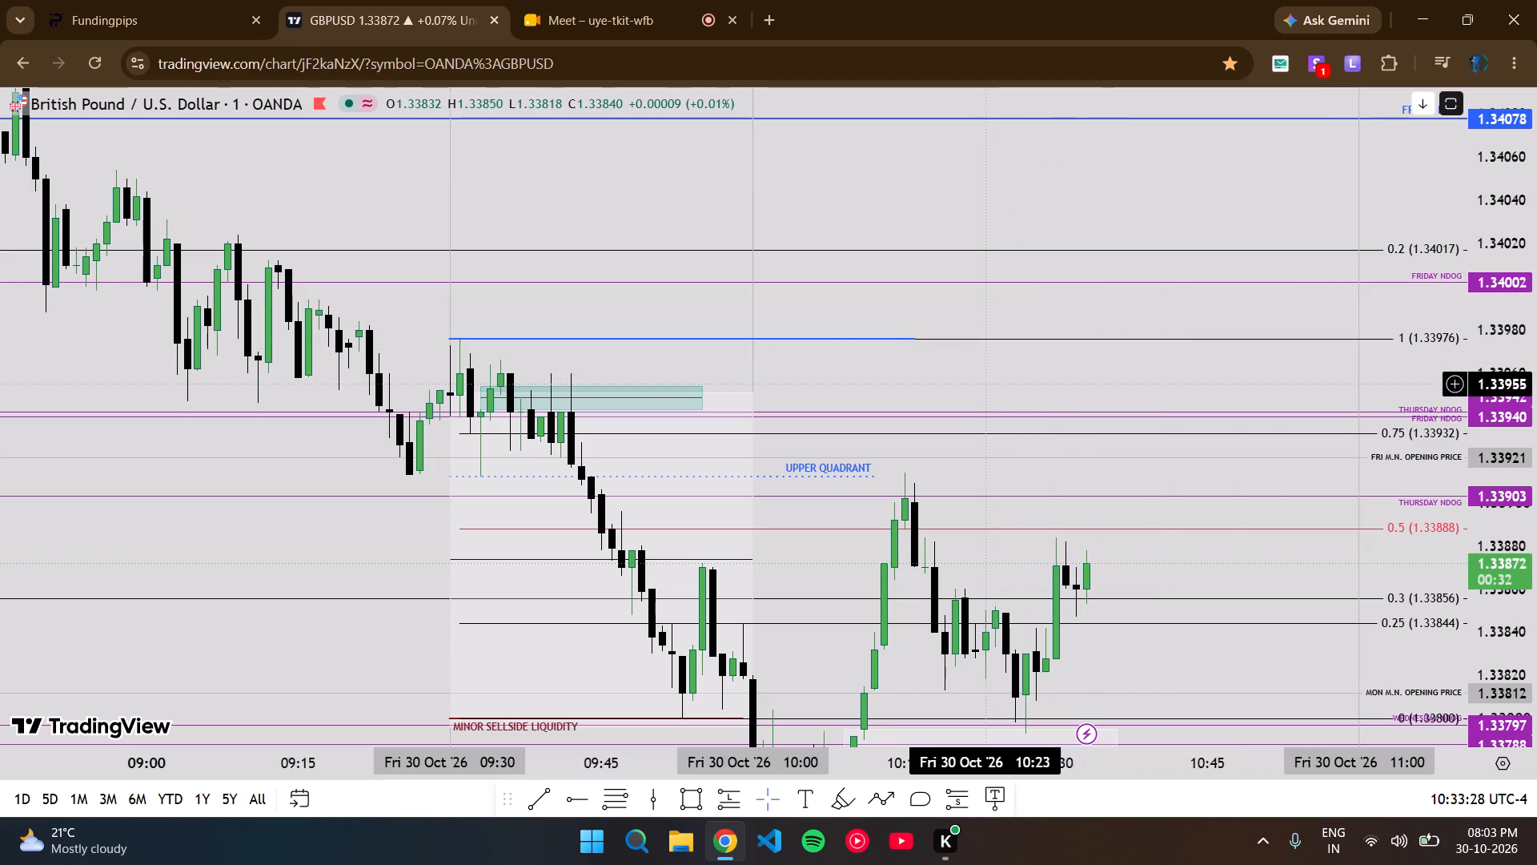
# Label the 1.33976 trend line "MINOR BUYSIDE LIQUIDITY" and align the text above the line at its left end.
pyautogui.moveTo(989, 385); pyautogui.dragTo(961, 239)
pyautogui.doubleClick(866, 202)
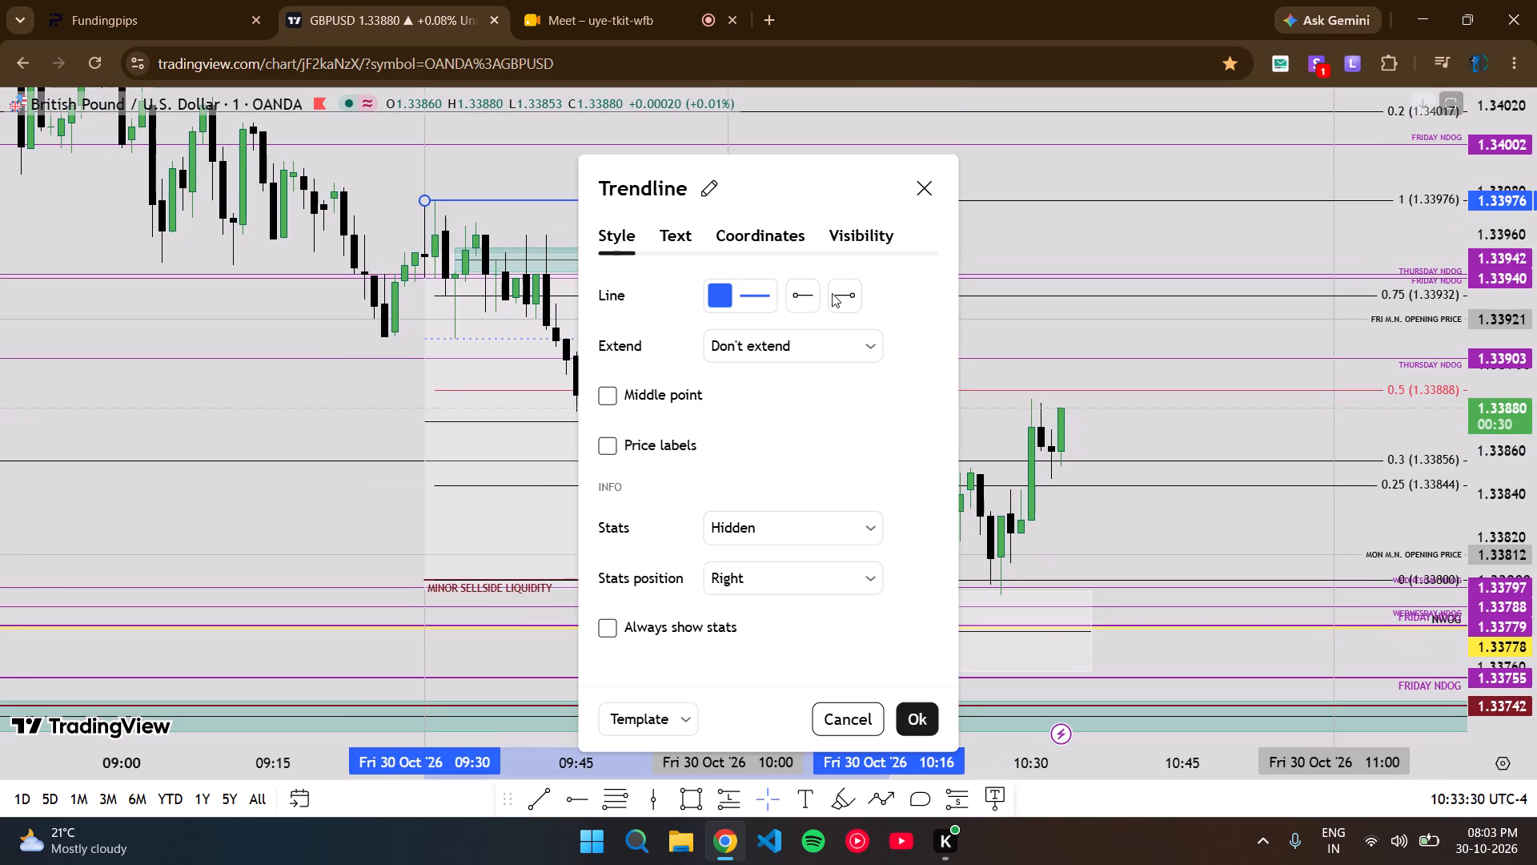
pyautogui.click(672, 237)
pyautogui.click(715, 409)
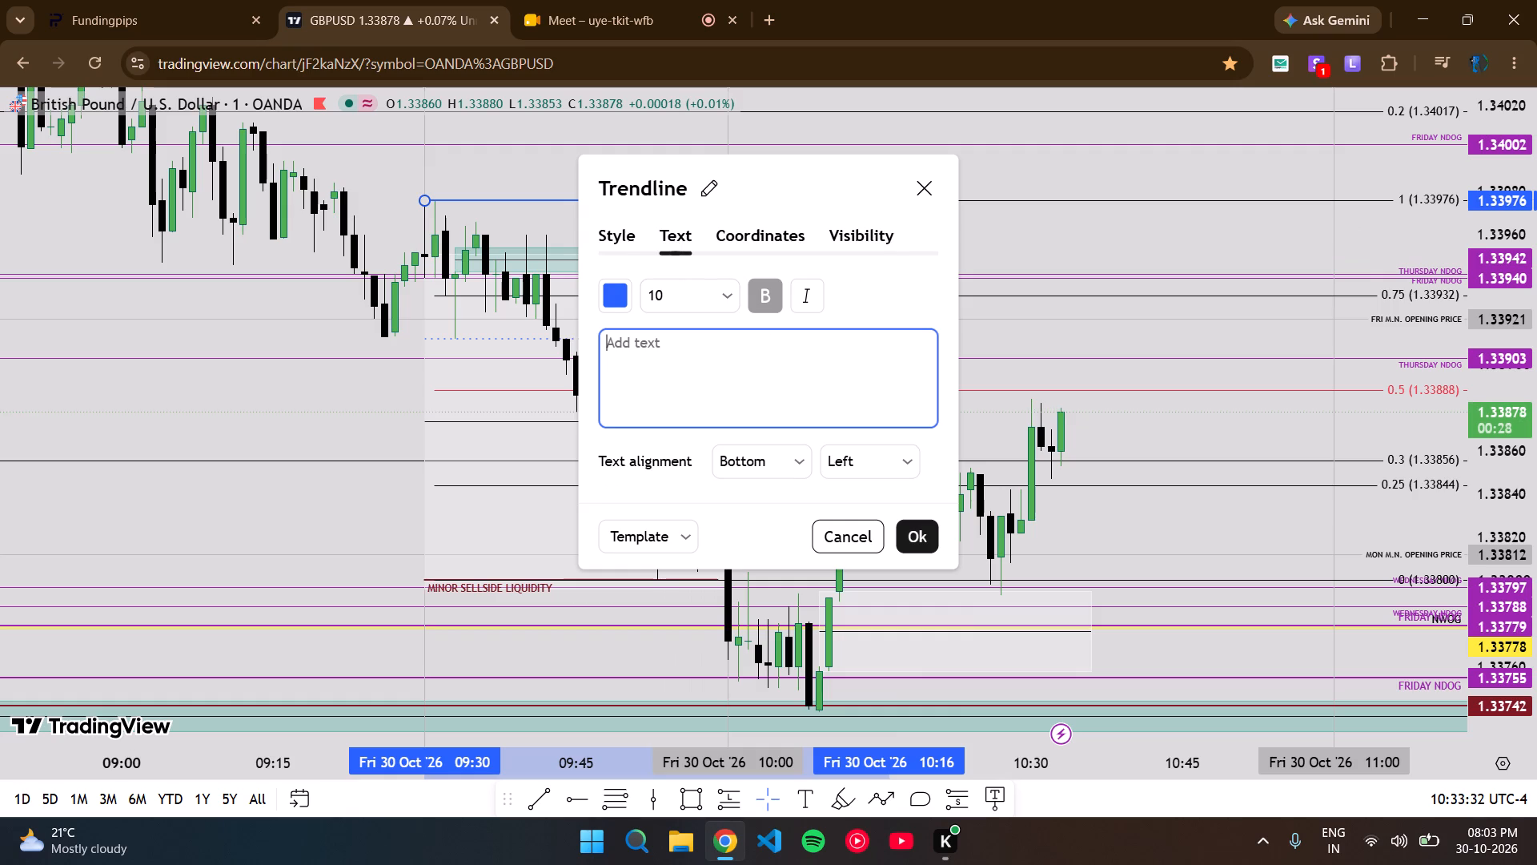
pyautogui.write('MINOR BUYSIDE')
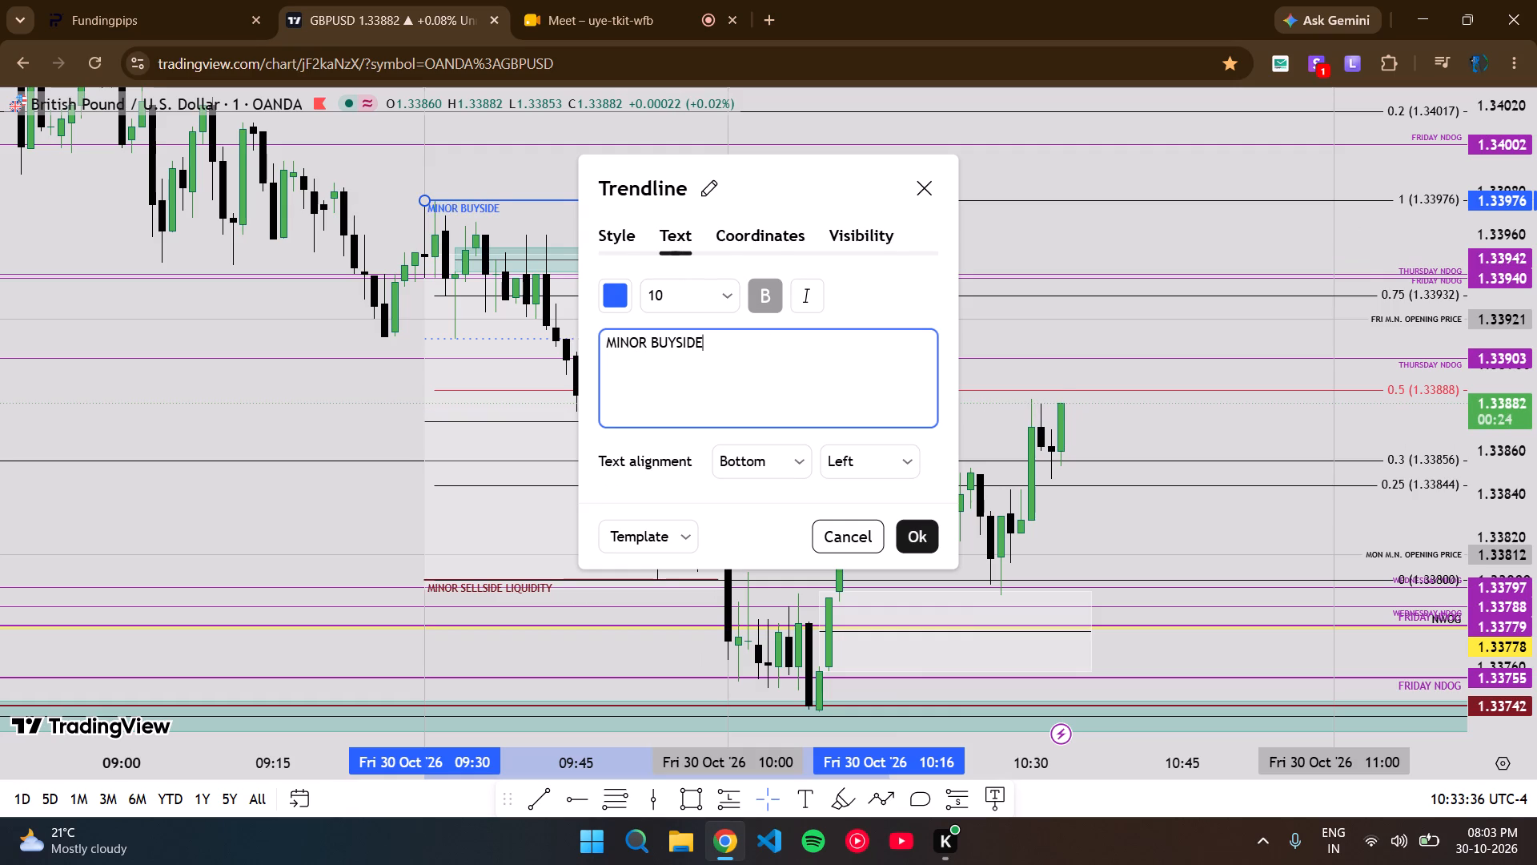
pyautogui.press('space')
pyautogui.write('LIQUIDITY')
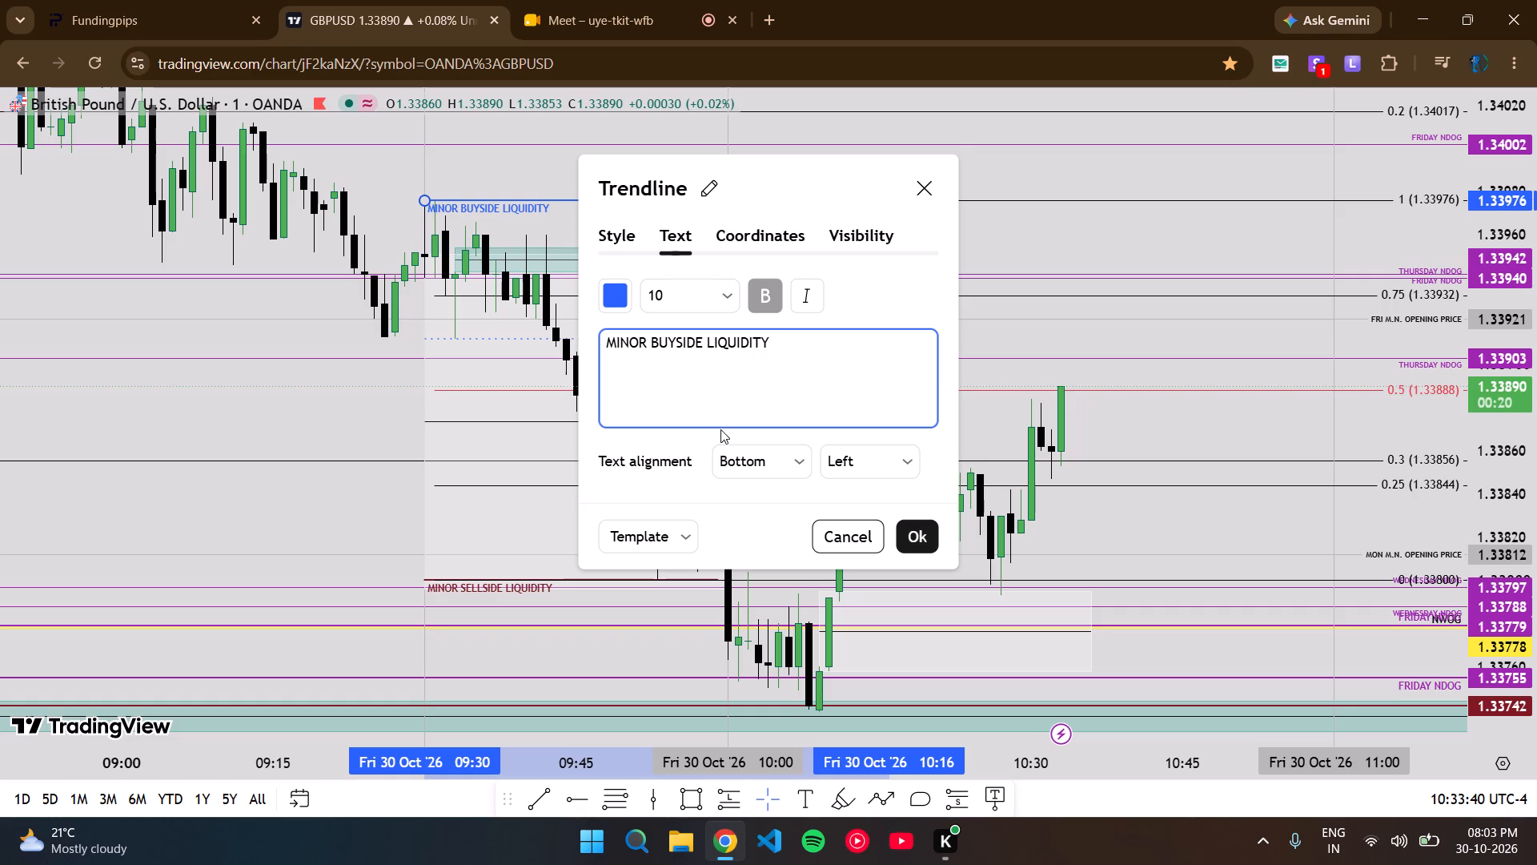
pyautogui.click(753, 450)
pyautogui.click(760, 490)
pyautogui.click(901, 526)
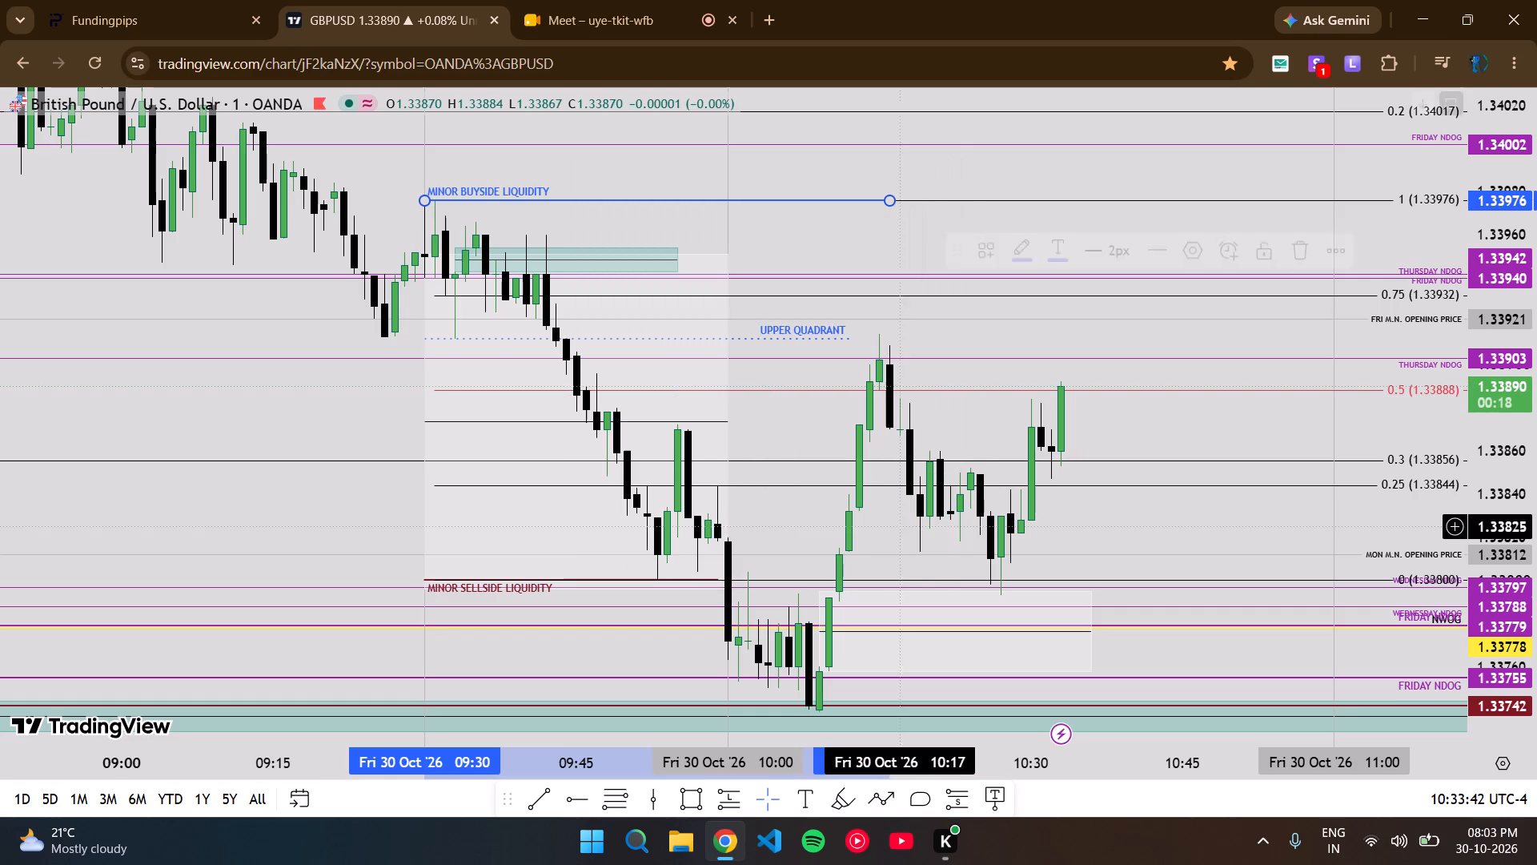
# Measure the price move from the swing low near 1.33795 up to the recent high at about 1.33895.
pyautogui.moveTo(1211, 447); pyautogui.dragTo(1161, 384)
pyautogui.scroll(4, 1536, 448)
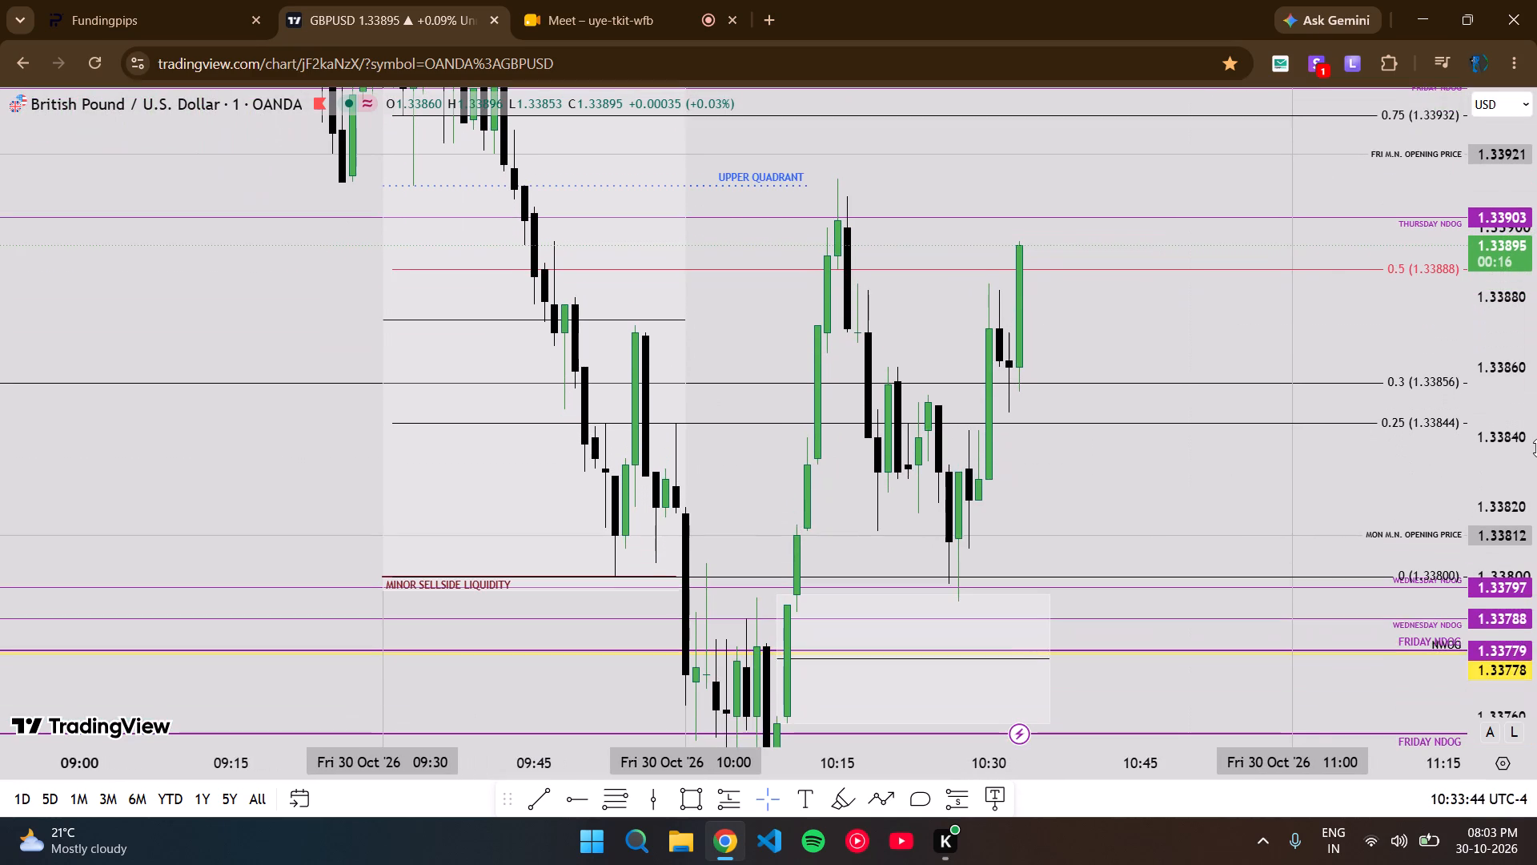
pyautogui.scroll(1, 1536, 448)
pyautogui.scroll(-2, 1536, 448)
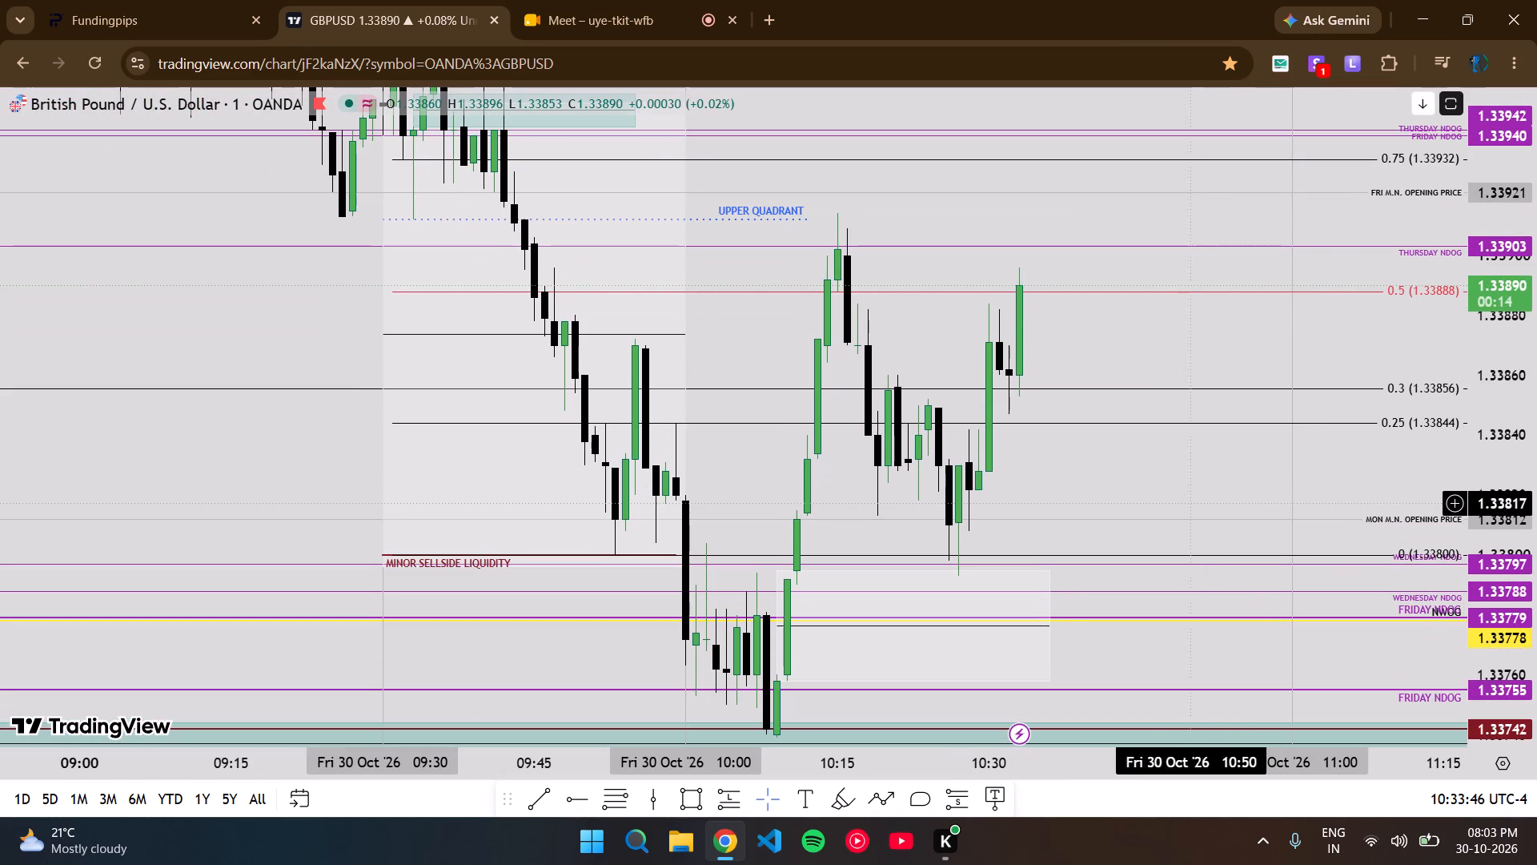
pyautogui.moveTo(1028, 481); pyautogui.dragTo(993, 507)
pyautogui.moveTo(1023, 529); pyautogui.dragTo(1021, 512)
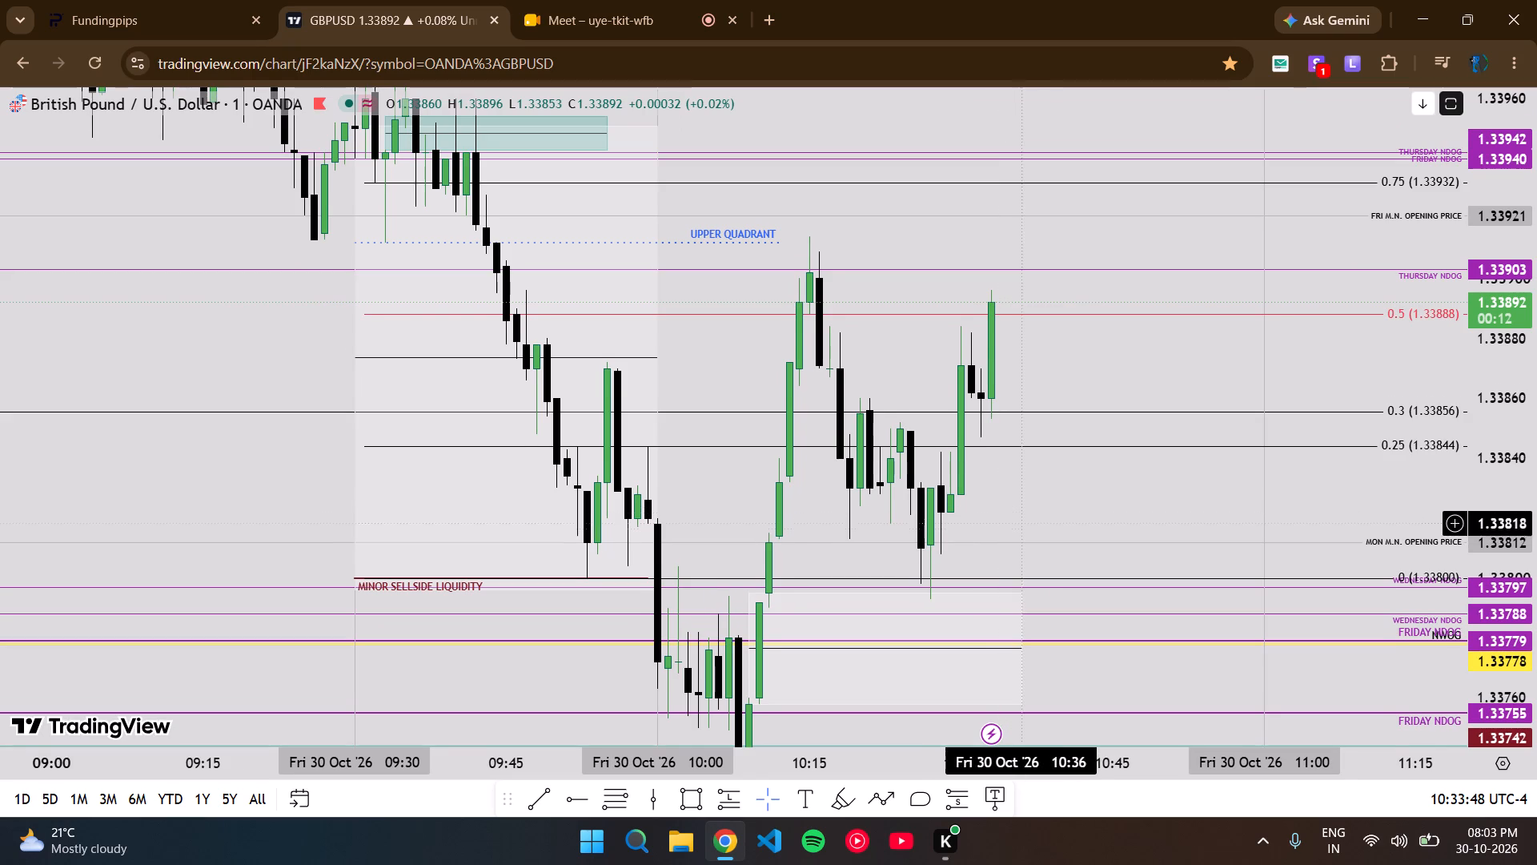
pyautogui.moveTo(1021, 512); pyautogui.dragTo(1017, 488)
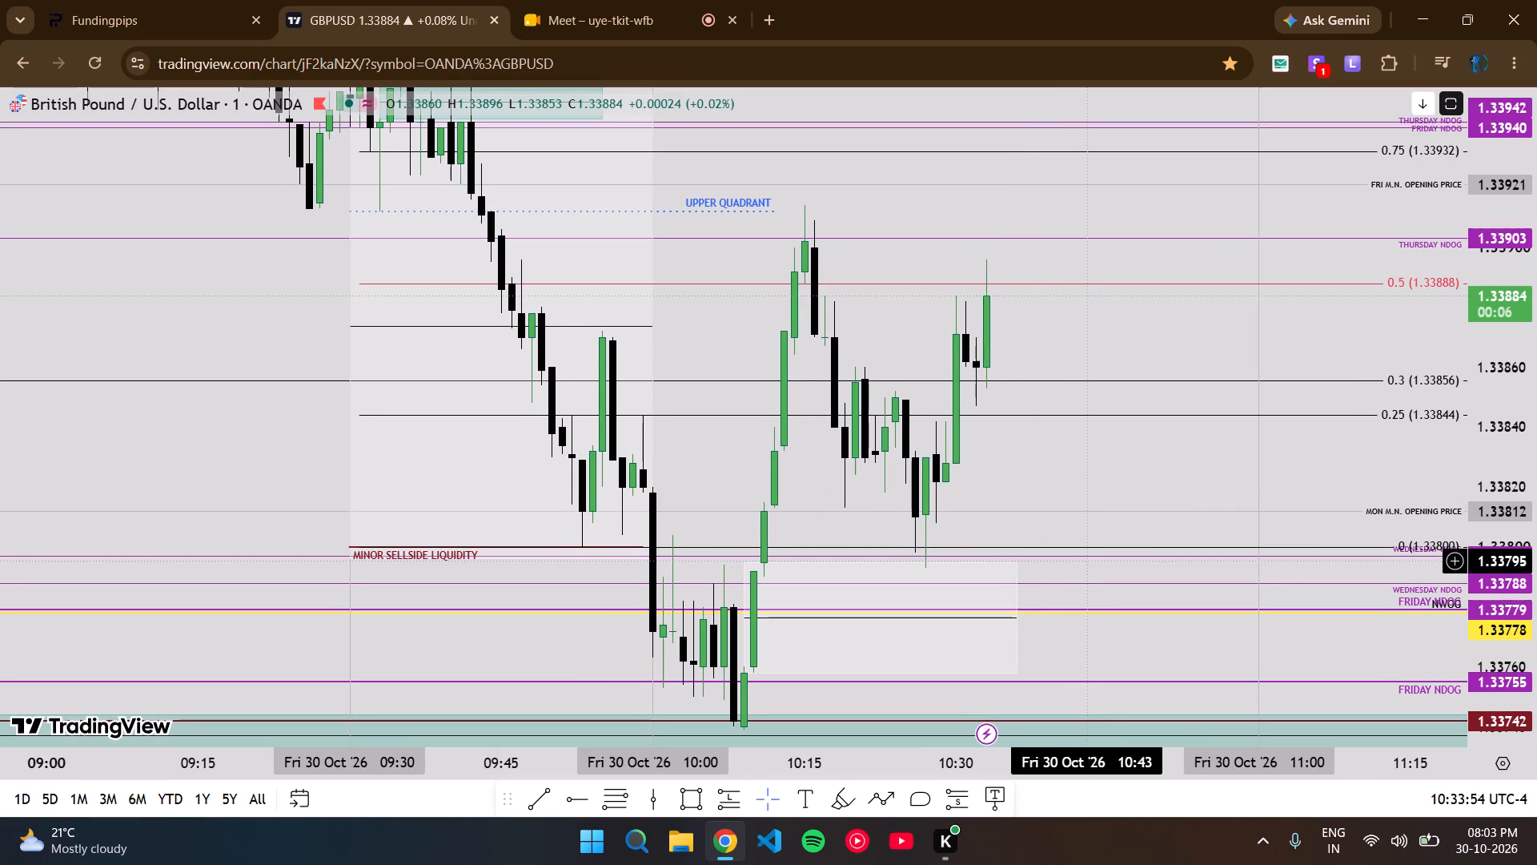
pyautogui.keyDown('shift'); pyautogui.click(1093, 562); pyautogui.keyUp('shift')
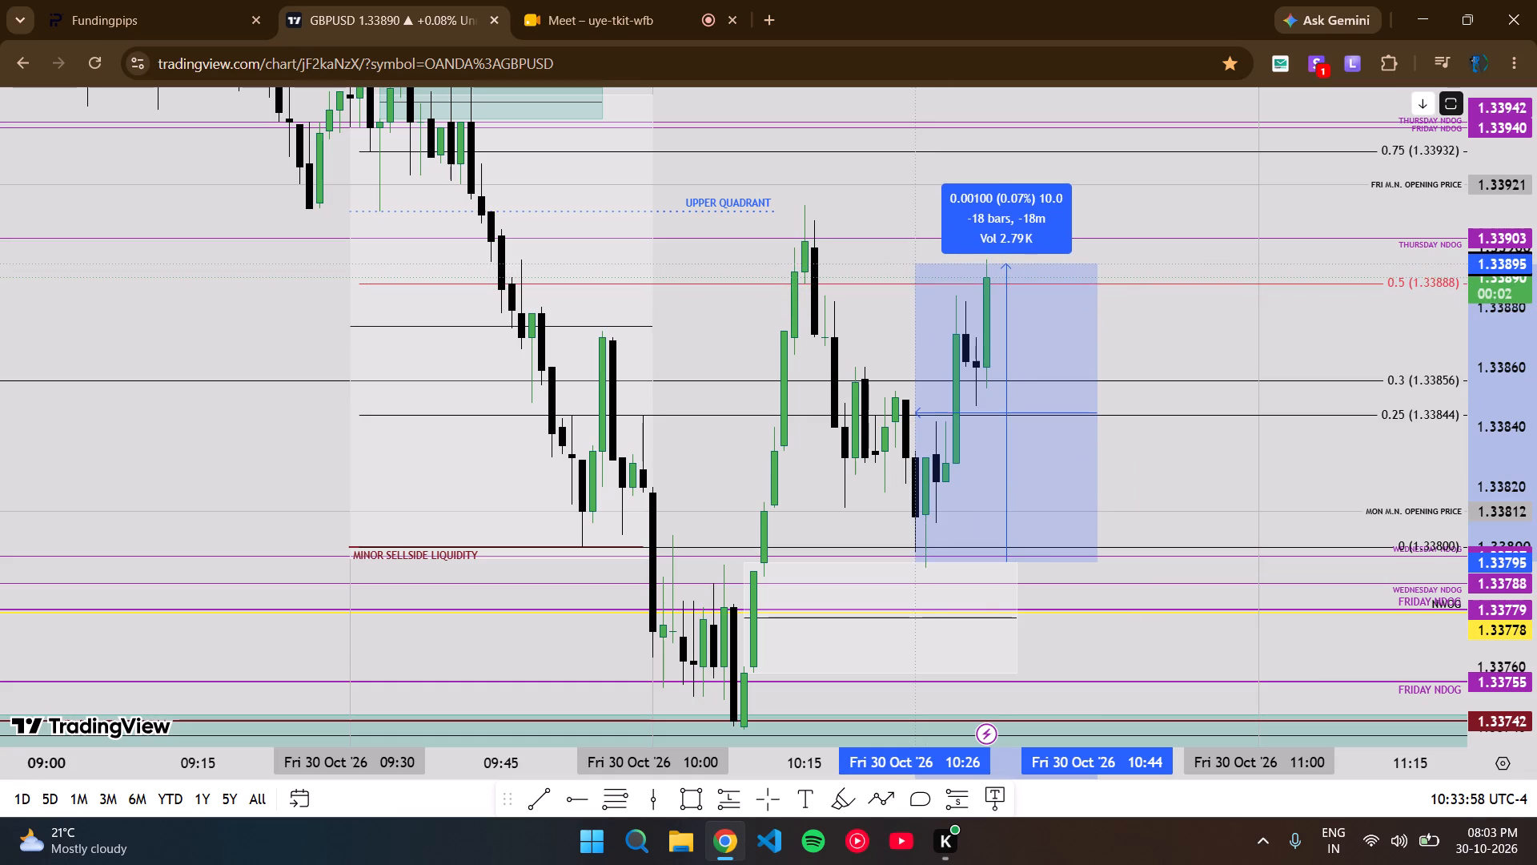
pyautogui.keyDown('shift'); pyautogui.click(917, 262); pyautogui.keyUp('shift')
pyautogui.click(1131, 453)
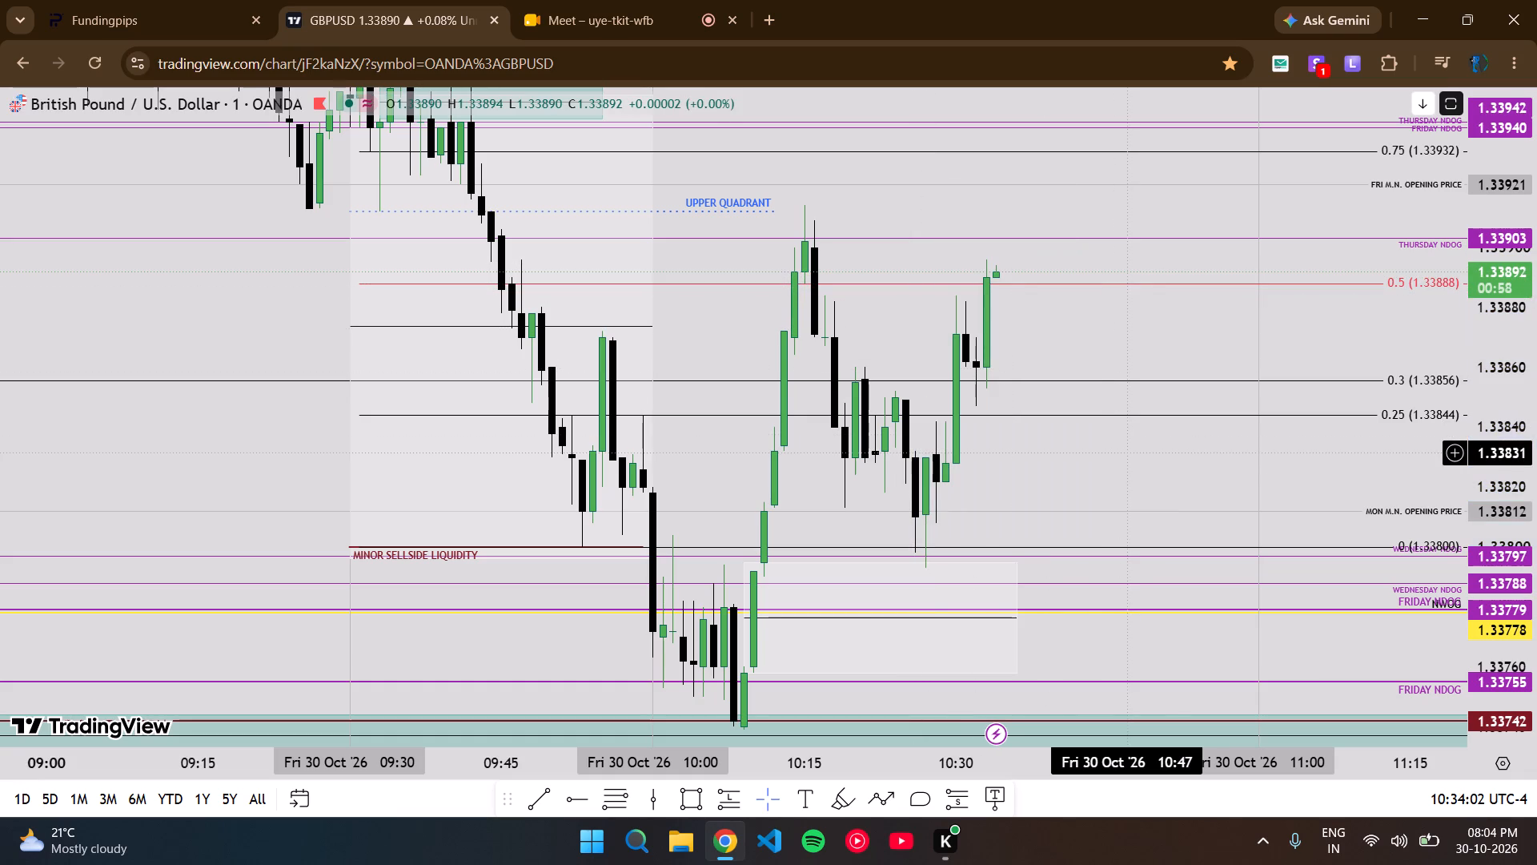
pyautogui.moveTo(1131, 453); pyautogui.dragTo(1073, 451)
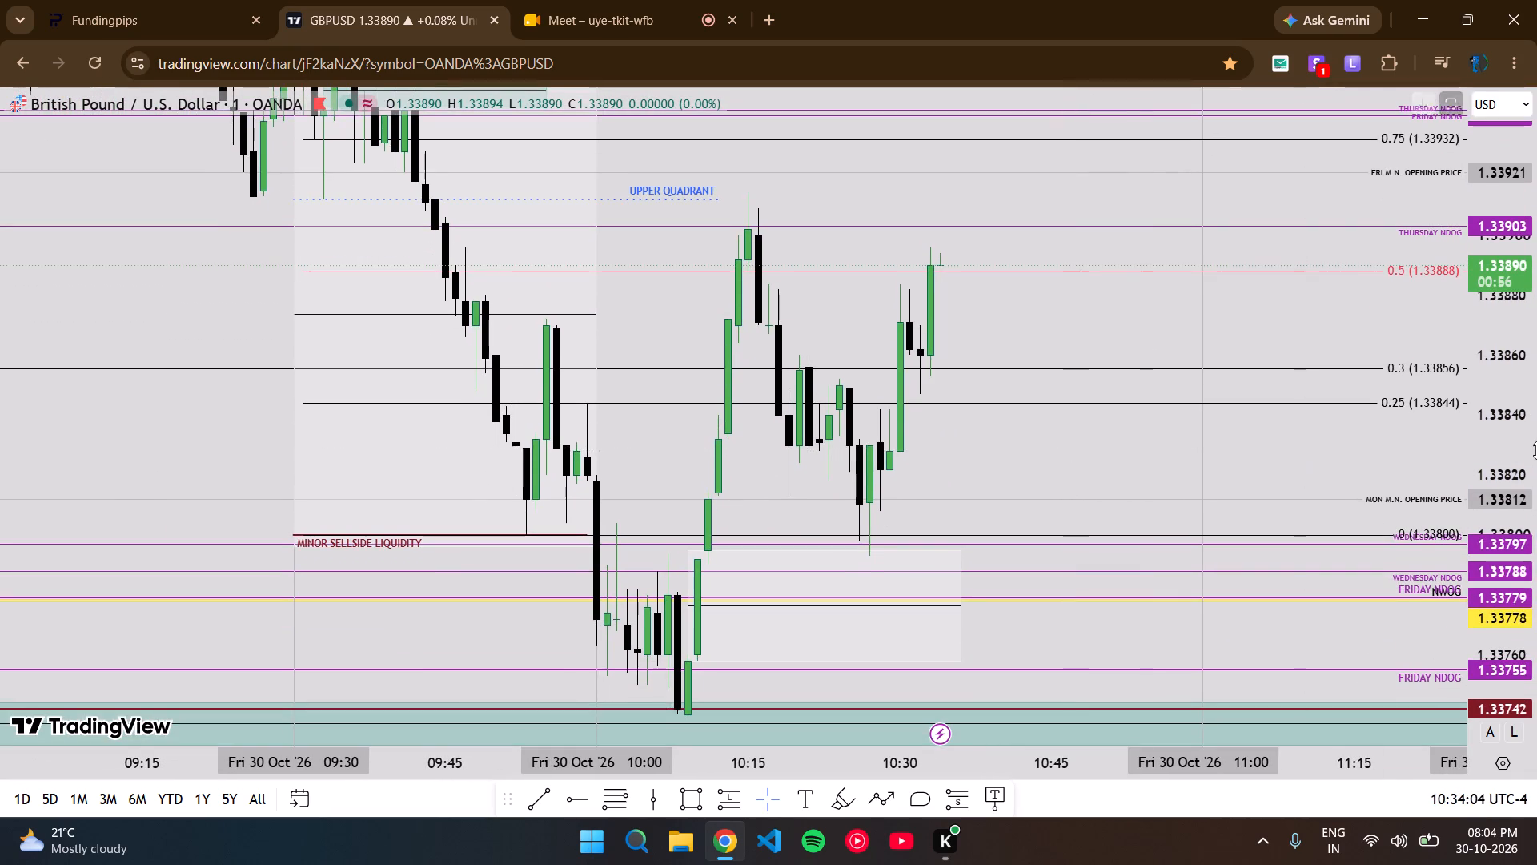
pyautogui.scroll(1, 1536, 450)
pyautogui.scroll(-2, 1536, 450)
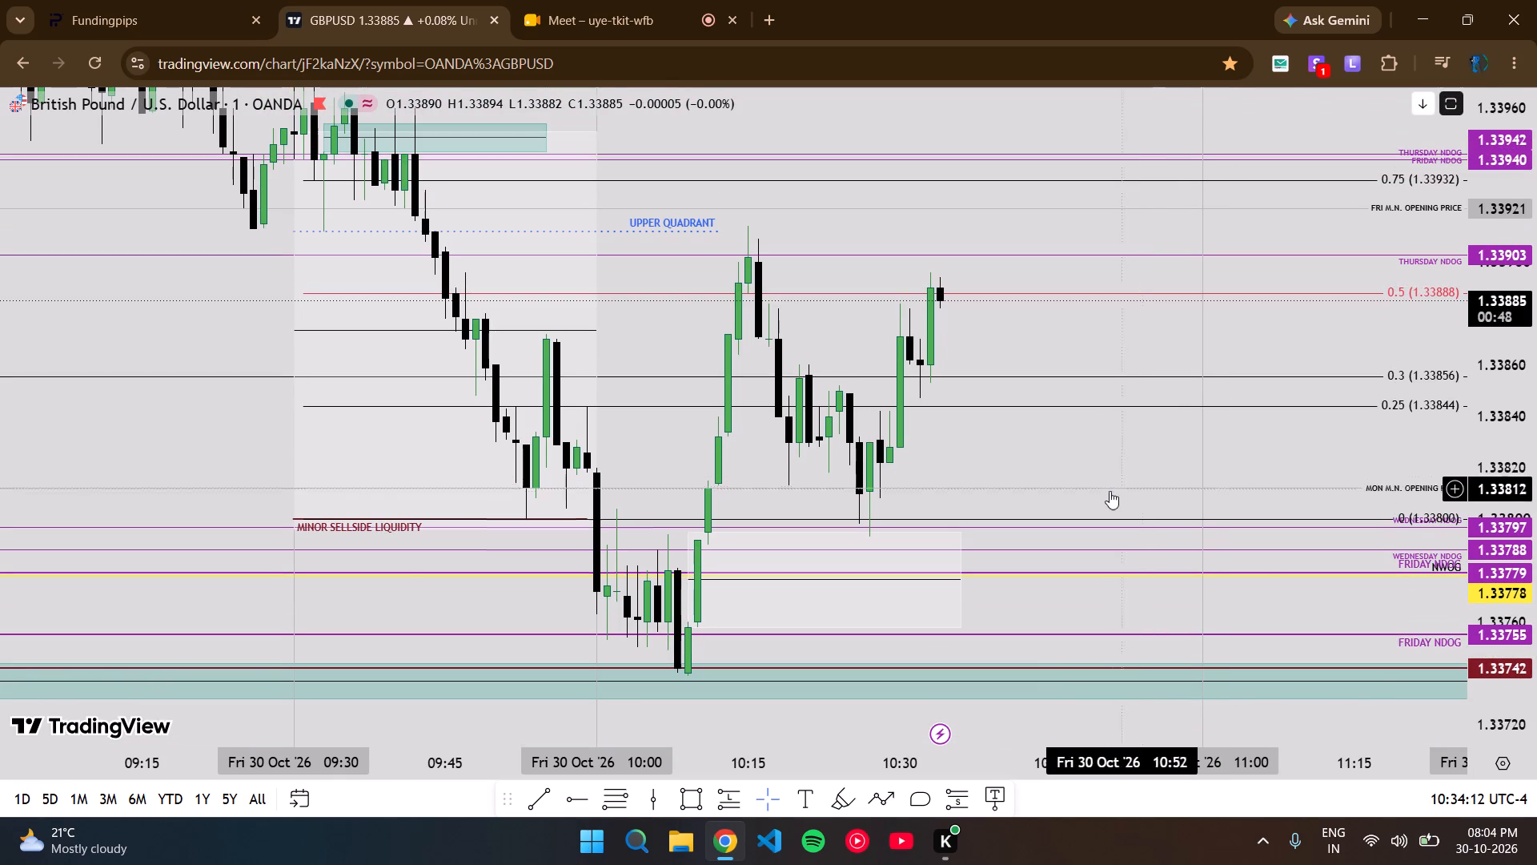
pyautogui.moveTo(1030, 457); pyautogui.dragTo(1031, 376)
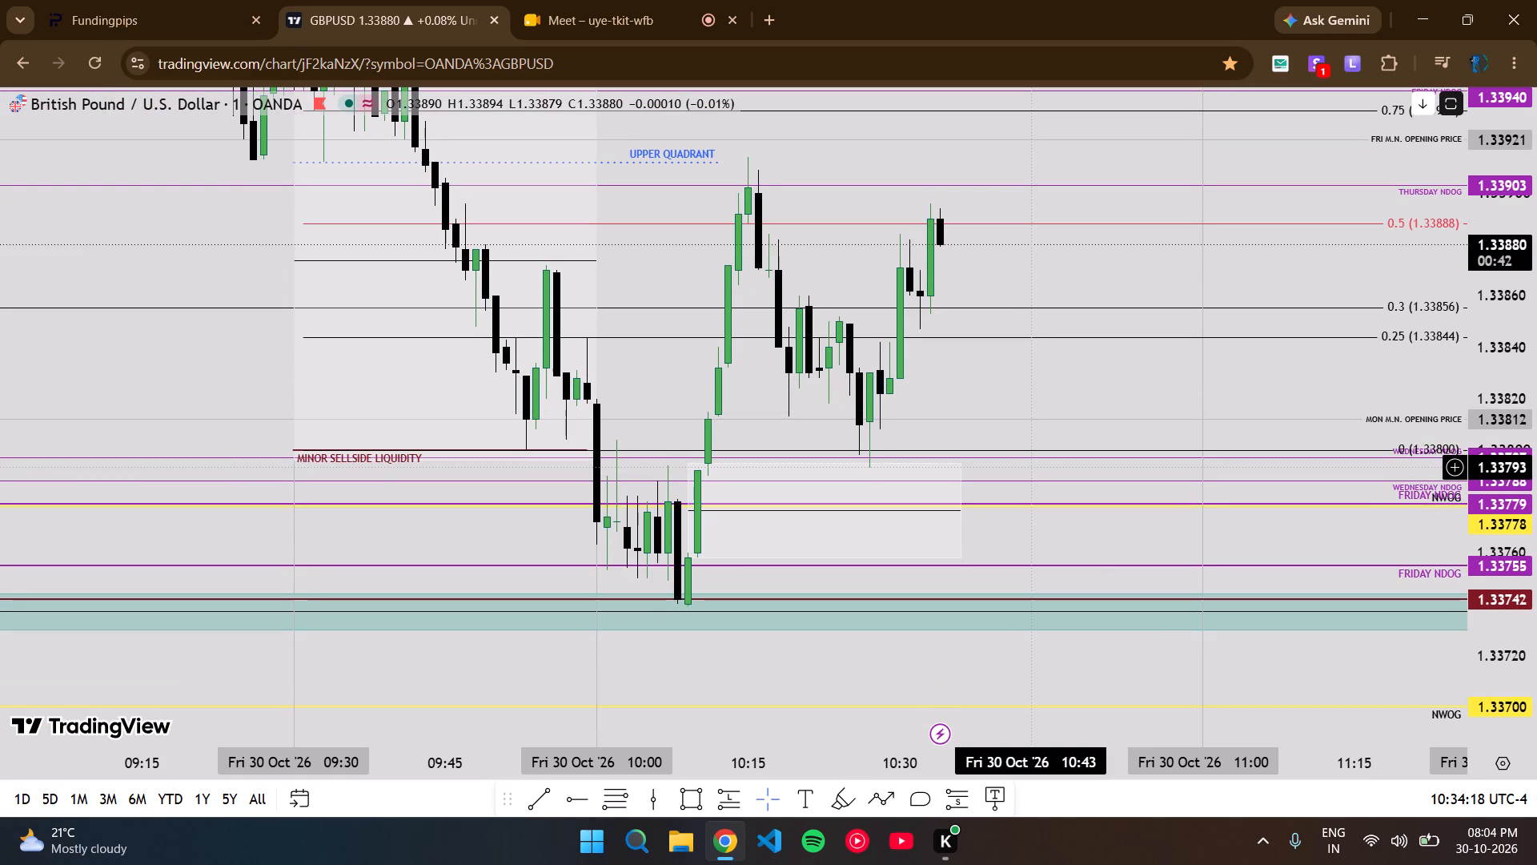
pyautogui.scroll(3, 1536, 507)
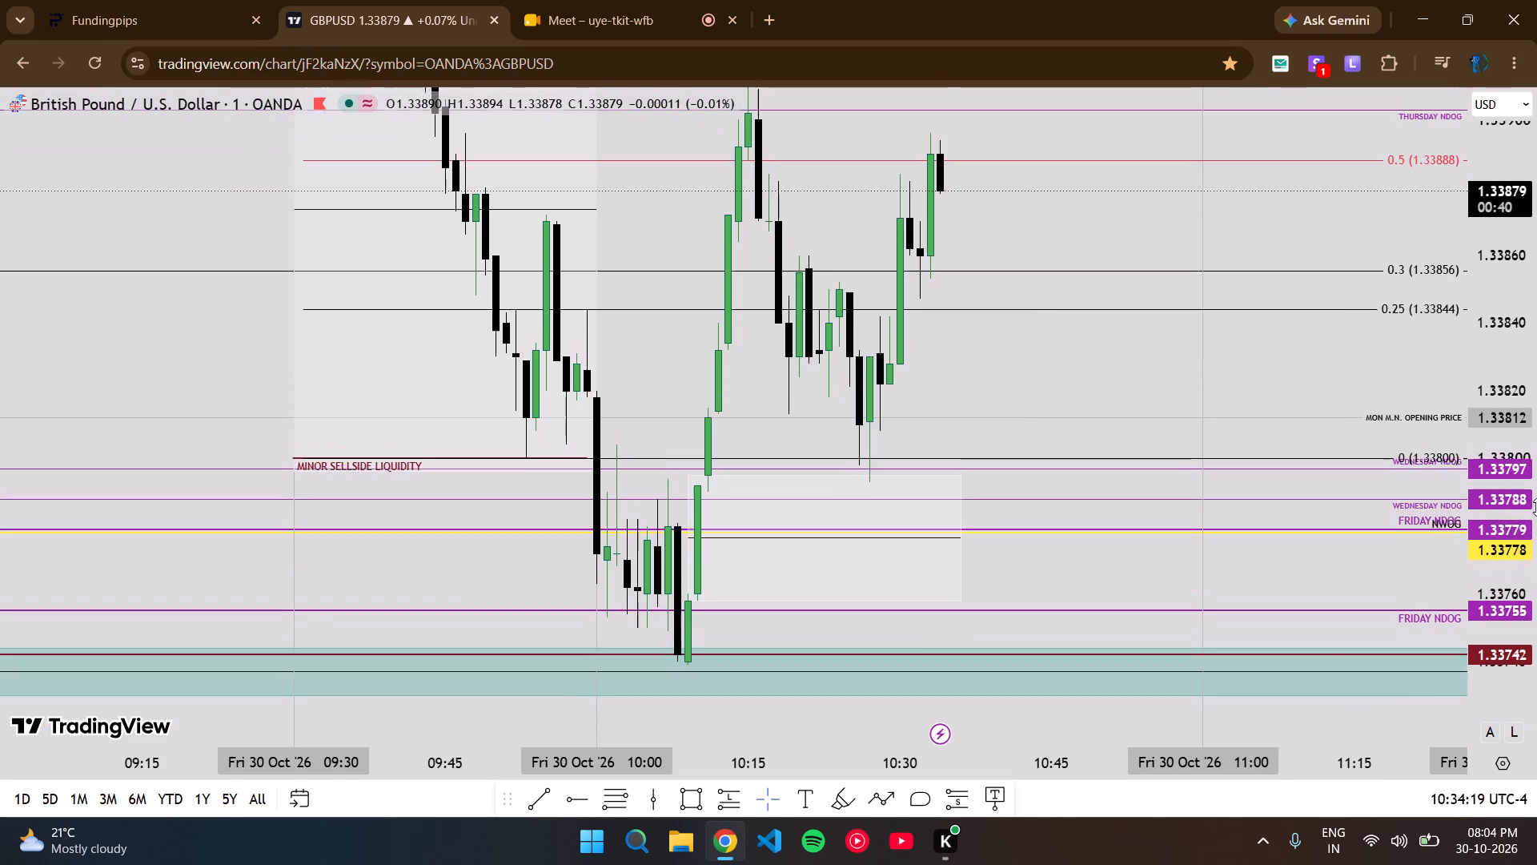
pyautogui.scroll(3, 1536, 507)
pyautogui.scroll(-7, 1536, 507)
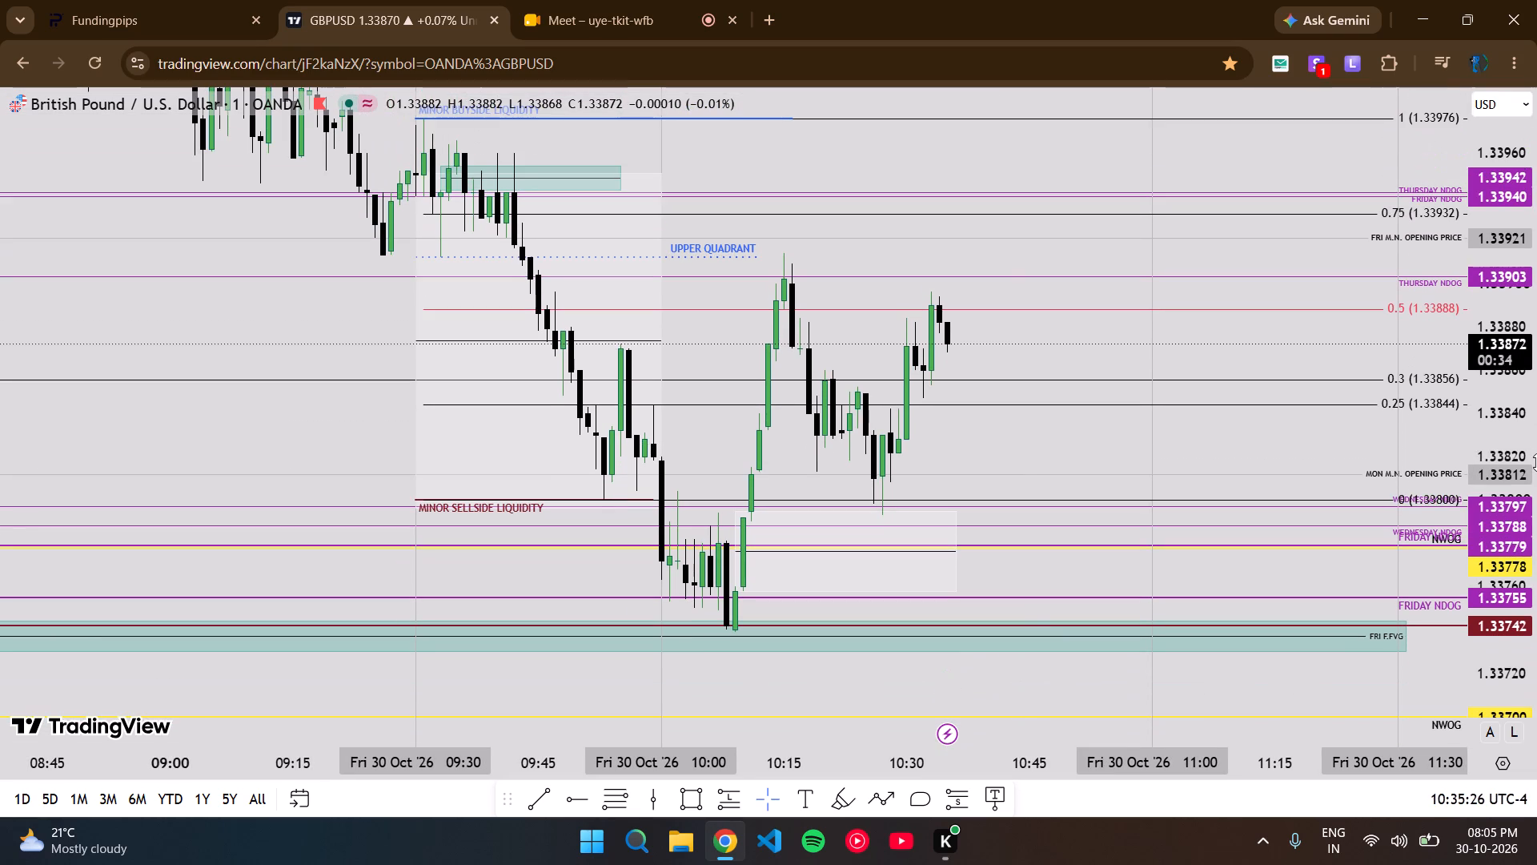
pyautogui.scroll(1, 1536, 462)
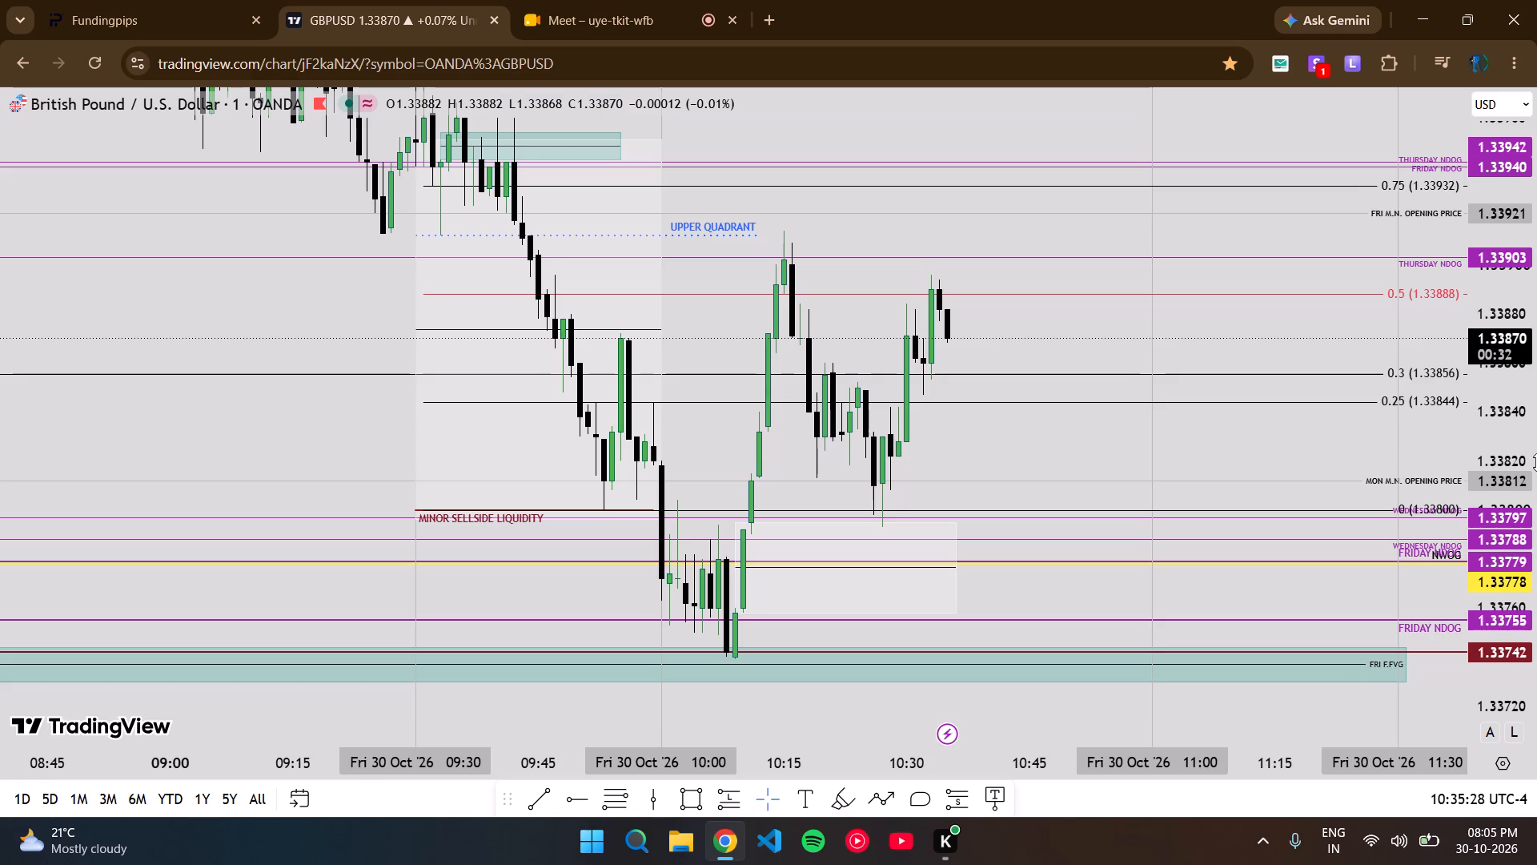
pyautogui.scroll(1, 1536, 462)
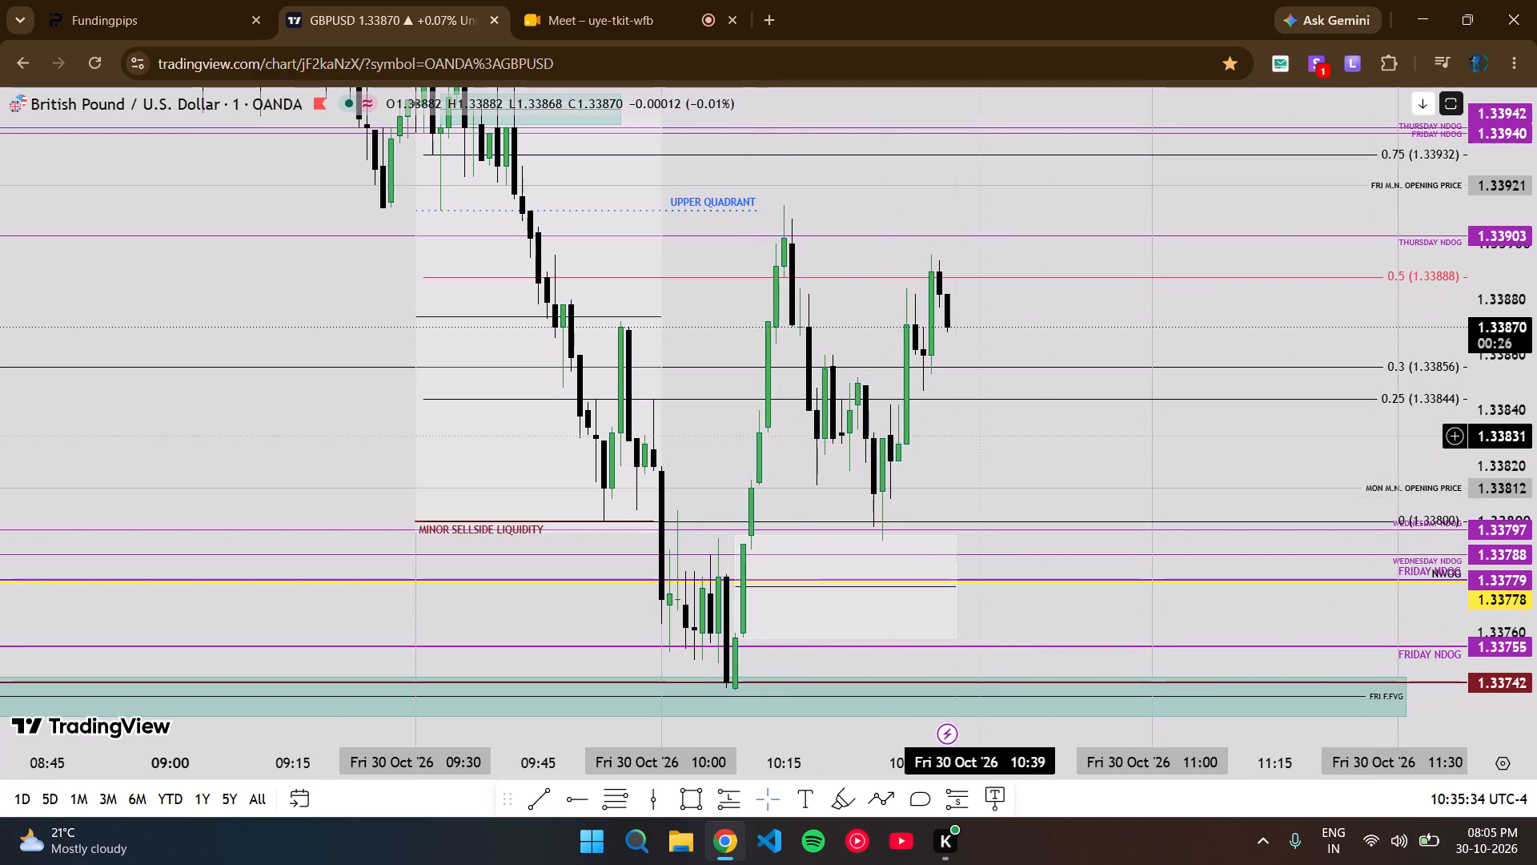
pyautogui.moveTo(999, 432); pyautogui.dragTo(966, 355)
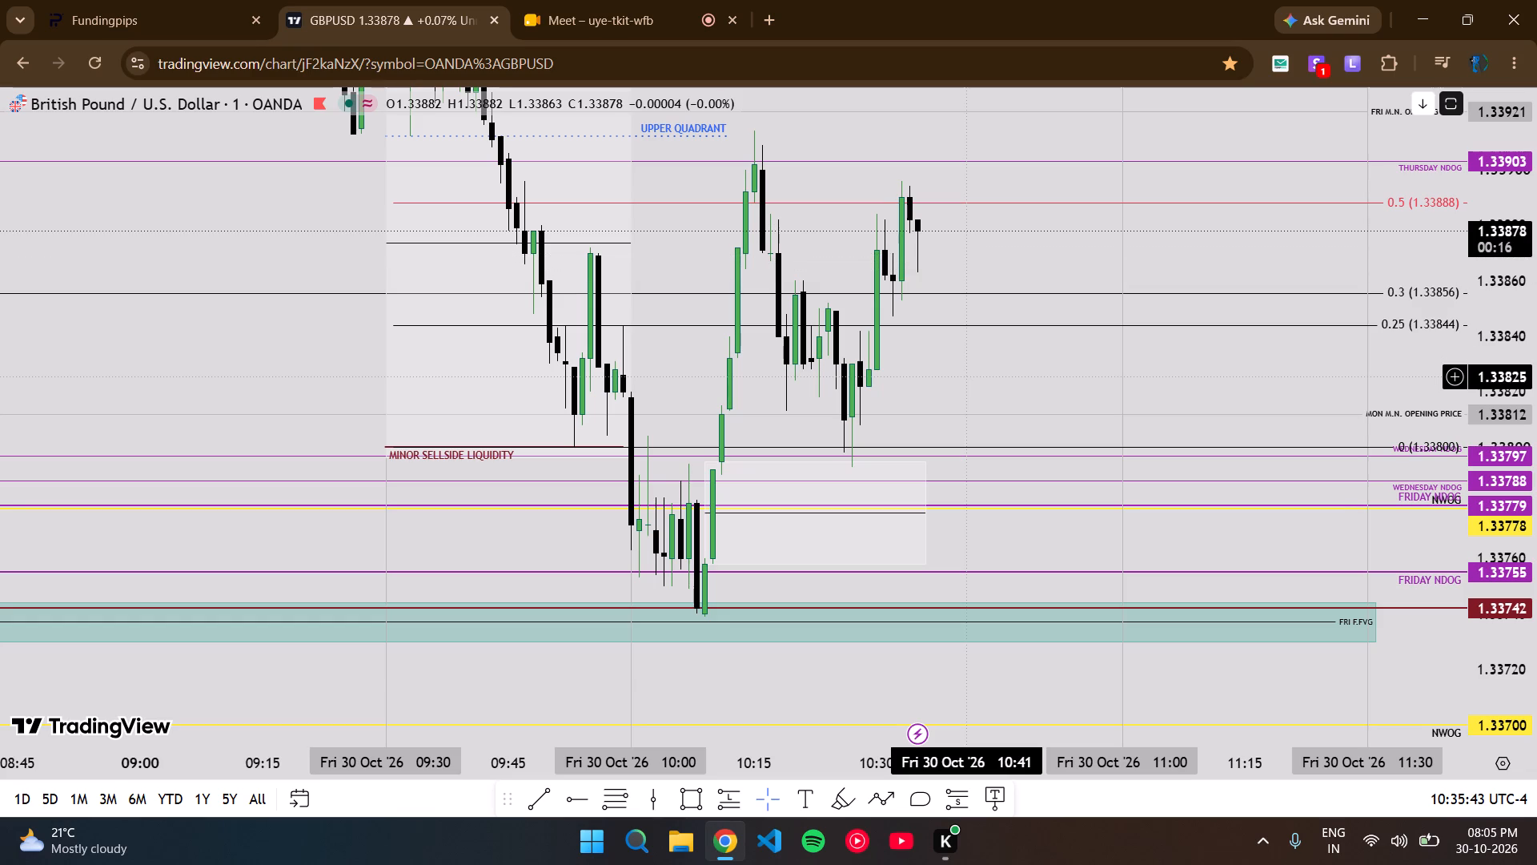
pyautogui.moveTo(965, 376); pyautogui.dragTo(956, 285)
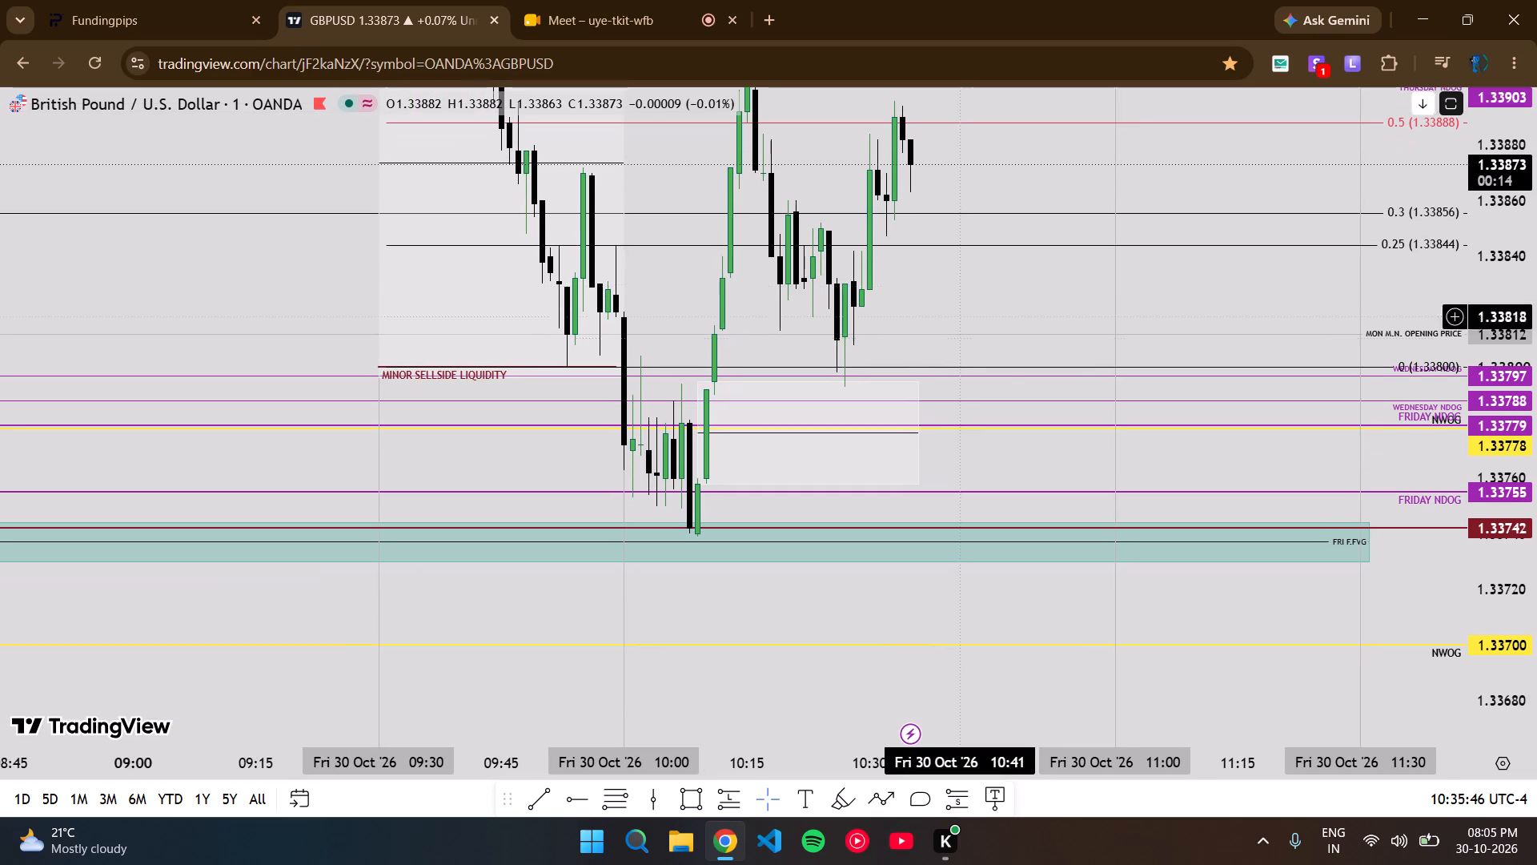
pyautogui.scroll(3, 1536, 489)
pyautogui.scroll(-2, 1536, 489)
pyautogui.scroll(2, 1536, 489)
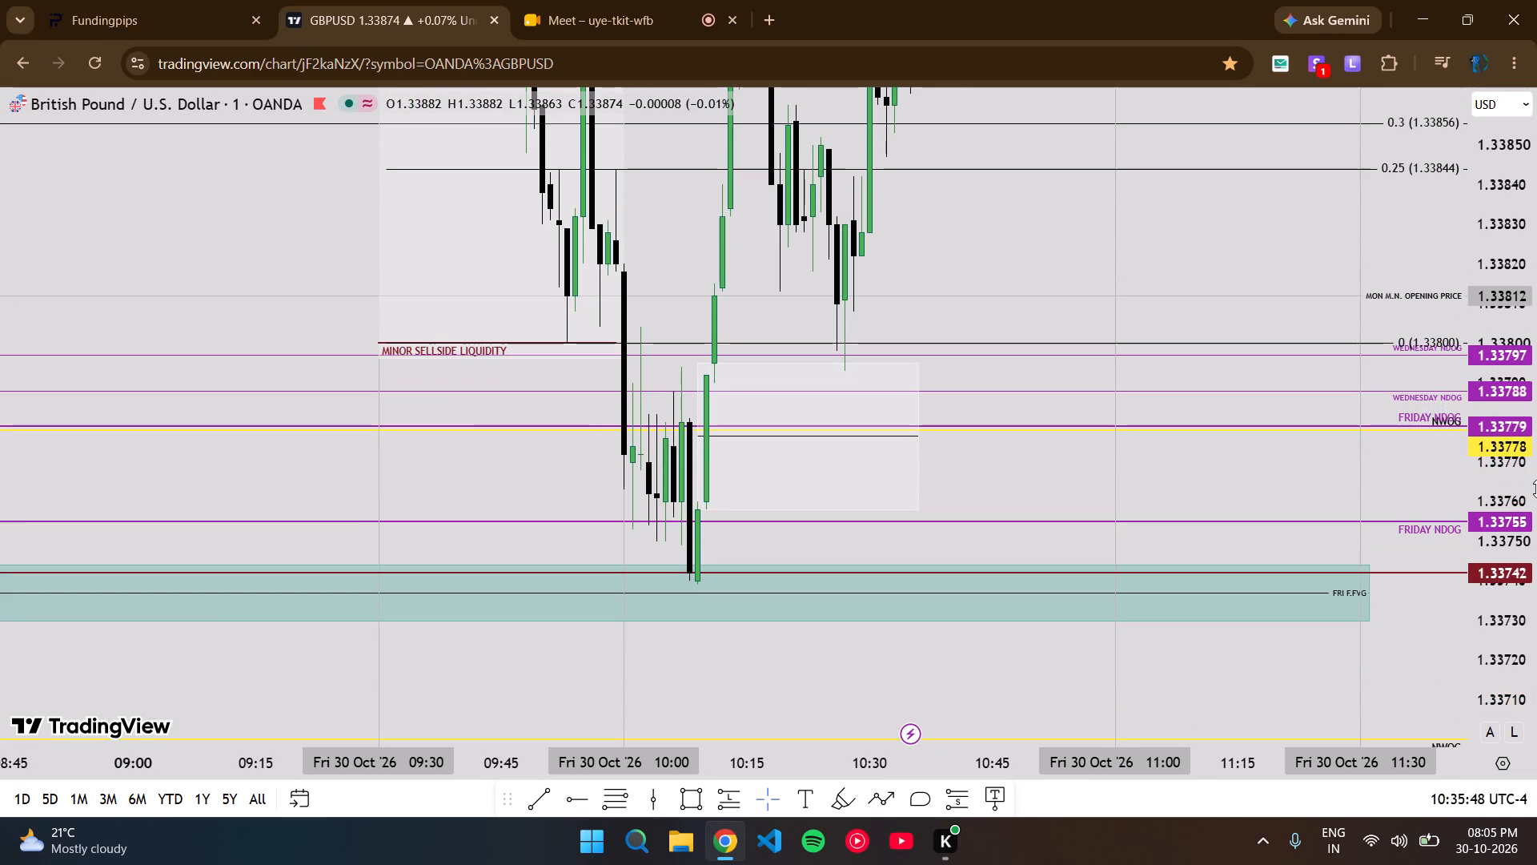
pyautogui.scroll(-2, 1536, 489)
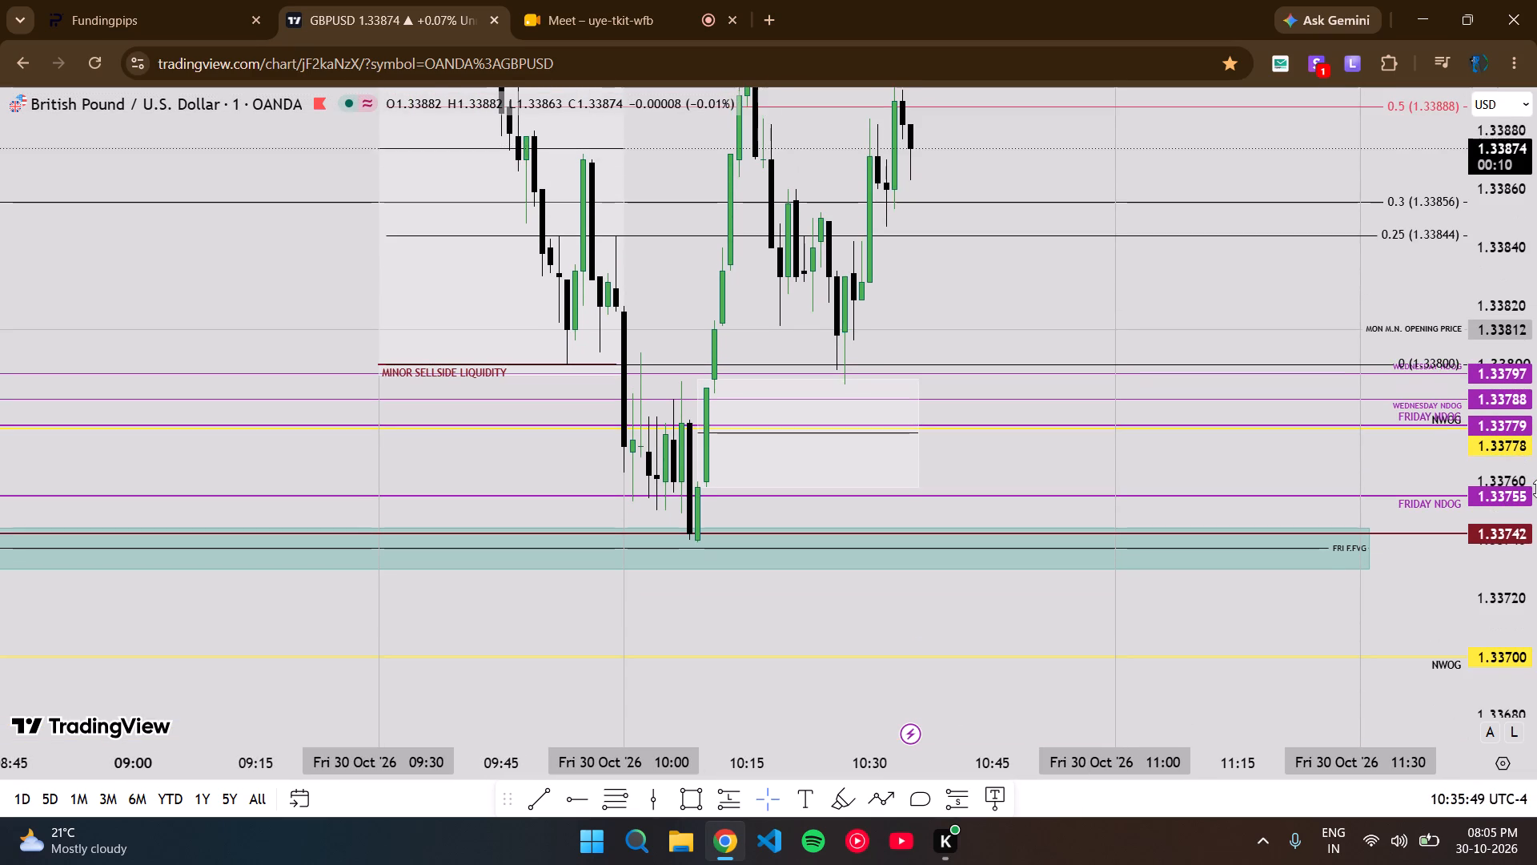
pyautogui.scroll(1, 1536, 489)
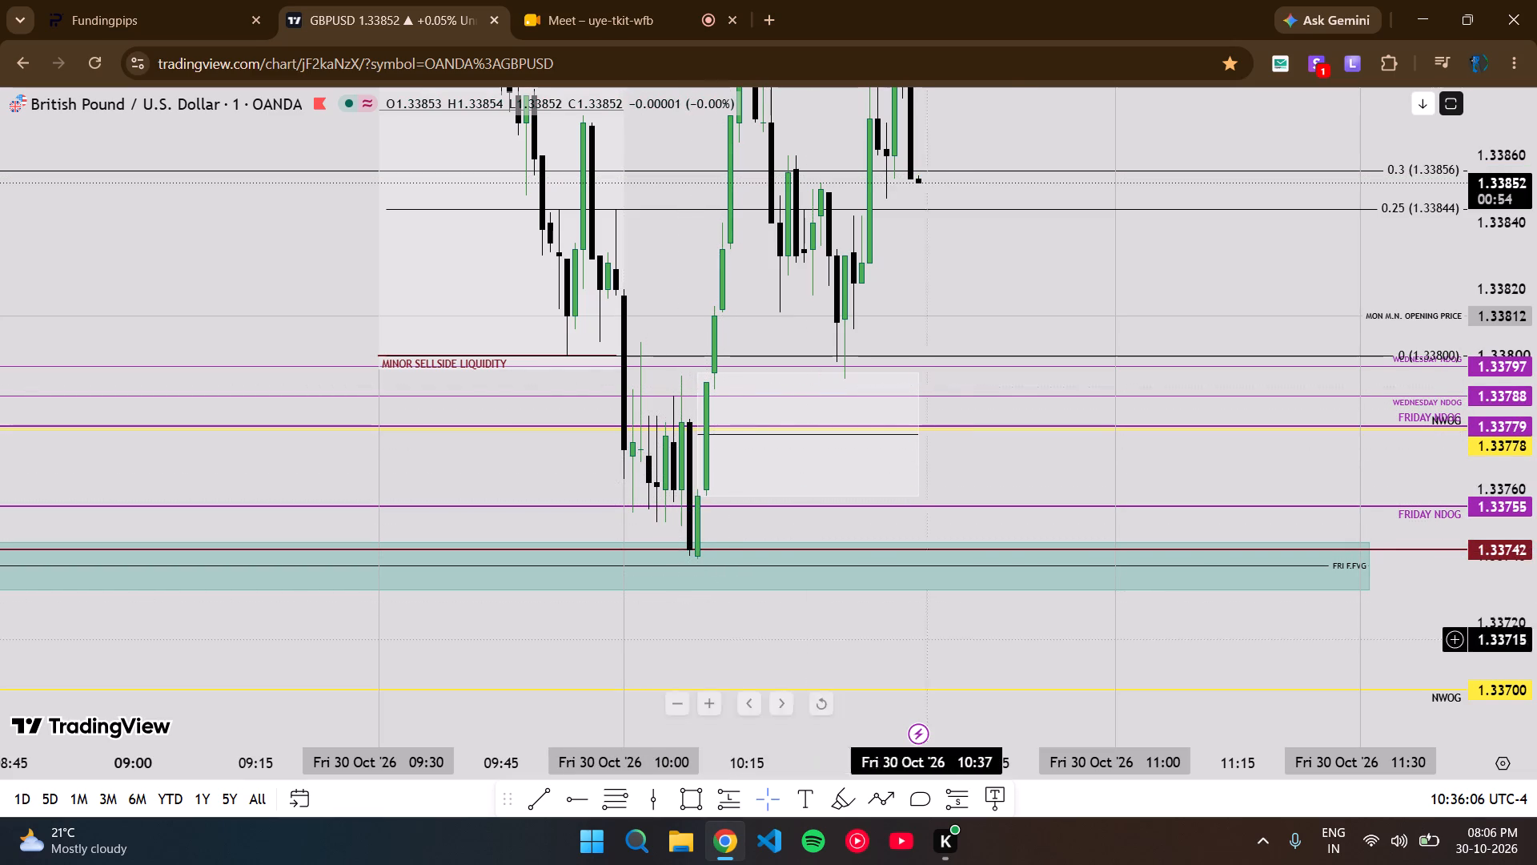
# Examine the new 10:37 candle's pullback against the 0.25 Fibonacci level, minor sellside liquidity and the Friday F.FVG zone.
pyautogui.scroll(-3, 1459, 481)
pyautogui.scroll(3, 1128, 554)
pyautogui.scroll(-3, 1536, 356)
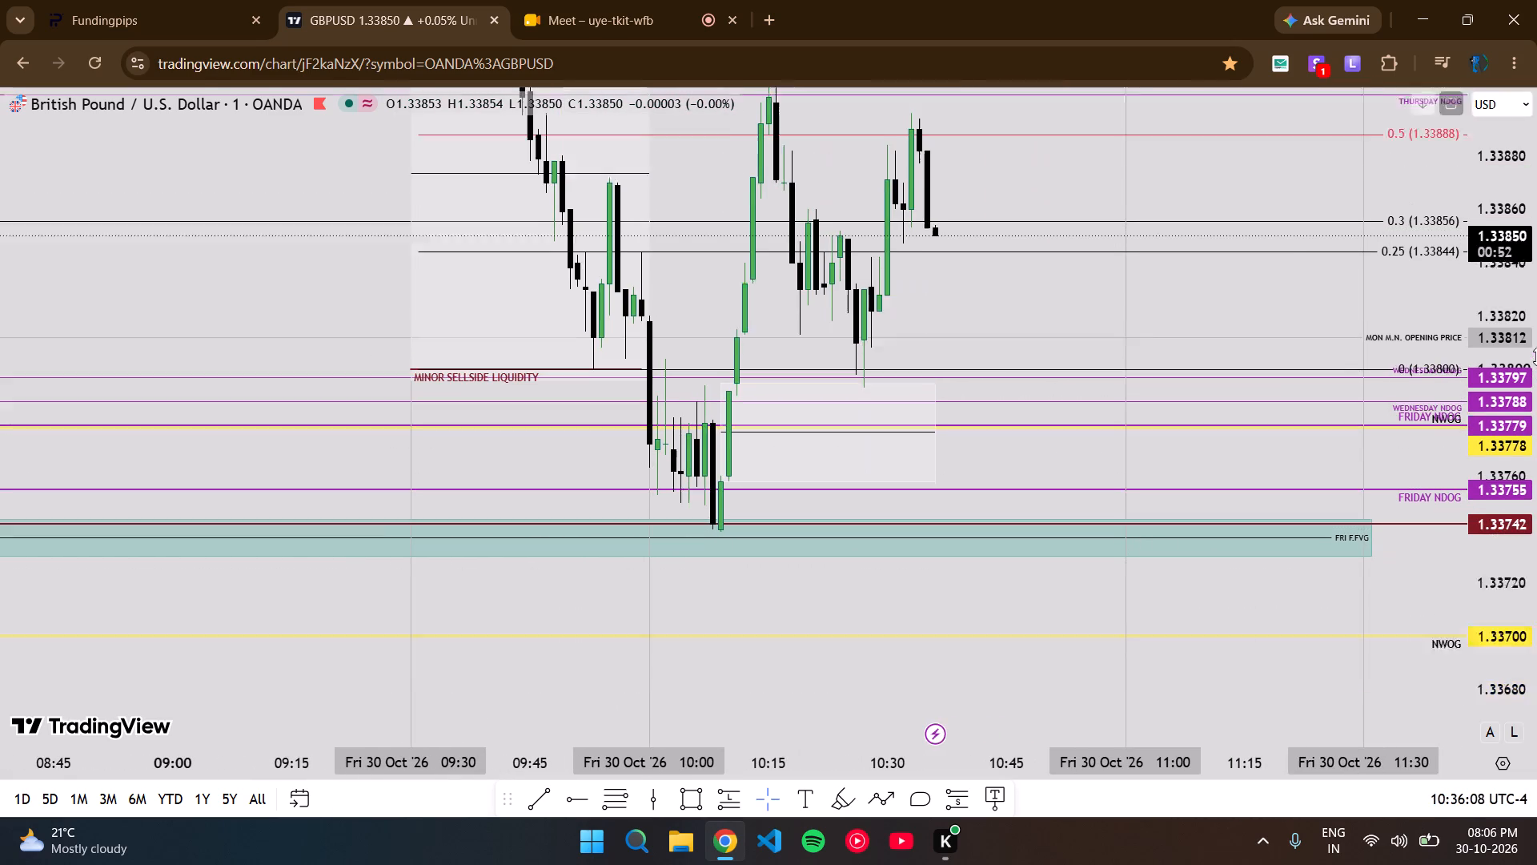
pyautogui.scroll(-2, 1536, 356)
pyautogui.moveTo(999, 328); pyautogui.dragTo(978, 449)
pyautogui.scroll(1, 1536, 450)
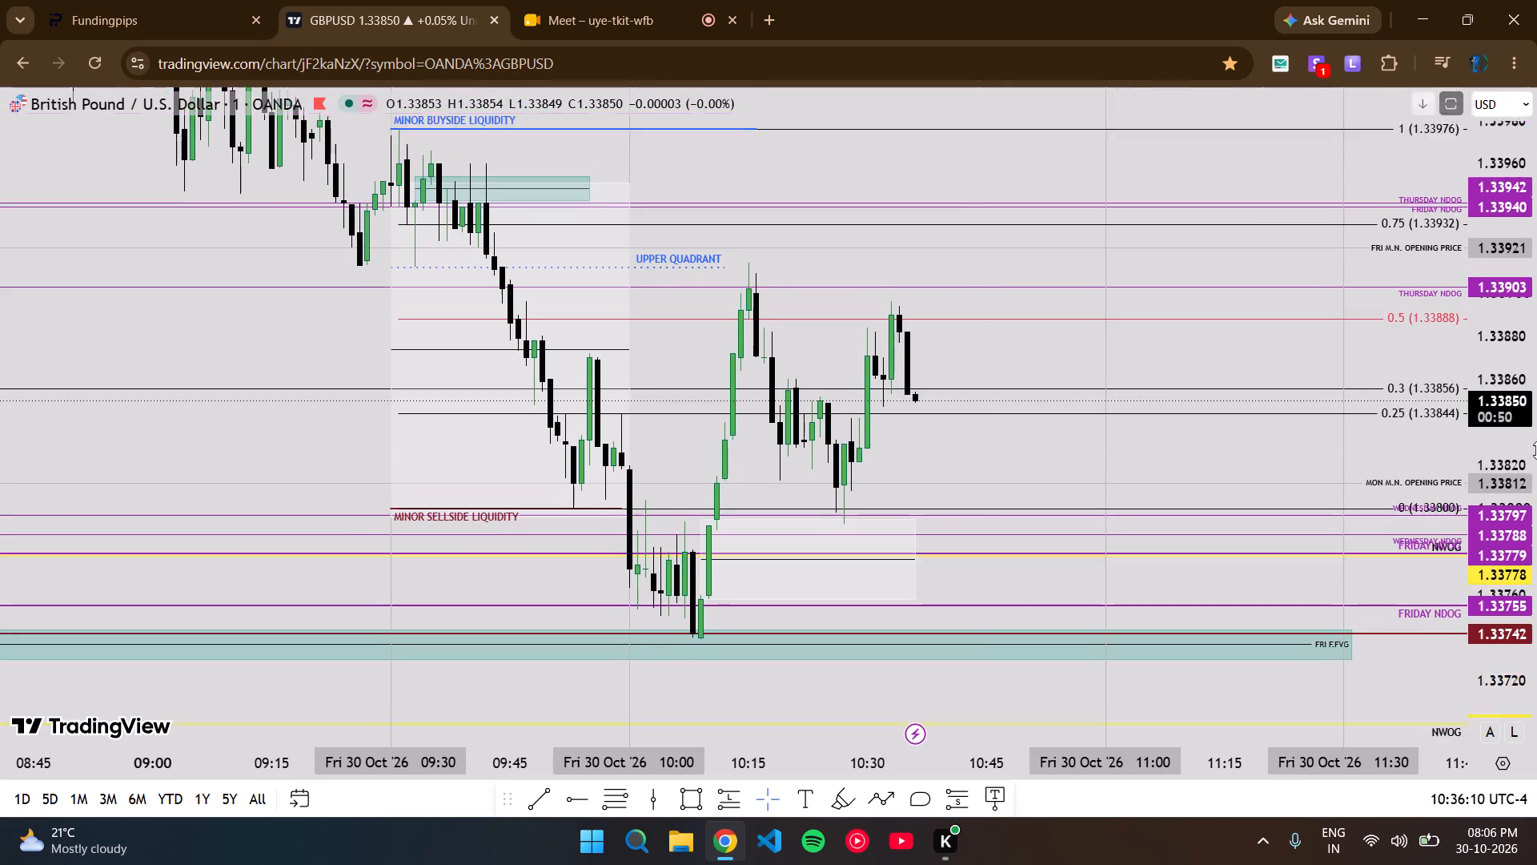
pyautogui.scroll(2, 1536, 450)
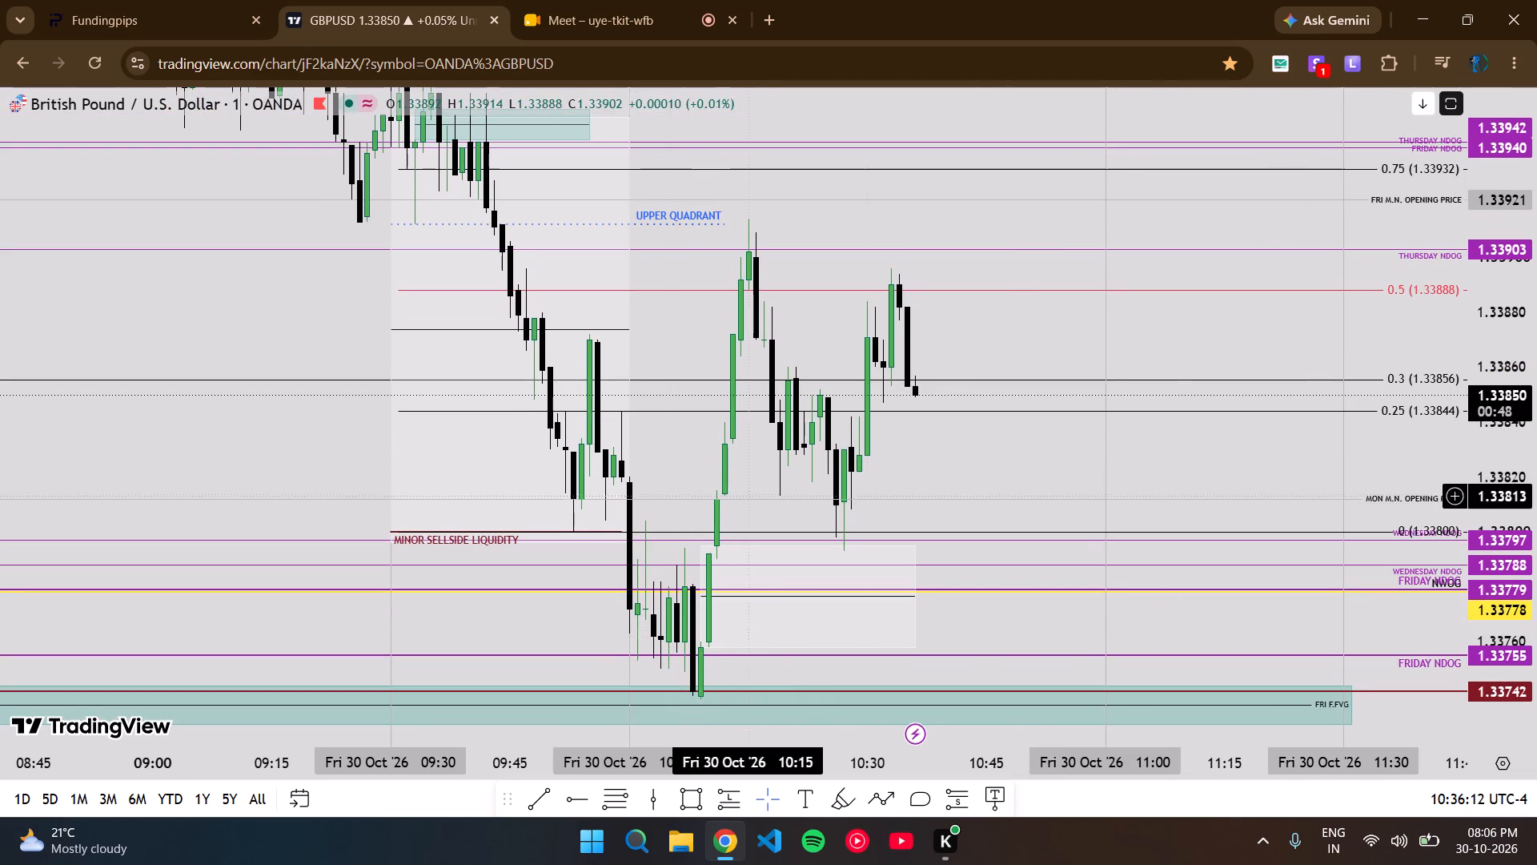
pyautogui.moveTo(1014, 466); pyautogui.dragTo(1009, 308)
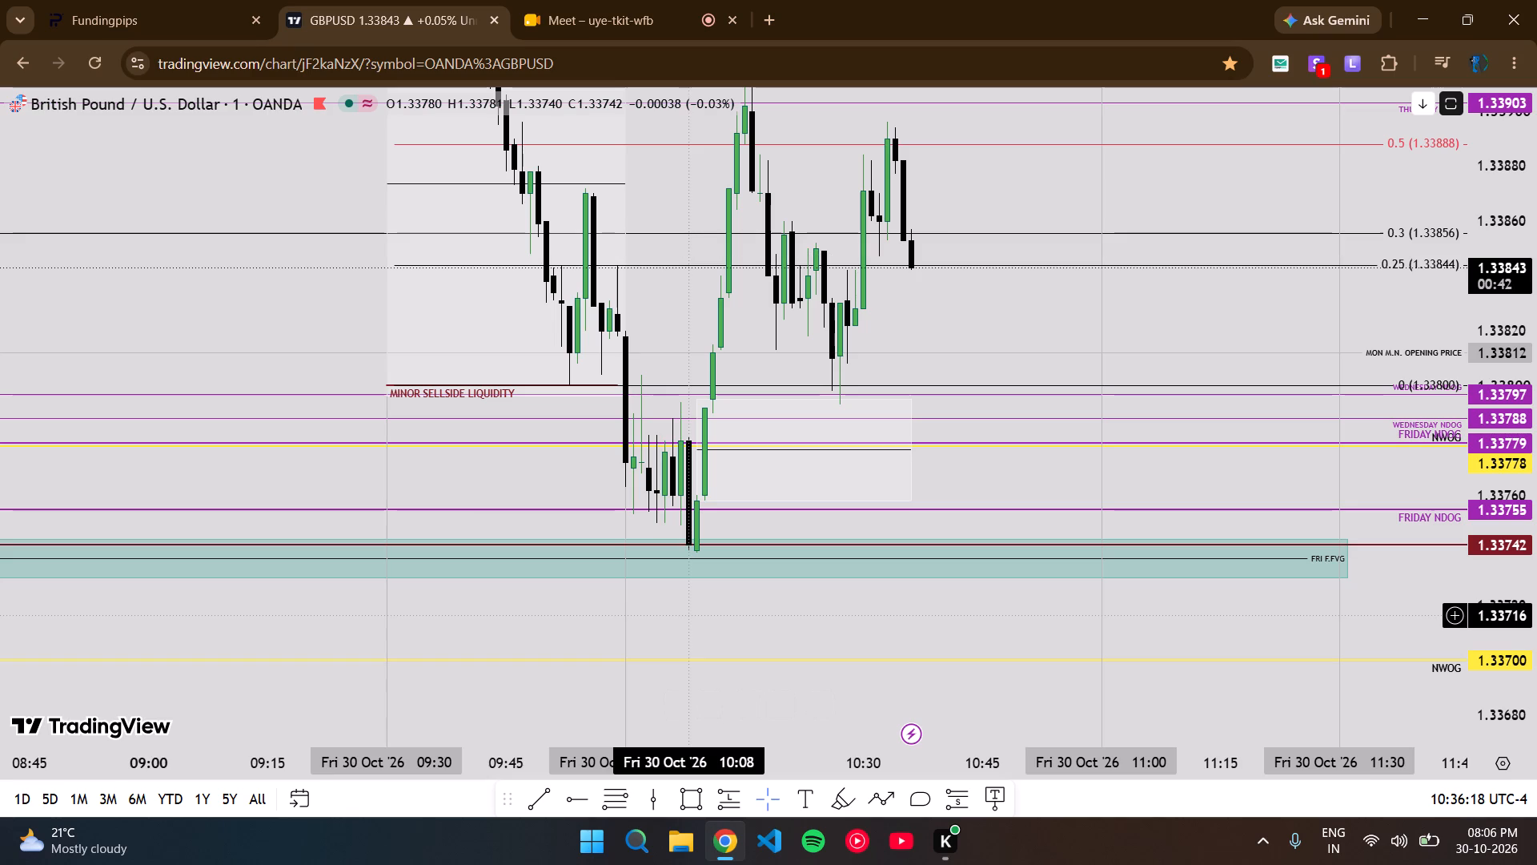
pyautogui.moveTo(688, 615); pyautogui.dragTo(688, 588)
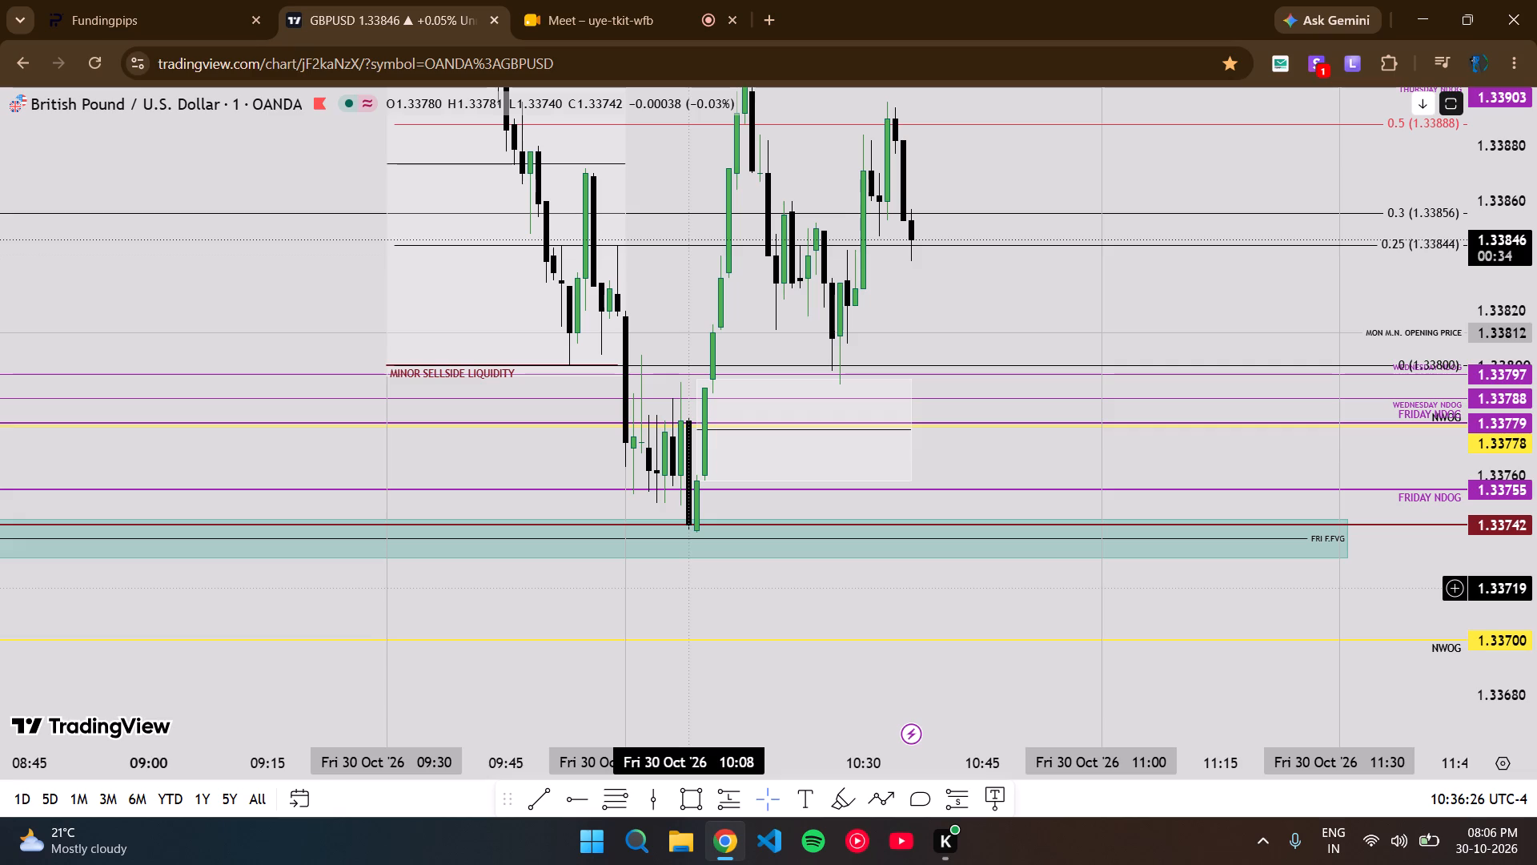
# Review the earlier price history back to Thursday evening around the Friday F.FVG zone and the 1.33742 level.
pyautogui.scroll(-5, 688, 588)
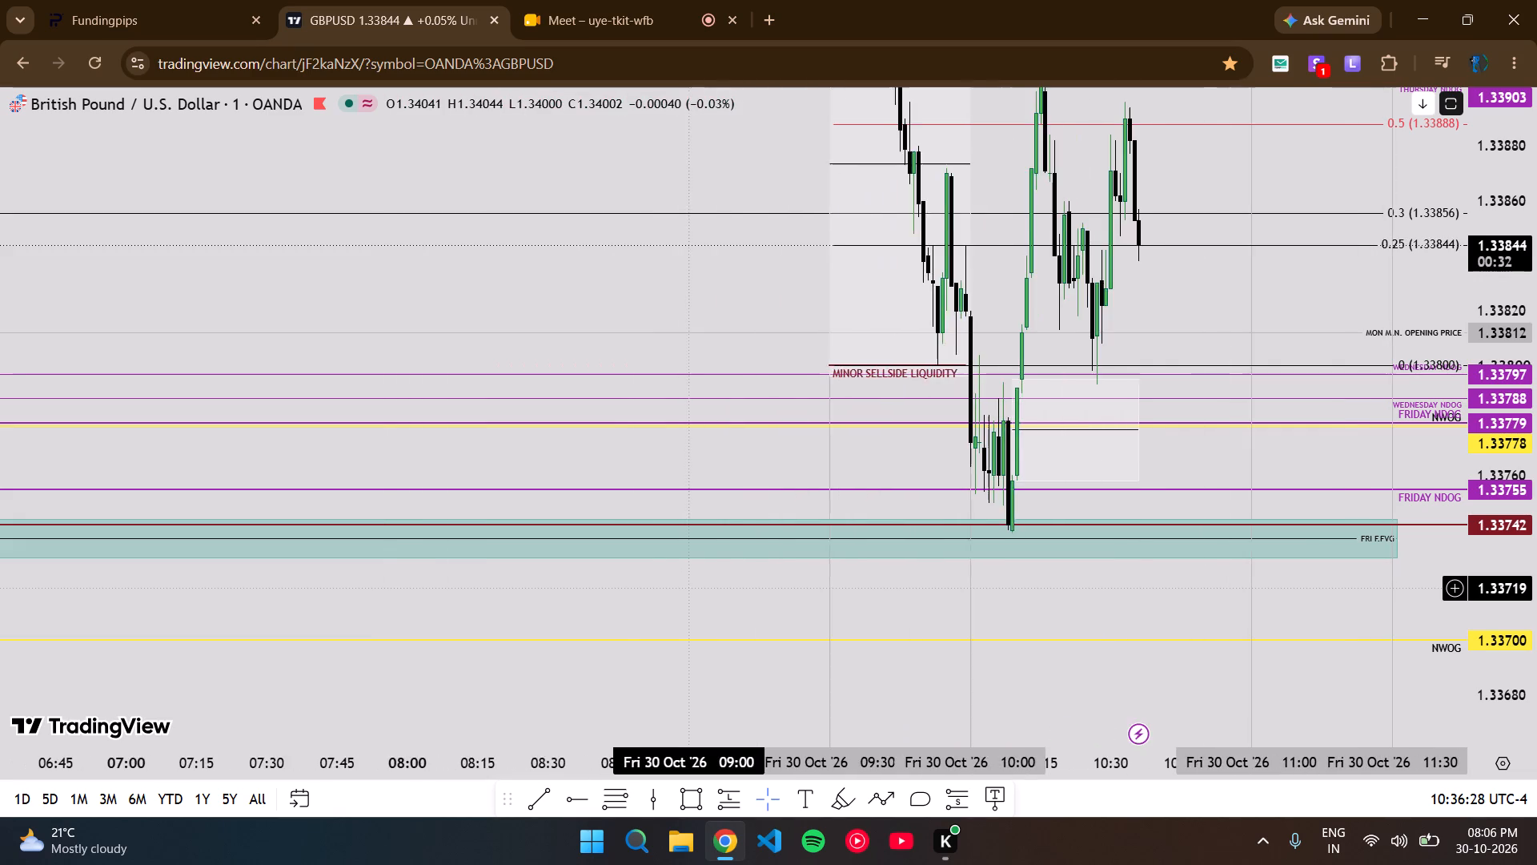
pyautogui.scroll(-10, 688, 588)
pyautogui.scroll(4, 688, 588)
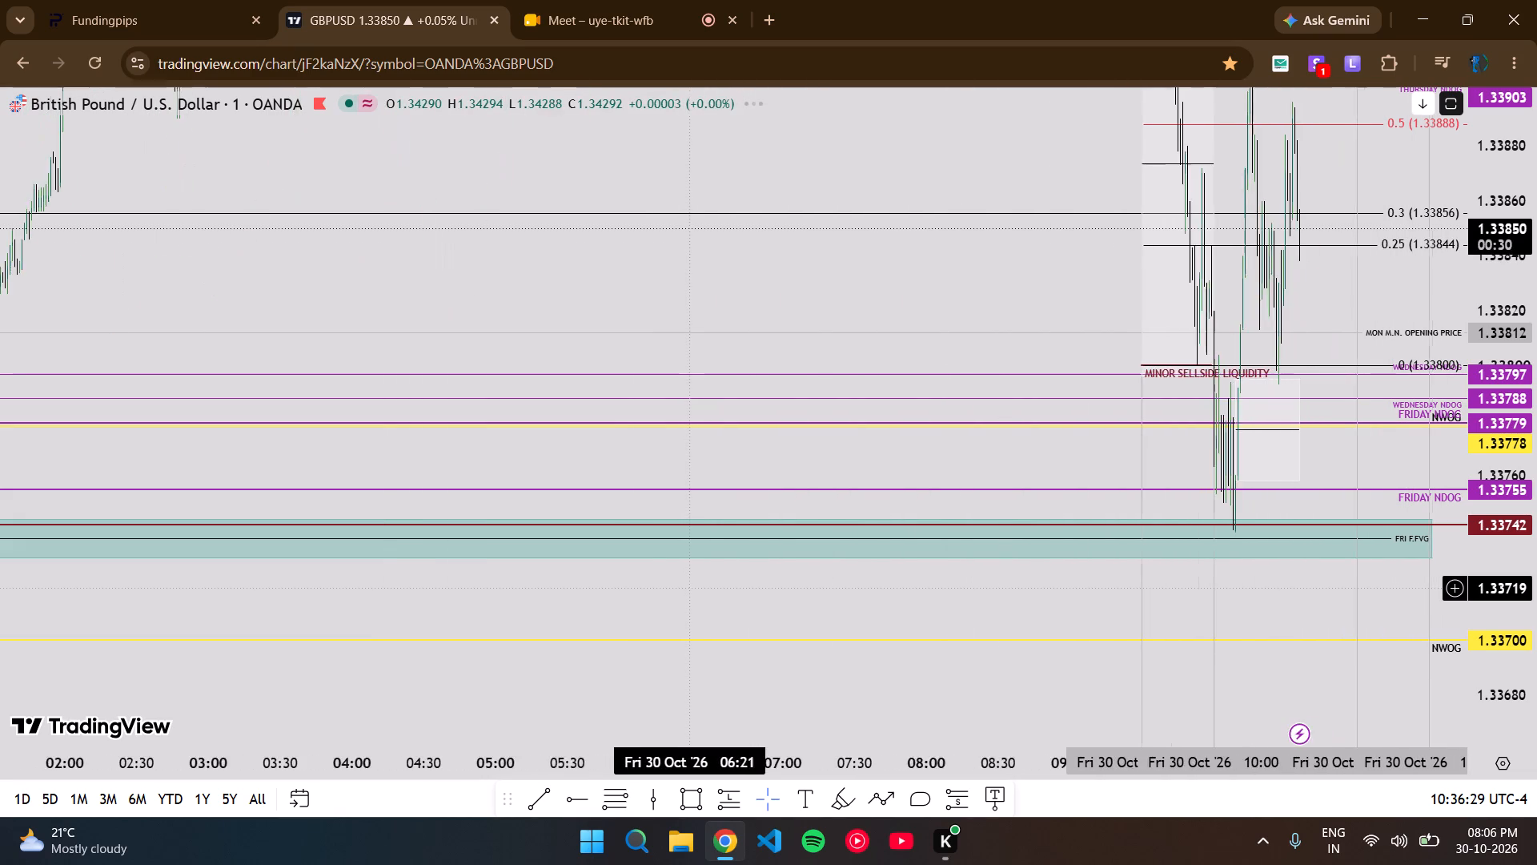
pyautogui.scroll(14, 688, 588)
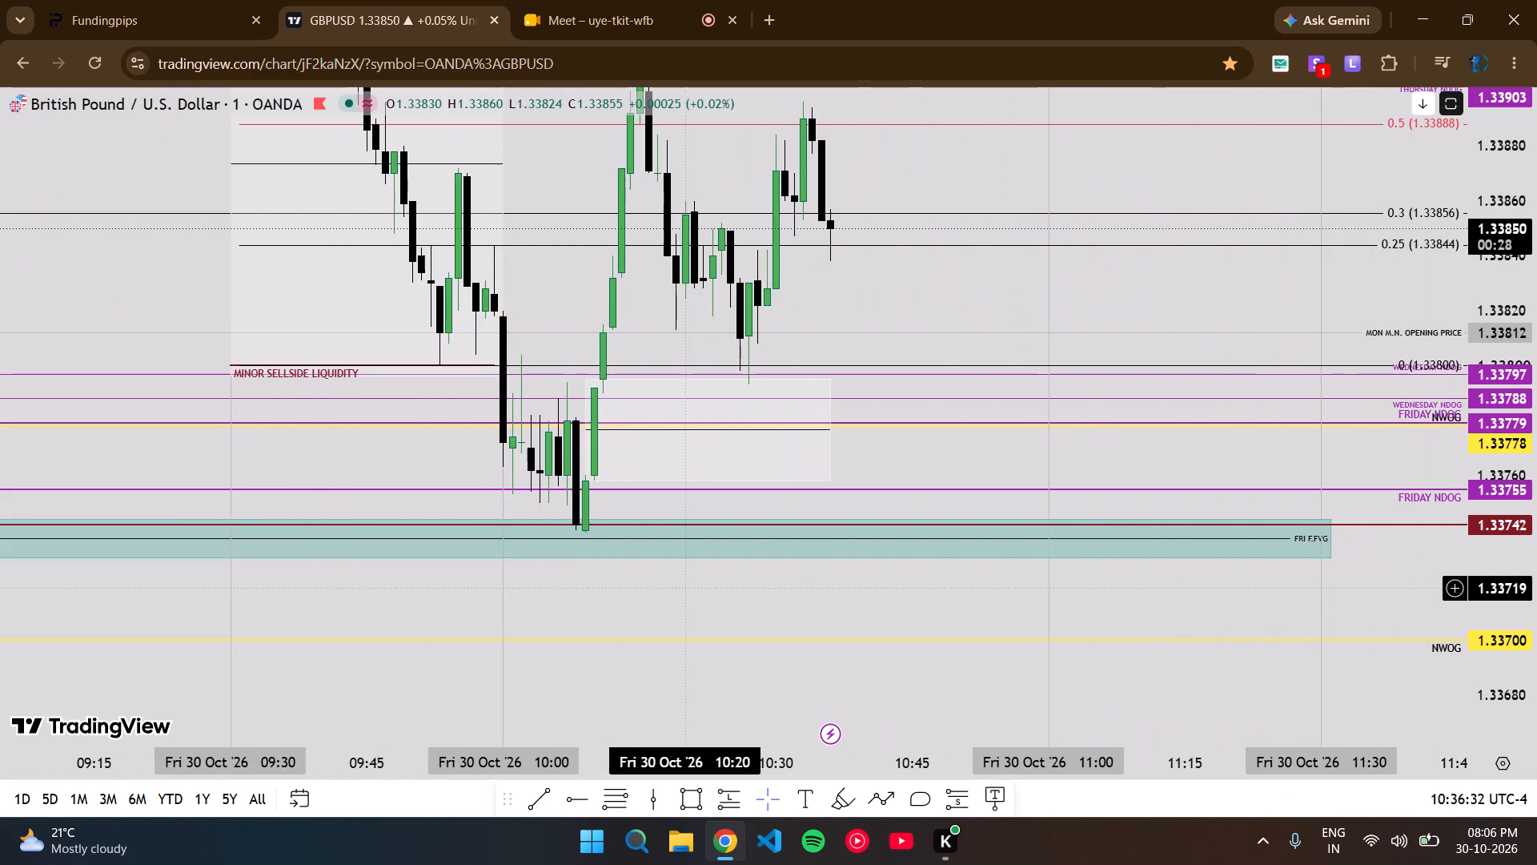
pyautogui.moveTo(858, 285); pyautogui.dragTo(890, 344)
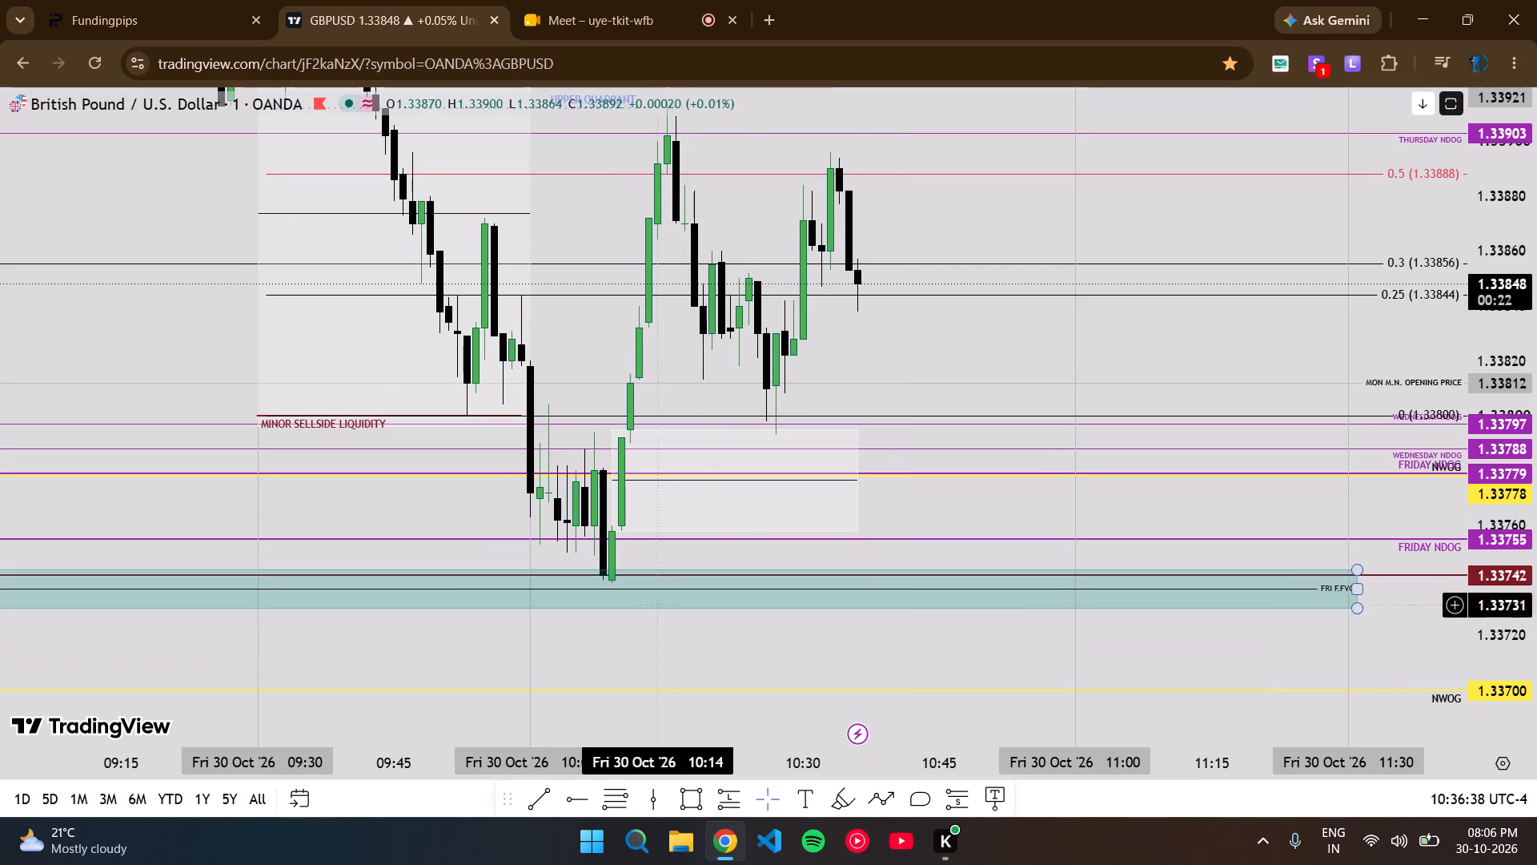
pyautogui.moveTo(598, 643); pyautogui.dragTo(608, 565)
pyautogui.scroll(-4, 608, 565)
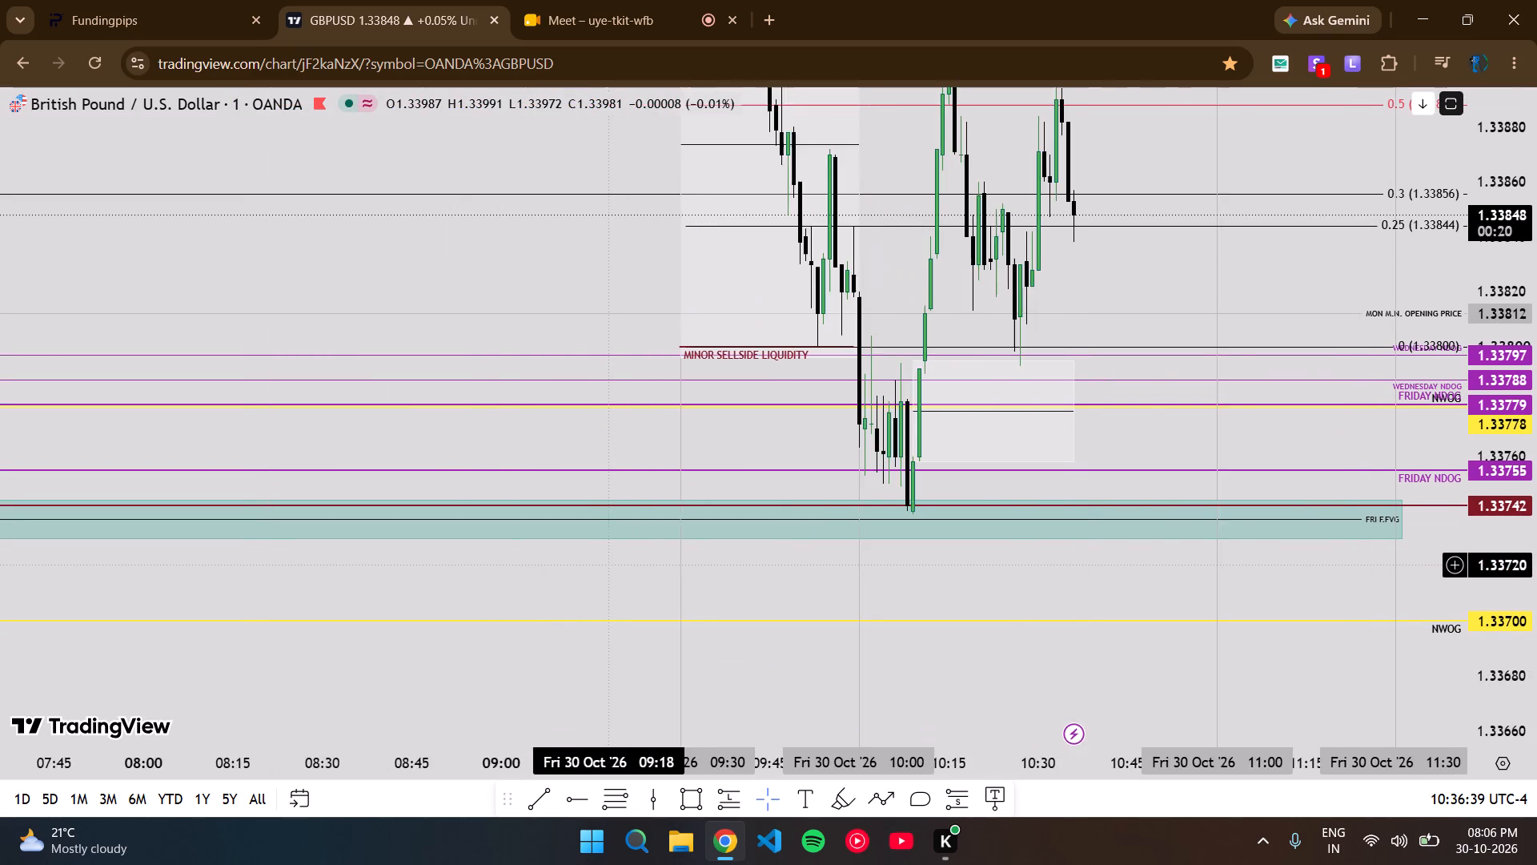
pyautogui.scroll(-11, 608, 565)
pyautogui.scroll(1, 608, 565)
pyautogui.scroll(-8, 608, 565)
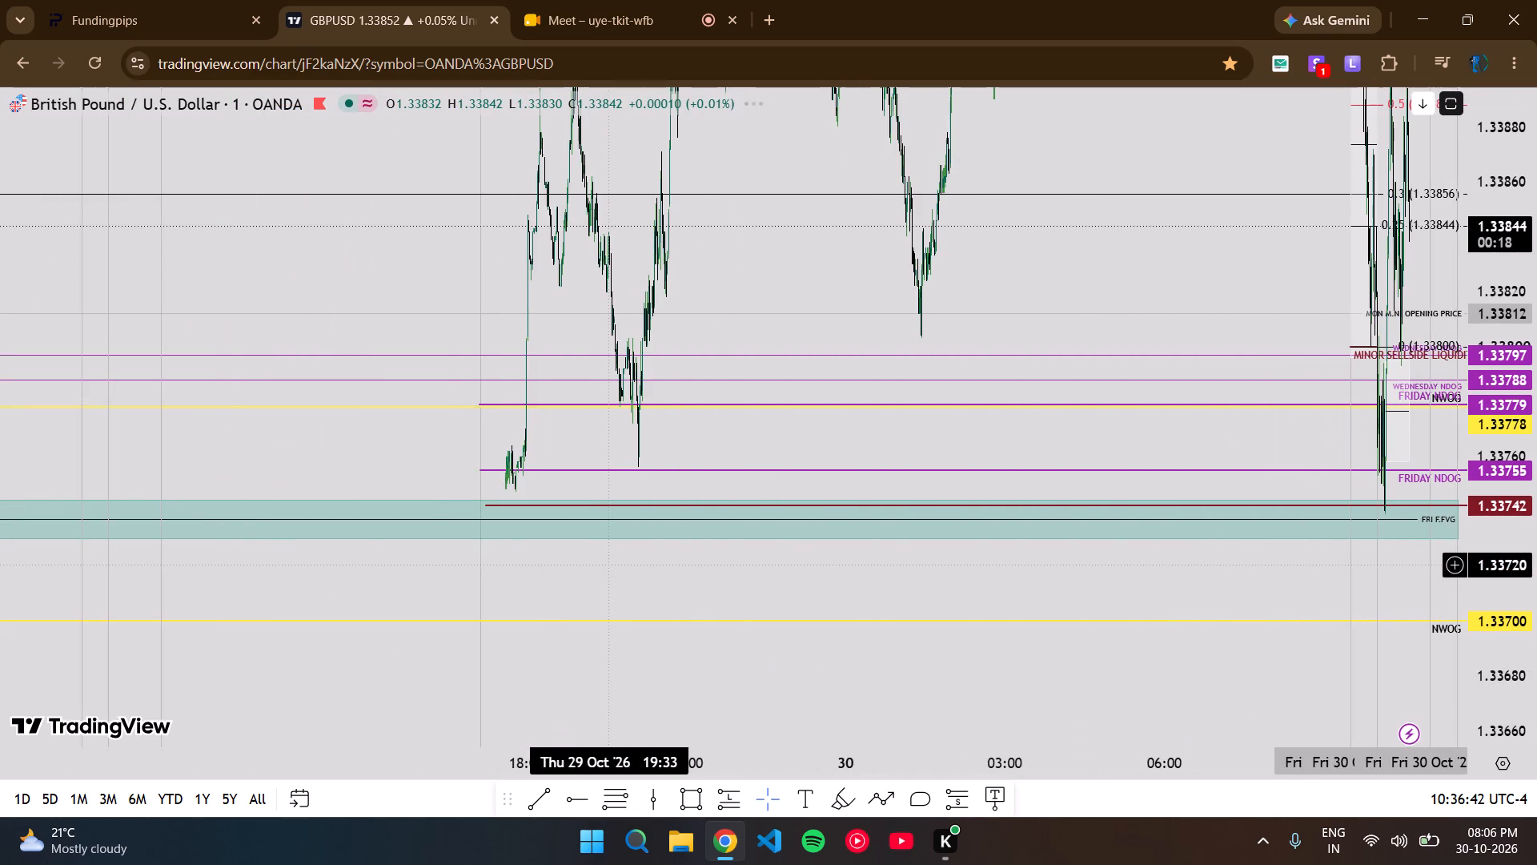
pyautogui.scroll(6, 604, 618)
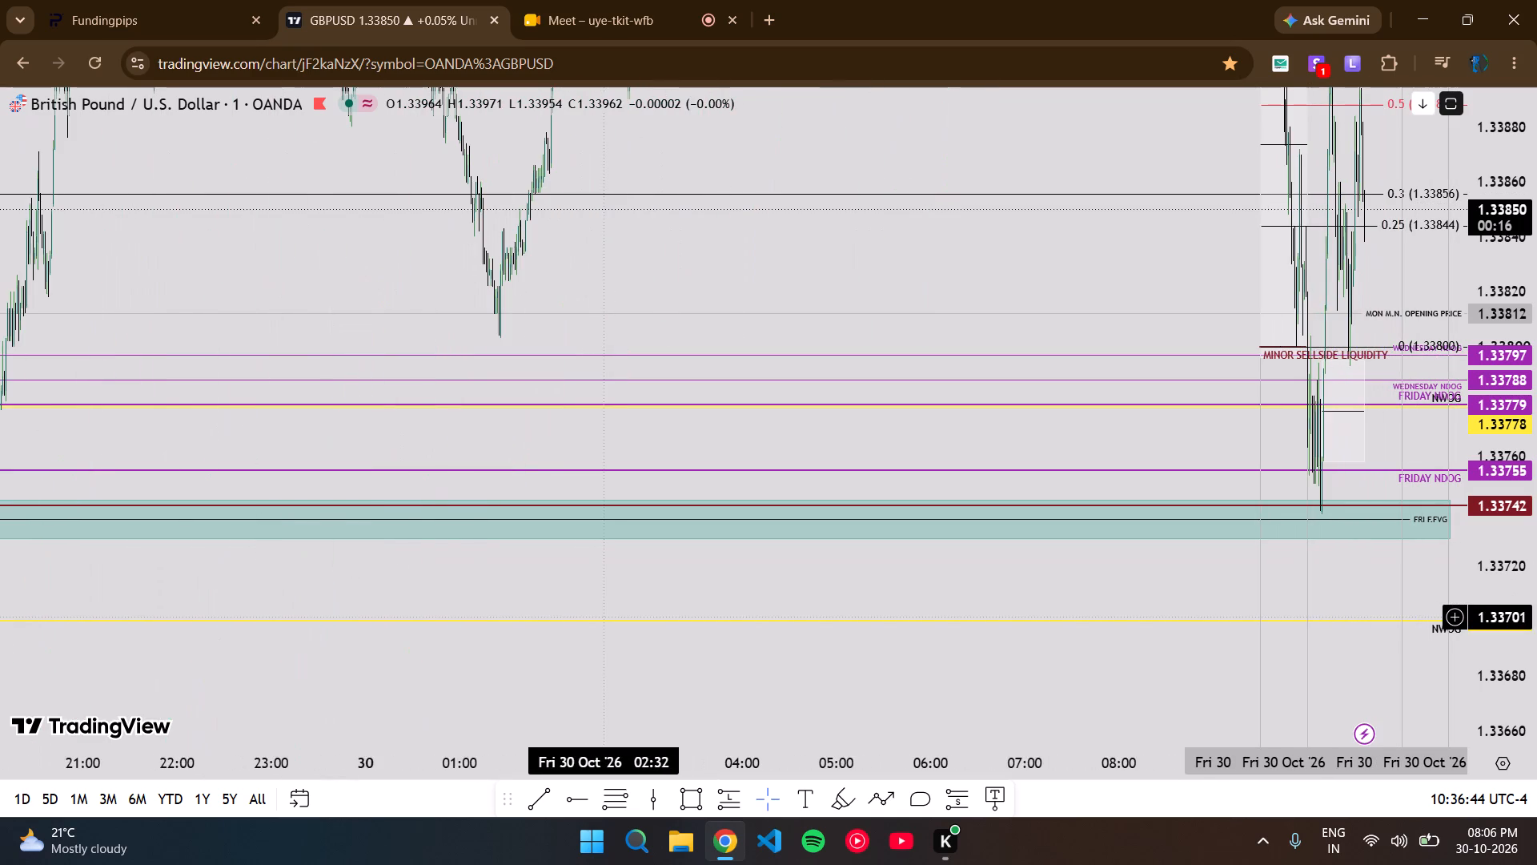
pyautogui.scroll(-7, 604, 618)
pyautogui.scroll(12, 604, 618)
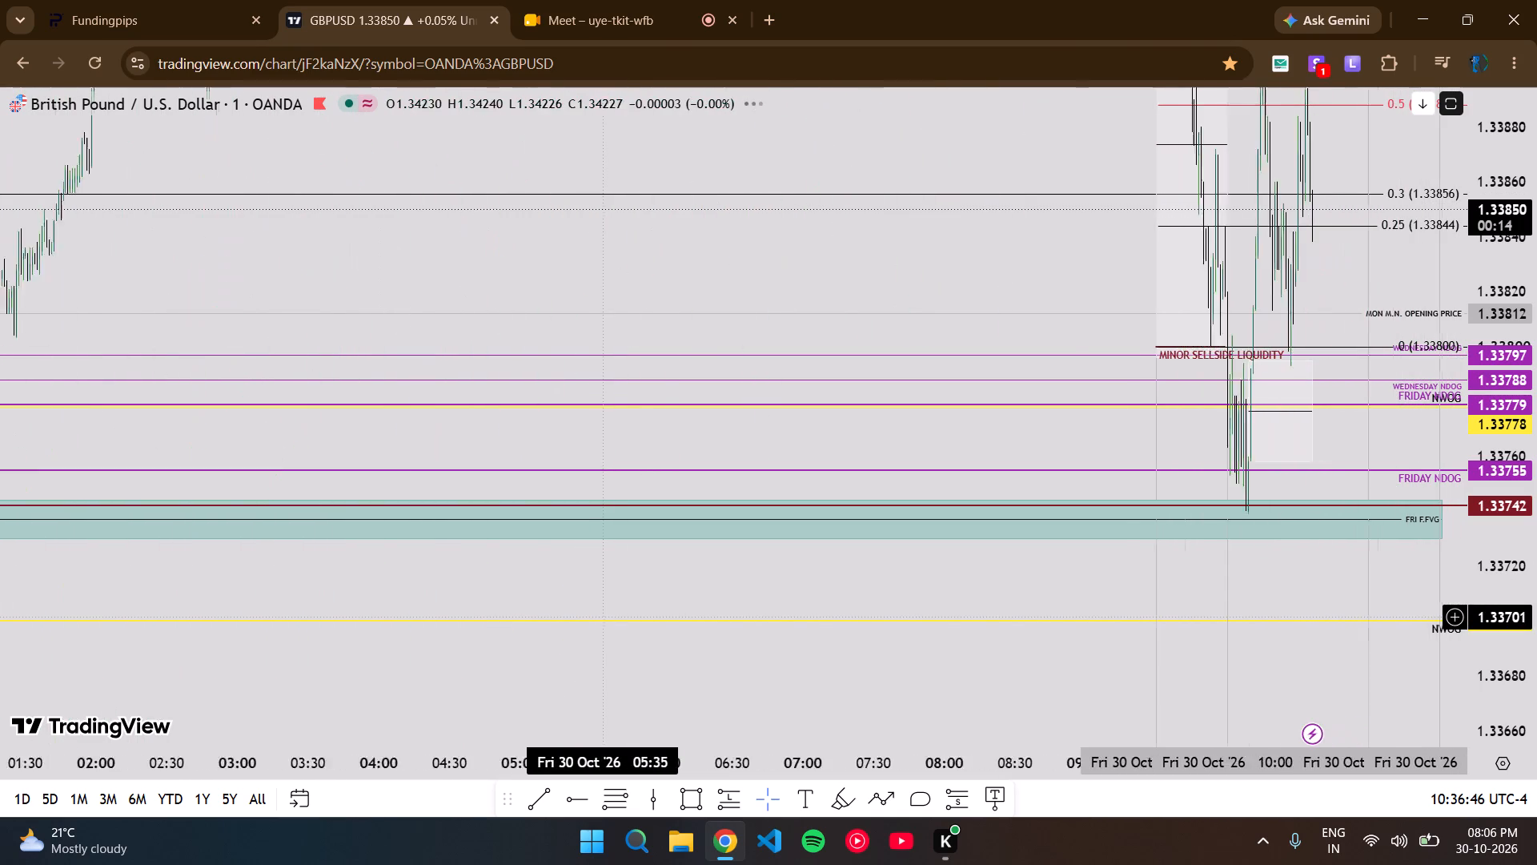
# Shorten the FRI F.FVG zone so that its end lies at 10:45 instead of beyond 11:30.
pyautogui.scroll(9, 604, 618)
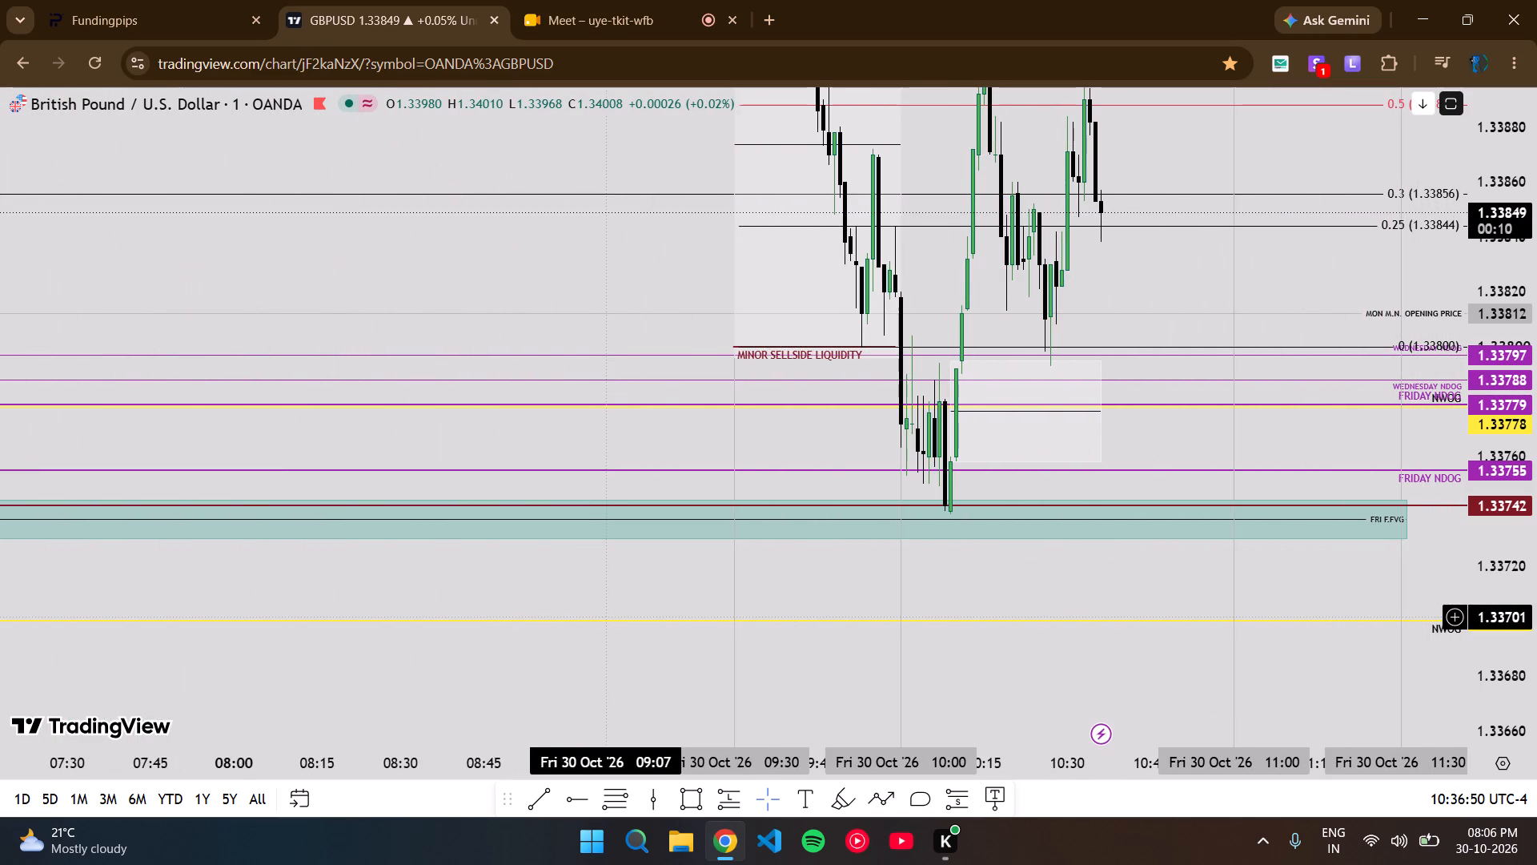
pyautogui.scroll(3, 604, 618)
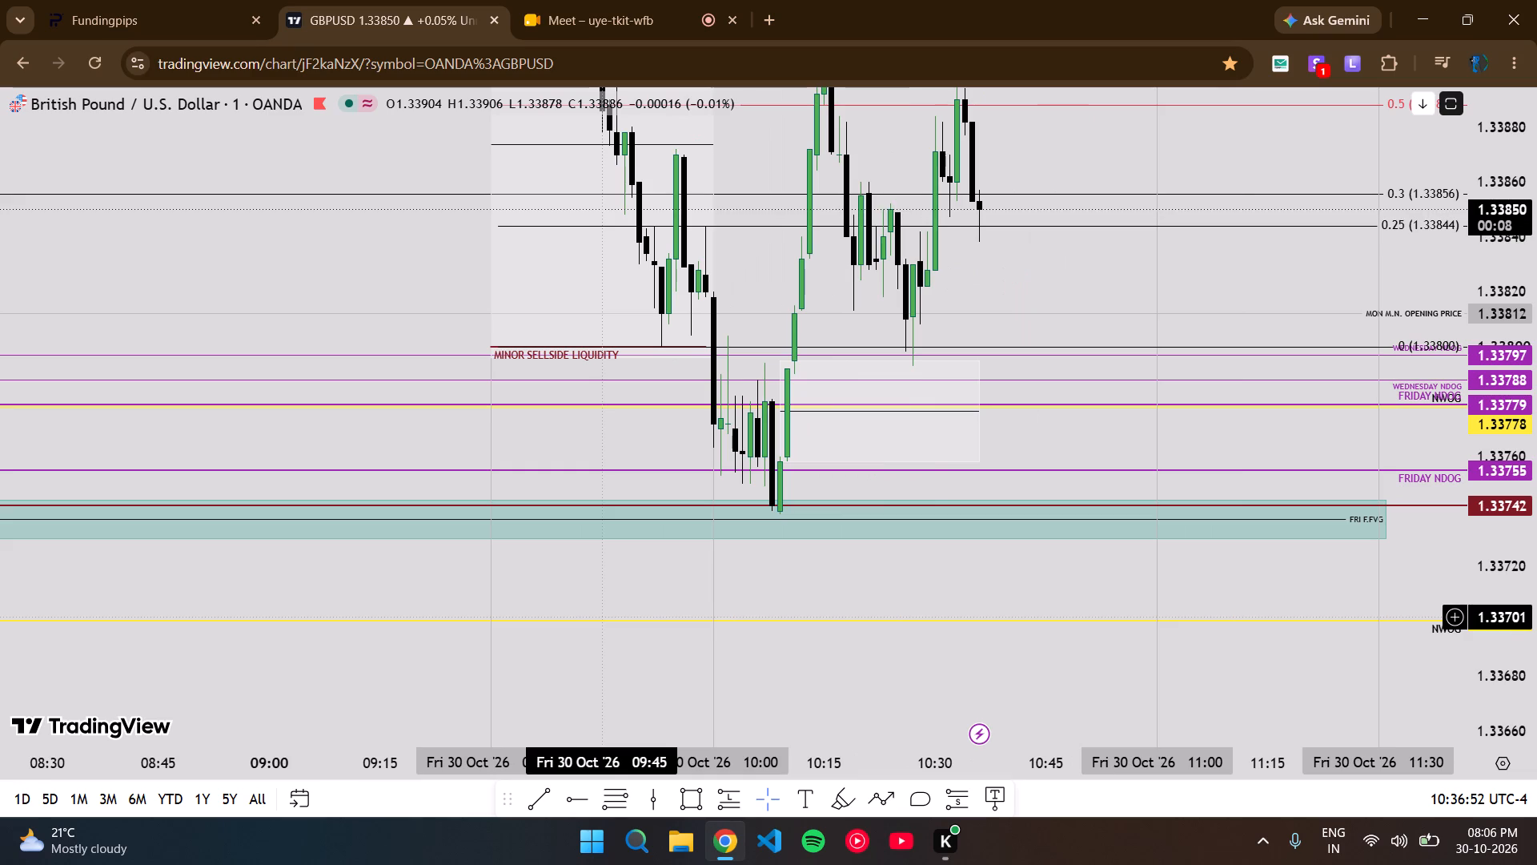
pyautogui.scroll(3, 1536, 584)
pyautogui.scroll(-3, 1536, 584)
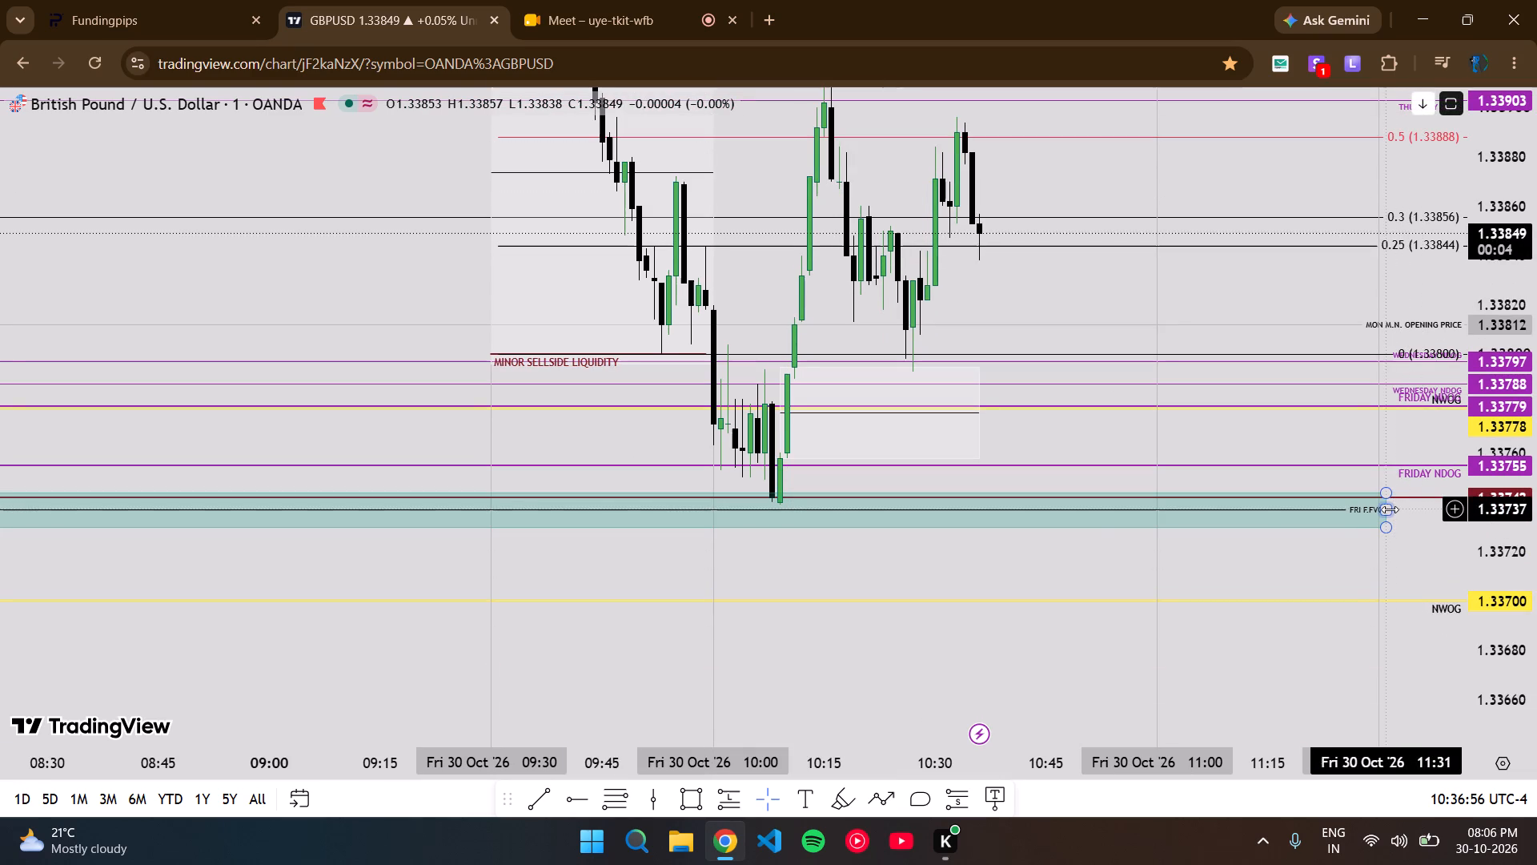
pyautogui.moveTo(1390, 509); pyautogui.dragTo(1043, 522)
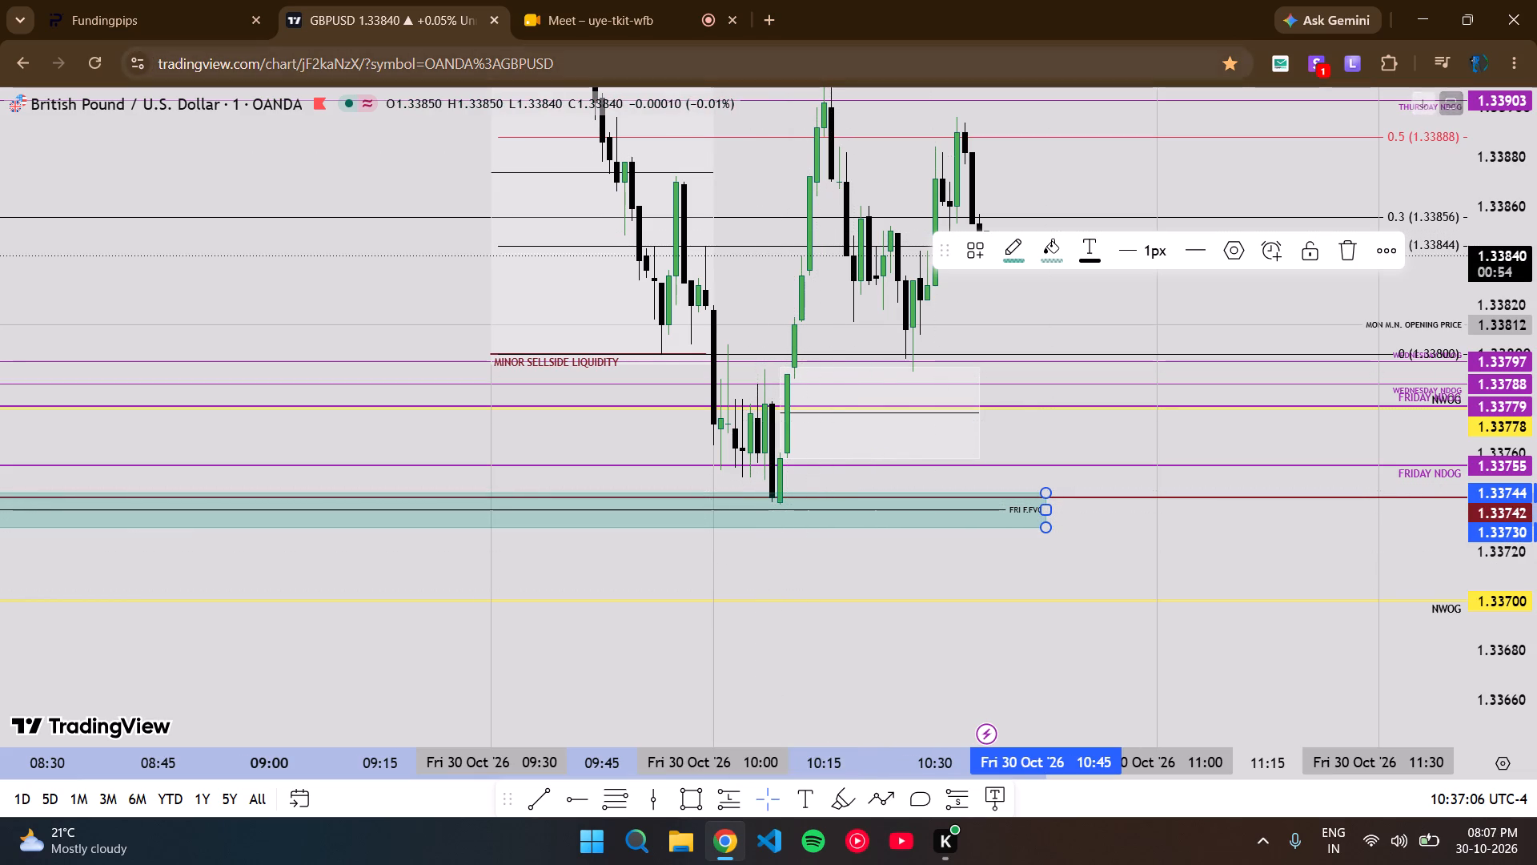
# Compare the 10:38 candle near the 0.3 Fibonacci level with the draft GBPUSD demo buy order in Fundingpips.
pyautogui.moveTo(761, 282); pyautogui.dragTo(758, 329)
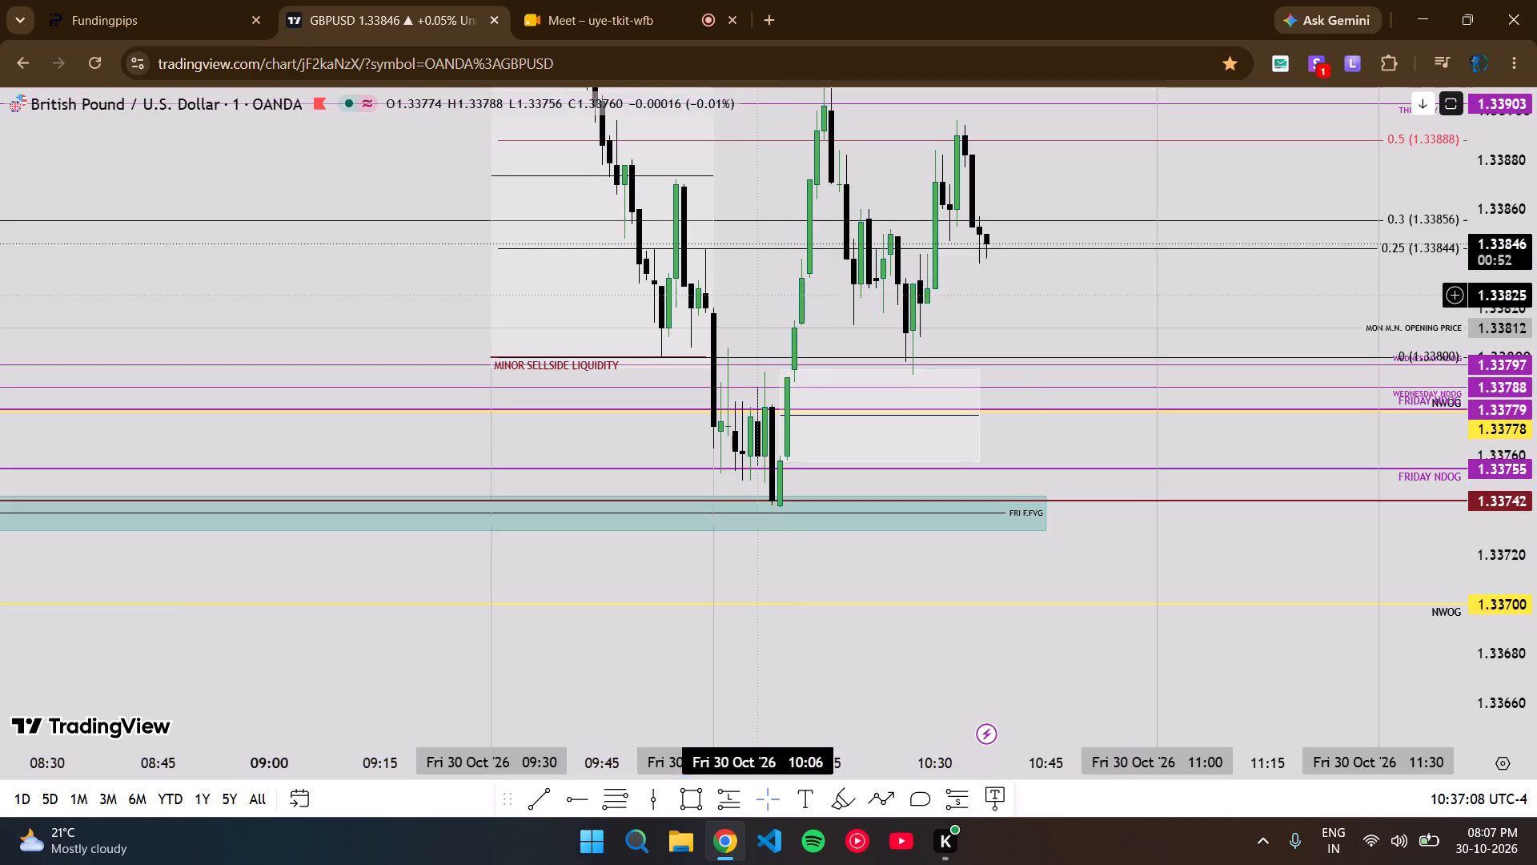
pyautogui.moveTo(758, 329); pyautogui.dragTo(756, 375)
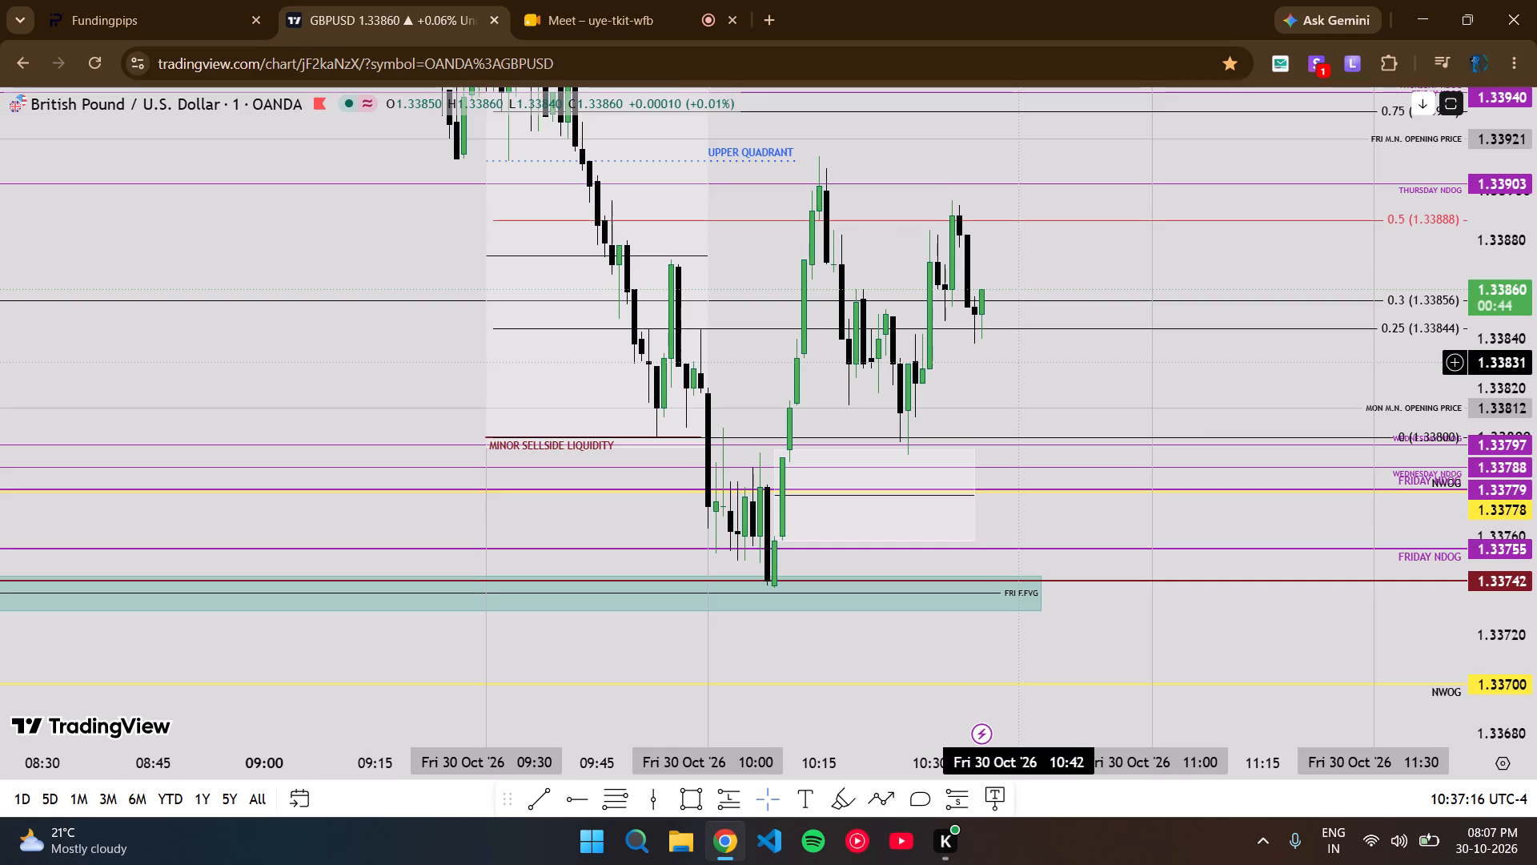
pyautogui.moveTo(1022, 362); pyautogui.dragTo(1009, 407)
pyautogui.scroll(4, 956, 522)
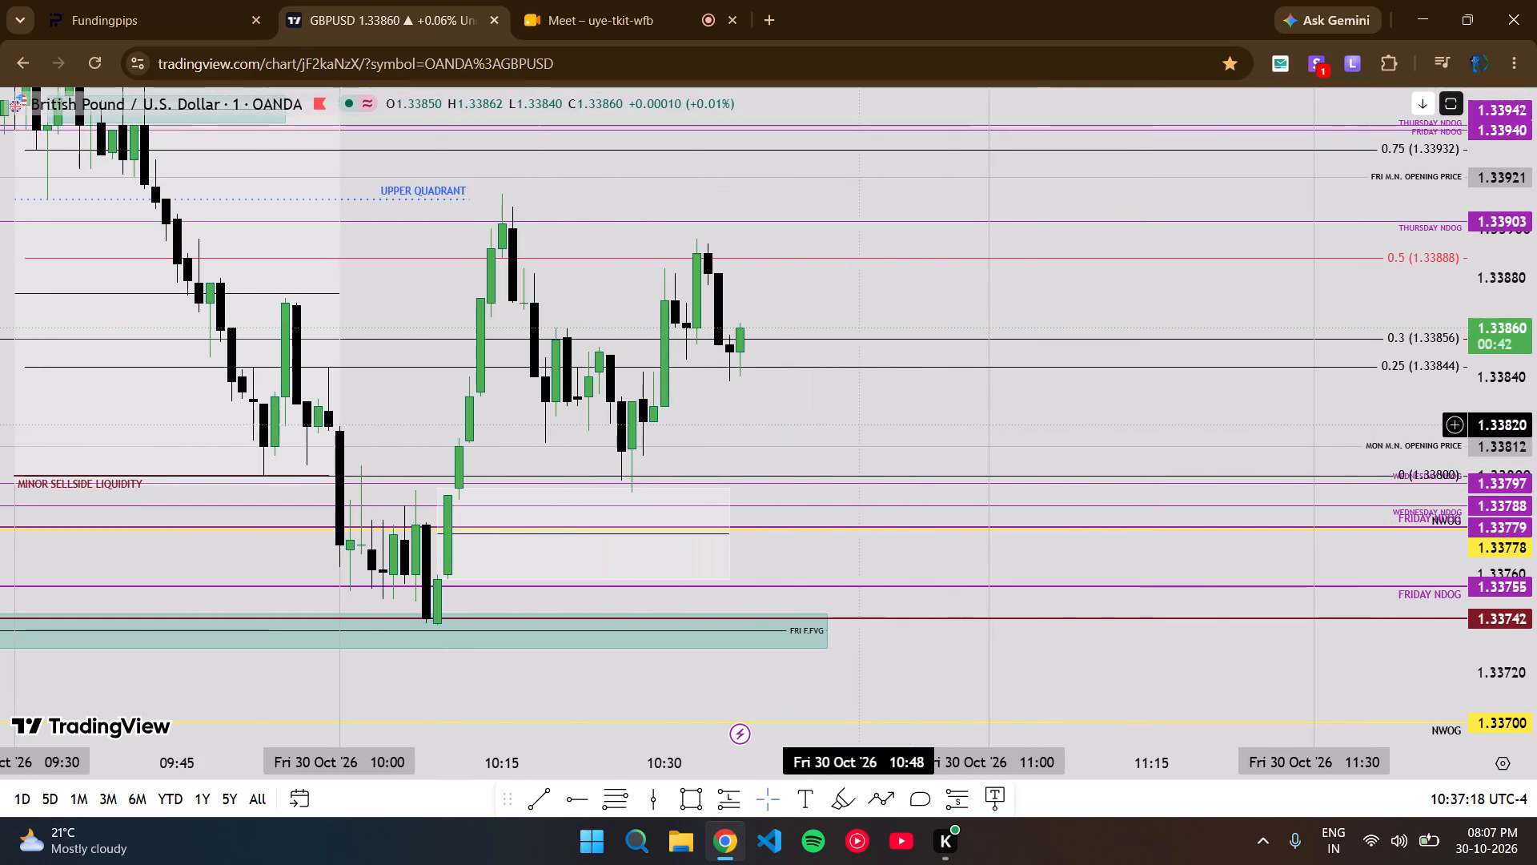
pyautogui.moveTo(850, 426); pyautogui.dragTo(940, 404)
pyautogui.click(170, 0)
pyautogui.click(334, 0)
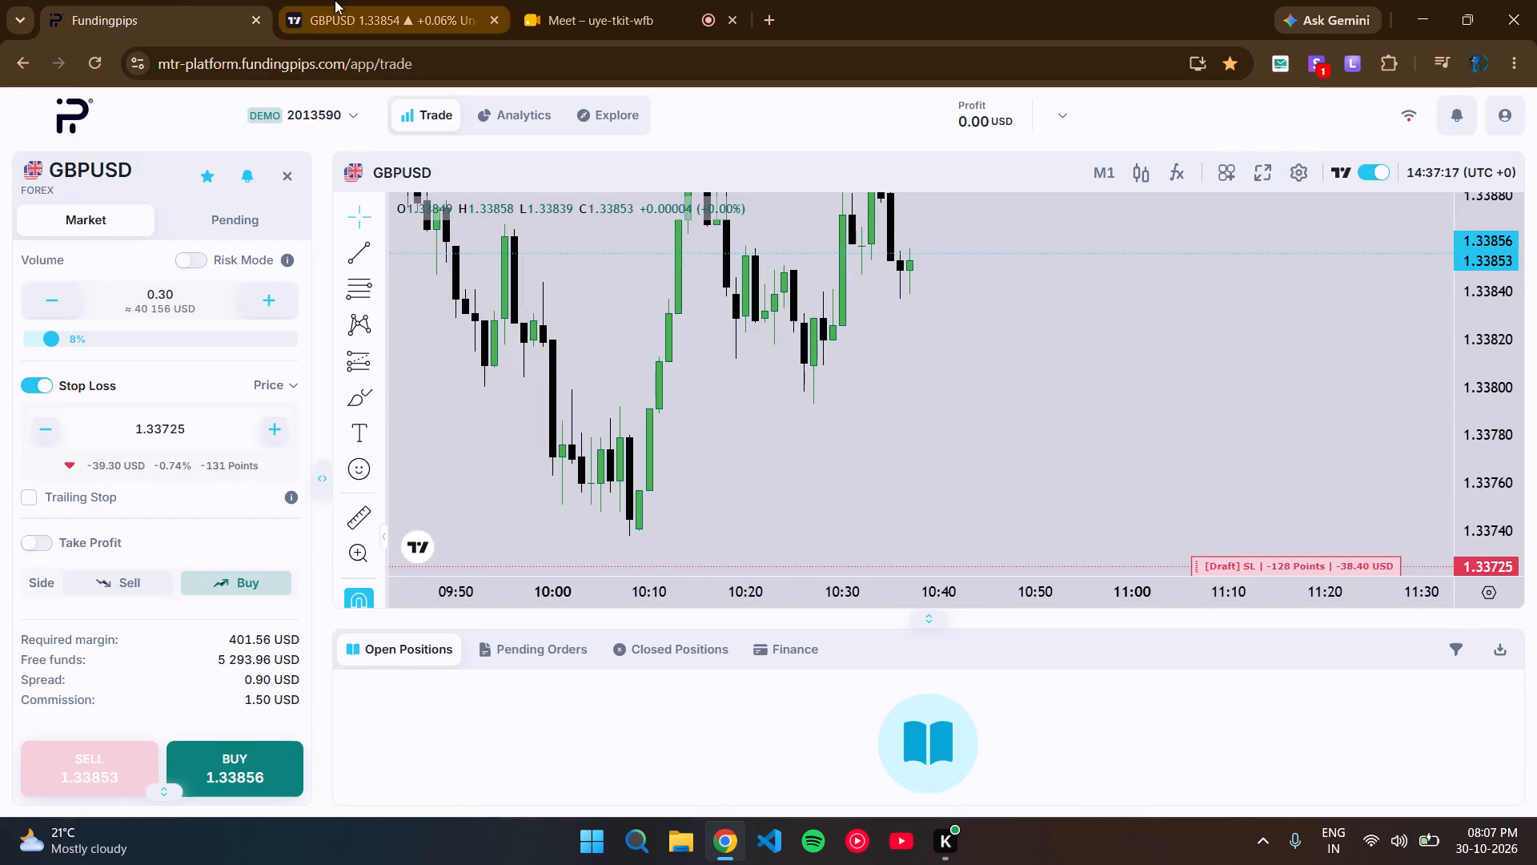
pyautogui.click(152, 0)
pyautogui.click(307, 0)
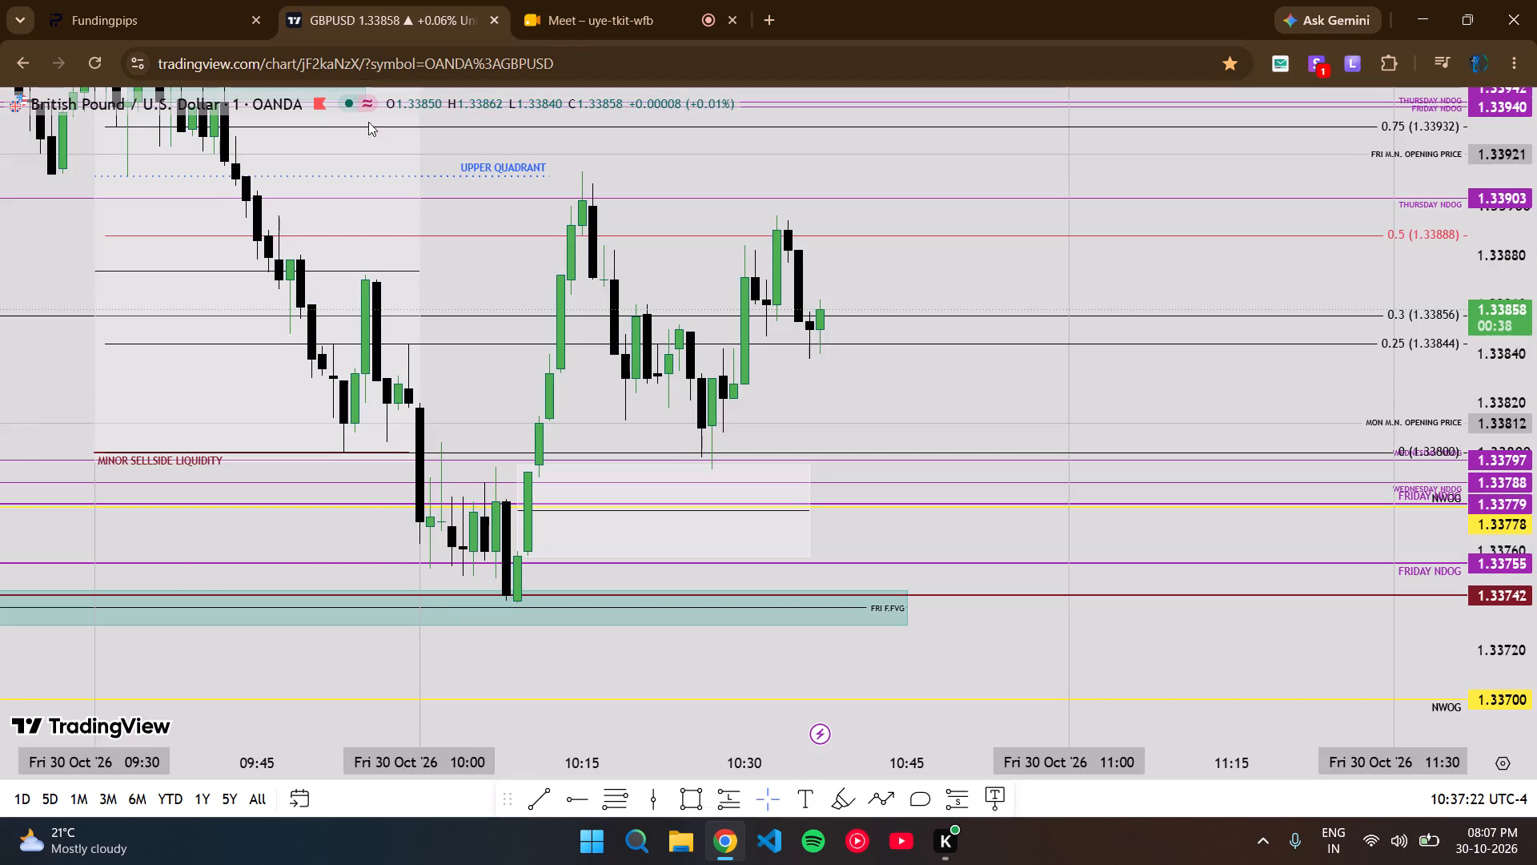
pyautogui.moveTo(951, 392); pyautogui.dragTo(1015, 402)
pyautogui.moveTo(994, 396); pyautogui.dragTo(1005, 466)
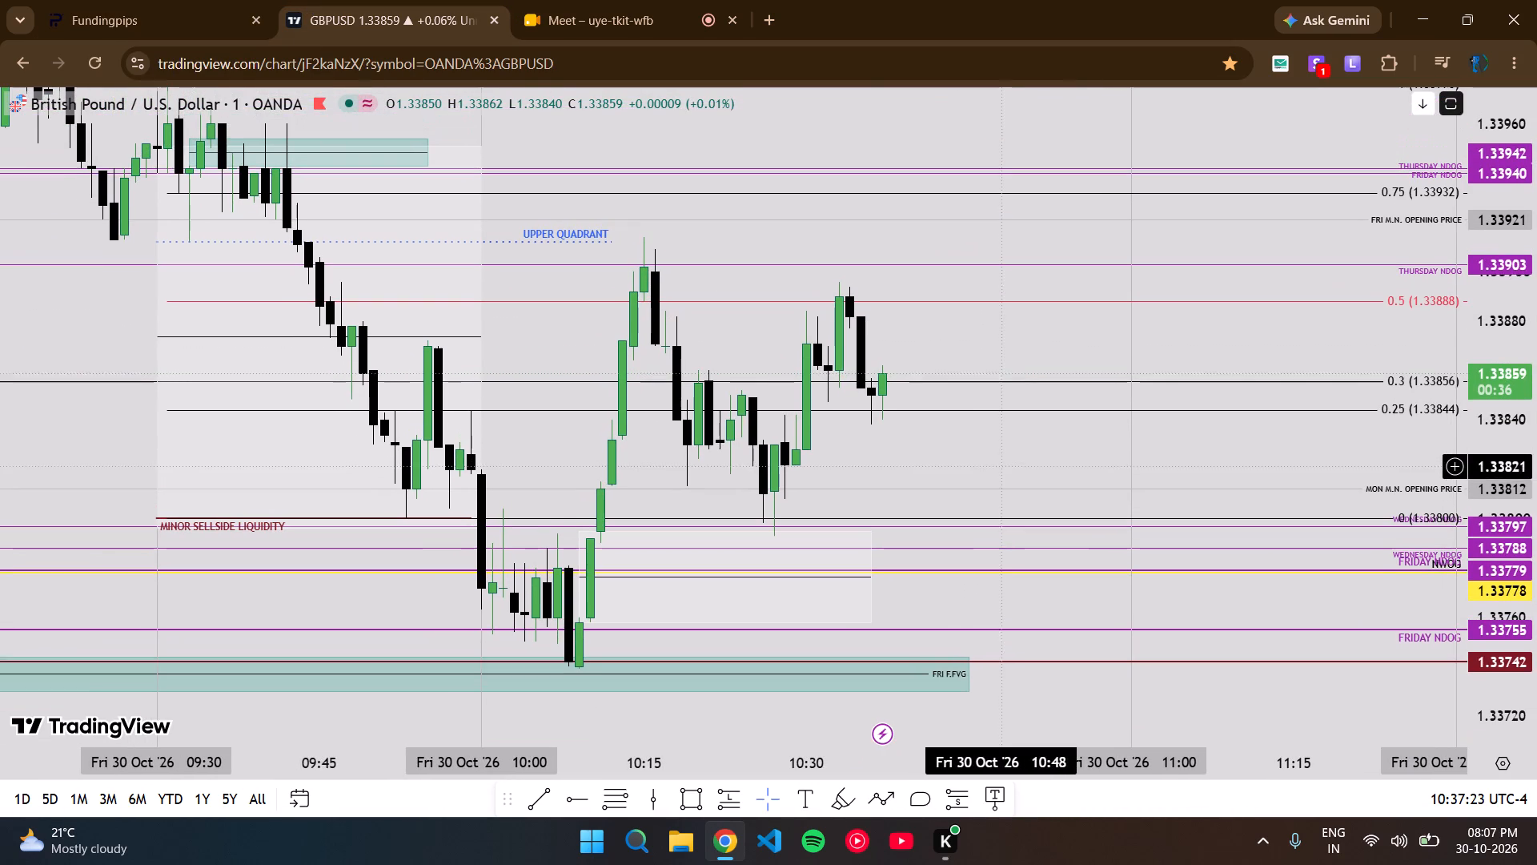
pyautogui.moveTo(941, 462); pyautogui.dragTo(952, 457)
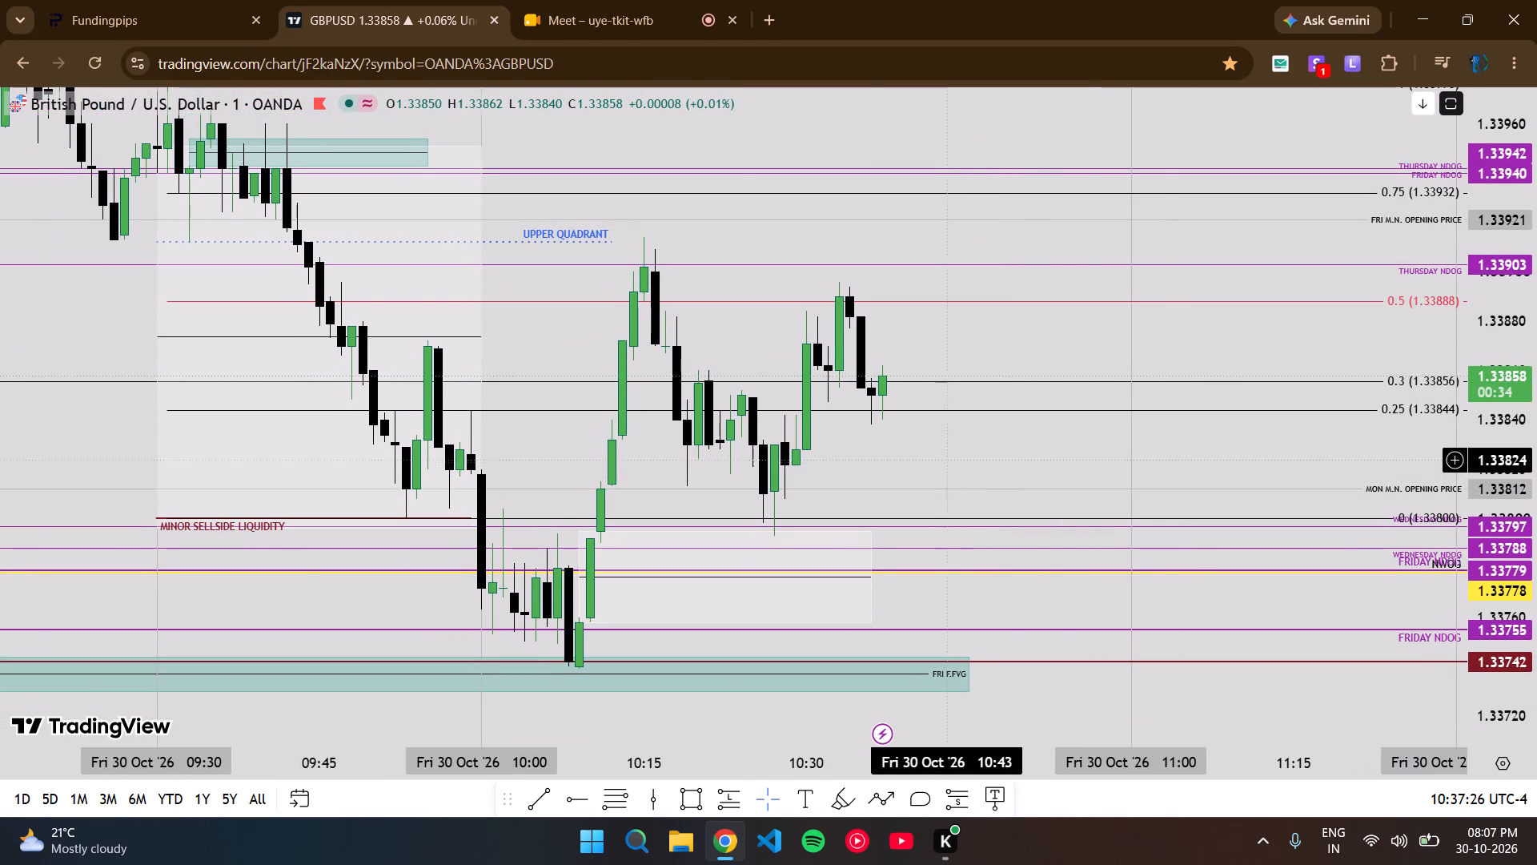
# Compare the 10:37 candle around the 0.3 and 0.25 Fibonacci levels with the live GBPUSD quotes on the draft Fundingpips buy order.
pyautogui.moveTo(952, 457); pyautogui.dragTo(1005, 428)
pyautogui.click(175, 6)
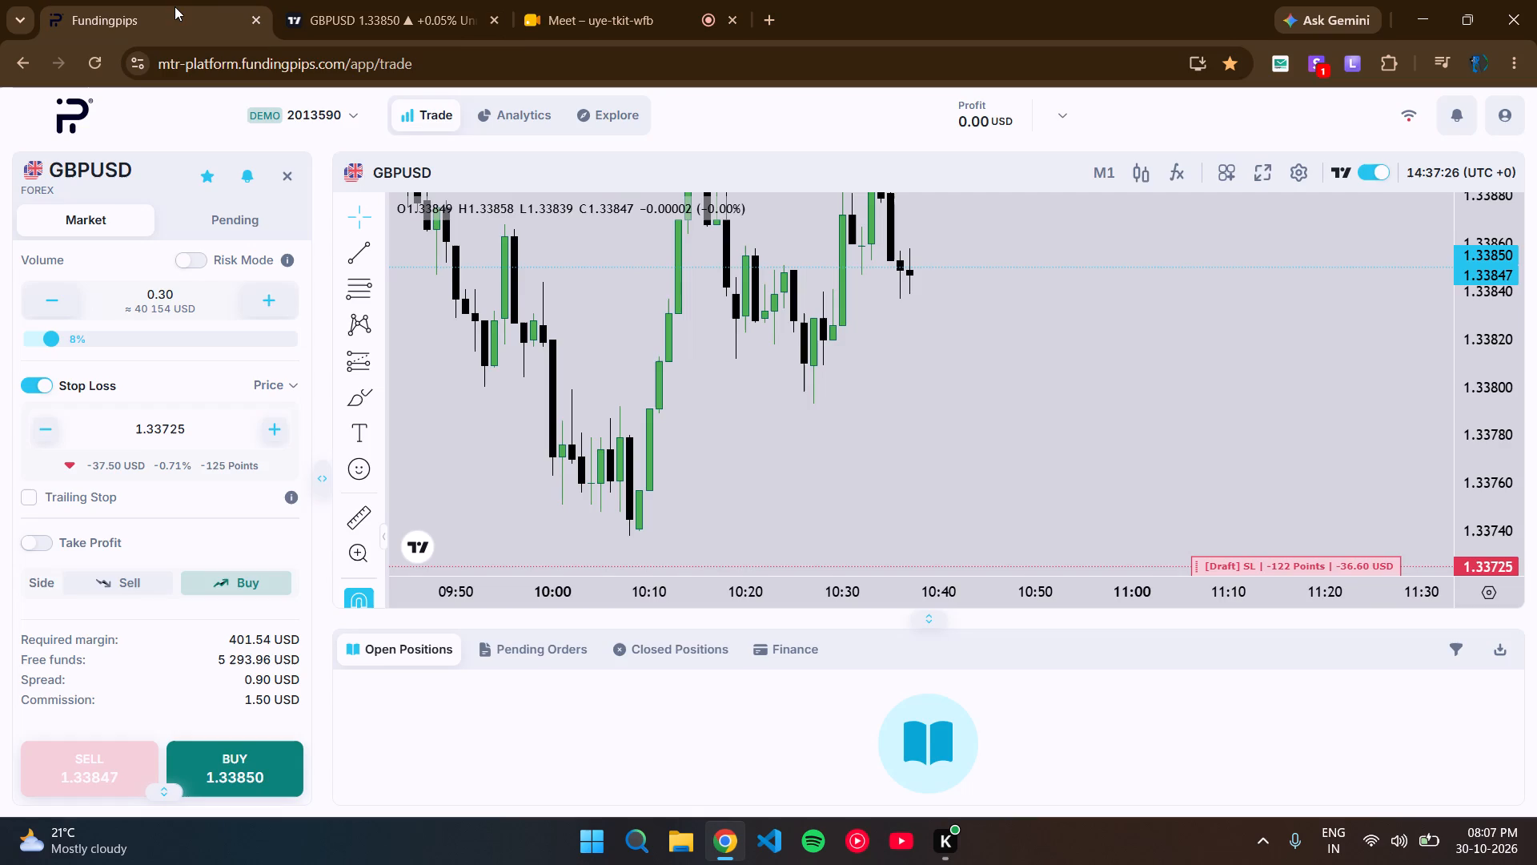
pyautogui.click(441, 0)
pyautogui.click(144, 0)
pyautogui.click(369, 0)
pyautogui.click(92, 0)
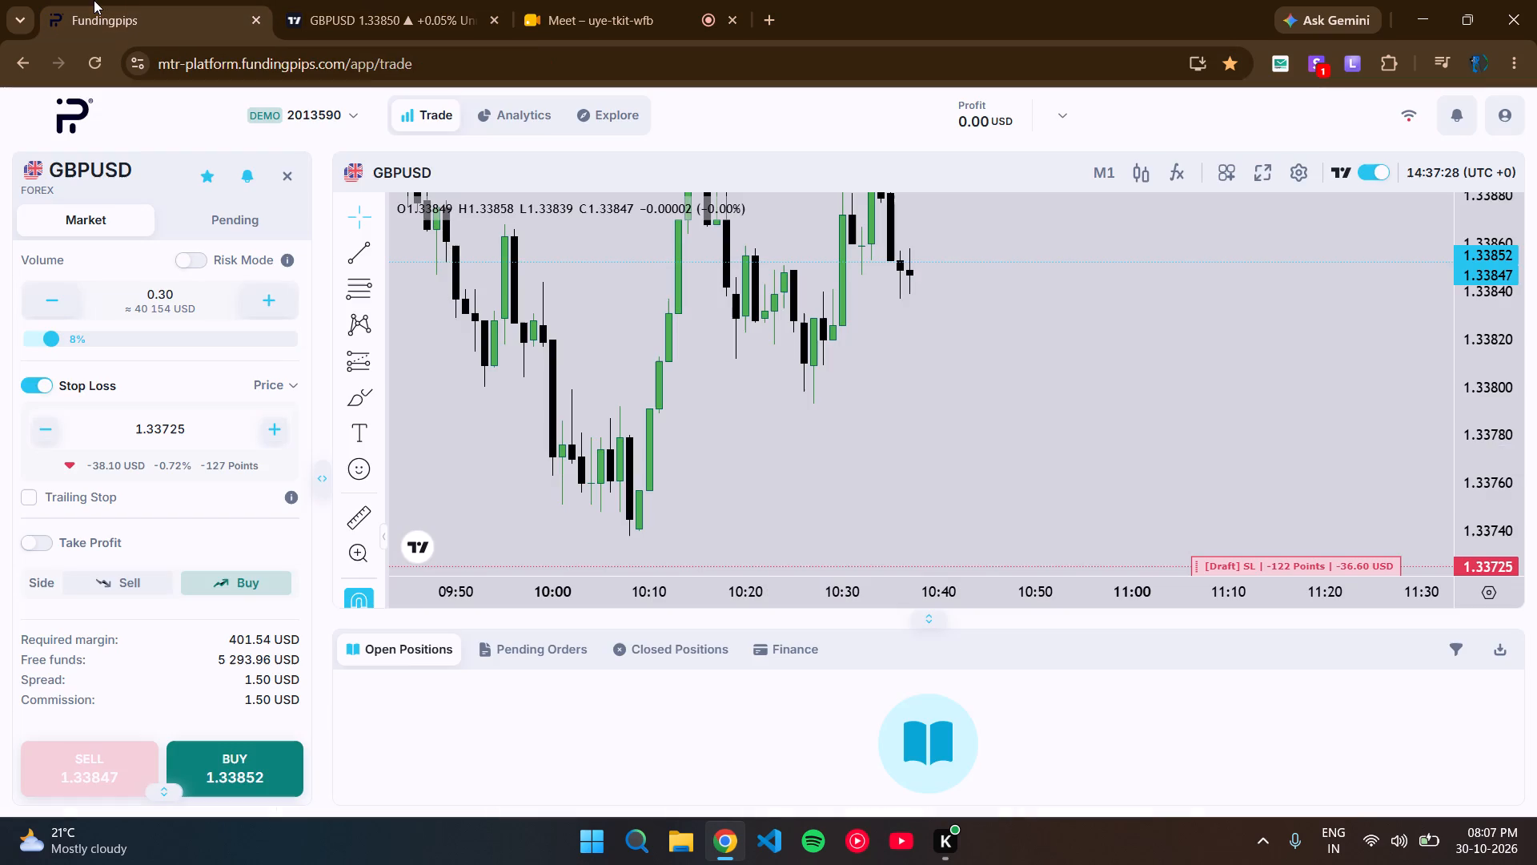
pyautogui.click(442, 0)
pyautogui.click(213, 0)
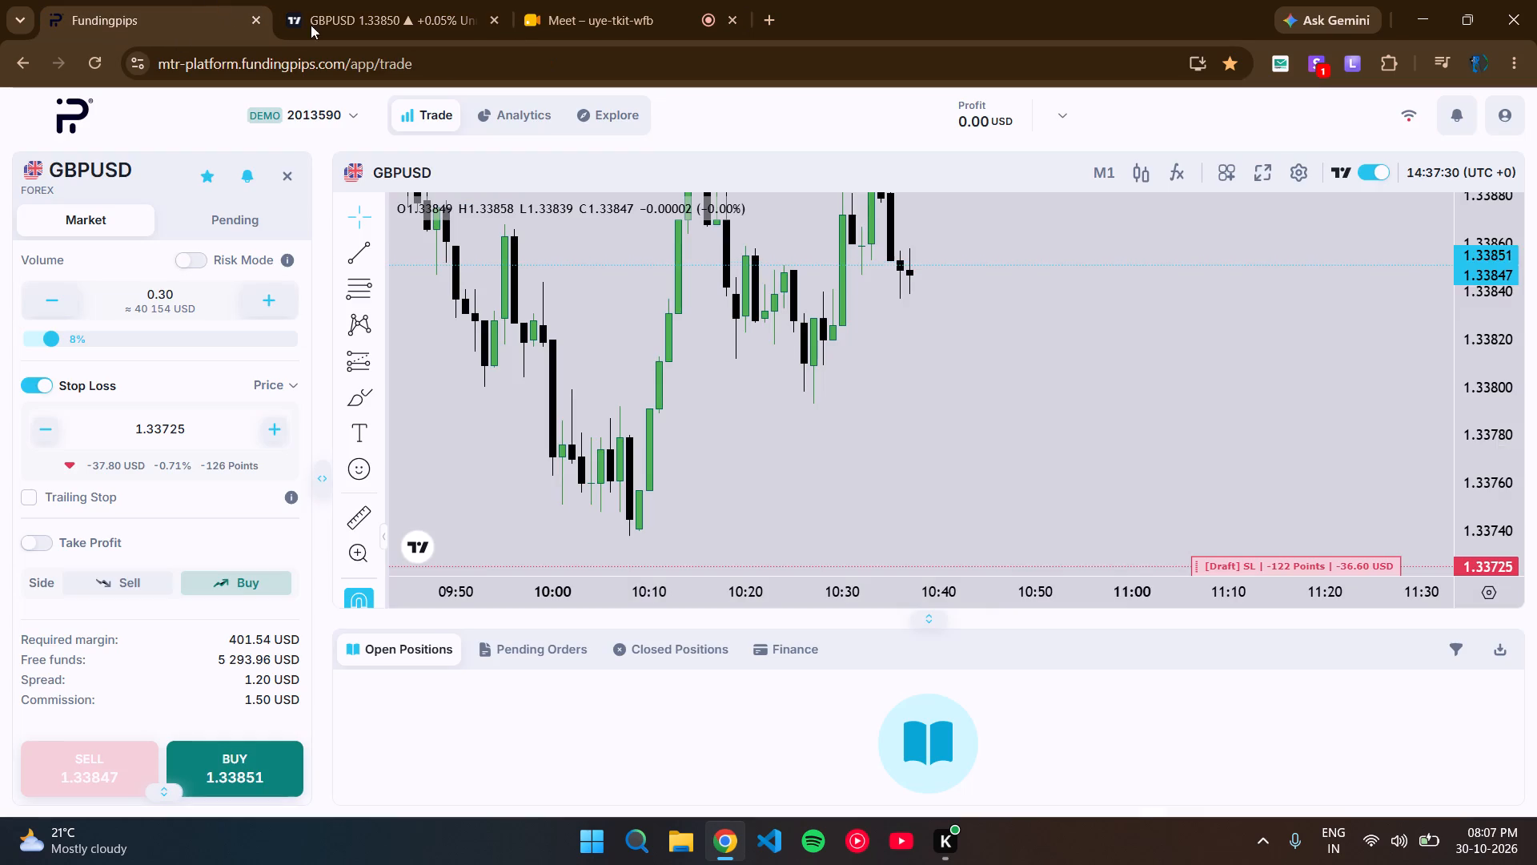
pyautogui.click(363, 0)
pyautogui.click(174, 0)
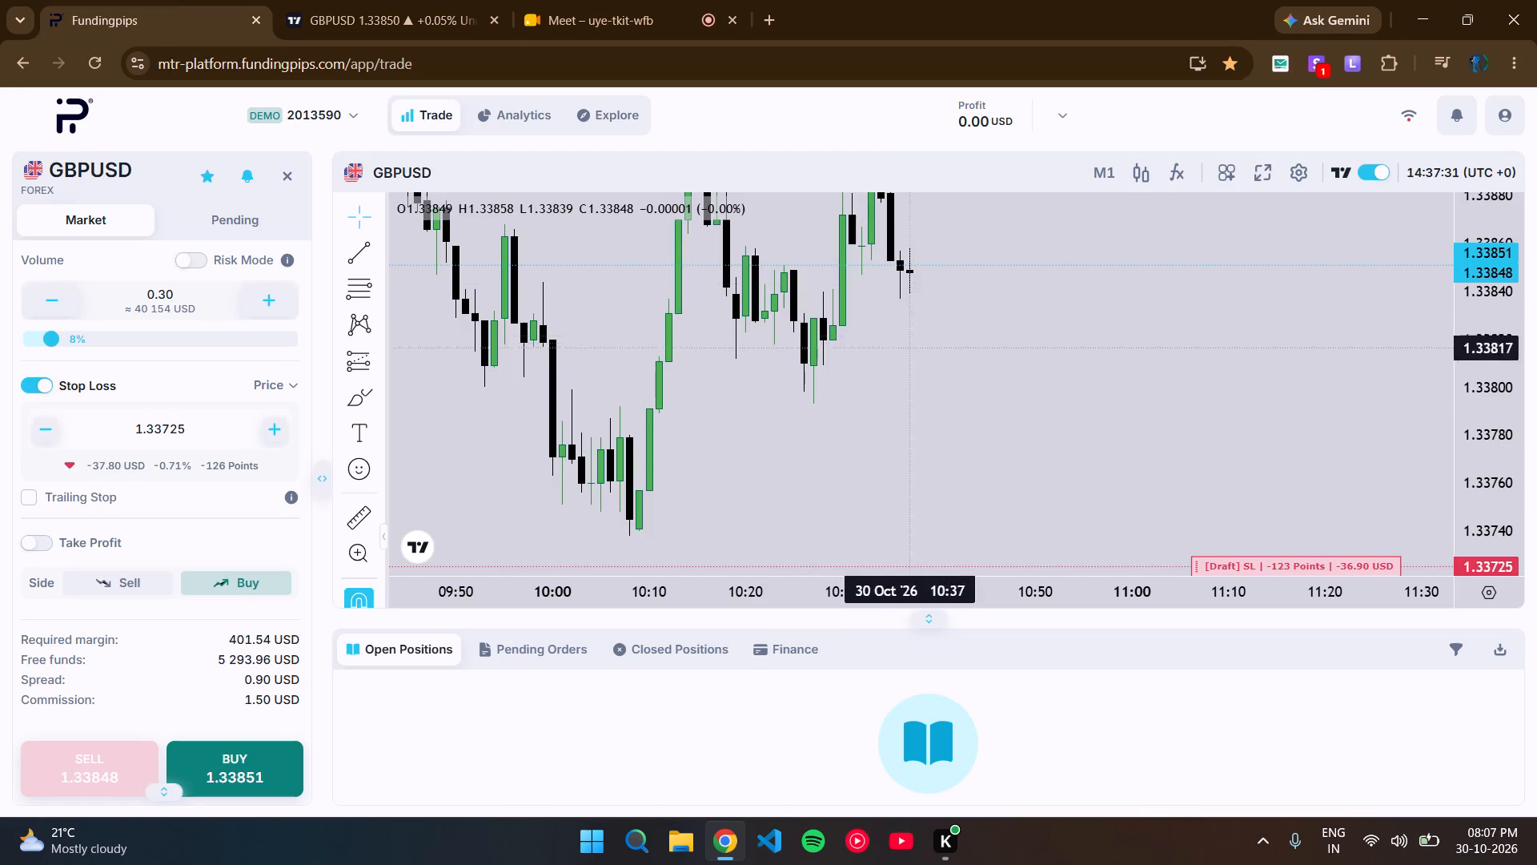
pyautogui.click(333, 0)
pyautogui.click(188, 0)
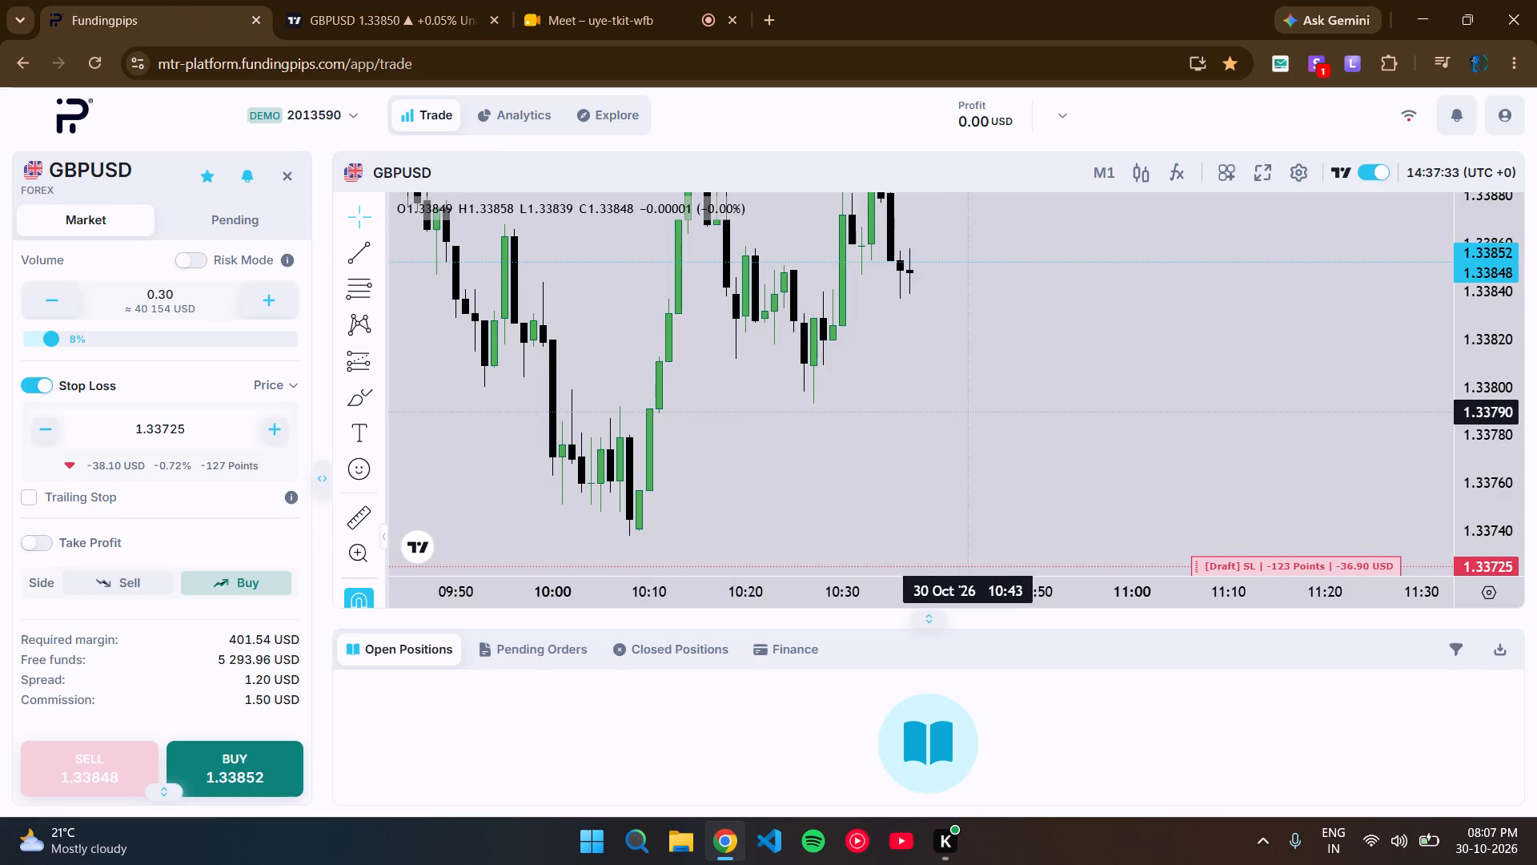
# Examine the close of the 10:37 candle against the 0.3 Fibonacci level in TradingView and on the Fundingpips GBPUSD chart.
pyautogui.click(396, 1)
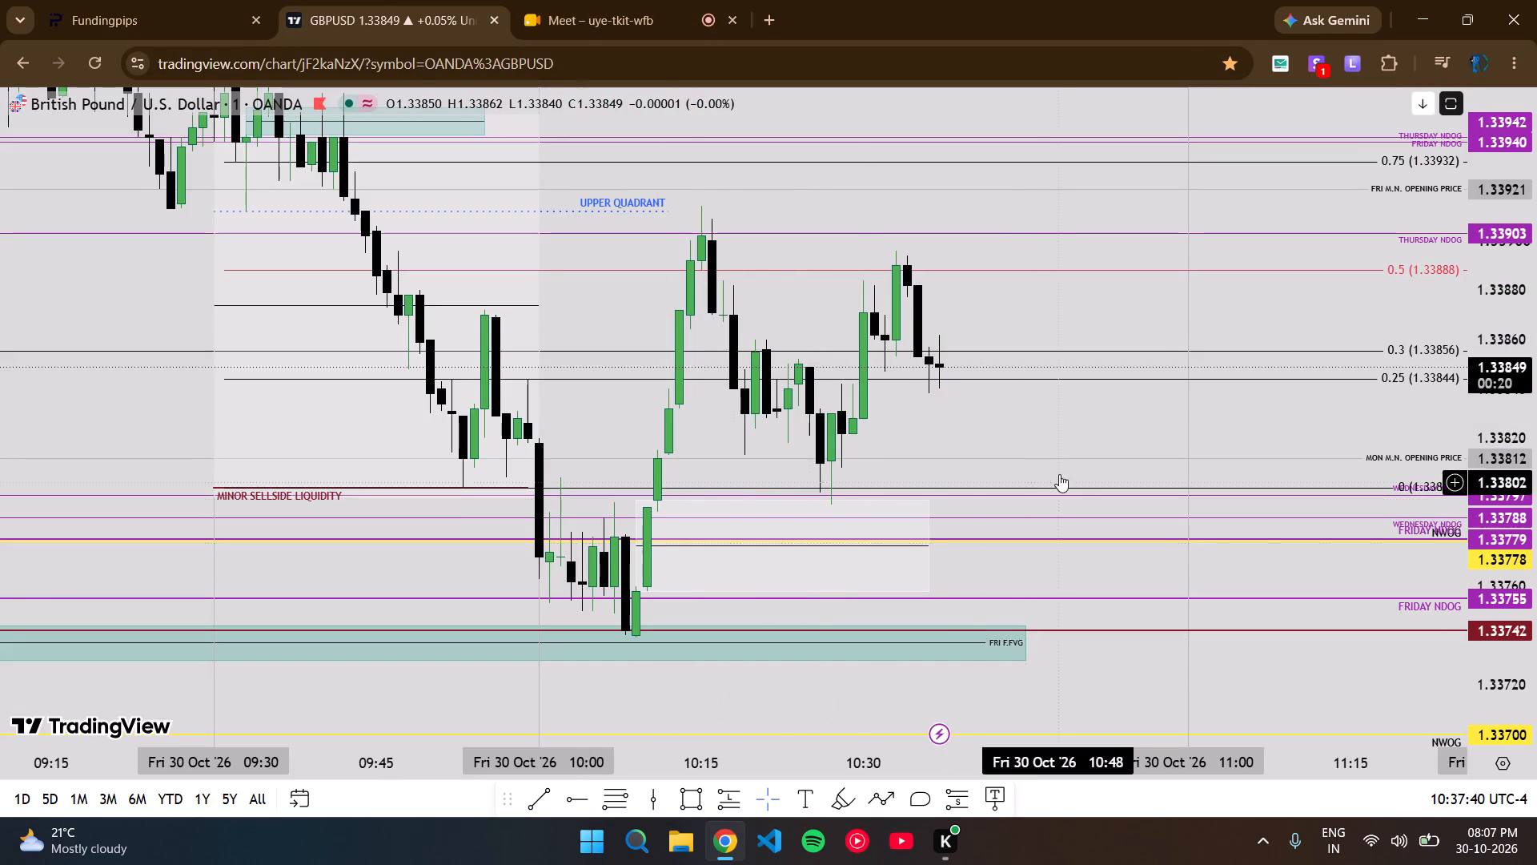
pyautogui.moveTo(1028, 423); pyautogui.dragTo(1128, 421)
pyautogui.moveTo(1128, 421); pyautogui.dragTo(1126, 461)
pyautogui.moveTo(1105, 468); pyautogui.dragTo(1118, 408)
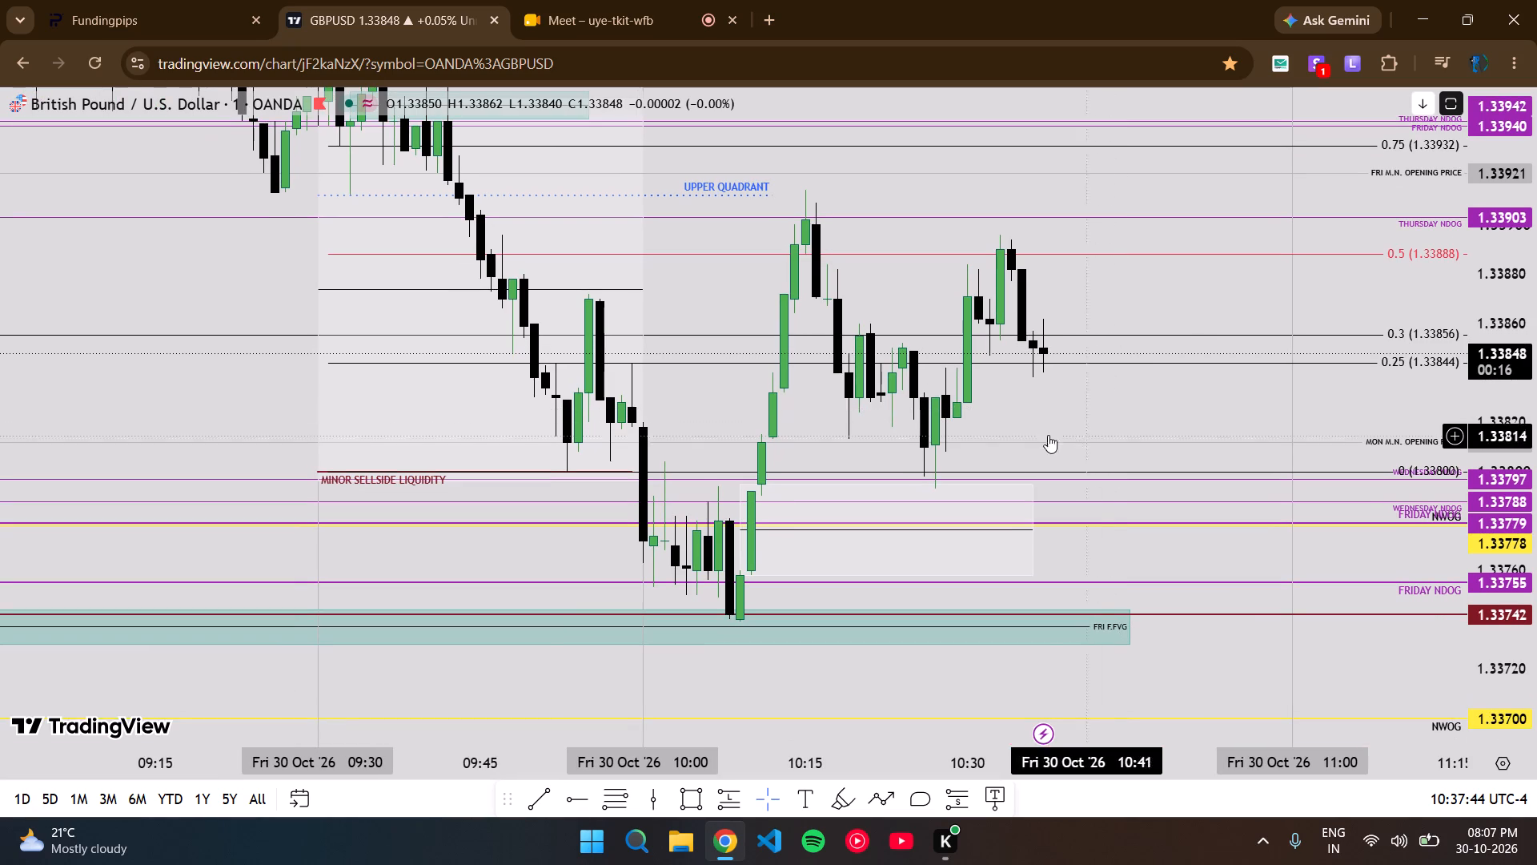
pyautogui.moveTo(1115, 413); pyautogui.dragTo(1109, 358)
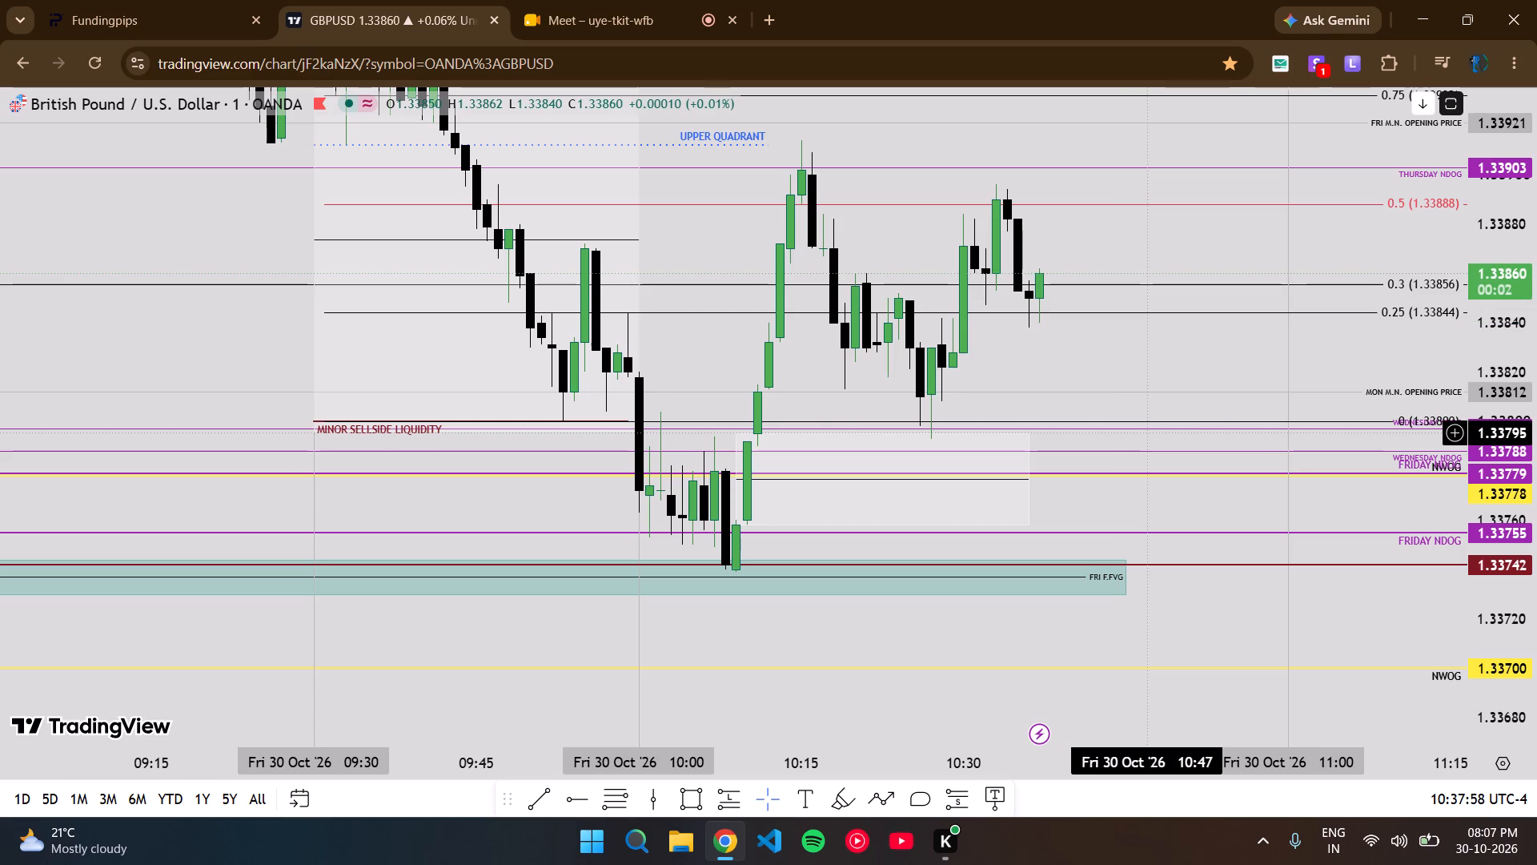
pyautogui.click(120, 0)
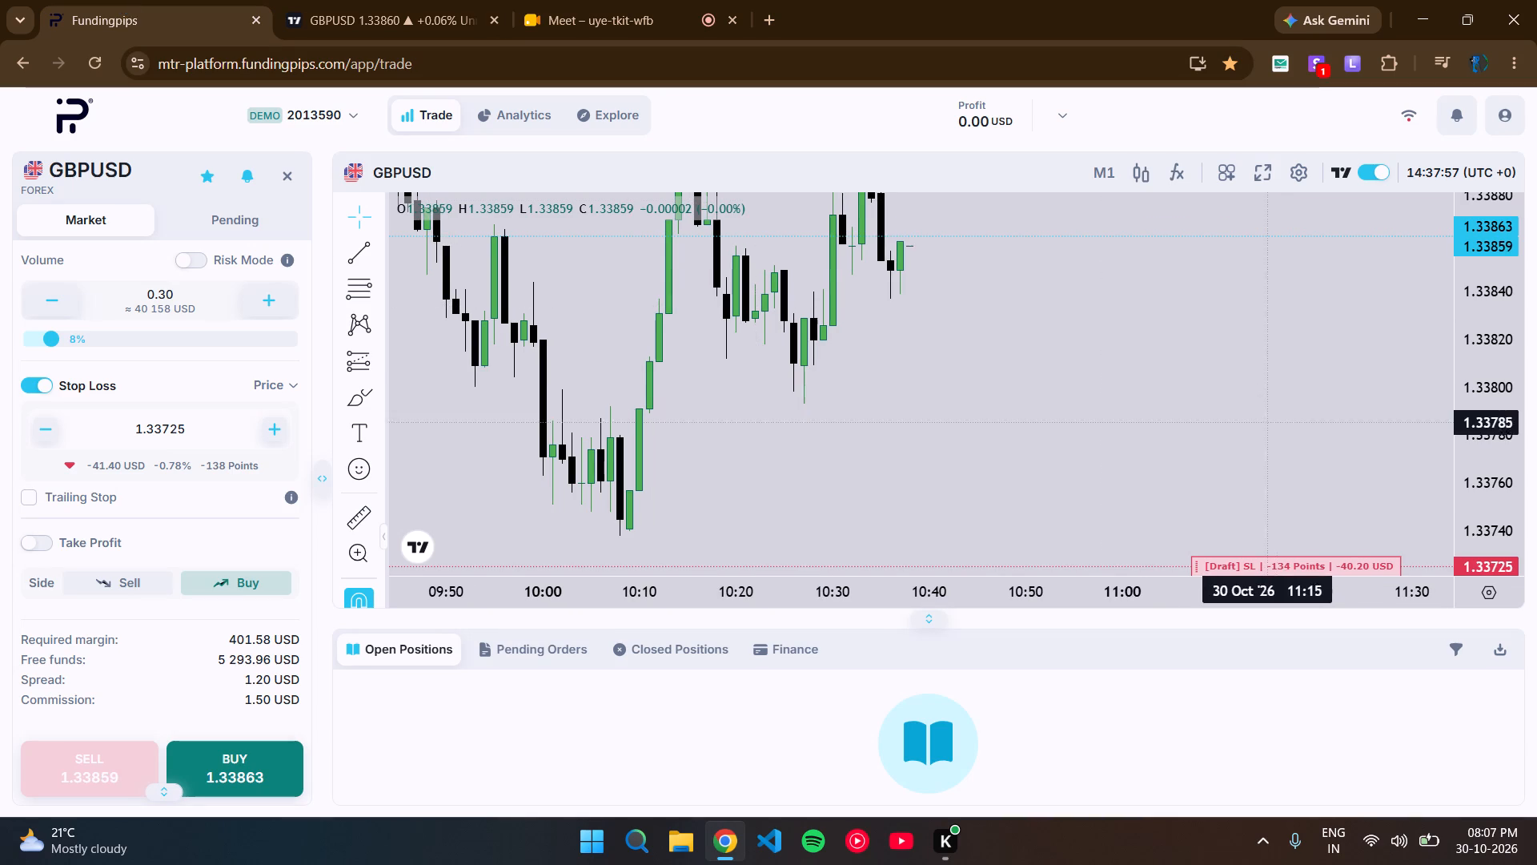
pyautogui.moveTo(1192, 414); pyautogui.dragTo(1191, 442)
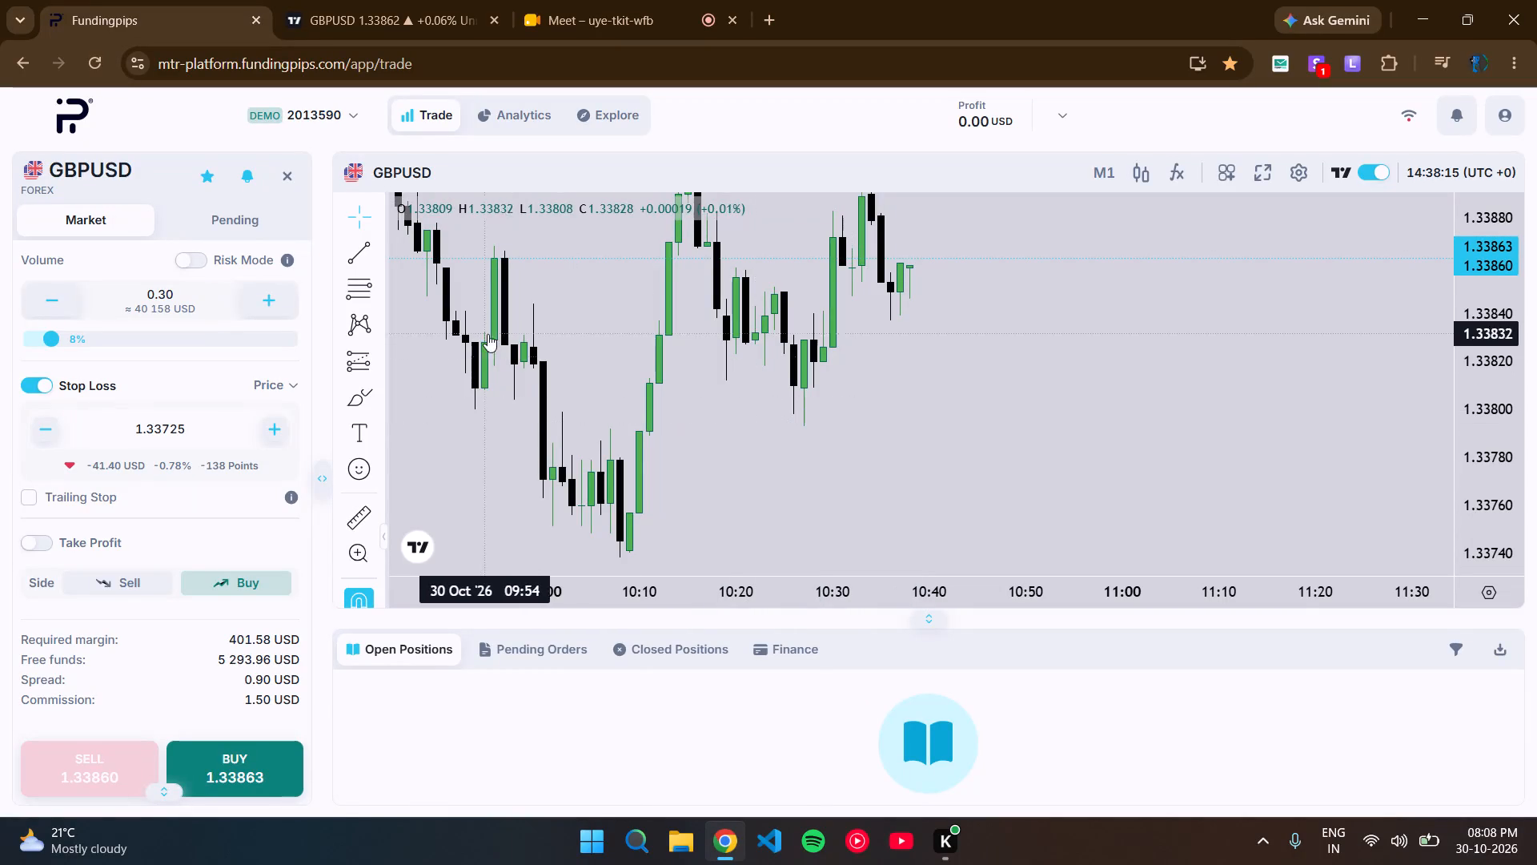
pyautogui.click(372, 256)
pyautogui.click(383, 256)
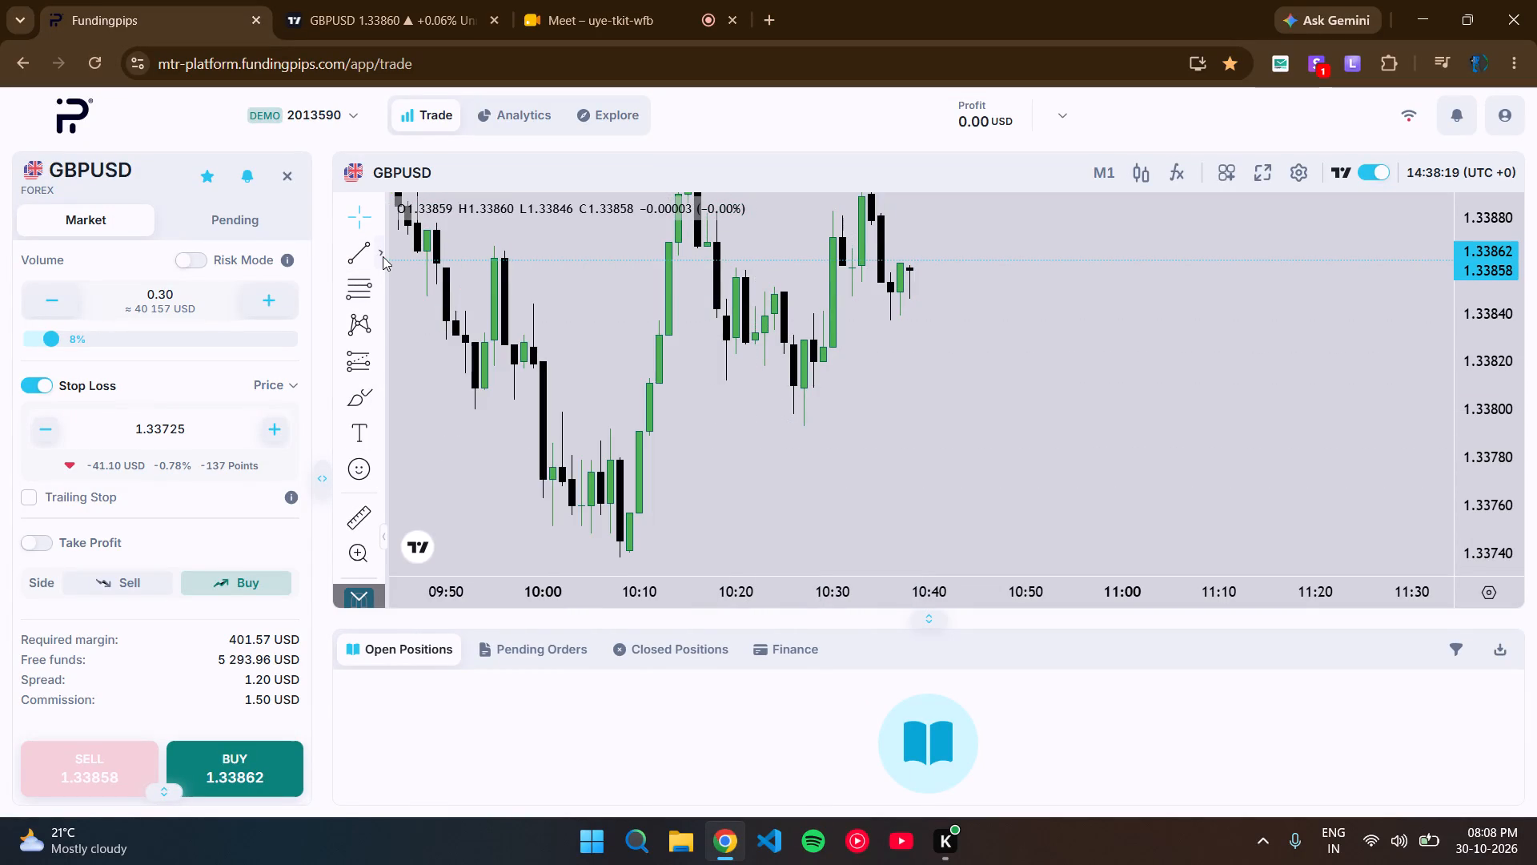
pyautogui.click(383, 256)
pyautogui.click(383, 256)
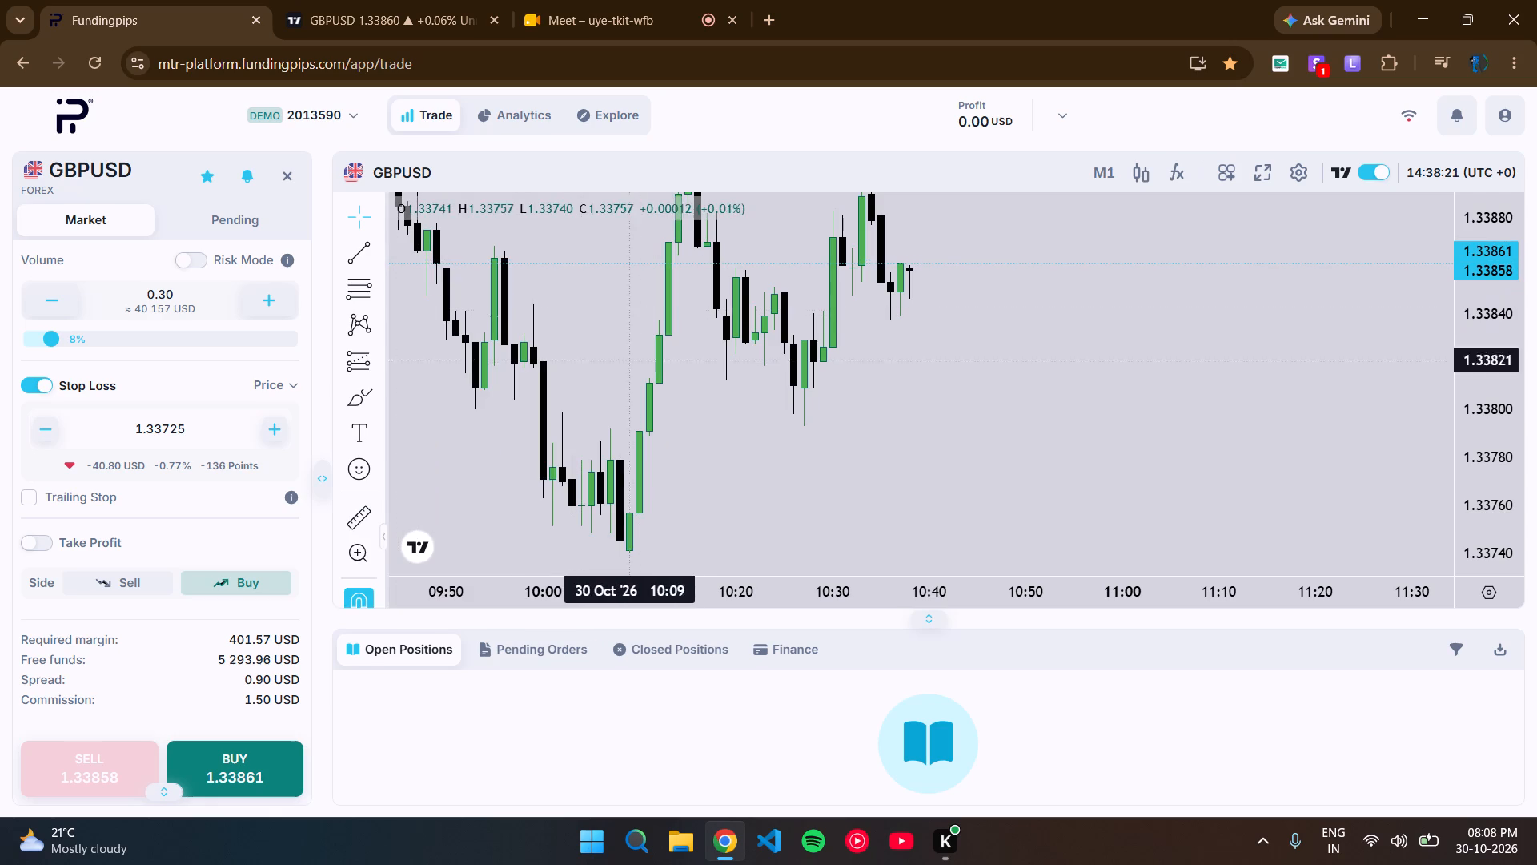
# Examine the 10:38 candle in TradingView against the 0.3 and 0.5 Fibonacci levels and the liquidity levels below price.
pyautogui.click(400, 0)
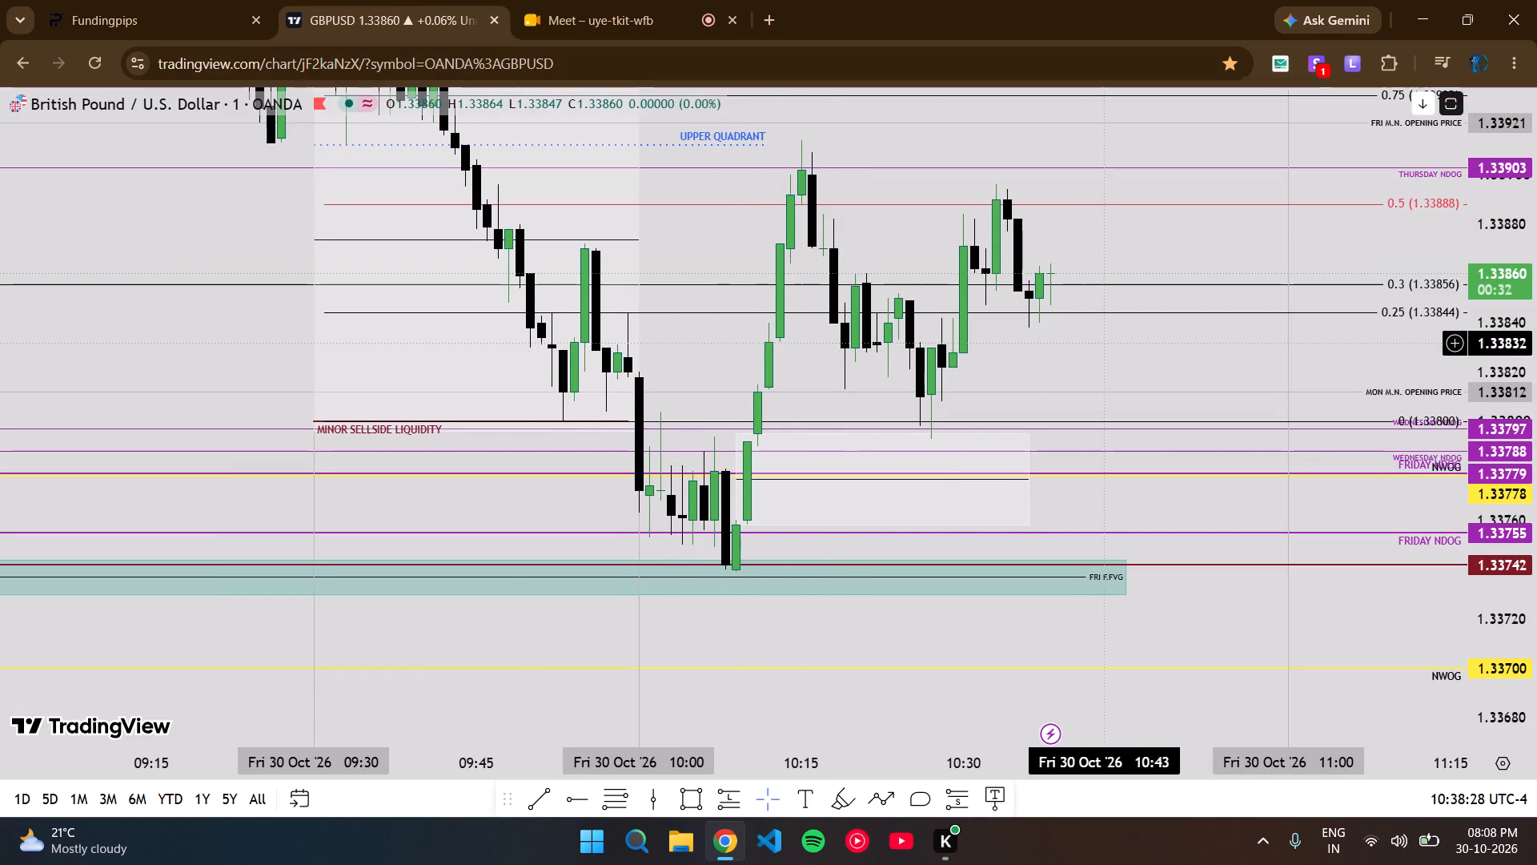
pyautogui.moveTo(1110, 342); pyautogui.dragTo(1079, 362)
pyautogui.moveTo(1078, 363); pyautogui.dragTo(1033, 386)
pyautogui.moveTo(1033, 386); pyautogui.dragTo(1020, 416)
pyautogui.moveTo(1018, 418); pyautogui.dragTo(1021, 408)
pyautogui.moveTo(981, 428); pyautogui.dragTo(1009, 407)
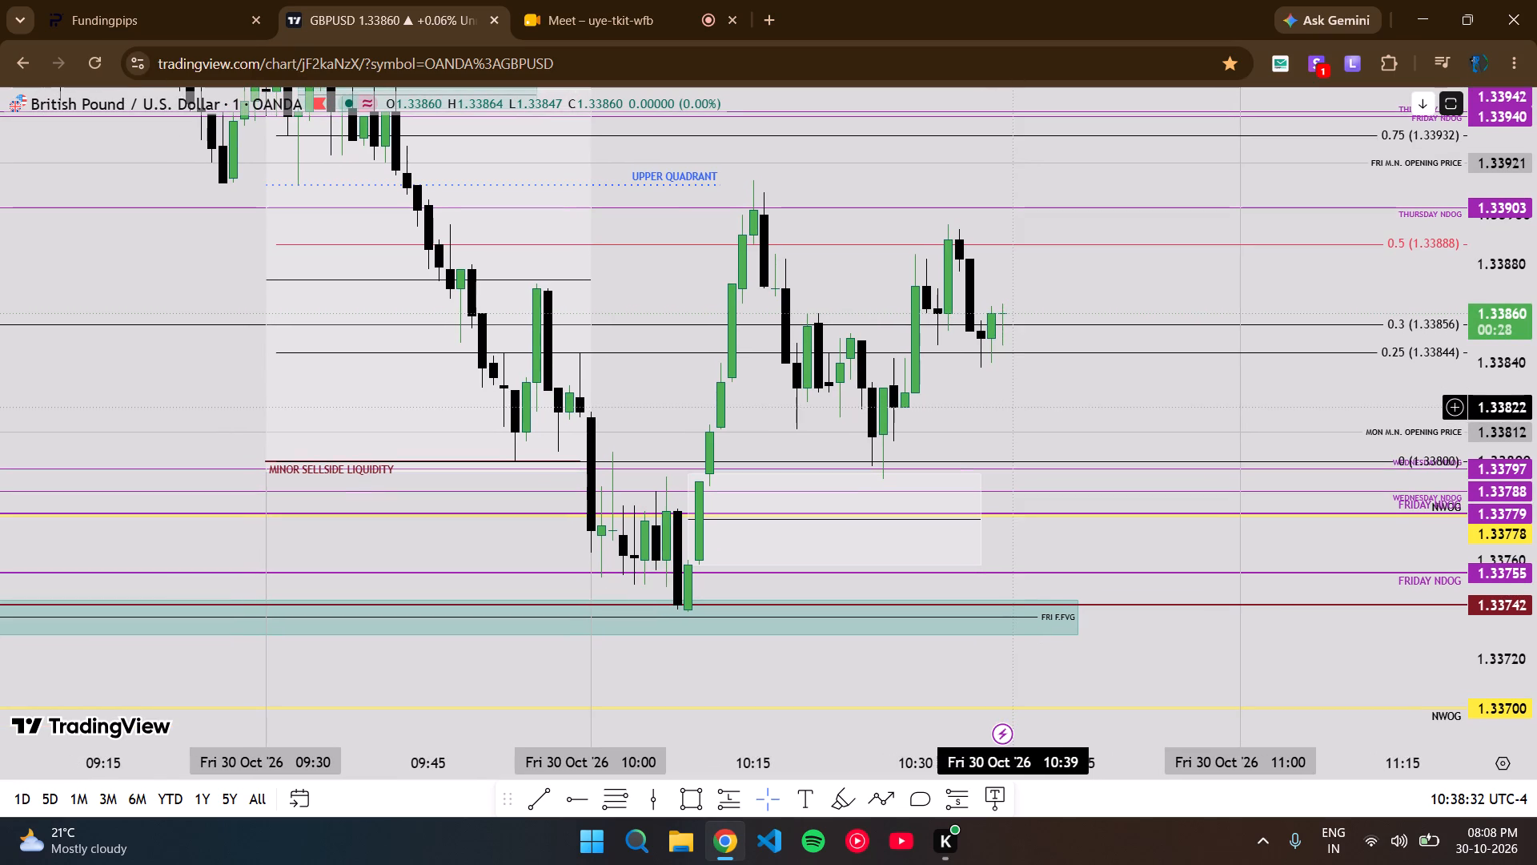
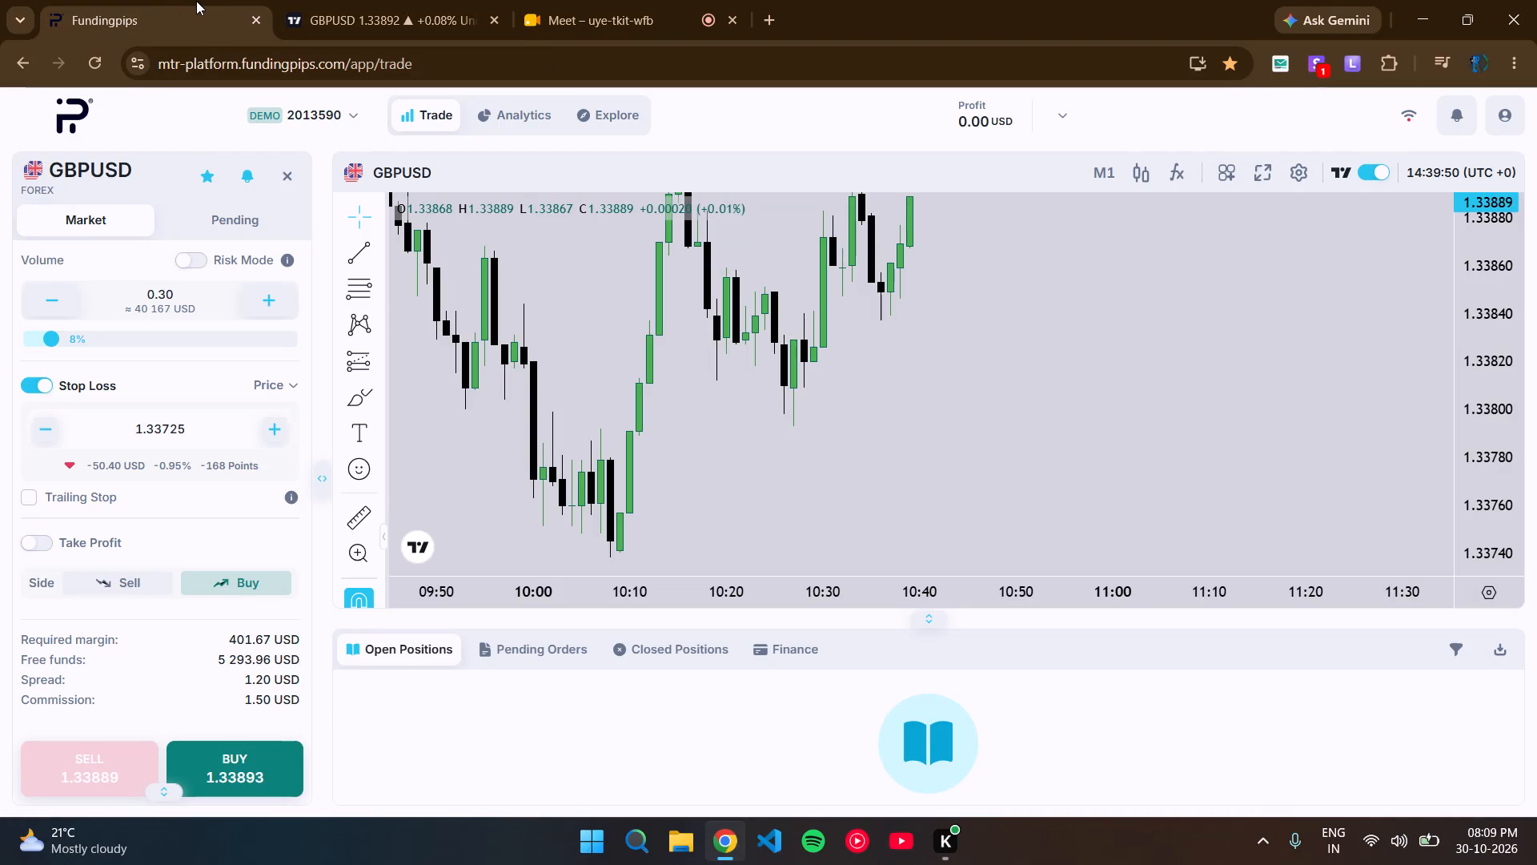
pyautogui.click(371, 0)
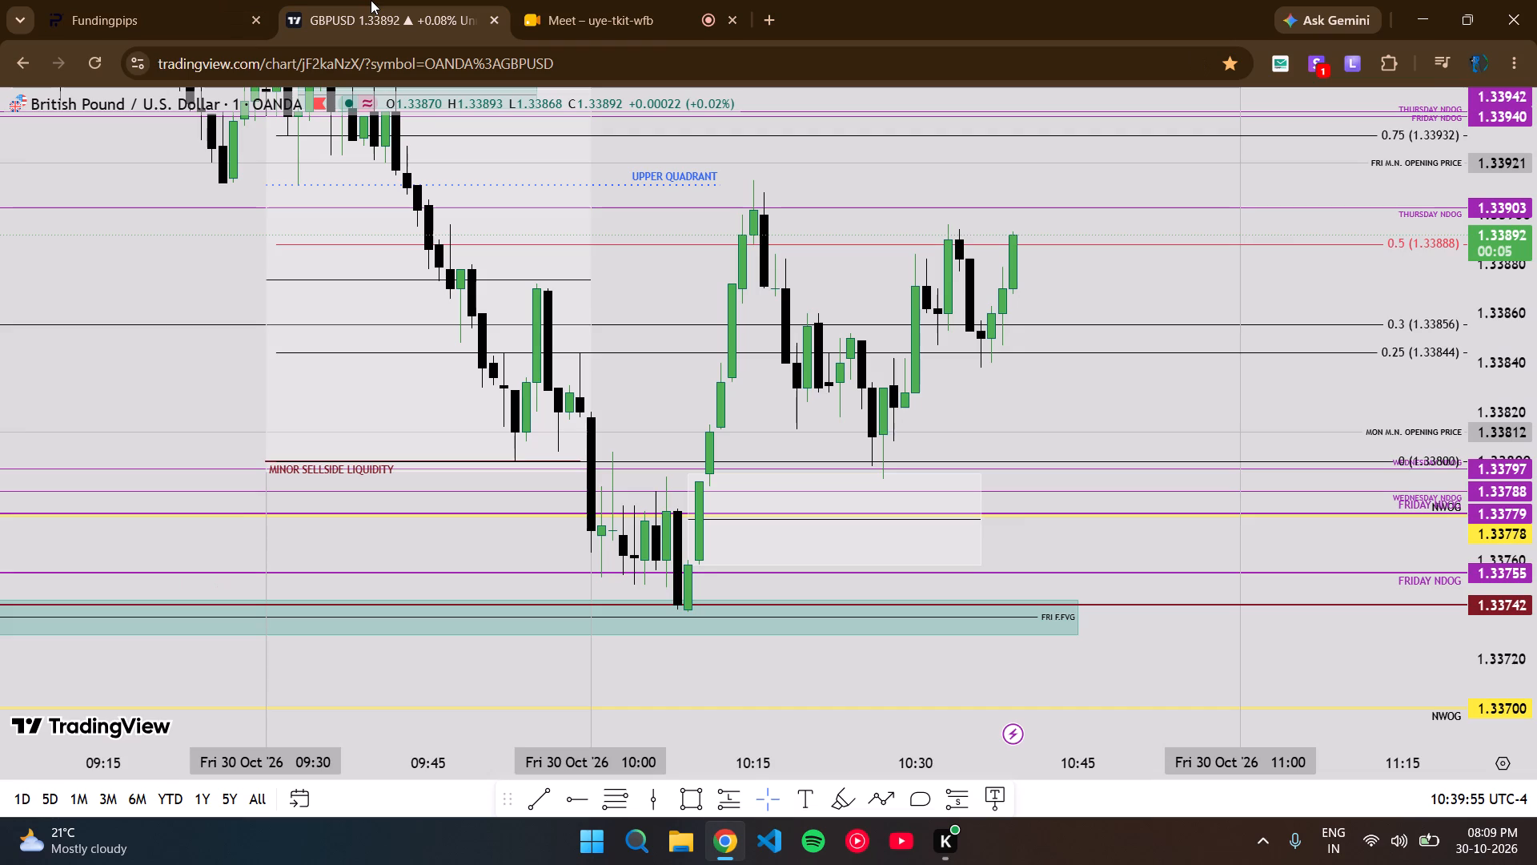
pyautogui.moveTo(1042, 386); pyautogui.dragTo(978, 348)
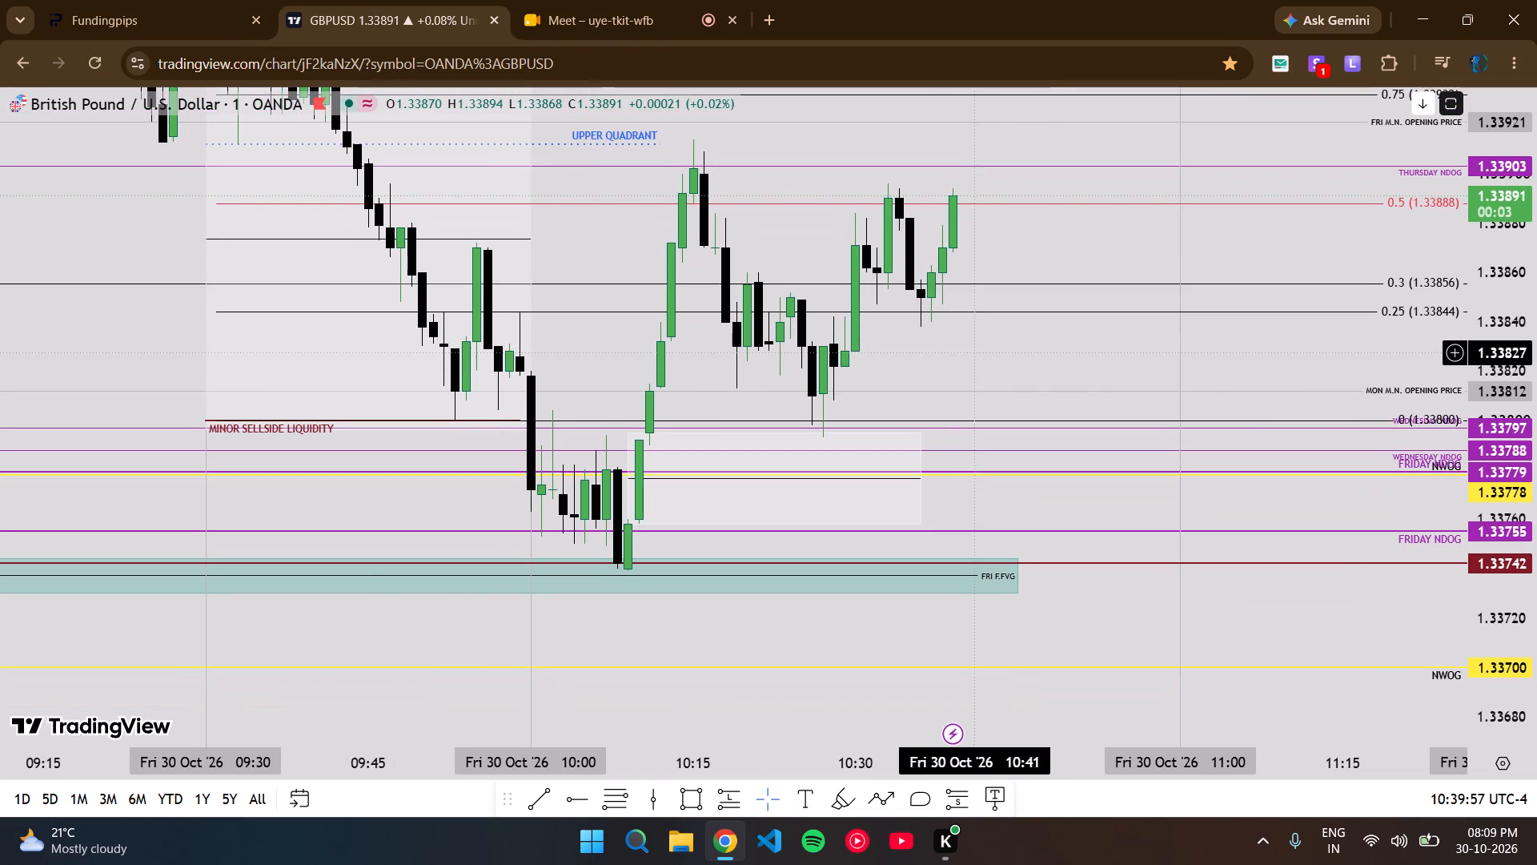
pyautogui.moveTo(1025, 361); pyautogui.dragTo(1090, 452)
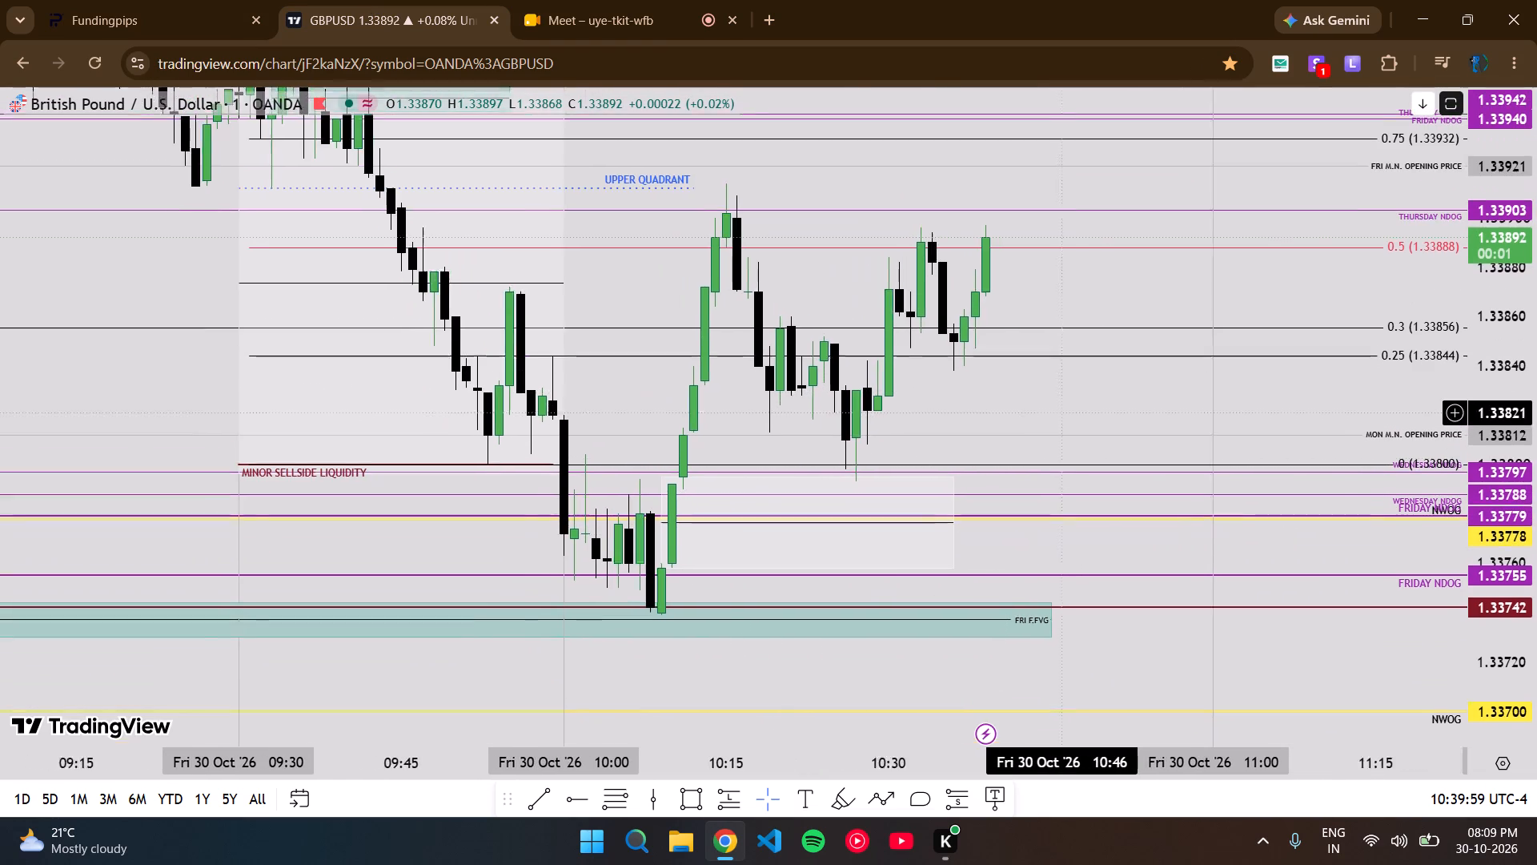
pyautogui.moveTo(1090, 452); pyautogui.dragTo(1095, 468)
pyautogui.moveTo(1081, 467); pyautogui.dragTo(1090, 399)
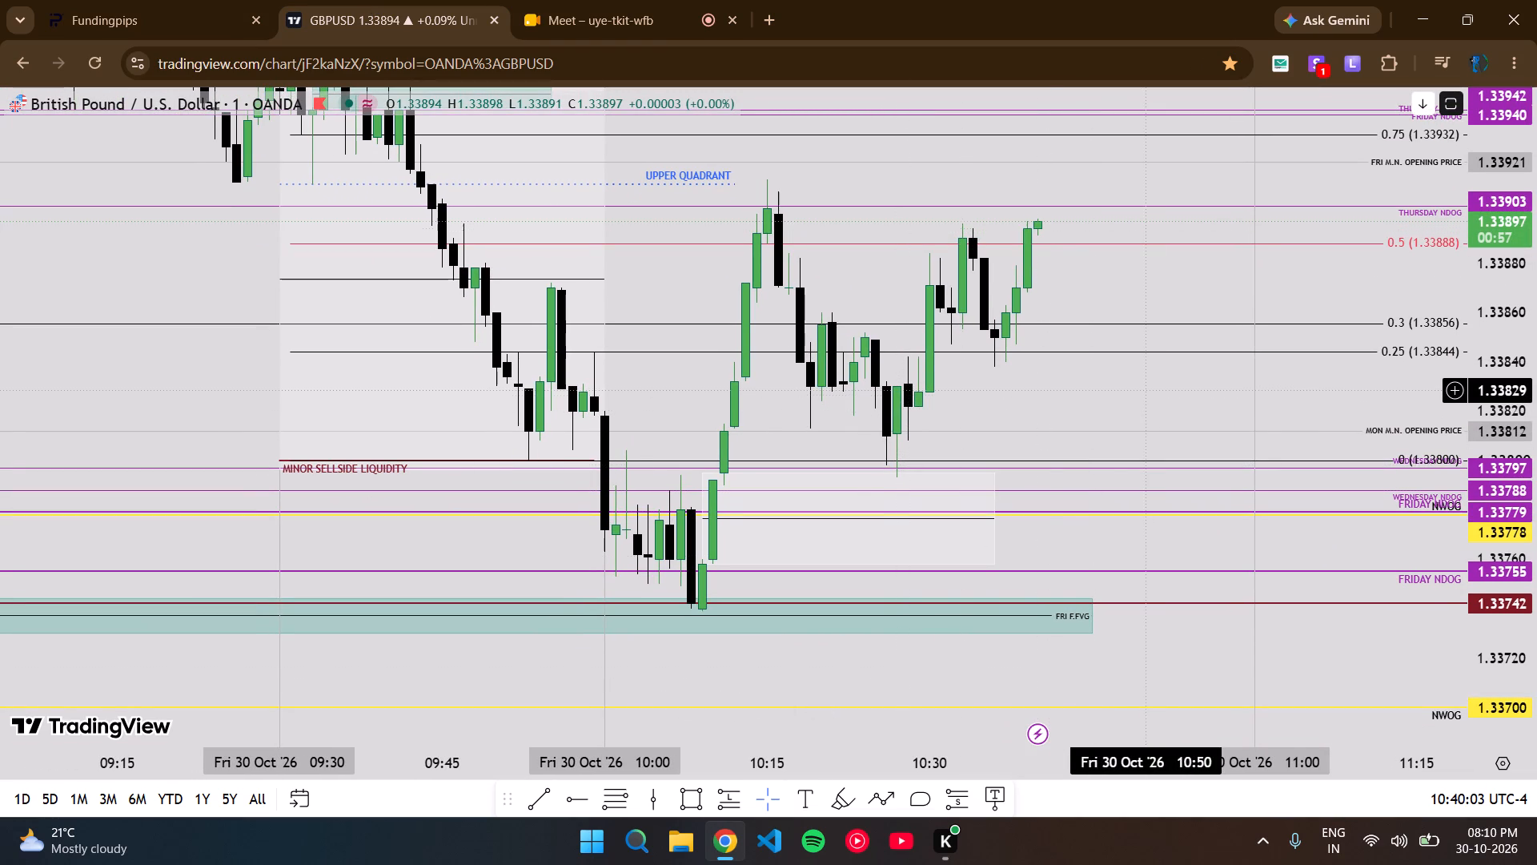
pyautogui.moveTo(1126, 395); pyautogui.dragTo(1133, 477)
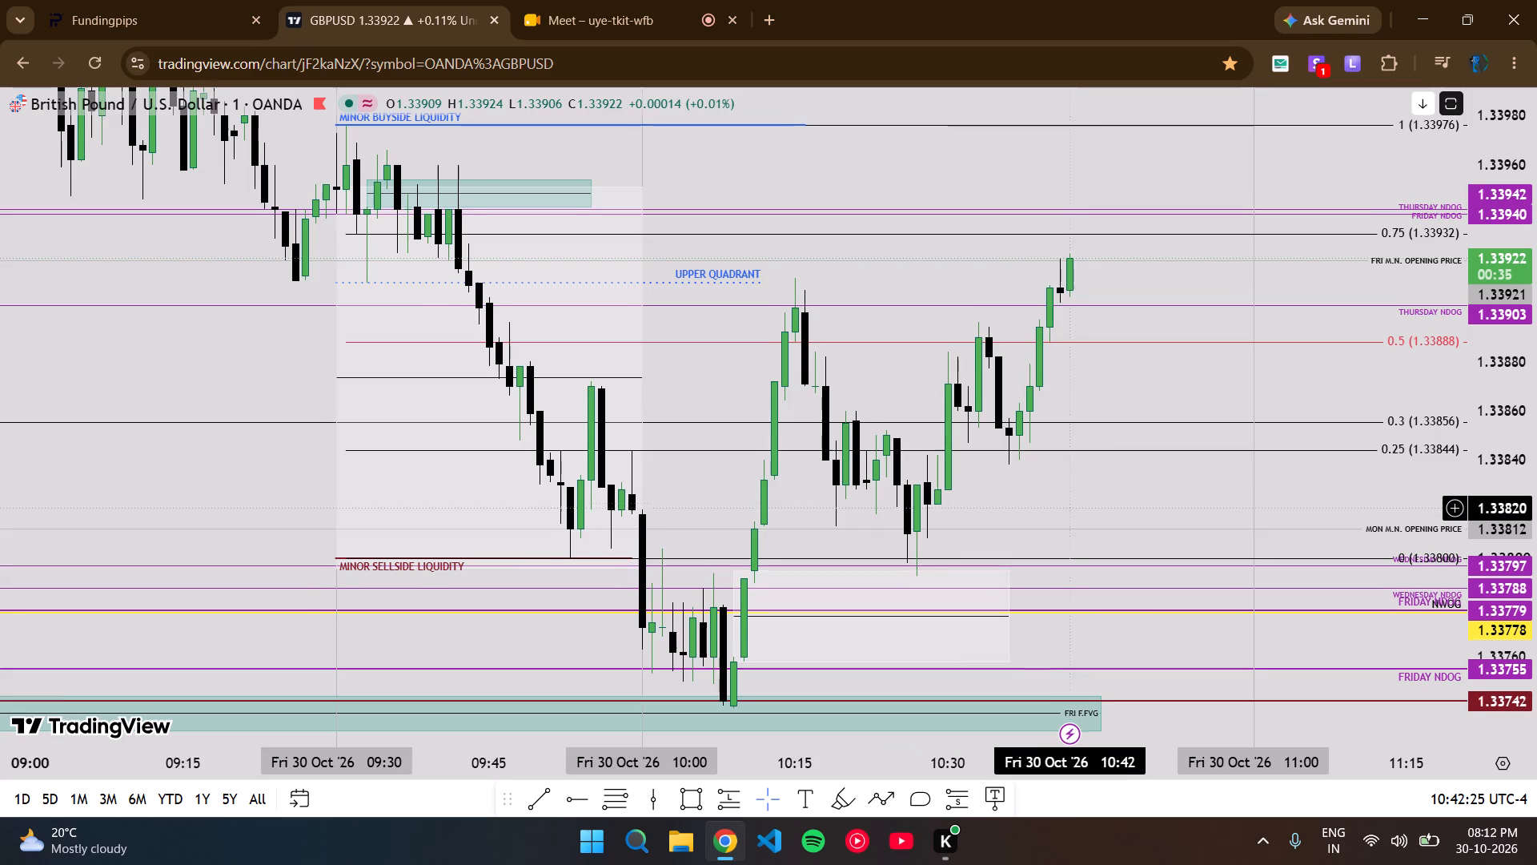
pyautogui.moveTo(1073, 509); pyautogui.dragTo(1056, 515)
pyautogui.moveTo(1056, 515); pyautogui.dragTo(1067, 461)
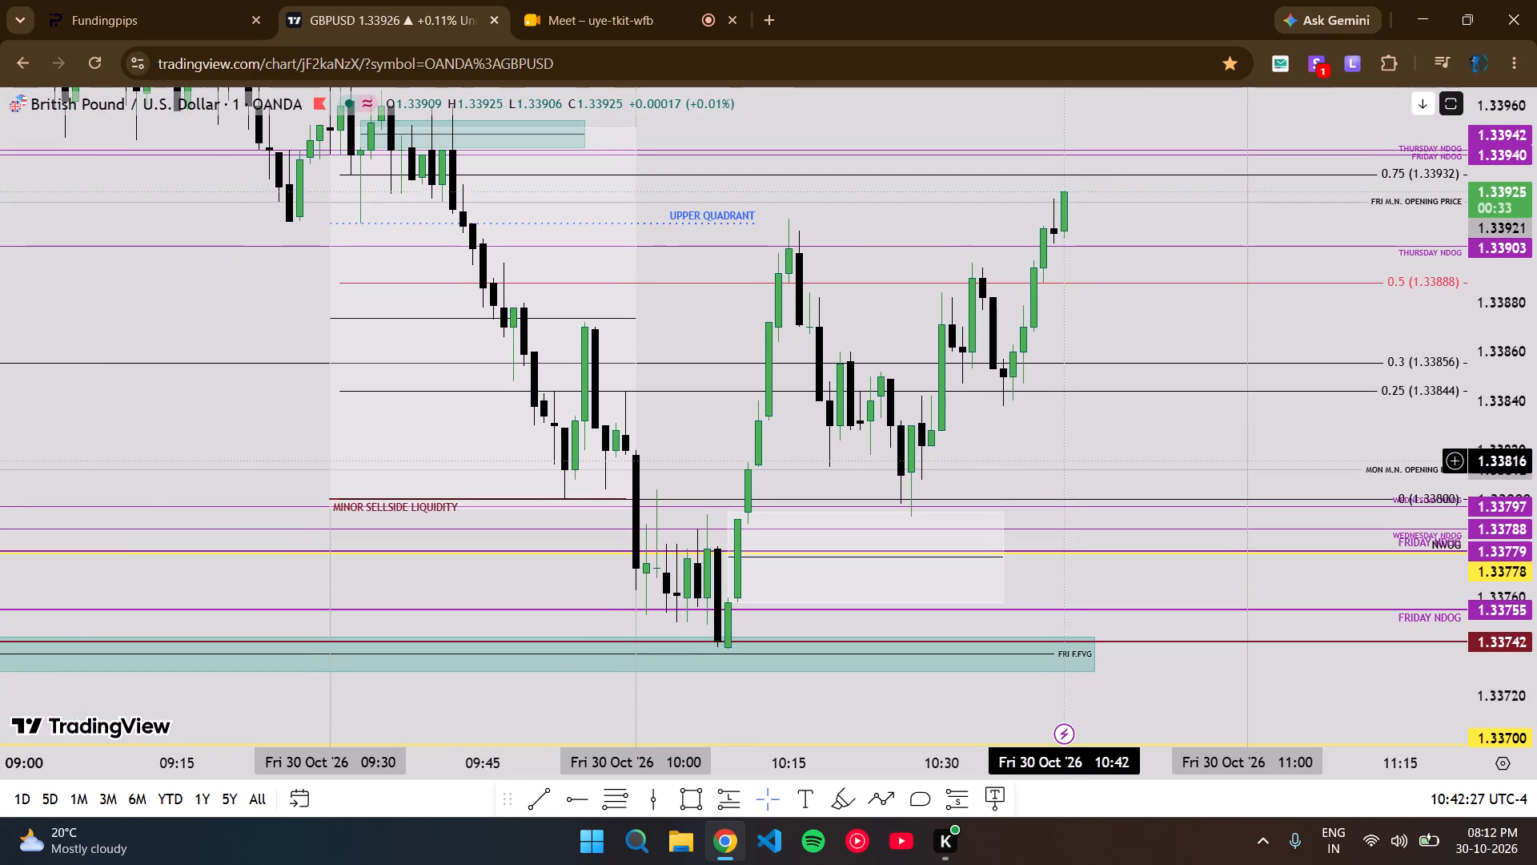
pyautogui.moveTo(1069, 457); pyautogui.dragTo(1069, 561)
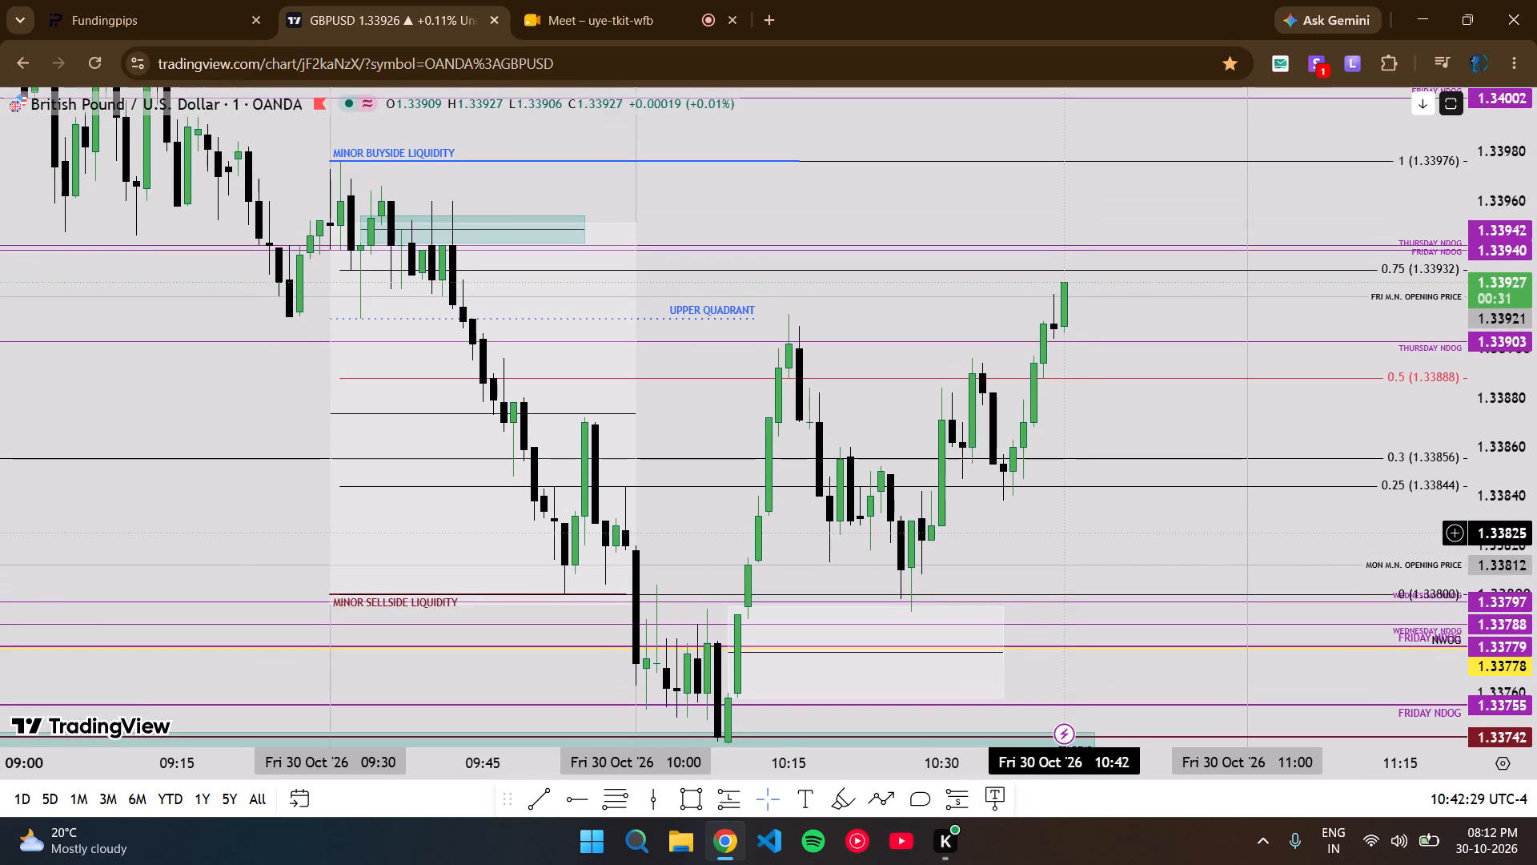
pyautogui.moveTo(1066, 533); pyautogui.dragTo(1075, 545)
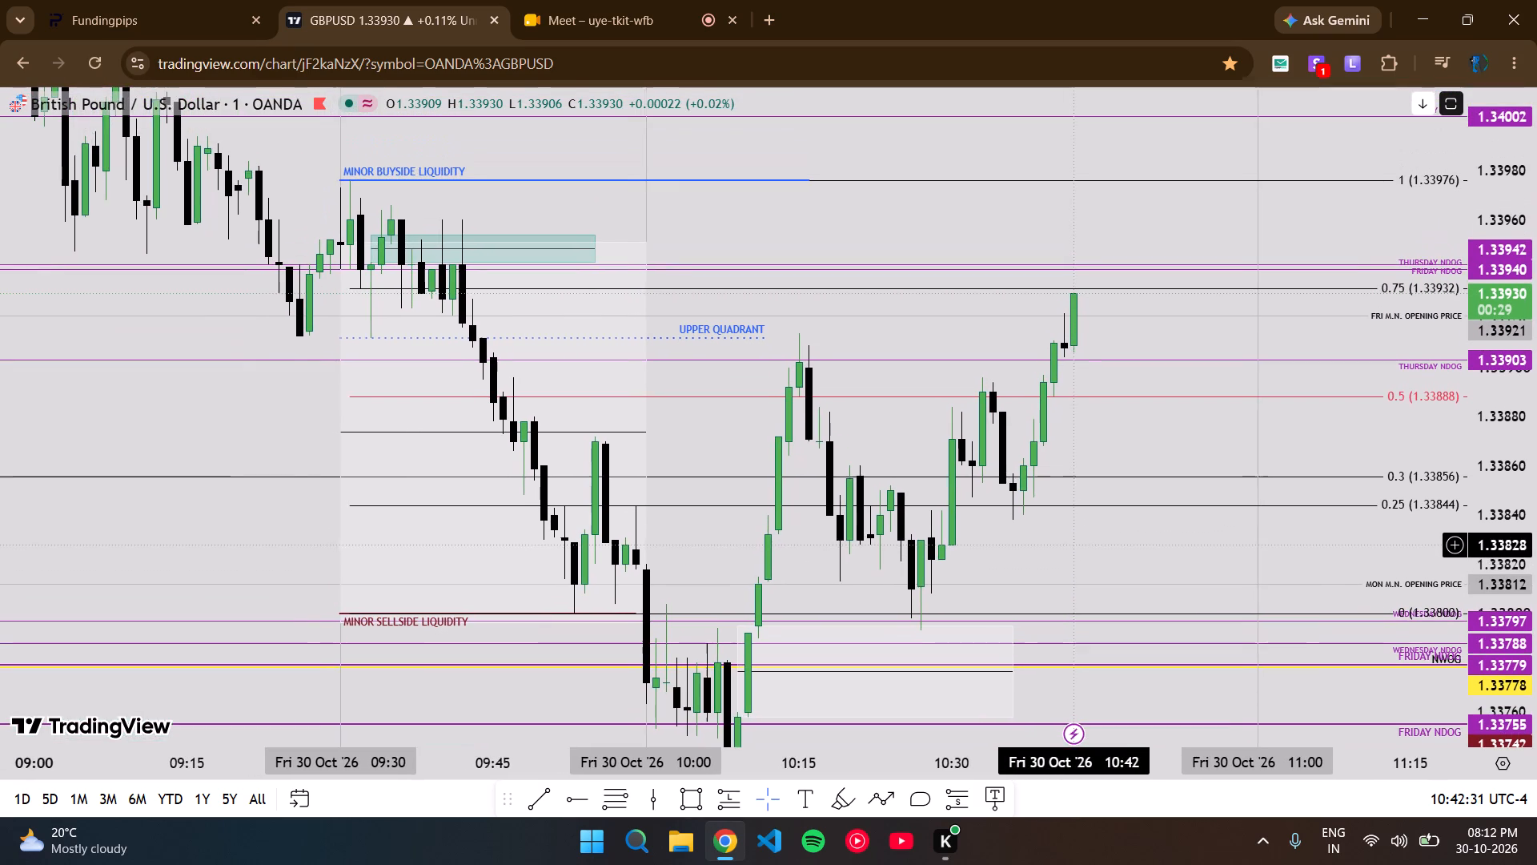
# Measure the price range from about 1.33795 up to about 1.33946, just above the 10:42 candle.
pyautogui.moveTo(1075, 545); pyautogui.dragTo(1082, 509)
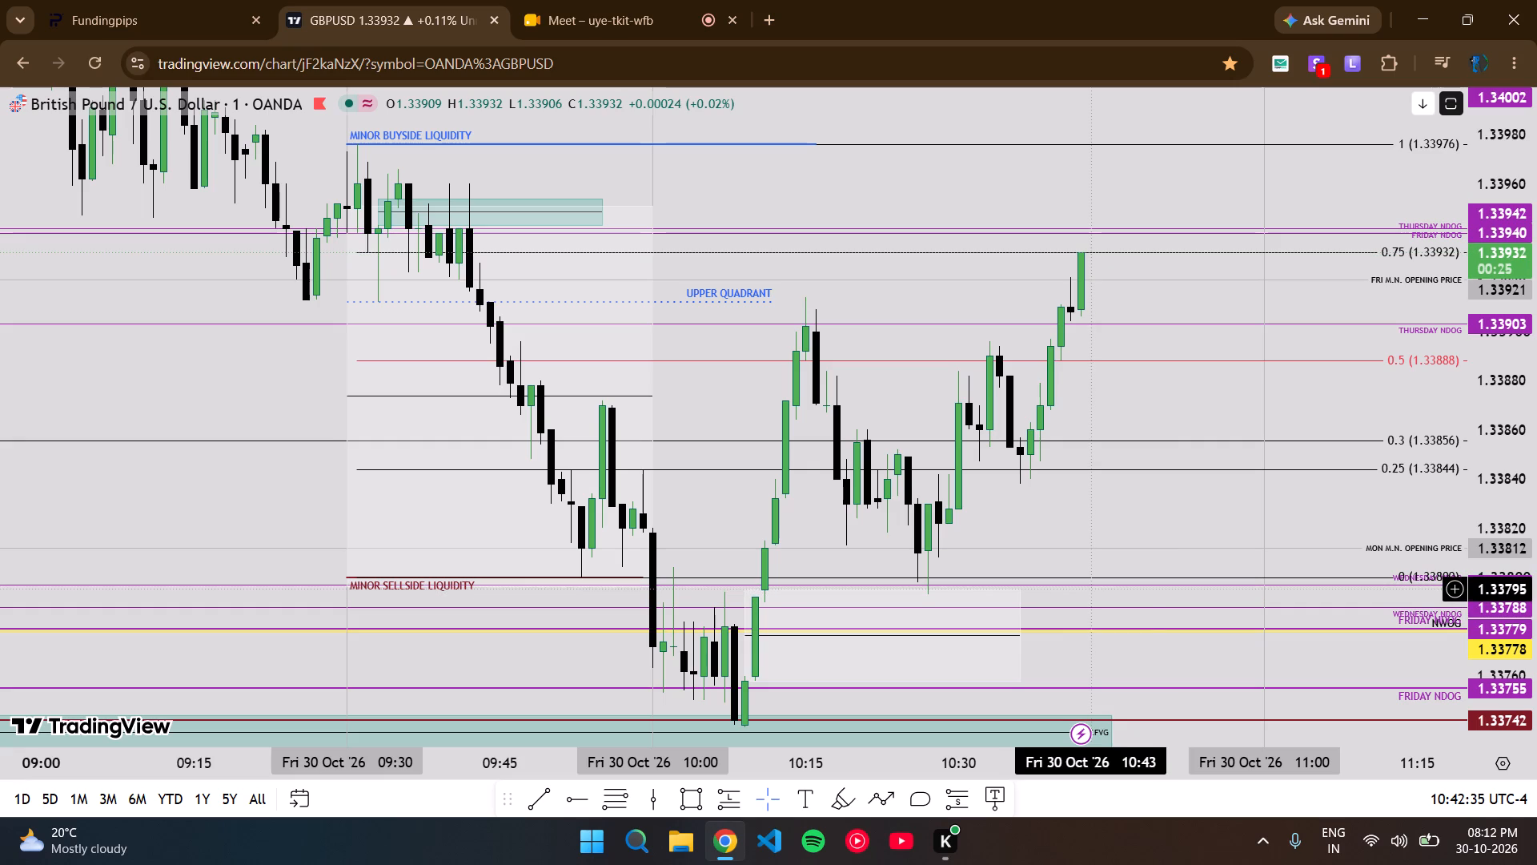
pyautogui.keyDown('shift'); pyautogui.click(1093, 589); pyautogui.keyUp('shift')
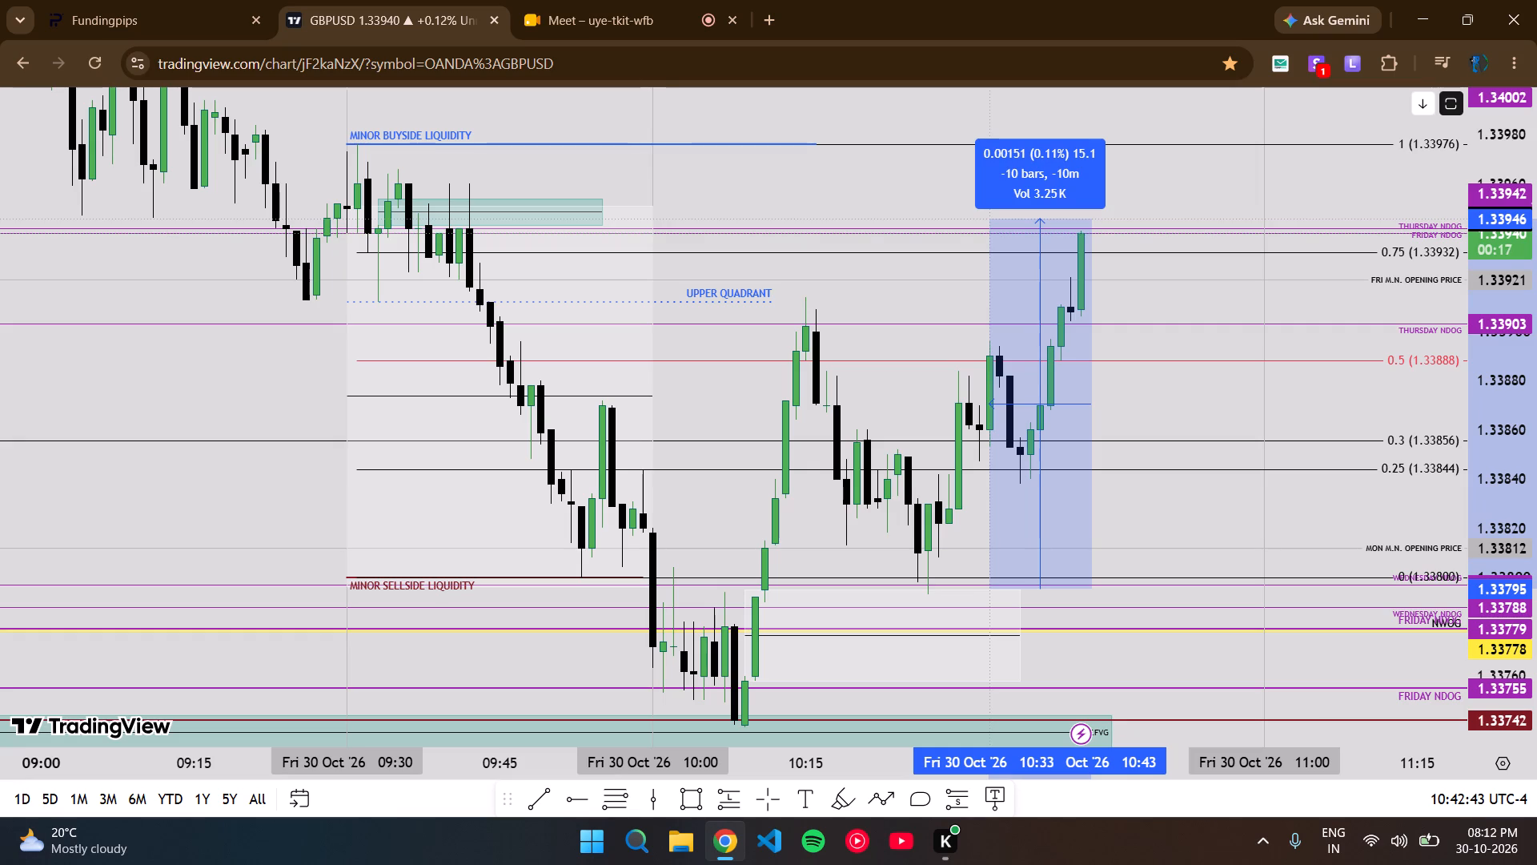
pyautogui.keyDown('shift'); pyautogui.click(985, 219); pyautogui.keyUp('shift')
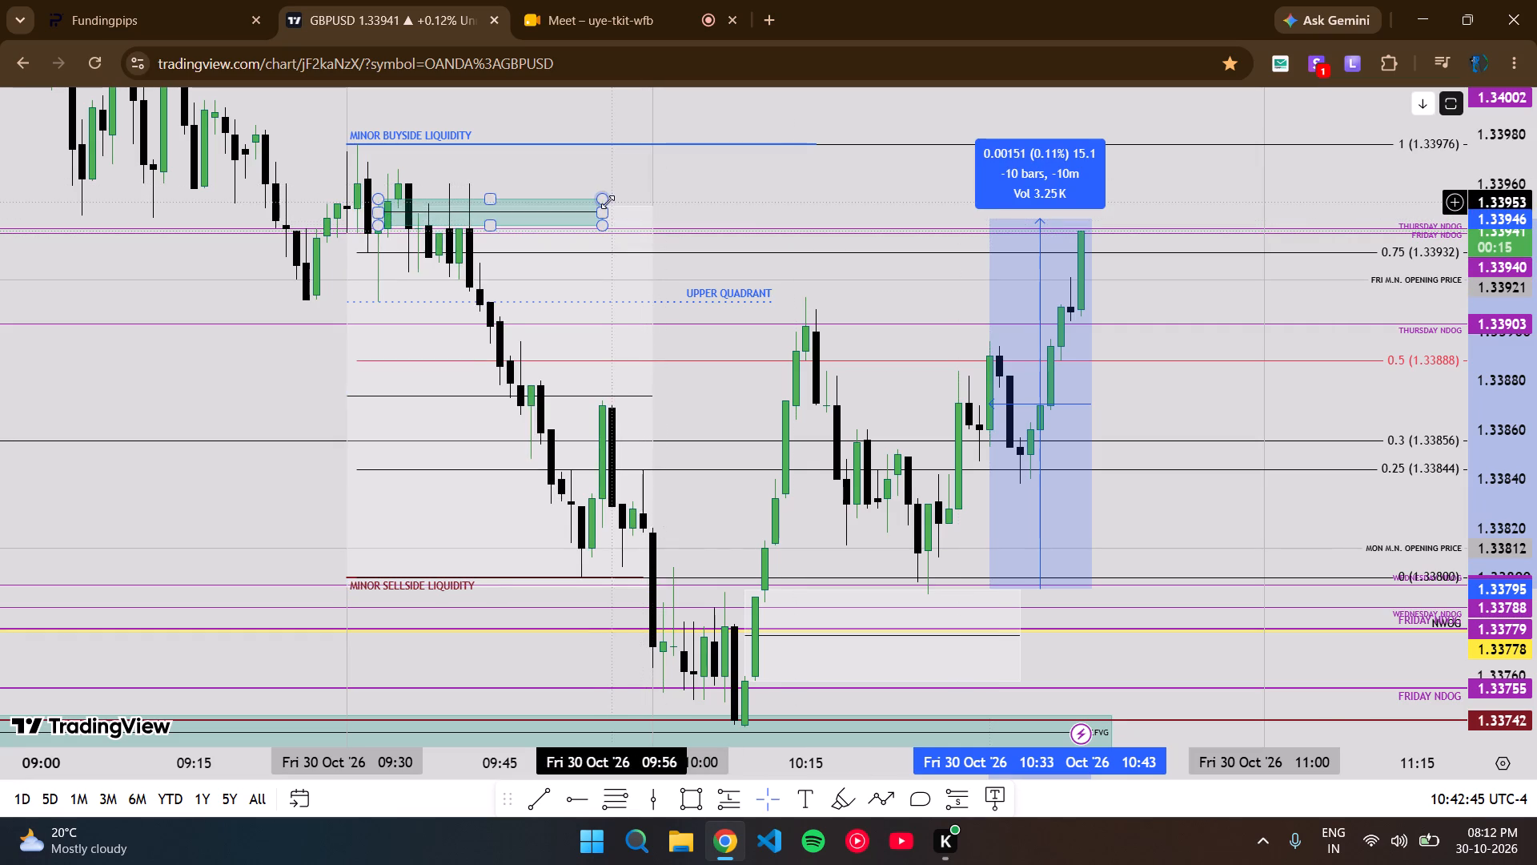
# Extend the teal zone that starts at 09:33, between 1.33943 and 1.33954, forward in time to just beyond the 10:42 candle.
pyautogui.moveTo(601, 211); pyautogui.dragTo(1087, 212)
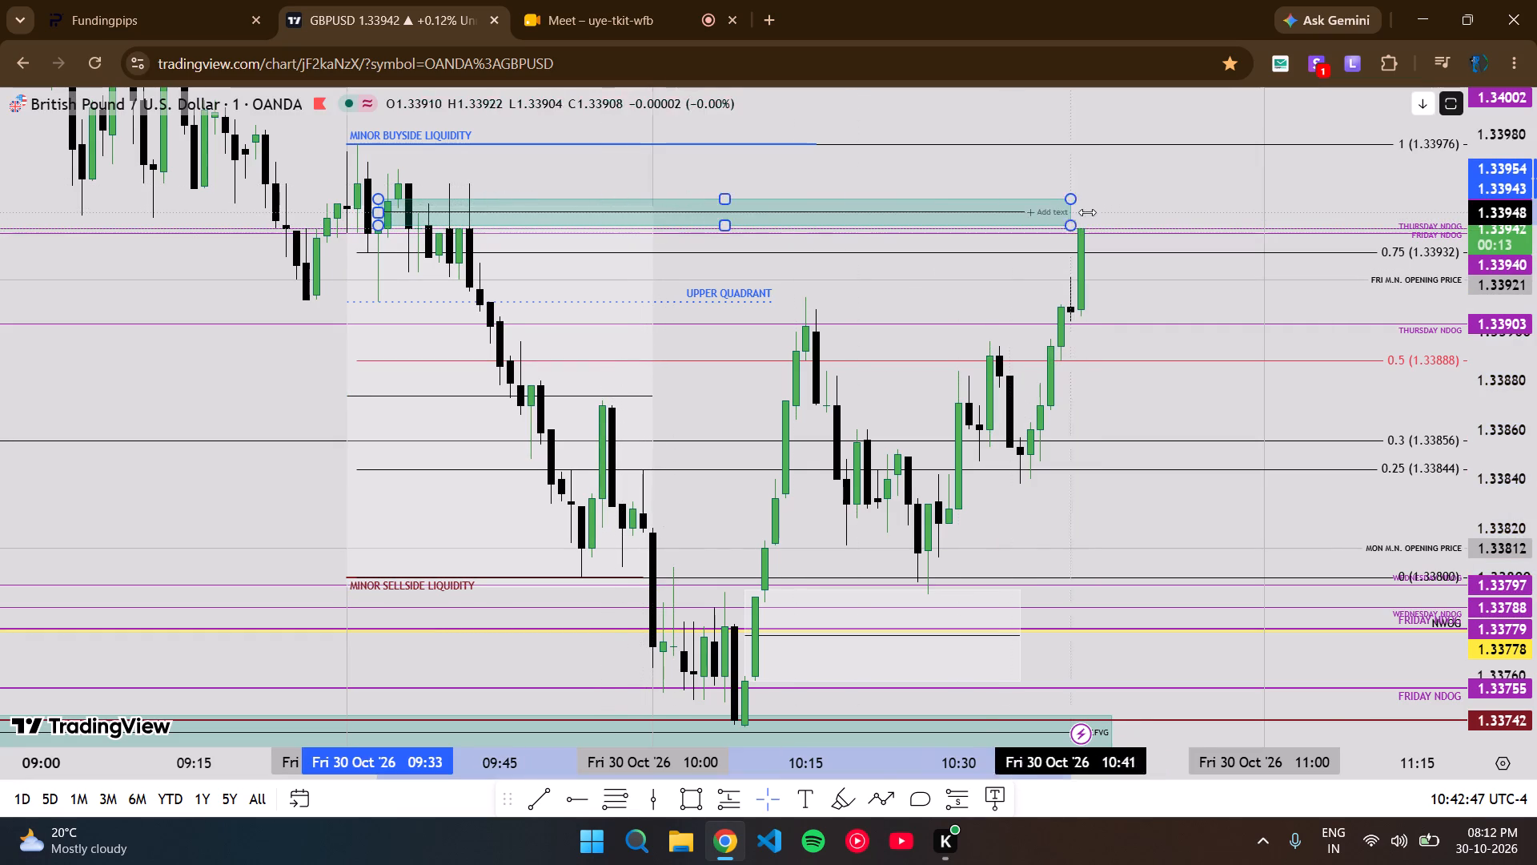
pyautogui.moveTo(1087, 212); pyautogui.dragTo(1127, 212)
# Compare the GBP/USD rally with EUR/USD price action since 09:30, then return to the full-size GBP/USD chart.
pyautogui.moveTo(1117, 398); pyautogui.dragTo(1110, 432)
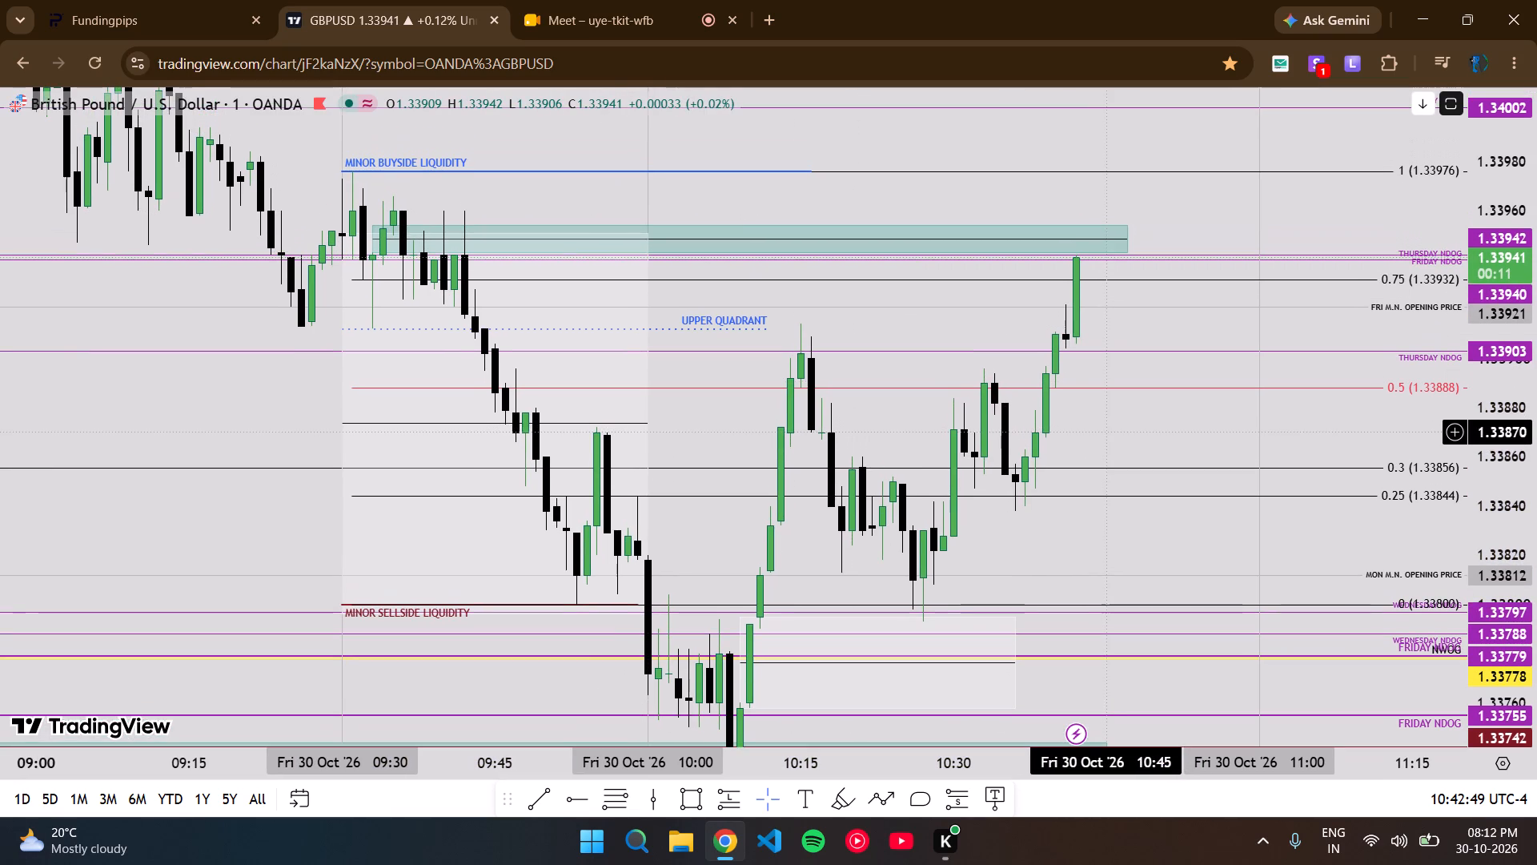
pyautogui.doubleClick(1110, 432)
pyautogui.moveTo(1050, 565); pyautogui.dragTo(1050, 689)
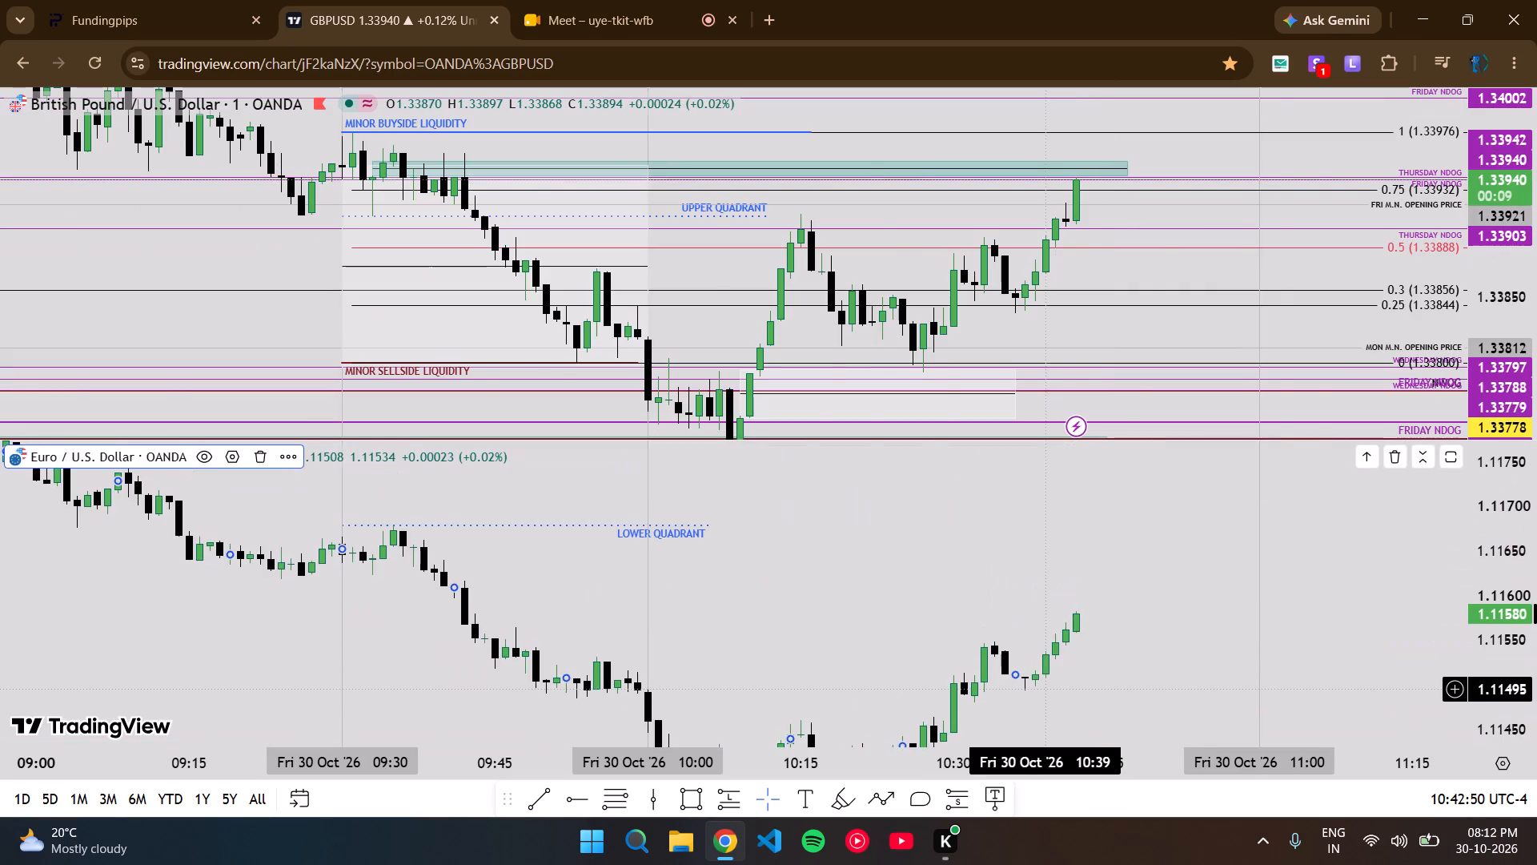
pyautogui.scroll(-3, 1050, 689)
pyautogui.moveTo(1096, 644); pyautogui.dragTo(1053, 603)
pyautogui.doubleClick(1164, 331)
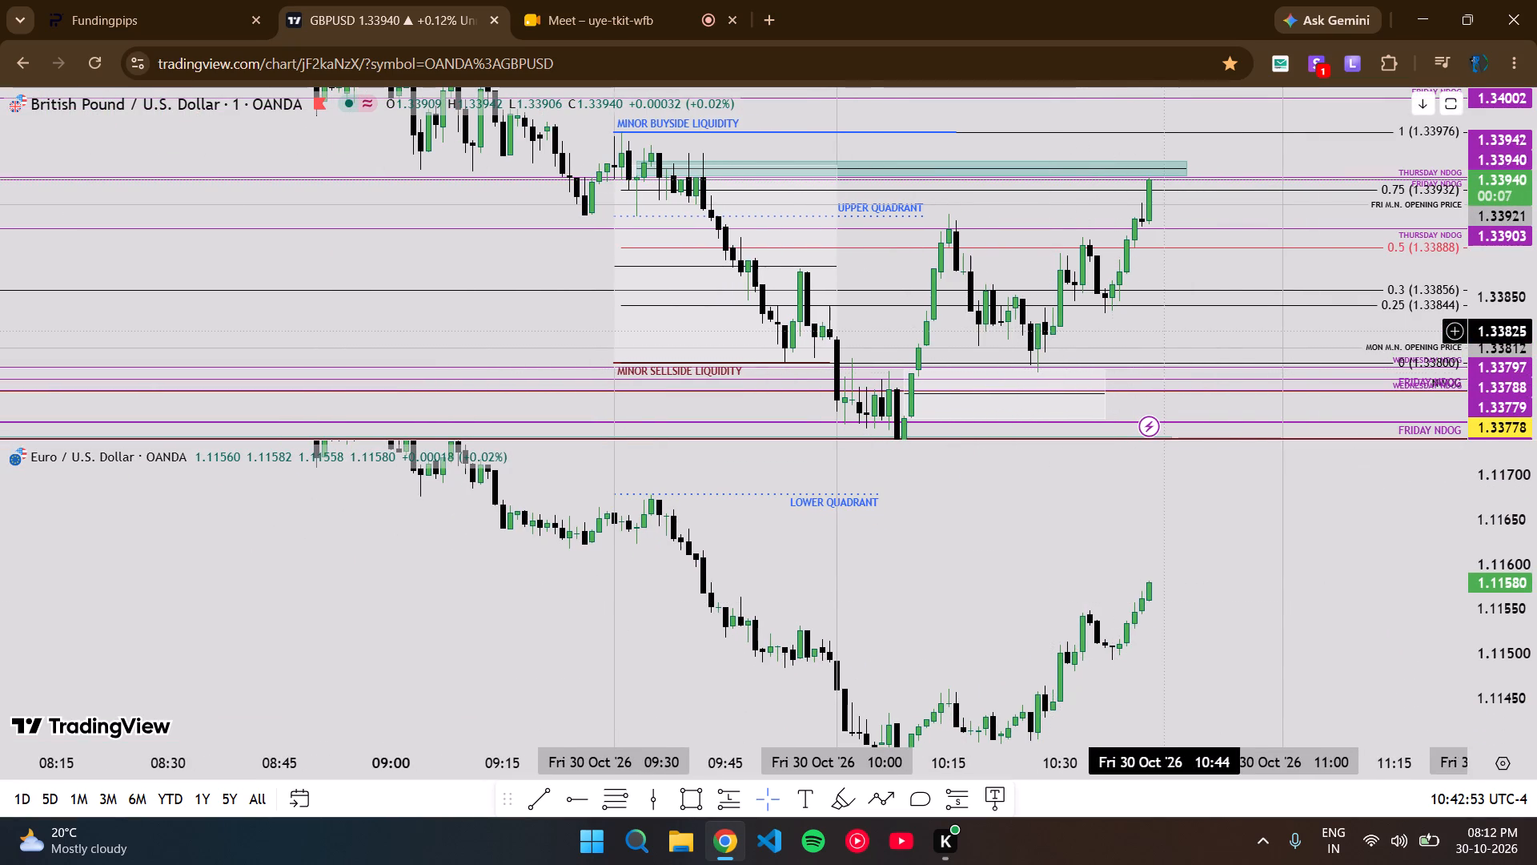
# Examine the close of the 10:42 candle against the extended teal zone, the Thursday and Friday NDOG levels and the 0.75 Fibonacci level.
pyautogui.scroll(2, 1088, 454)
pyautogui.moveTo(1101, 532); pyautogui.dragTo(1092, 388)
pyautogui.scroll(1, 1092, 388)
pyautogui.moveTo(1019, 397); pyautogui.dragTo(1018, 501)
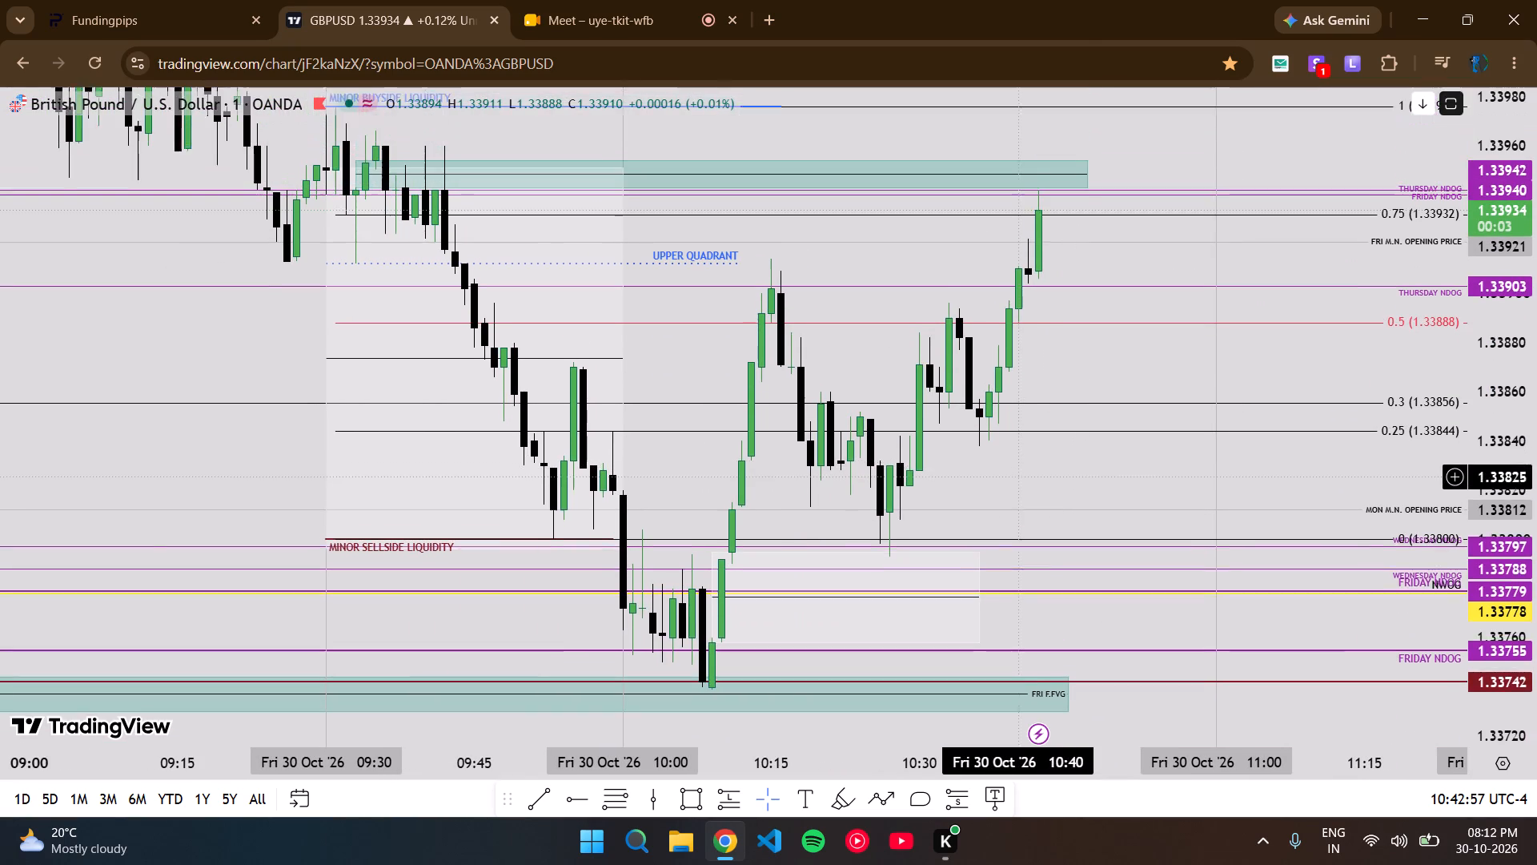
pyautogui.moveTo(1018, 501); pyautogui.dragTo(1021, 531)
pyautogui.scroll(1, 1536, 474)
pyautogui.scroll(-2, 1536, 474)
pyautogui.scroll(2, 1045, 517)
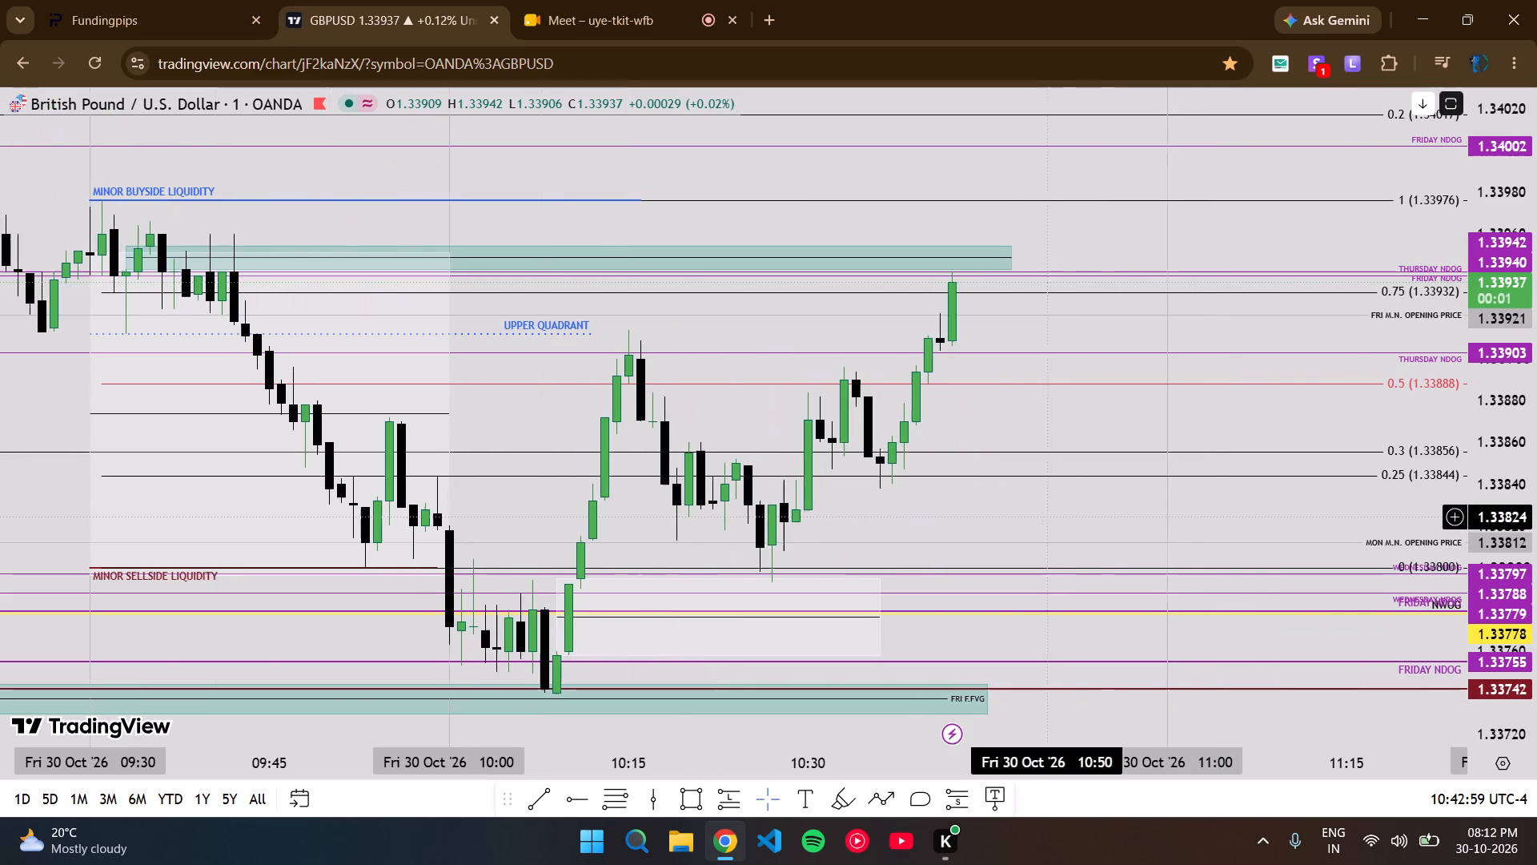
pyautogui.moveTo(929, 521); pyautogui.dragTo(1141, 497)
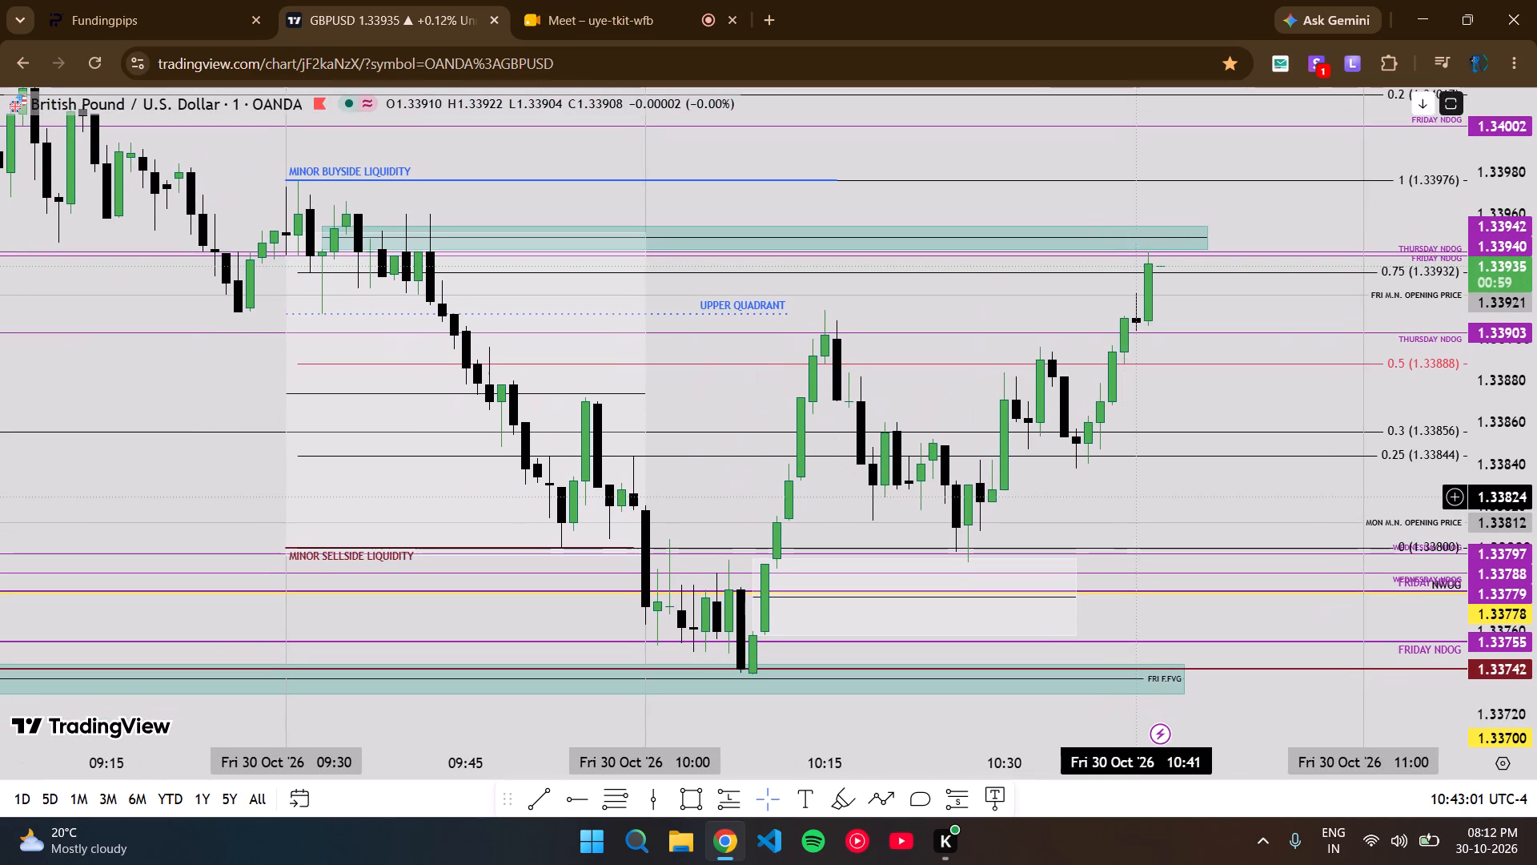
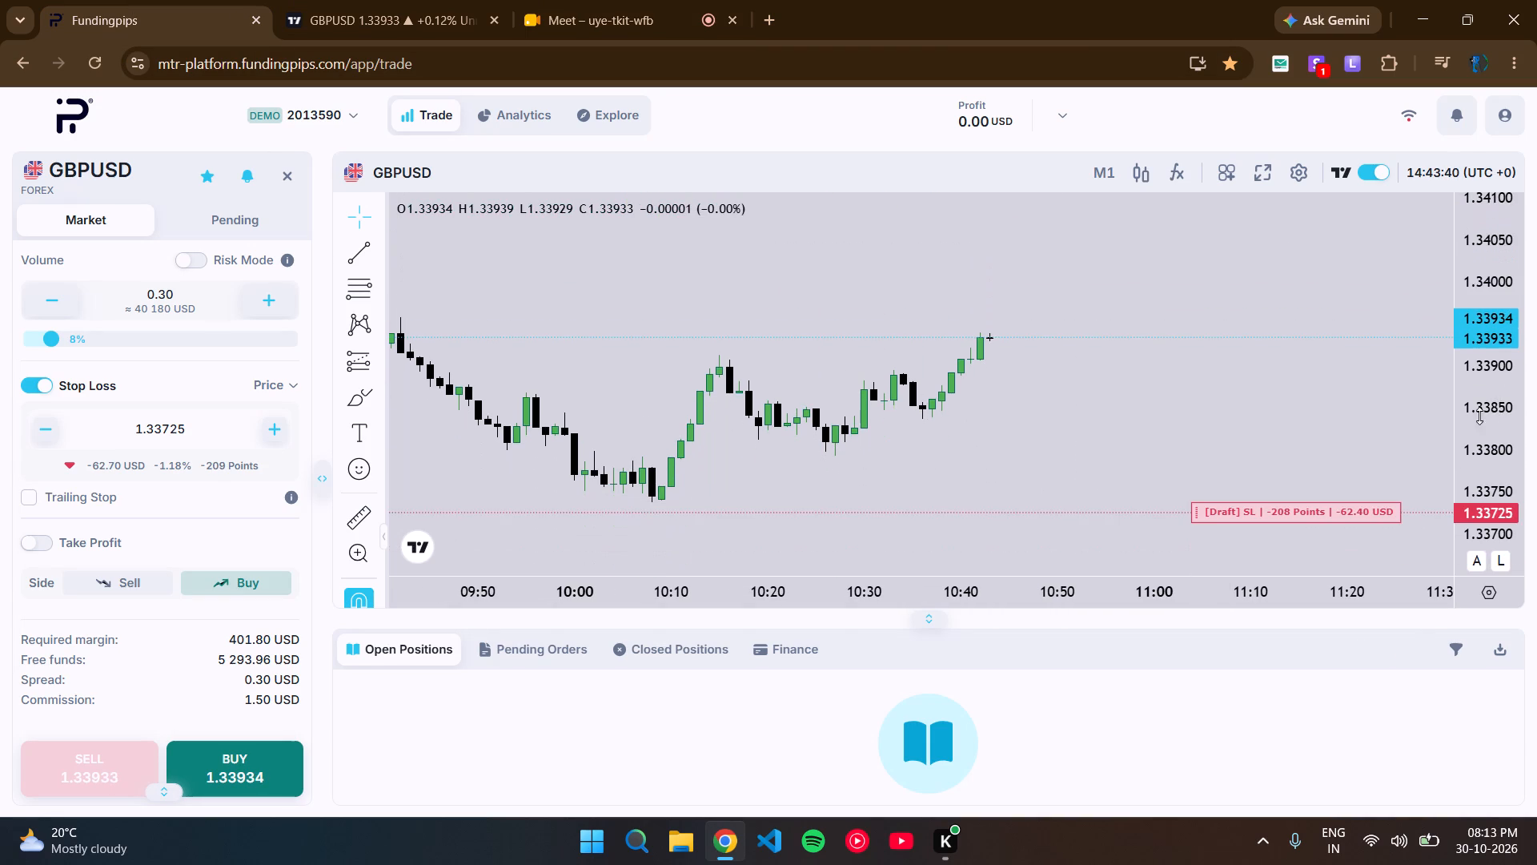
pyautogui.scroll(2, 1511, 394)
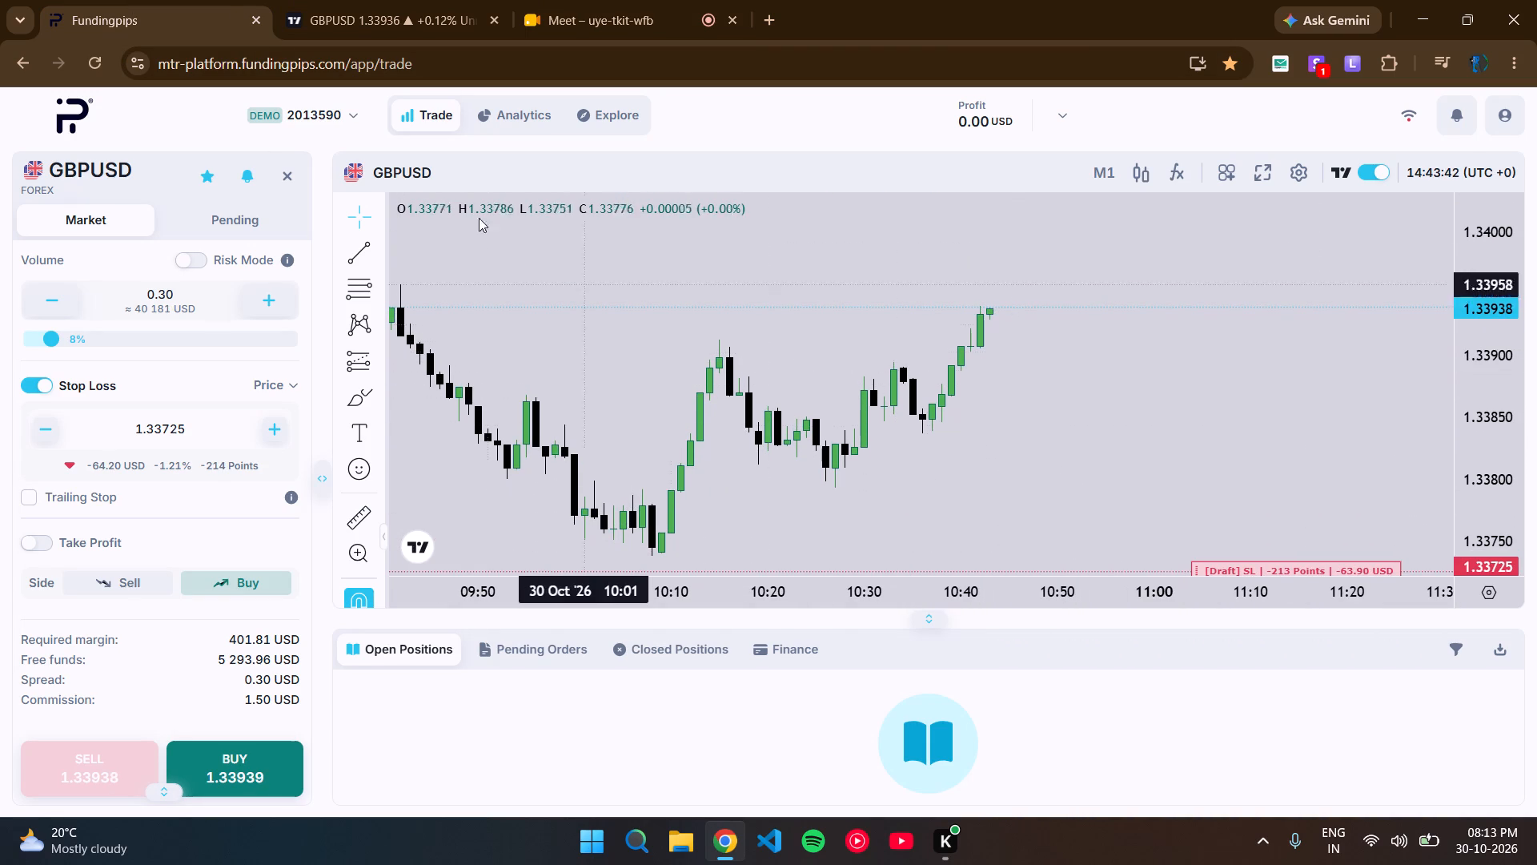
pyautogui.click(351, 0)
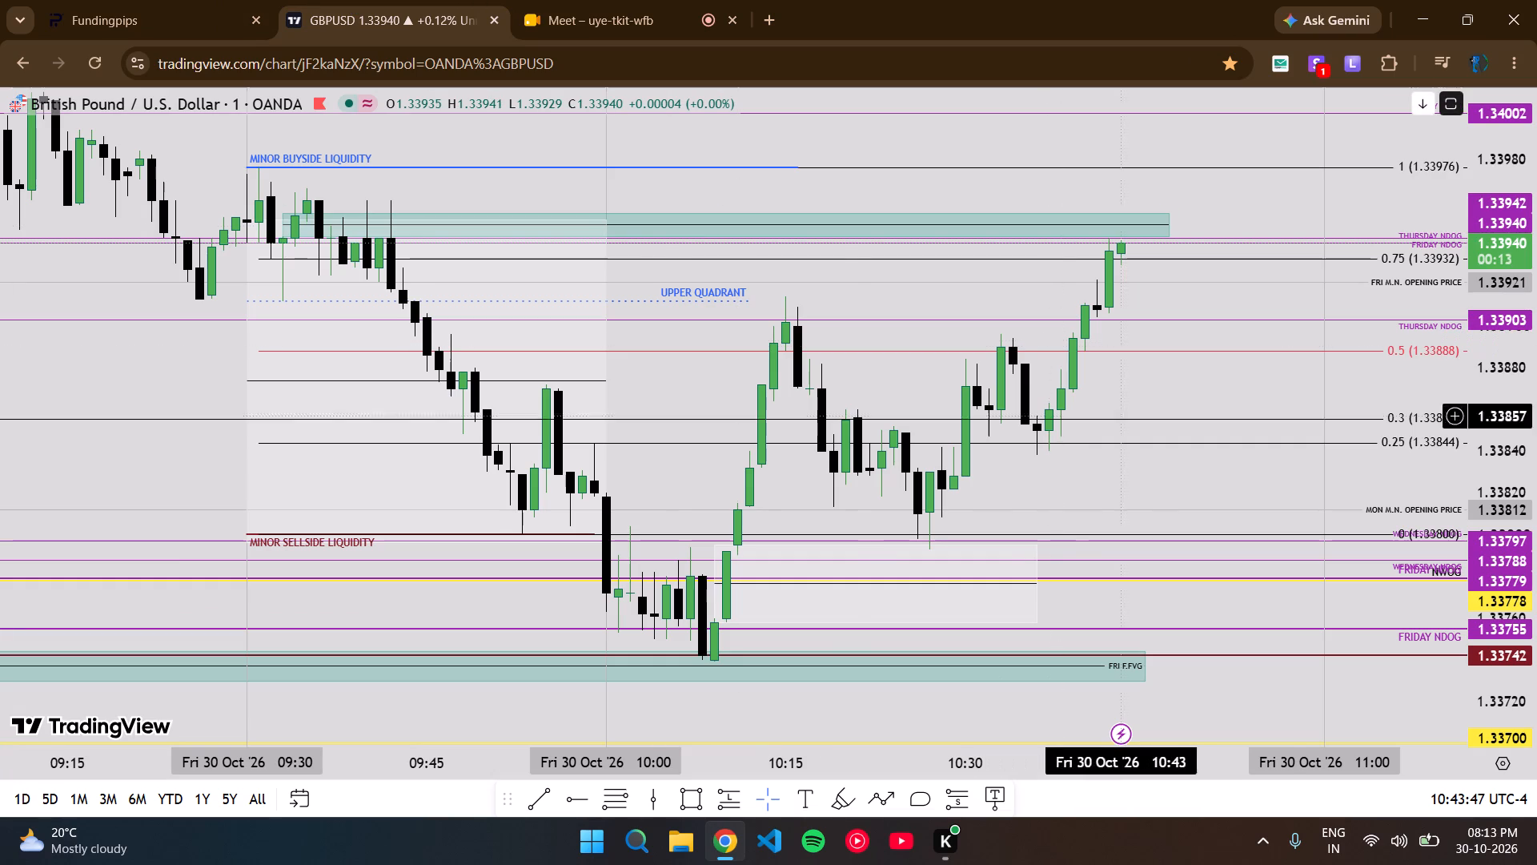
pyautogui.scroll(4, 1536, 416)
pyautogui.scroll(-2, 1536, 416)
pyautogui.moveTo(1179, 511); pyautogui.dragTo(1162, 546)
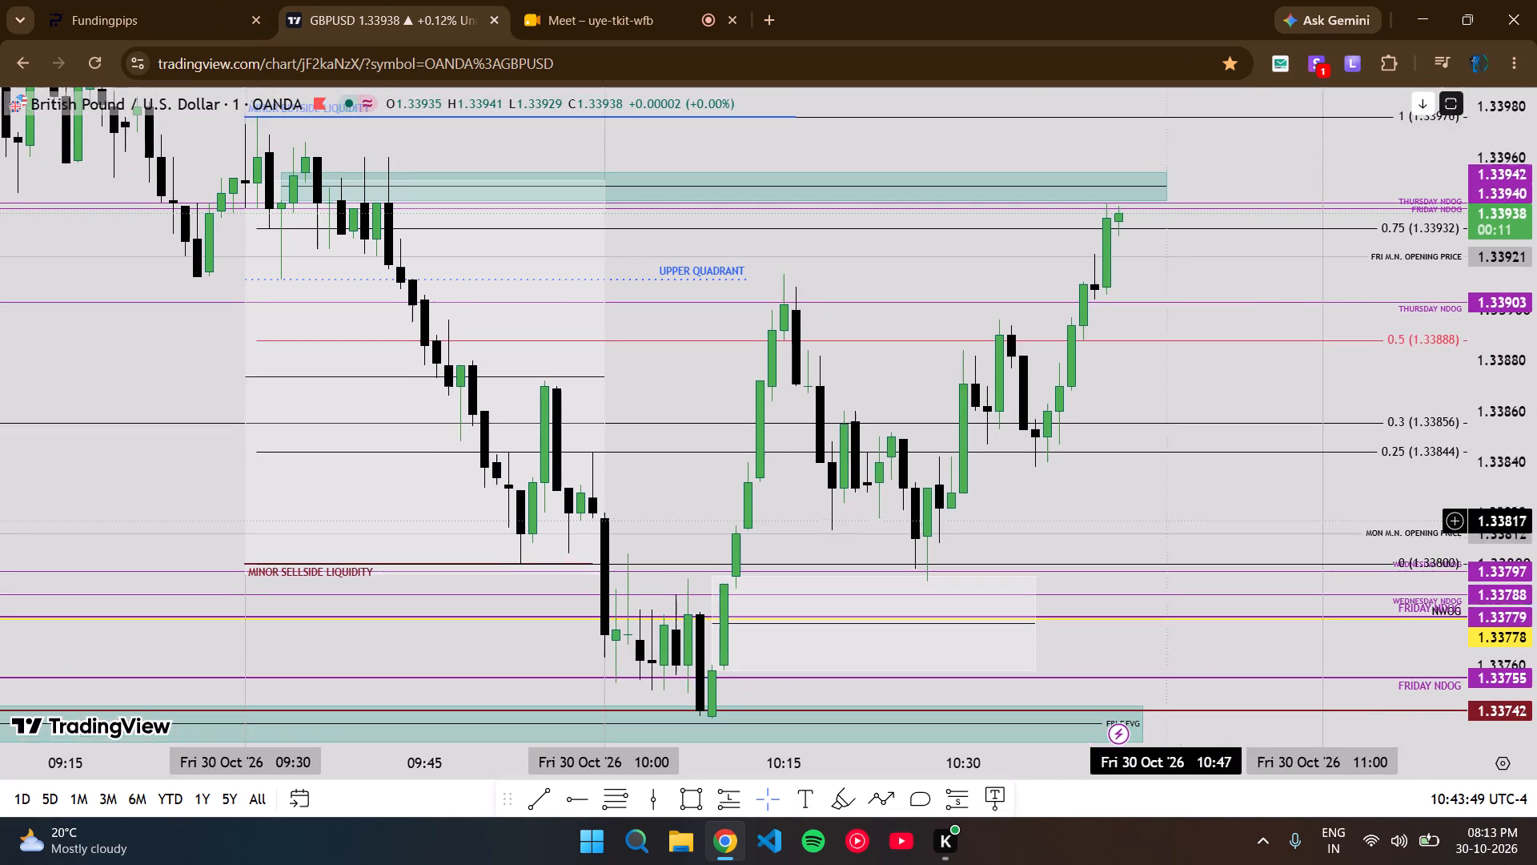
pyautogui.moveTo(1162, 546); pyautogui.dragTo(1127, 622)
pyautogui.moveTo(1109, 579); pyautogui.dragTo(1162, 445)
pyautogui.moveTo(1142, 485); pyautogui.dragTo(1163, 560)
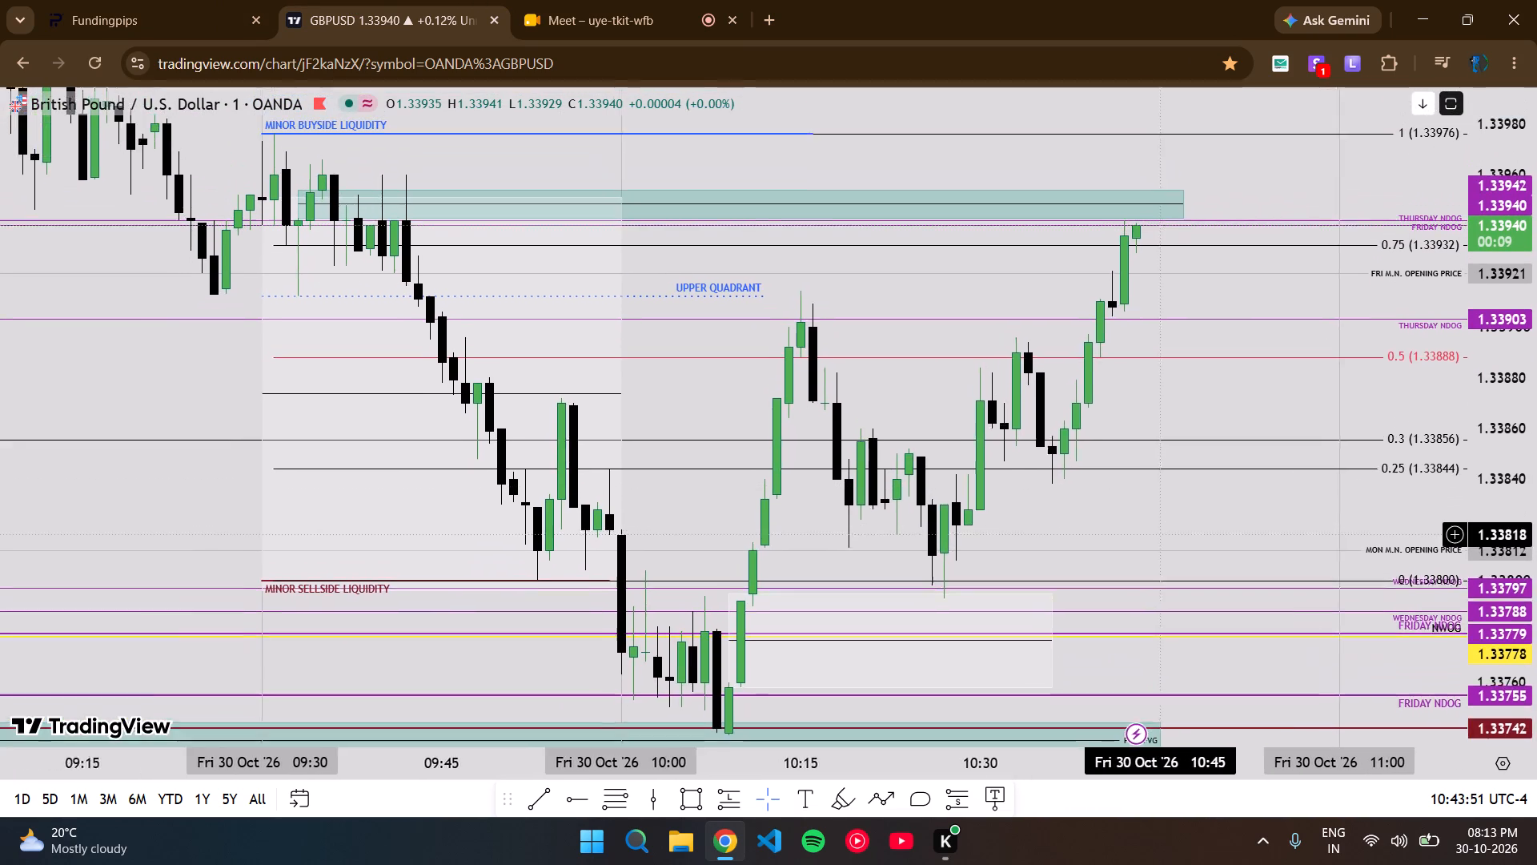
pyautogui.moveTo(1163, 560); pyautogui.dragTo(1176, 610)
pyautogui.scroll(-1, 1176, 610)
pyautogui.scroll(2, 1176, 610)
pyautogui.moveTo(1139, 597); pyautogui.dragTo(1078, 489)
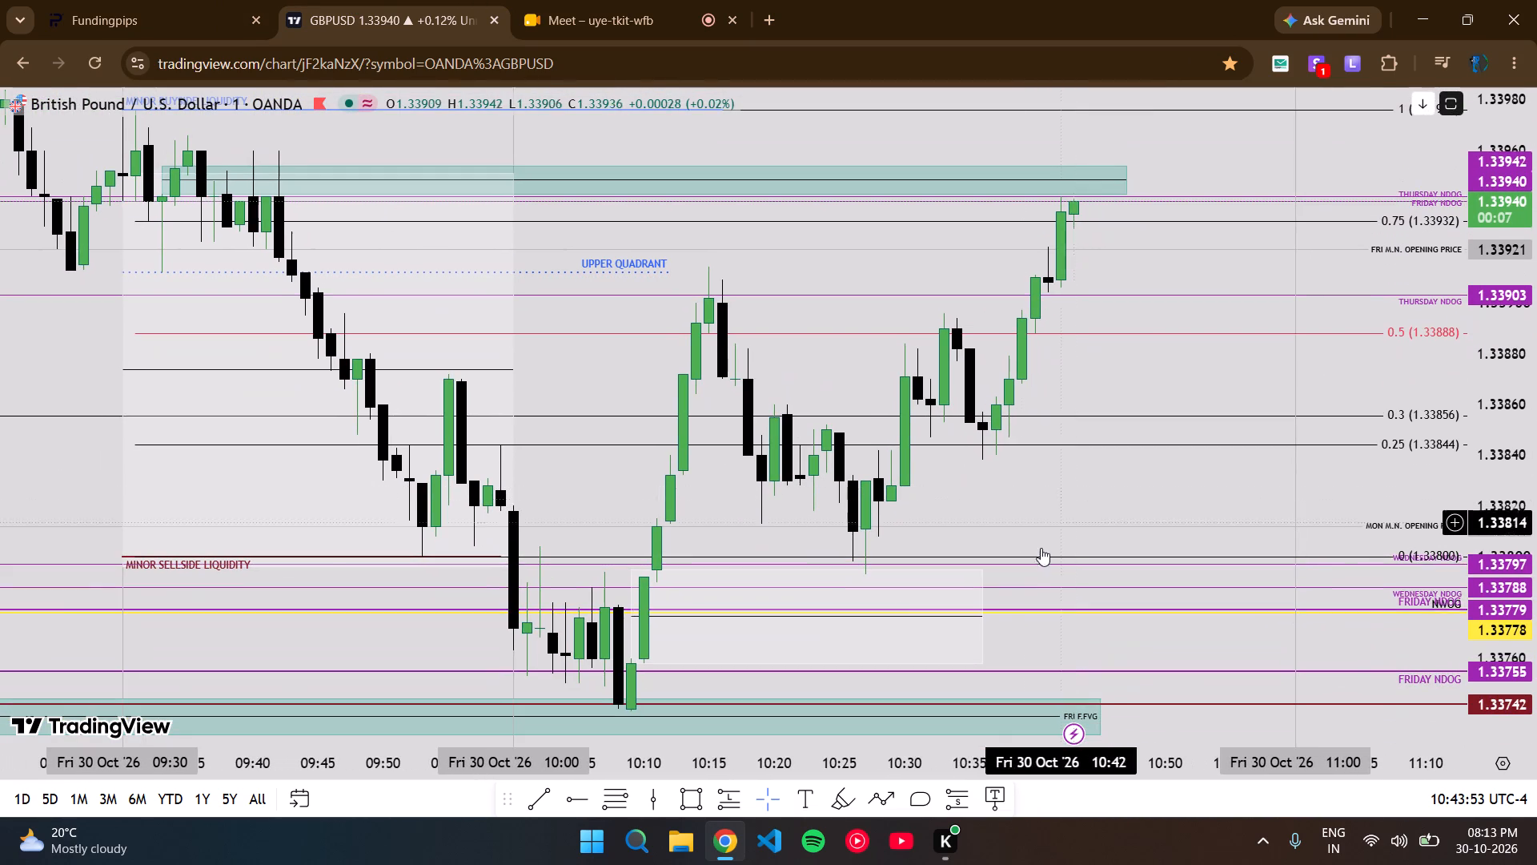
pyautogui.moveTo(1049, 478); pyautogui.dragTo(1069, 559)
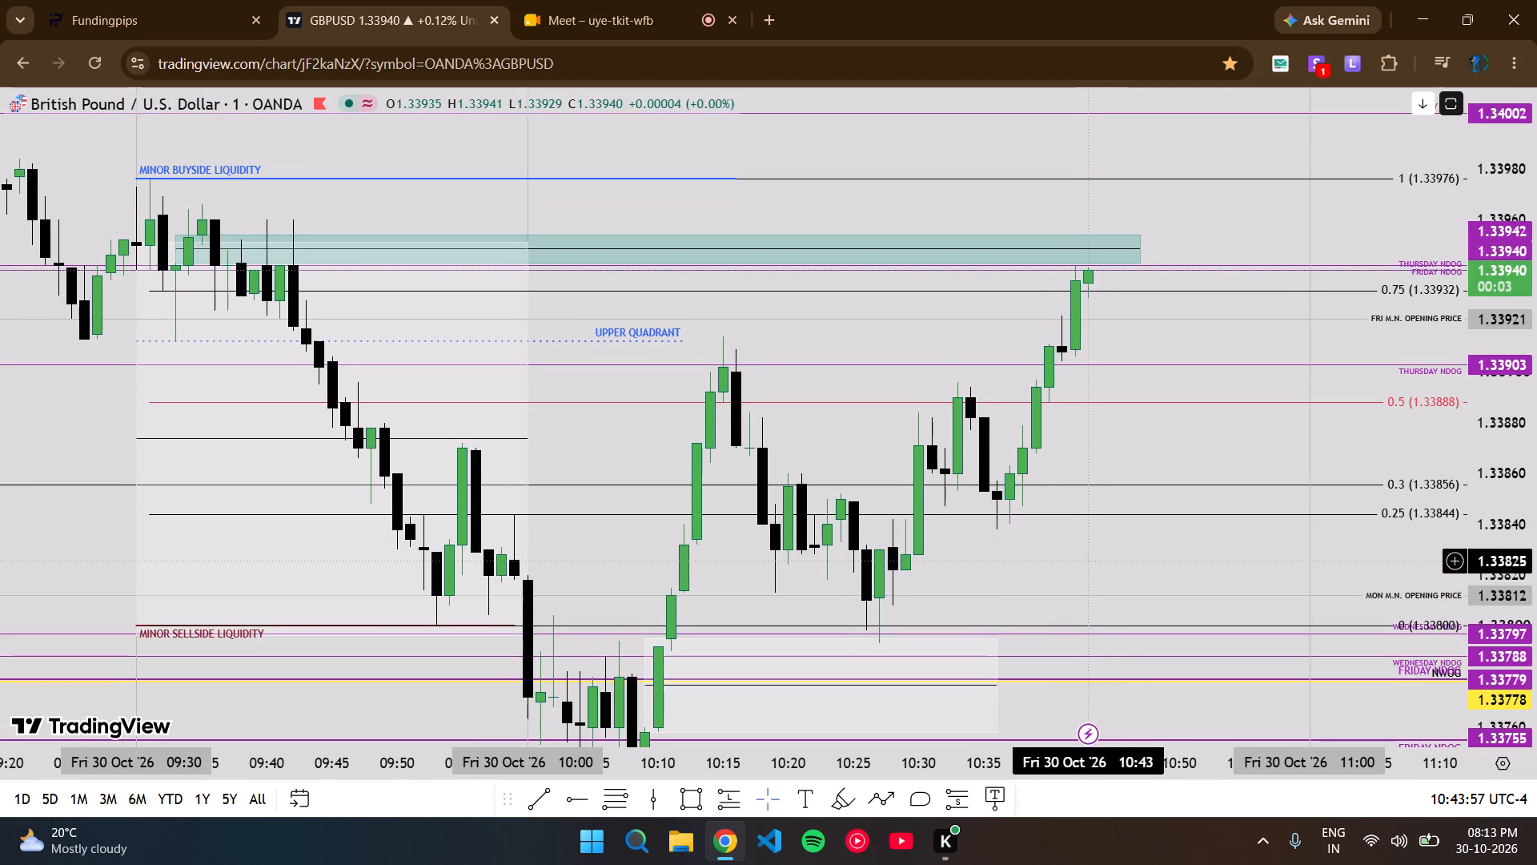
pyautogui.moveTo(1084, 561); pyautogui.dragTo(1083, 612)
pyautogui.scroll(-4, 1083, 612)
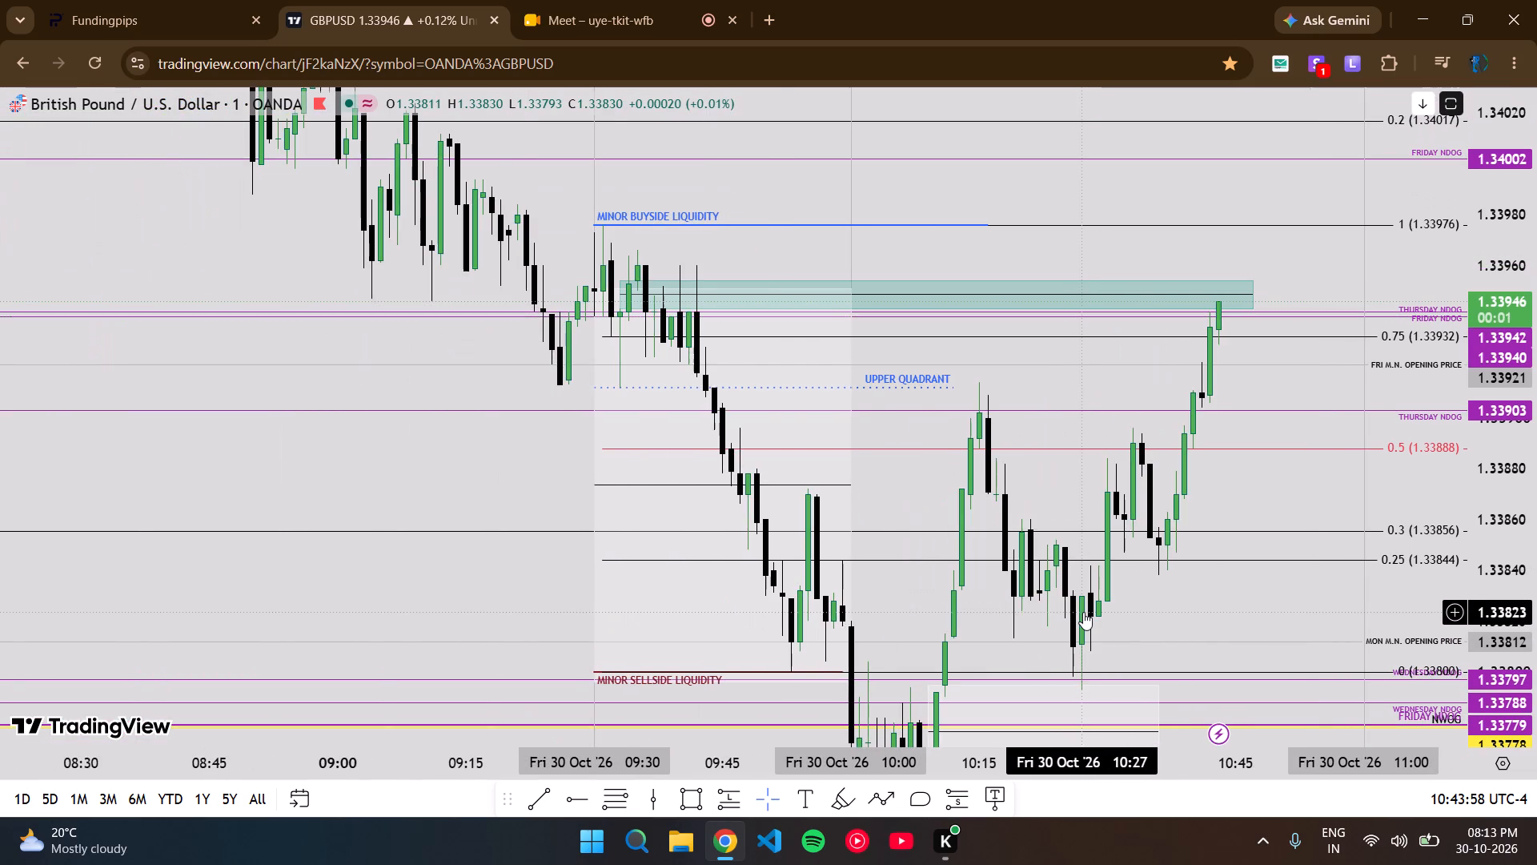
pyautogui.scroll(3, 1083, 612)
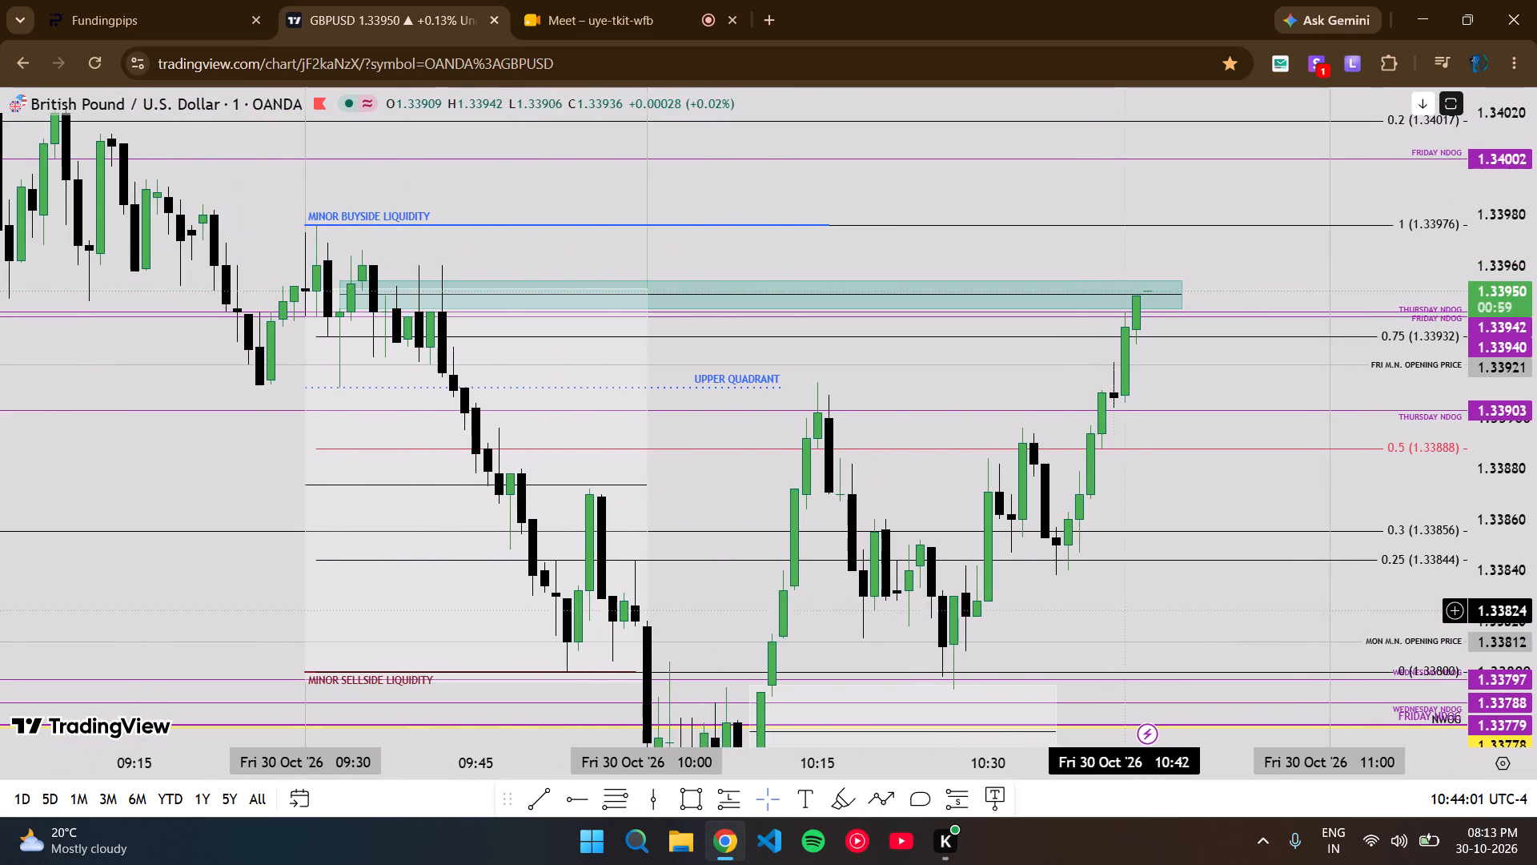
pyautogui.moveTo(1131, 618); pyautogui.dragTo(1119, 512)
pyautogui.moveTo(1119, 512); pyautogui.dragTo(1119, 595)
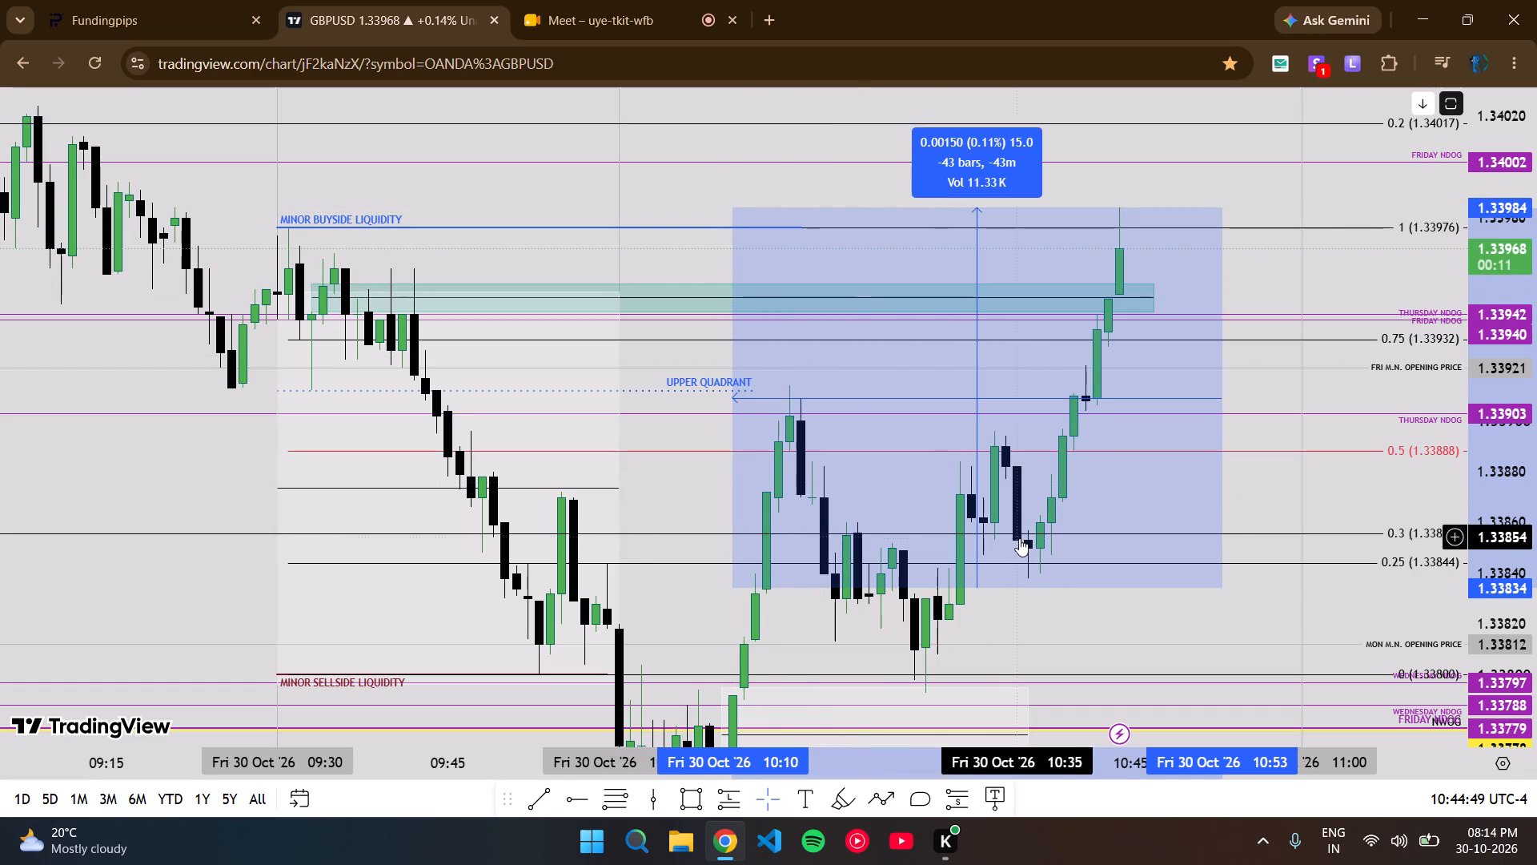
pyautogui.moveTo(1128, 655); pyautogui.dragTo(1074, 498)
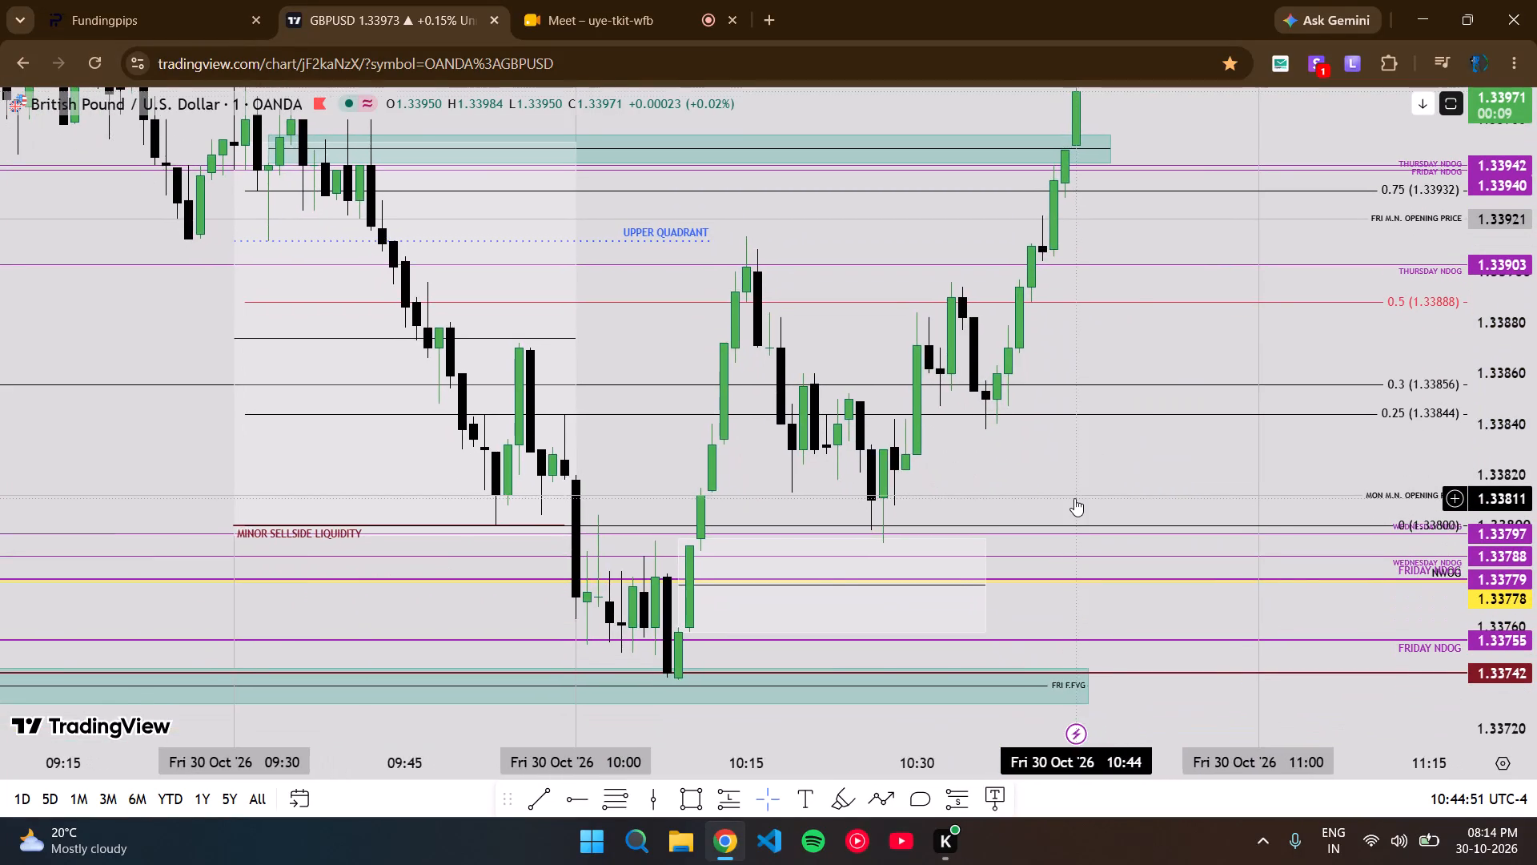
# Measure the price distance from 1.33814 down to 1.33735, just inside the FRI F.FVG zone.
pyautogui.scroll(-4, 1074, 498)
pyautogui.moveTo(1246, 455); pyautogui.dragTo(1202, 412)
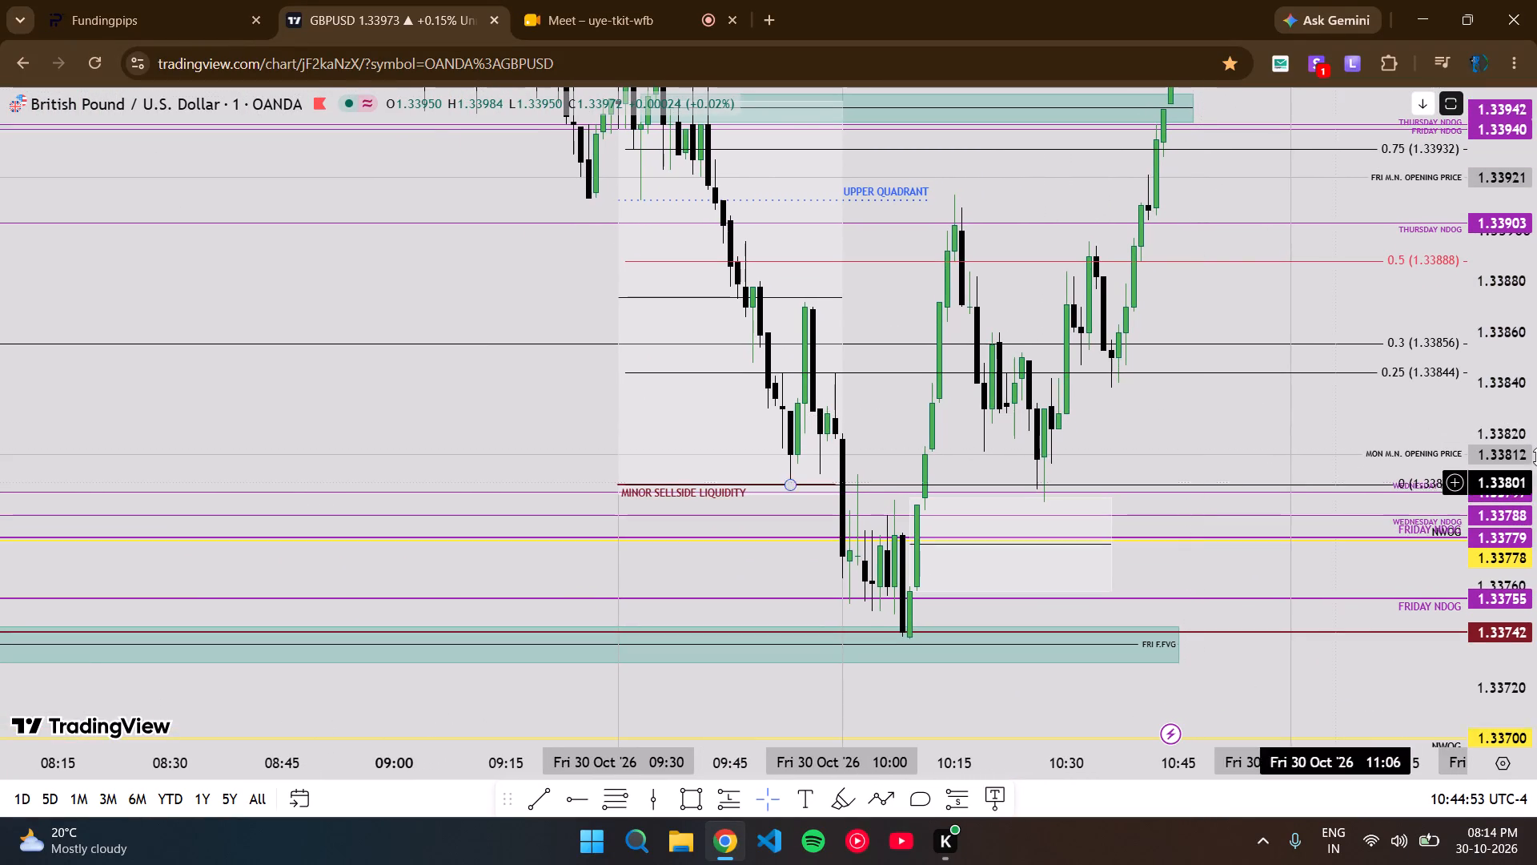
pyautogui.scroll(-2, 1536, 456)
pyautogui.moveTo(1150, 420); pyautogui.dragTo(1129, 404)
pyautogui.scroll(3, 1431, 446)
pyautogui.scroll(-3, 1074, 495)
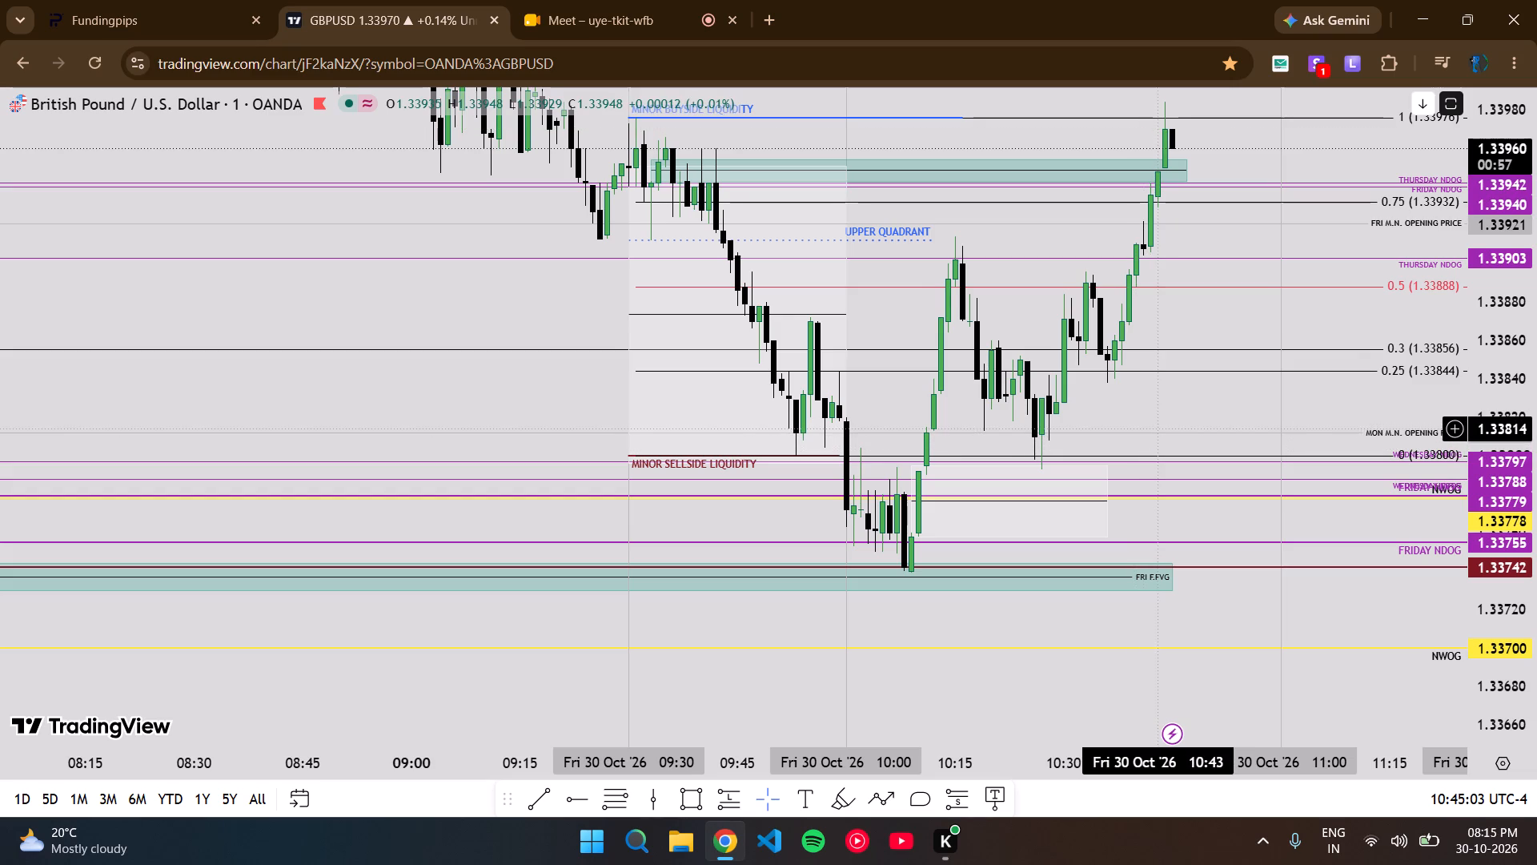
pyautogui.keyDown('shift'); pyautogui.click(1156, 429); pyautogui.keyUp('shift')
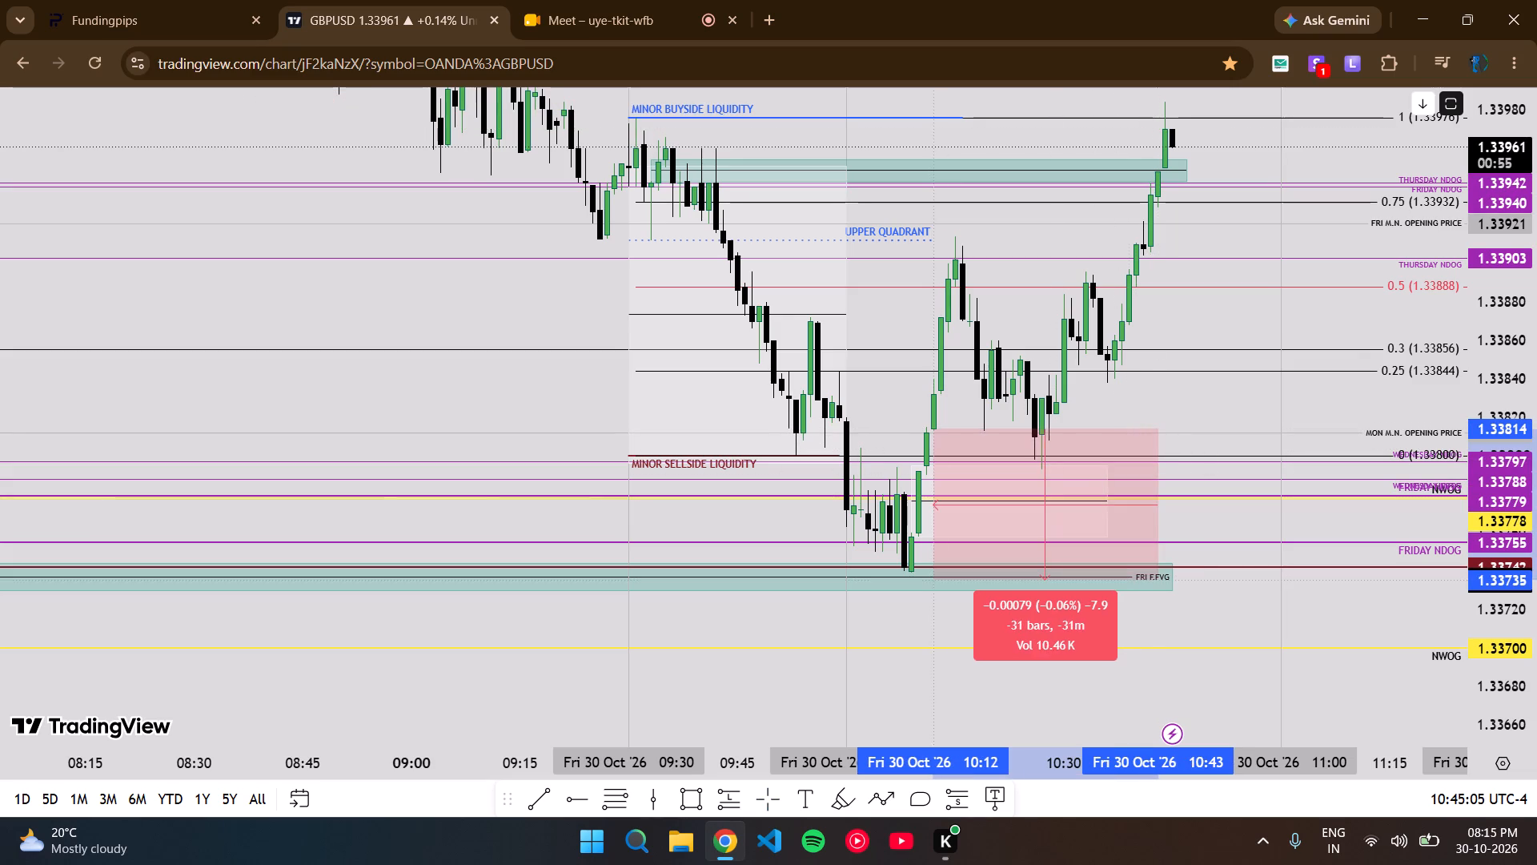
pyautogui.keyDown('shift'); pyautogui.click(935, 580); pyautogui.keyUp('shift')
pyautogui.tripleClick(957, 618)
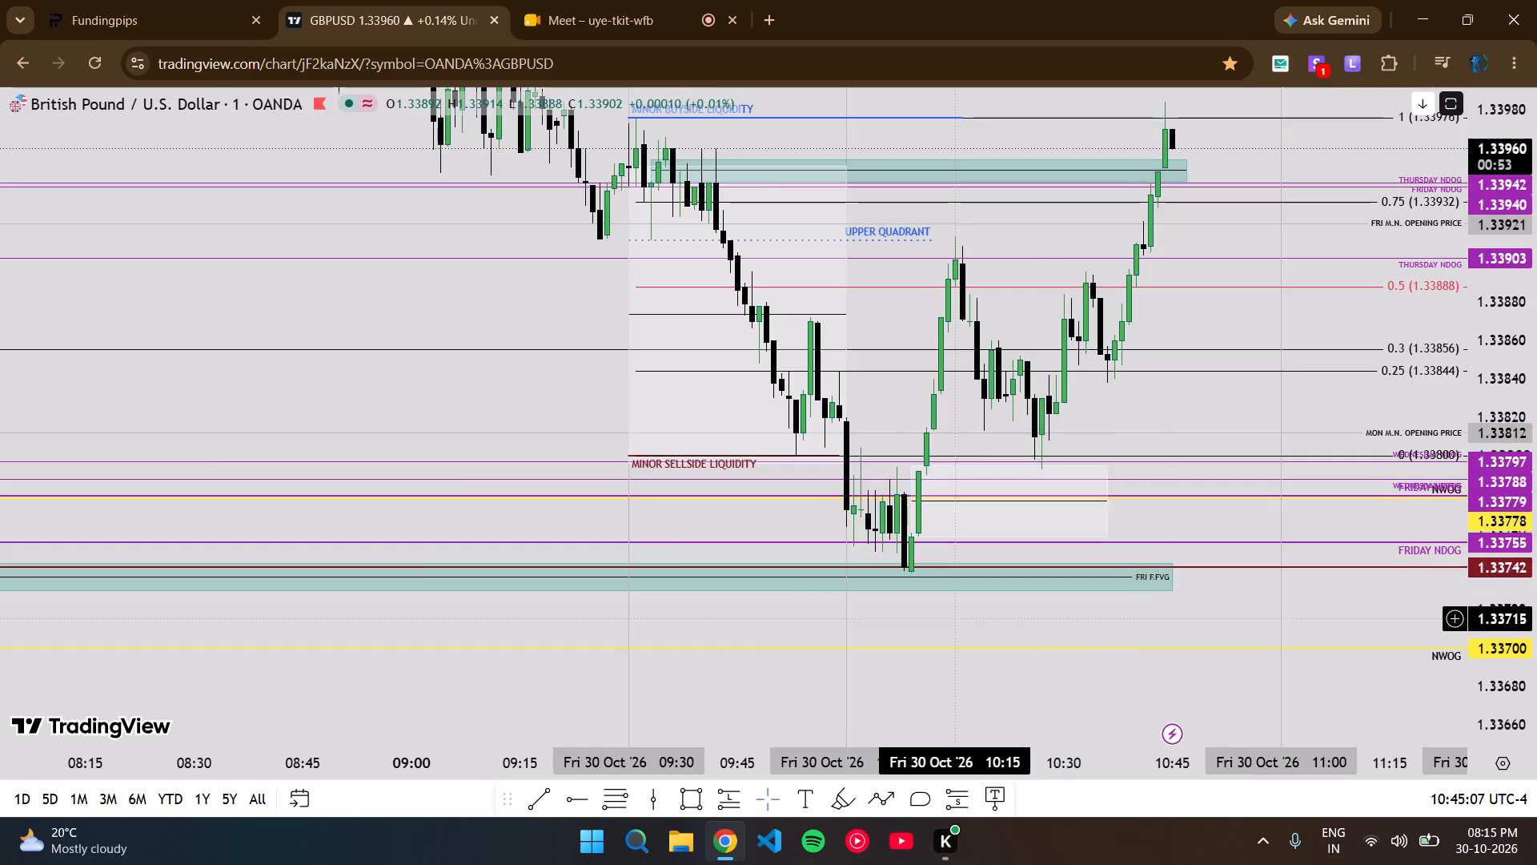
# Maximise the GBPUSD pane over the chart area and switch the browser to full screen.
pyautogui.scroll(3, 1427, 577)
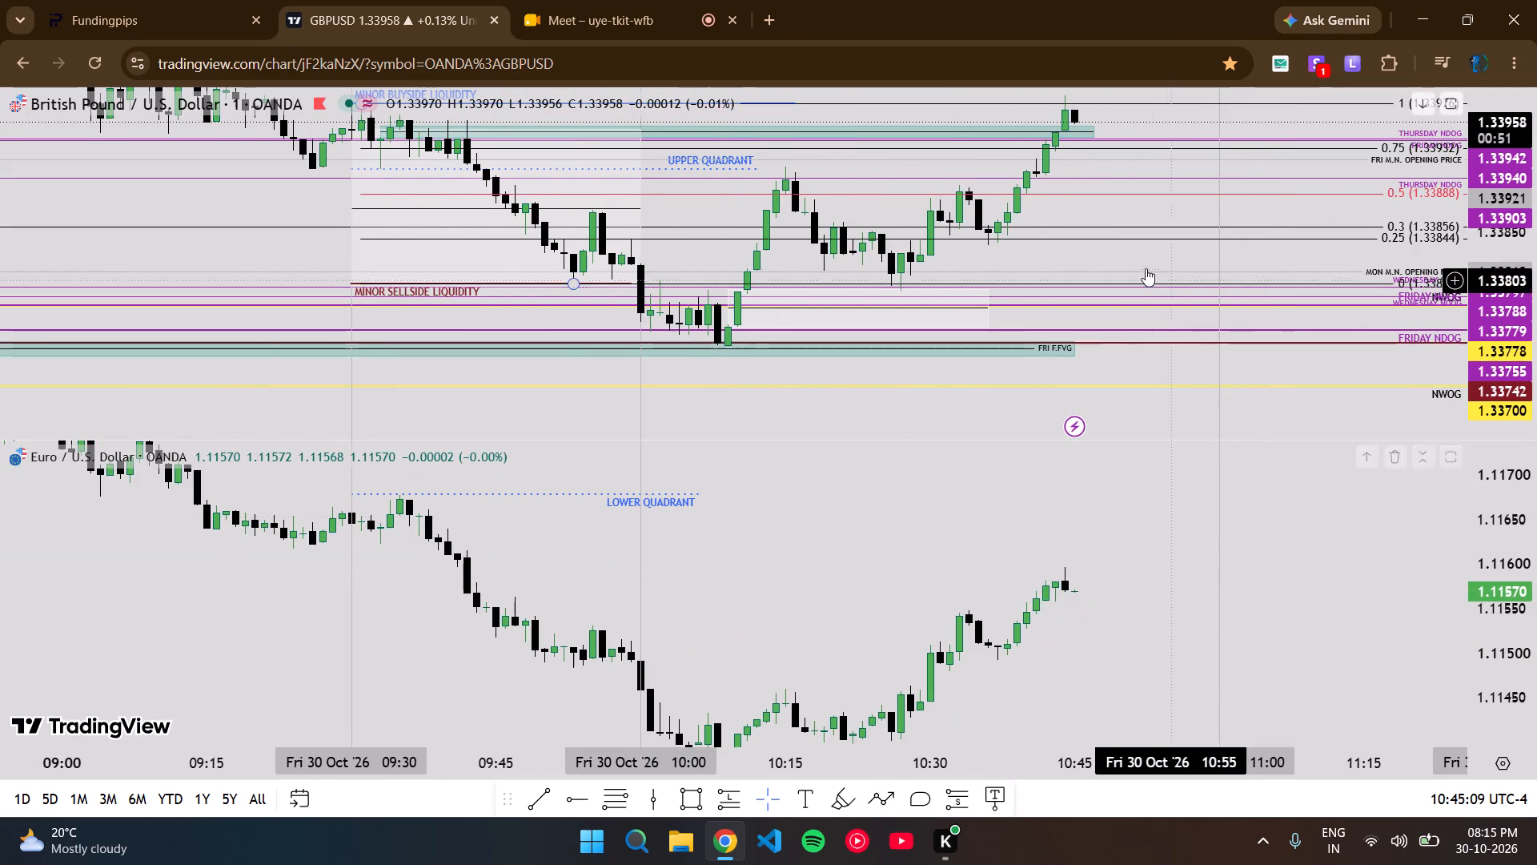
pyautogui.doubleClick(1115, 264)
pyautogui.scroll(3, 1390, 456)
pyautogui.scroll(-3, 1261, 467)
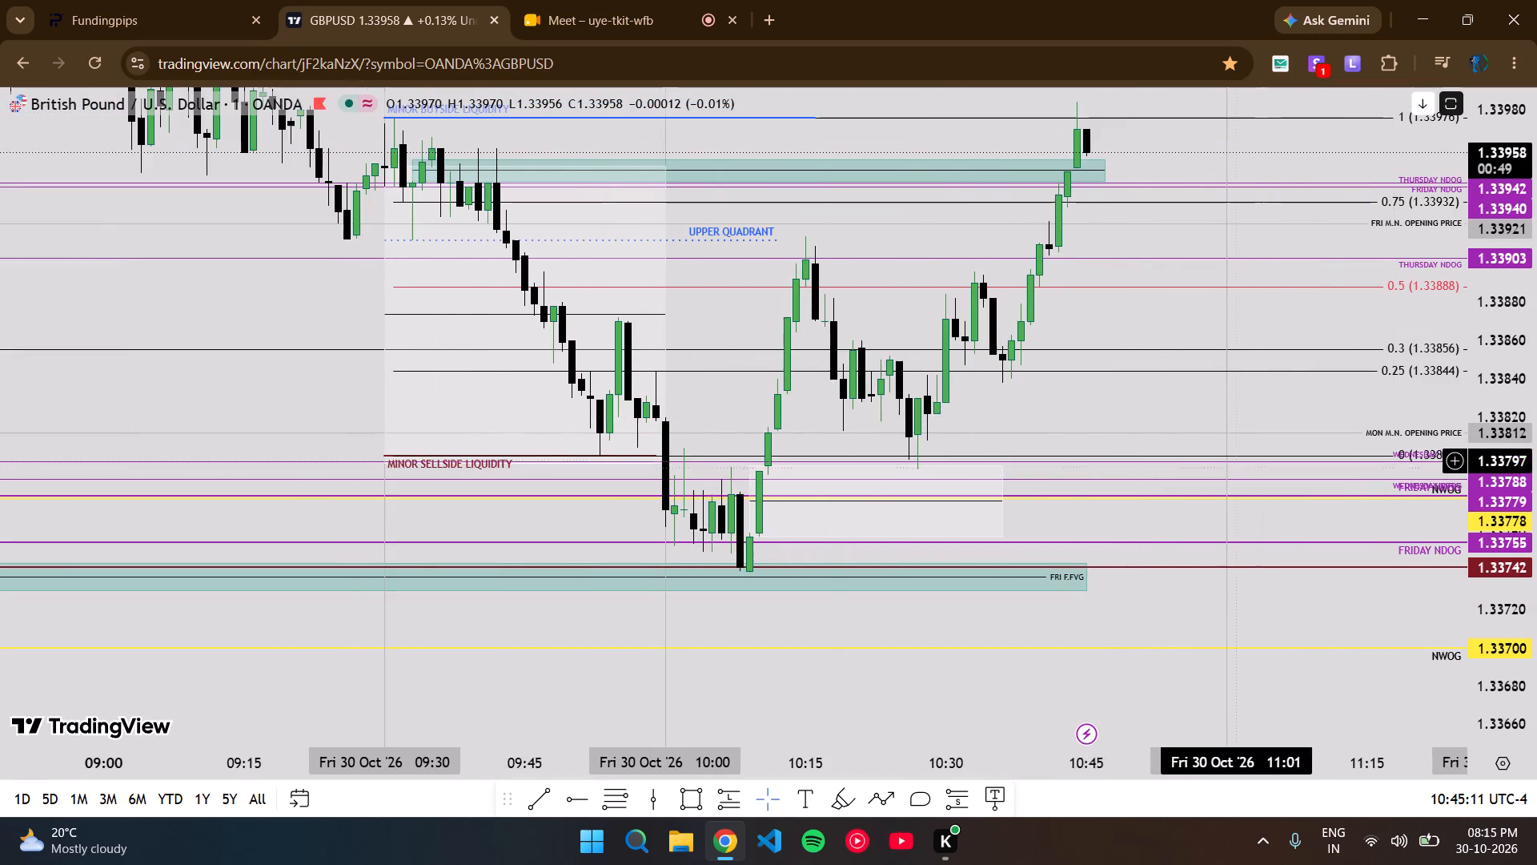
pyautogui.moveTo(1131, 412); pyautogui.dragTo(1133, 569)
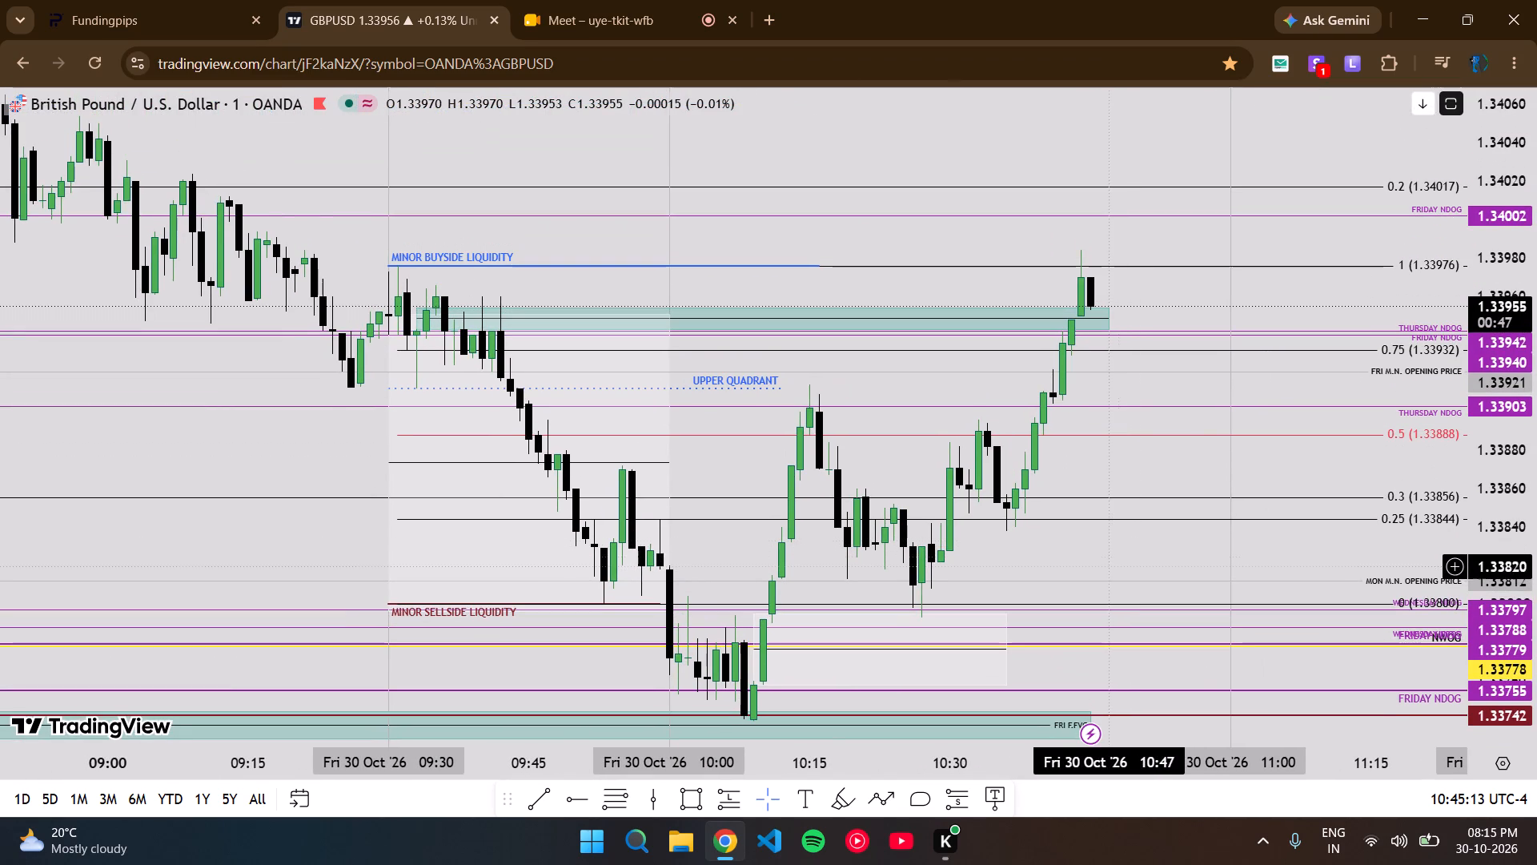
pyautogui.click(1510, 68)
pyautogui.click(1503, 465)
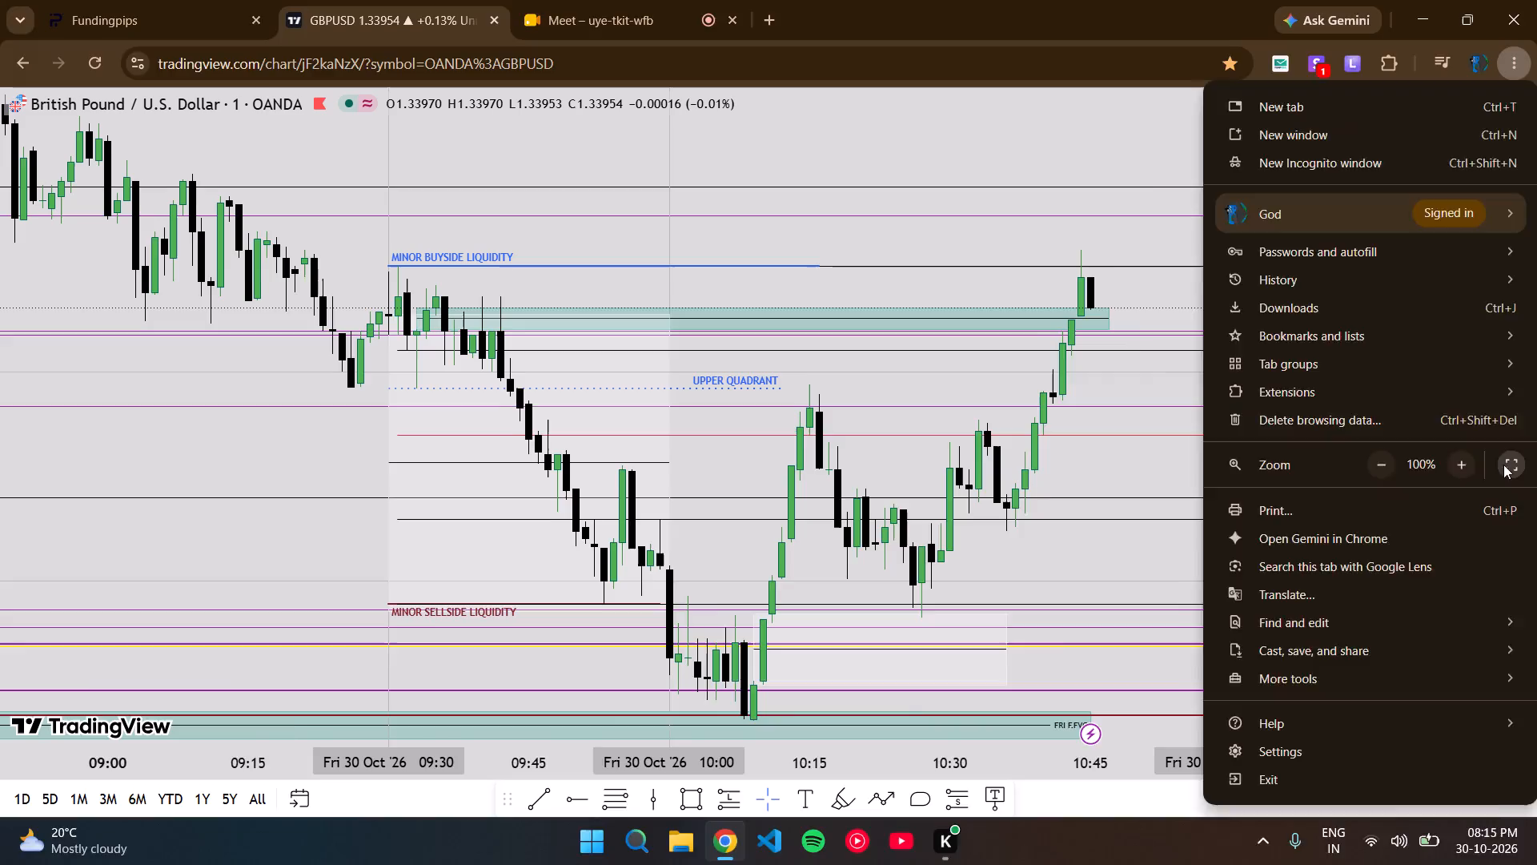
# Delete the Fibonacci retracement drawn between 1.33976 and 1.33800.
pyautogui.click(1101, 421)
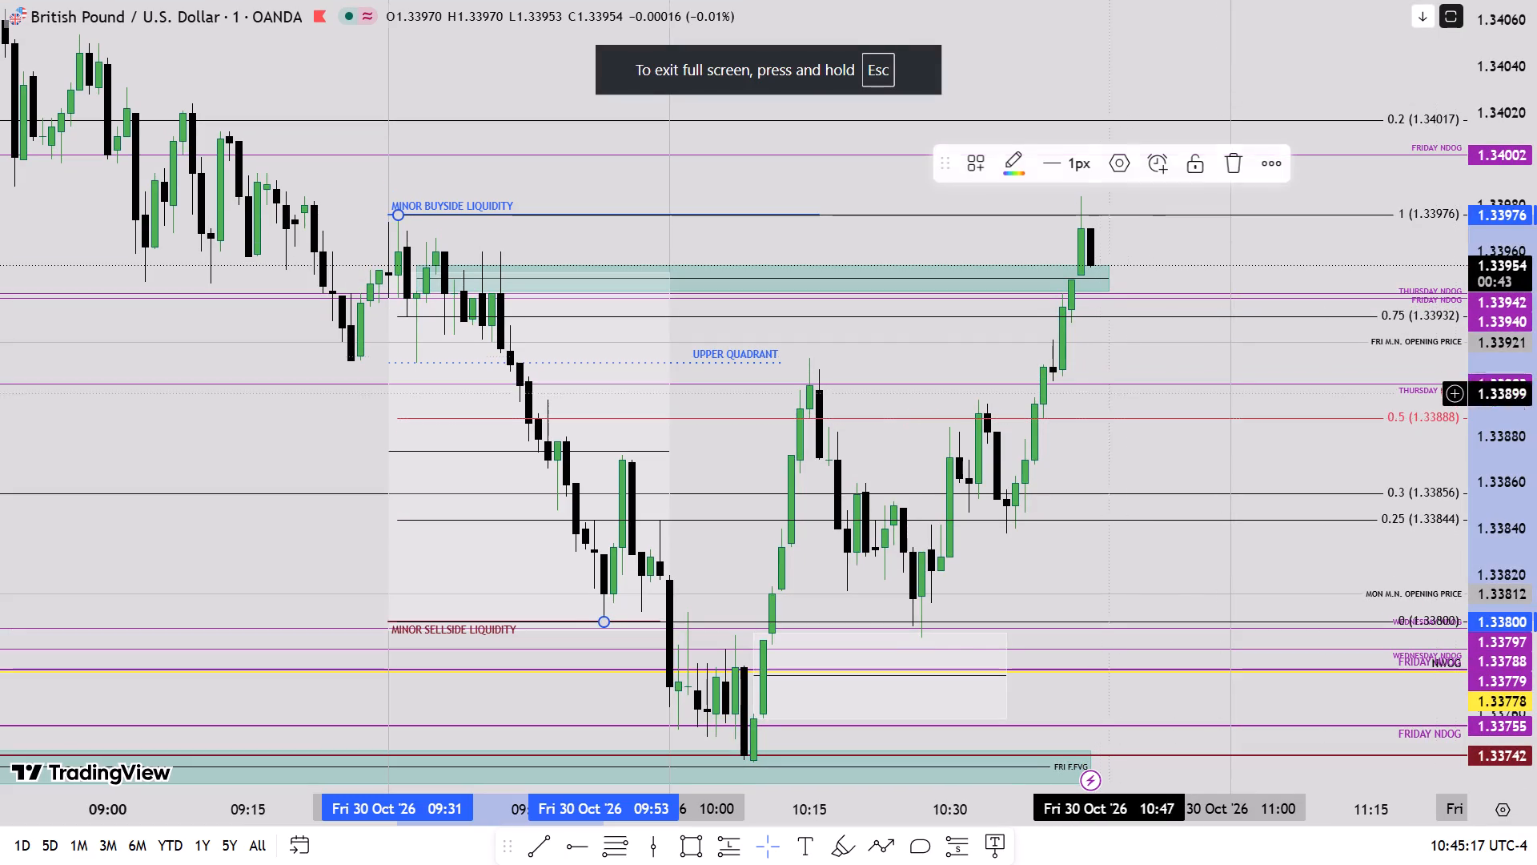
pyautogui.click(1231, 169)
# Label the dark red horizontal ray at 1.33742 with the text "FRIDAY INITIAL LOW".
pyautogui.moveTo(1080, 581); pyautogui.dragTo(1052, 486)
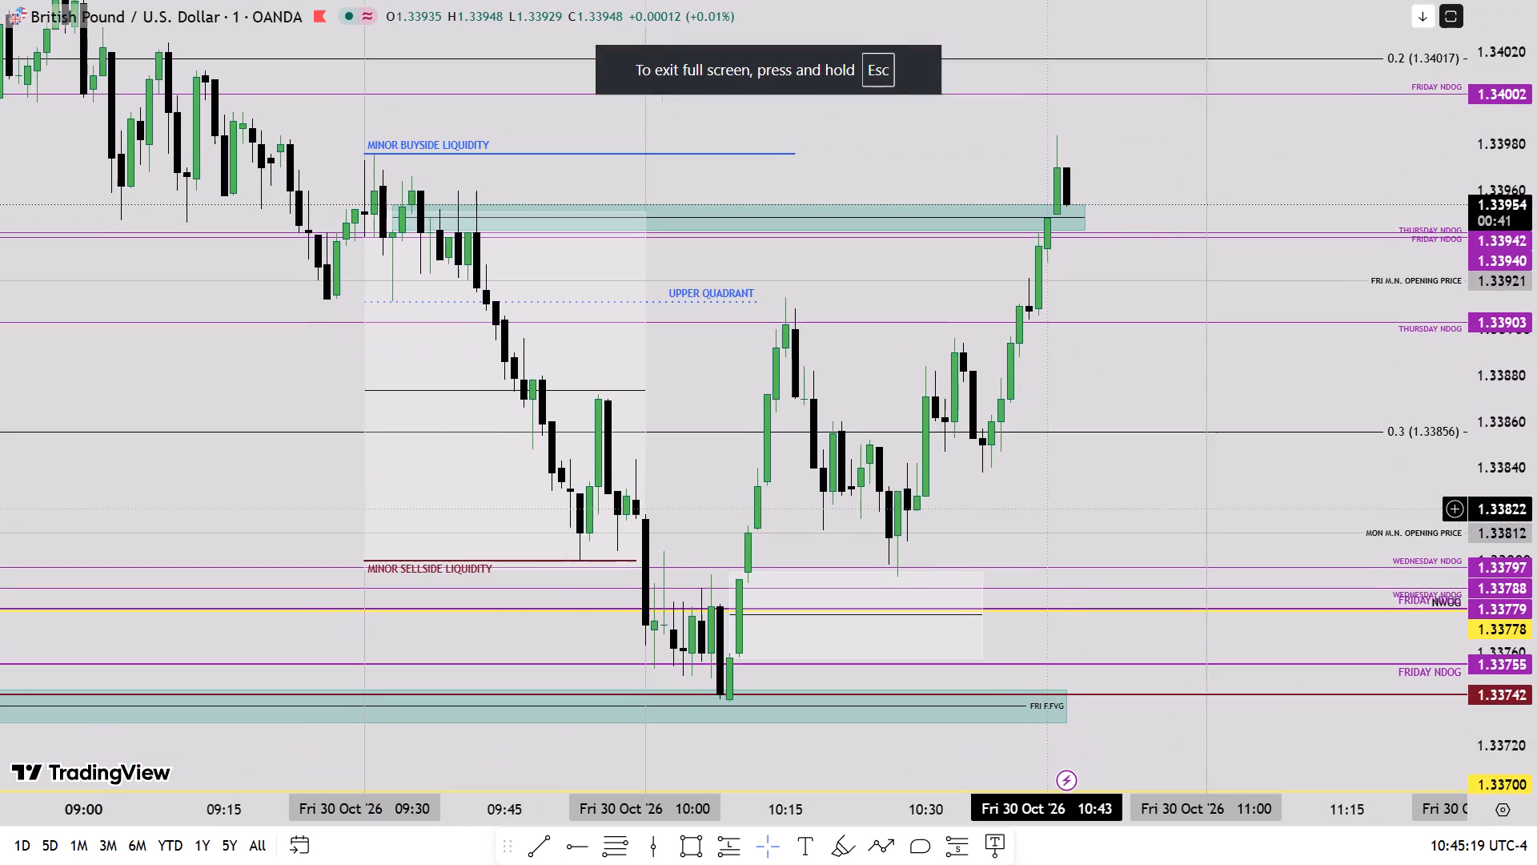
pyautogui.moveTo(1052, 486); pyautogui.dragTo(1056, 415)
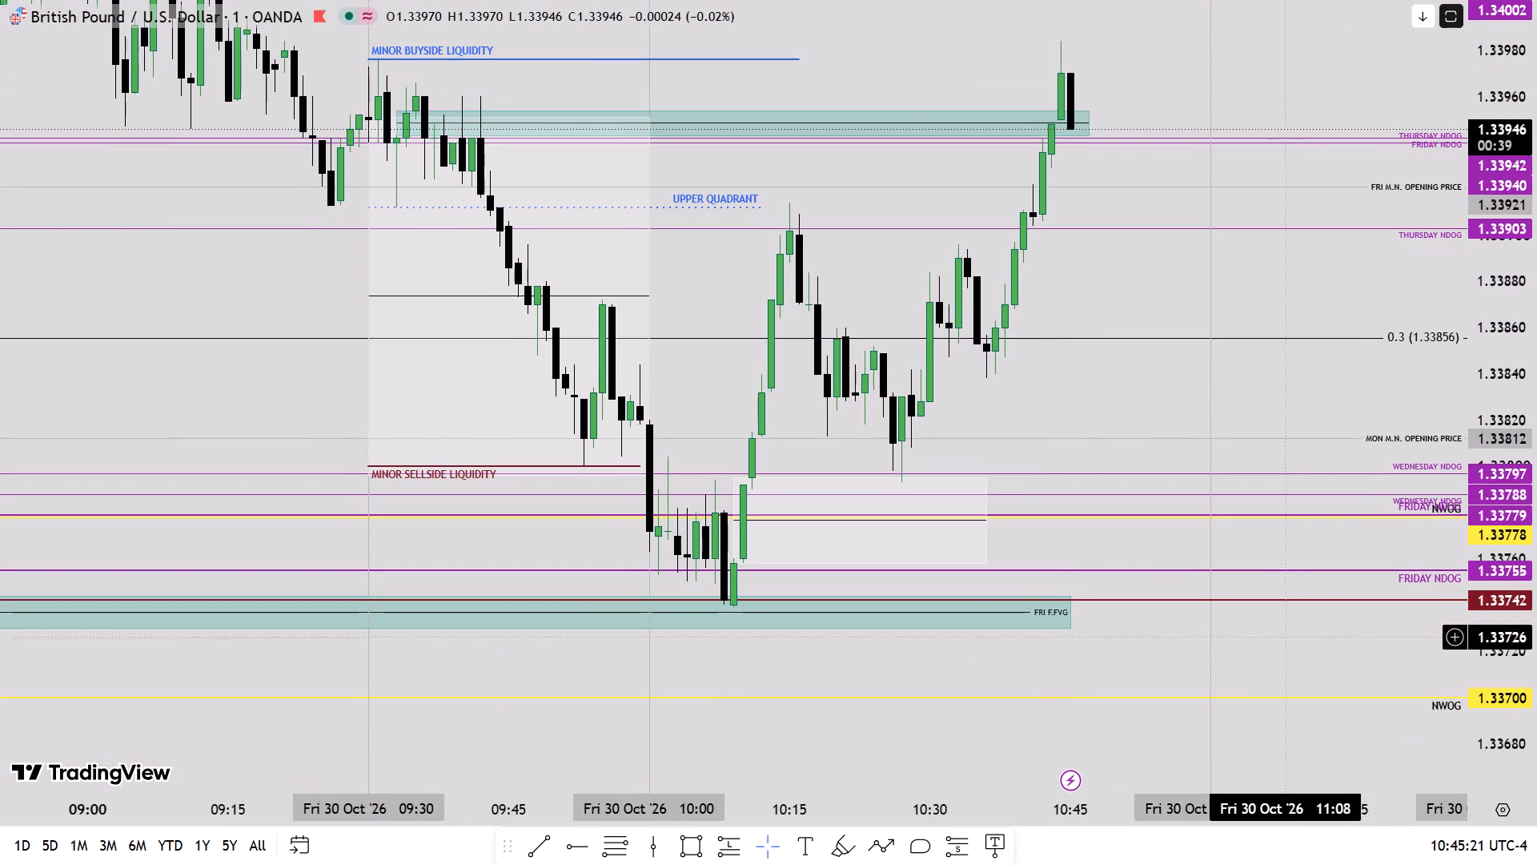
pyautogui.click(1159, 604)
pyautogui.doubleClick(1162, 600)
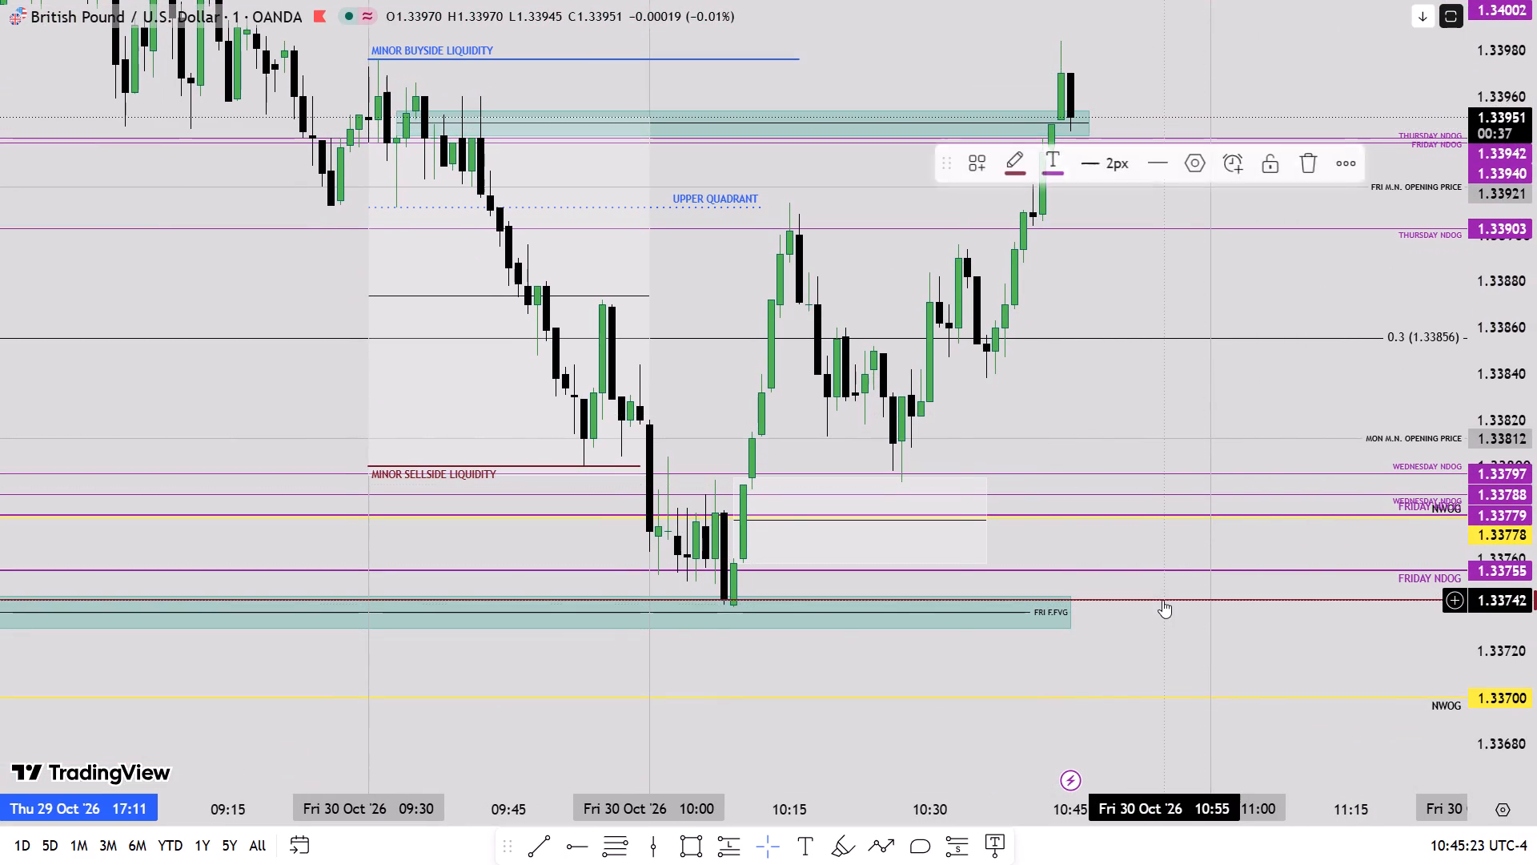
pyautogui.click(821, 470)
pyautogui.write('FRIDAY INIT')
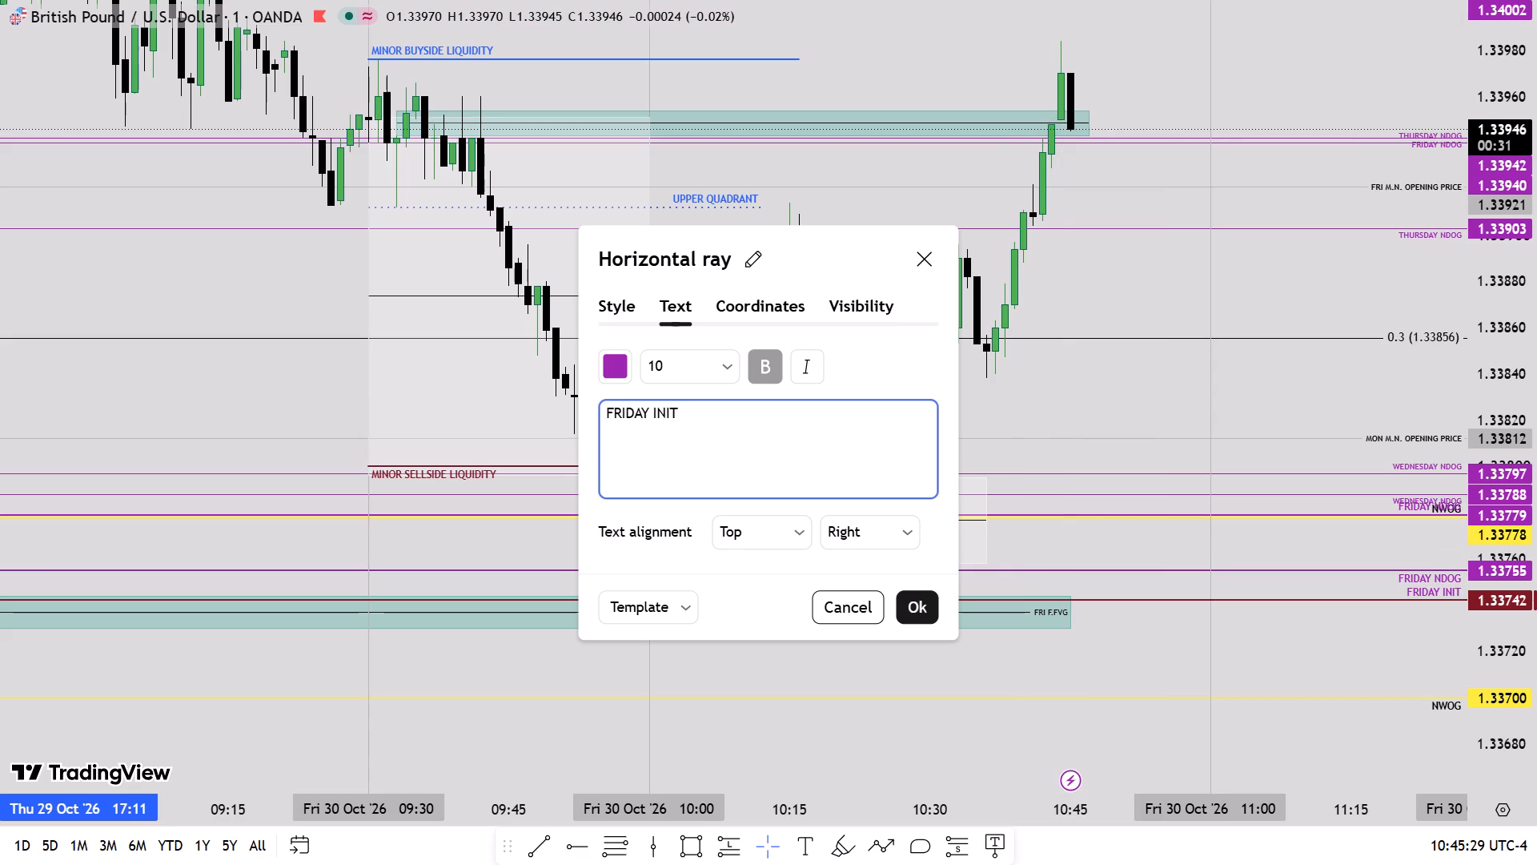
pyautogui.write('IAL LOW')
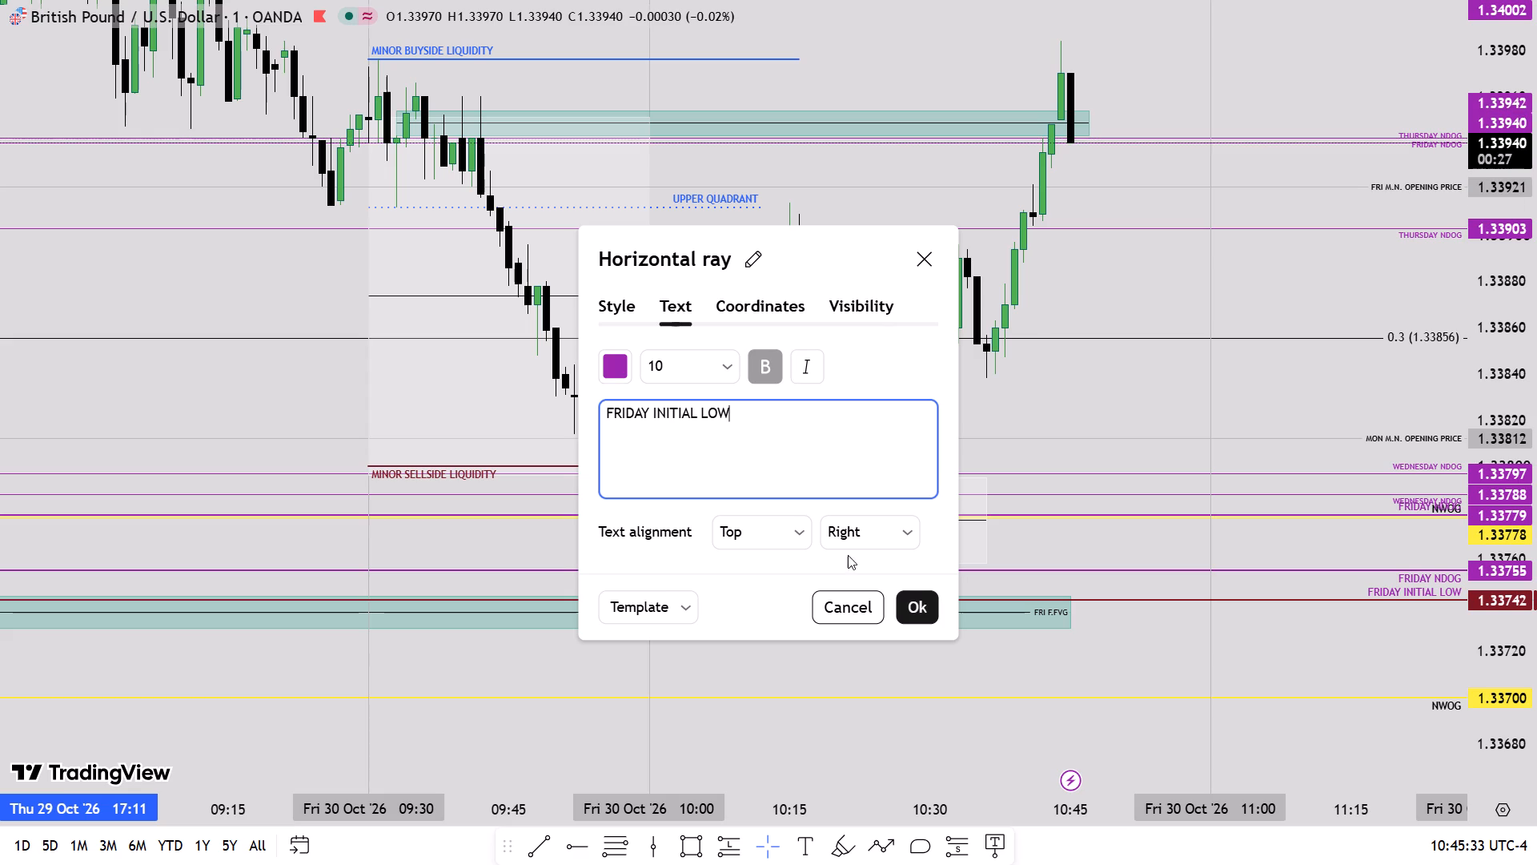
# Format the FRIDAY INITIAL LOW label with bottom alignment, dark red text matching its line and font size 10.
pyautogui.click(772, 534)
pyautogui.click(736, 635)
pyautogui.click(619, 360)
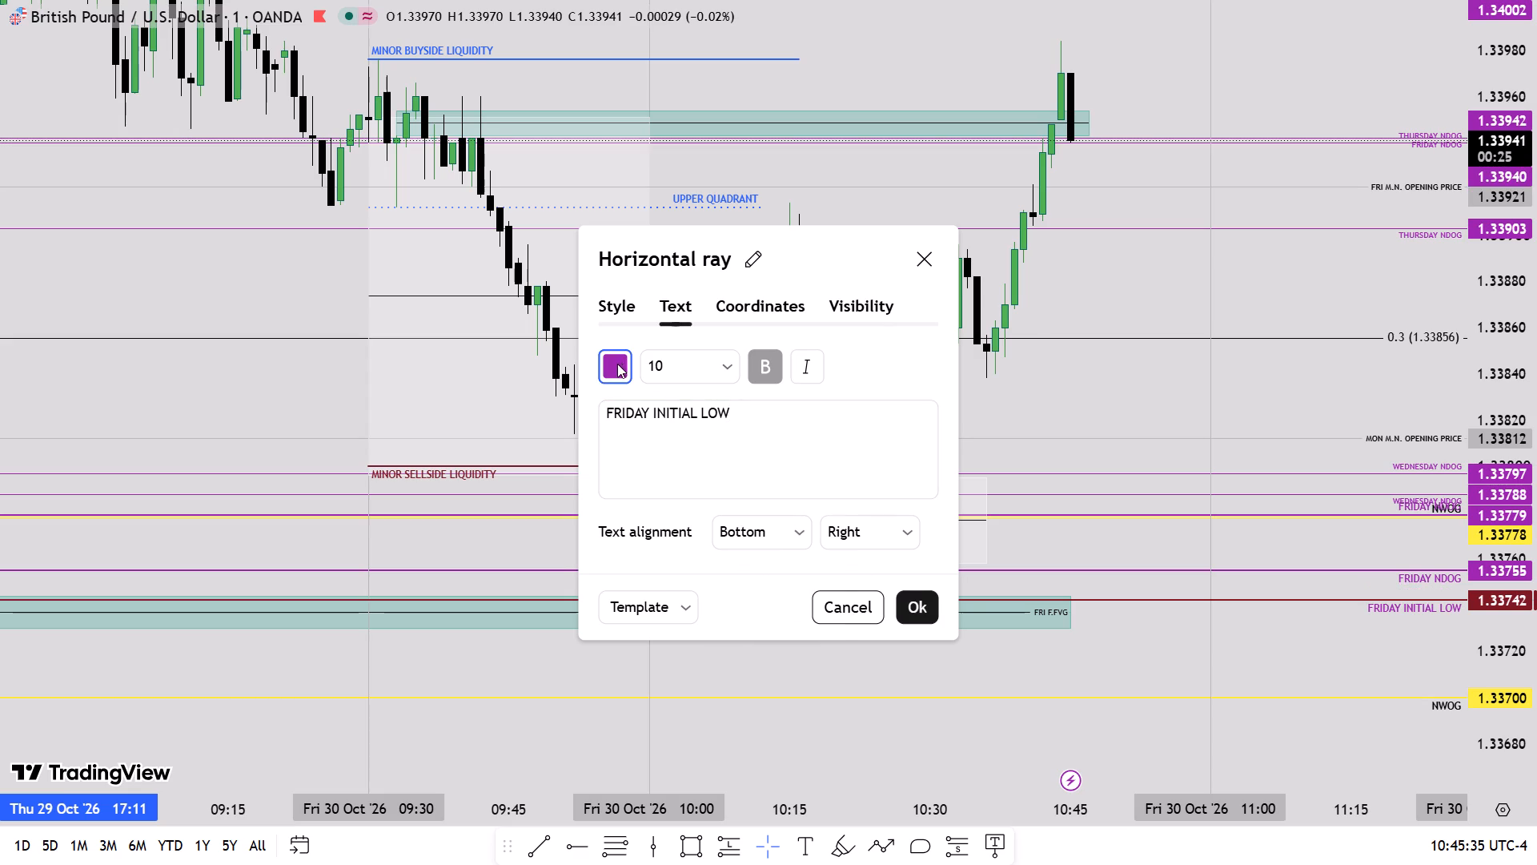
pyautogui.click(612, 565)
pyautogui.click(683, 368)
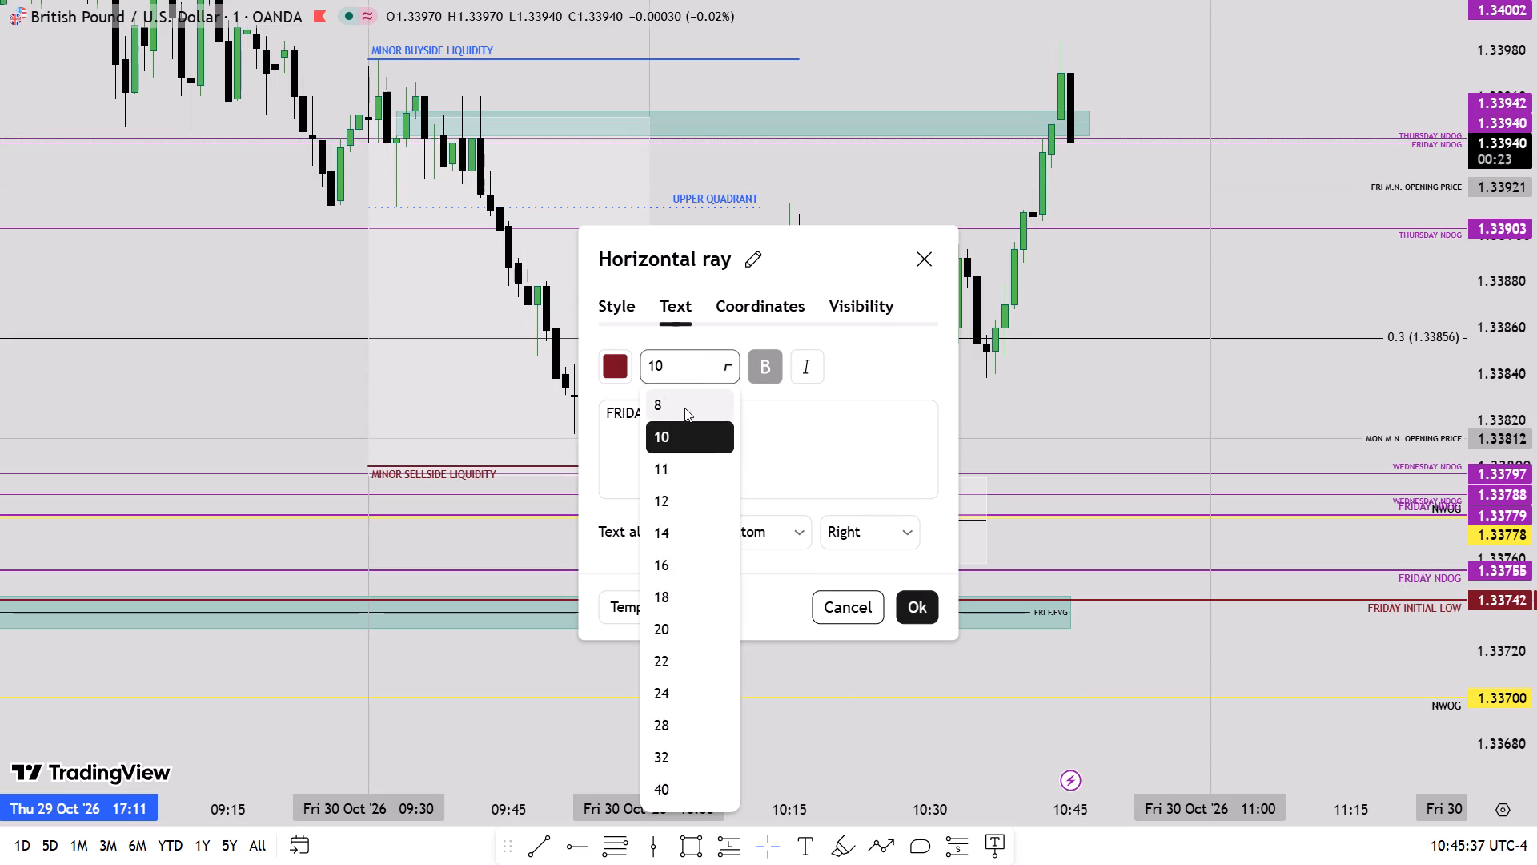
pyautogui.click(684, 408)
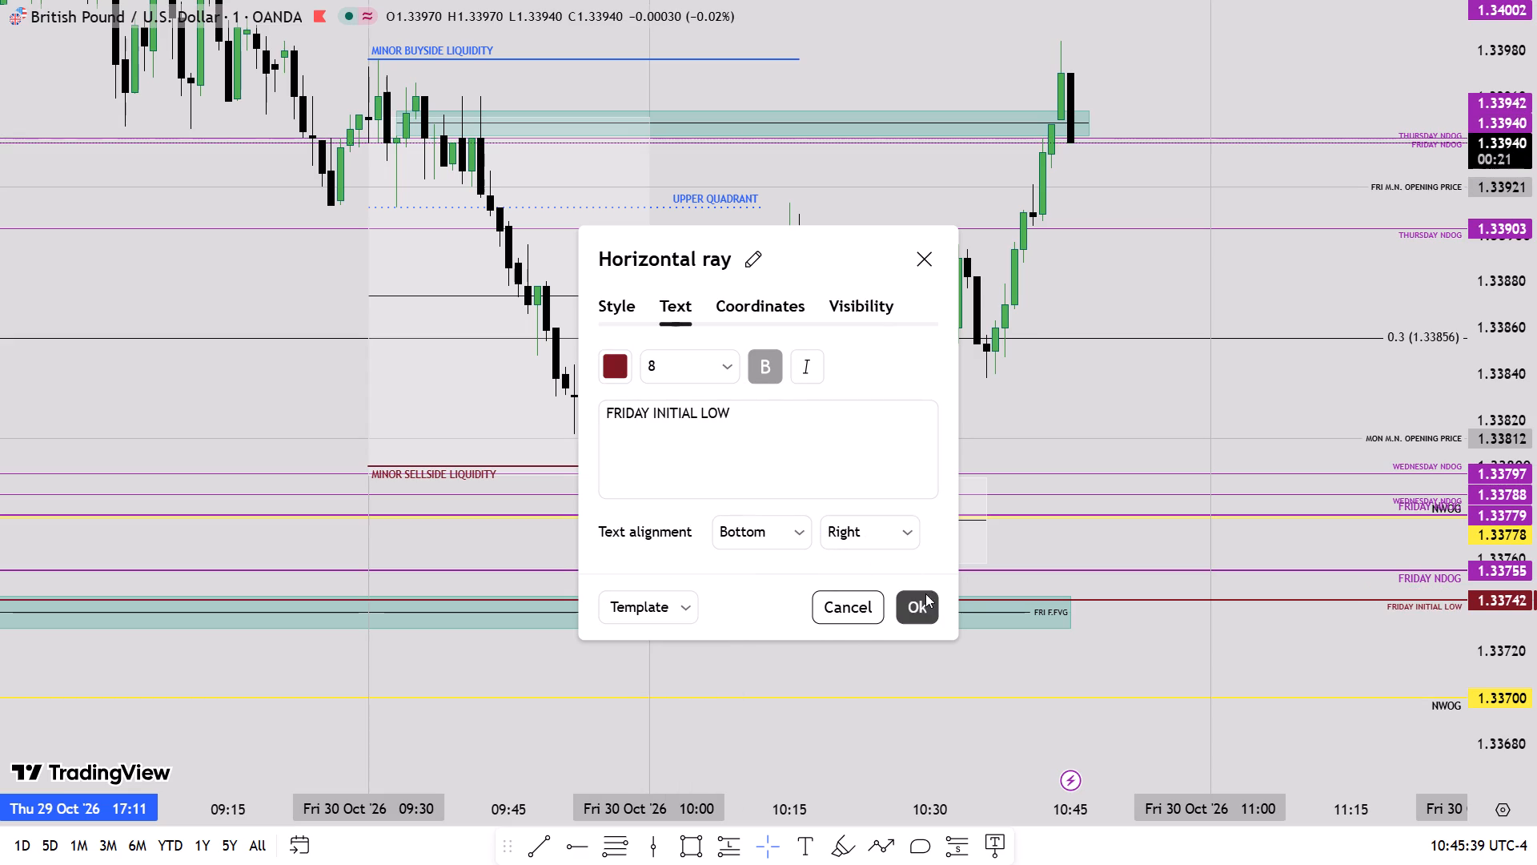
pyautogui.click(726, 373)
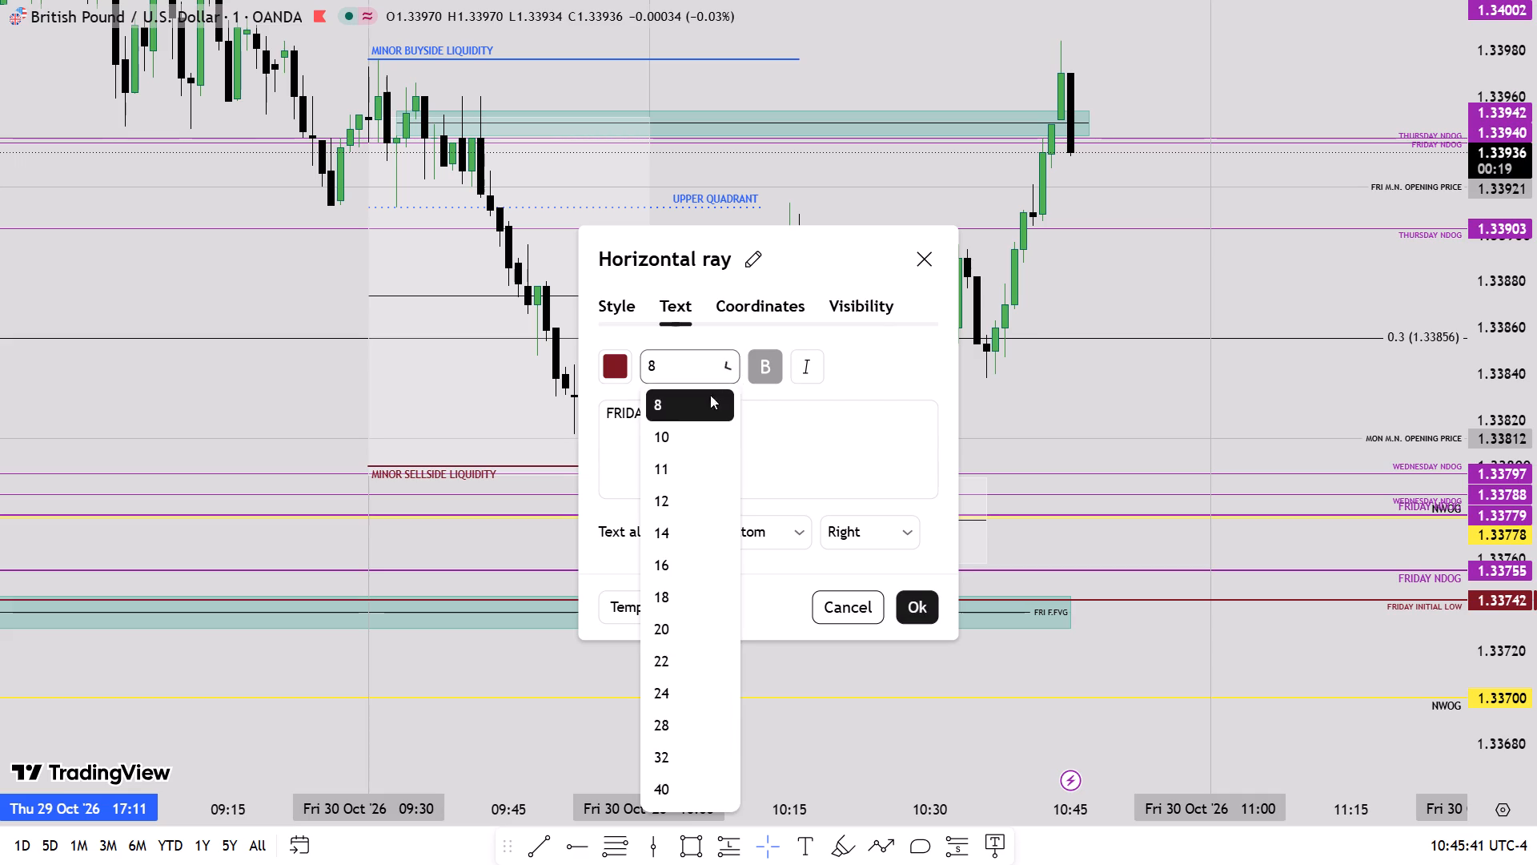
pyautogui.click(692, 430)
pyautogui.click(909, 598)
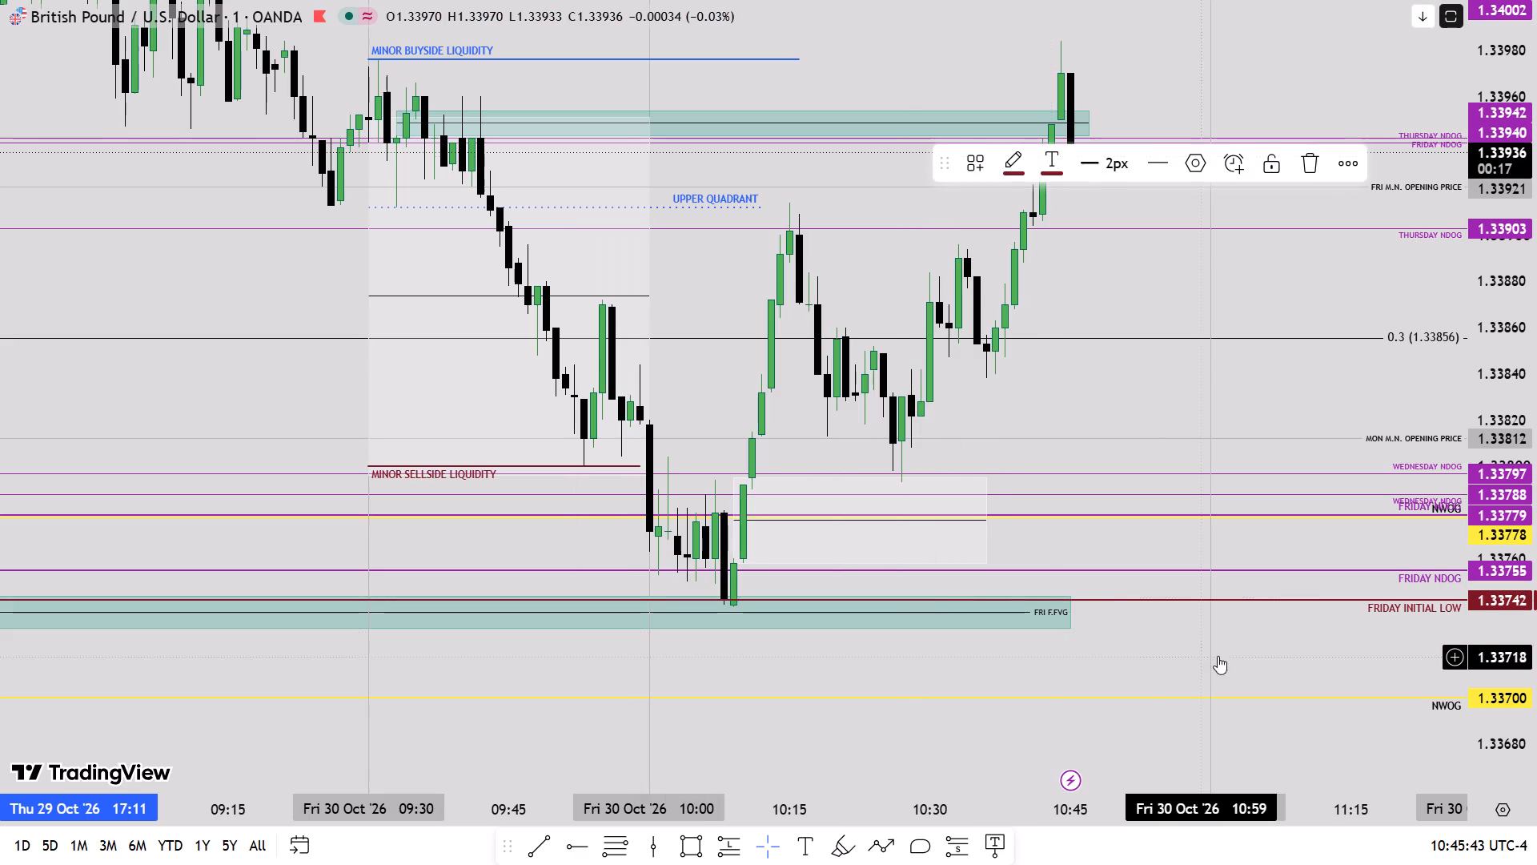
pyautogui.click(1265, 637)
# Extend the blue MINOR BUYSIDE LIQUIDITY line horizontally at 1.33976 to about 10:59, past the latest candle.
pyautogui.moveTo(1259, 674); pyautogui.dragTo(1234, 674)
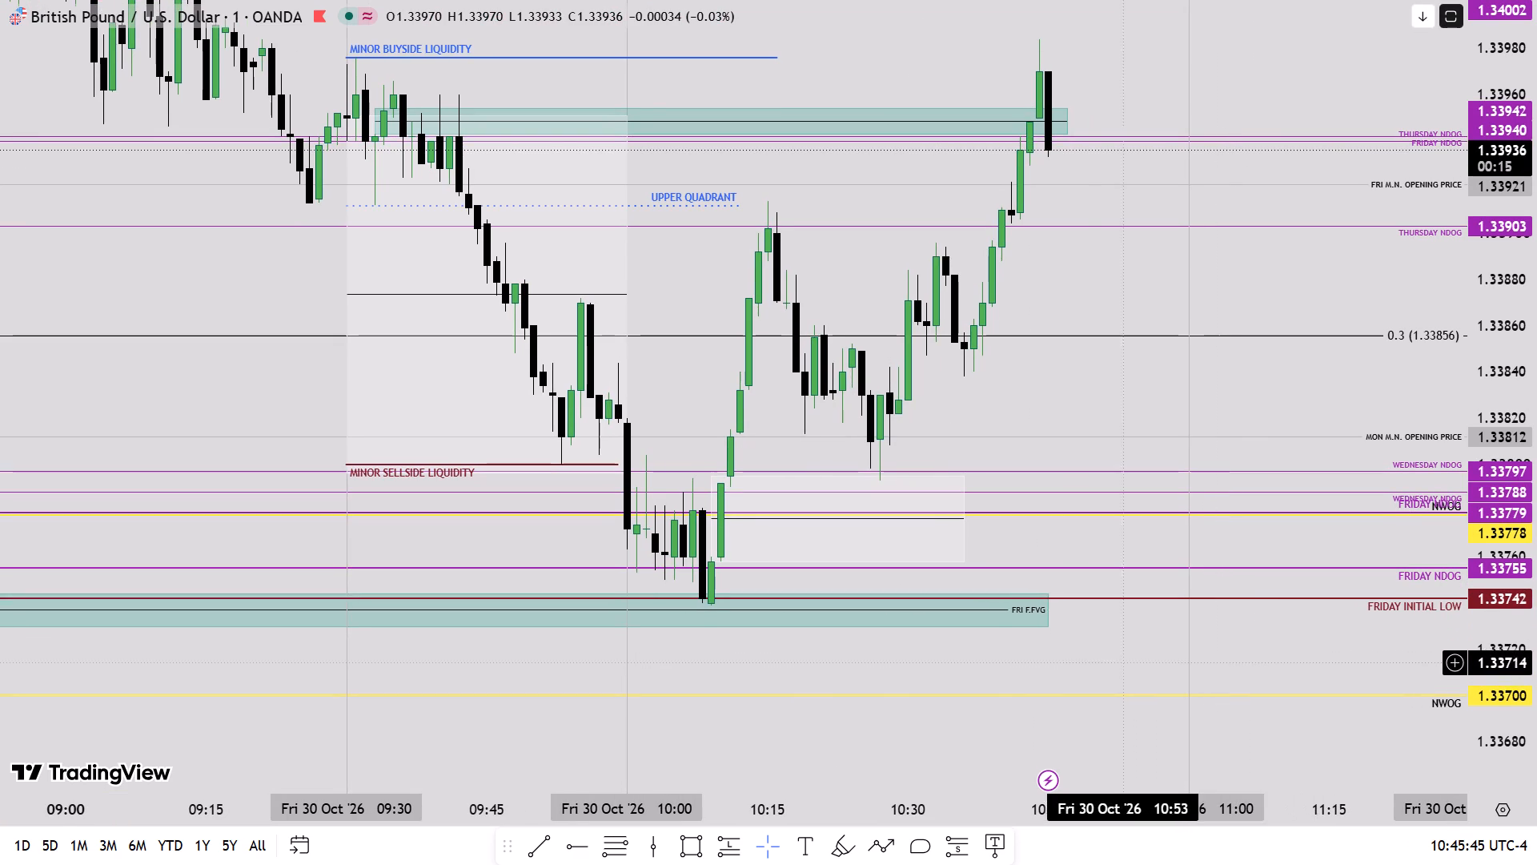
pyautogui.moveTo(1102, 668); pyautogui.dragTo(1136, 745)
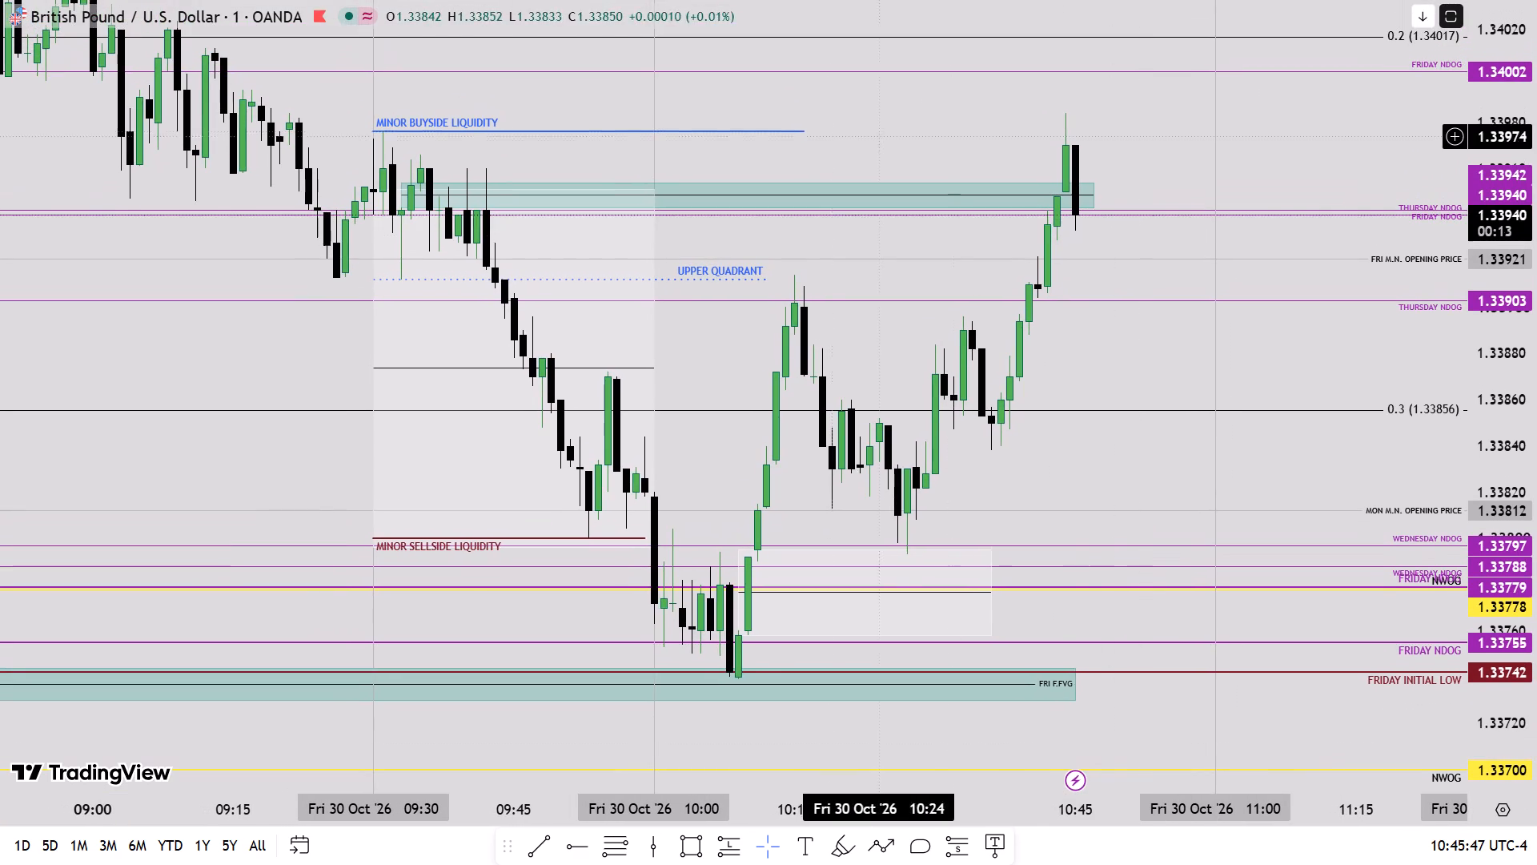
pyautogui.moveTo(807, 132); pyautogui.dragTo(1199, 131)
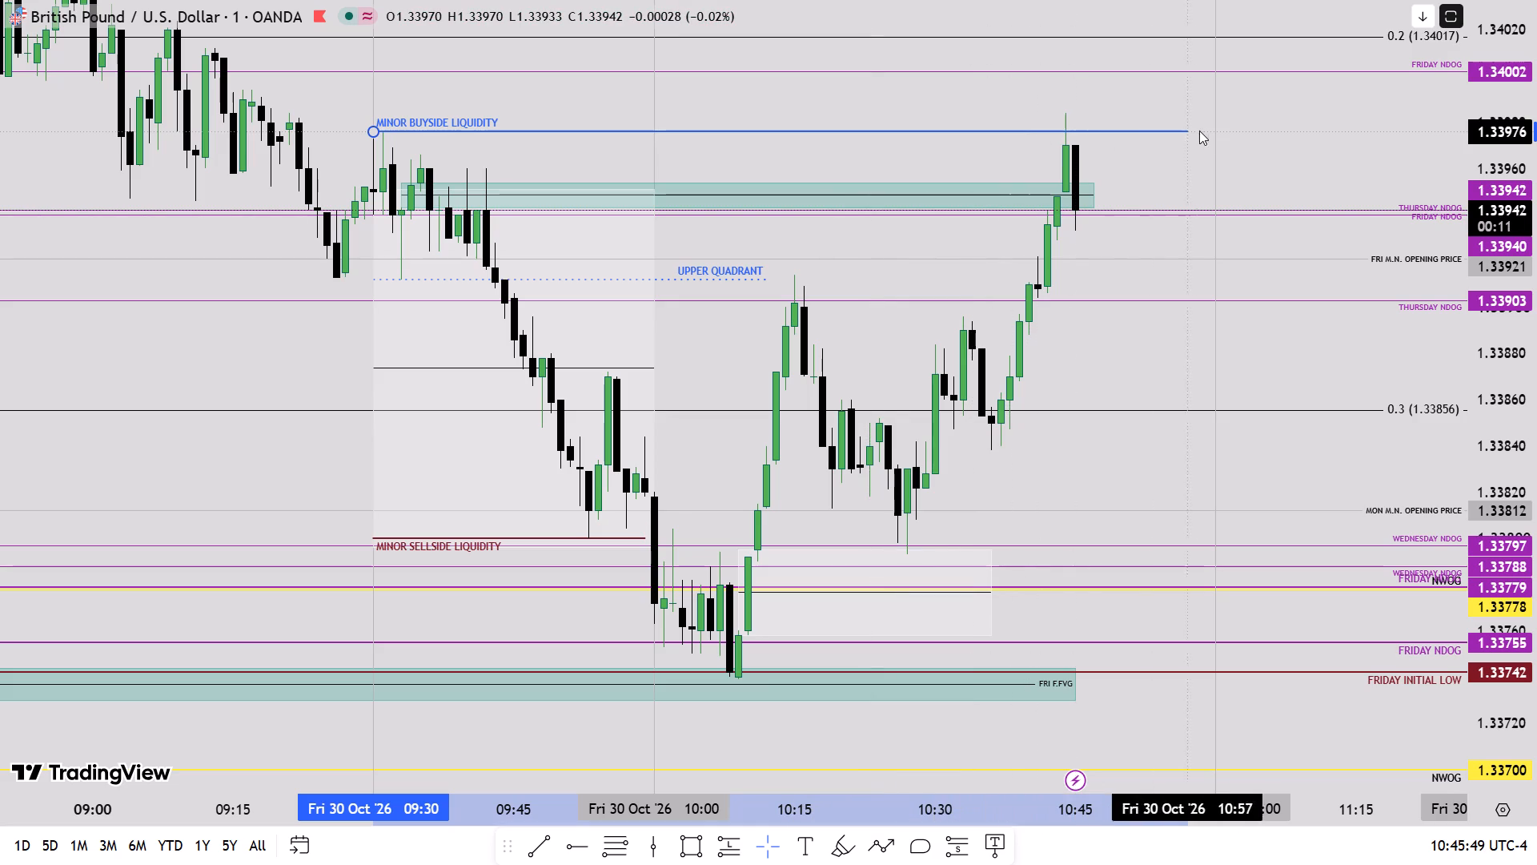
pyautogui.moveTo(1199, 131); pyautogui.dragTo(1207, 139)
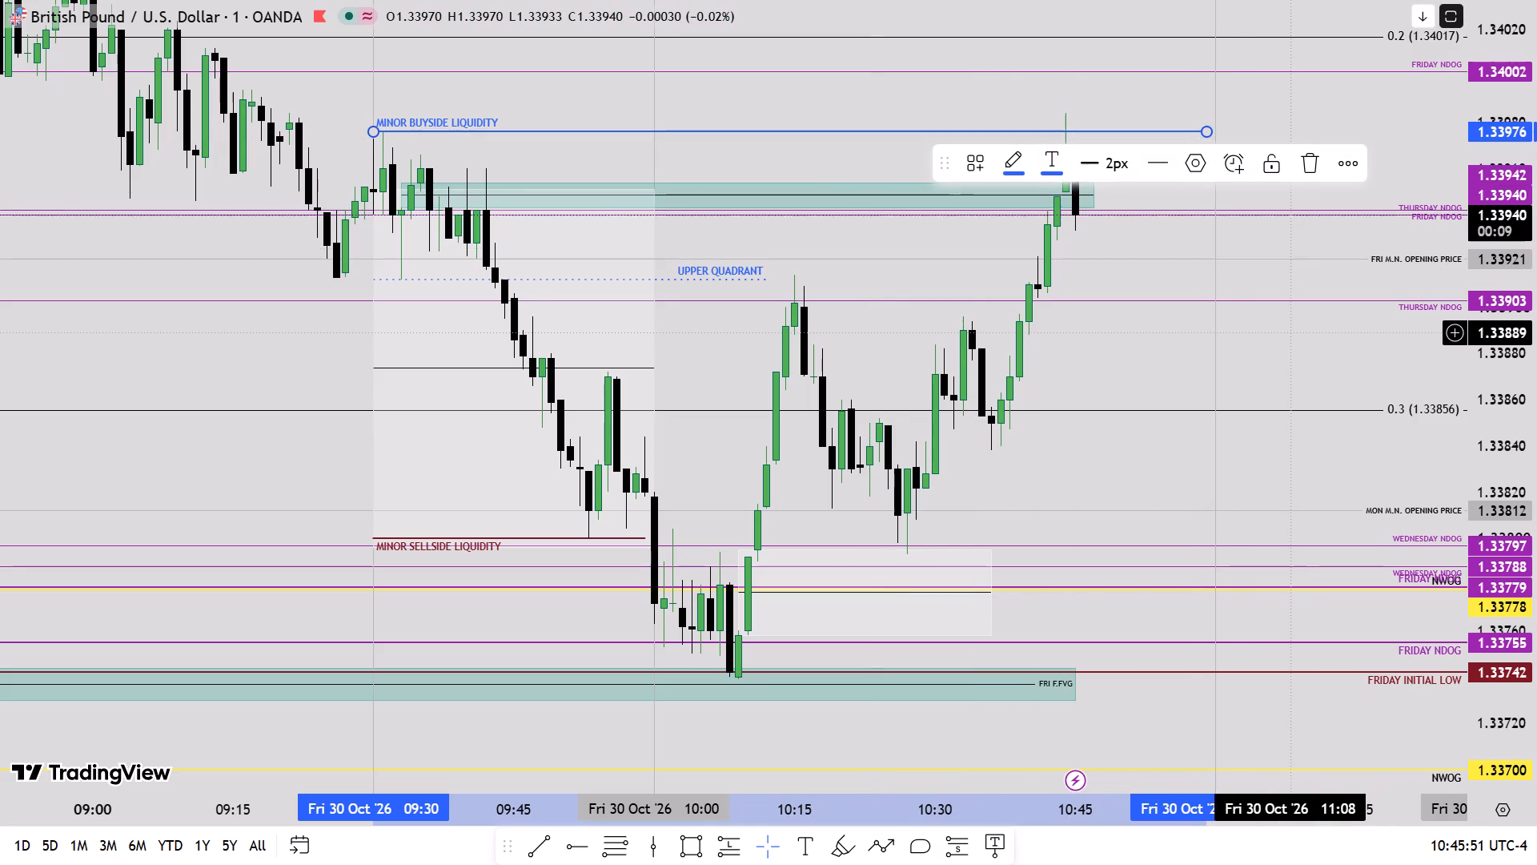
pyautogui.click(1294, 333)
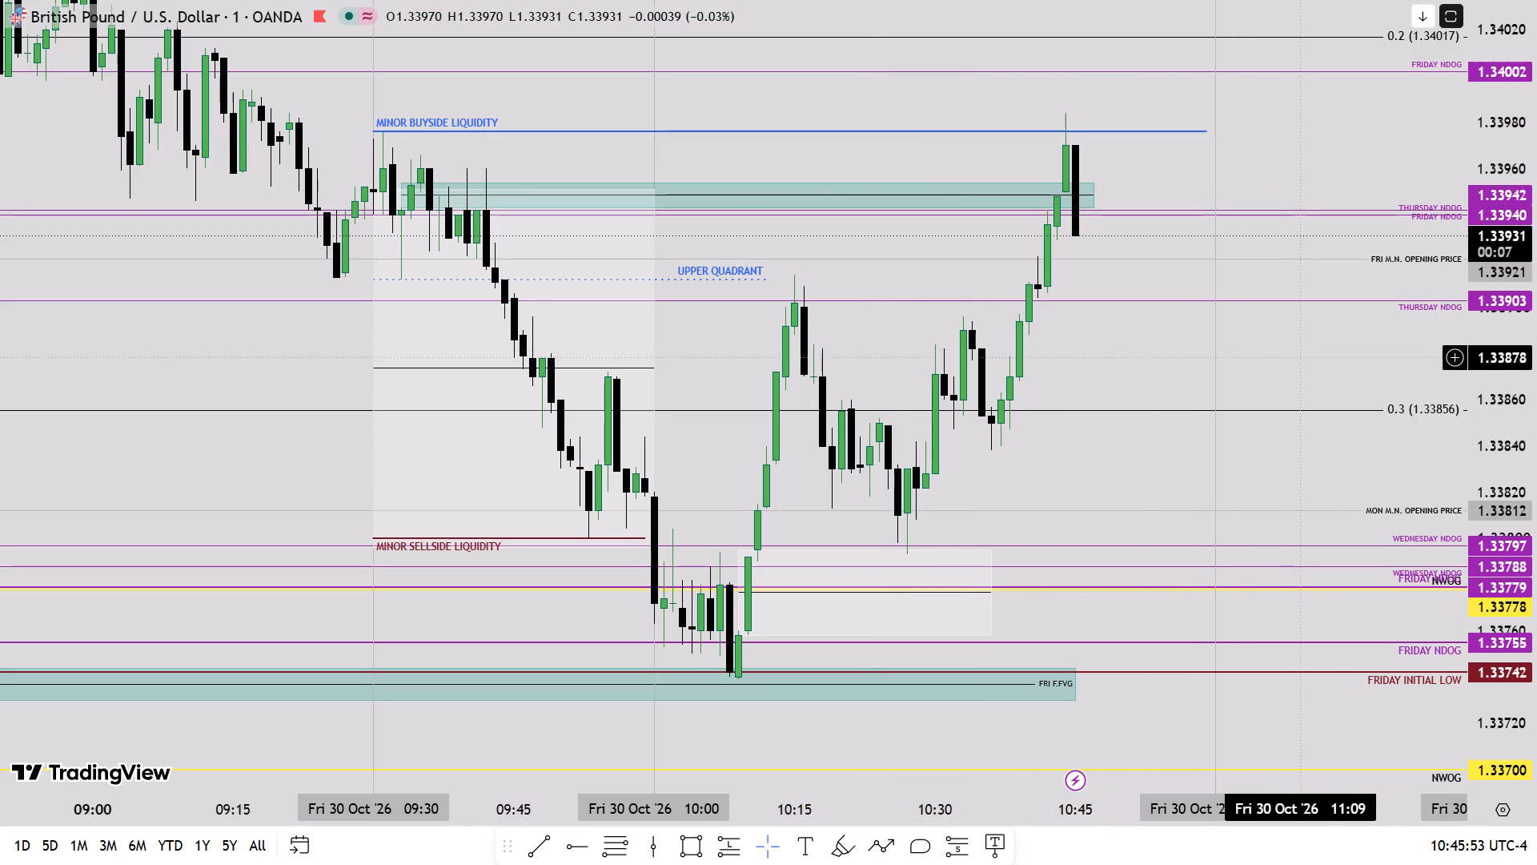
# Take a snip covering the full screen of the annotated GBPUSD chart, from the 09:00 candles to the price scale.
pyautogui.moveTo(1274, 364); pyautogui.dragTo(1292, 406)
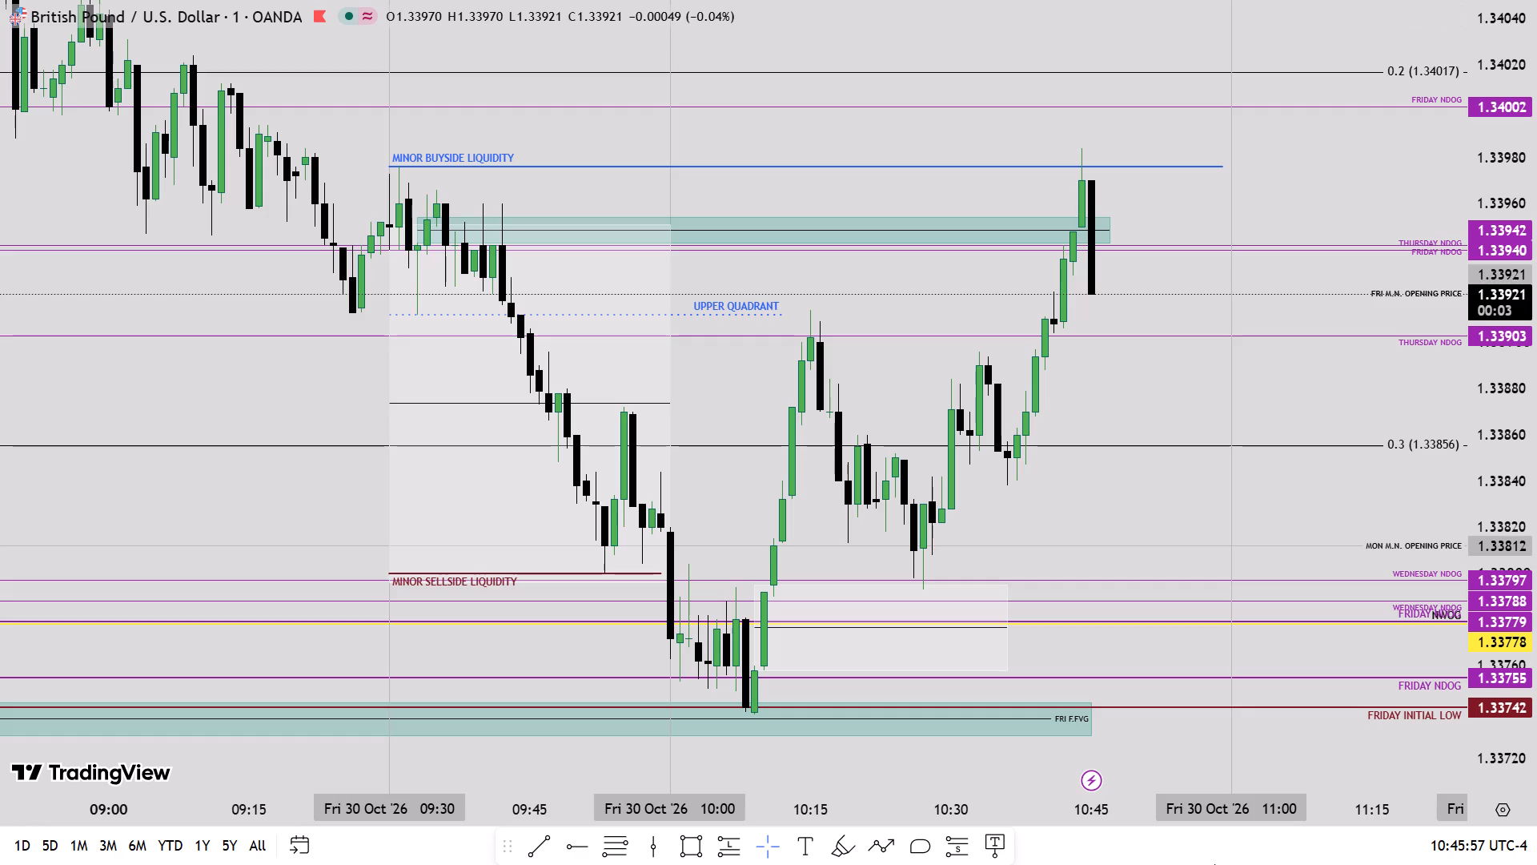
pyautogui.press('shift+super+s')
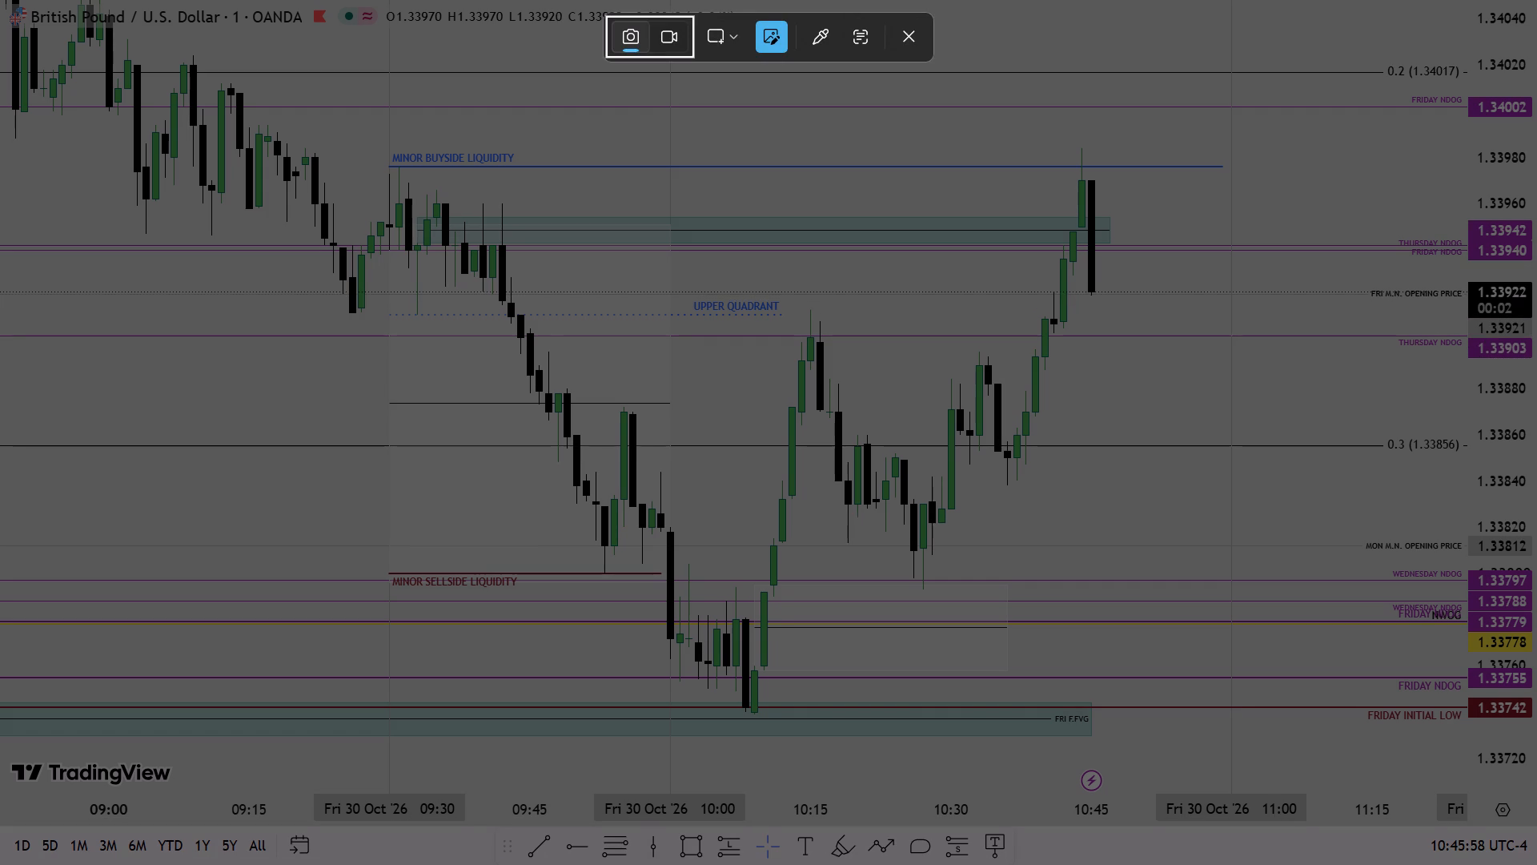
pyautogui.moveTo(0, 0); pyautogui.dragTo(1492, 864)
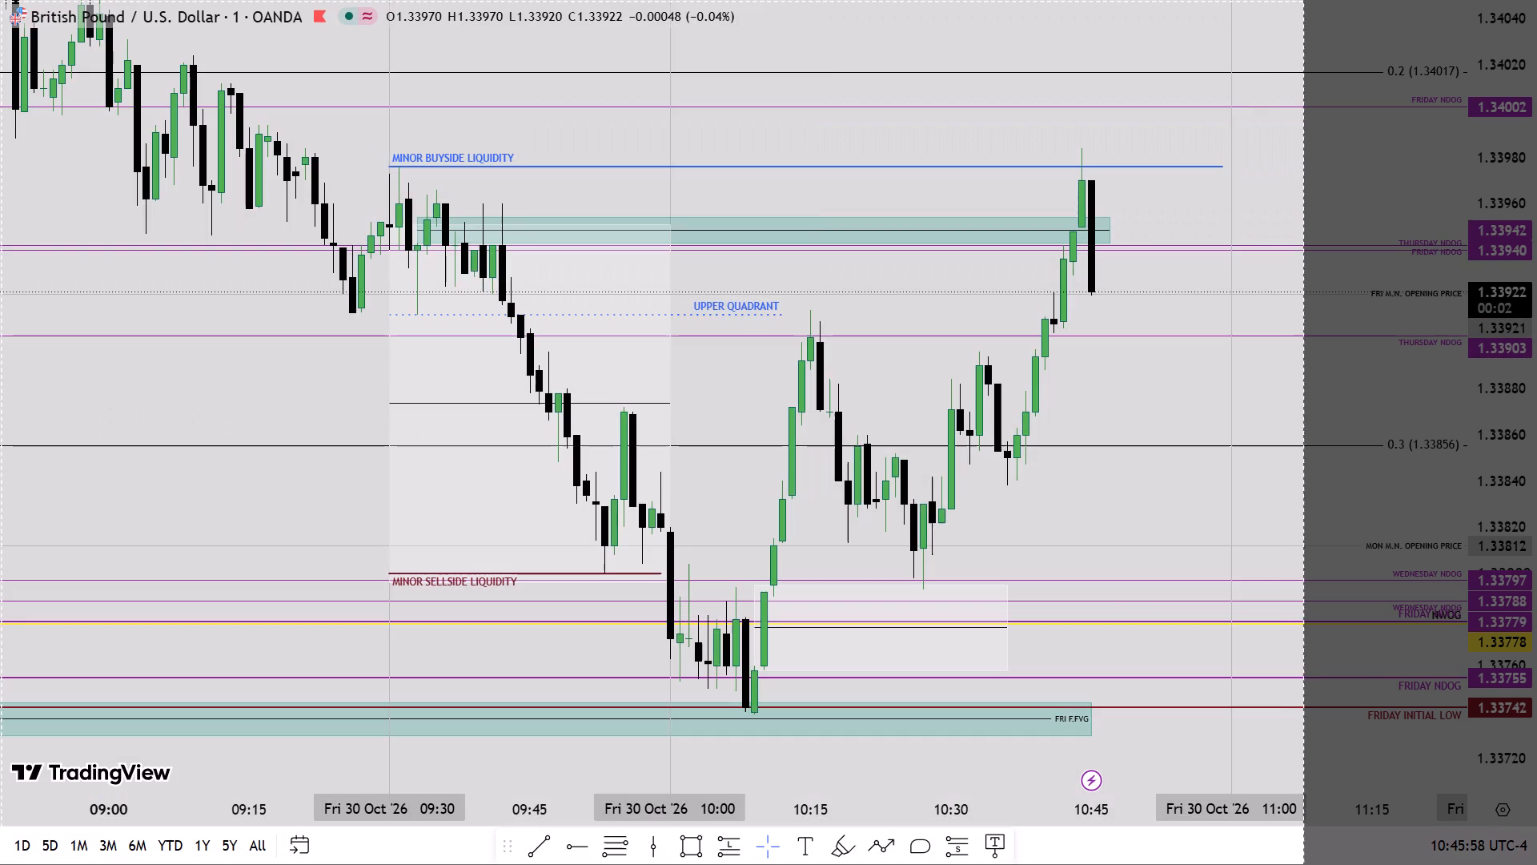
pyautogui.moveTo(1492, 864); pyautogui.dragTo(1536, 864)
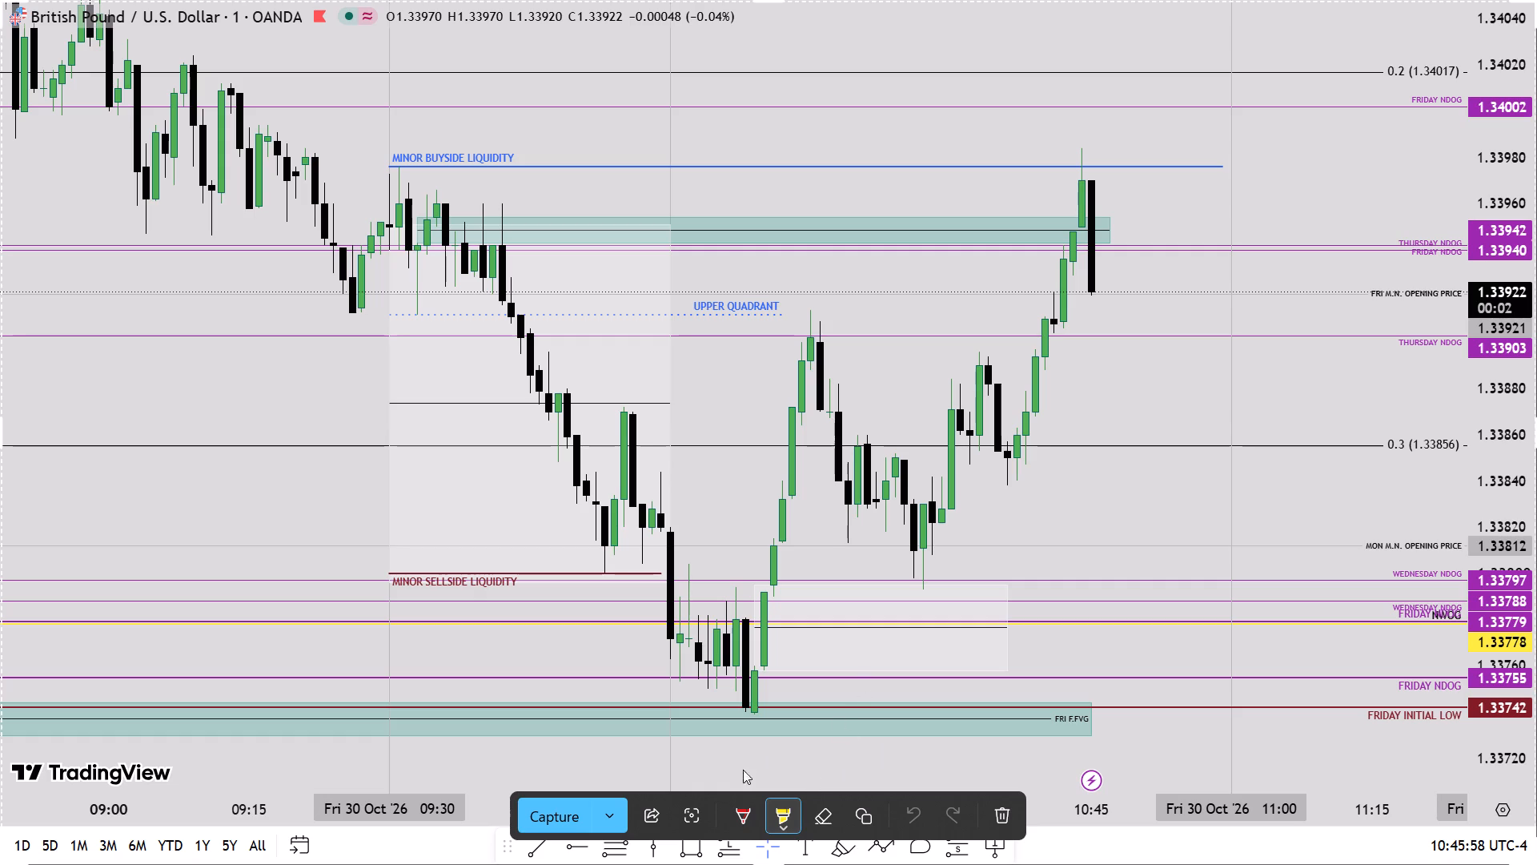
# Capture the selected full-screen snip of the annotated GBPUSD chart.
pyautogui.click(574, 813)
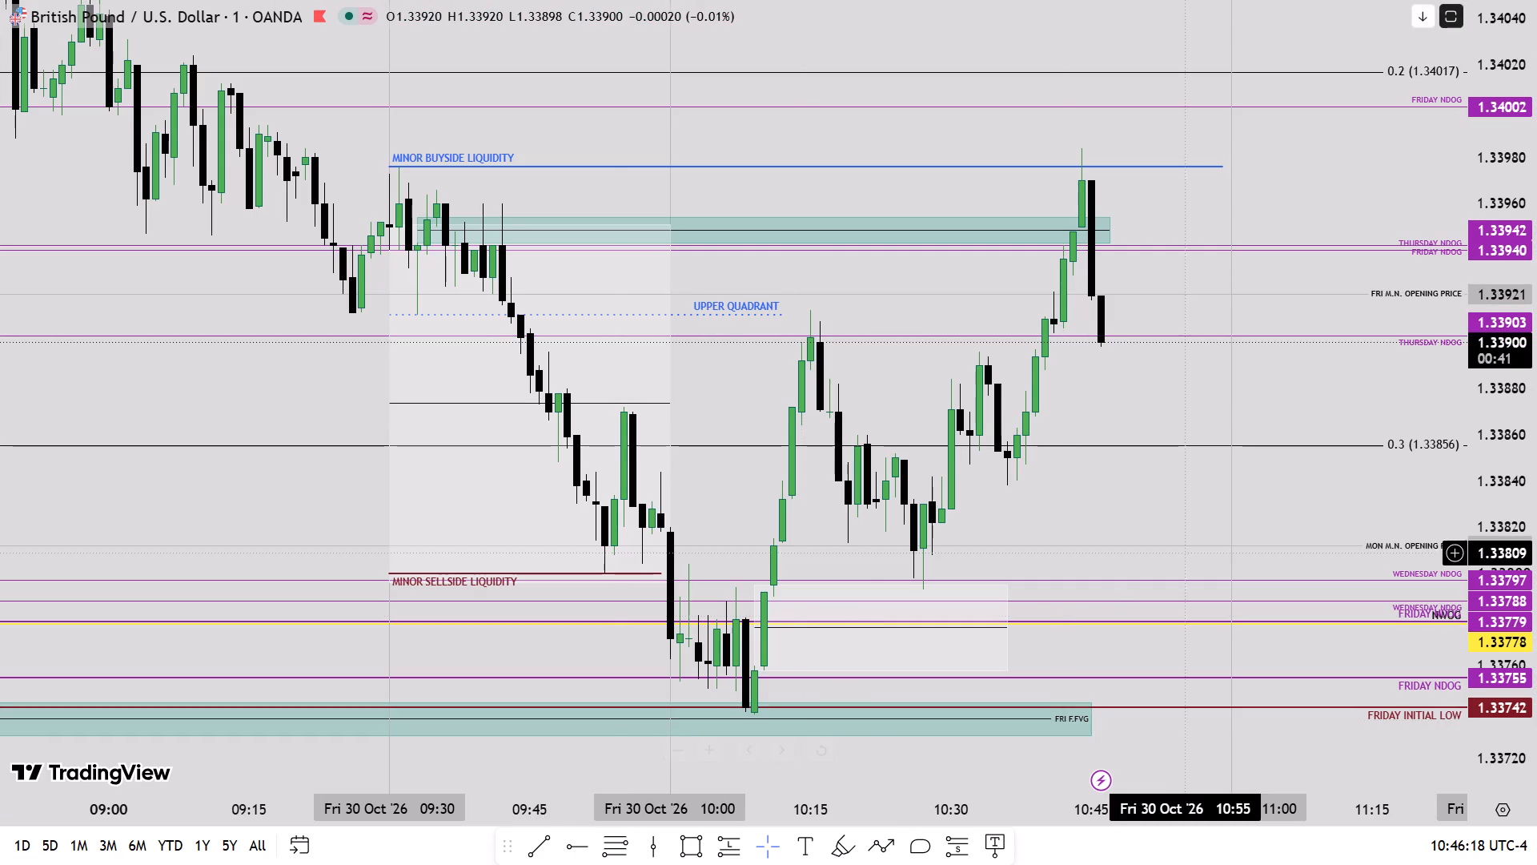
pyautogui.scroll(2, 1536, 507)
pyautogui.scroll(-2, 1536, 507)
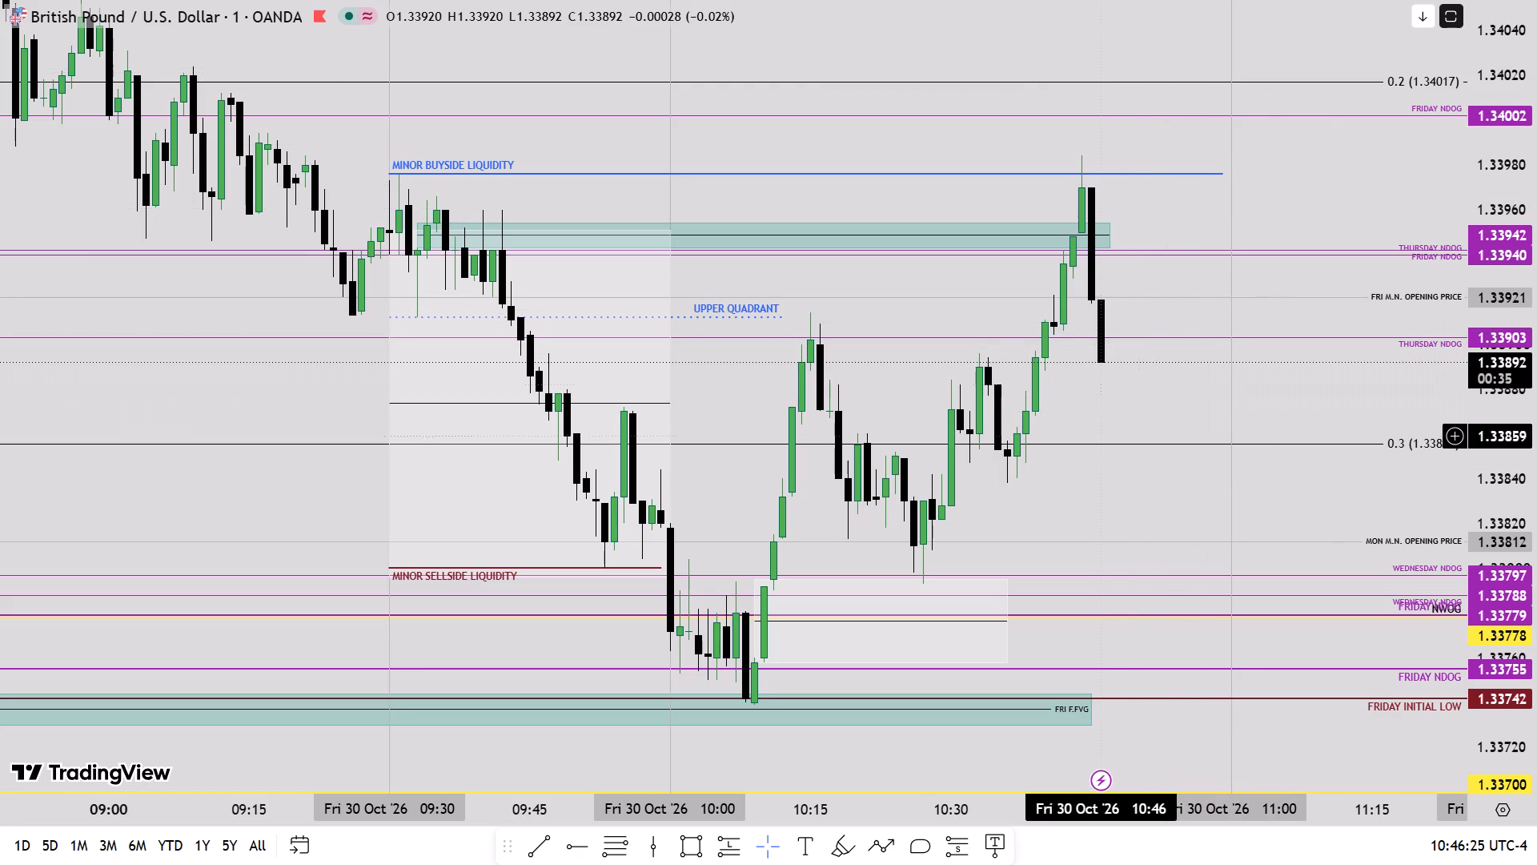
pyautogui.click(765, 59)
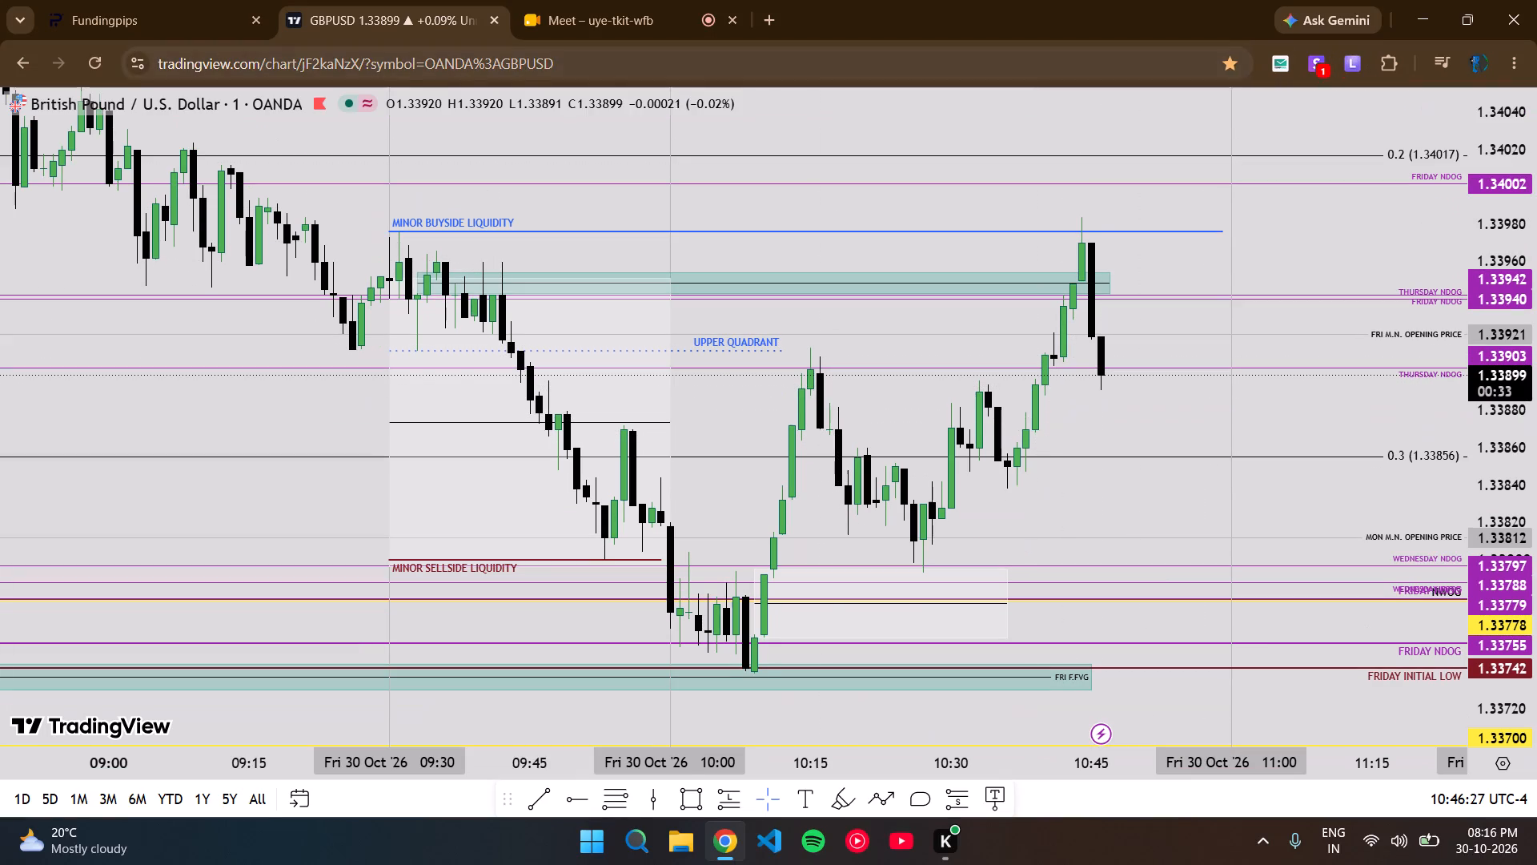
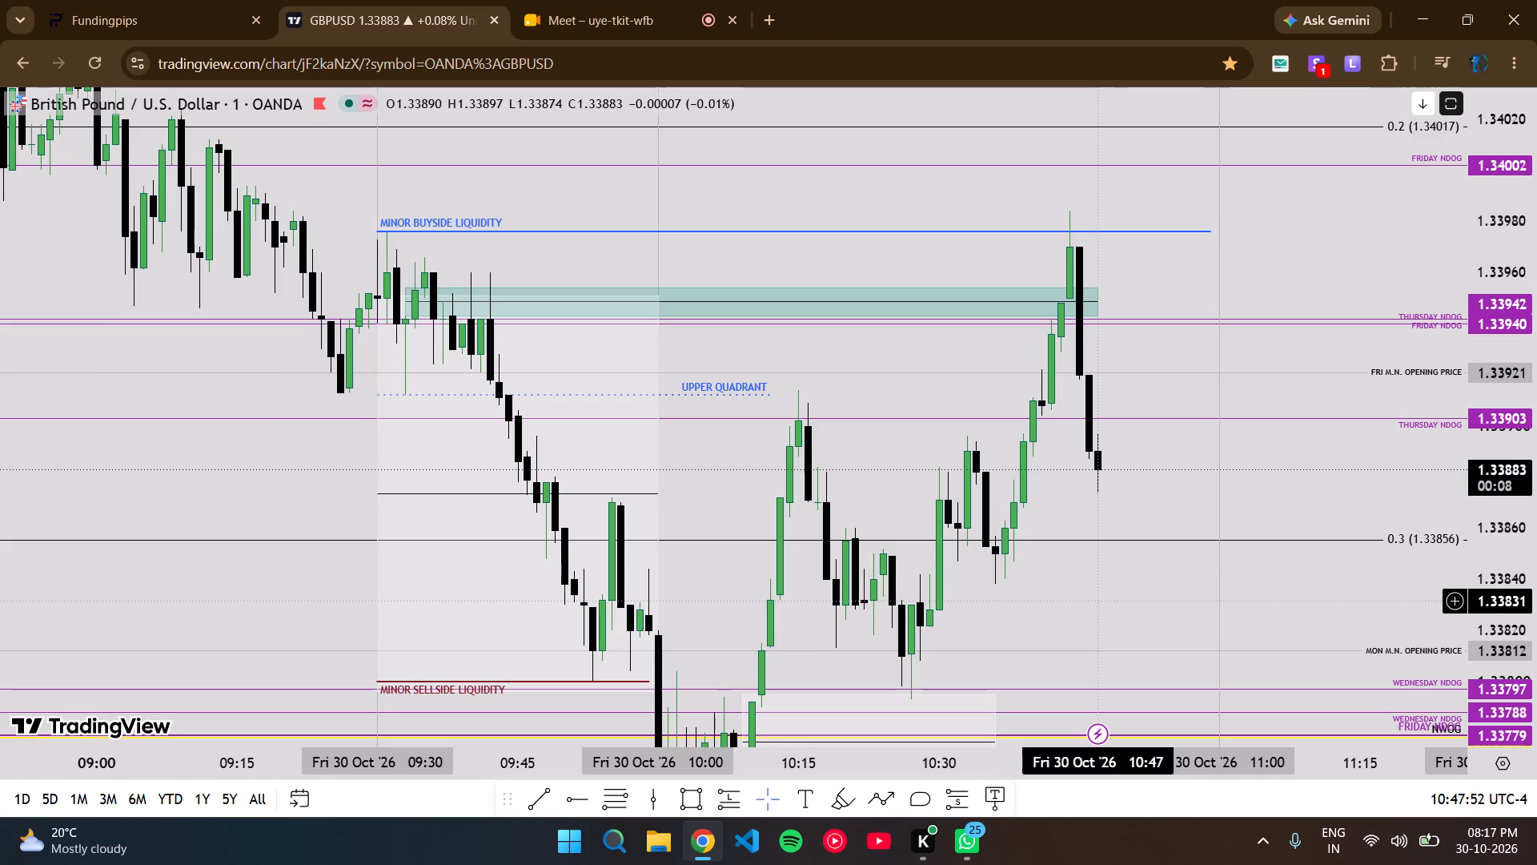
pyautogui.moveTo(1098, 601); pyautogui.dragTo(1126, 473)
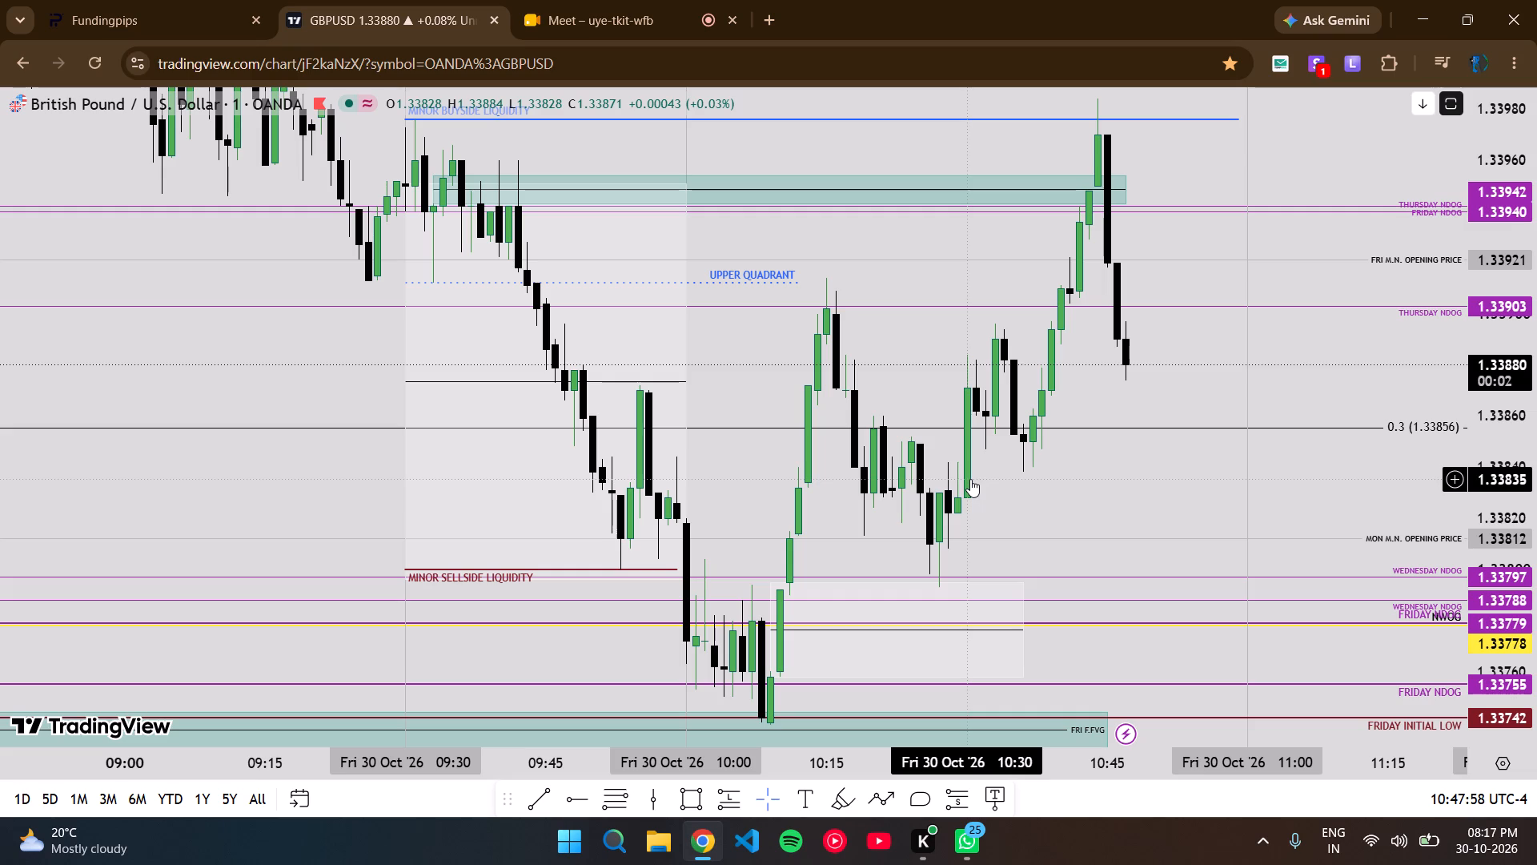
pyautogui.moveTo(1025, 508); pyautogui.dragTo(1029, 459)
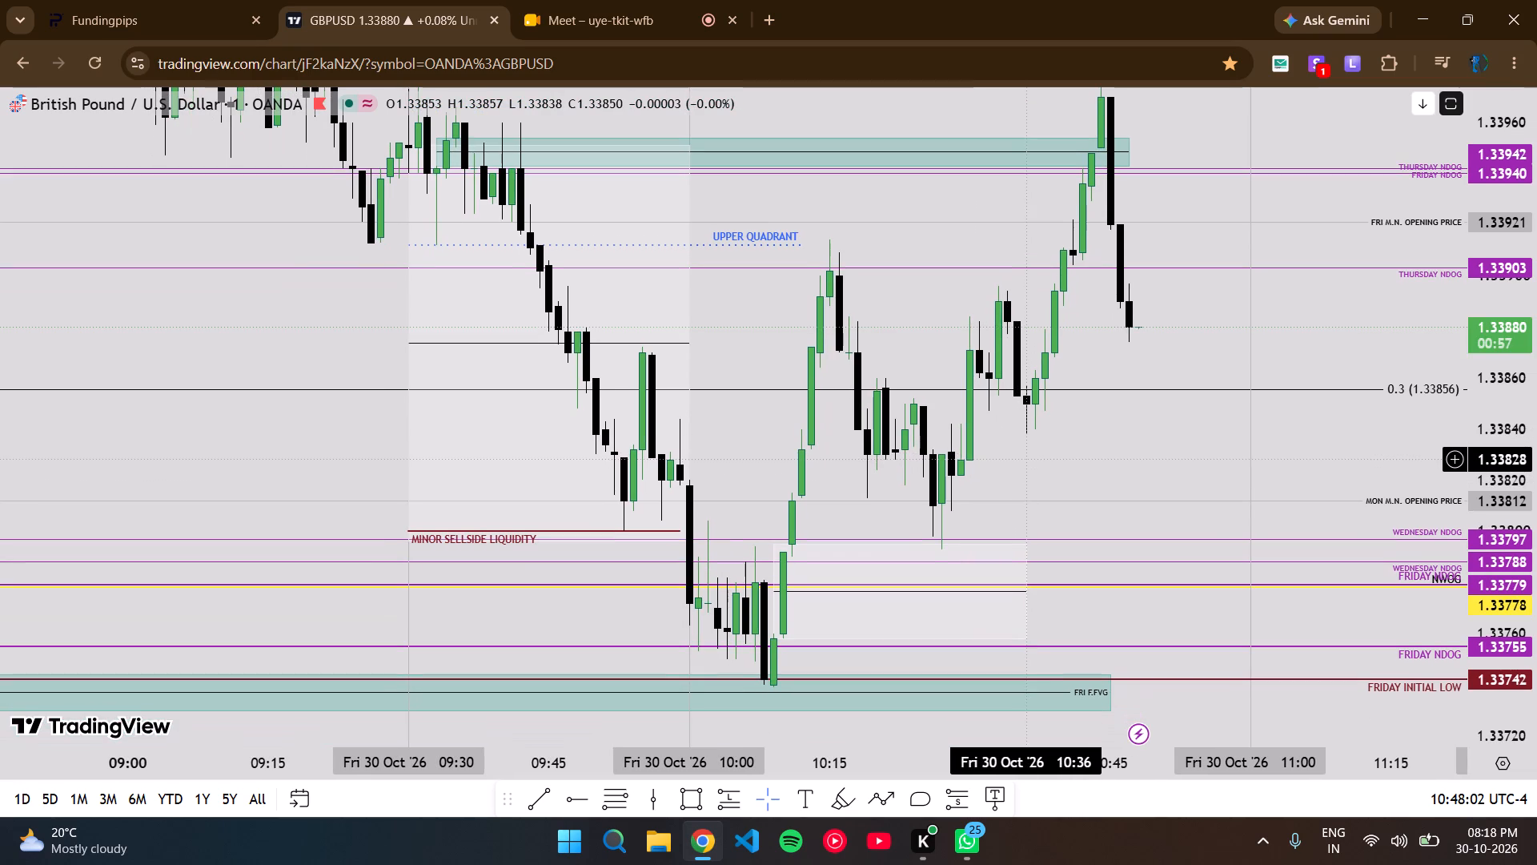
pyautogui.moveTo(1013, 479); pyautogui.dragTo(1009, 473)
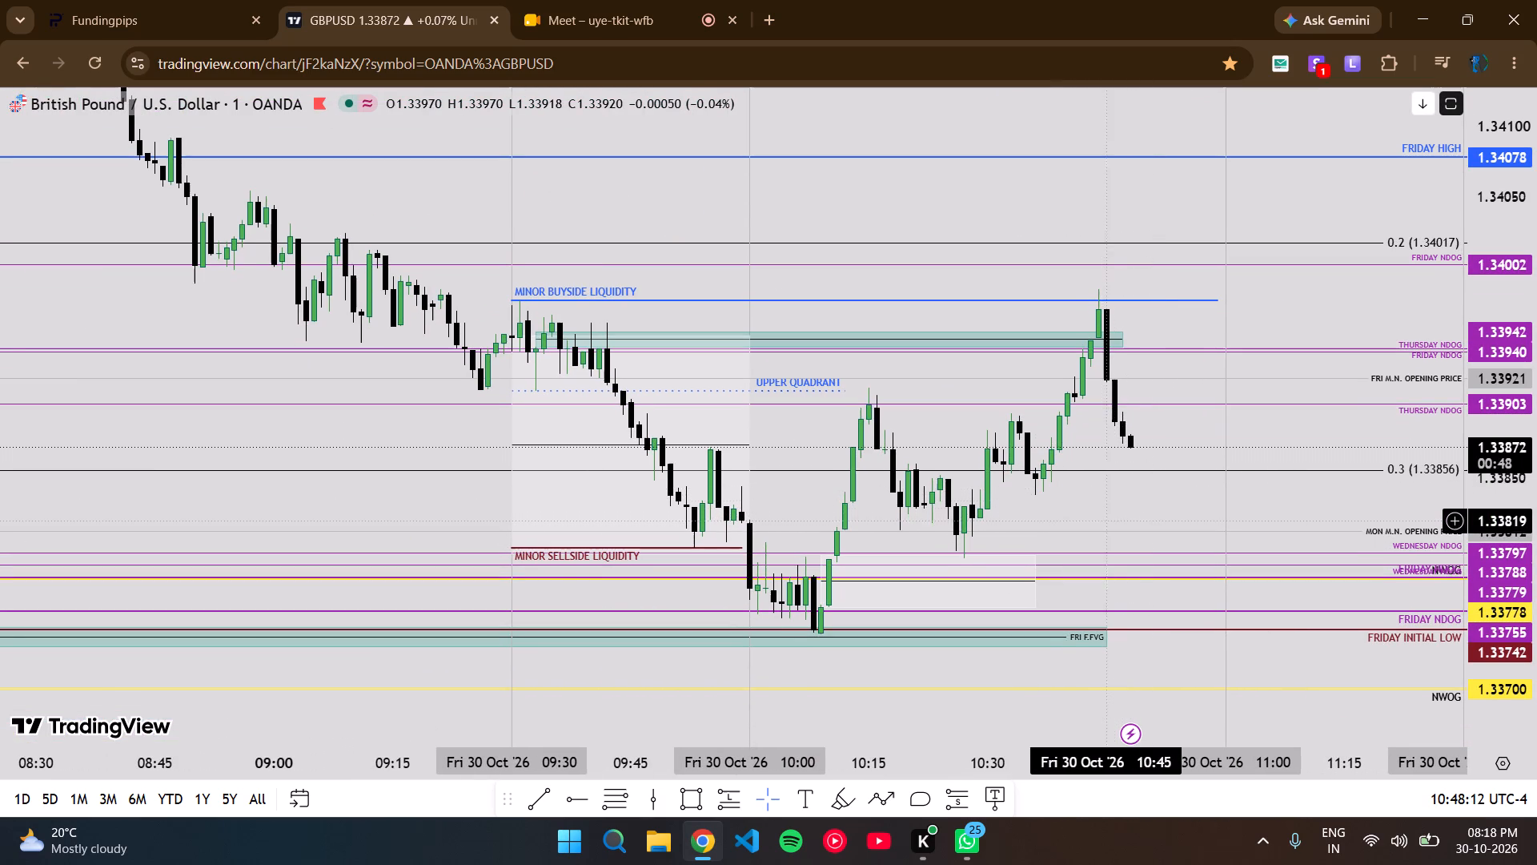
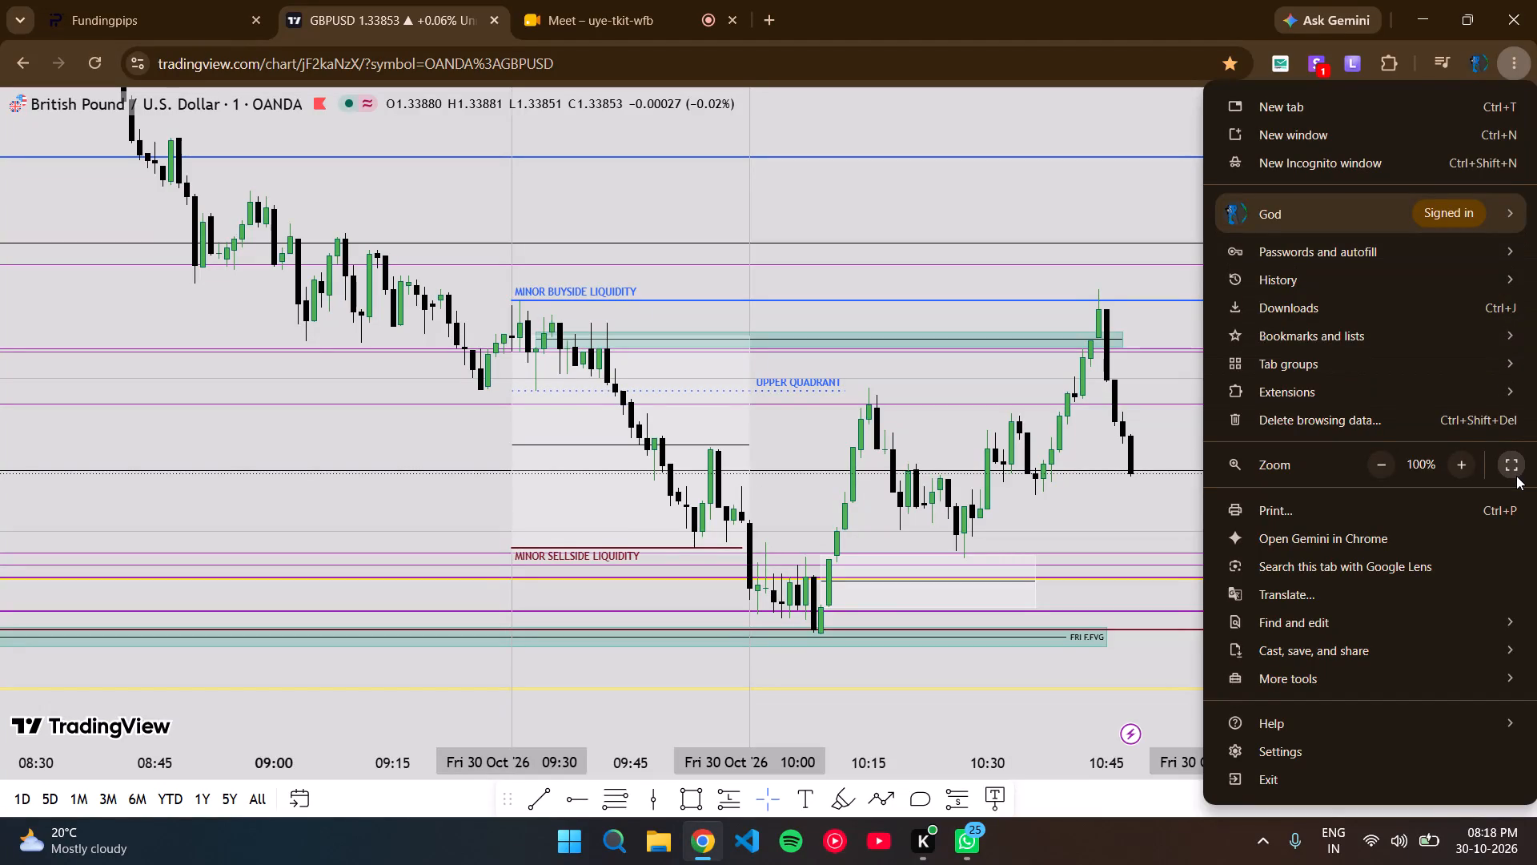
# Switch from the TradingView chart to the Fundingpips trading platform with the GBPUSD order form.
pyautogui.click(168, 0)
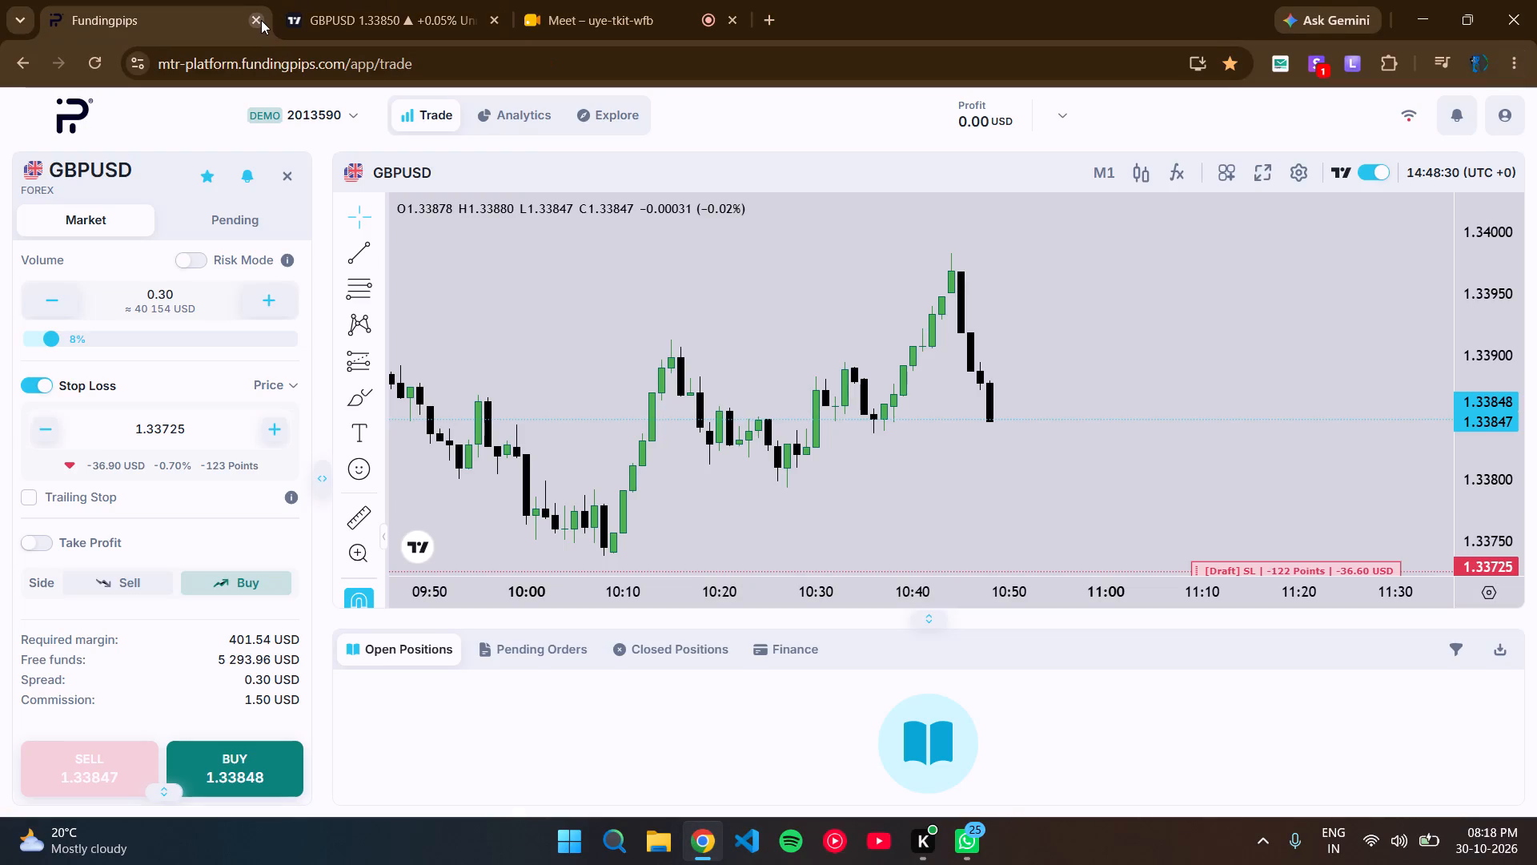
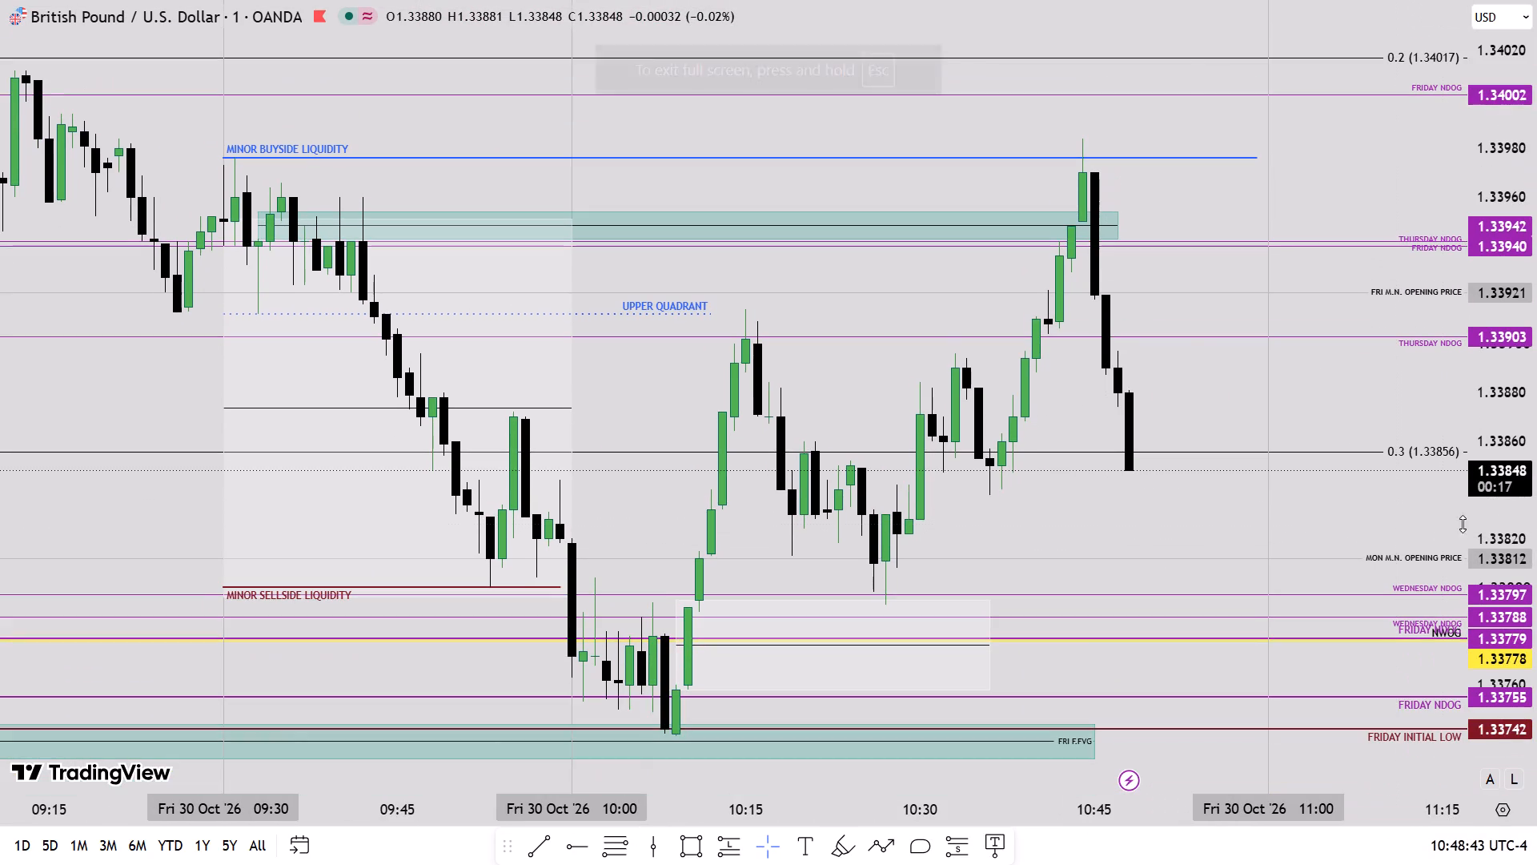
# Compare GBPUSD with the EURUSD pane and examine GBPUSD's drop from the MINOR BUYSIDE LIQUIDITY level on the one-minute chart.
pyautogui.doubleClick(1162, 540)
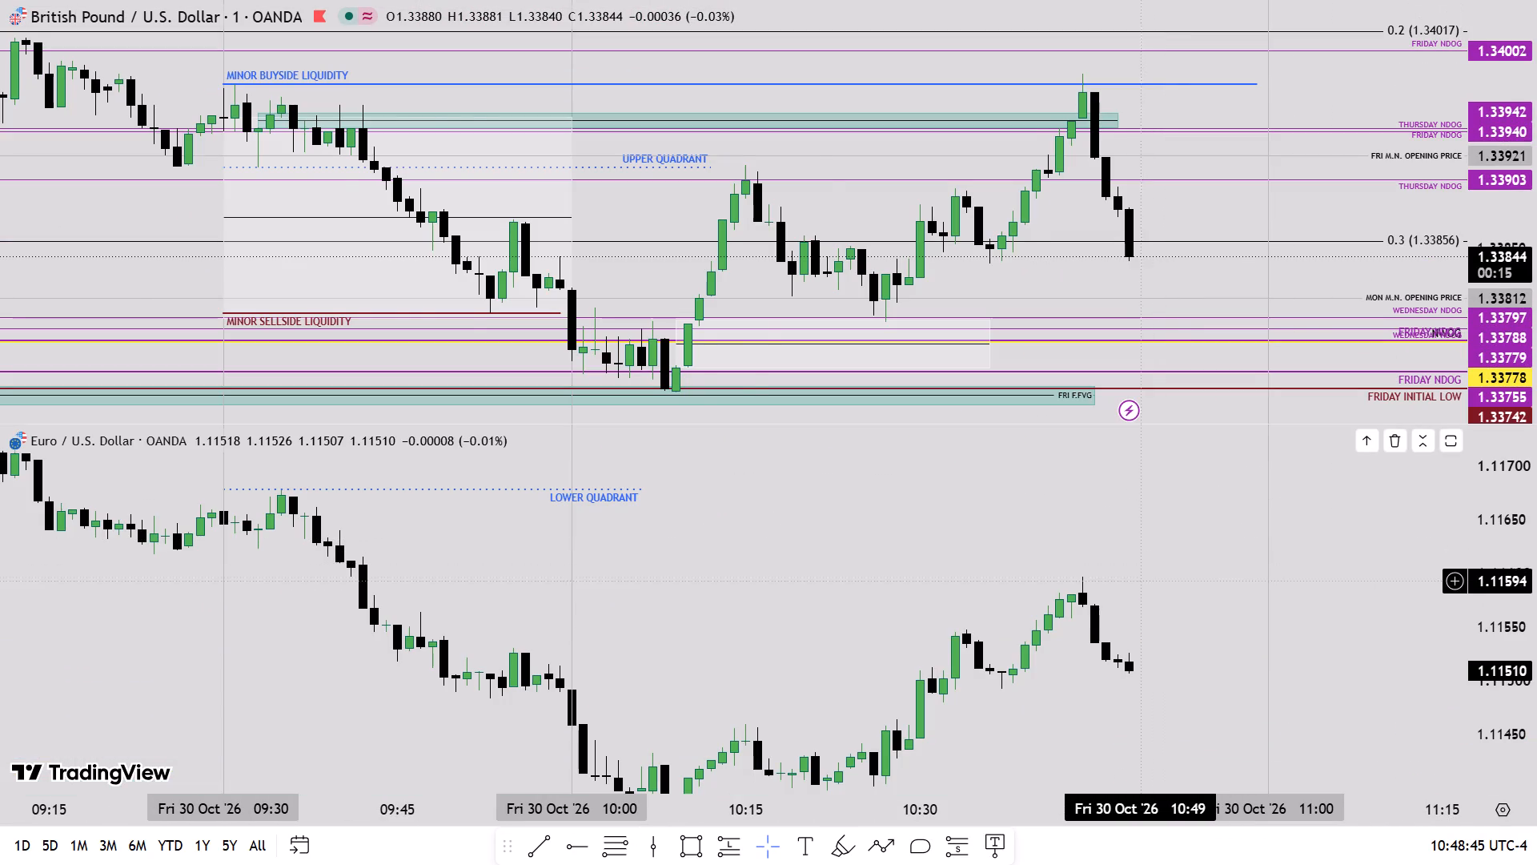
pyautogui.scroll(-1, 1132, 605)
pyautogui.doubleClick(1202, 288)
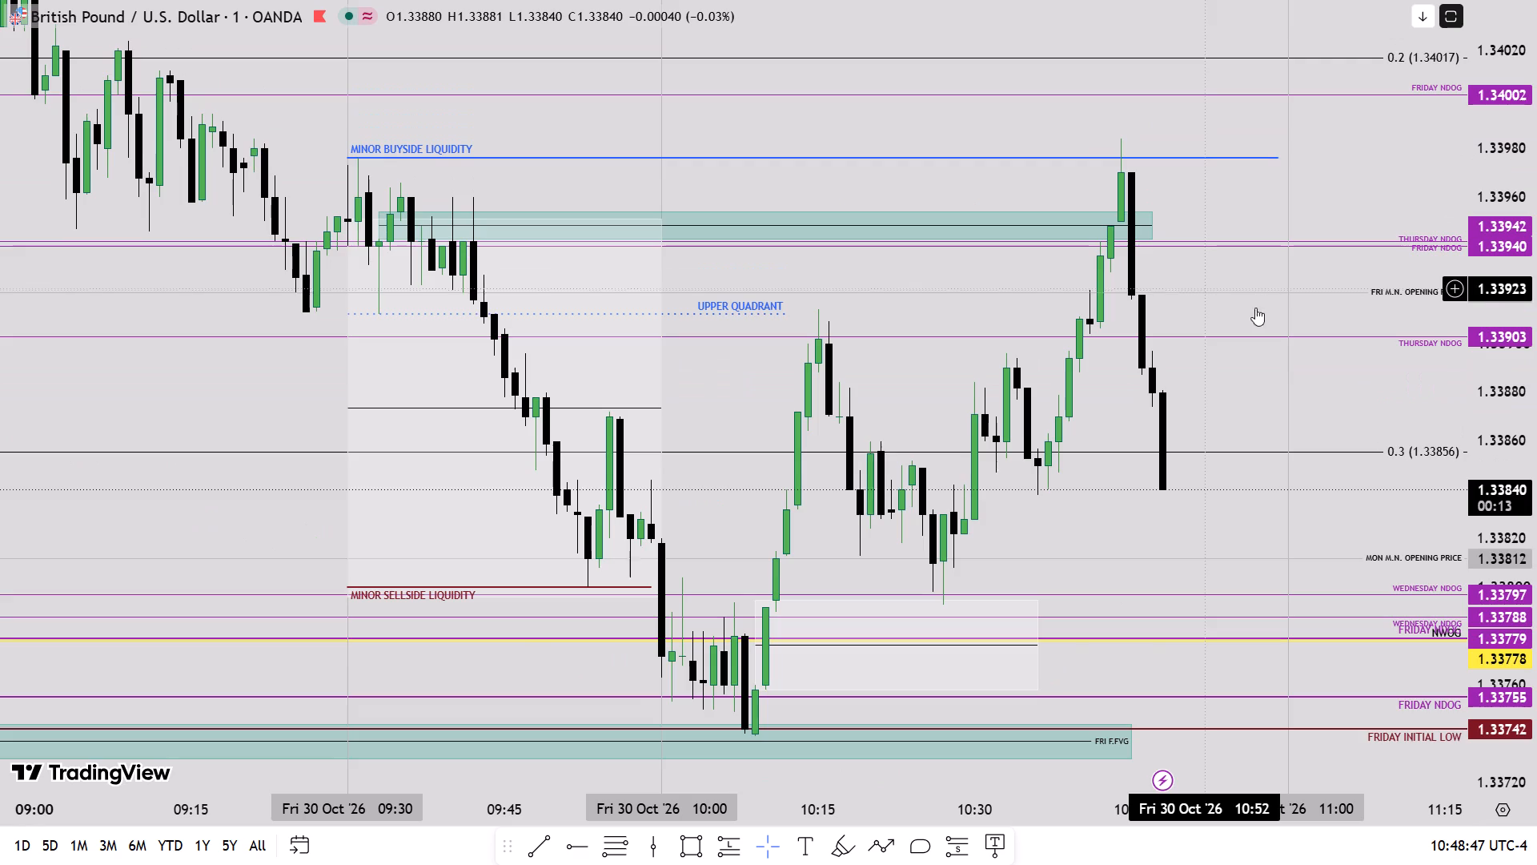
pyautogui.scroll(4, 1536, 405)
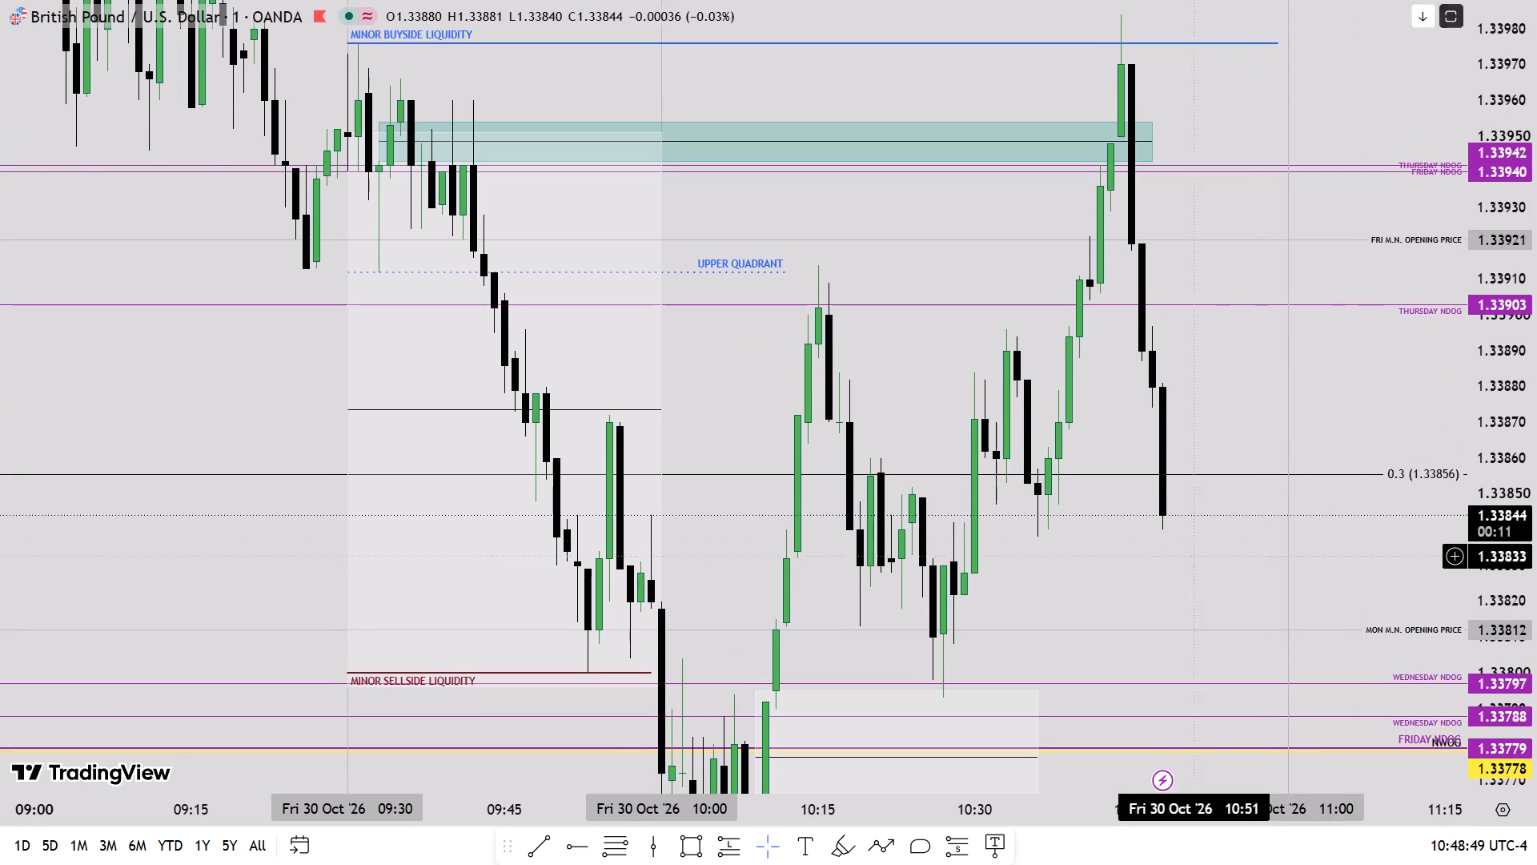
pyautogui.scroll(2, 1157, 556)
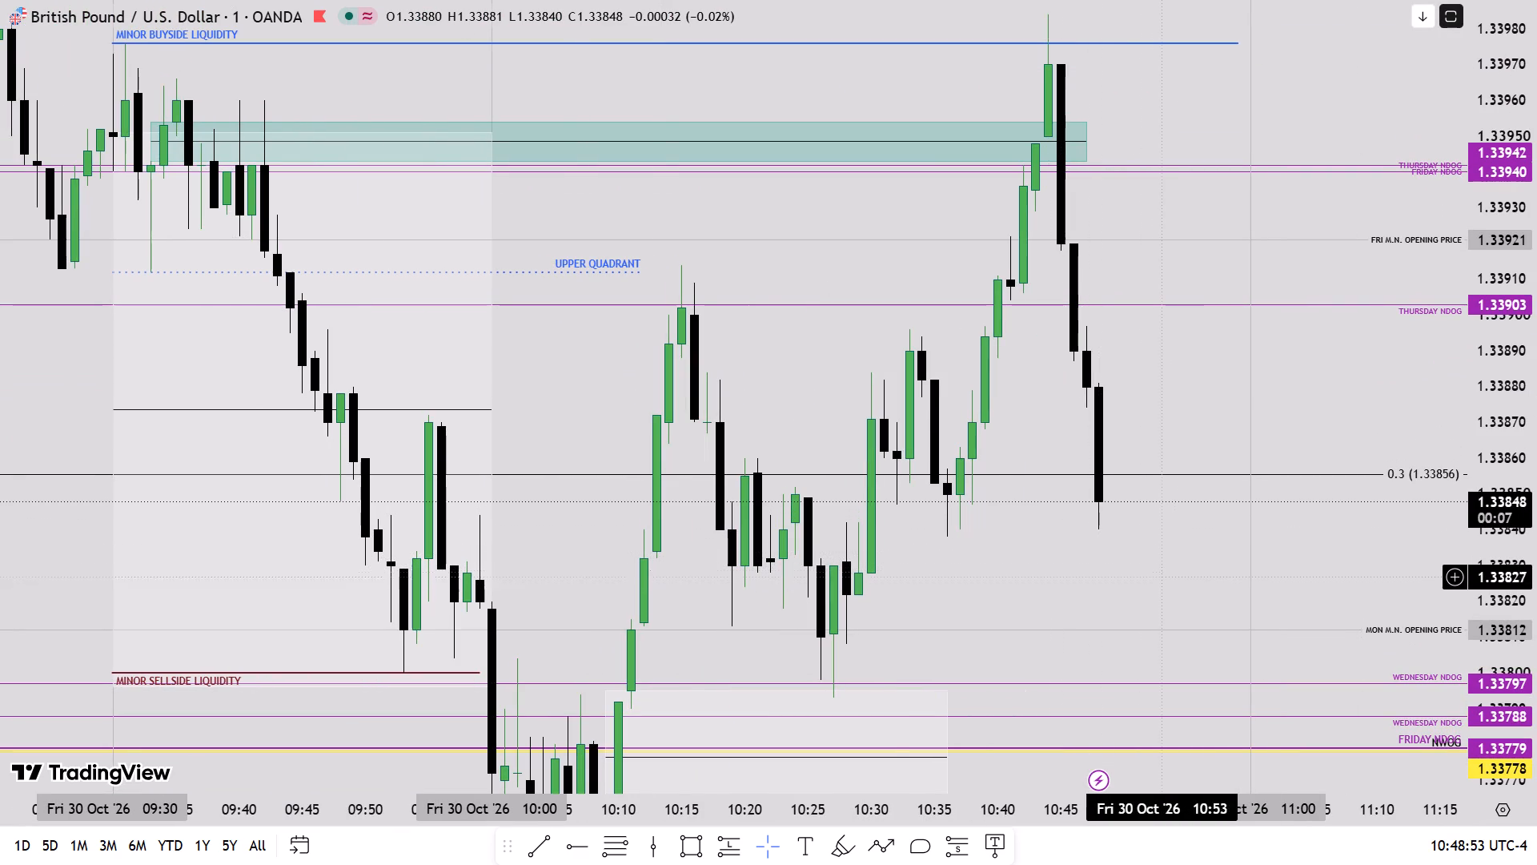
pyautogui.scroll(1, 919, 618)
pyautogui.moveTo(924, 600); pyautogui.dragTo(923, 619)
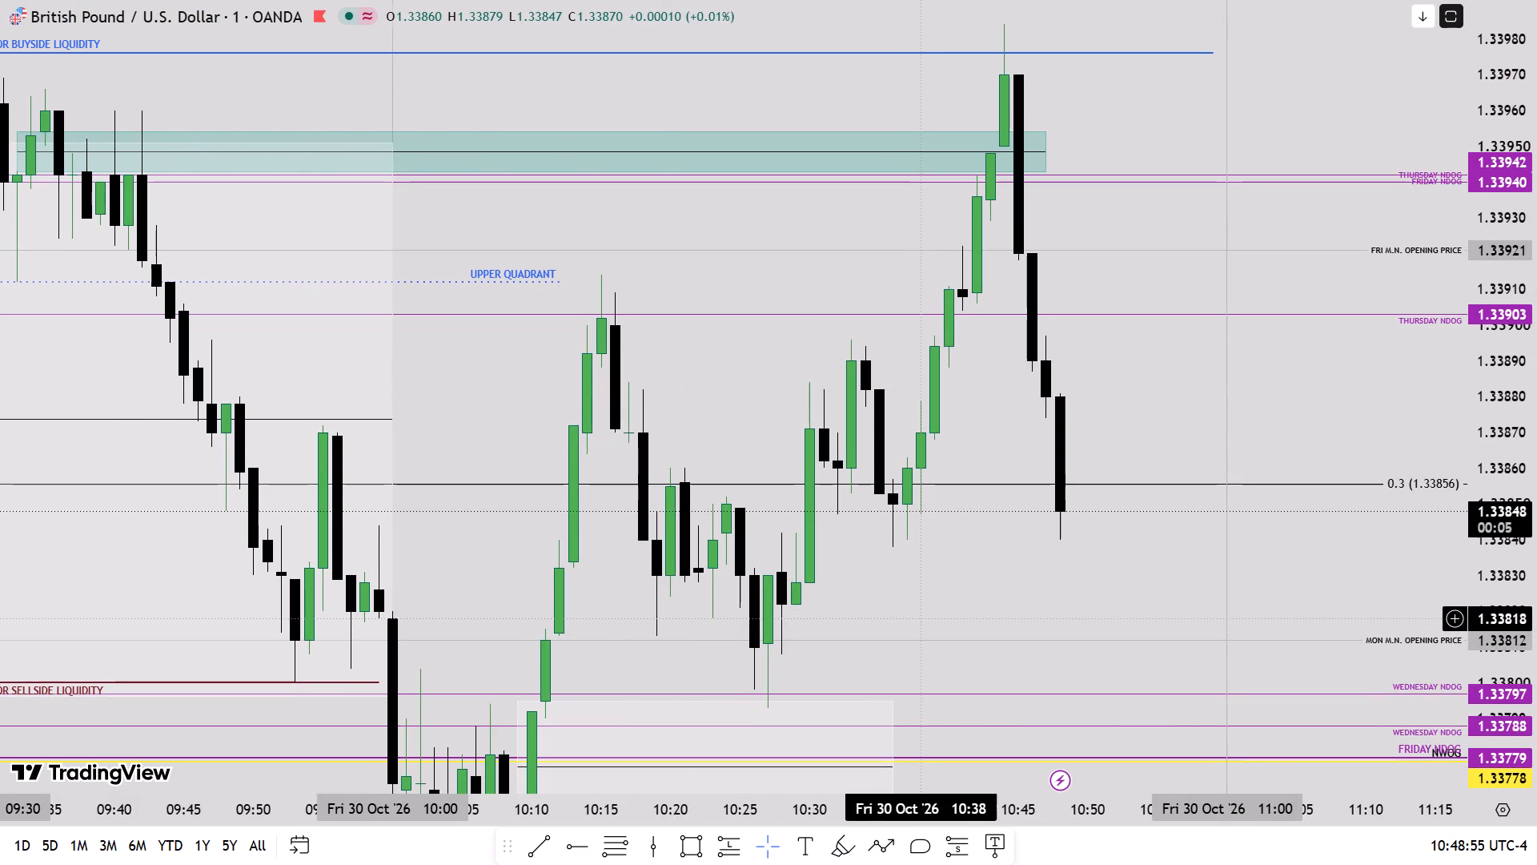
pyautogui.scroll(-2, 1536, 410)
pyautogui.scroll(-2, 1174, 532)
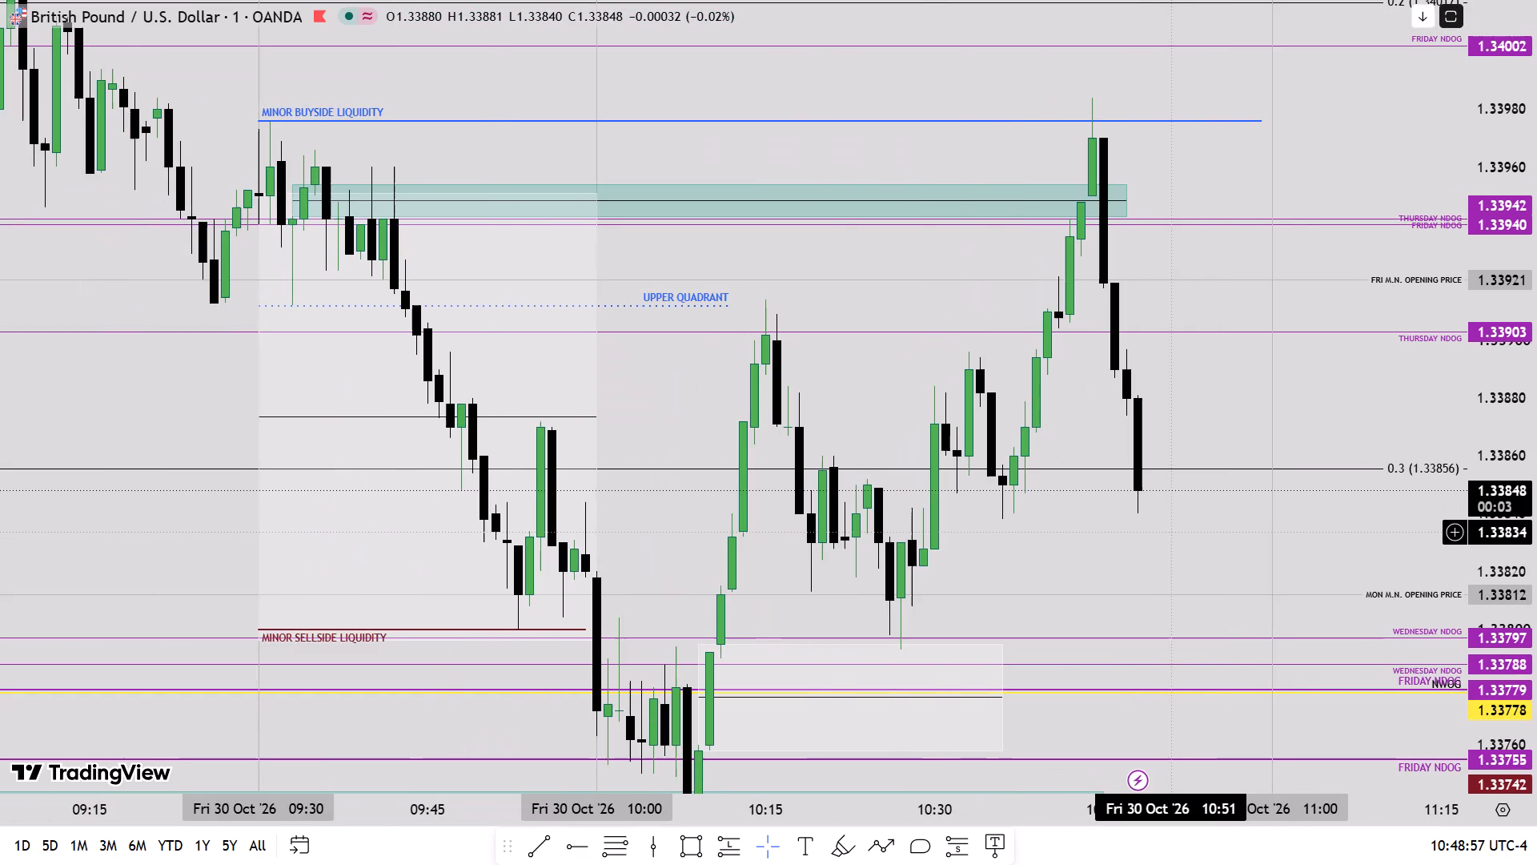
pyautogui.scroll(-2, 1536, 512)
pyautogui.scroll(-5, 1237, 512)
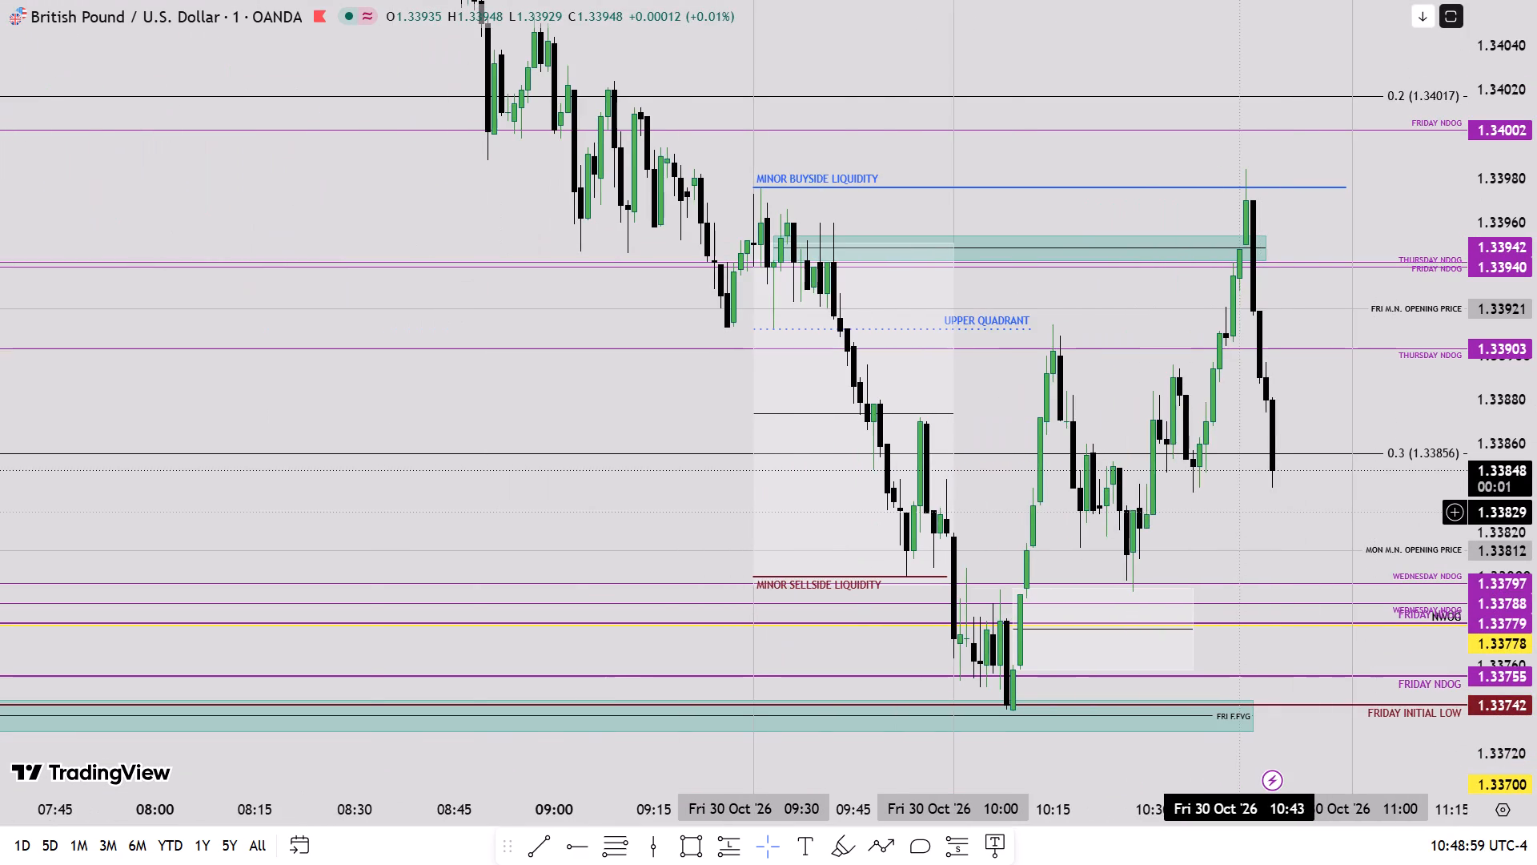
# Switch GBPUSD to the five-minute interval and inspect the latest candles around the 0.3 level.
pyautogui.press('5')
pyautogui.press('Return')
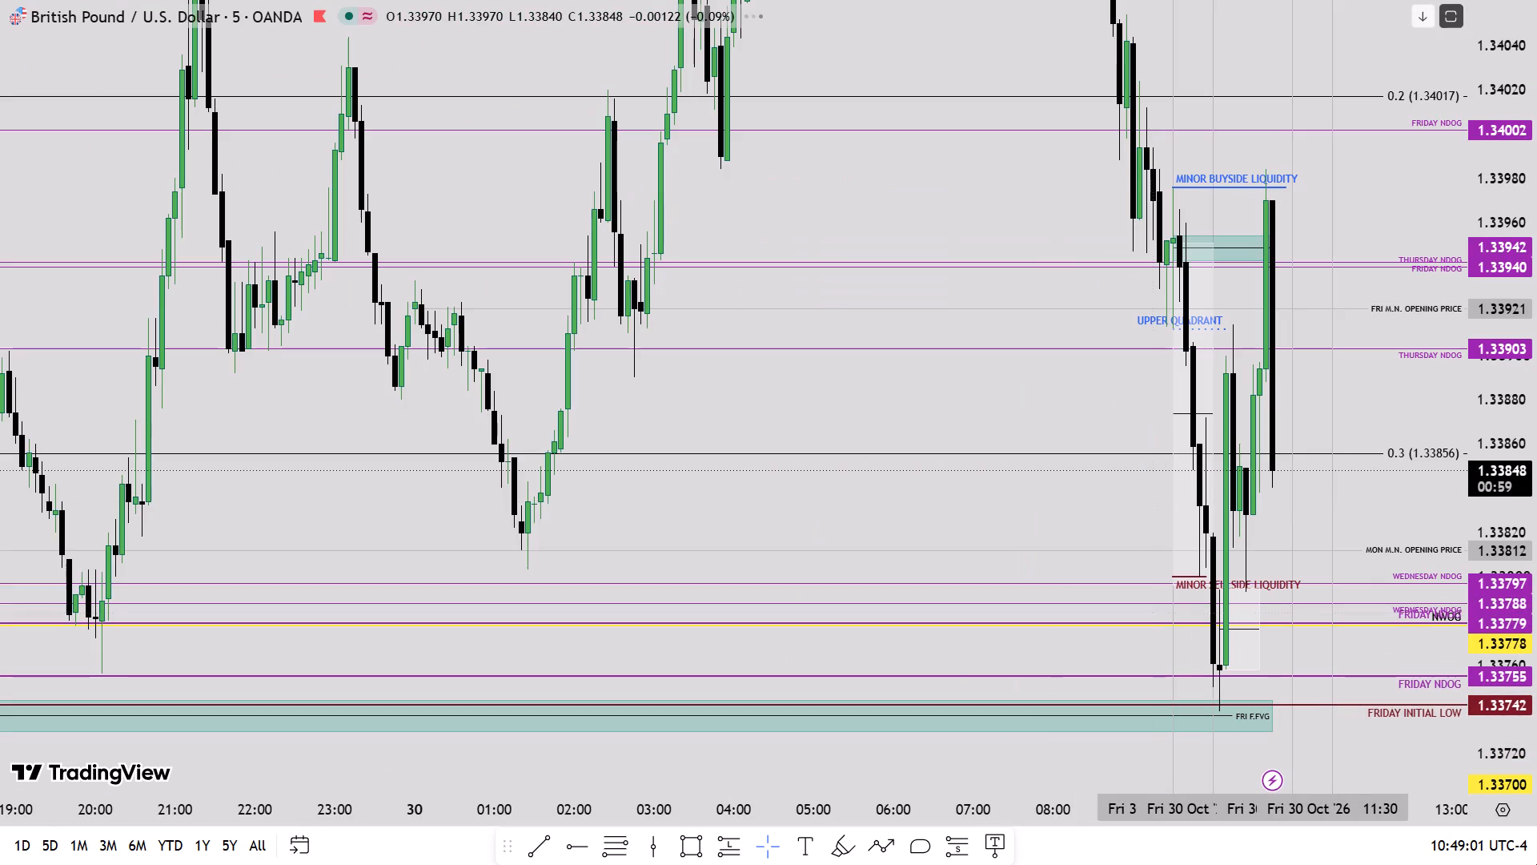
pyautogui.scroll(6, 1535, 835)
pyautogui.scroll(4, 1496, 597)
pyautogui.scroll(6, 1328, 405)
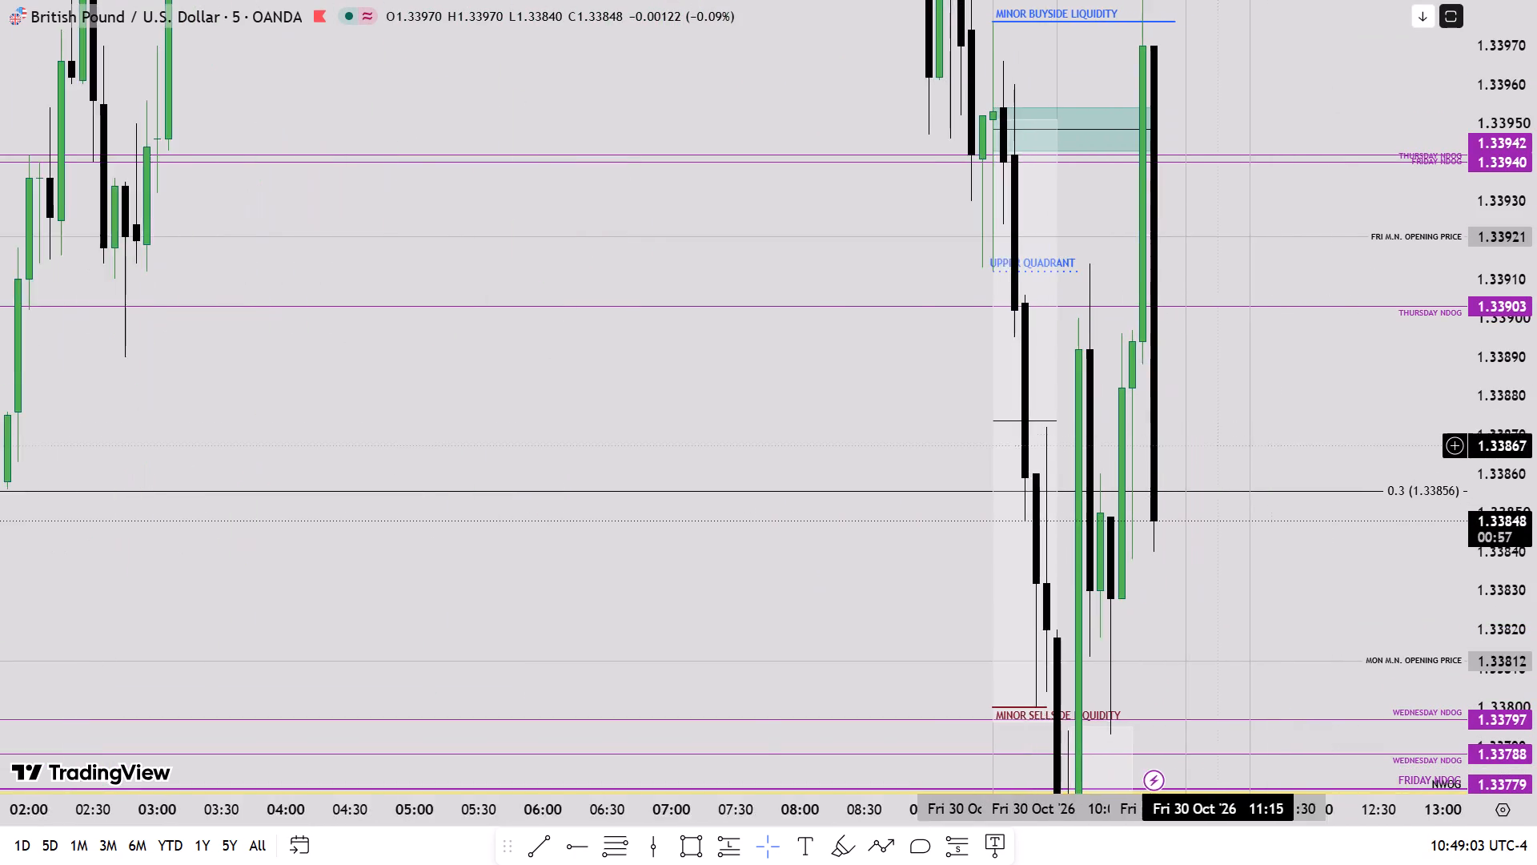
pyautogui.scroll(4, 1207, 450)
# Return GBPUSD to the one-minute interval and examine price action between MINOR BUYSIDE LIQUIDITY and the lower NWOG level.
pyautogui.press('1')
pyautogui.press('Return')
pyautogui.scroll(-3, 1207, 450)
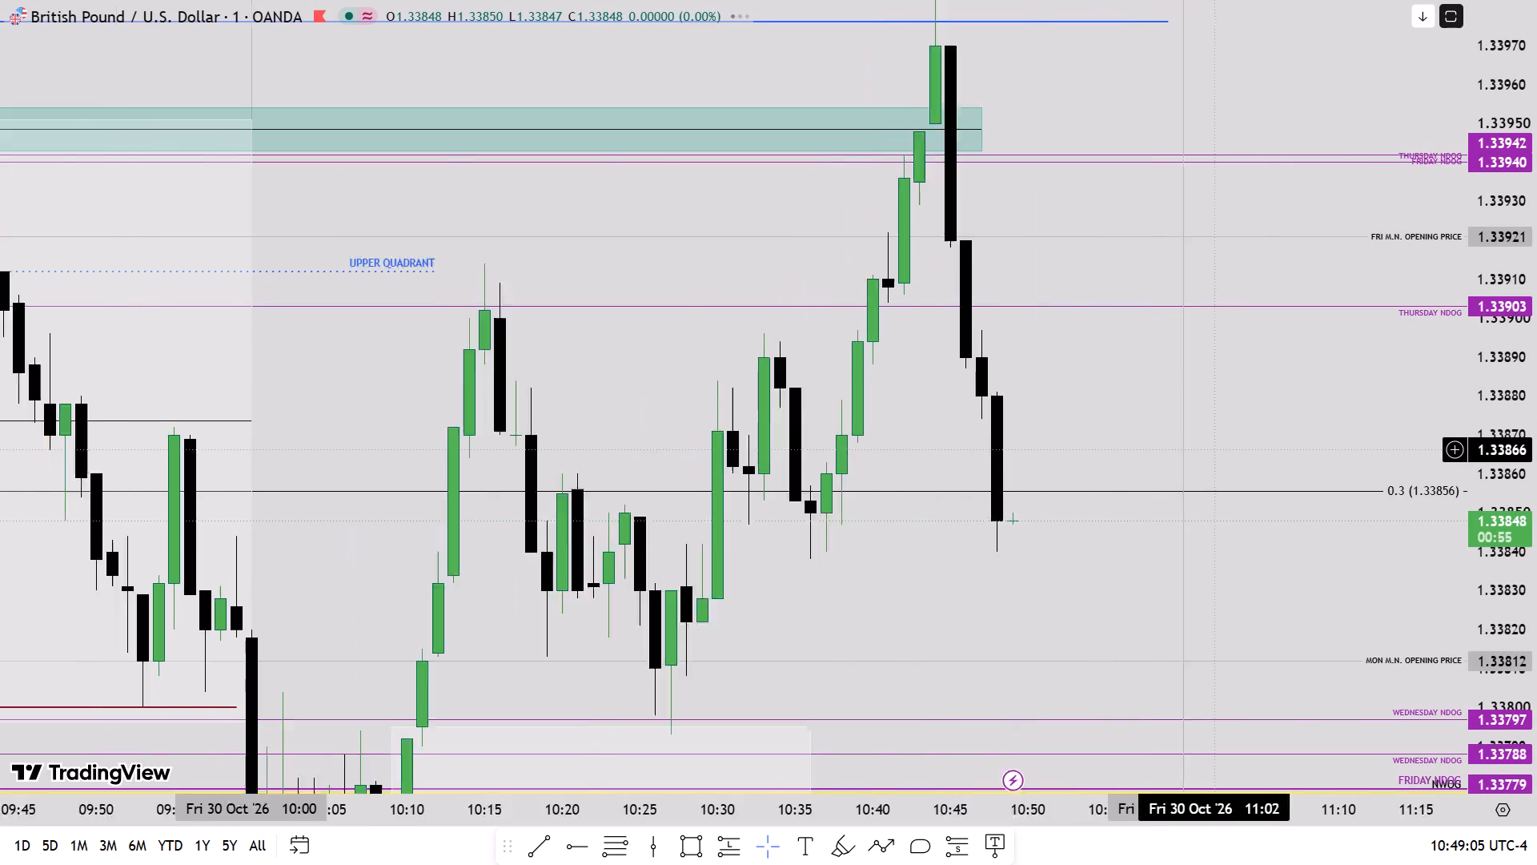
pyautogui.scroll(-3, 1536, 485)
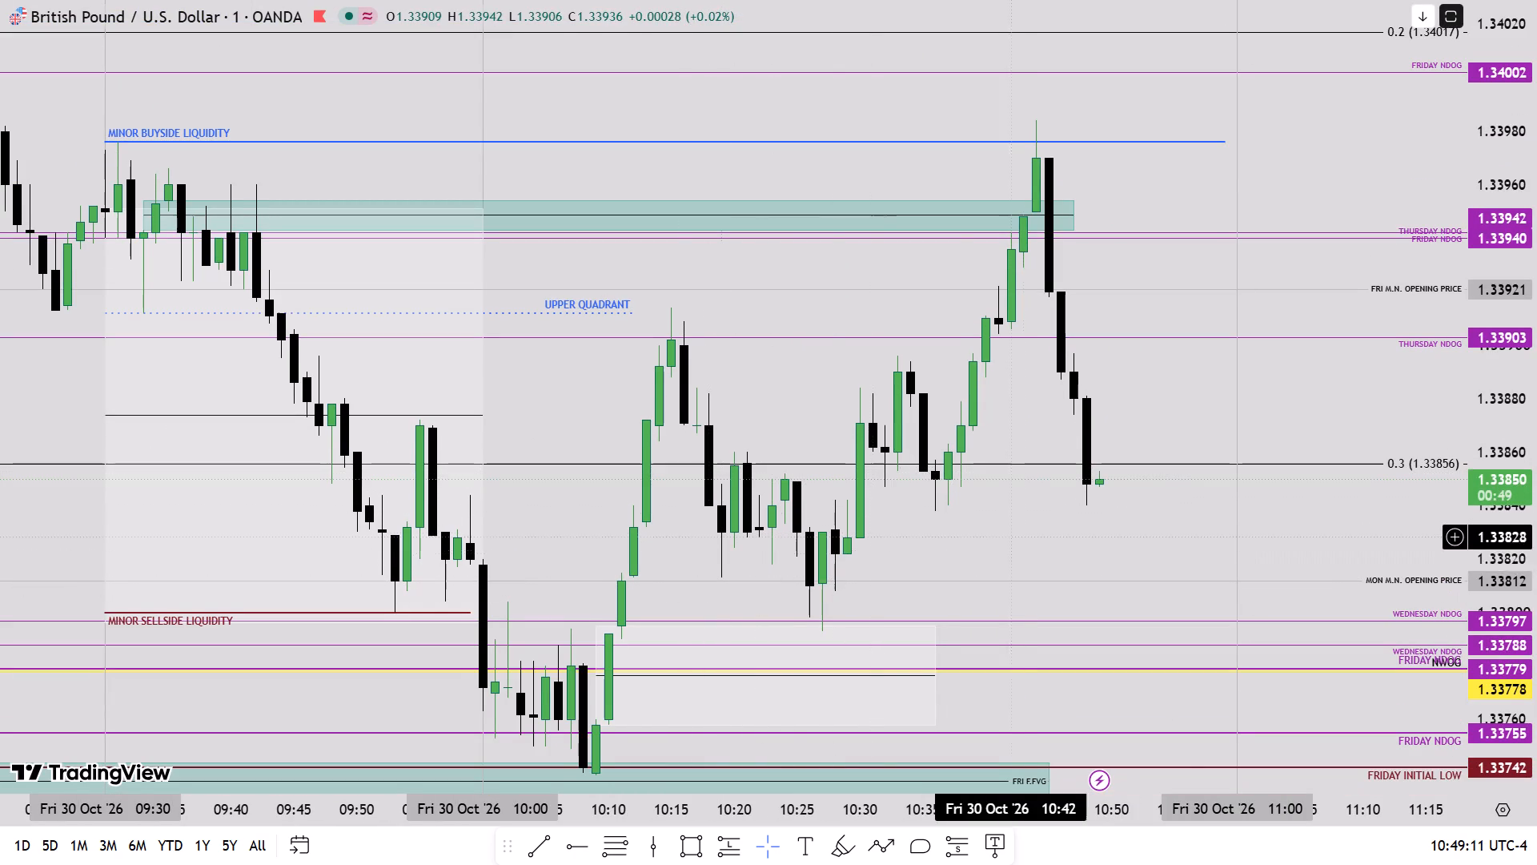
pyautogui.moveTo(1027, 560); pyautogui.dragTo(1011, 421)
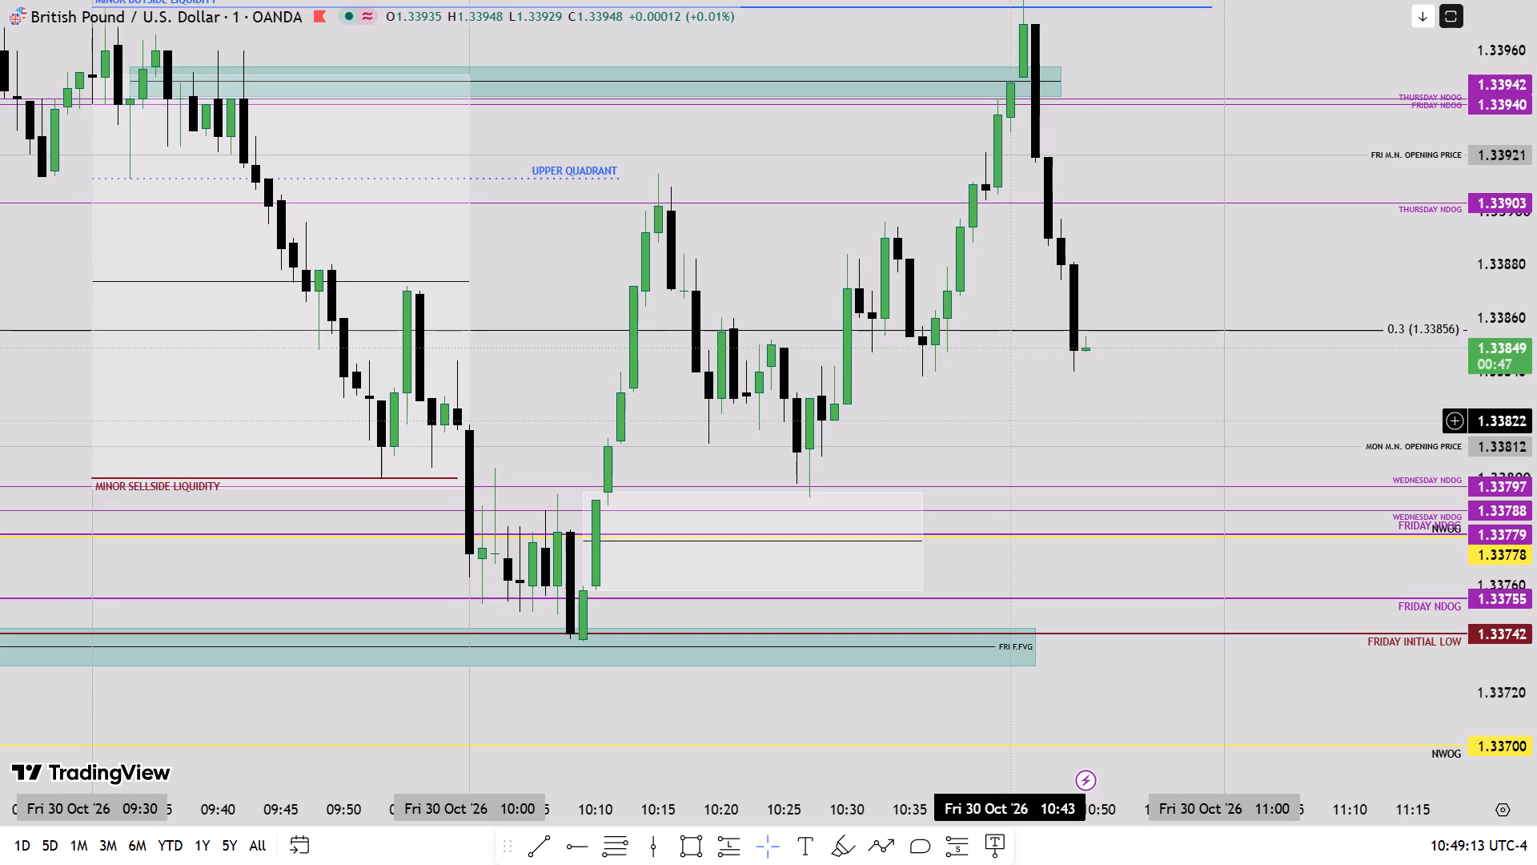
pyautogui.moveTo(1011, 421); pyautogui.dragTo(1083, 453)
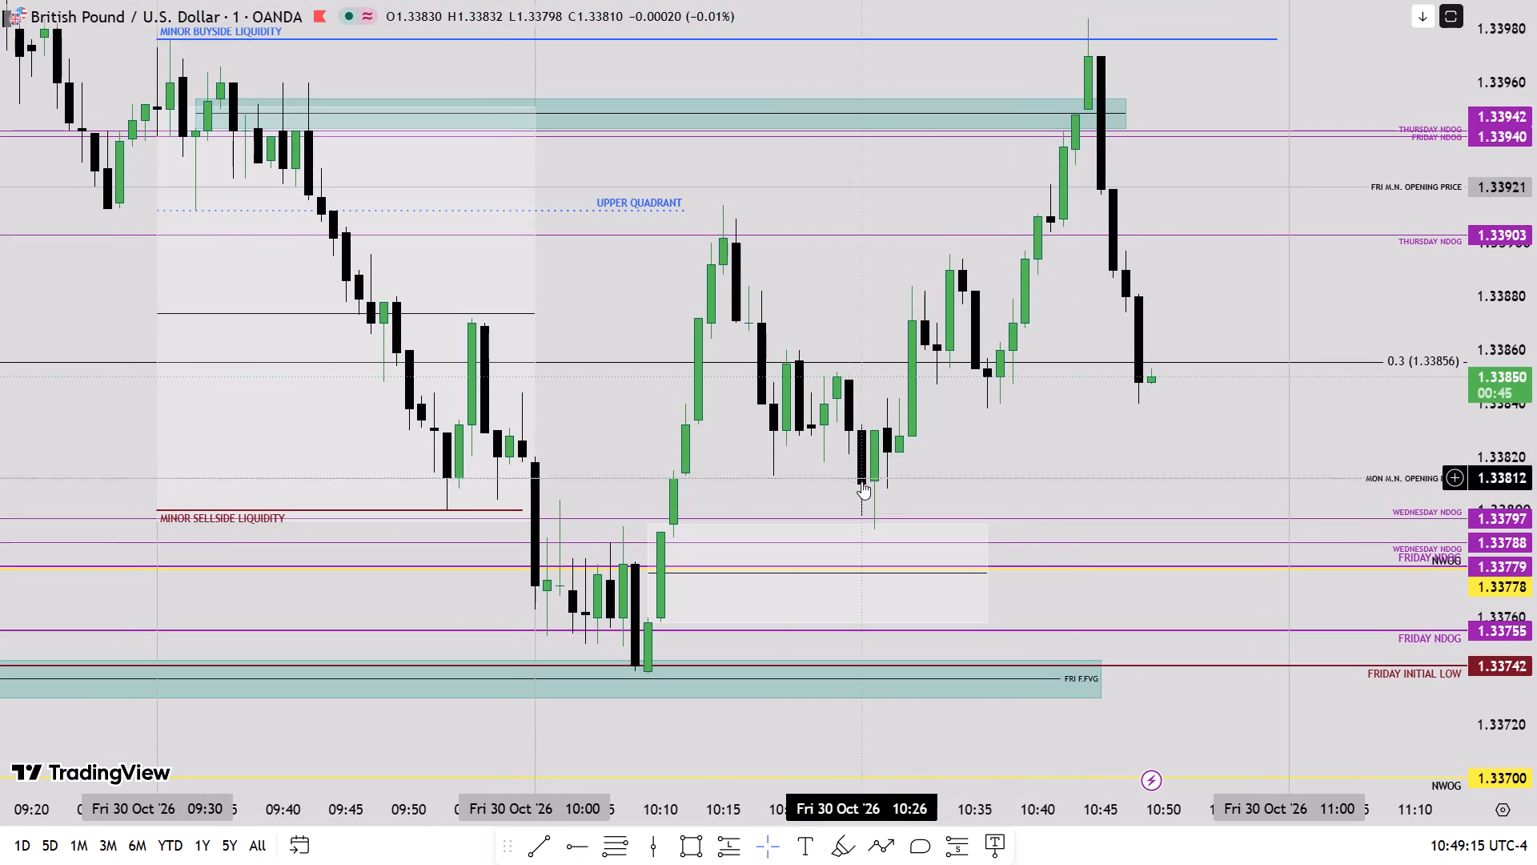
pyautogui.moveTo(1184, 457); pyautogui.dragTo(1175, 465)
pyautogui.moveTo(1065, 448); pyautogui.dragTo(981, 365)
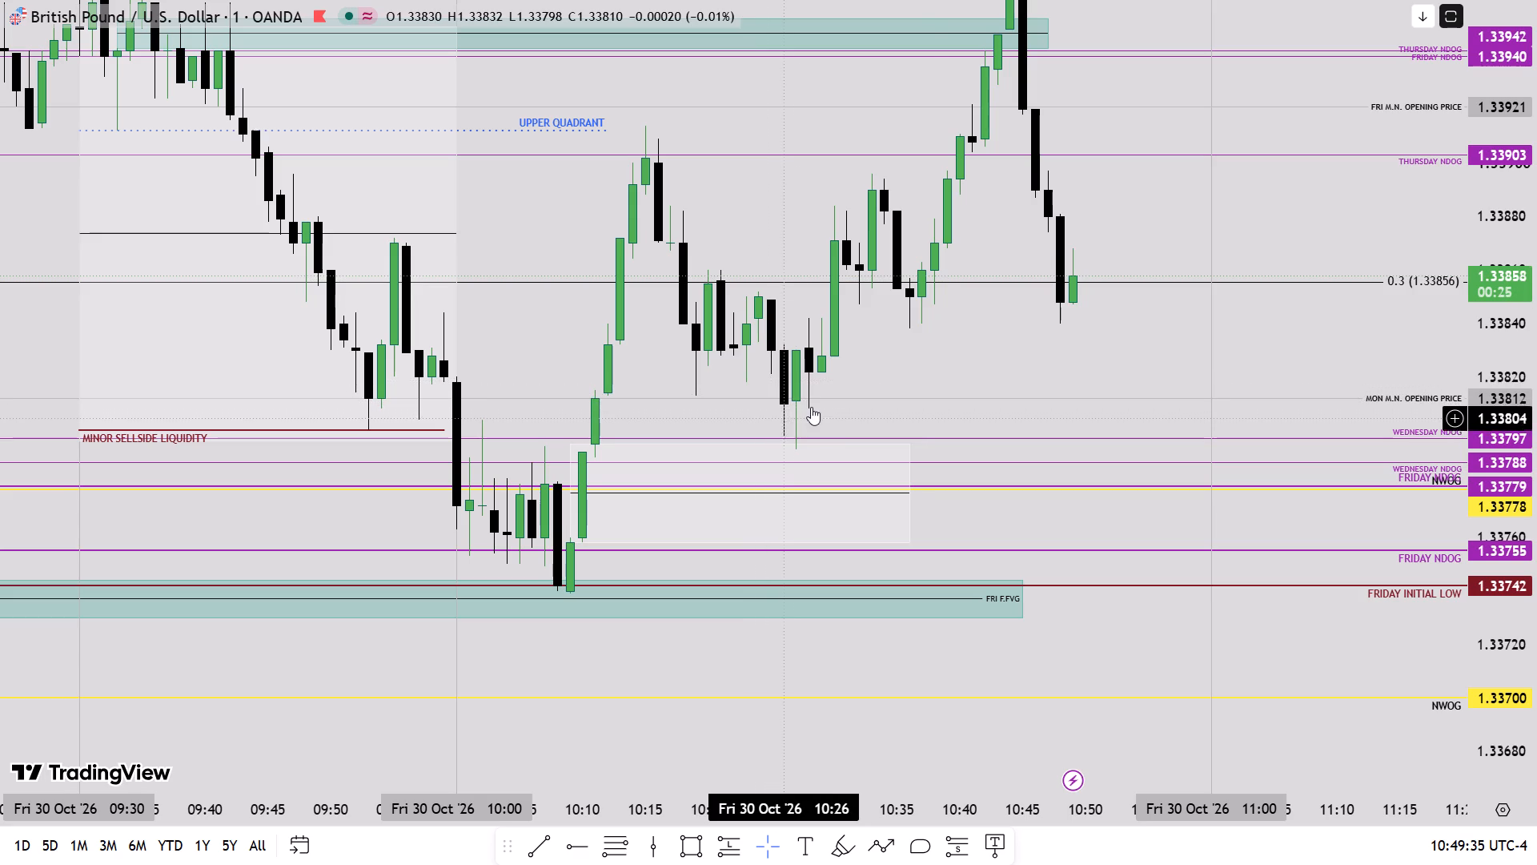
pyautogui.moveTo(938, 360); pyautogui.dragTo(989, 461)
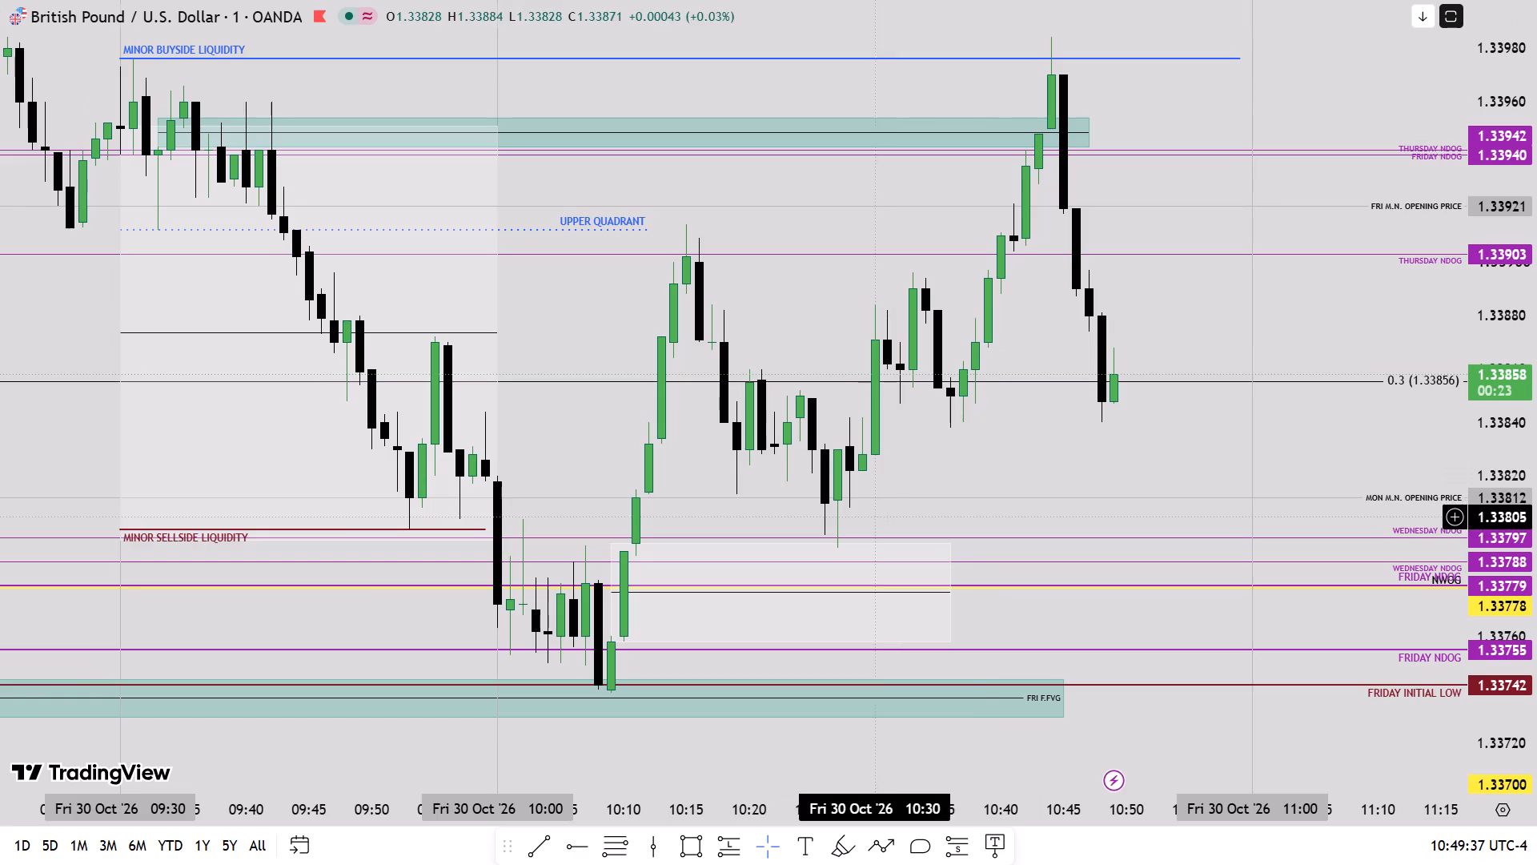
pyautogui.moveTo(929, 475); pyautogui.dragTo(917, 328)
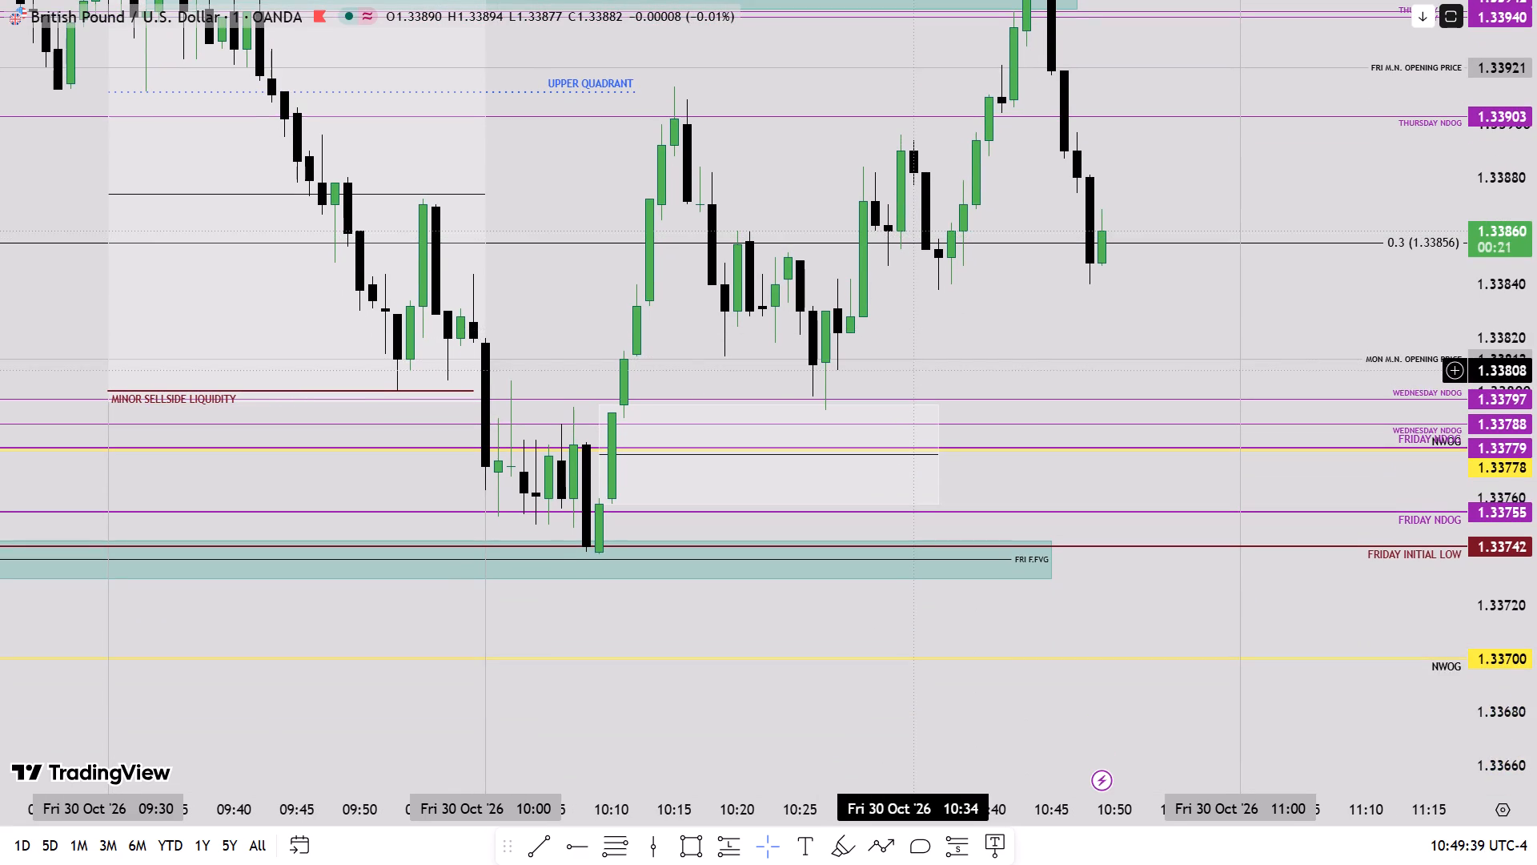
# Measure the price range from 1.33799 at 10:34 down to 1.33730 at 10:15, and clear the measurement.
pyautogui.keyDown('shift'); pyautogui.click(915, 395); pyautogui.keyUp('shift')
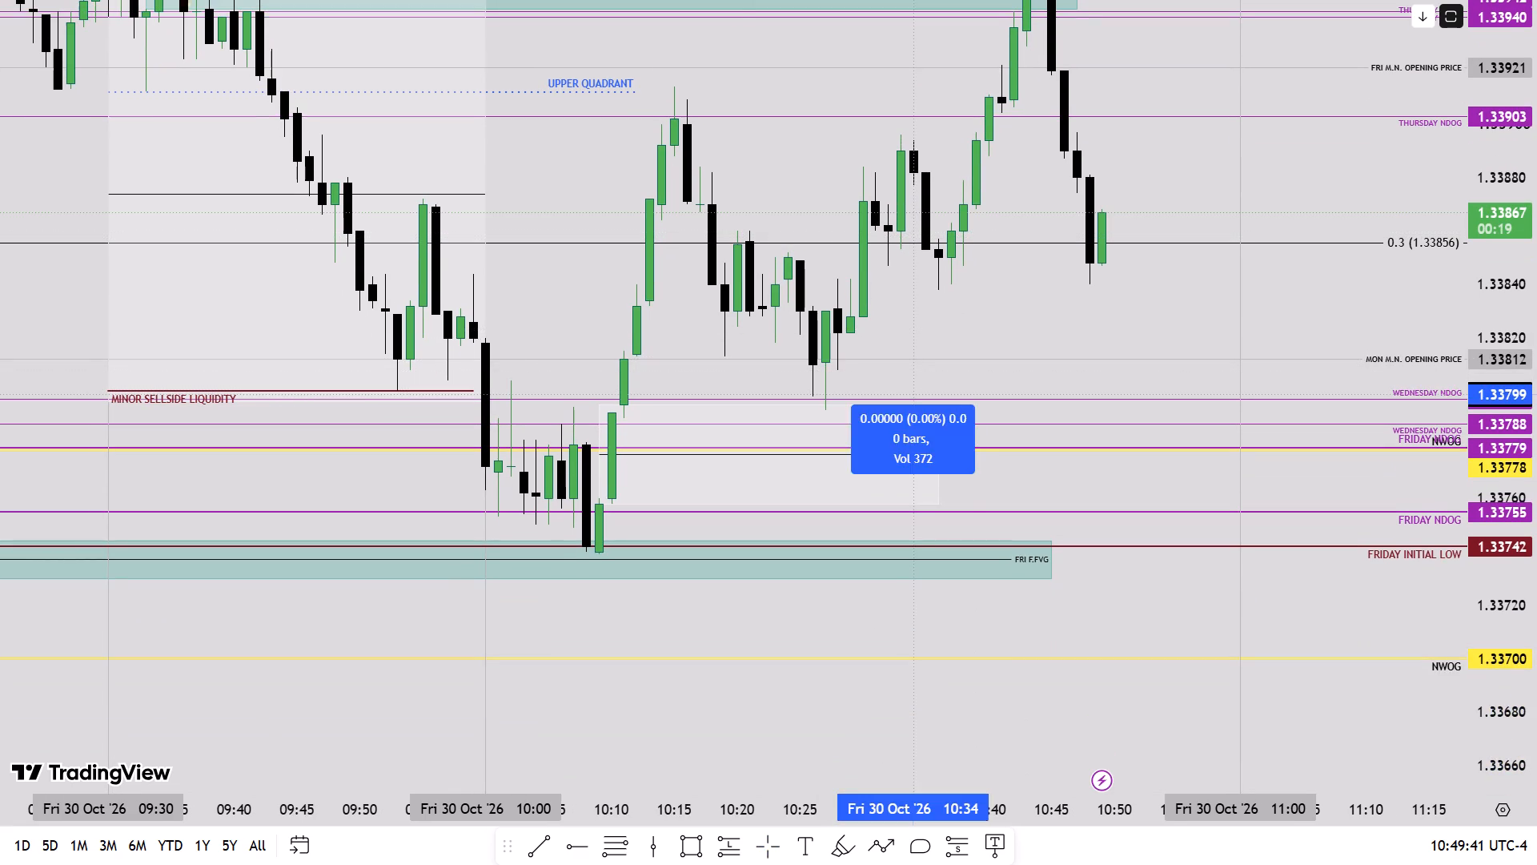
pyautogui.keyDown('shift'); pyautogui.click(673, 580); pyautogui.keyUp('shift')
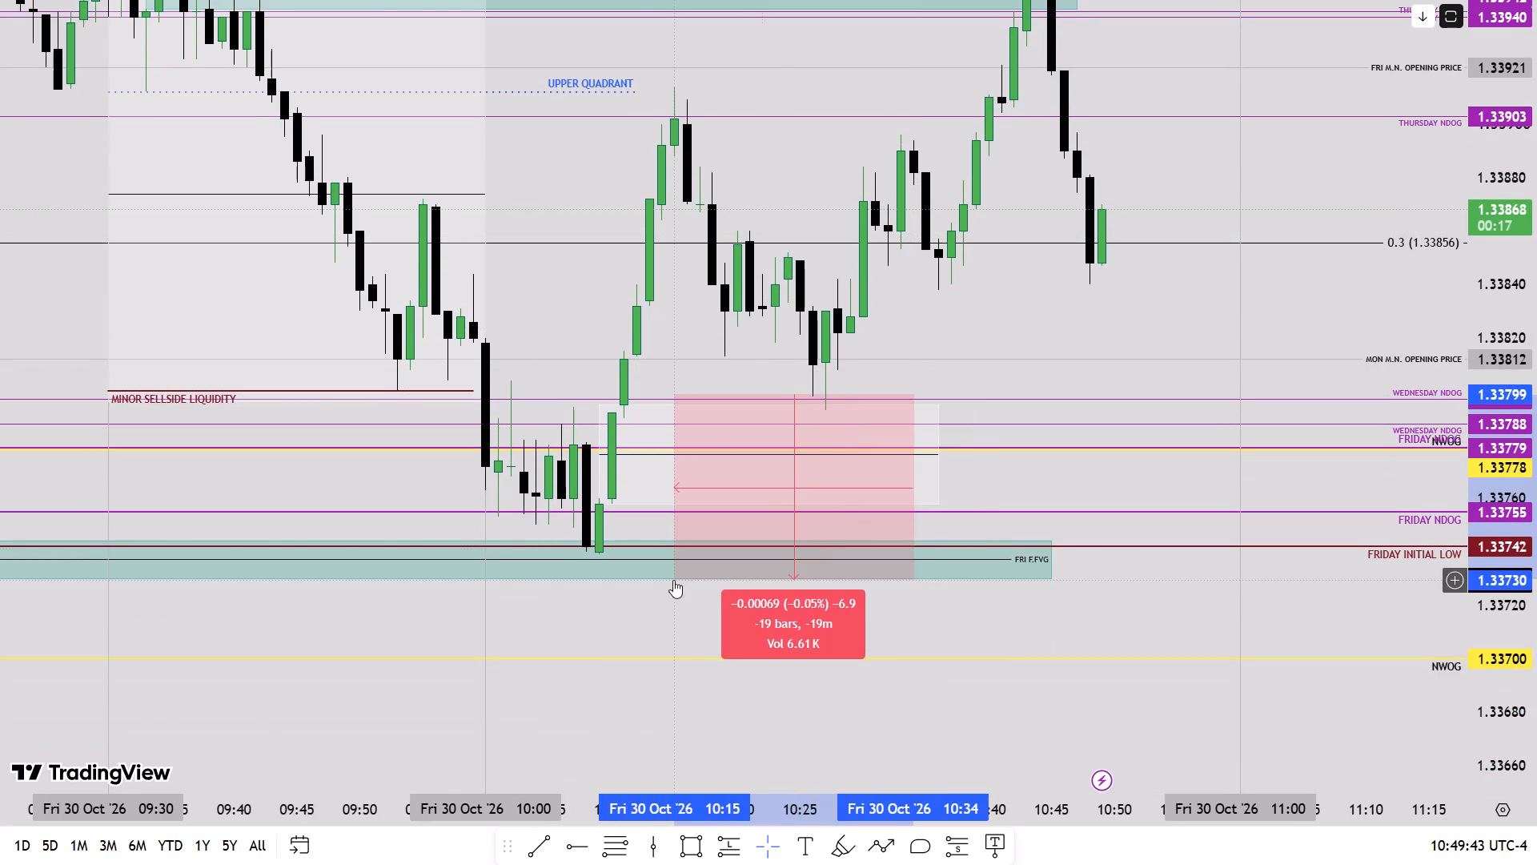
pyautogui.click(712, 579)
# Measure the price range from 1.33833 at 10:24 down to 1.33723 at 10:06.
pyautogui.keyDown('shift'); pyautogui.click(830, 309); pyautogui.keyUp('shift')
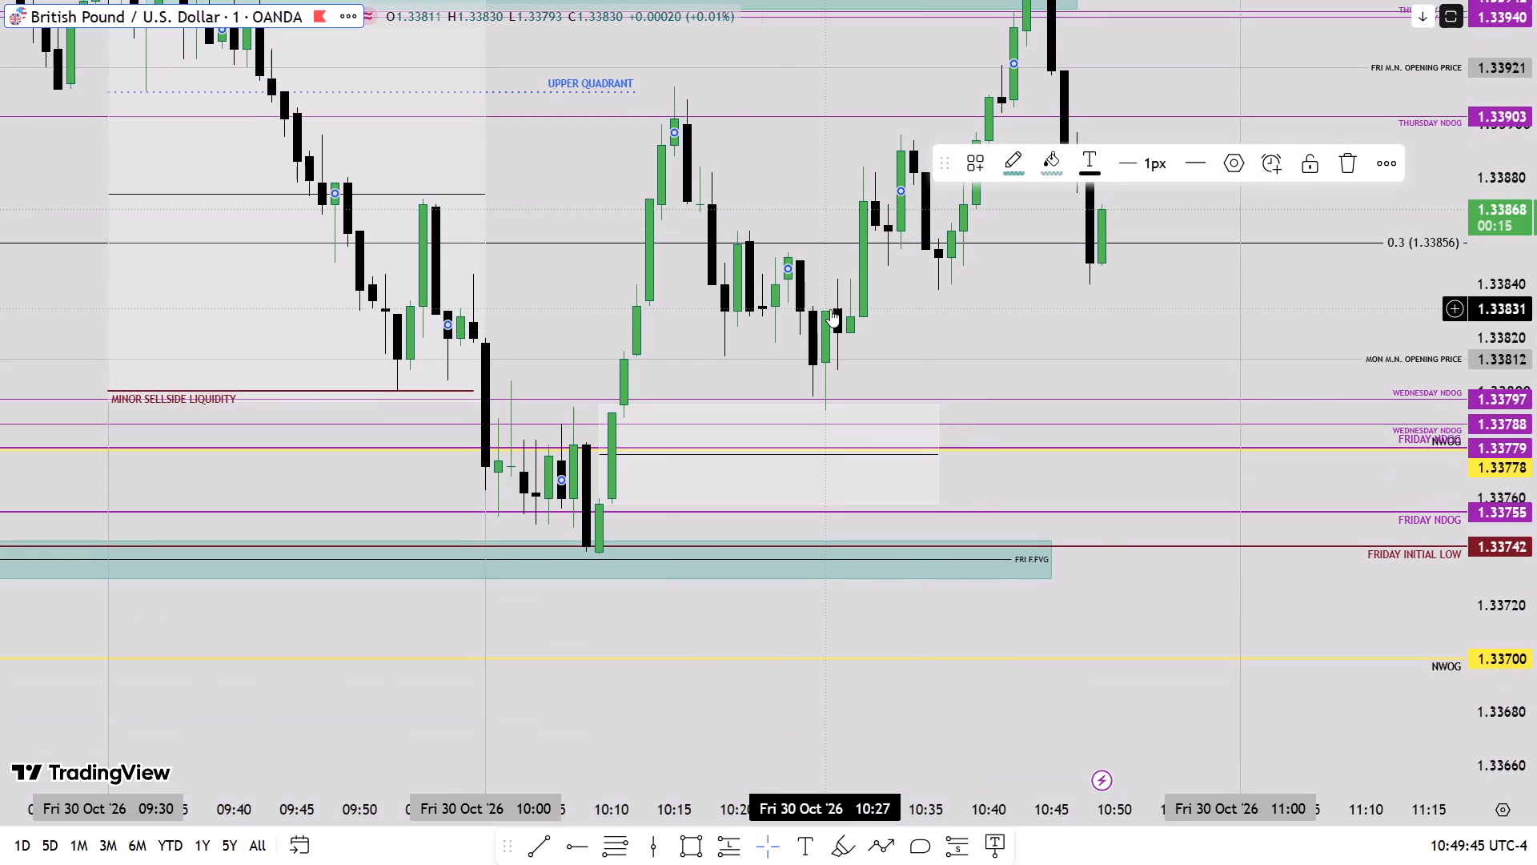
pyautogui.click(803, 311)
pyautogui.click(737, 313)
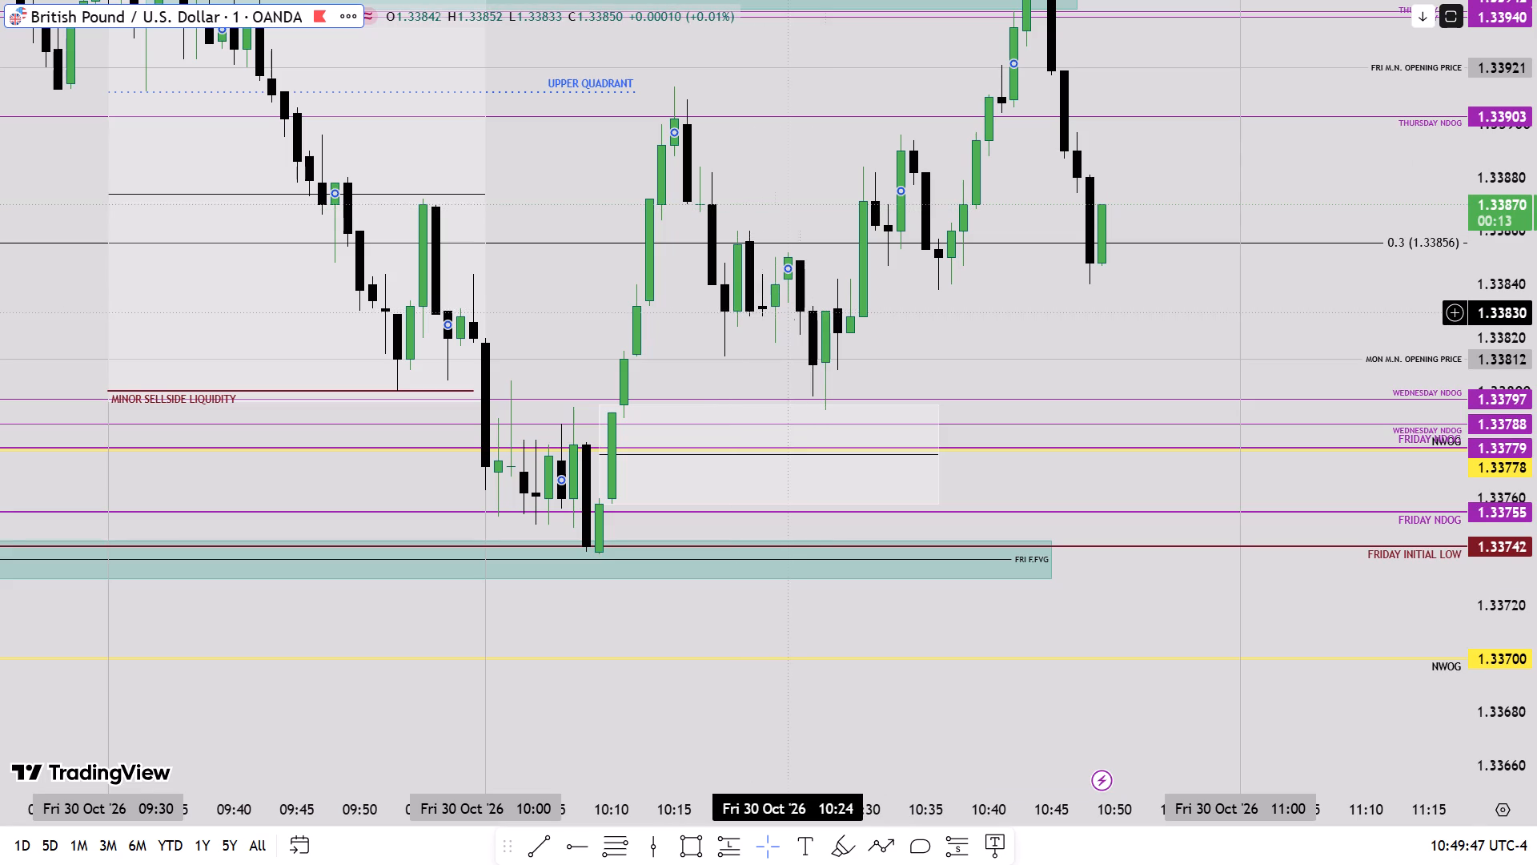
pyautogui.click(790, 312)
pyautogui.keyDown('shift'); pyautogui.click(790, 312); pyautogui.keyUp('shift')
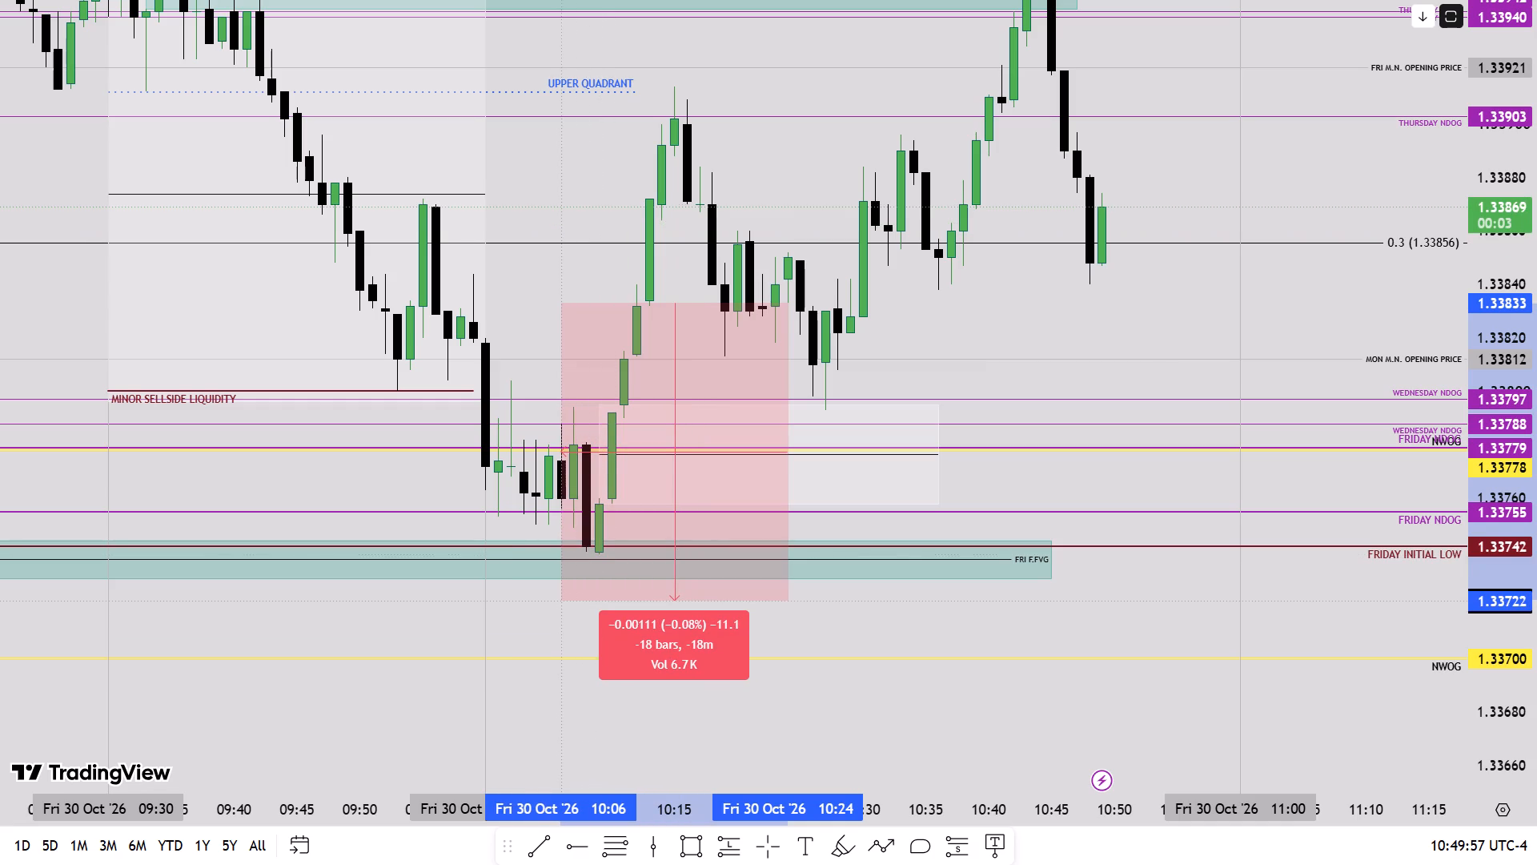
pyautogui.keyDown('shift'); pyautogui.click(564, 598); pyautogui.keyUp('shift')
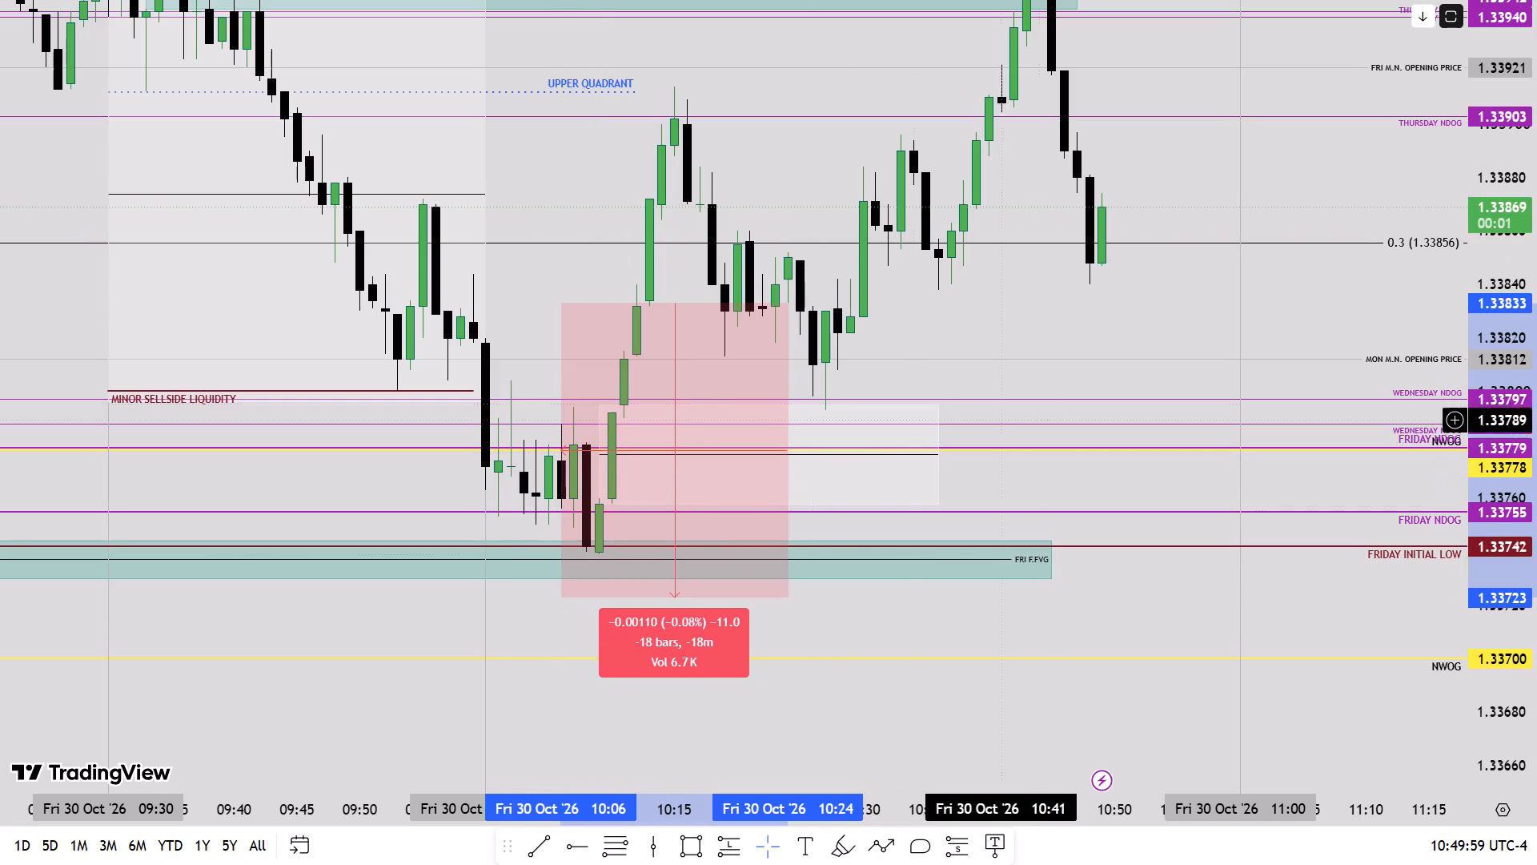
pyautogui.moveTo(1109, 312); pyautogui.dragTo(1095, 424)
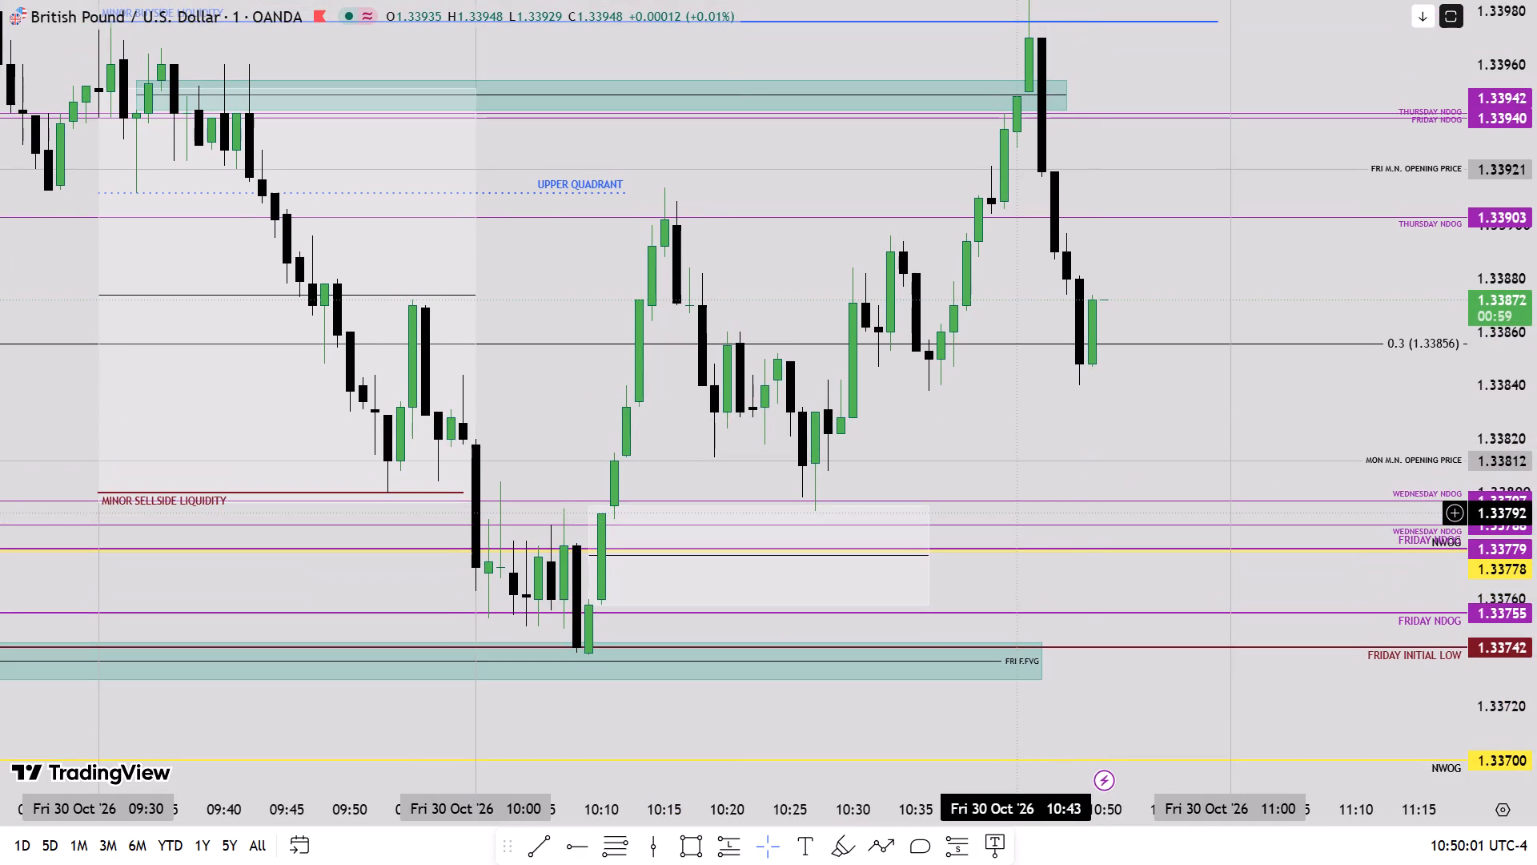
# Measure the price range from 1.33796 at 10:44 down to about 1.33736 at 10:12, and clear the measurement.
pyautogui.keyDown('shift'); pyautogui.click(1023, 504); pyautogui.keyUp('shift')
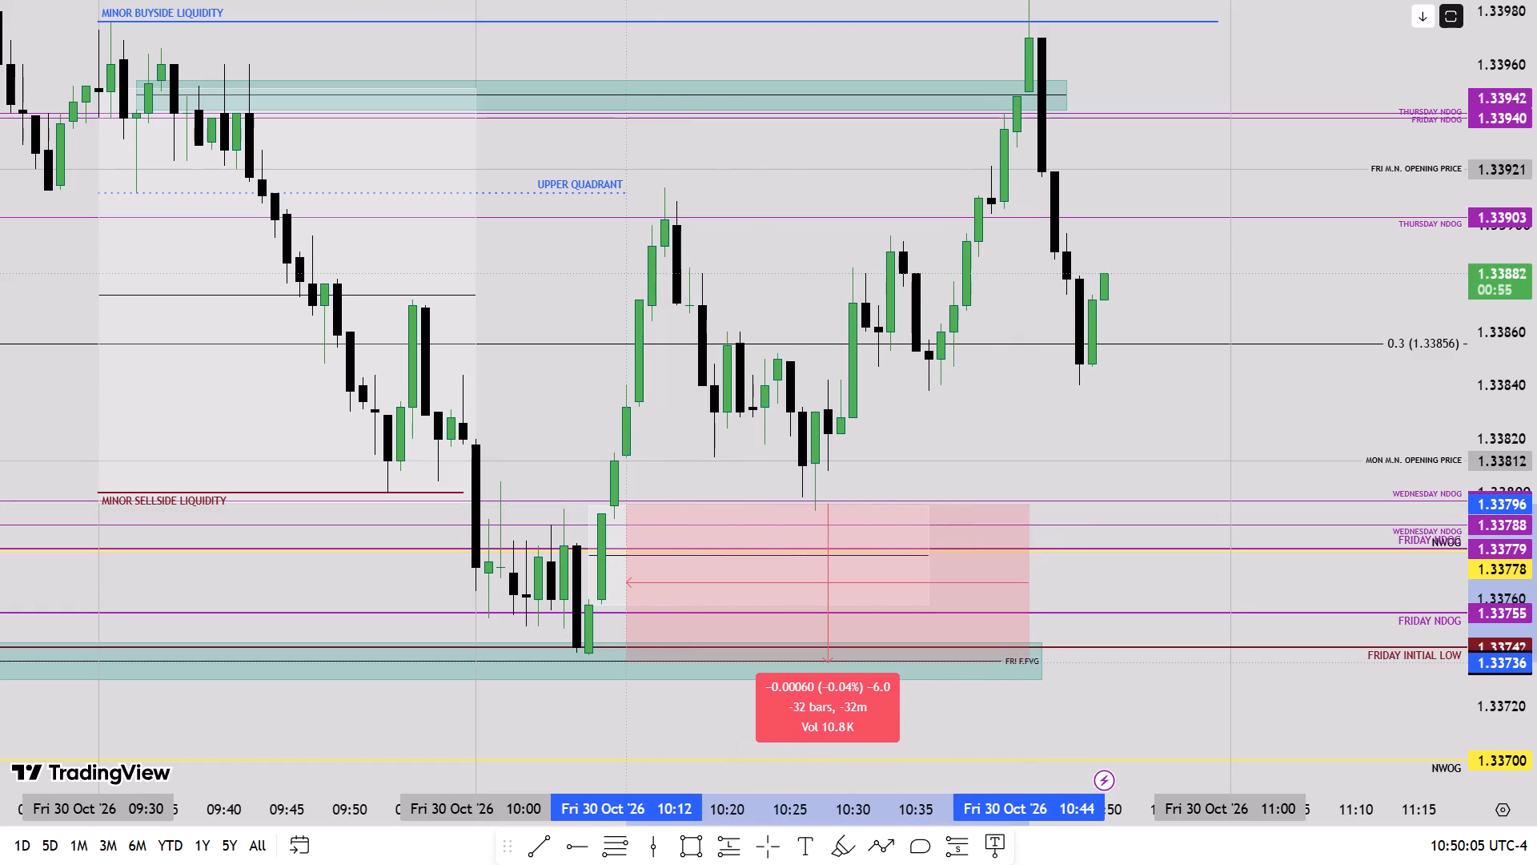
pyautogui.keyDown('shift'); pyautogui.click(629, 663); pyautogui.keyUp('shift')
pyautogui.click(1029, 466)
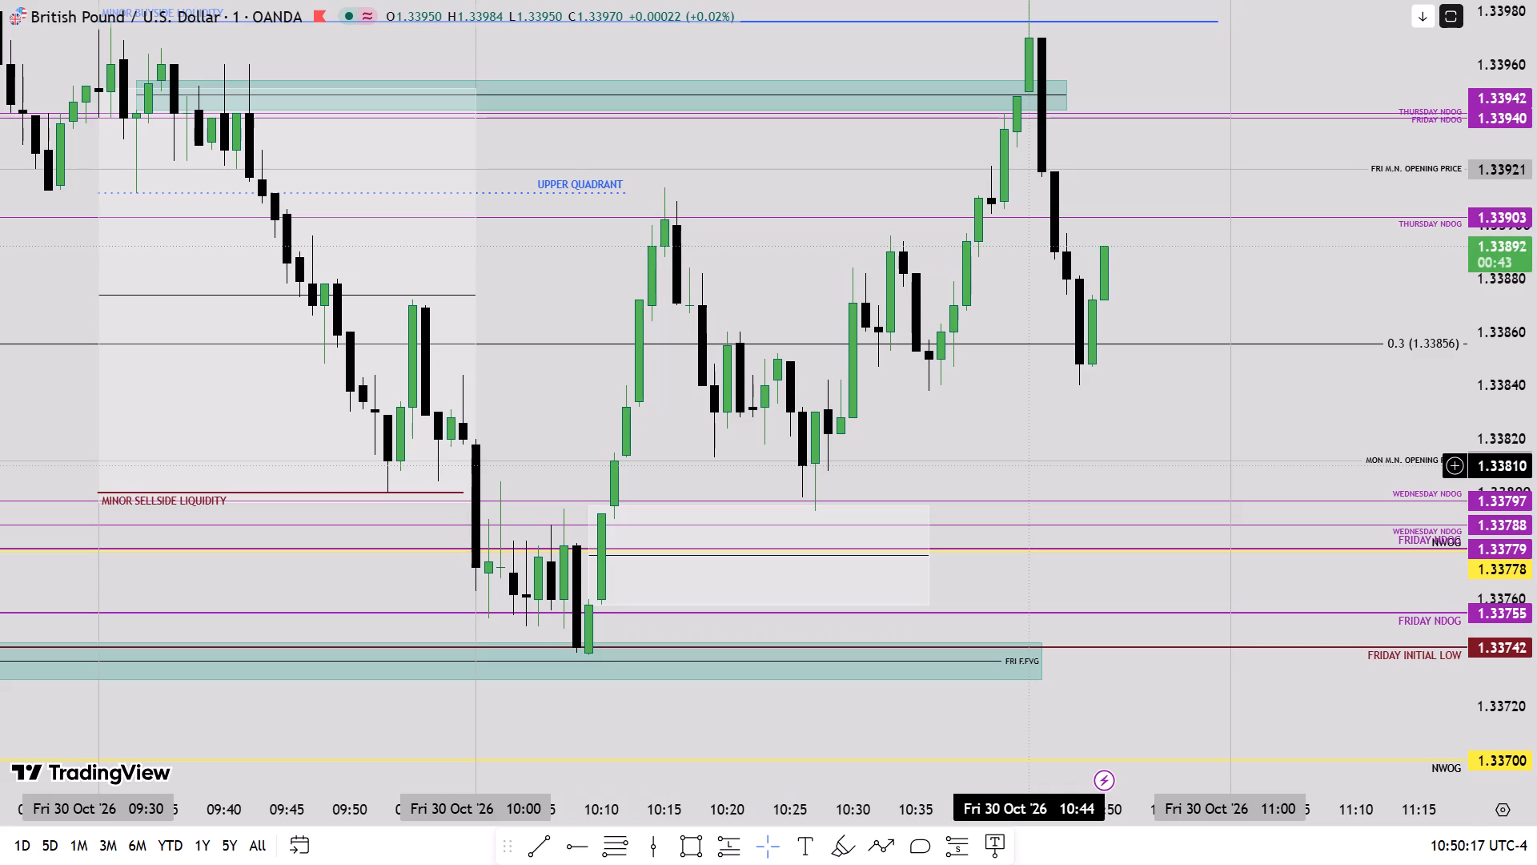
# Mark the 10:30 candle's gap with a rectangle from about 1.33842 to 1.33860, extended to about 10:55.
pyautogui.click(691, 851)
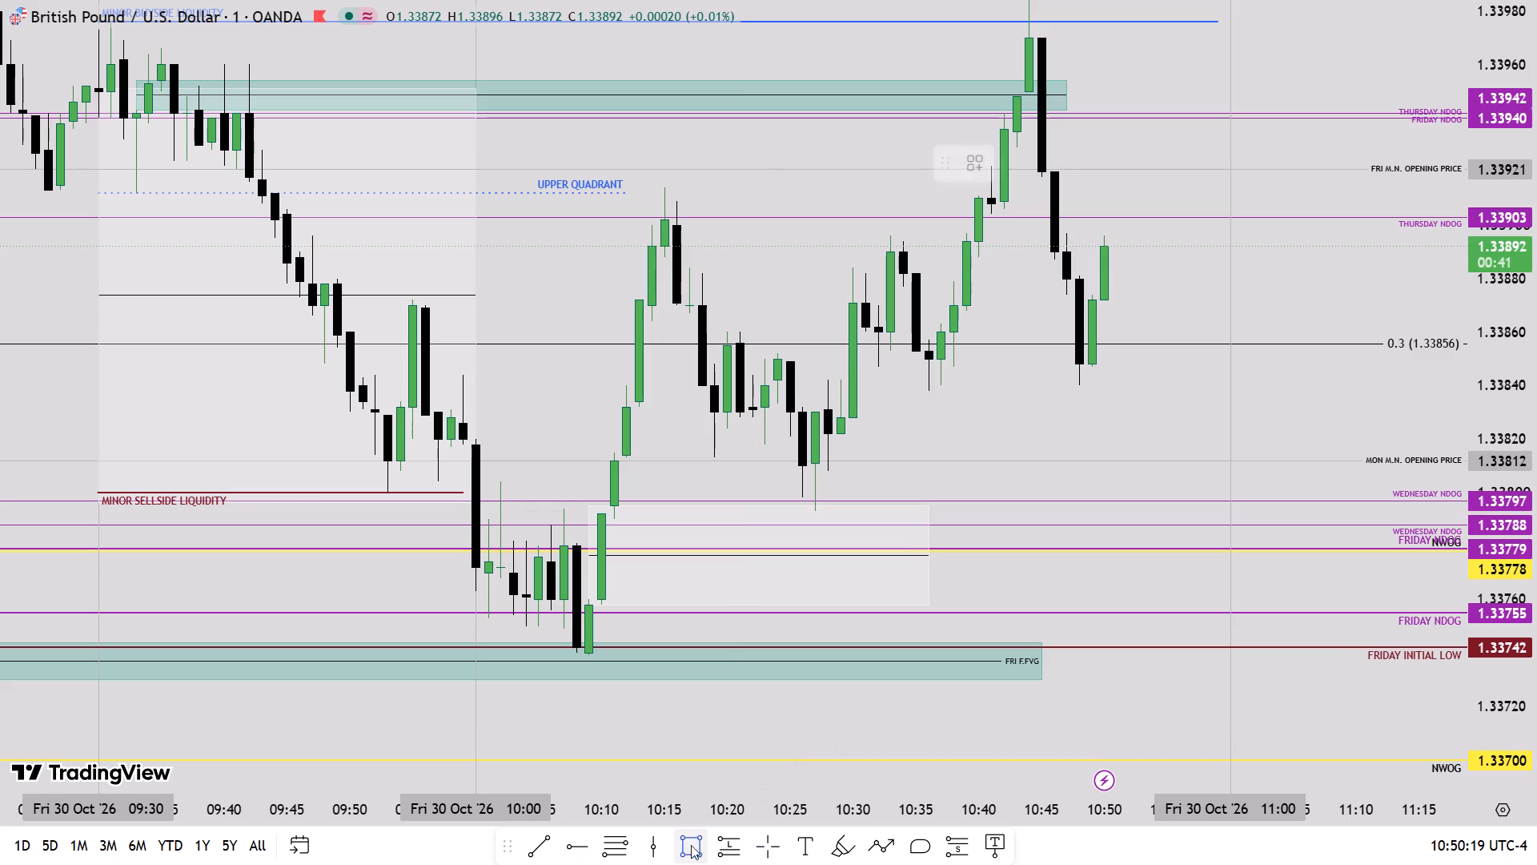
pyautogui.click(841, 386)
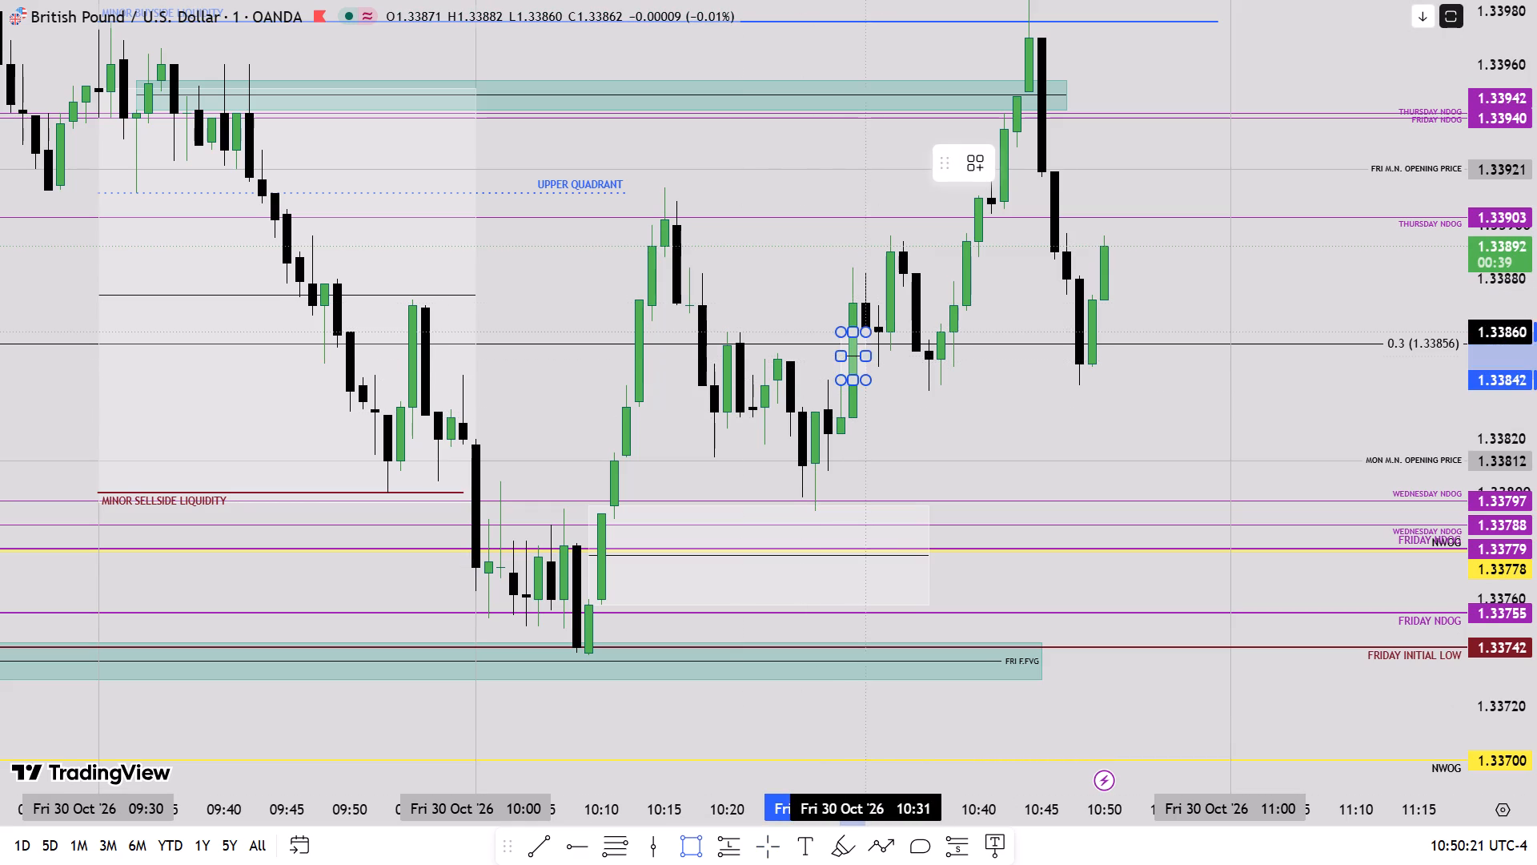
pyautogui.click(863, 348)
pyautogui.moveTo(869, 359); pyautogui.dragTo(1162, 361)
# Switch GBPUSD to the five-minute interval and examine the levels between WEEK HIGH and BUYSIDE LIQUIDITY.
pyautogui.moveTo(1177, 420); pyautogui.dragTo(1138, 528)
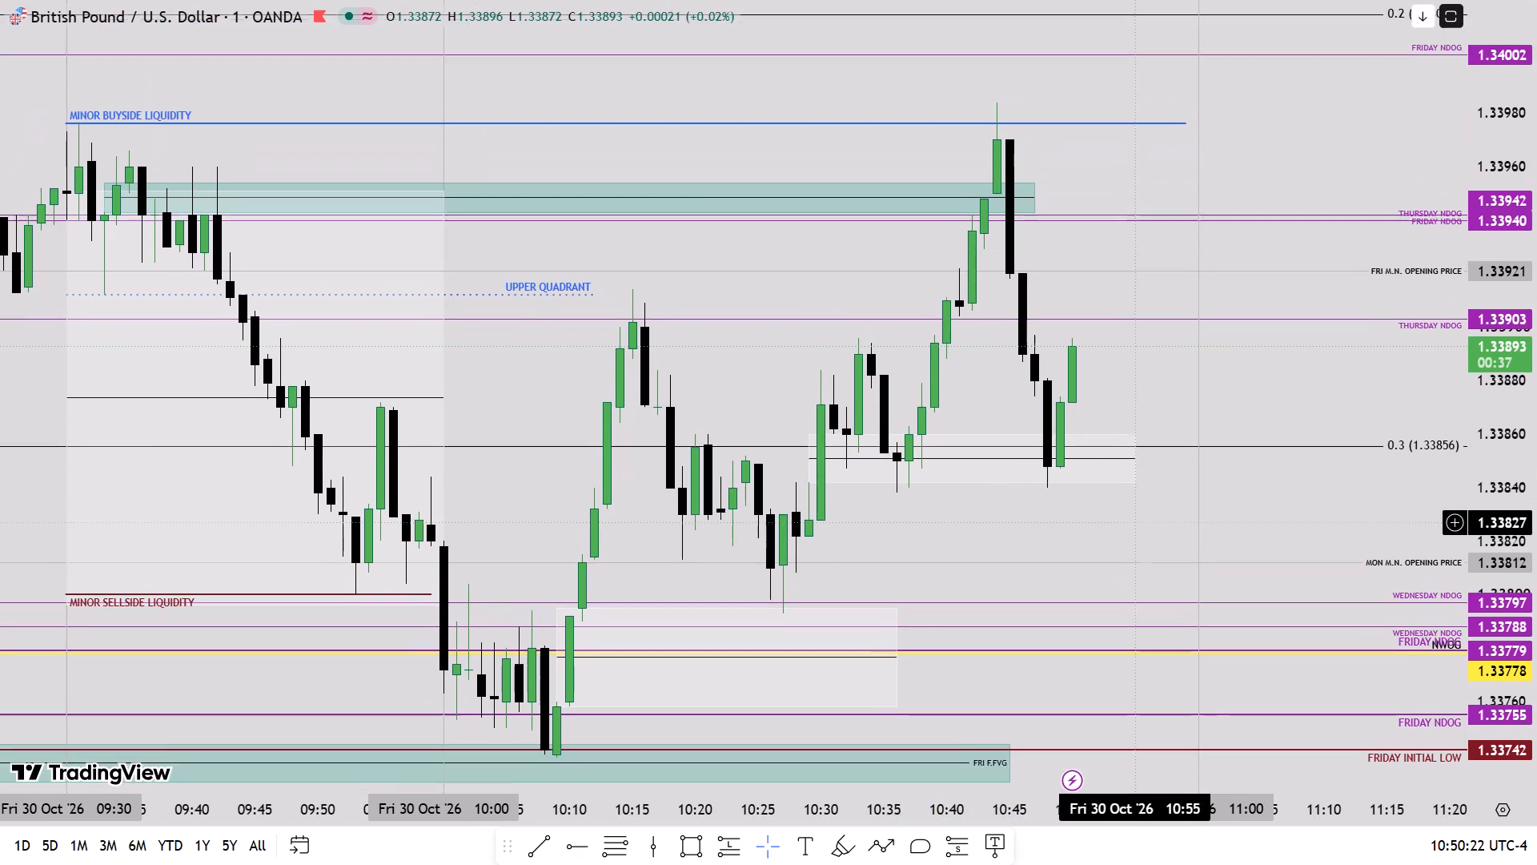
pyautogui.scroll(1, 1536, 392)
pyautogui.scroll(-1, 1536, 392)
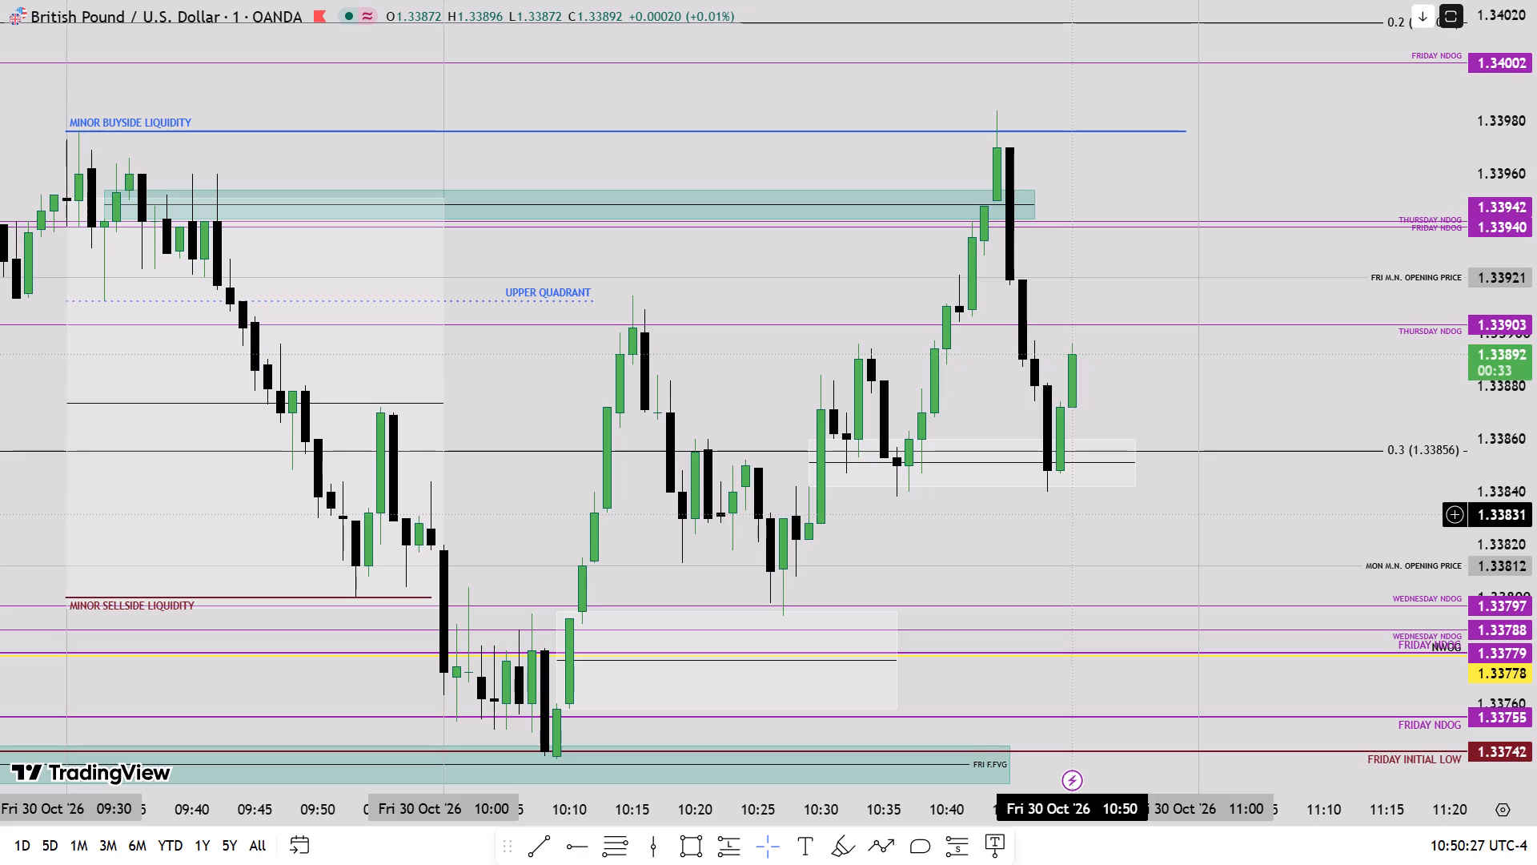
pyautogui.moveTo(1073, 515); pyautogui.dragTo(1073, 565)
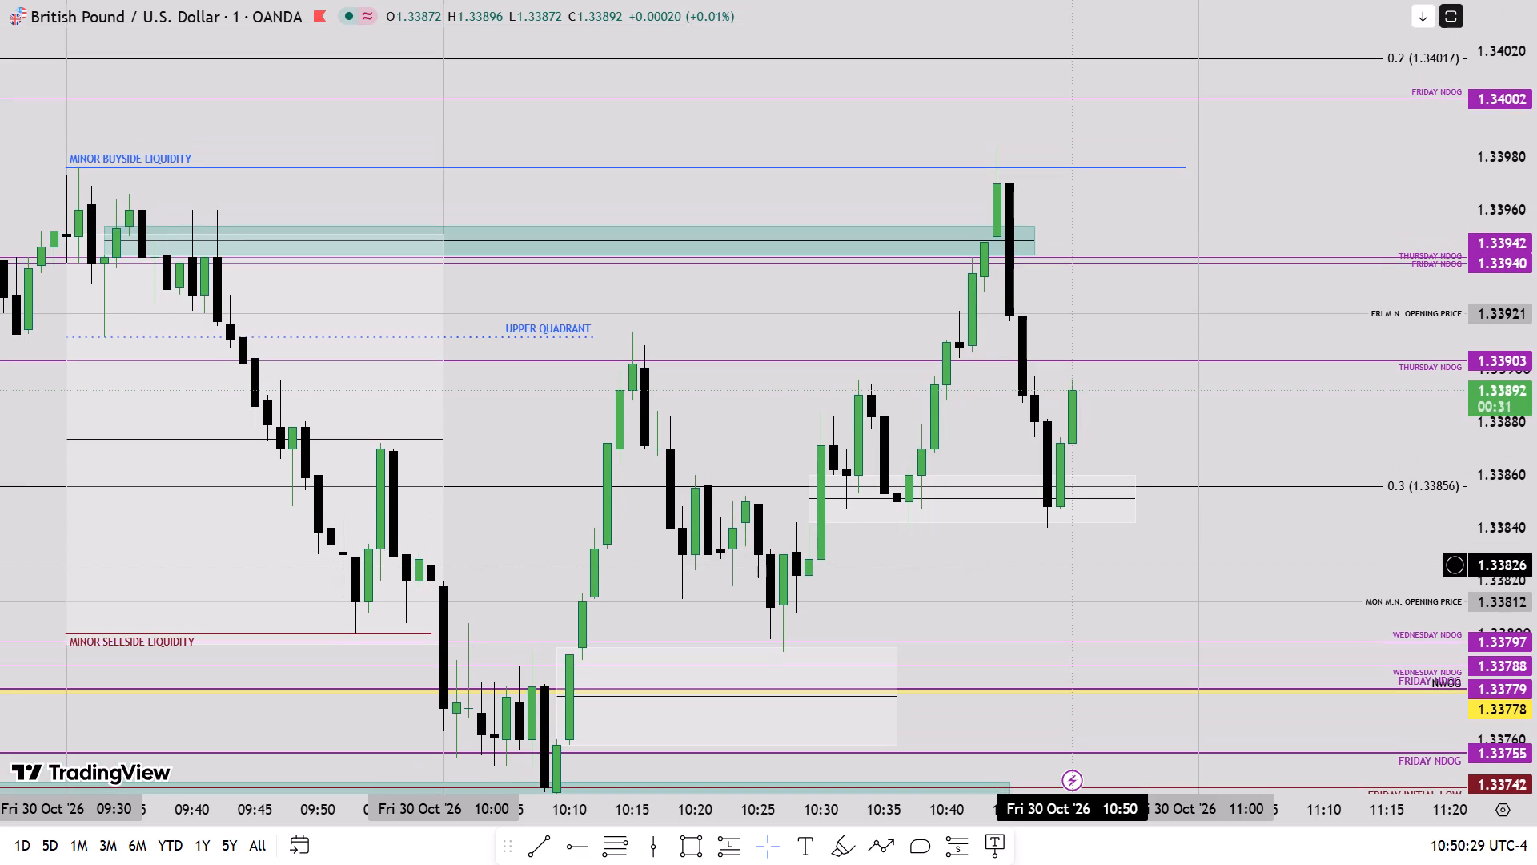
pyautogui.press('5')
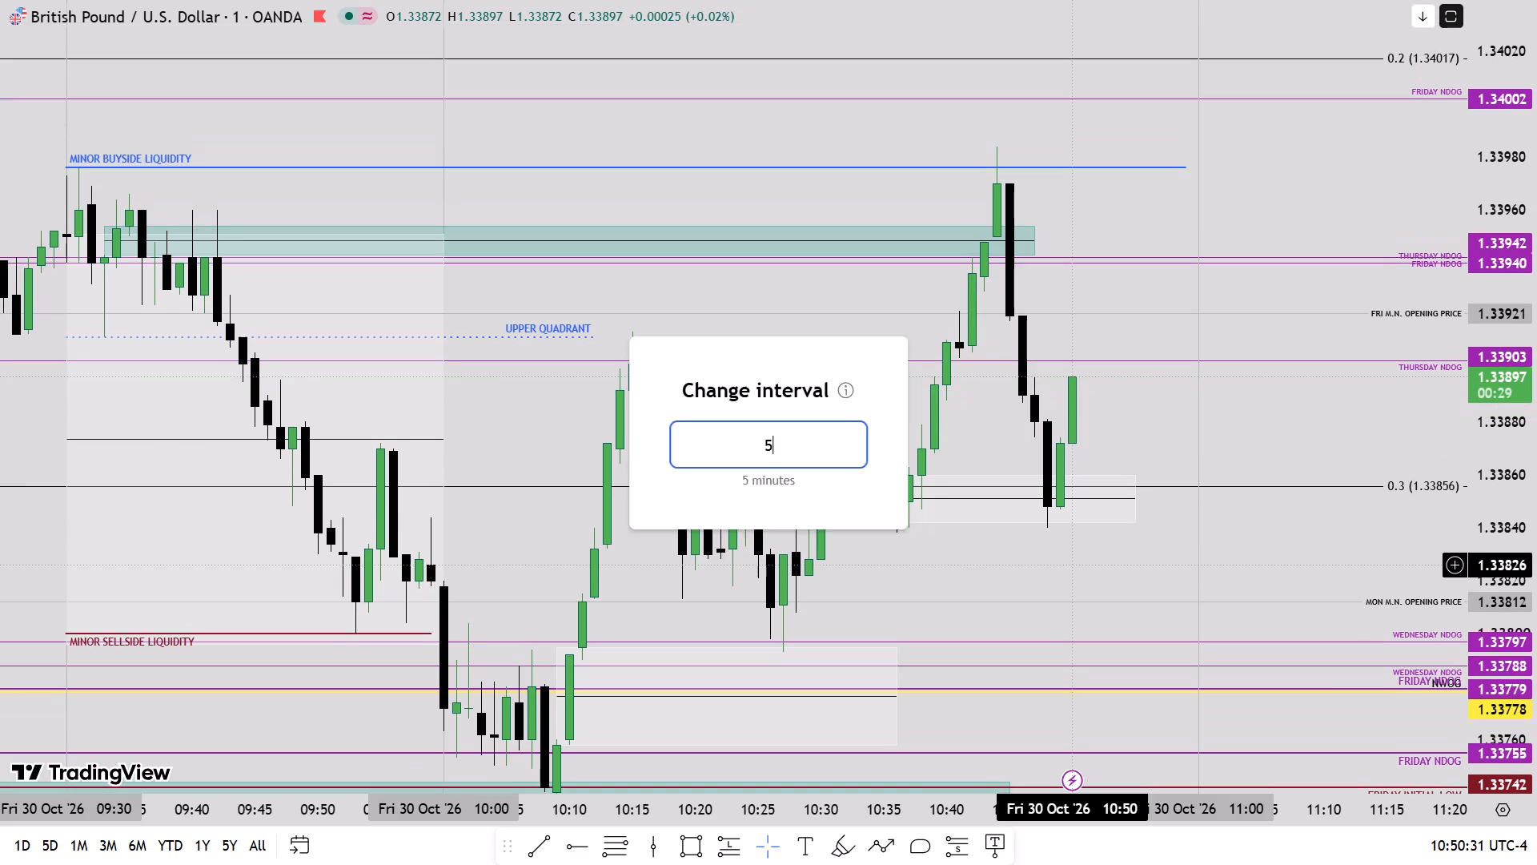
pyautogui.press('Return')
pyautogui.scroll(-4, 1536, 607)
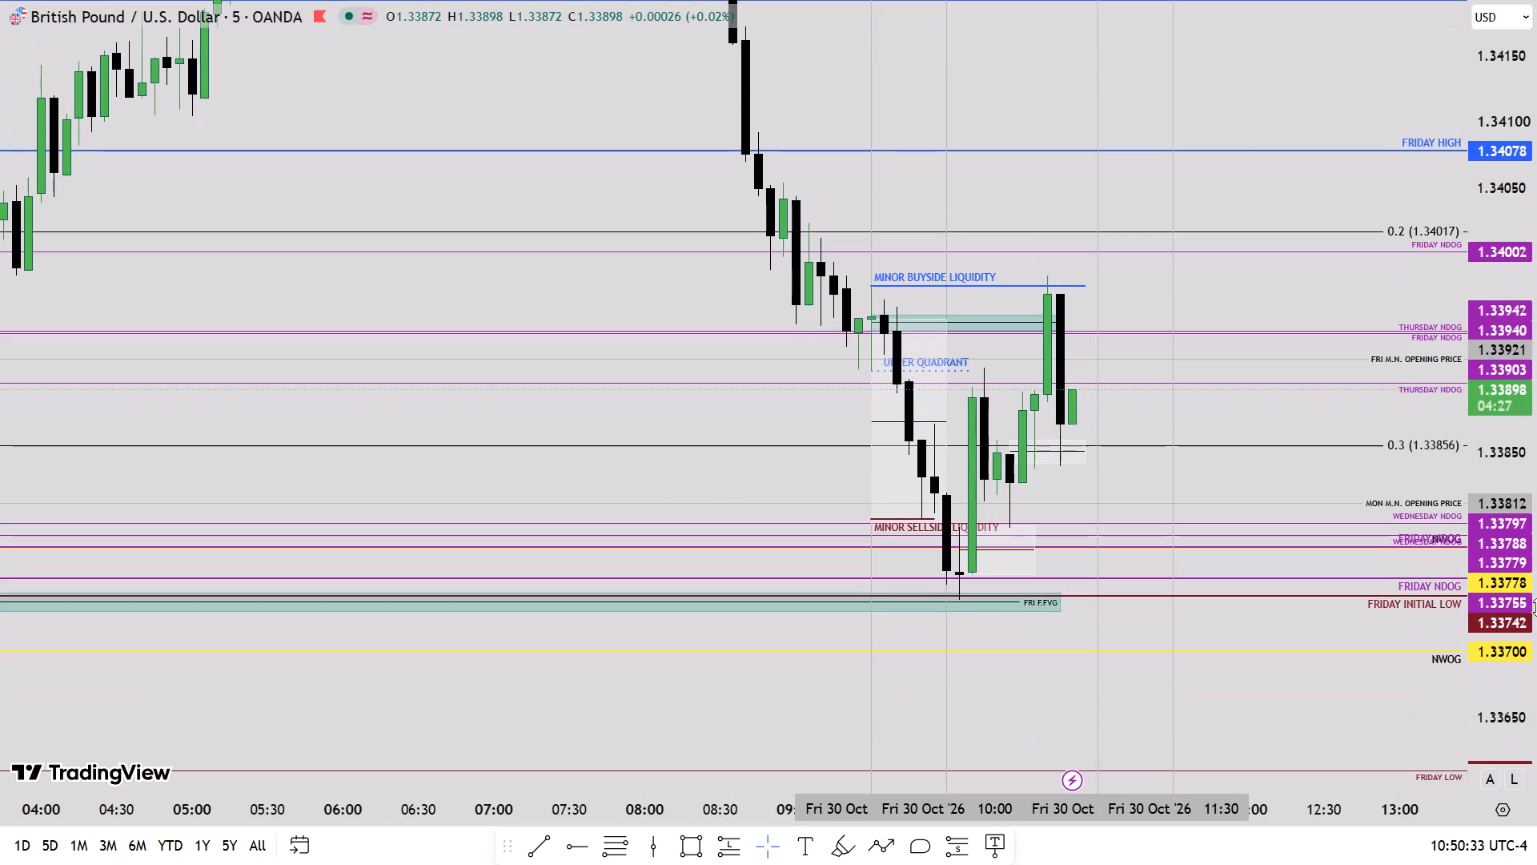
pyautogui.scroll(-4, 1536, 607)
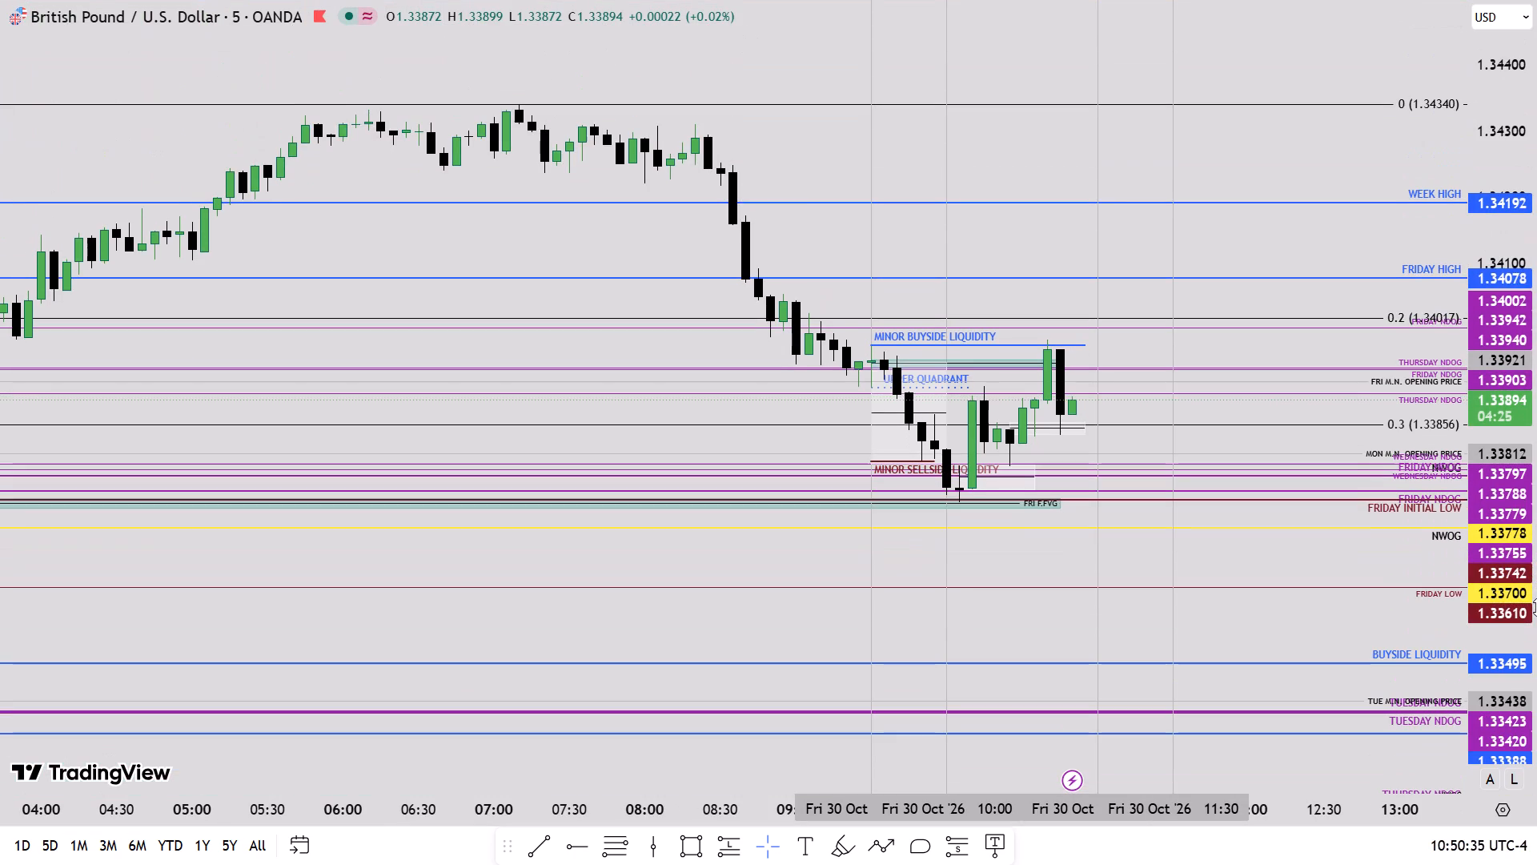
pyautogui.scroll(1, 1536, 607)
# Switch the GBPUSD chart to the 15-minute interval.
pyautogui.press('1')
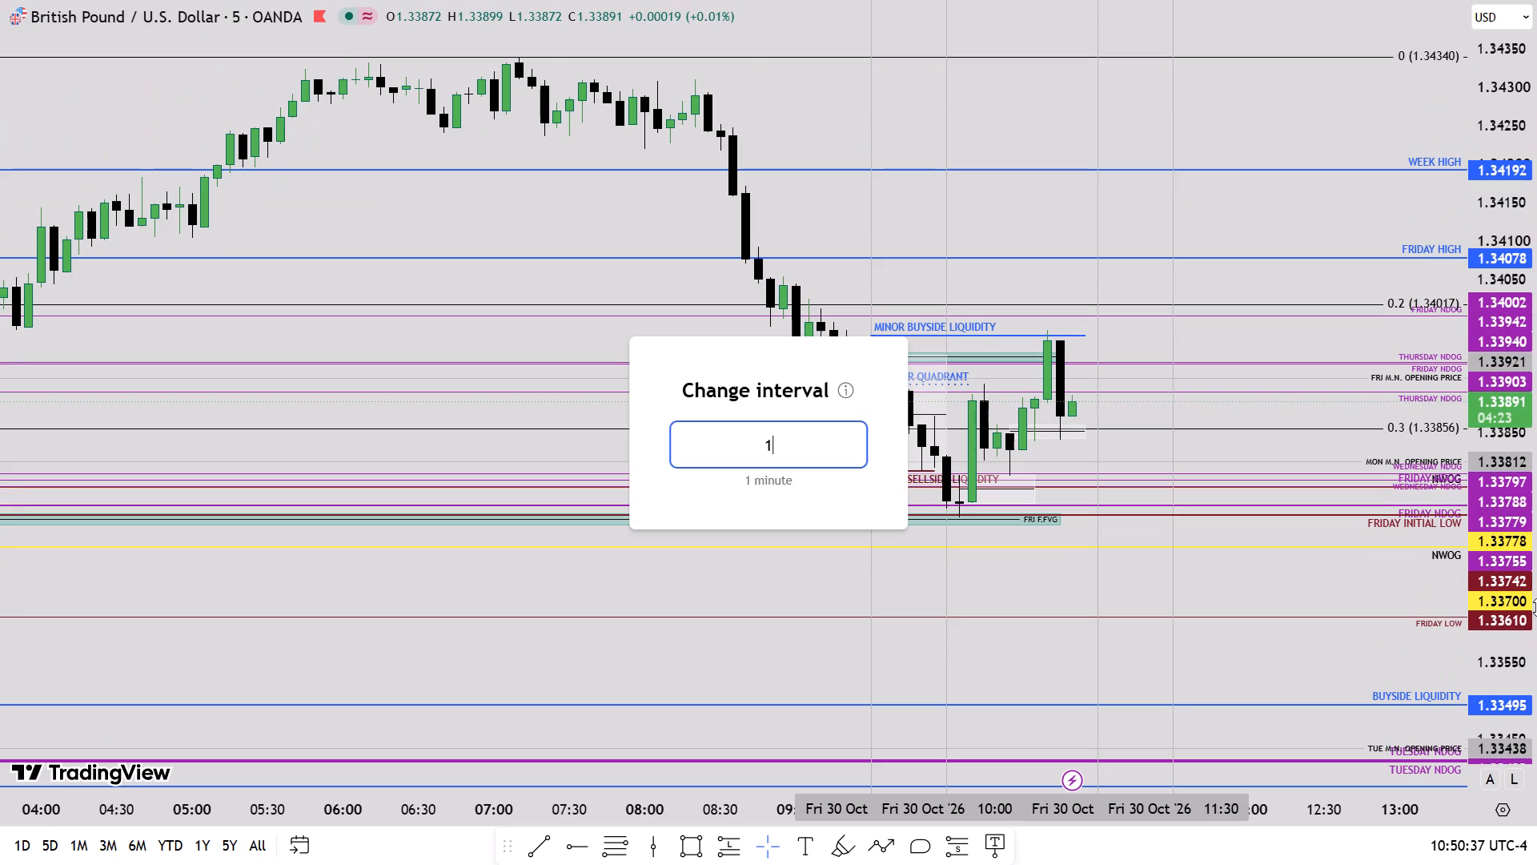
pyautogui.press('5')
pyautogui.press('Return')
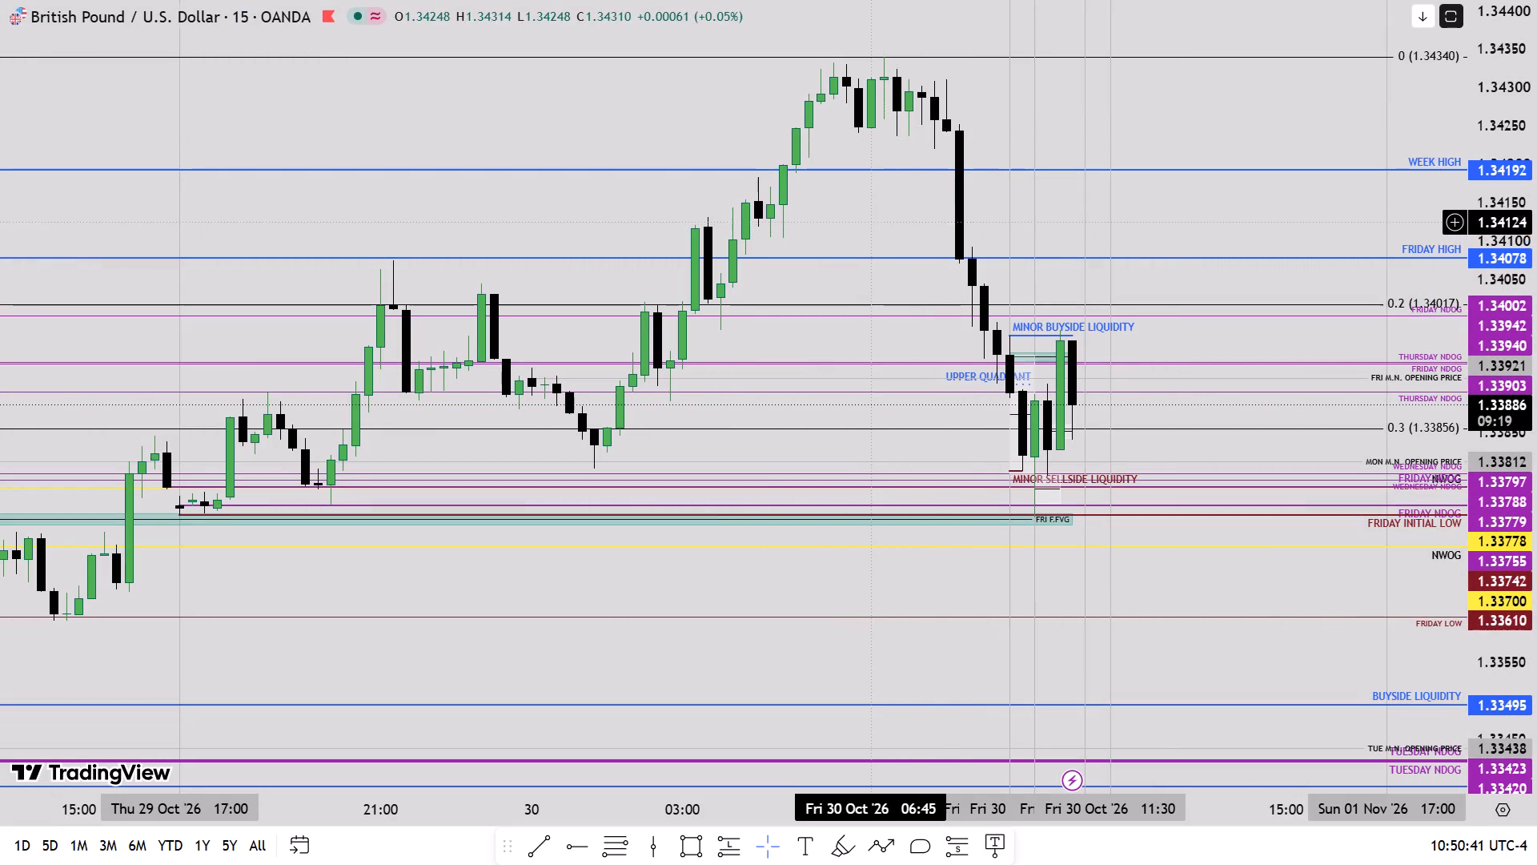
# Examine the decline from the 1.34340 high toward MINOR SELLSIDE LIQUIDITY and reapply the 15-minute interval.
pyautogui.moveTo(880, 196); pyautogui.dragTo(885, 281)
pyautogui.scroll(-3, 885, 281)
pyautogui.scroll(4, 885, 281)
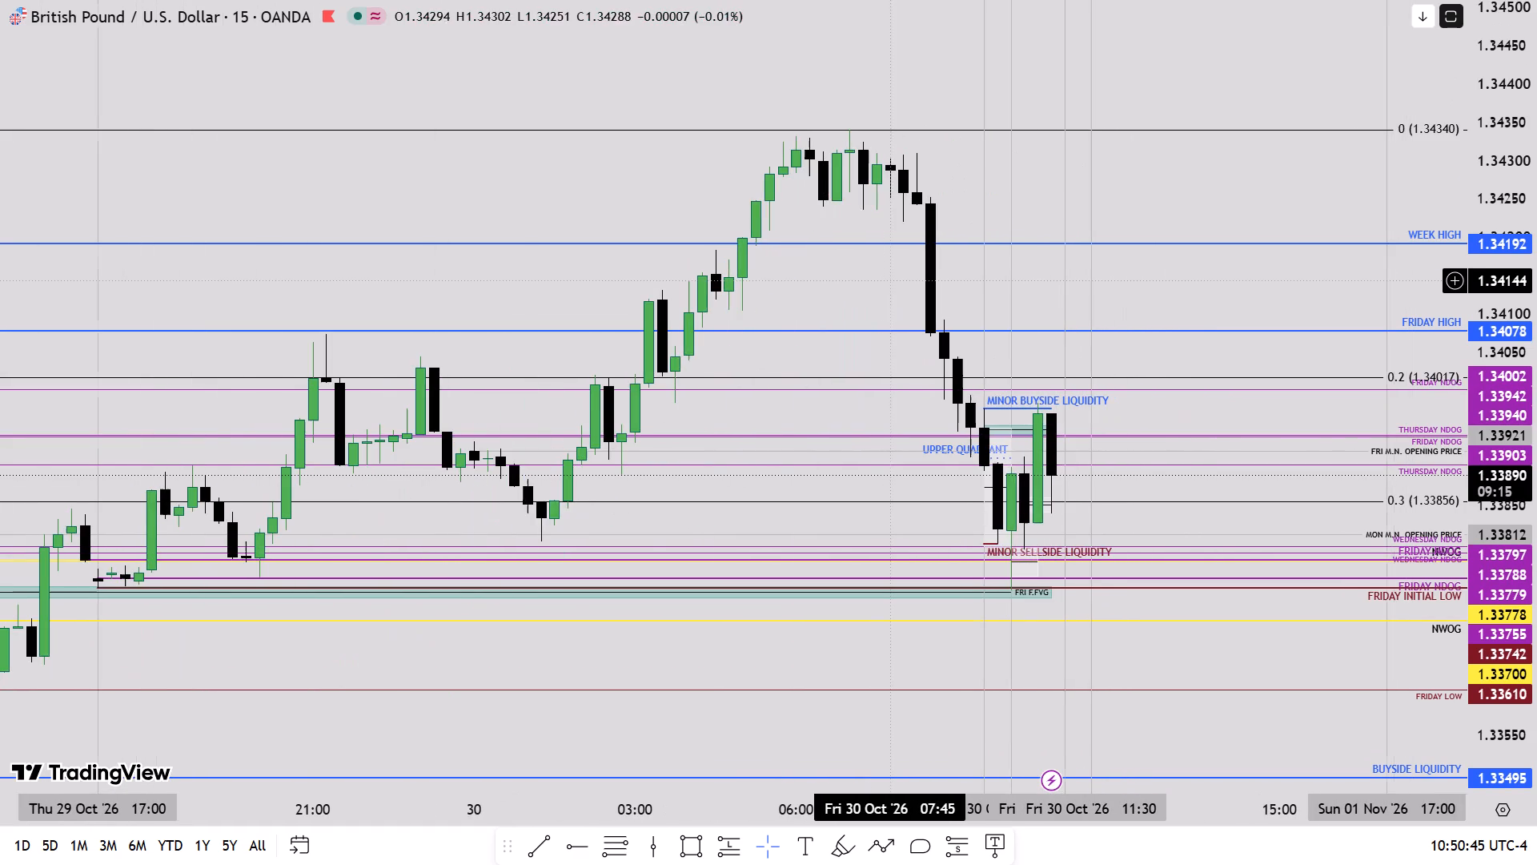
pyautogui.write('15')
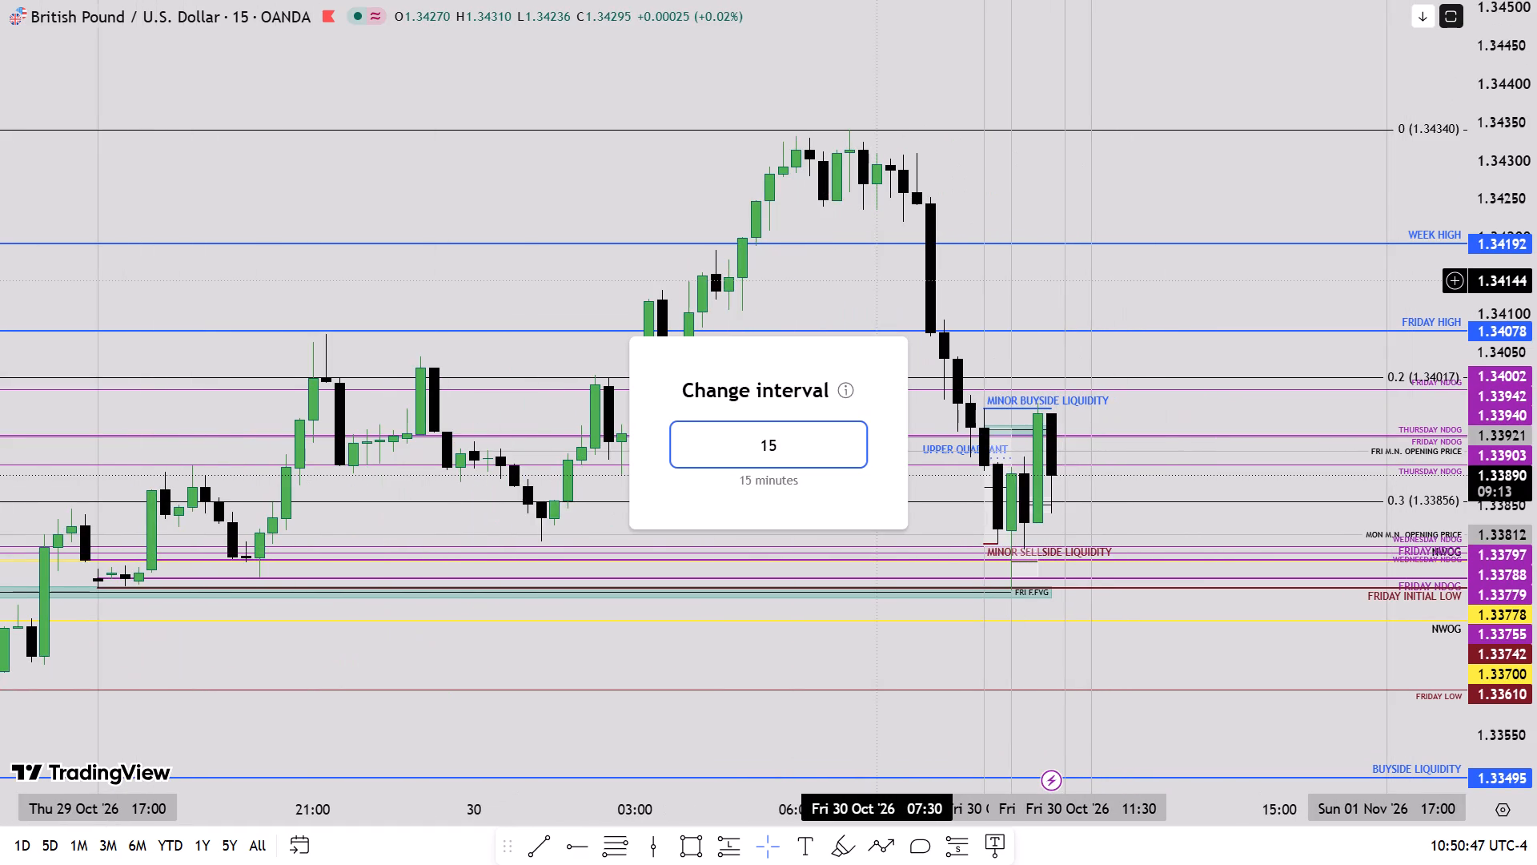
pyautogui.press('Return')
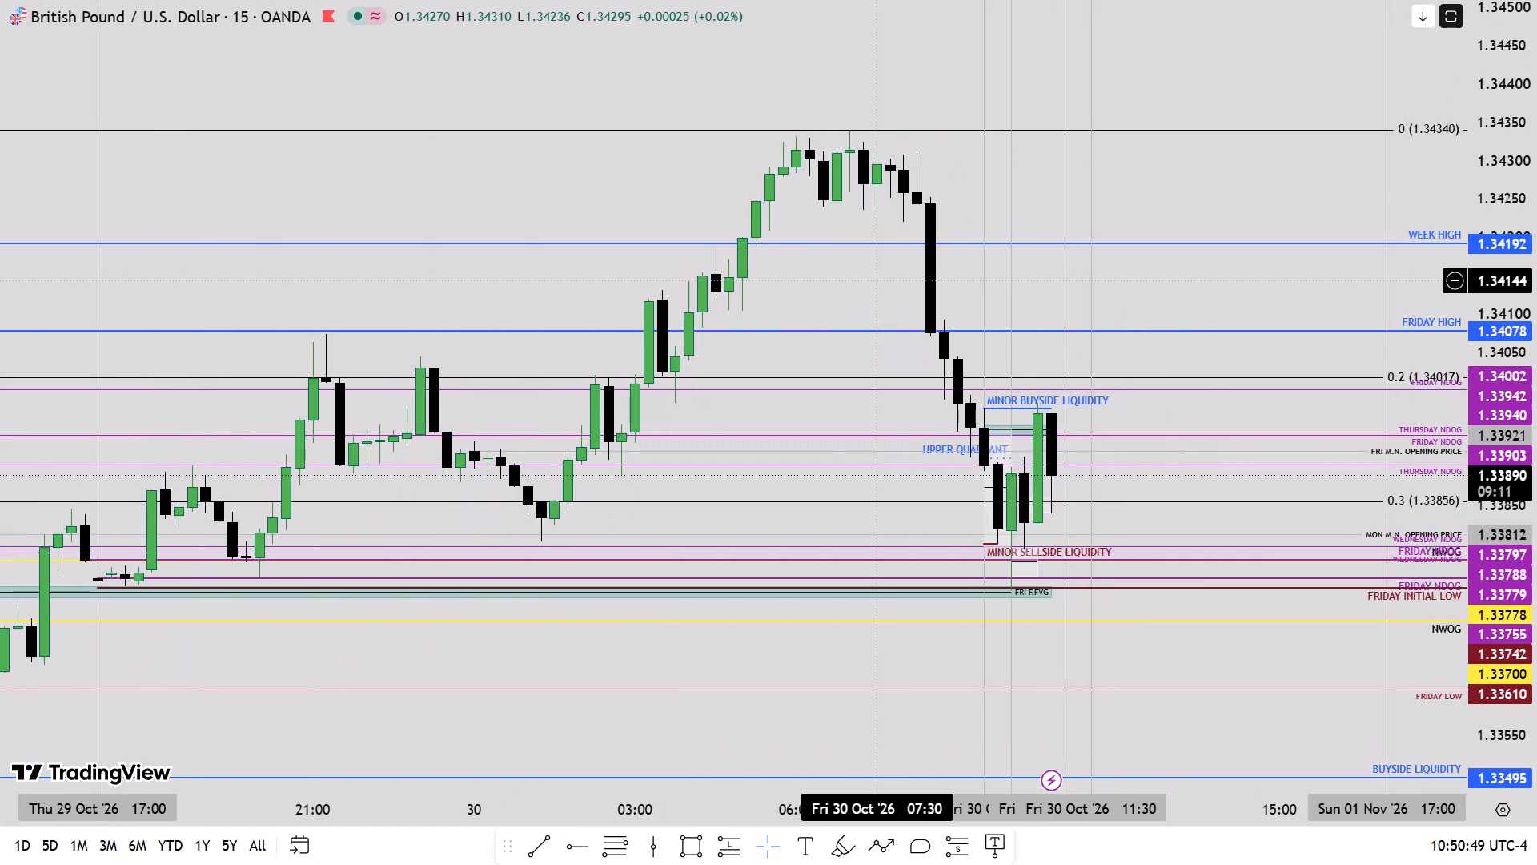
# Switch GBPUSD to the one-hour interval and examine the candles between the 1.34340 high and BUYSIDE LIQUIDITY.
pyautogui.press('1')
pyautogui.press('h')
pyautogui.press('Return')
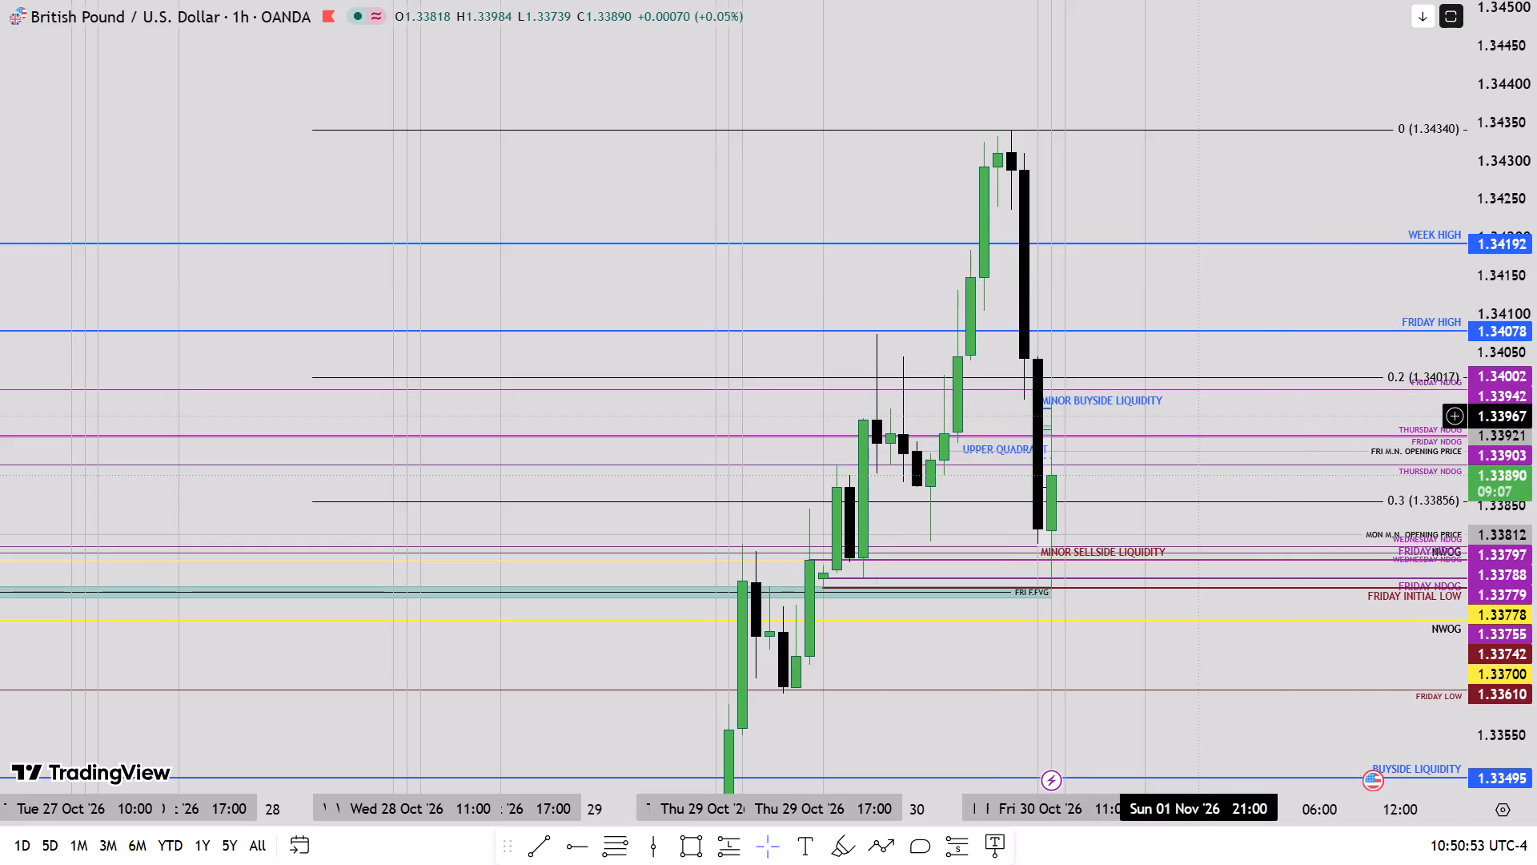
pyautogui.scroll(3, 1536, 420)
pyautogui.scroll(-3, 1536, 420)
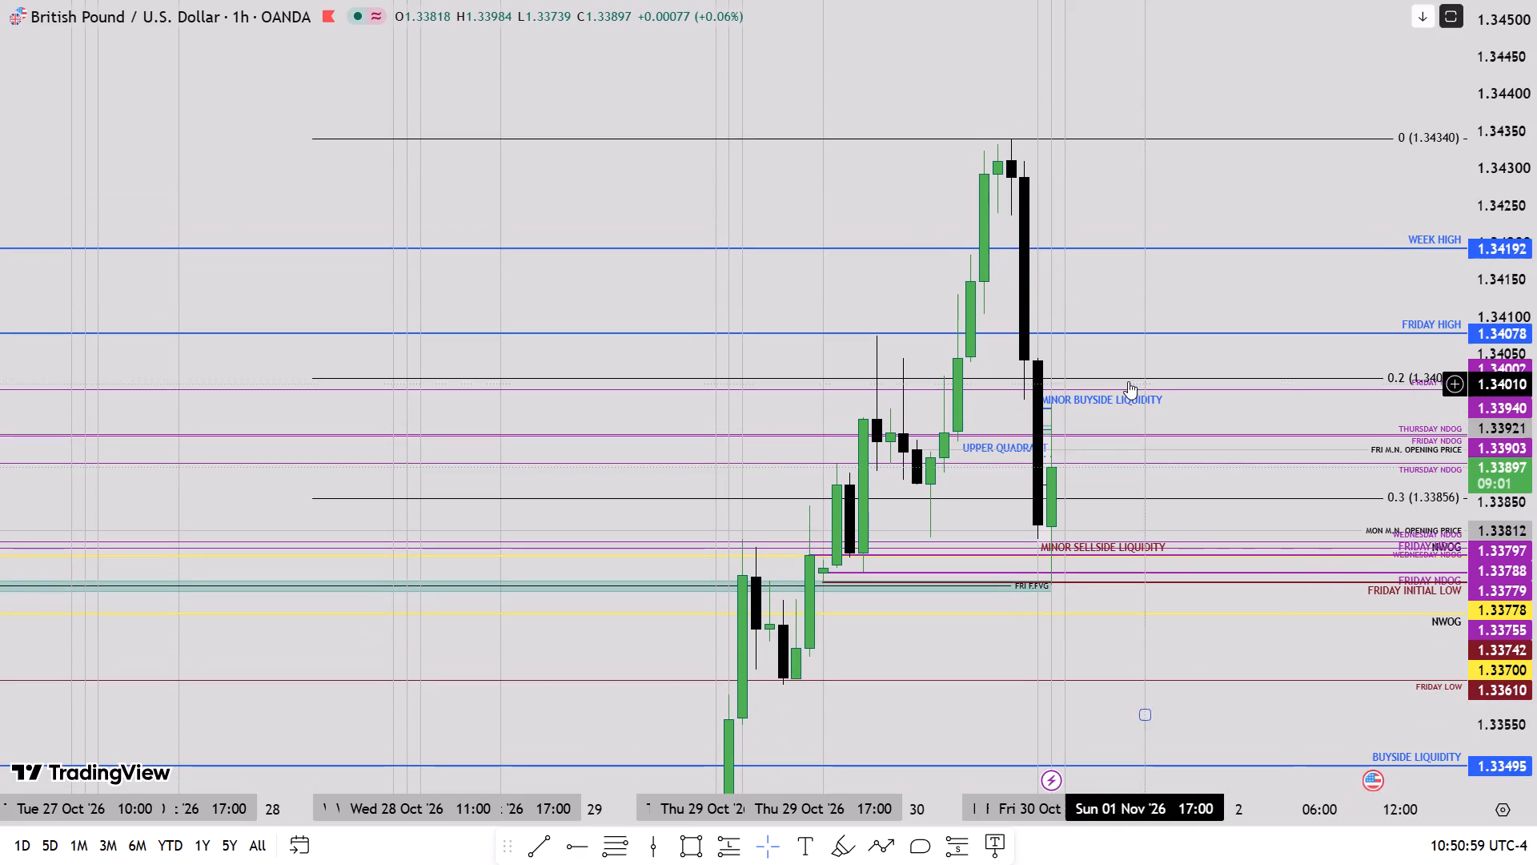
pyautogui.scroll(-2, 1536, 280)
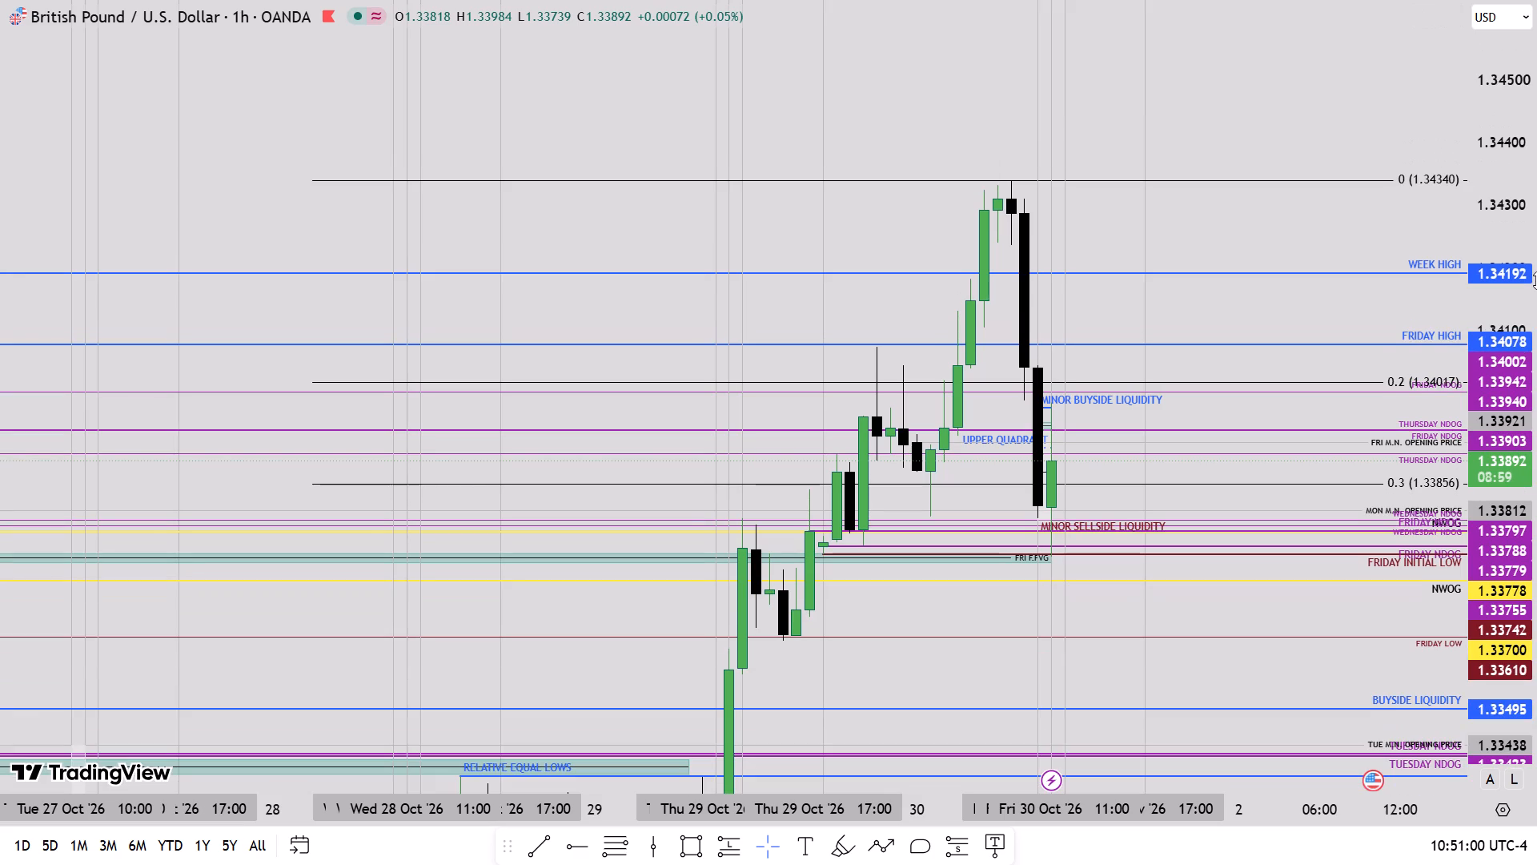
# Switch GBPUSD to the daily interval and examine the latest candles against the large red zone above FRIDAY HIGH.
pyautogui.press('1')
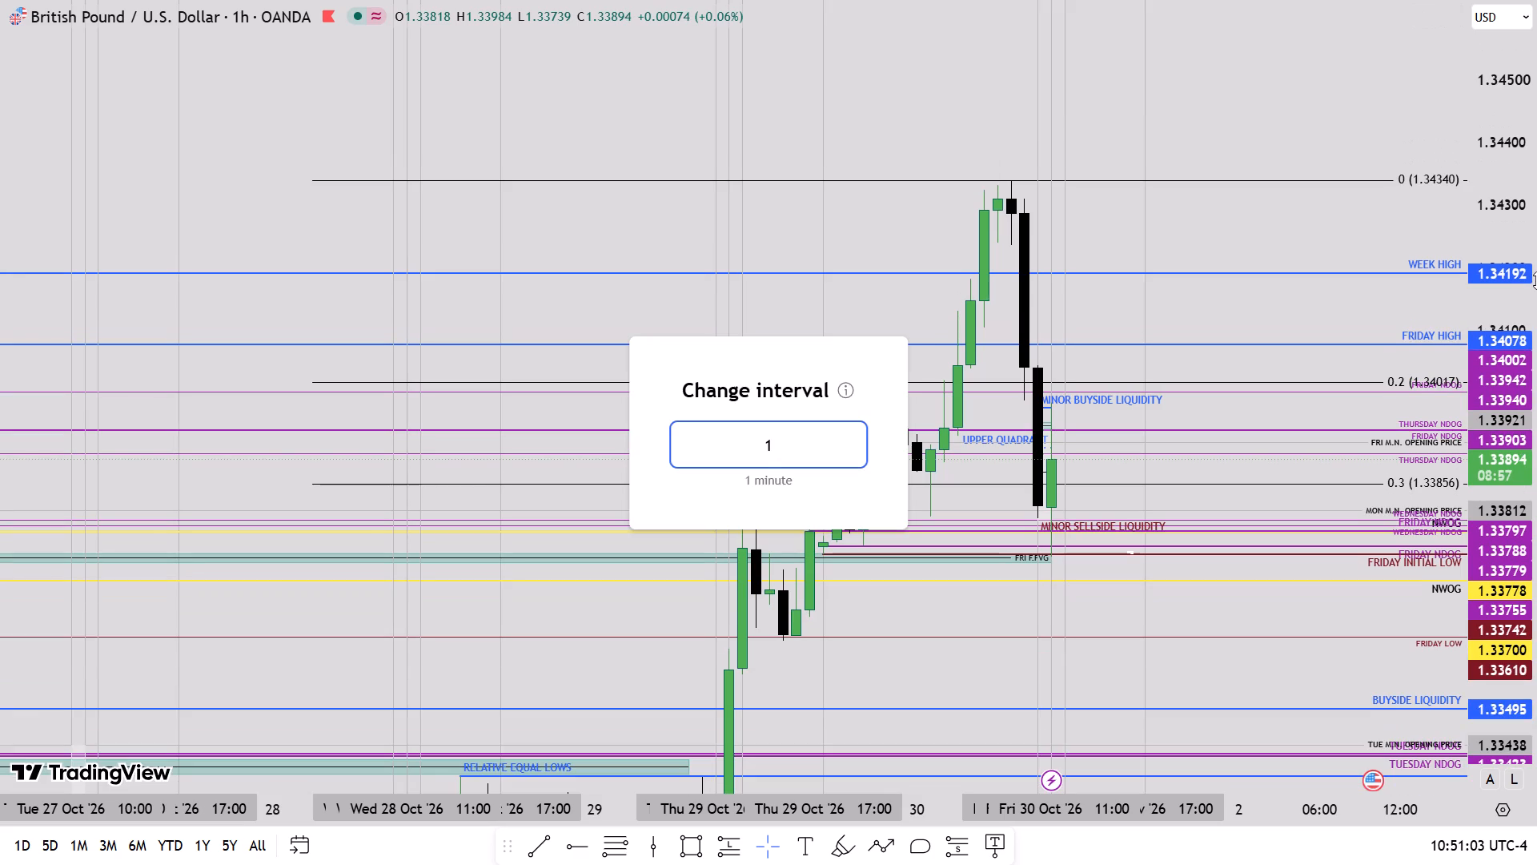
pyautogui.press('d')
pyautogui.press('Return')
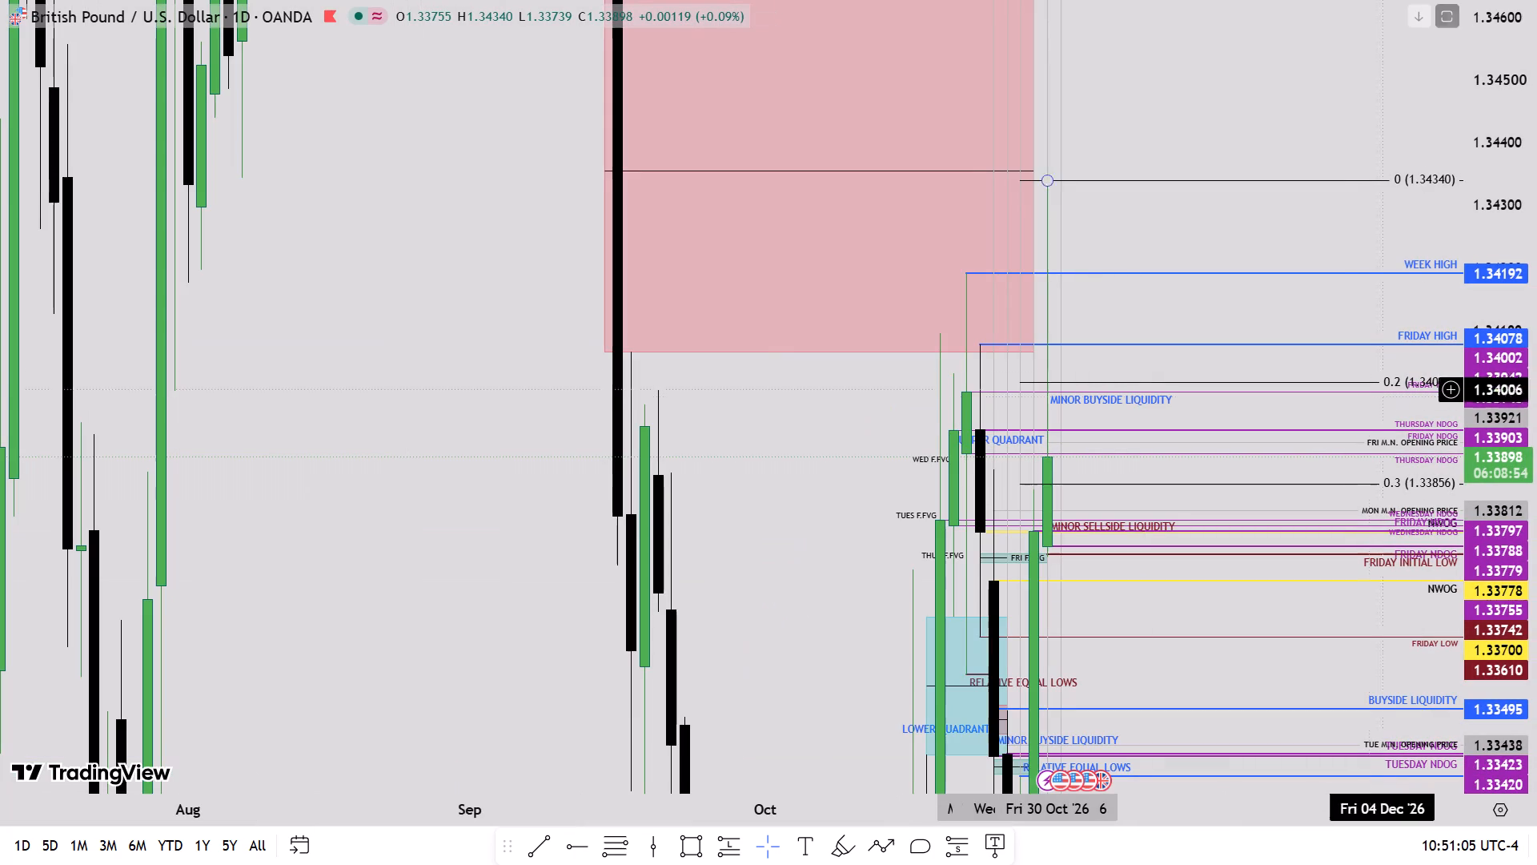
pyautogui.scroll(4, 1362, 401)
pyautogui.scroll(-3, 1536, 420)
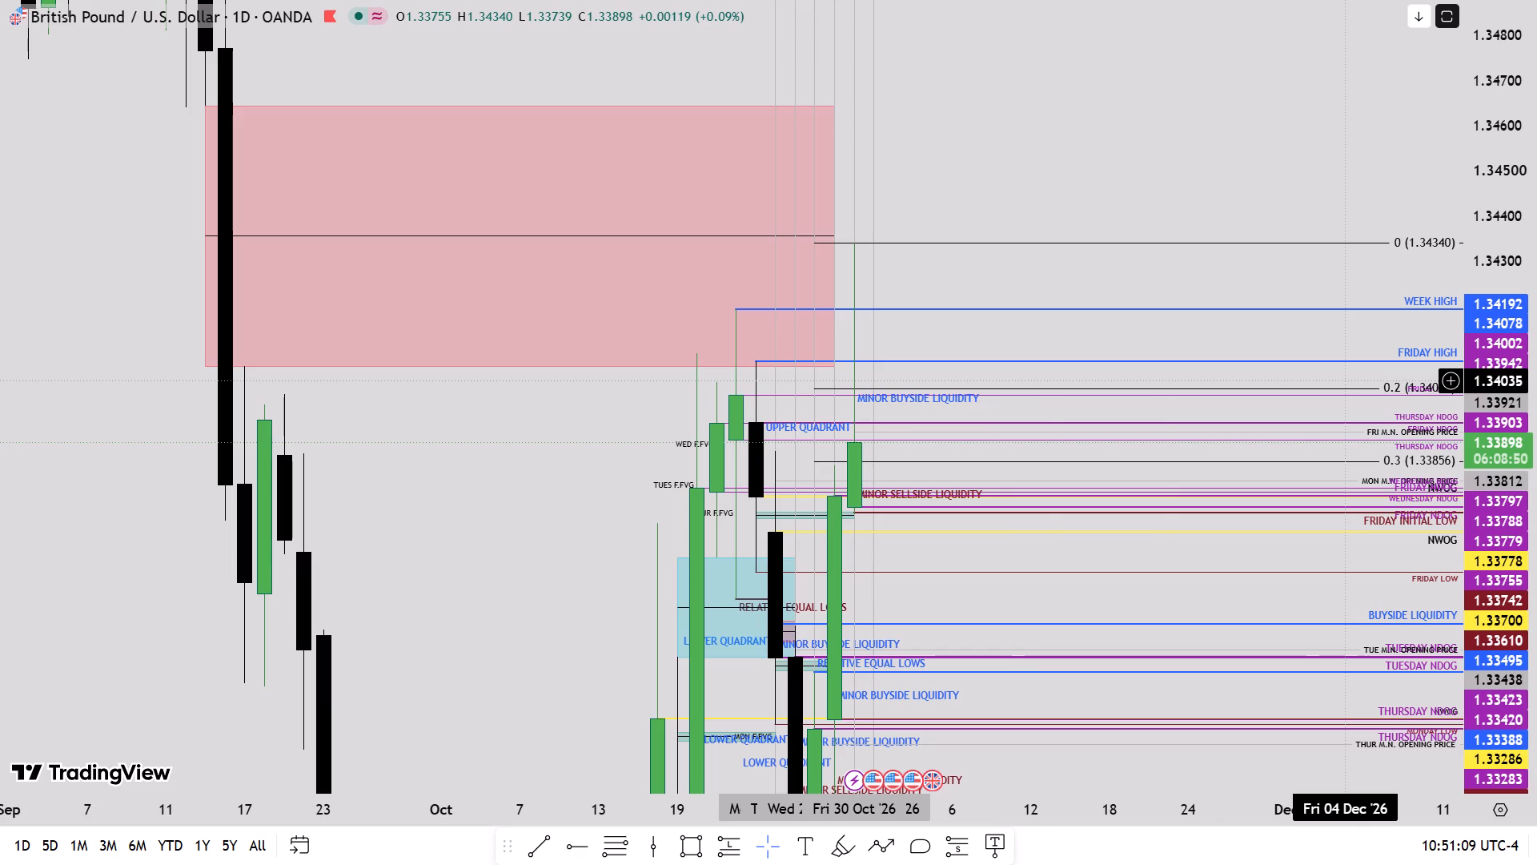
# Return GBPUSD to the one-minute interval and examine the 09:30 to 10:51 price action between MINOR BUYSIDE LIQUIDITY and FRIDAY INITIAL LOW.
pyautogui.press('1')
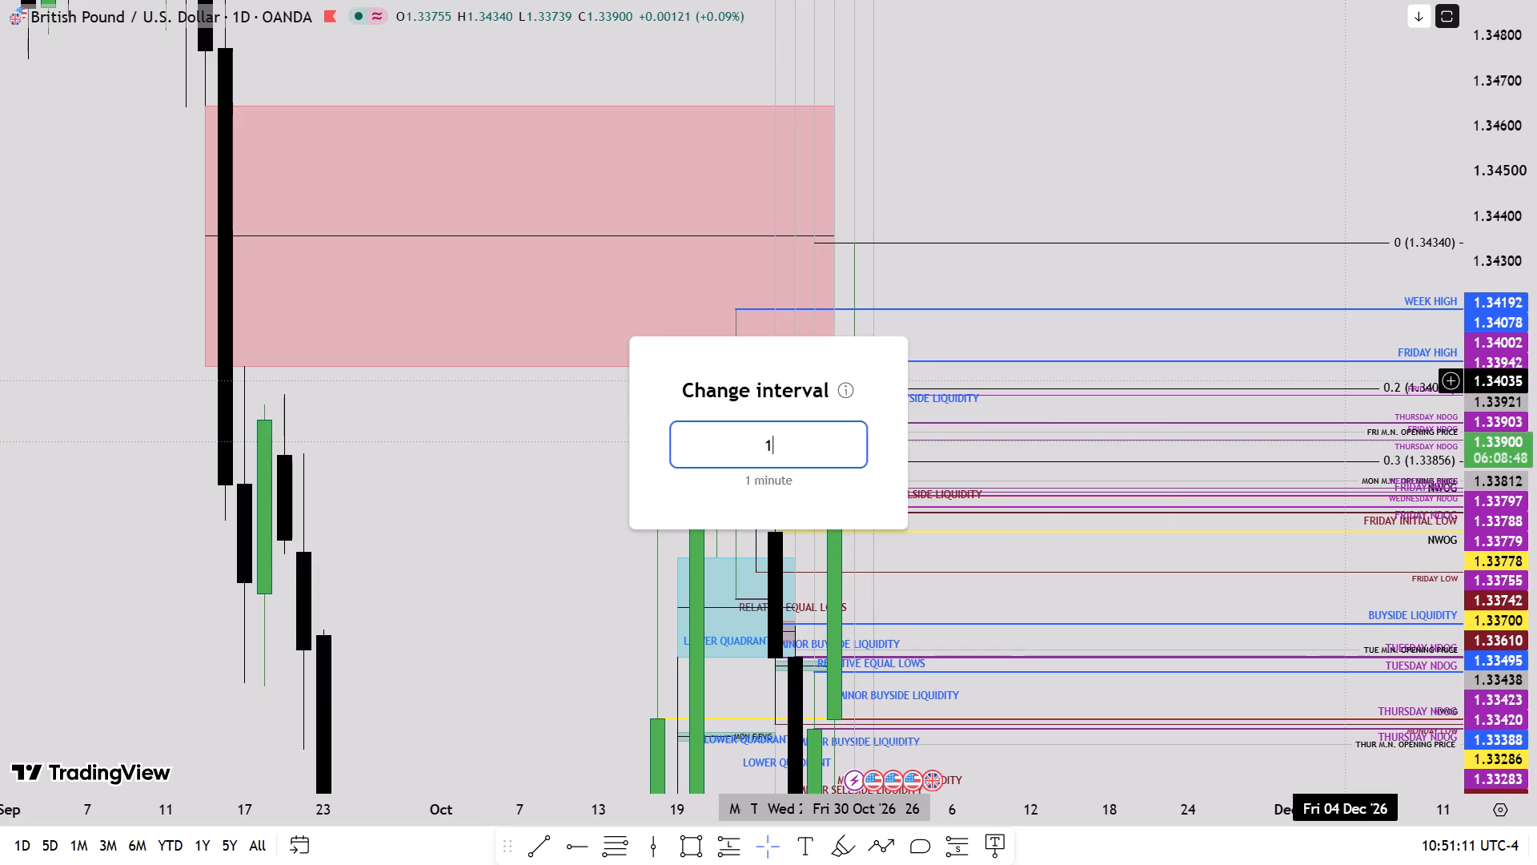
pyautogui.press('Return')
pyautogui.scroll(8, 1536, 476)
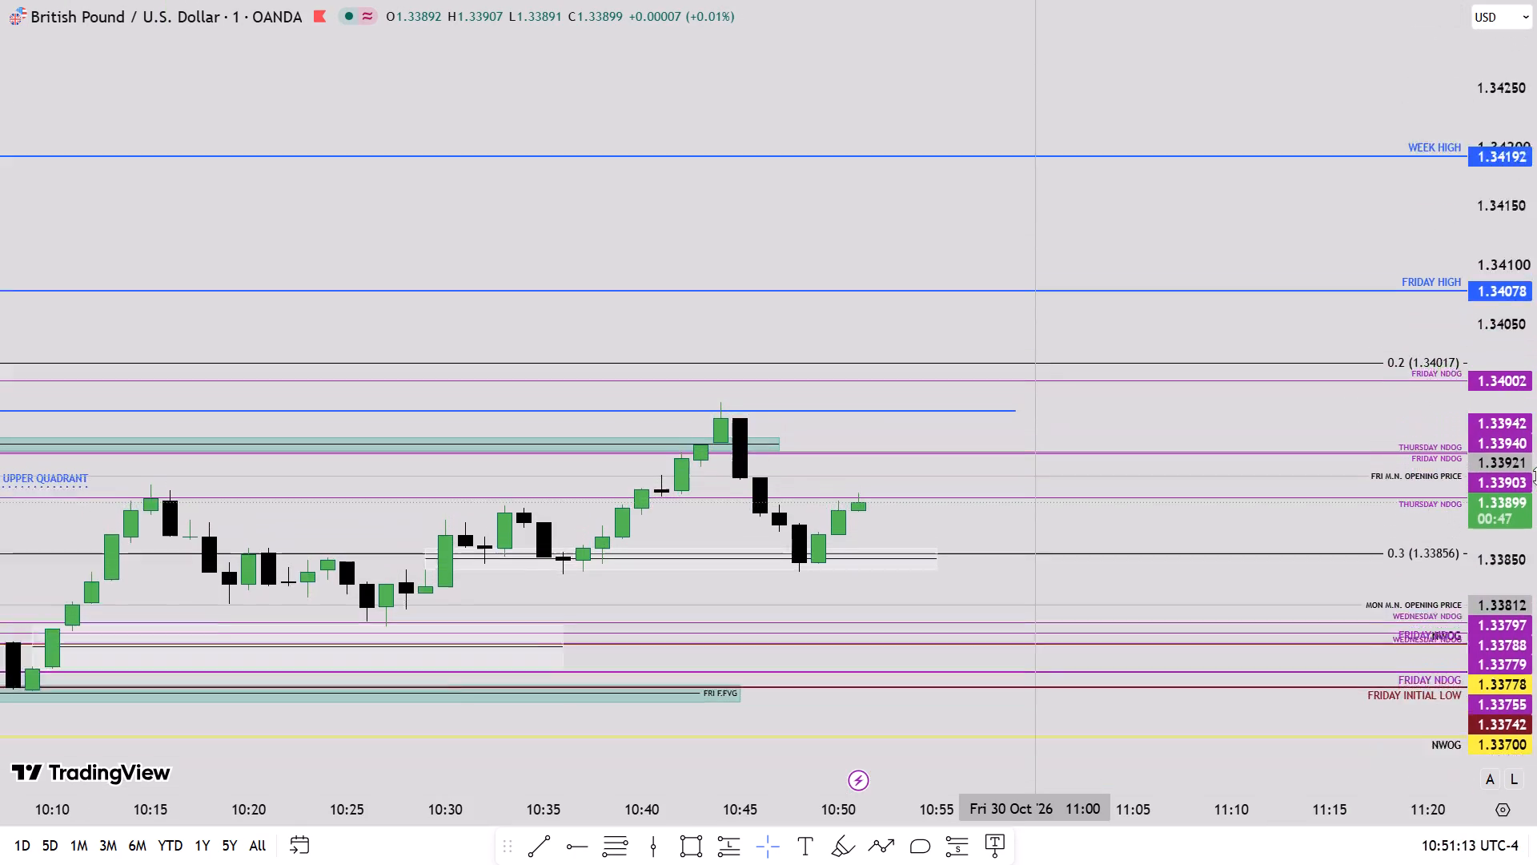
pyautogui.scroll(8, 1536, 476)
pyautogui.moveTo(993, 656); pyautogui.dragTo(989, 292)
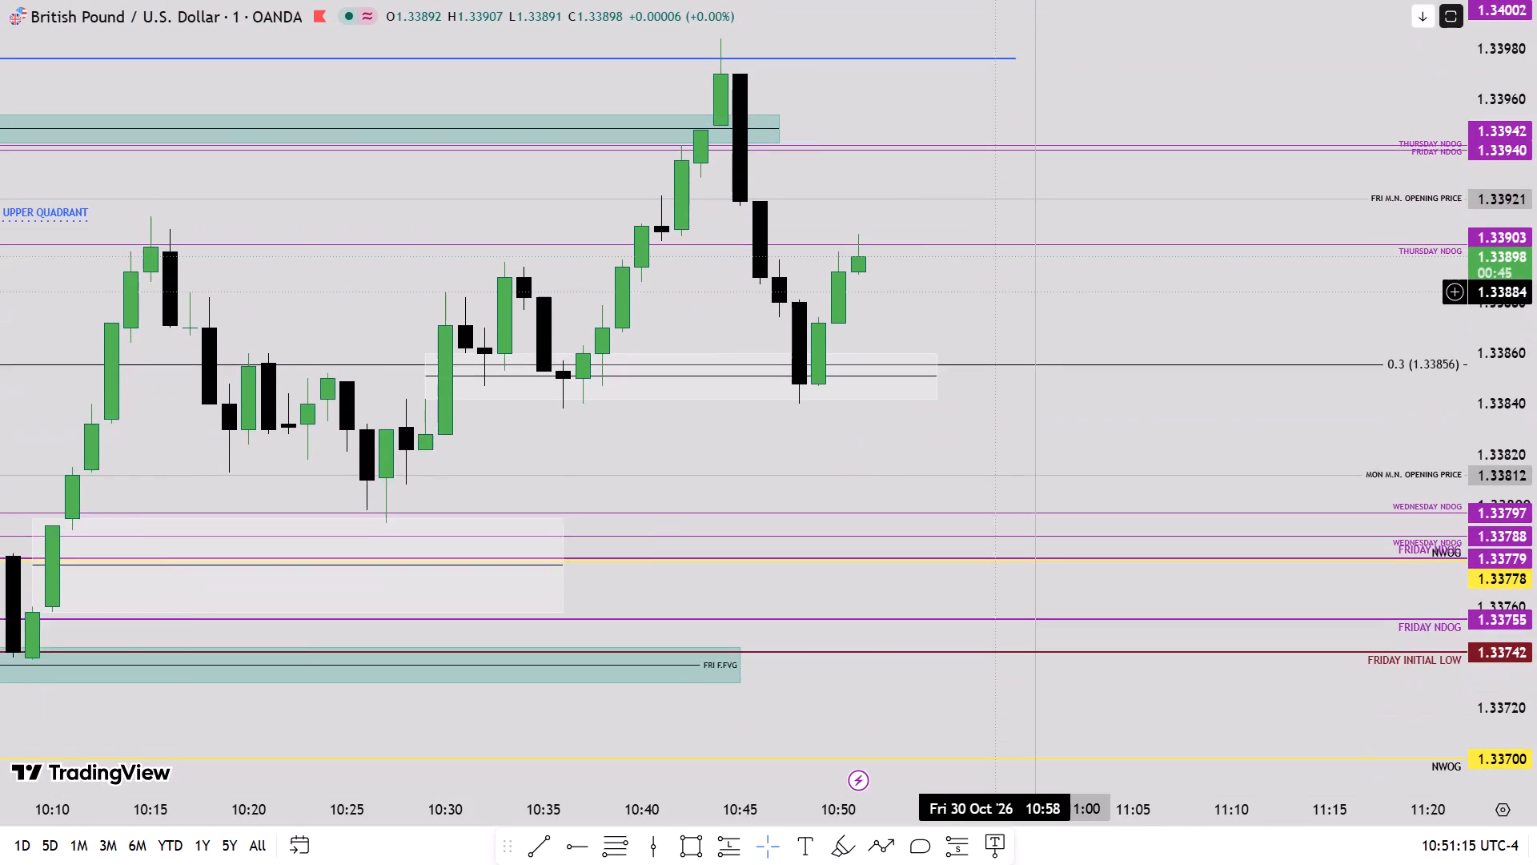
pyautogui.scroll(-2, 989, 292)
pyautogui.moveTo(1077, 292); pyautogui.dragTo(1056, 429)
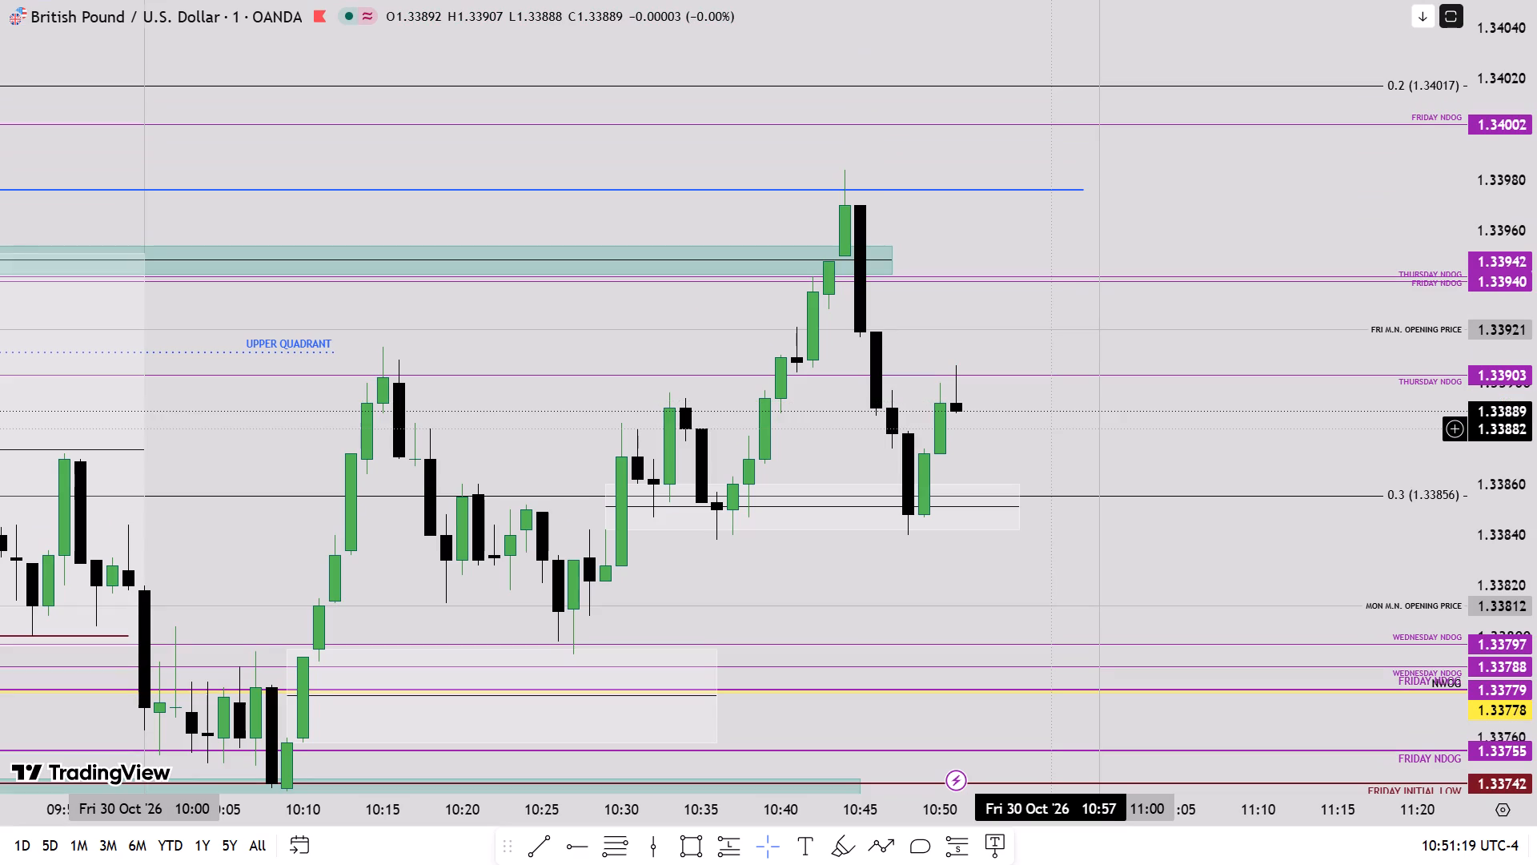
pyautogui.scroll(-2, 1056, 429)
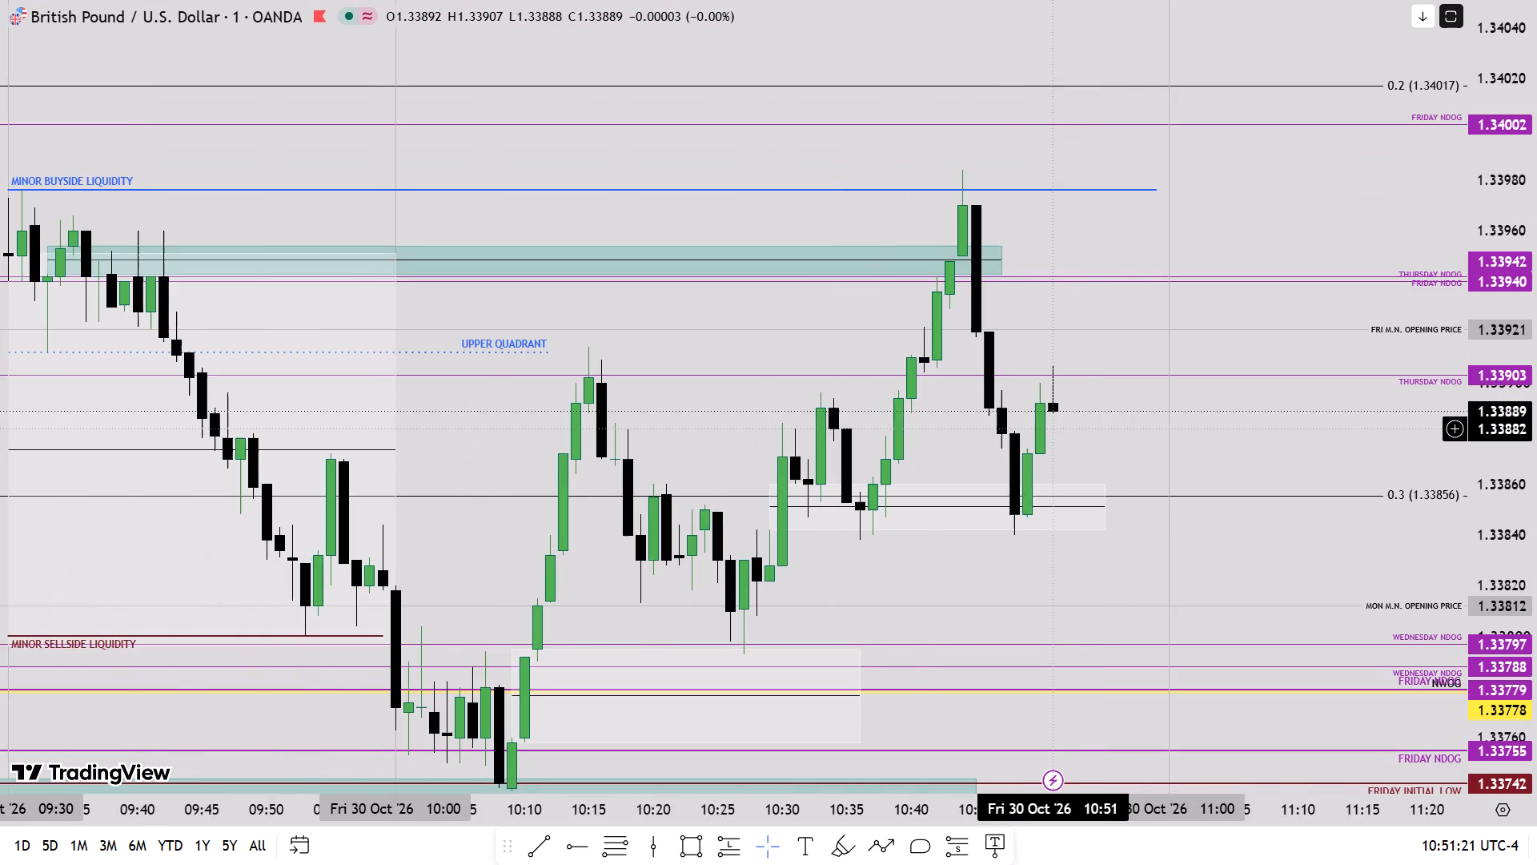
pyautogui.scroll(-4, 1056, 429)
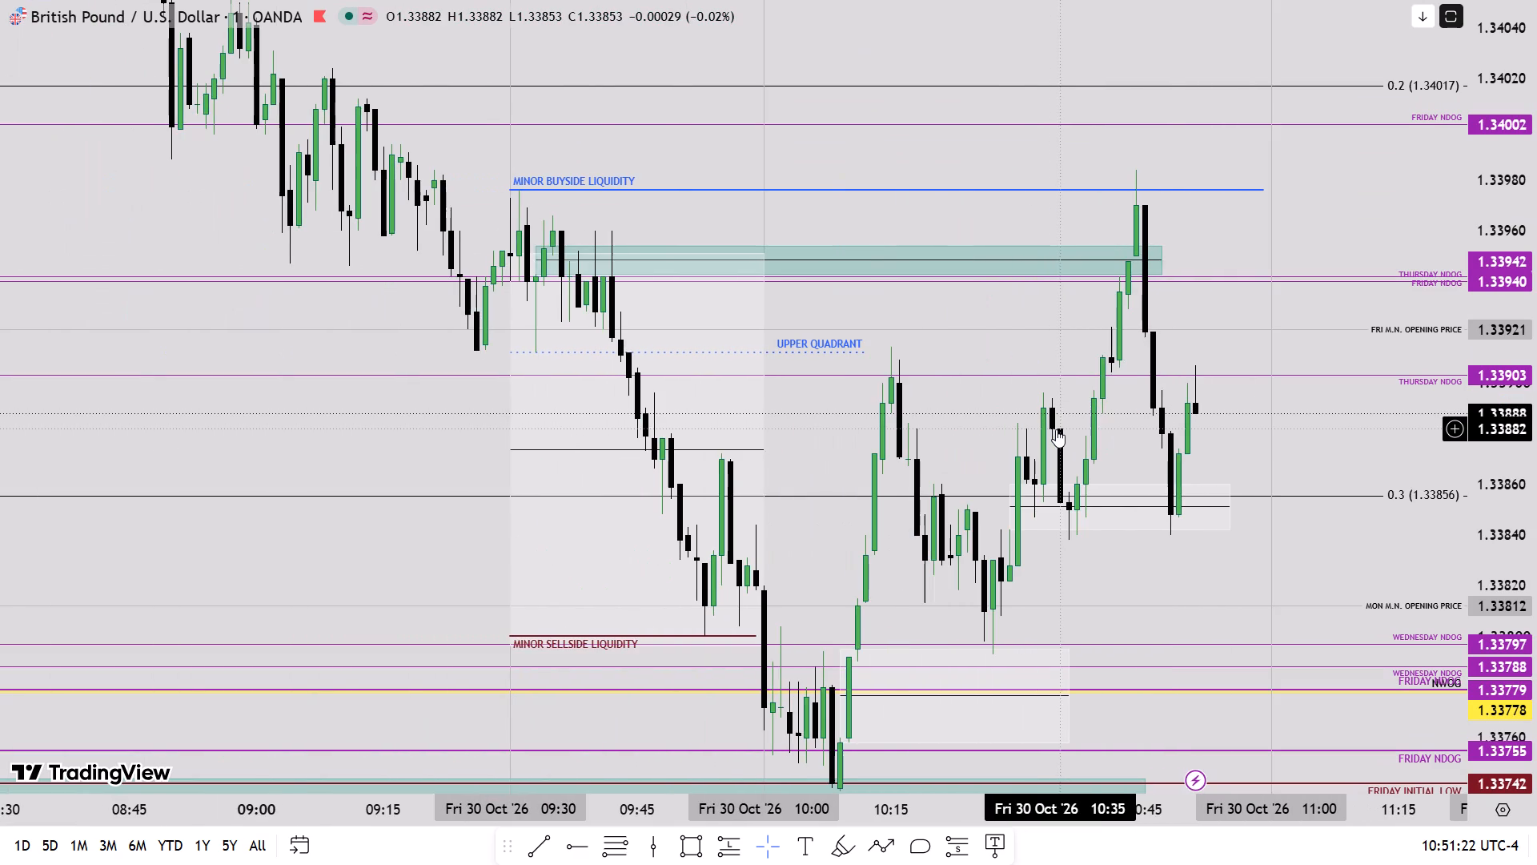
pyautogui.scroll(2, 957, 532)
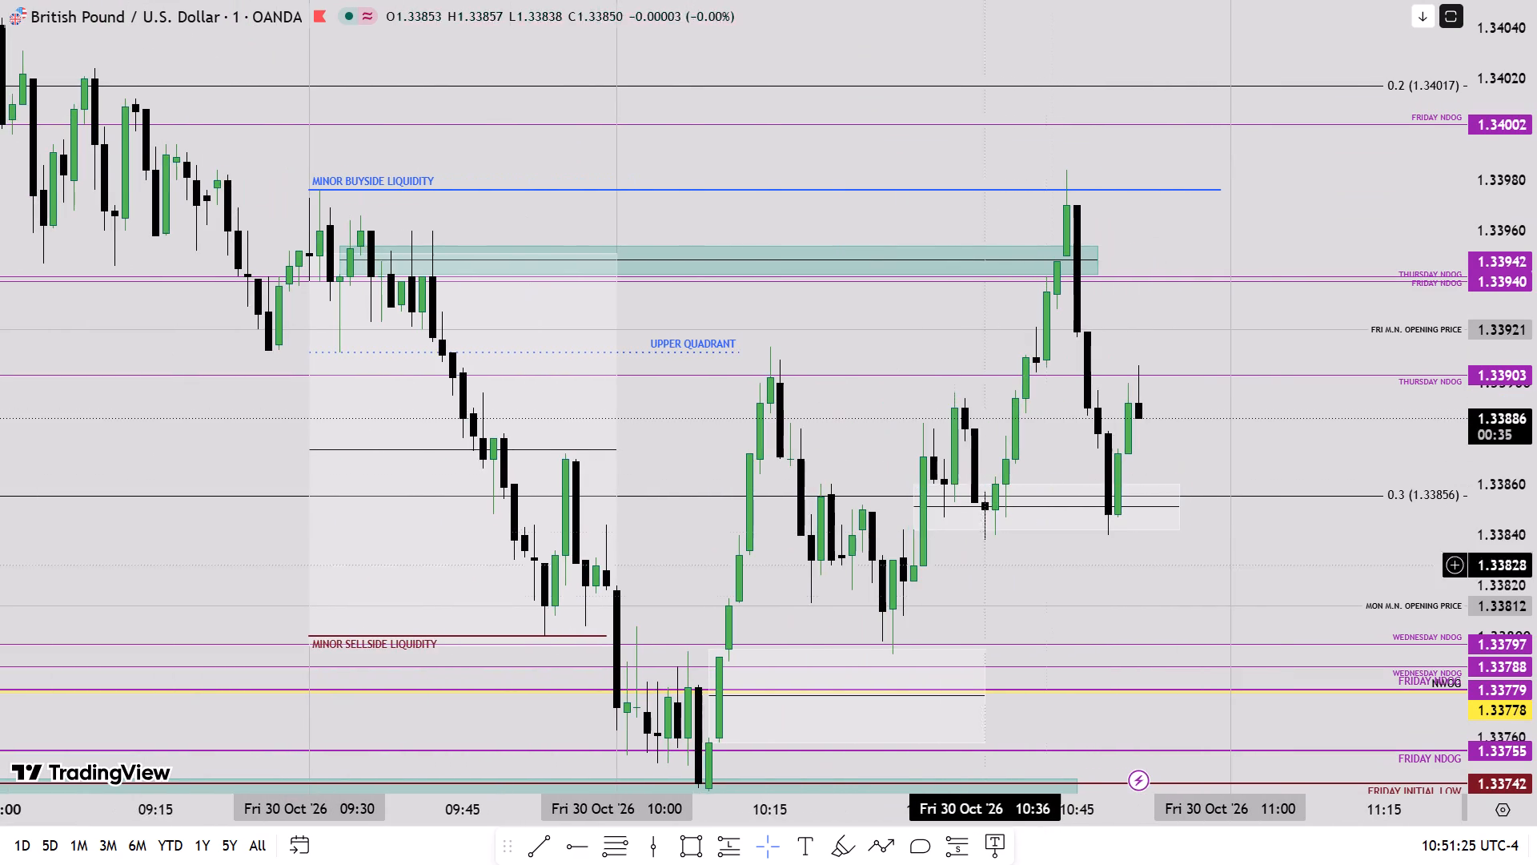
pyautogui.moveTo(1057, 603); pyautogui.dragTo(998, 443)
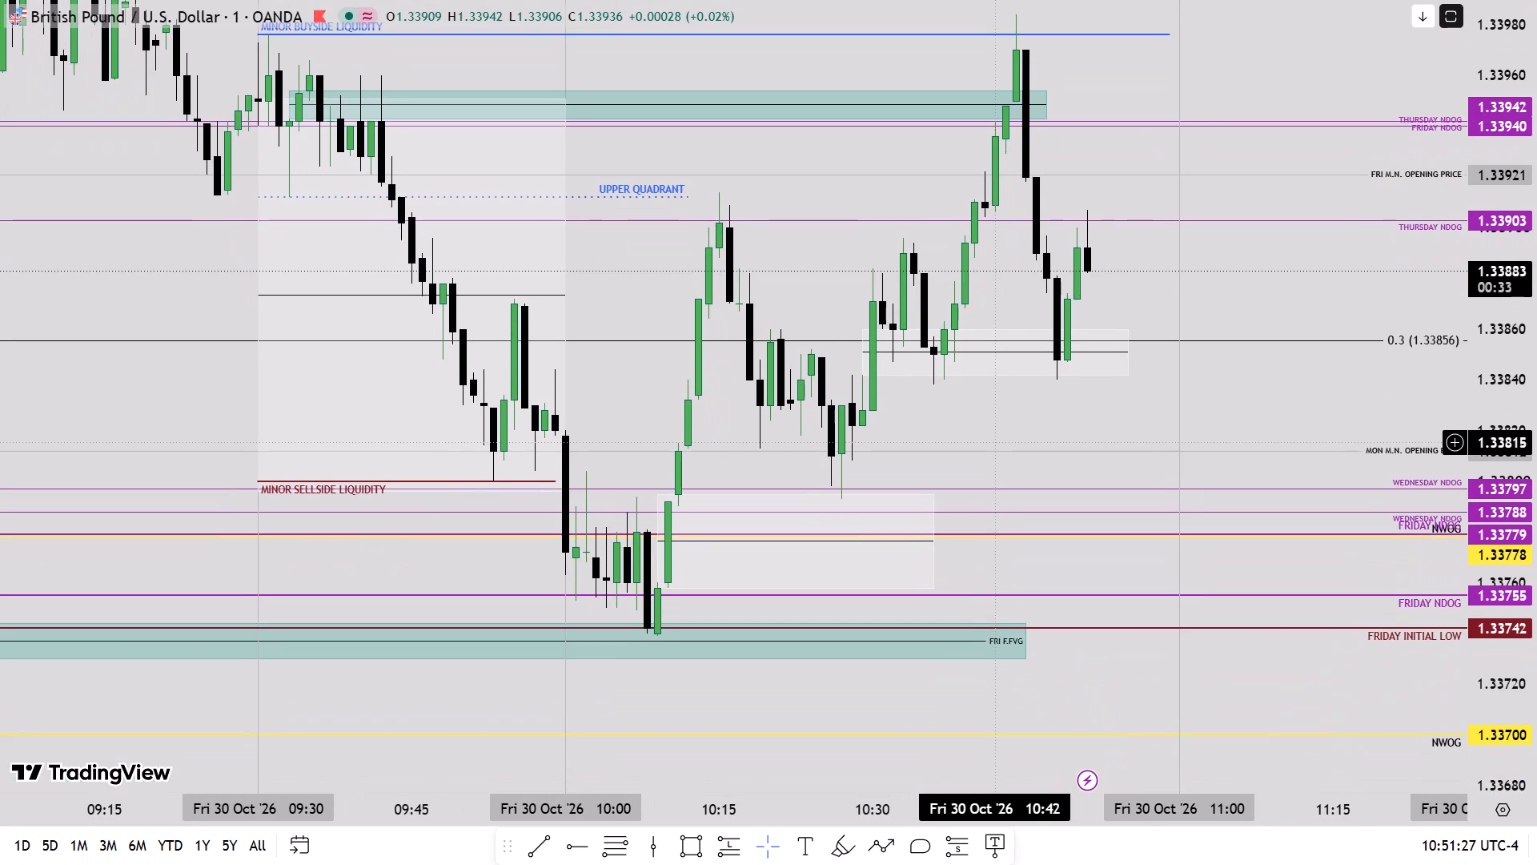
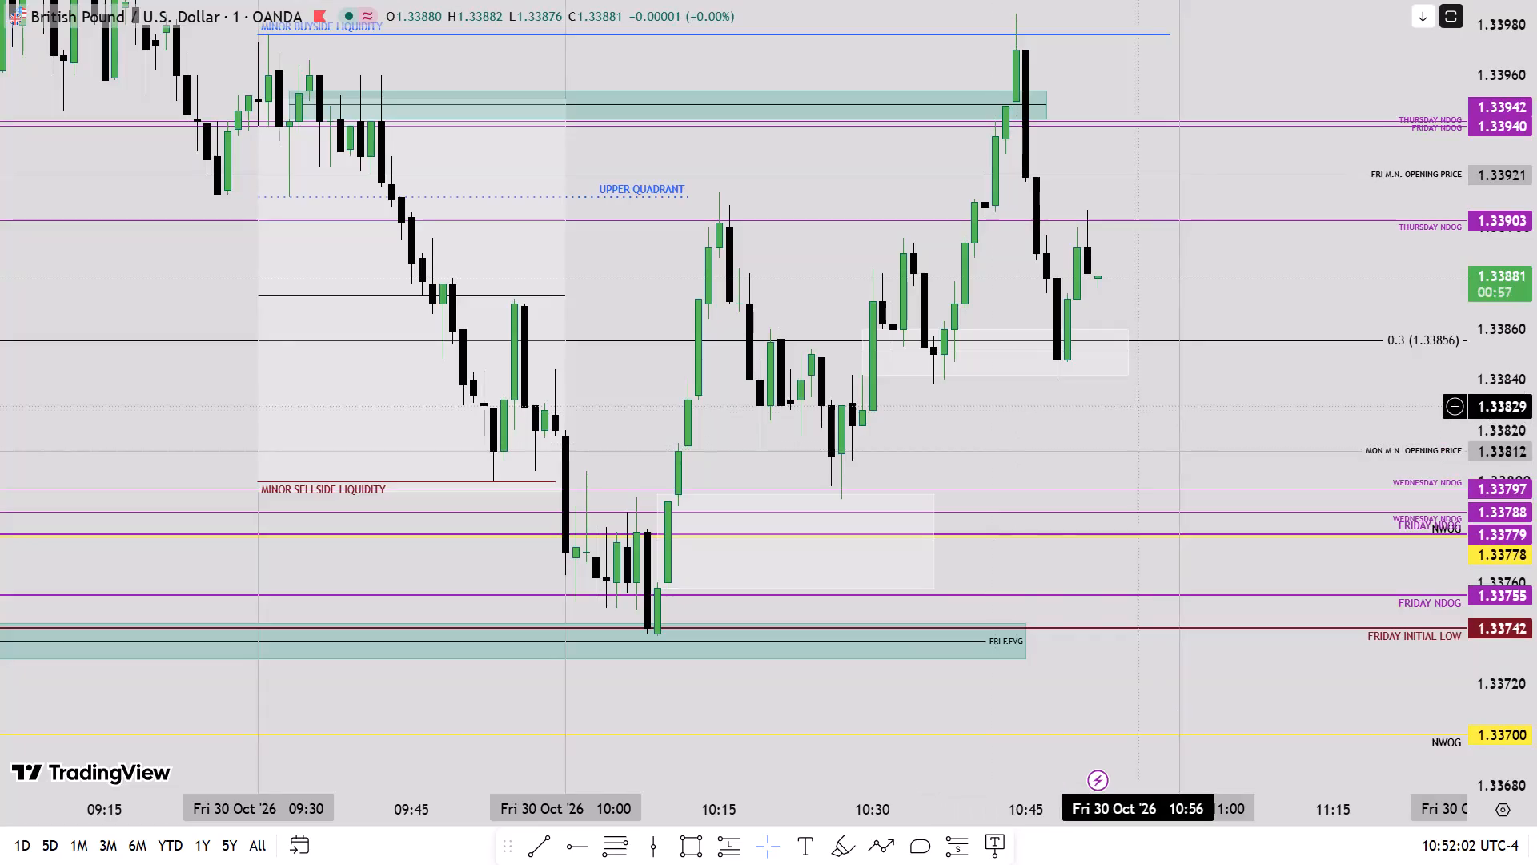
# Draw a rectangle from the 10:49 candle between 1.33874 and 1.33882, extending its end to about 11:02.
pyautogui.moveTo(1103, 397); pyautogui.dragTo(973, 569)
pyautogui.scroll(5, 1446, 530)
pyautogui.scroll(-4, 959, 544)
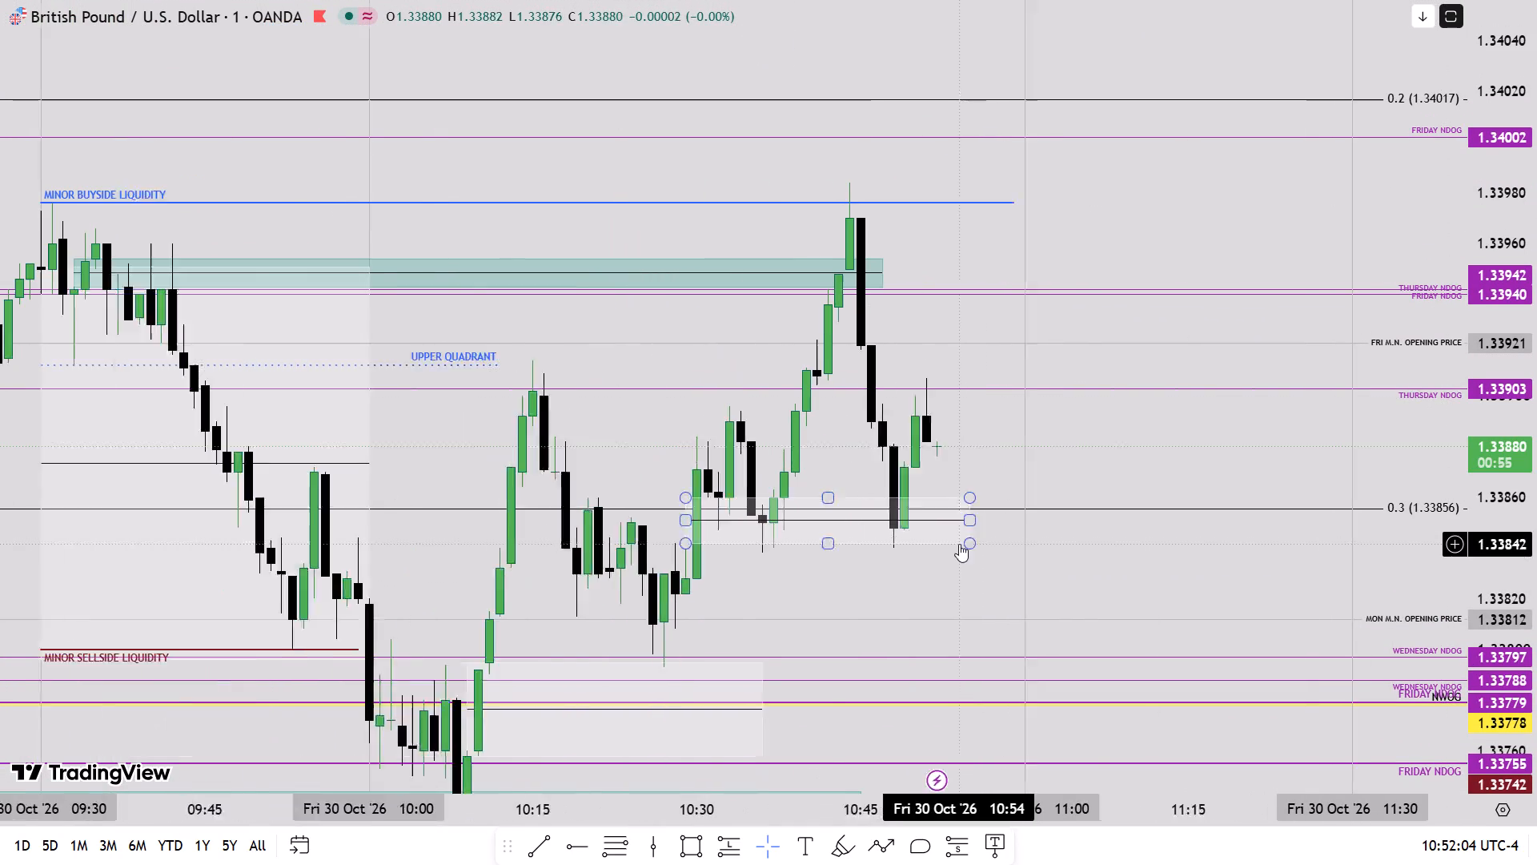
pyautogui.scroll(3, 1536, 413)
pyautogui.click(713, 850)
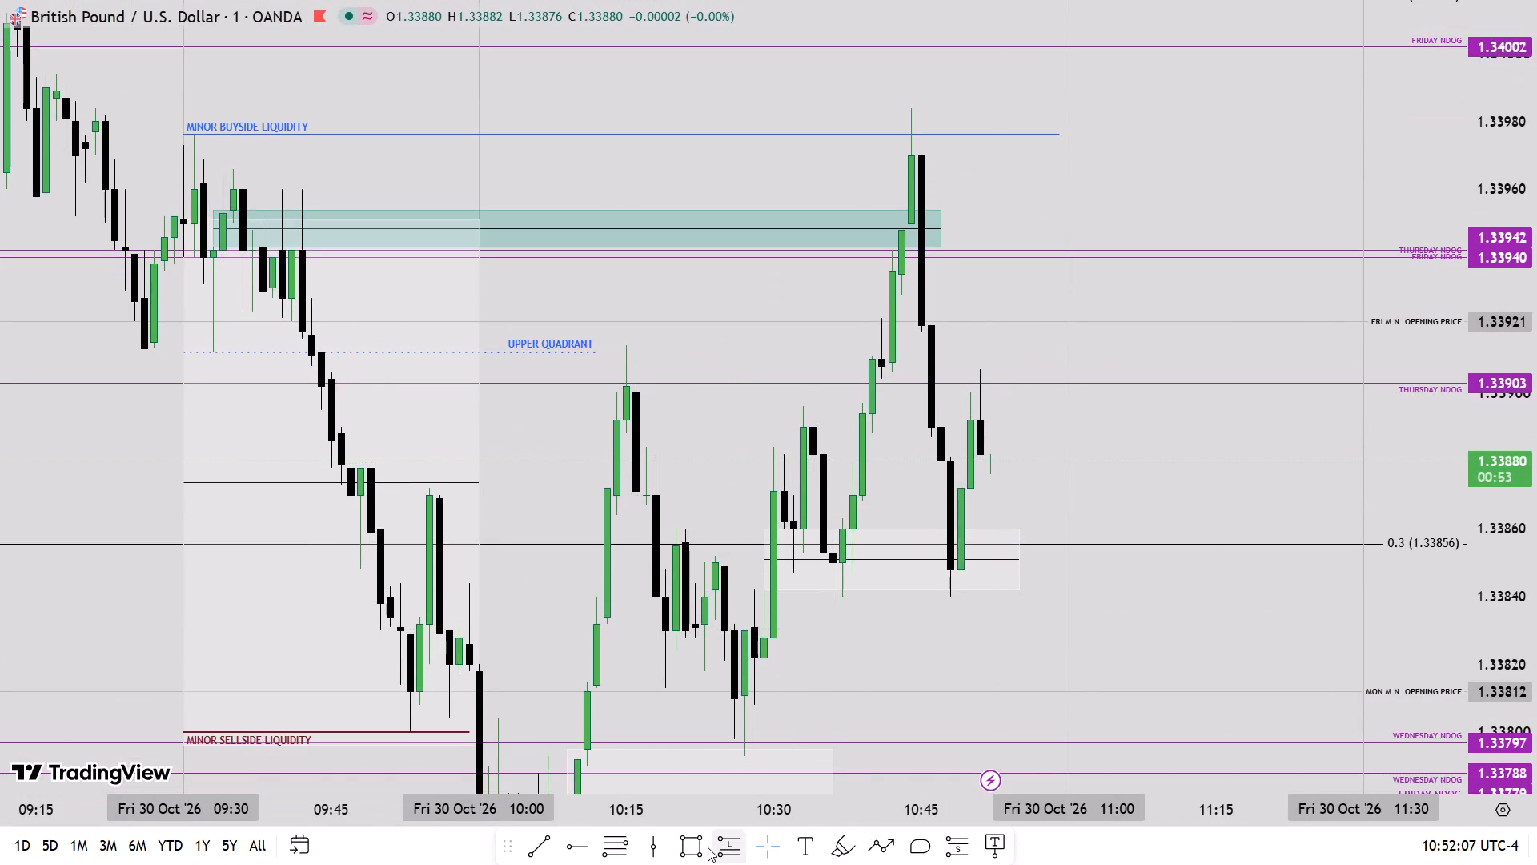
pyautogui.click(694, 840)
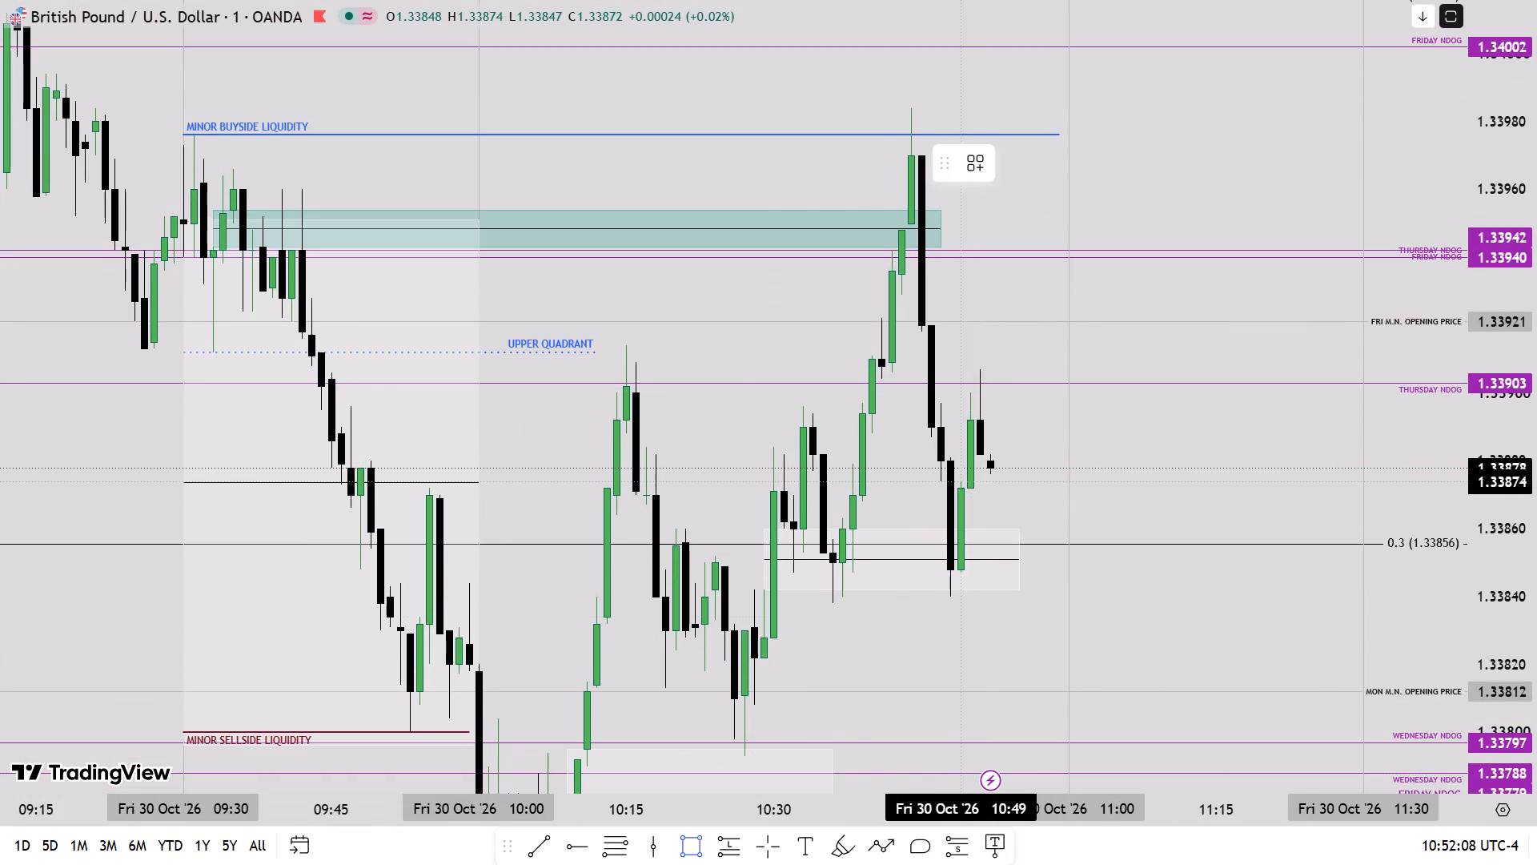
pyautogui.click(961, 482)
pyautogui.click(979, 461)
pyautogui.moveTo(982, 470); pyautogui.dragTo(1049, 471)
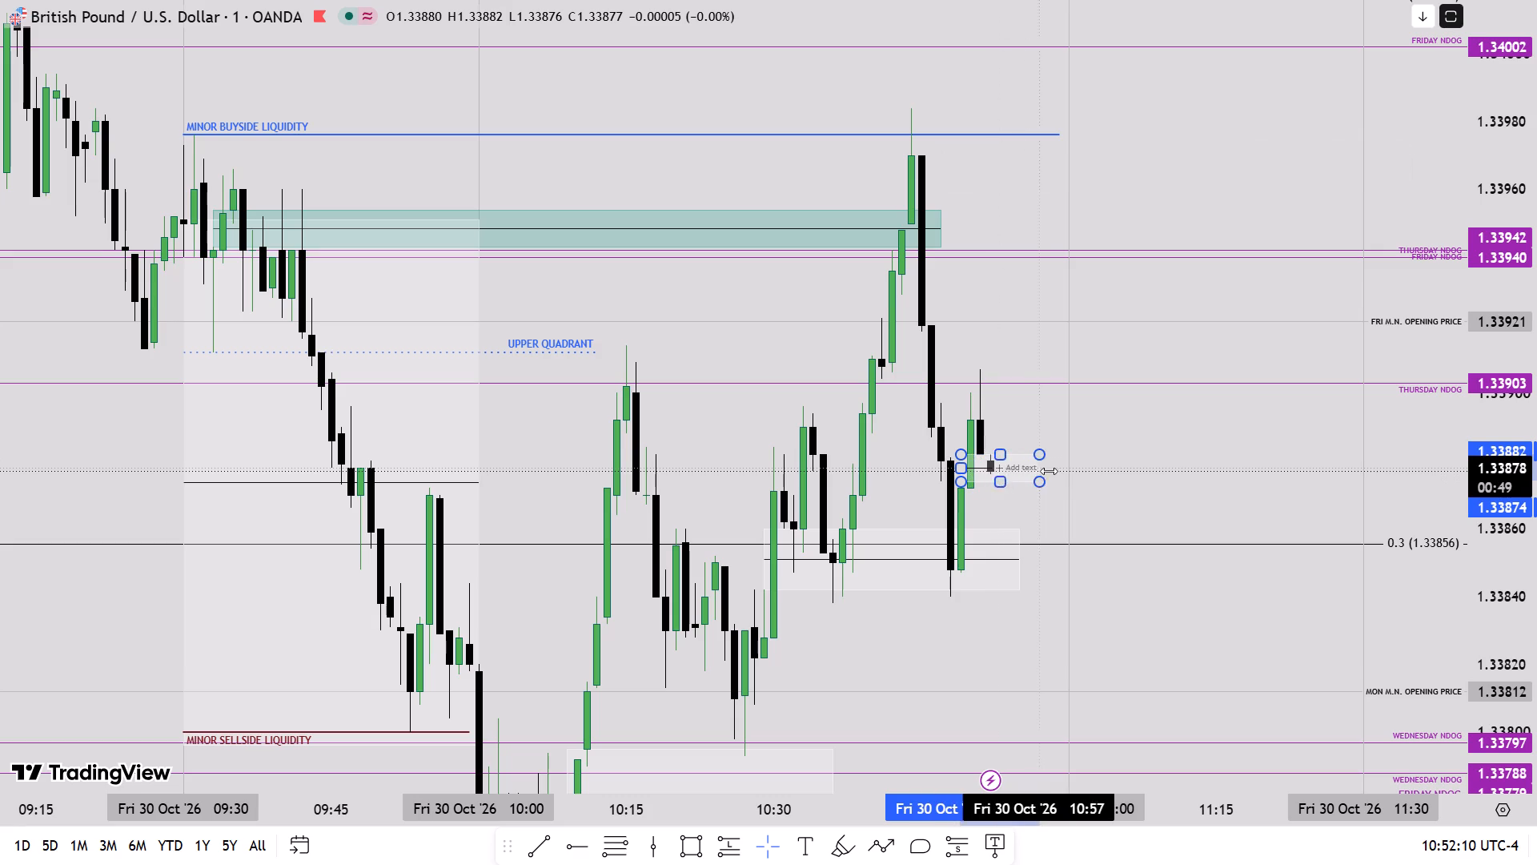
pyautogui.moveTo(1049, 471); pyautogui.dragTo(1084, 472)
# Measure the price move from 1.33874 at 11:12 down to 1.33833 at 10:35, below the 0.3 level.
pyautogui.moveTo(1154, 497); pyautogui.dragTo(1146, 380)
pyautogui.scroll(-2, 1469, 395)
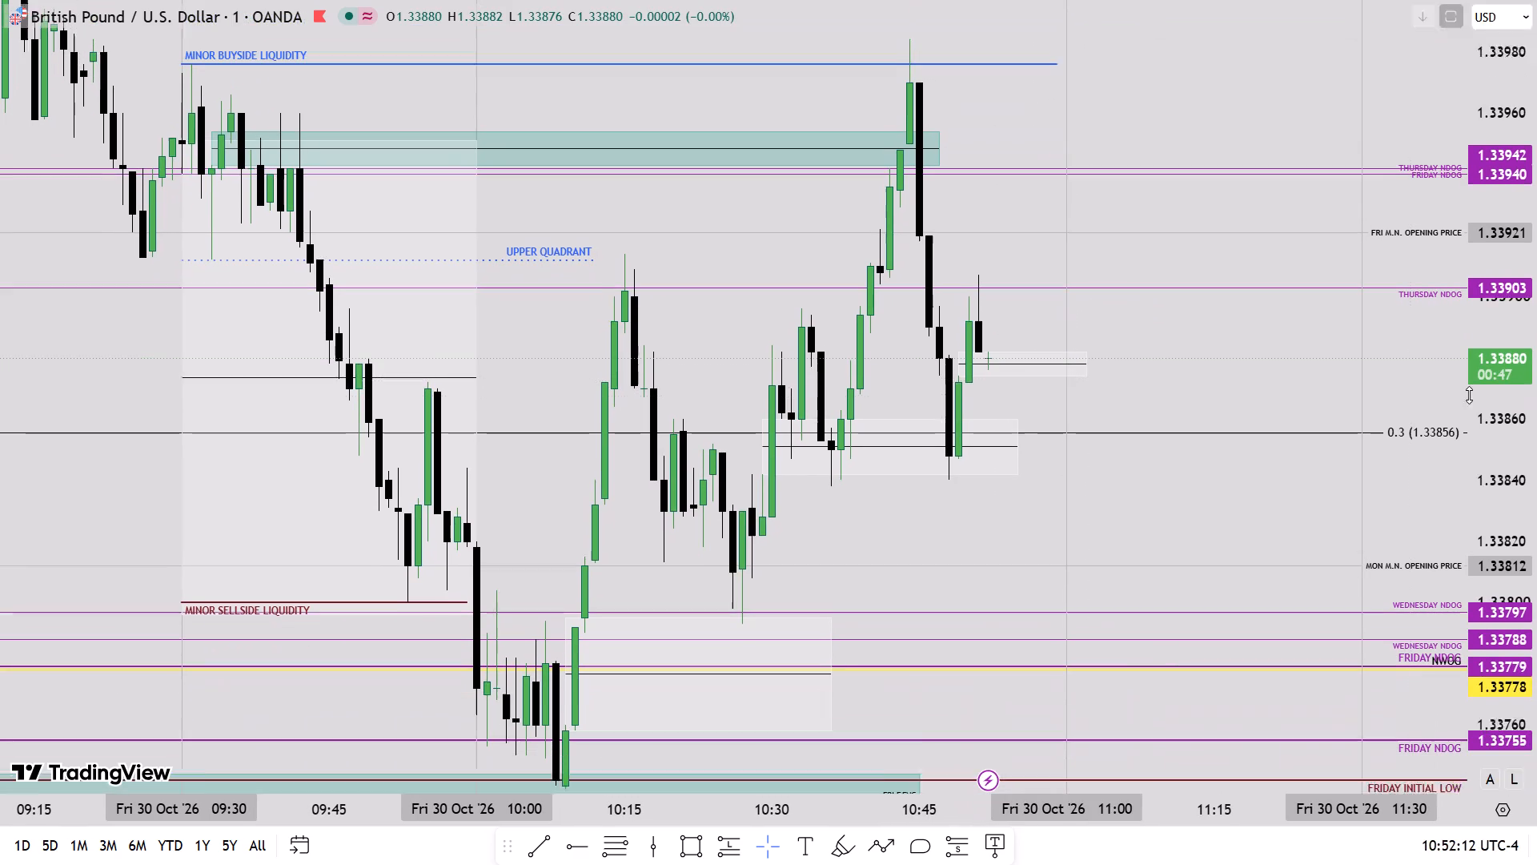
pyautogui.scroll(-2, 1013, 518)
pyautogui.moveTo(1087, 495); pyautogui.dragTo(1076, 561)
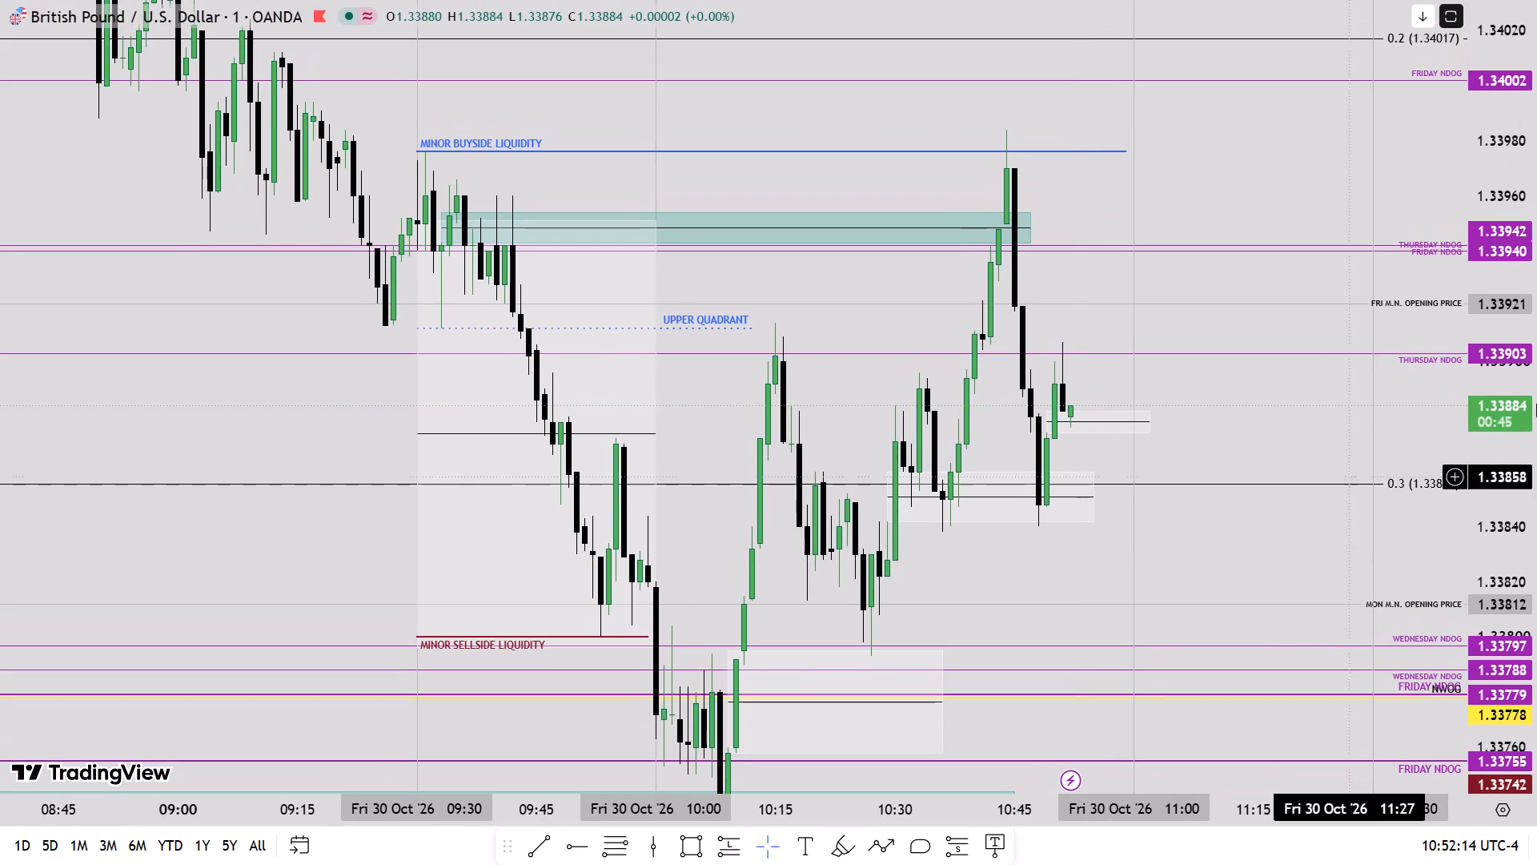
pyautogui.moveTo(1242, 436); pyautogui.dragTo(1213, 529)
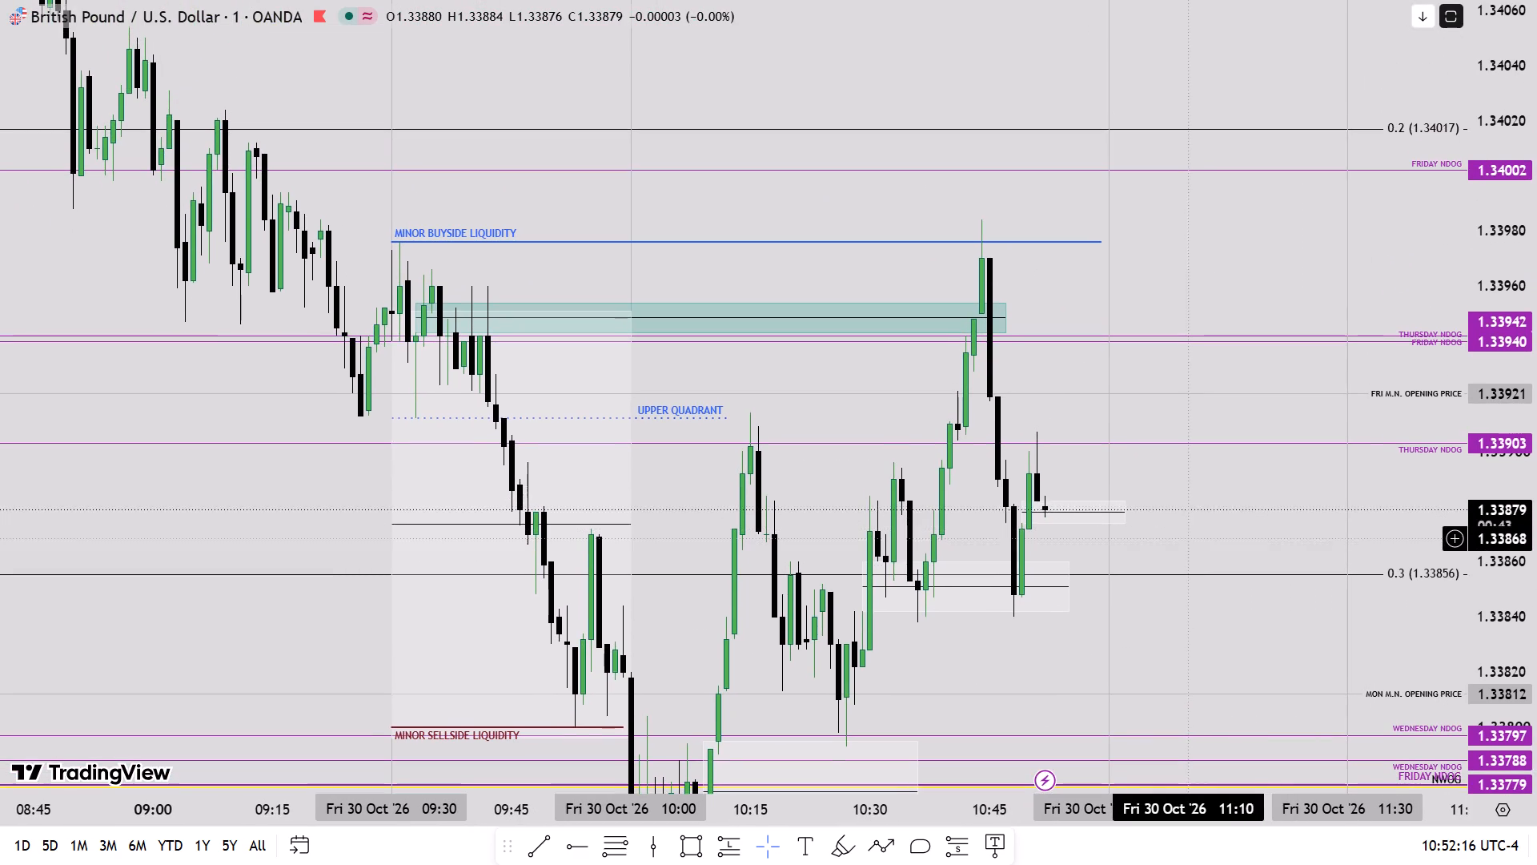
pyautogui.moveTo(1188, 541); pyautogui.dragTo(1155, 434)
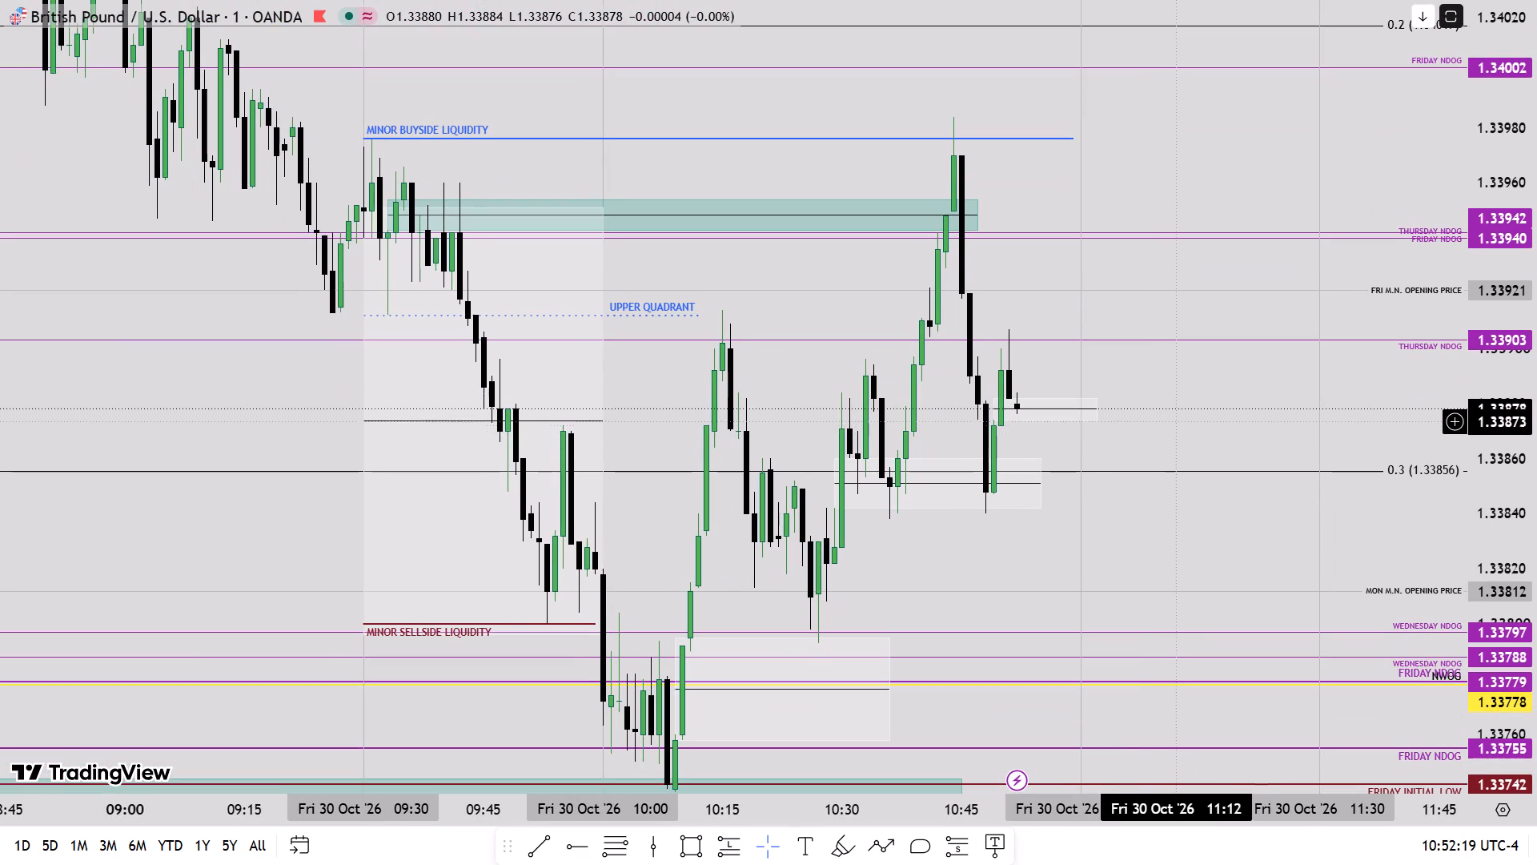
pyautogui.keyDown('shift'); pyautogui.click(1176, 420); pyautogui.keyUp('shift')
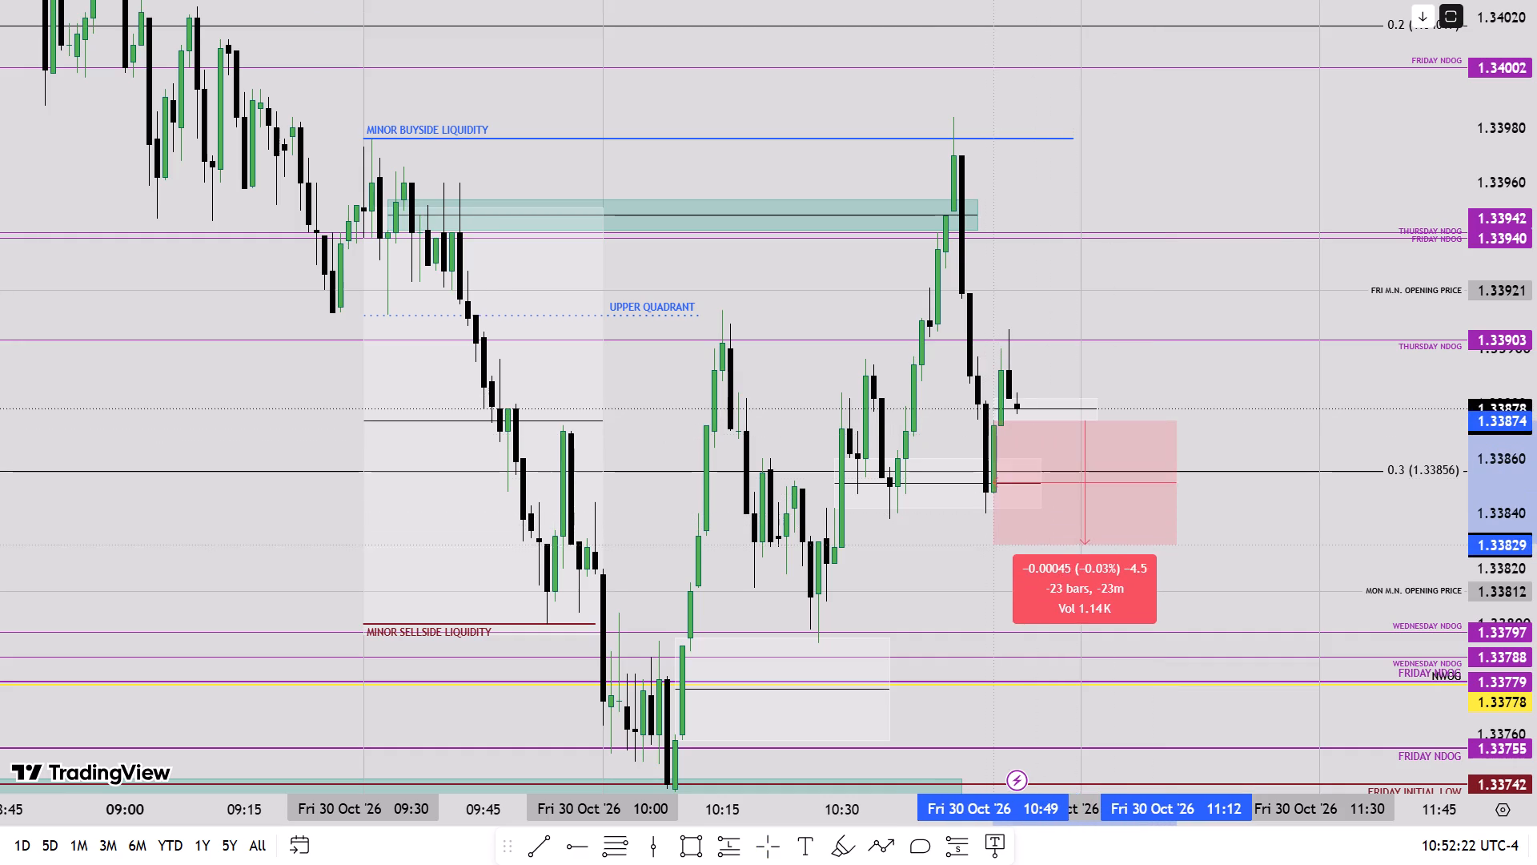
pyautogui.keyDown('shift'); pyautogui.click(879, 534); pyautogui.keyUp('shift')
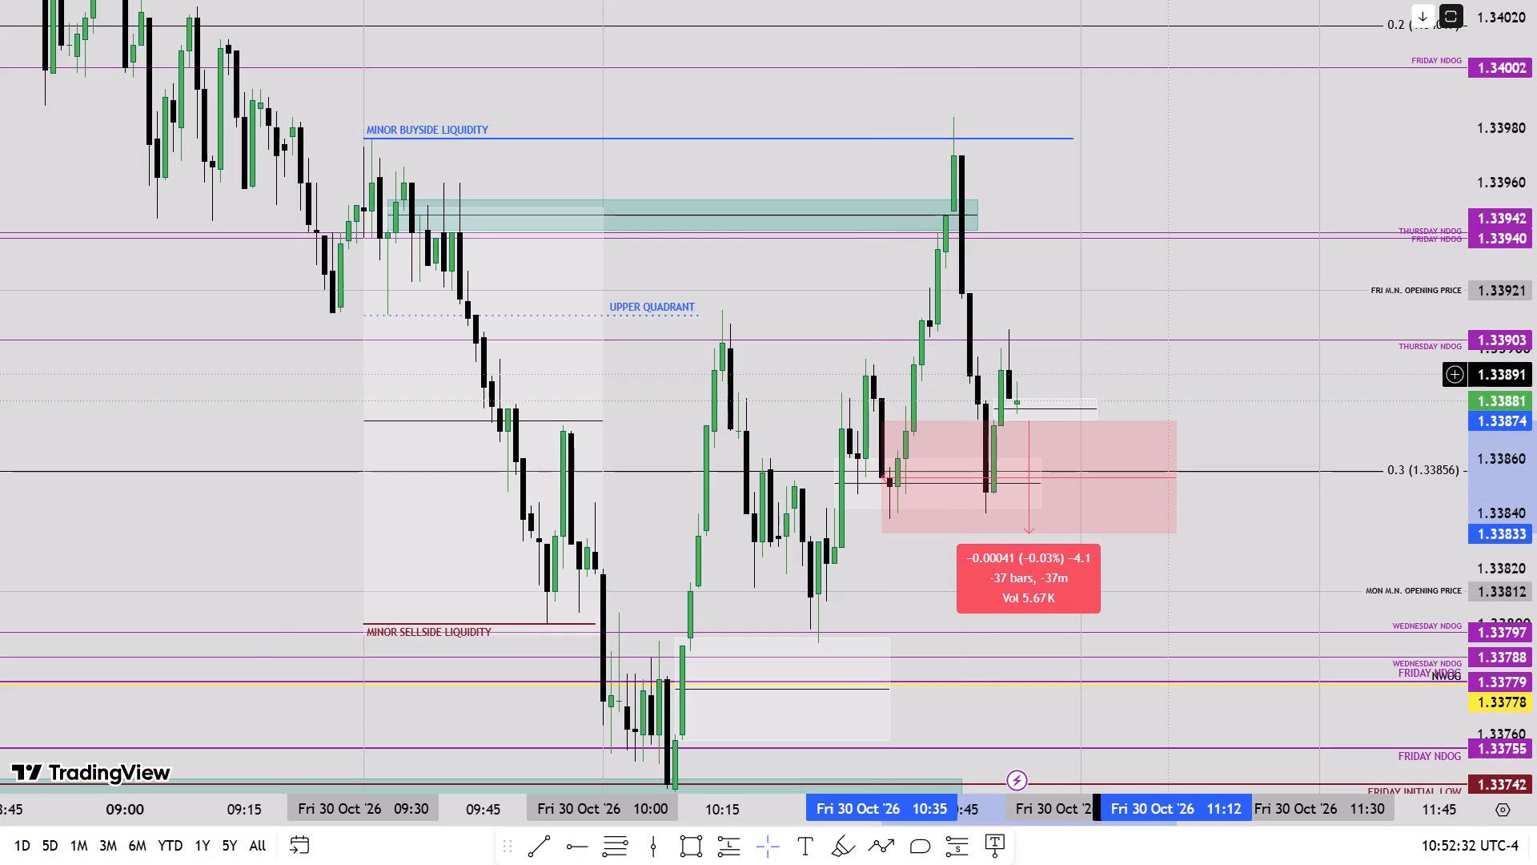
# Switch GBPUSD to the 15-minute interval and examine the latest candles between WEEK HIGH and FRIDAY LOW.
pyautogui.write('15')
pyautogui.press('Return')
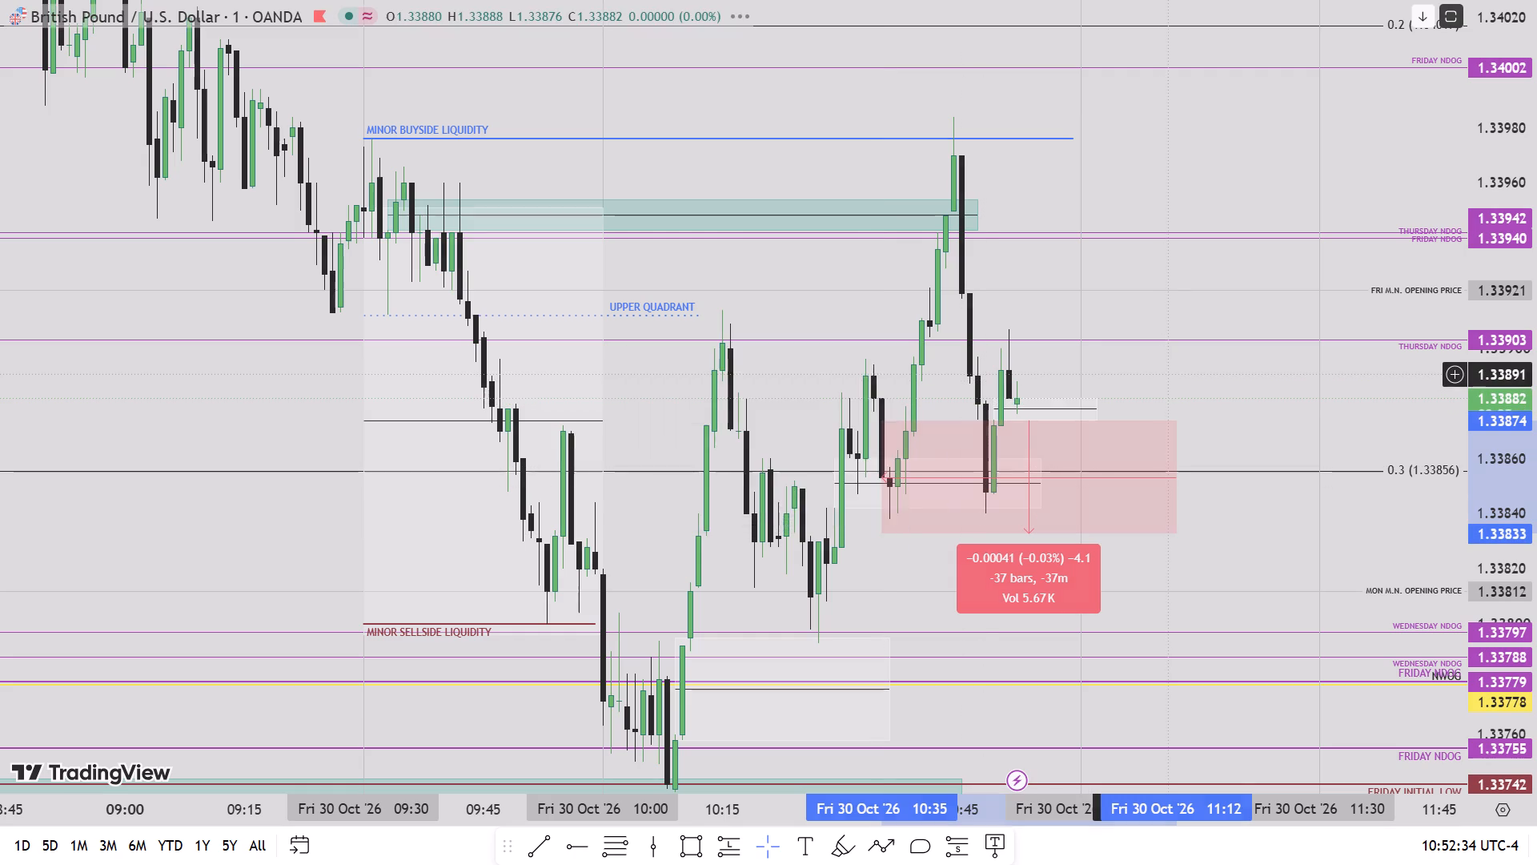
pyautogui.scroll(-8, 1536, 322)
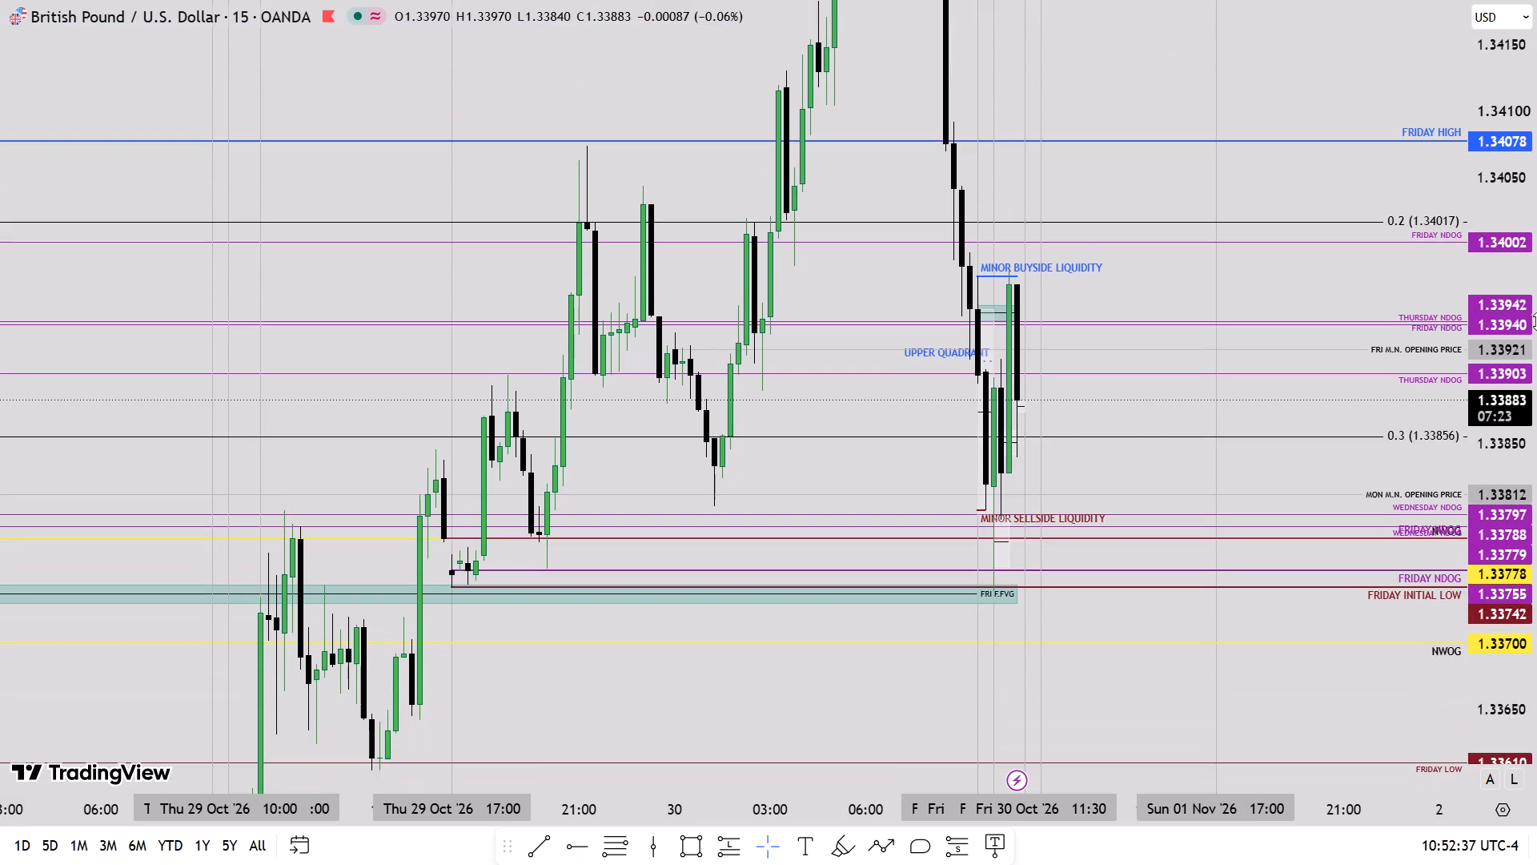
pyautogui.scroll(-3, 1536, 321)
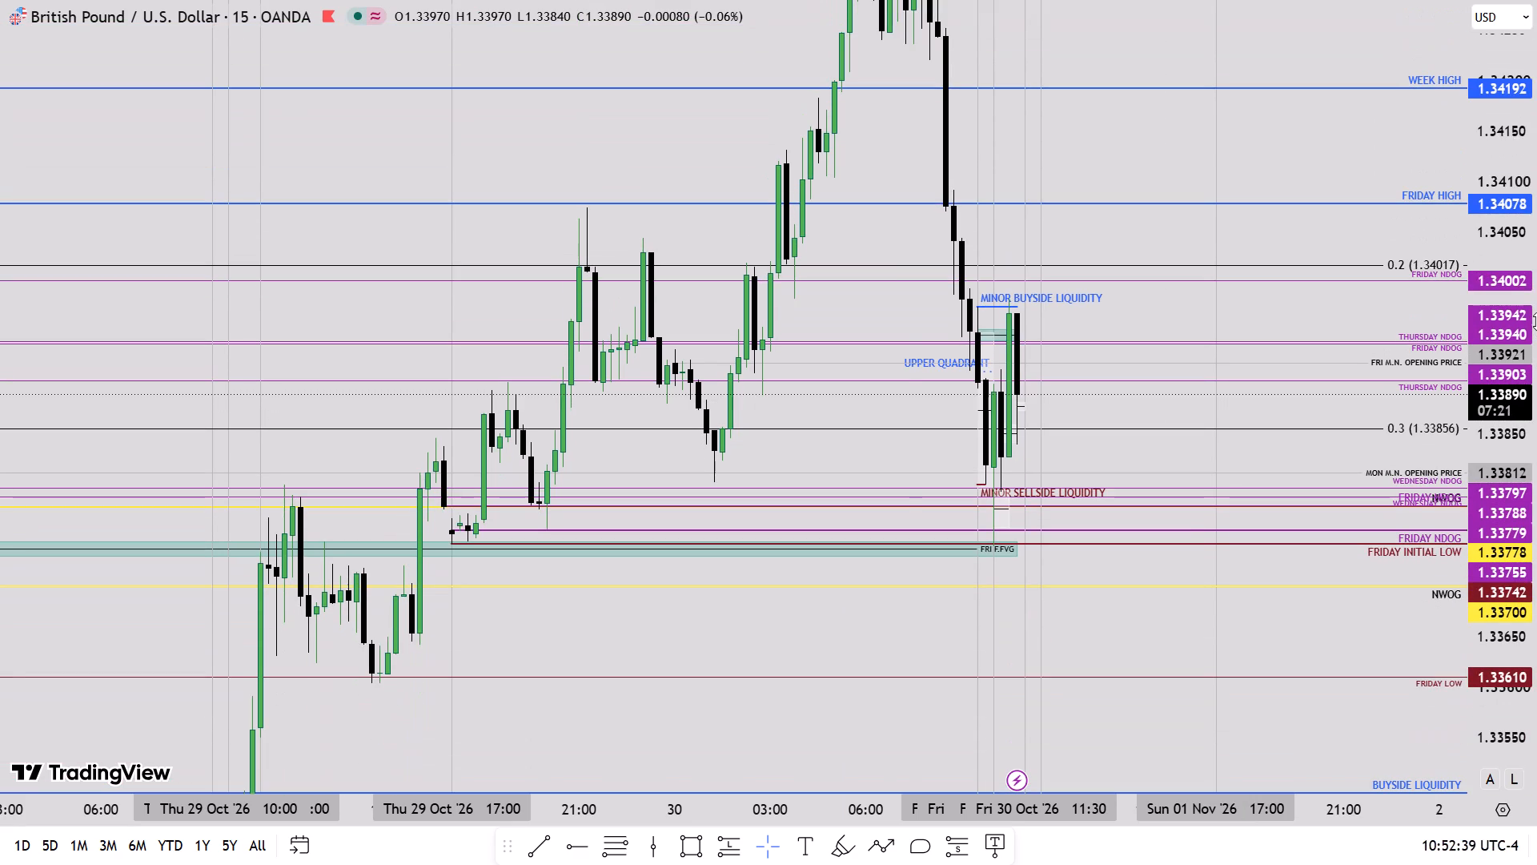
# Return GBPUSD to the one-minute interval and examine the latest candles between the new rectangle and THURSDAY NDOG at 1.33903.
pyautogui.press('1')
pyautogui.press('Return')
pyautogui.scroll(1, 1536, 312)
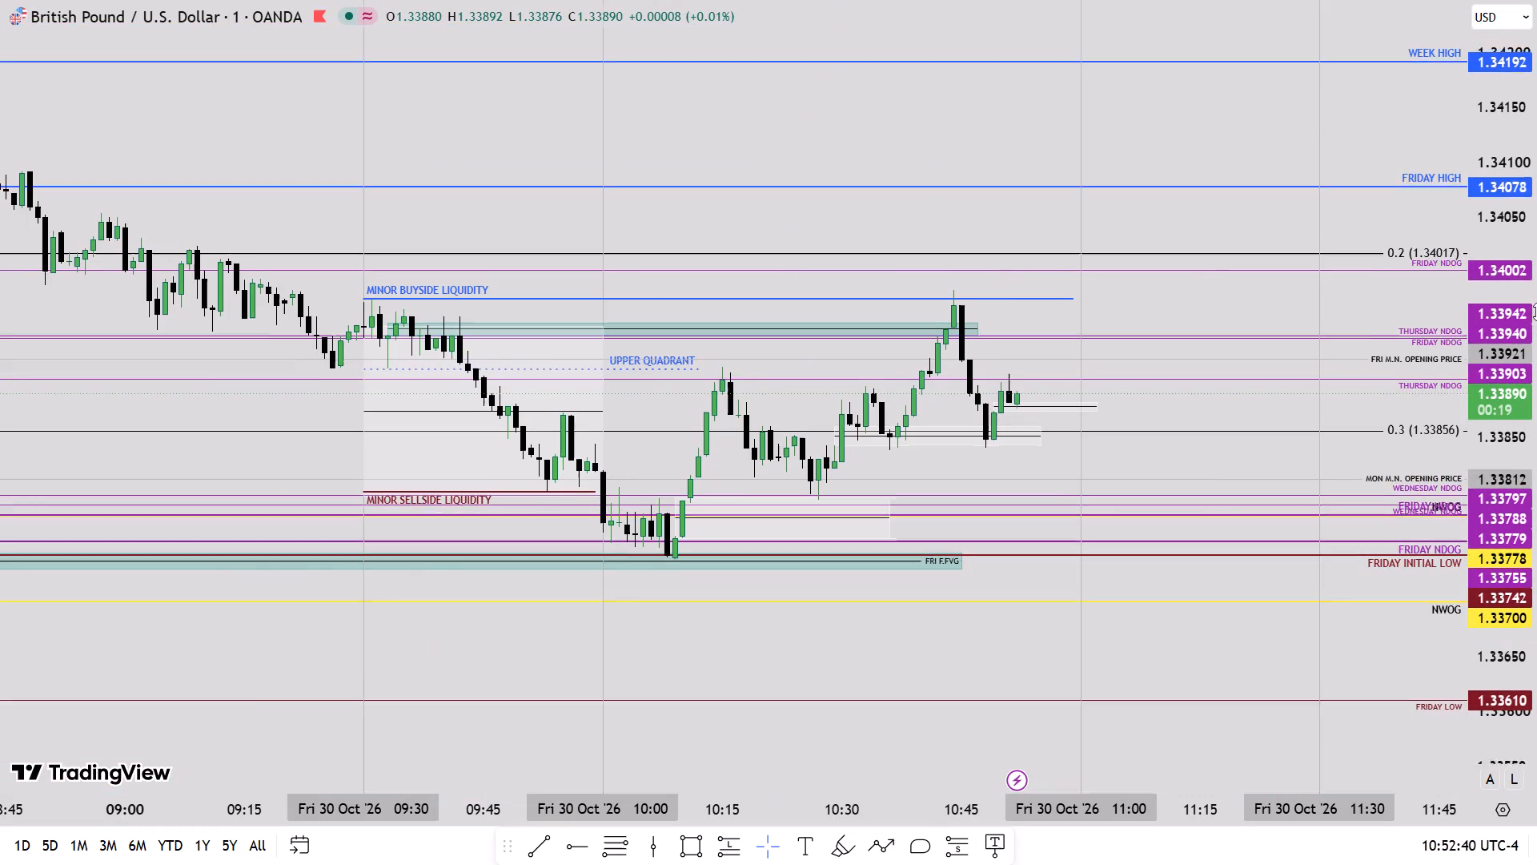
pyautogui.scroll(13, 1536, 312)
pyautogui.moveTo(1199, 418); pyautogui.dragTo(1192, 495)
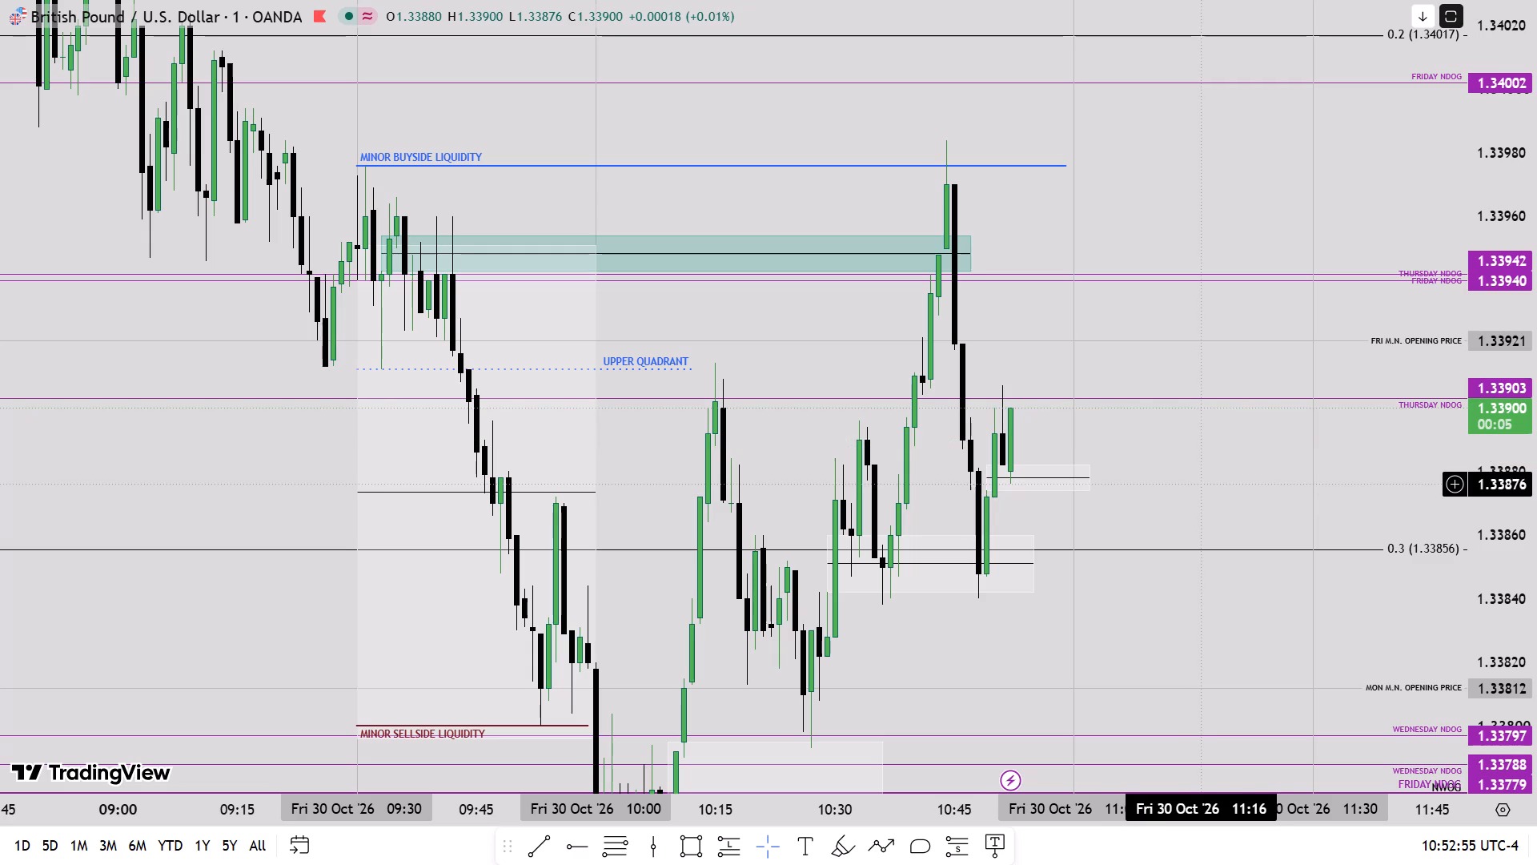
pyautogui.moveTo(1157, 471); pyautogui.dragTo(1122, 553)
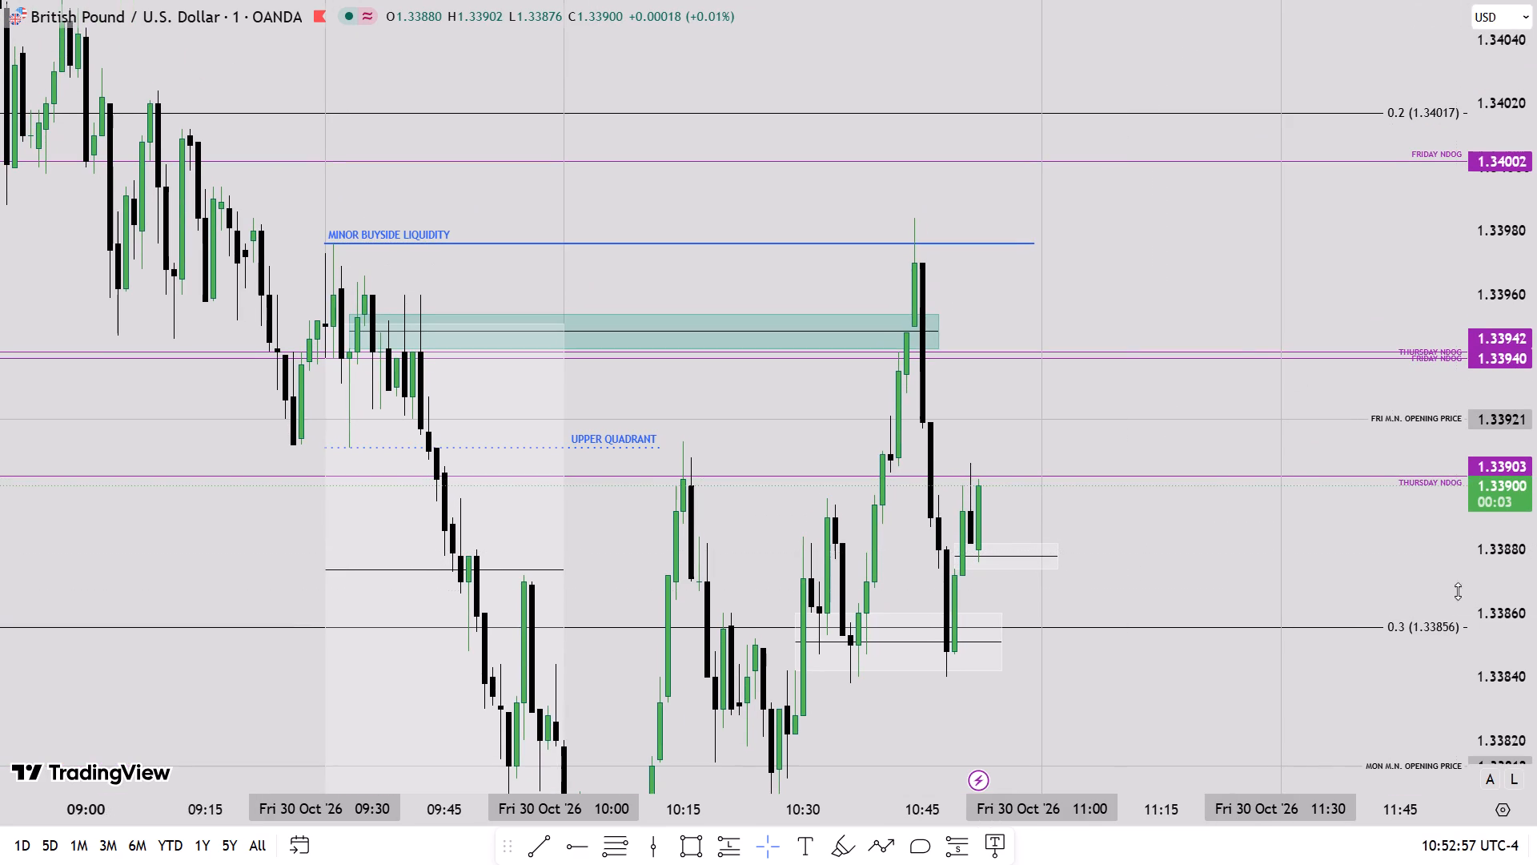
pyautogui.moveTo(1158, 559); pyautogui.dragTo(1146, 488)
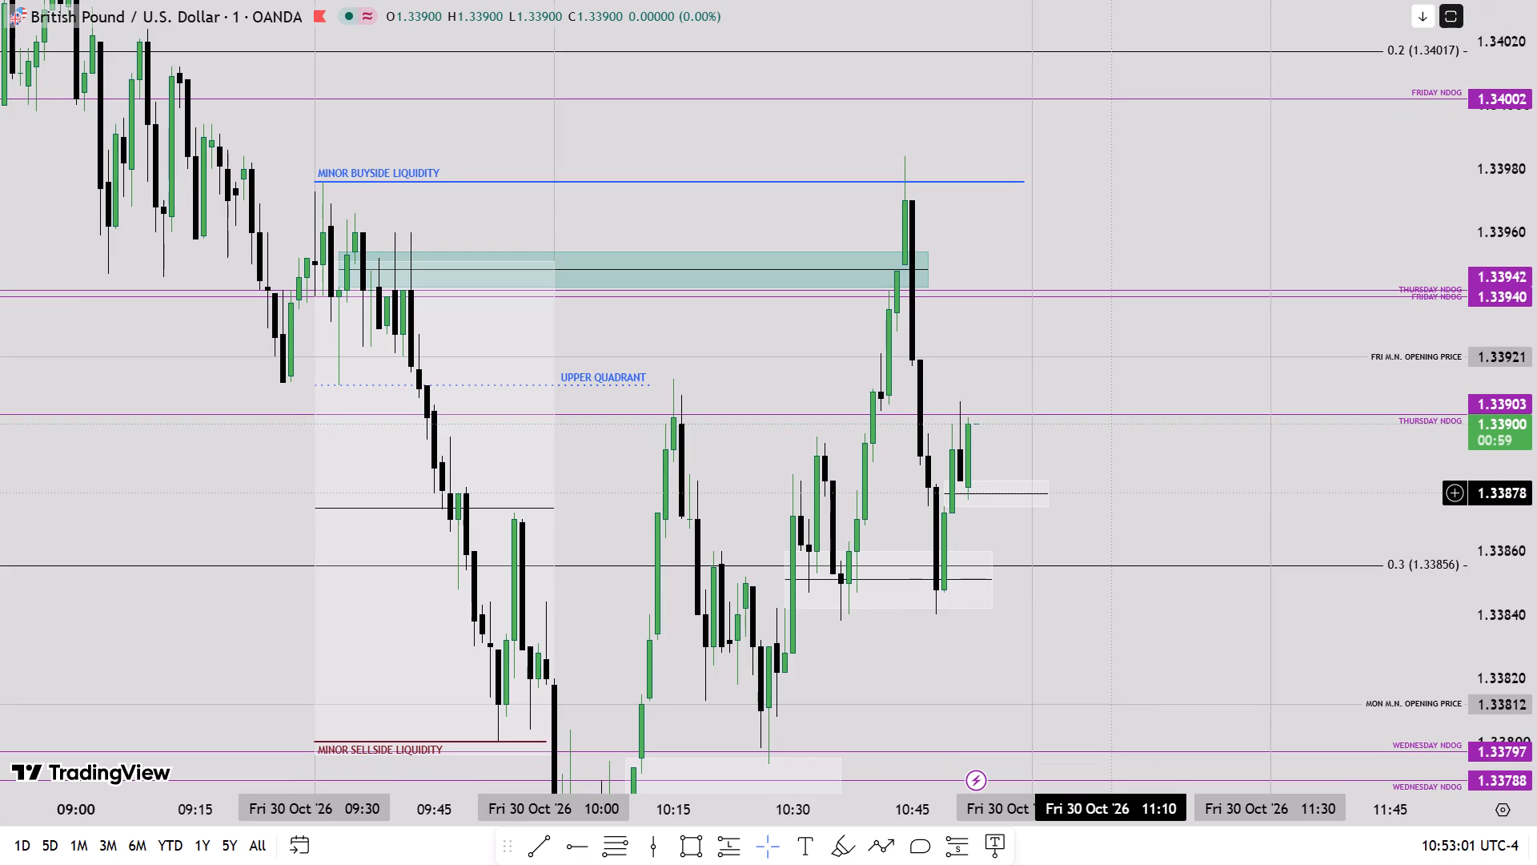
# Bring up the EURUSD pane beneath GBPUSD, compare their price action since 09:30, and maximise the GBPUSD pane again.
pyautogui.moveTo(1114, 493); pyautogui.dragTo(1147, 525)
pyautogui.doubleClick(1147, 525)
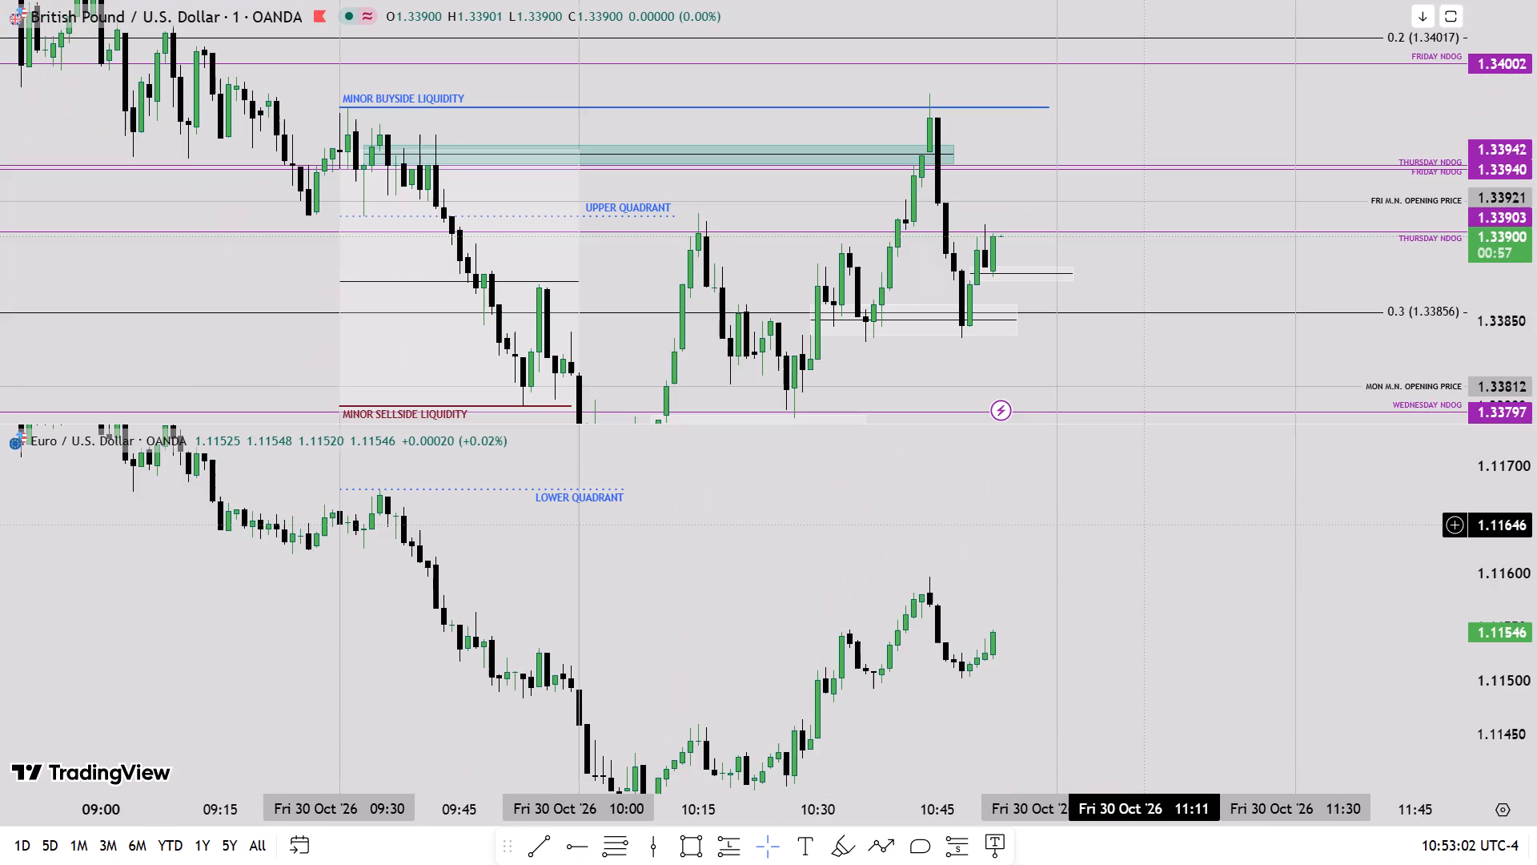
pyautogui.scroll(-2, 1075, 605)
pyautogui.moveTo(985, 549); pyautogui.dragTo(981, 550)
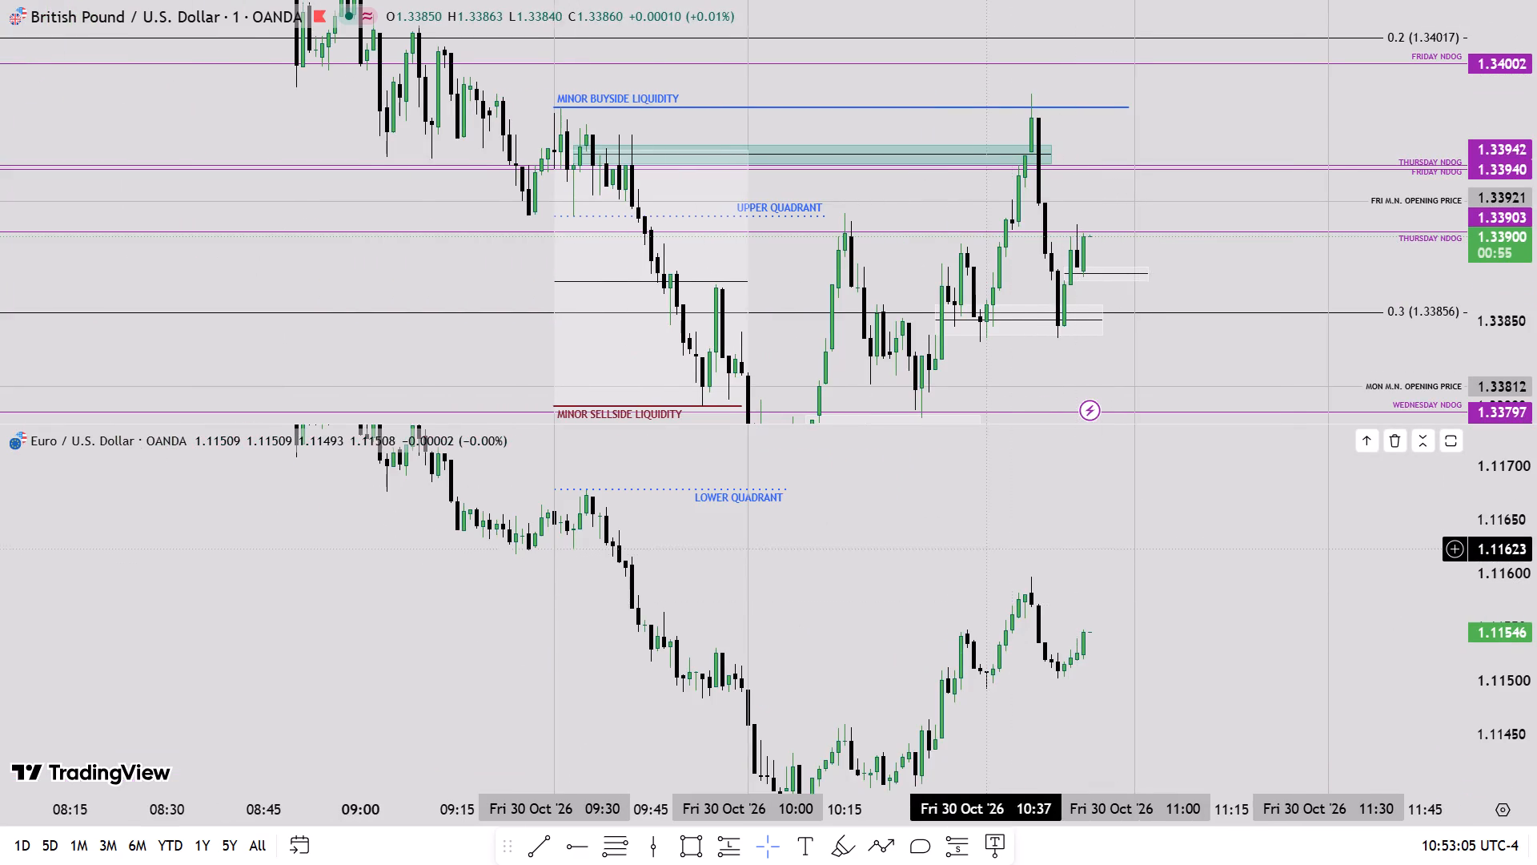
pyautogui.moveTo(981, 550); pyautogui.dragTo(960, 593)
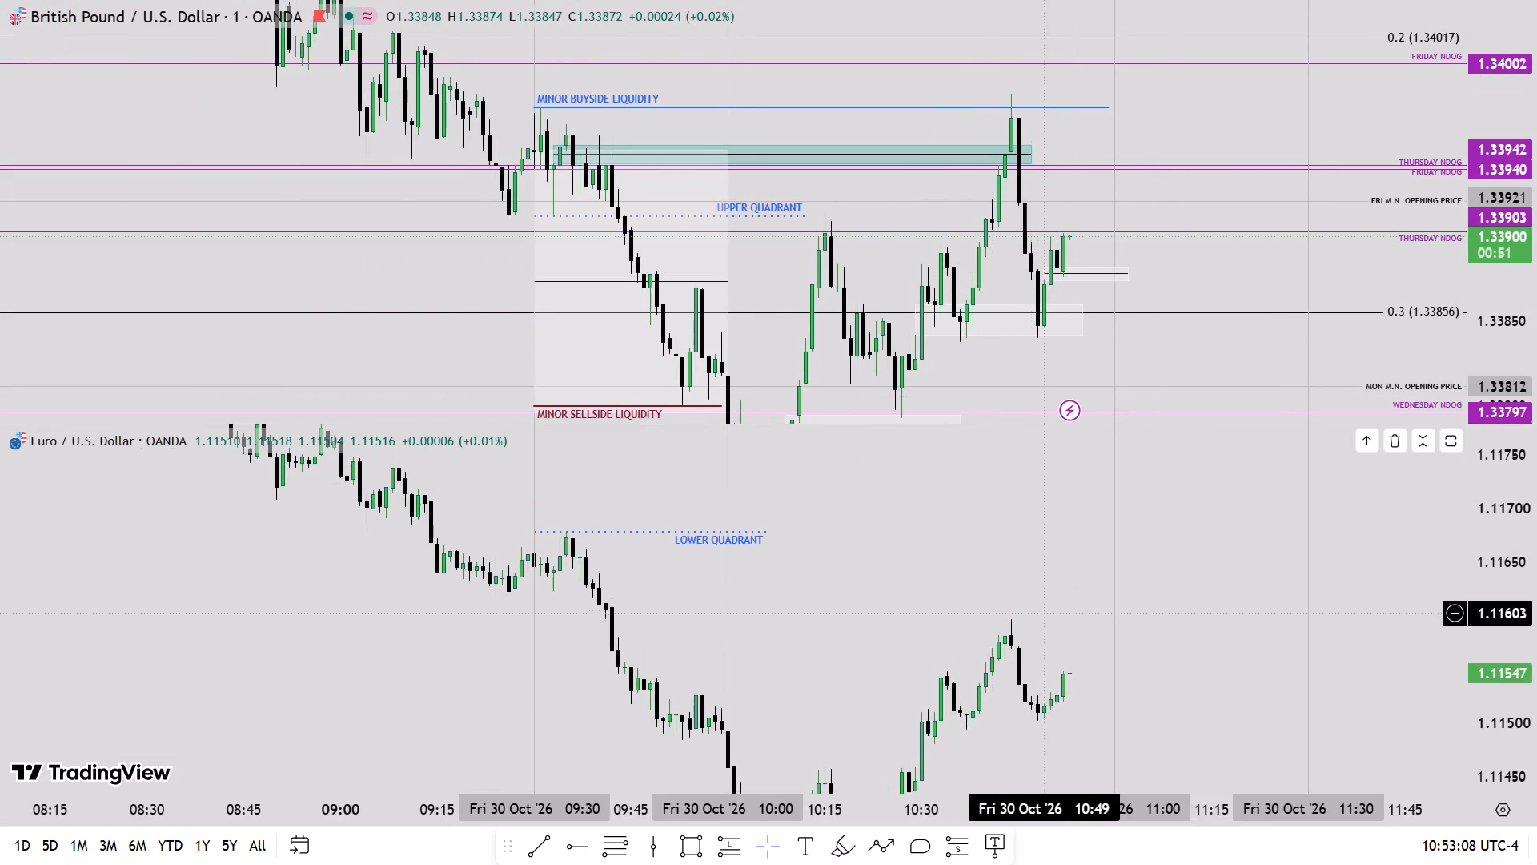
pyautogui.doubleClick(1183, 268)
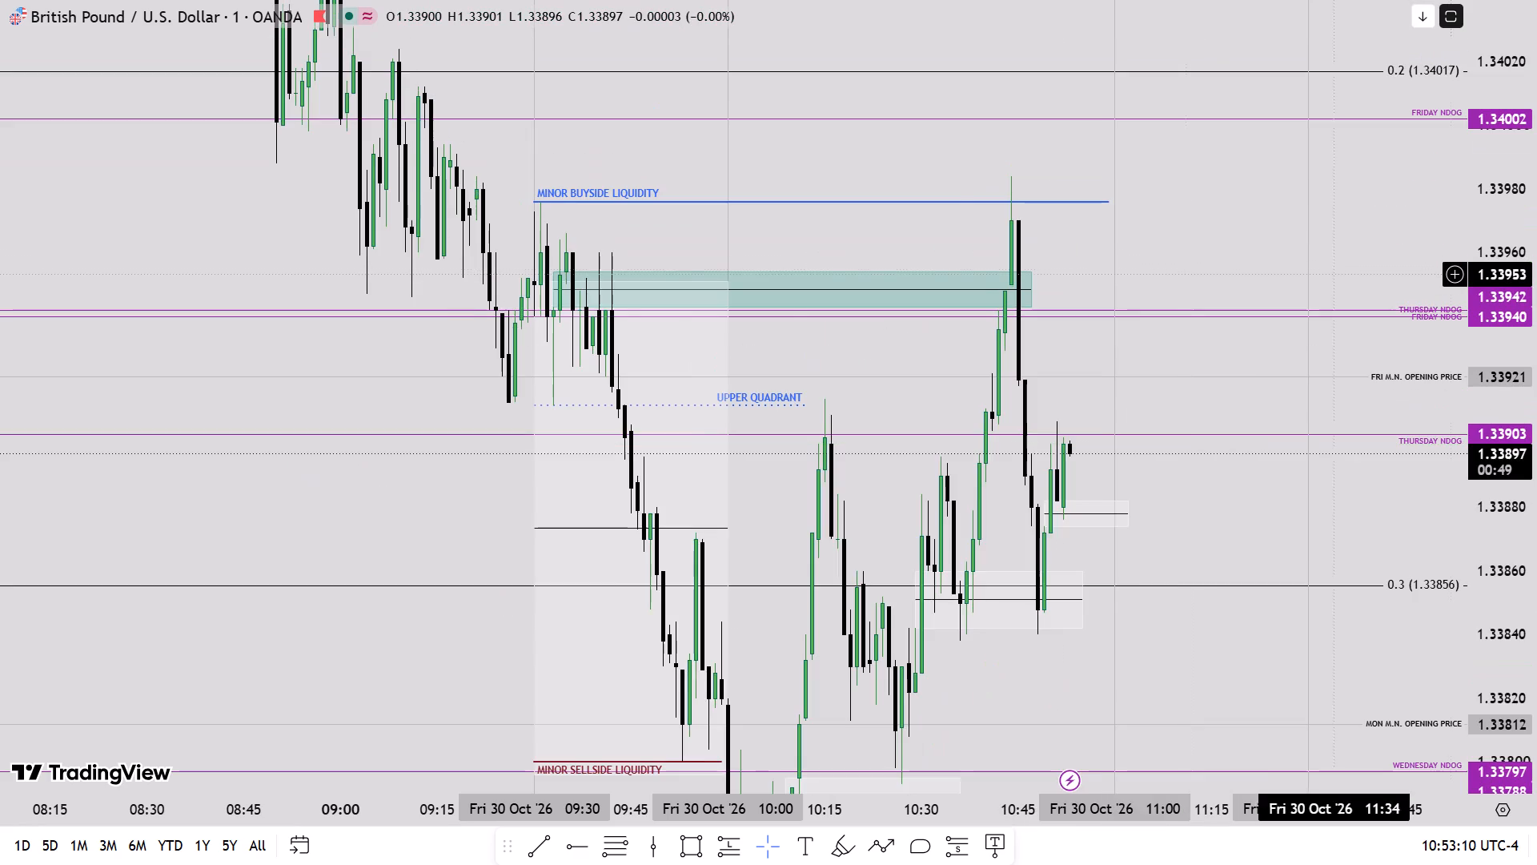
# Measure the GBPUSD price move from 1.33882 up to the 0.2 level at 1.34017, and clear the measurement.
pyautogui.scroll(-3, 1456, 275)
pyautogui.scroll(4, 1382, 351)
pyautogui.scroll(-3, 1536, 313)
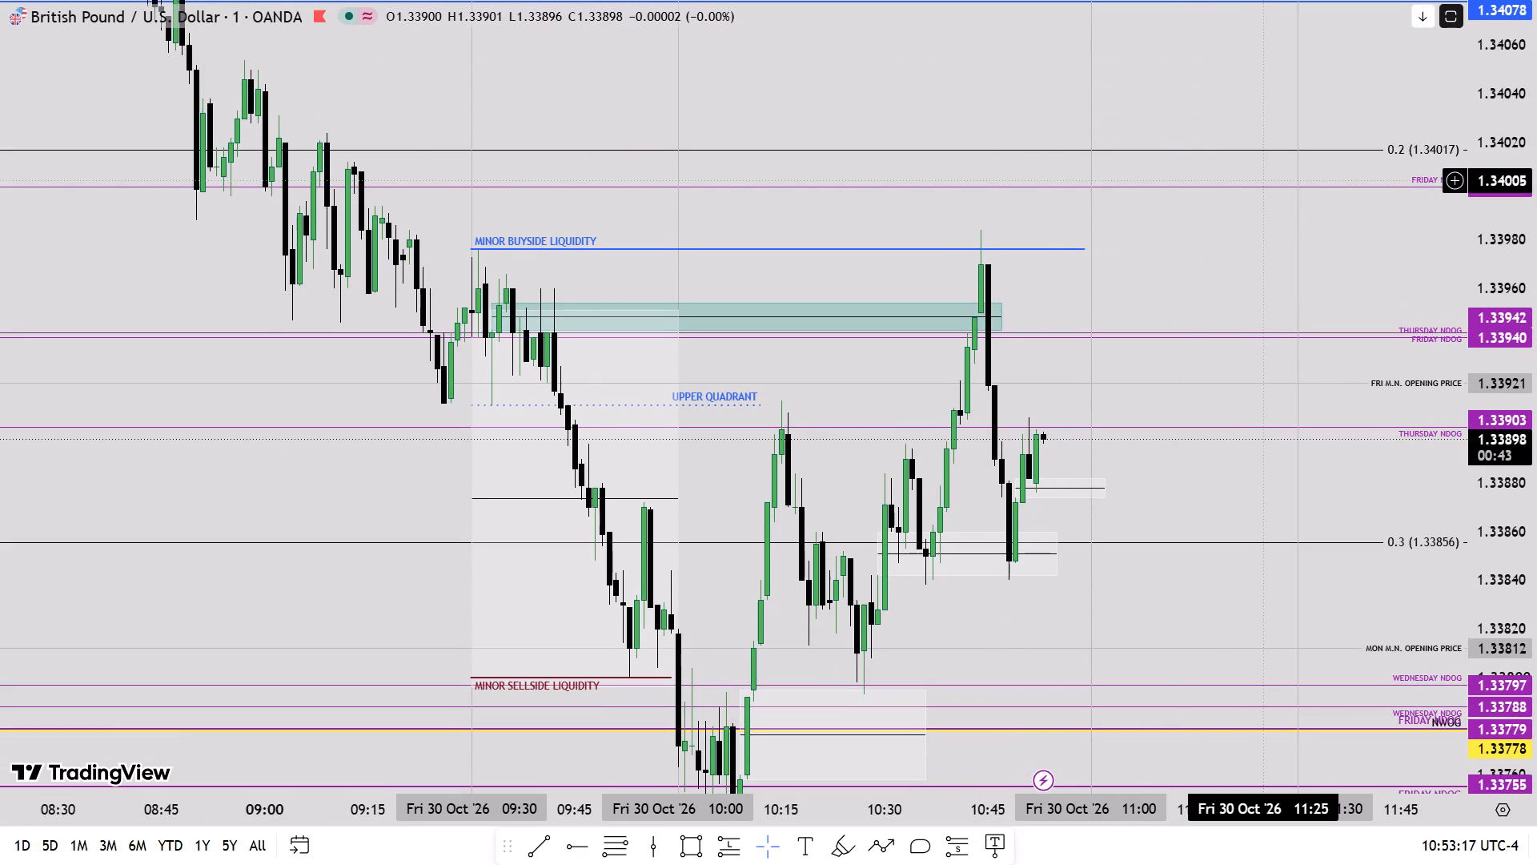
pyautogui.keyDown('shift'); pyautogui.click(1206, 479); pyautogui.keyUp('shift')
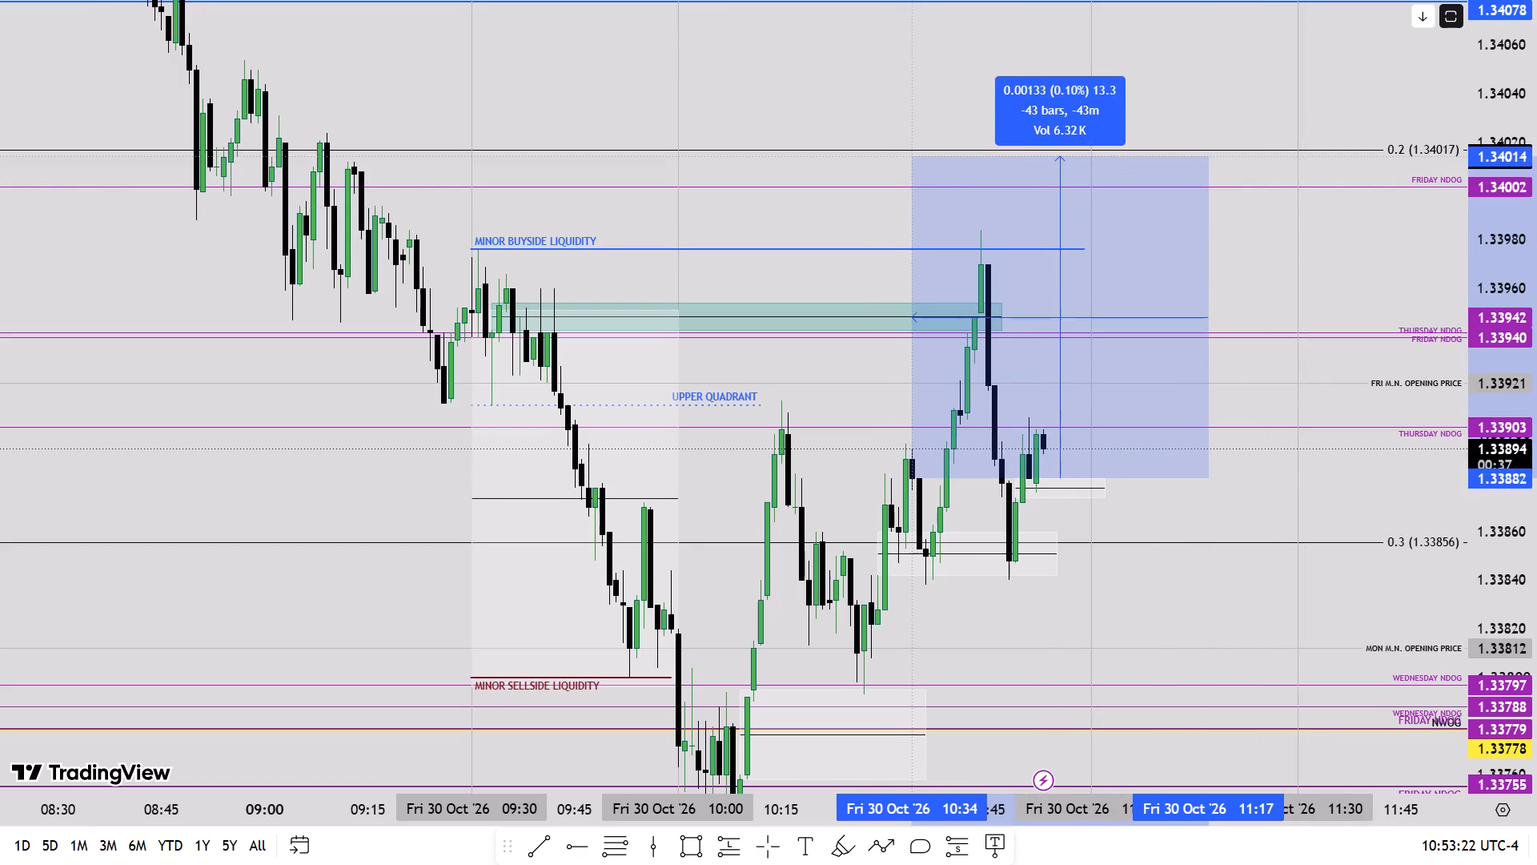
pyautogui.keyDown('shift'); pyautogui.click(912, 150); pyautogui.keyUp('shift')
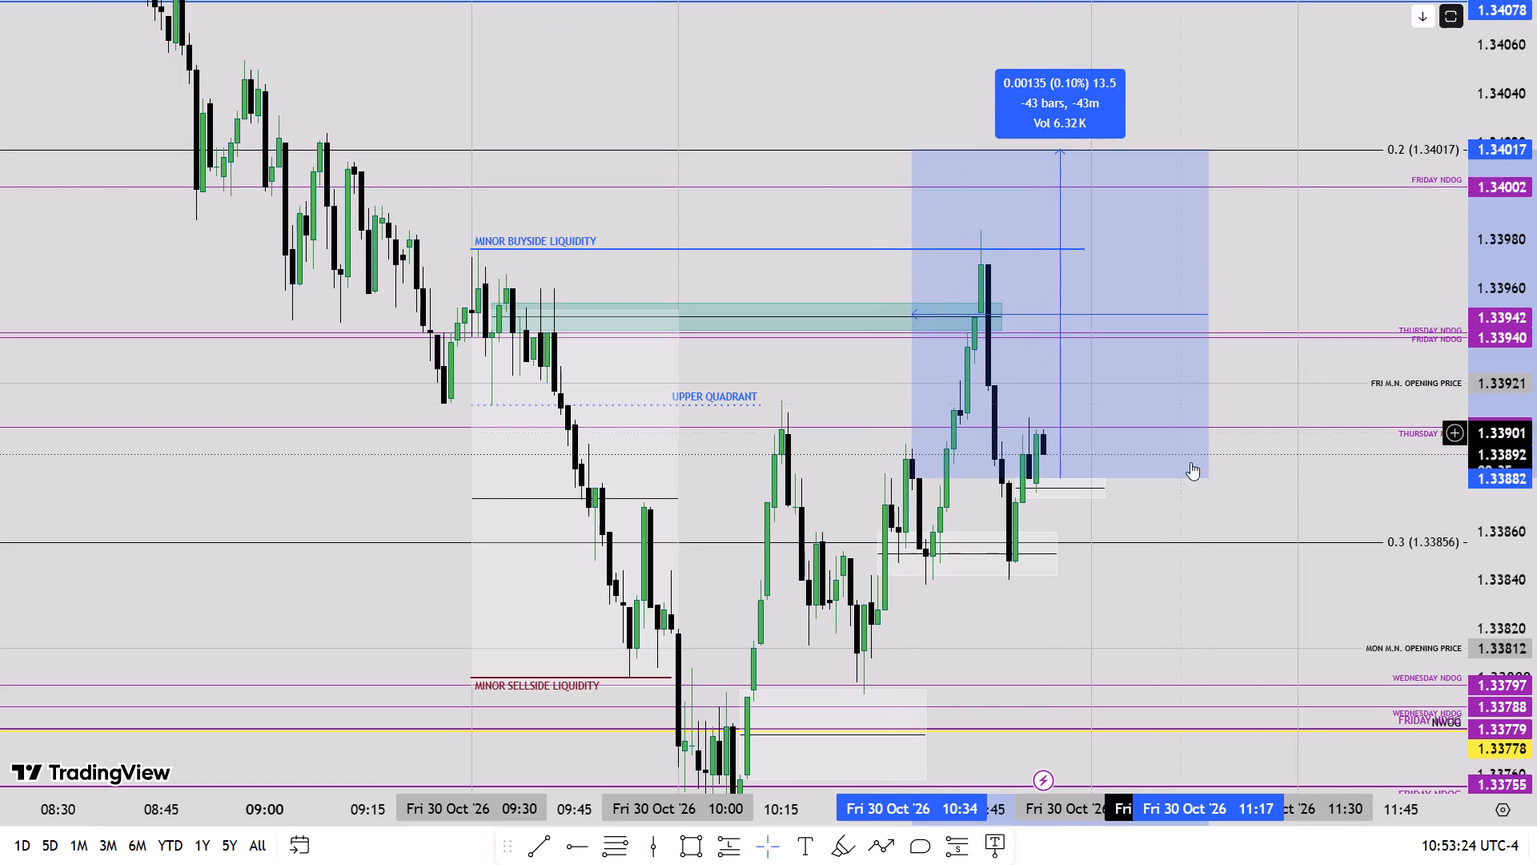
pyautogui.click(1201, 492)
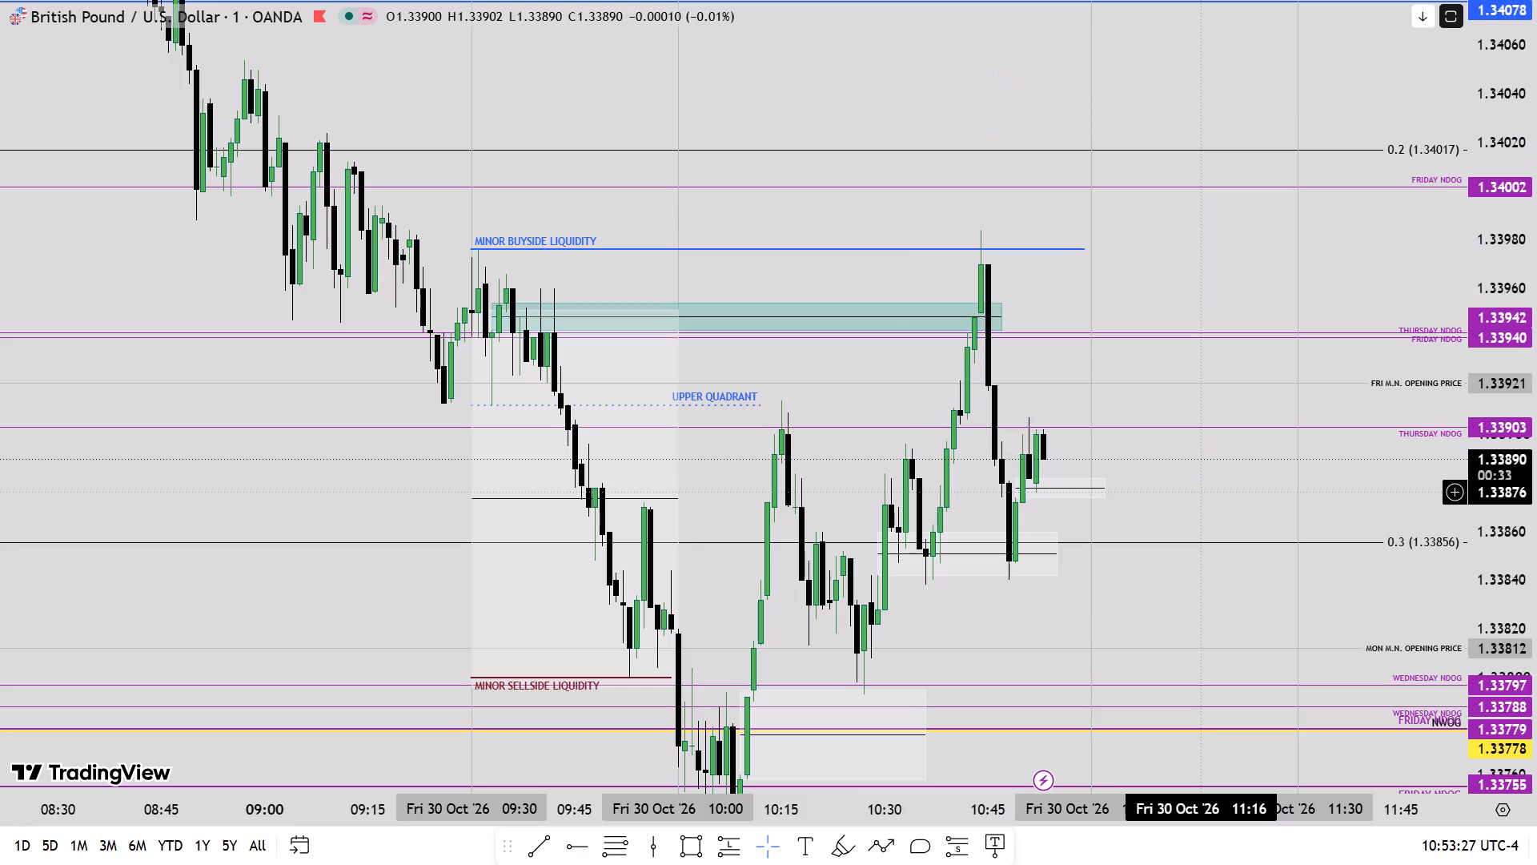
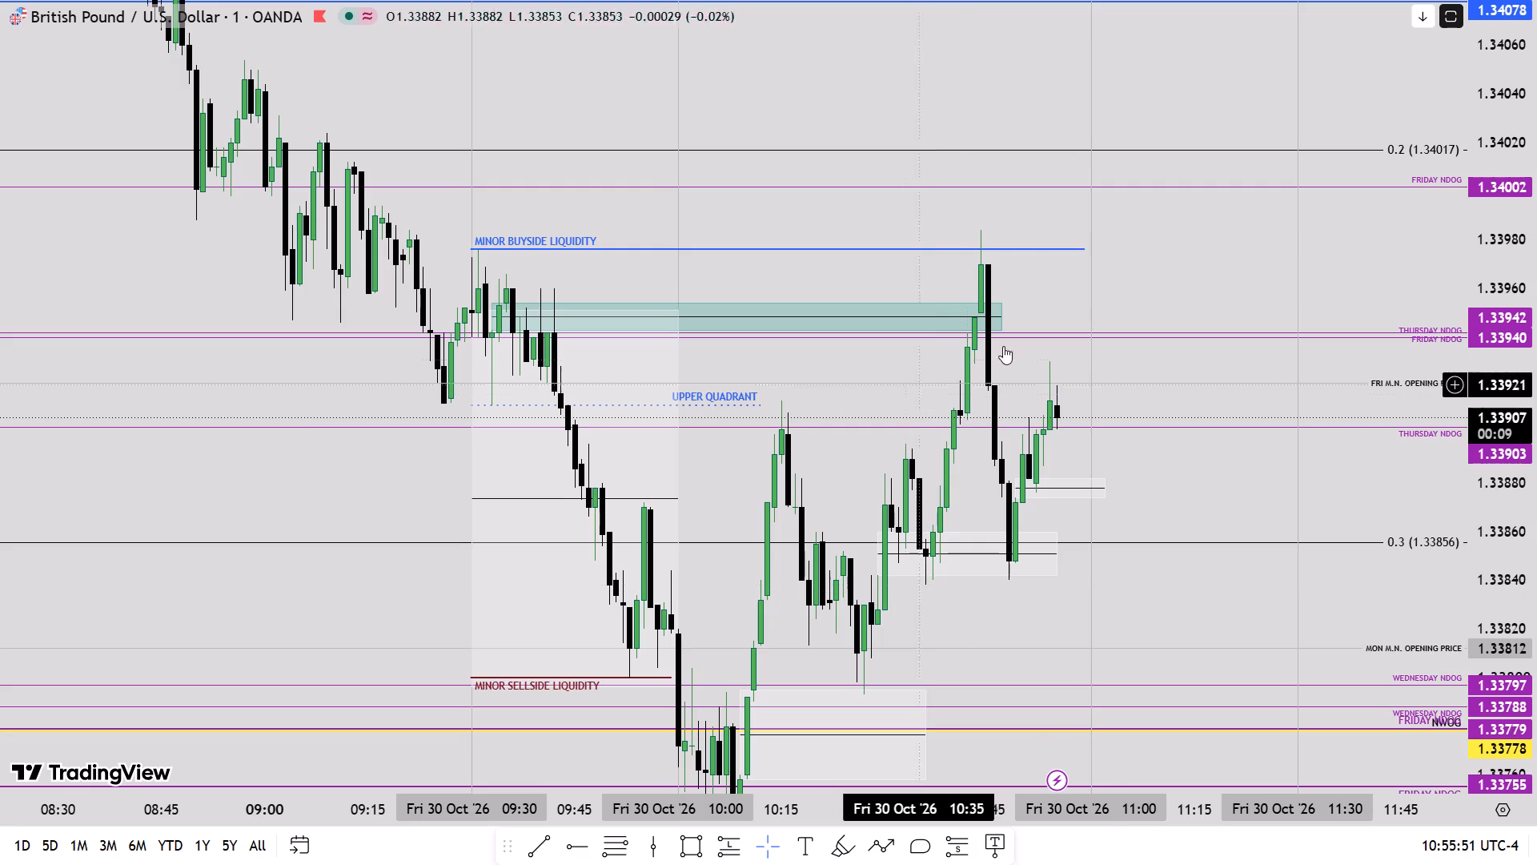
# Leave full-screen view, open a new browser tab, and return to the GBPUSD chart.
pyautogui.click(773, 70)
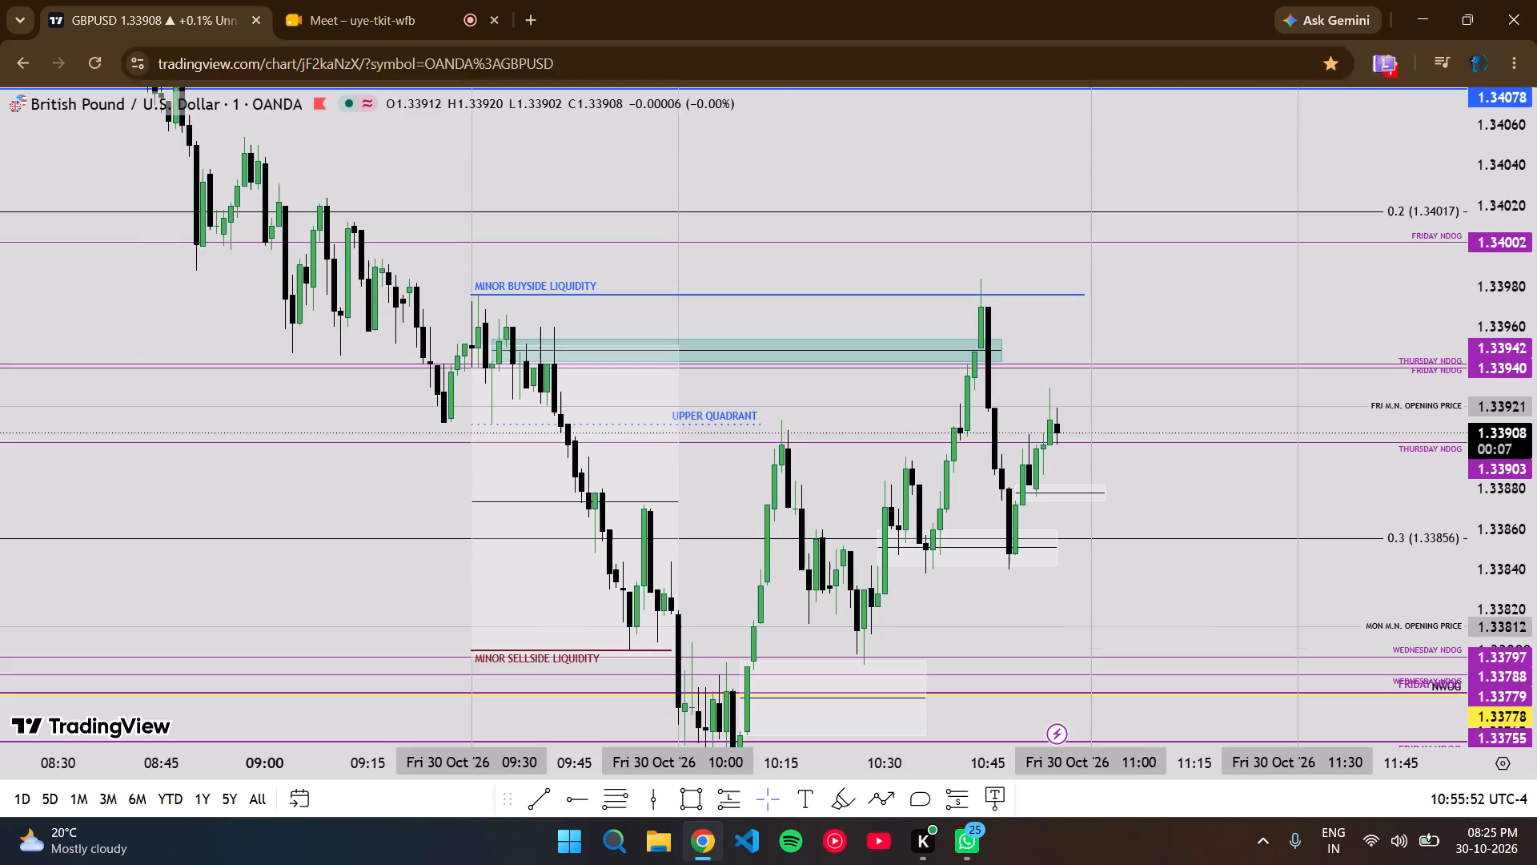
pyautogui.click(533, 5)
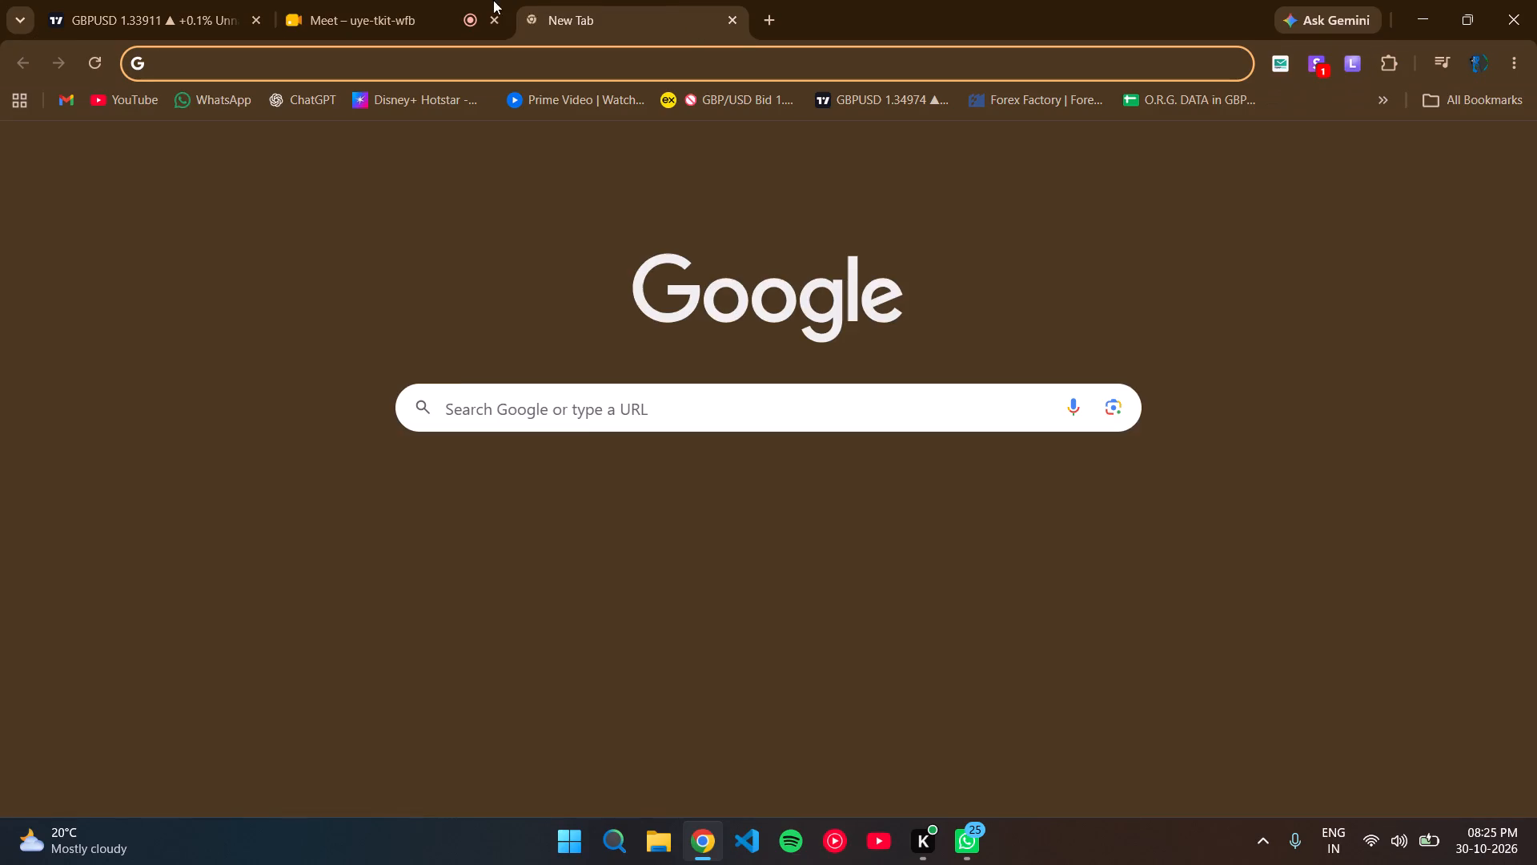
pyautogui.click(161, 0)
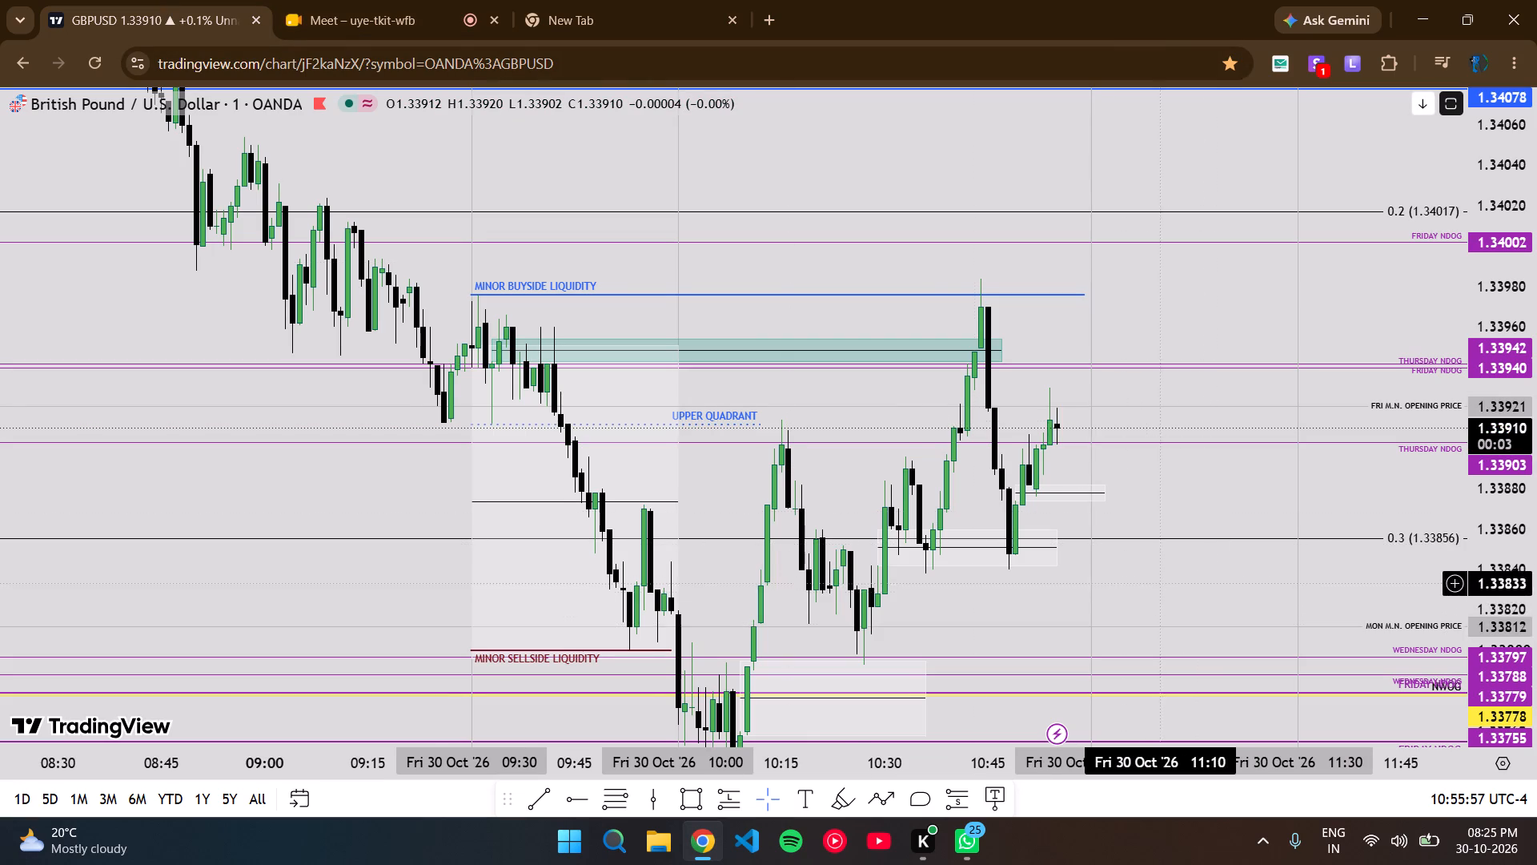
# Examine the latest one-minute GBPUSD candles between MINOR BUYSIDE LIQUIDITY and FRIDAY INITIAL LOW.
pyautogui.moveTo(1162, 582); pyautogui.dragTo(1194, 478)
pyautogui.moveTo(1152, 465); pyautogui.dragTo(1188, 553)
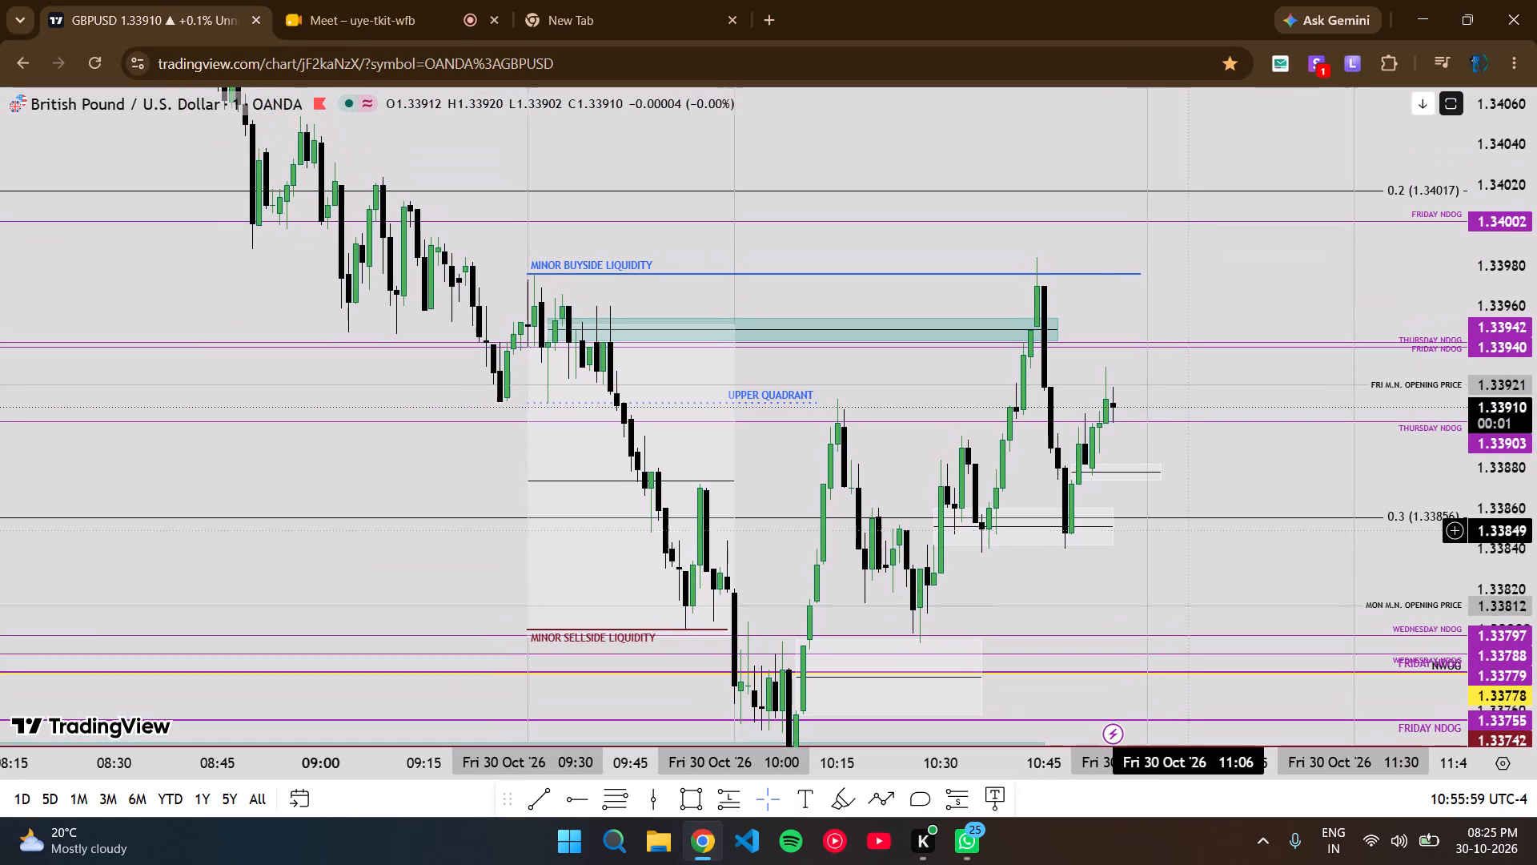
pyautogui.moveTo(1270, 457); pyautogui.dragTo(1206, 449)
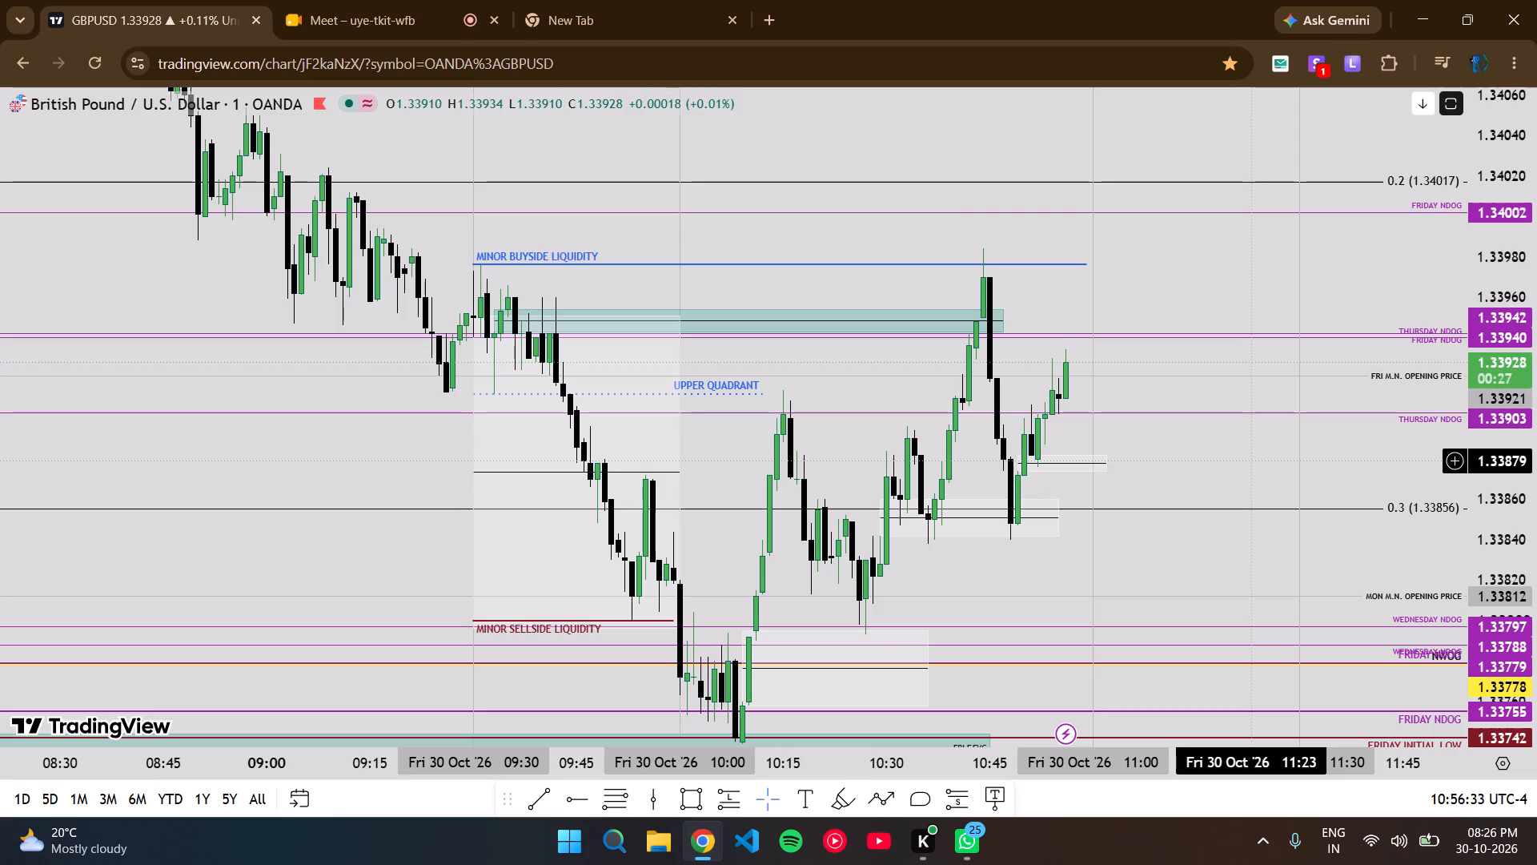
pyautogui.moveTo(1171, 549); pyautogui.dragTo(1182, 380)
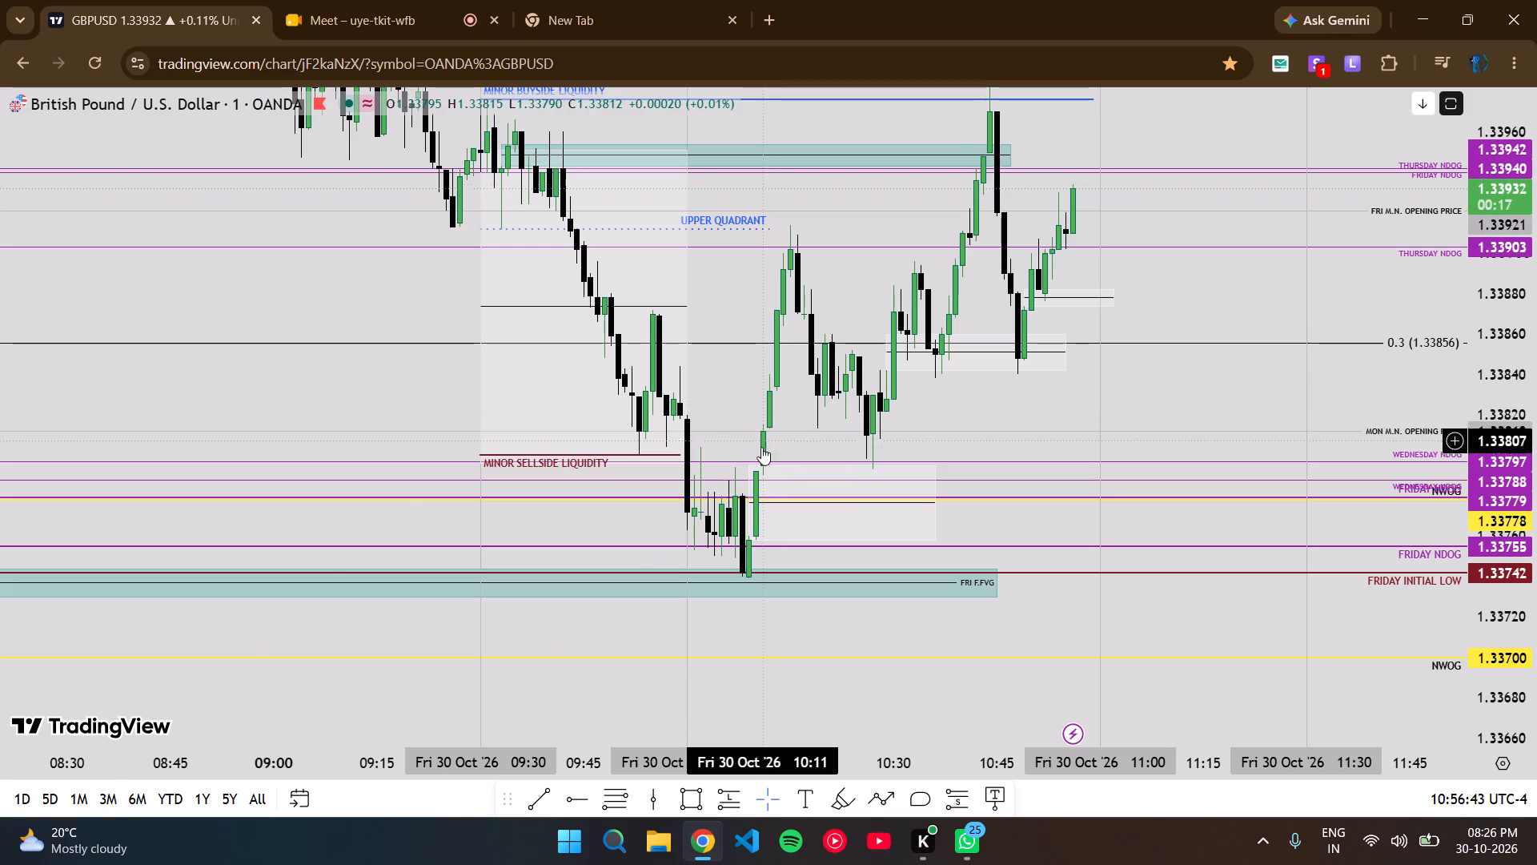
pyautogui.moveTo(960, 400); pyautogui.dragTo(965, 408)
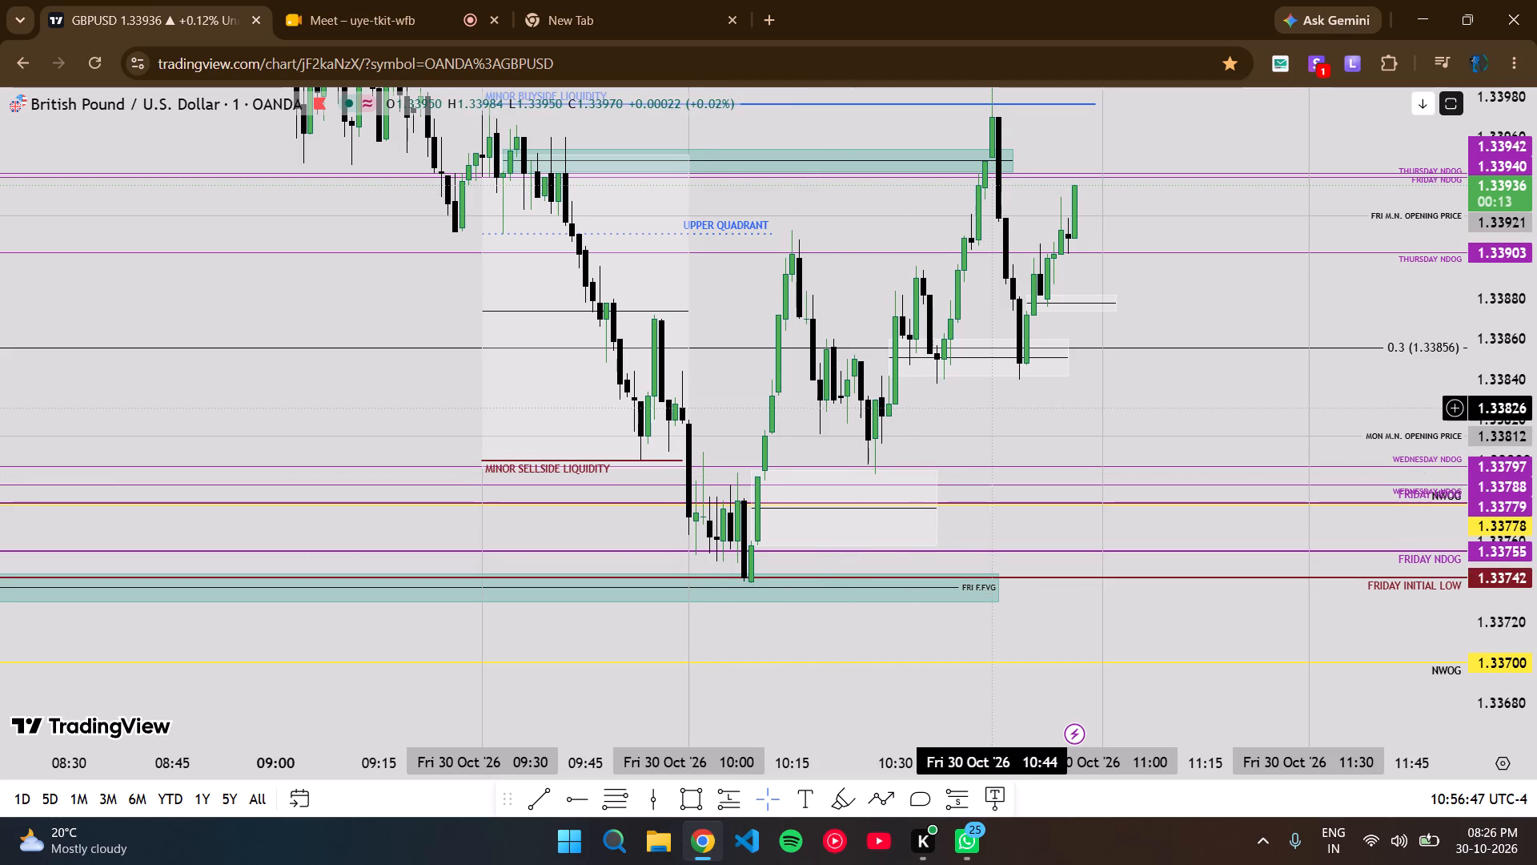
pyautogui.click(993, 408)
pyautogui.moveTo(993, 408); pyautogui.dragTo(1001, 456)
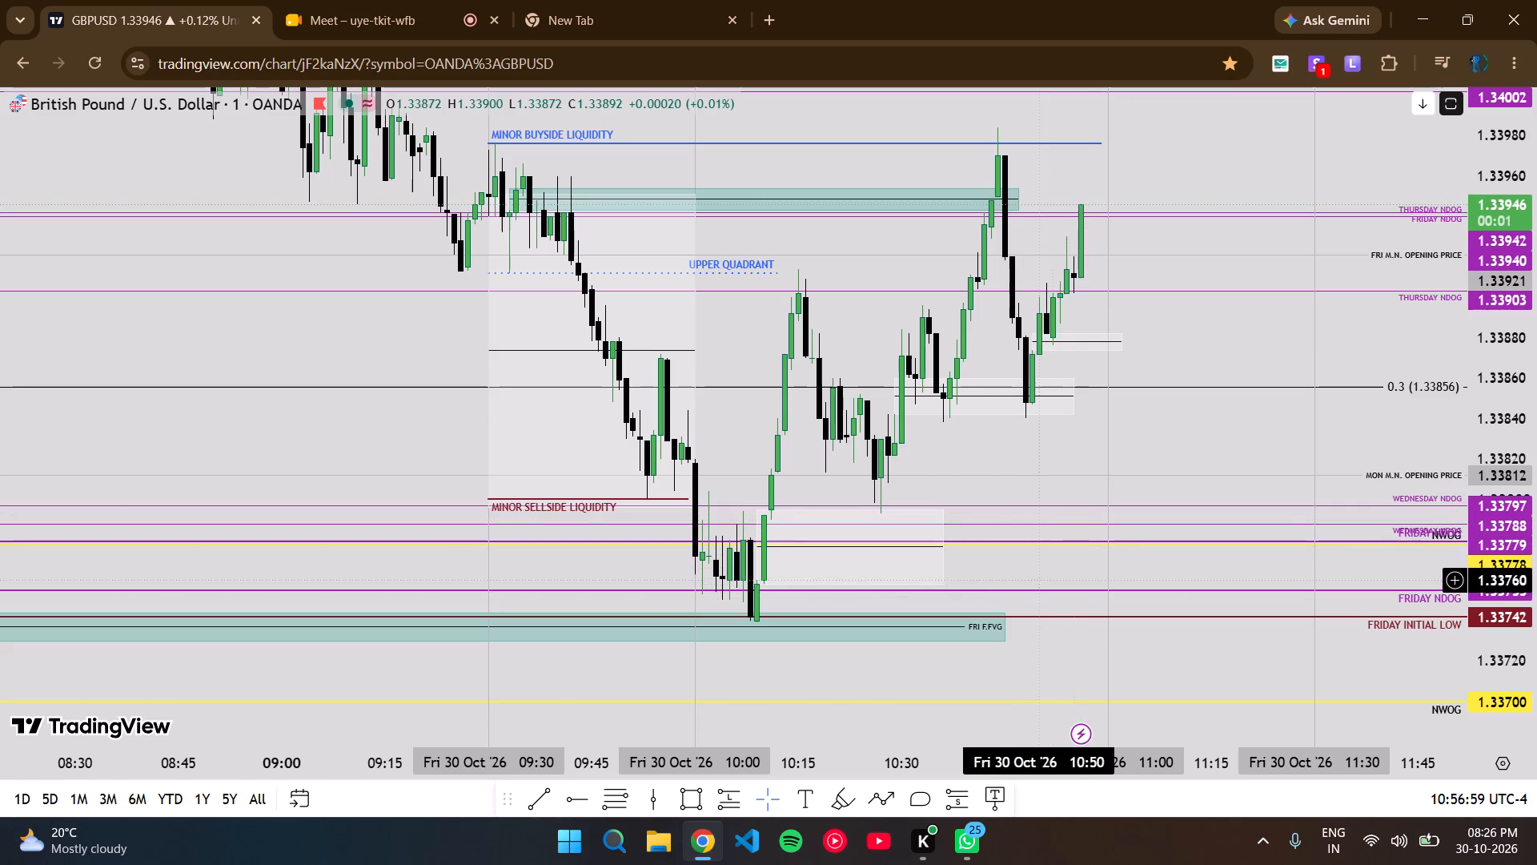
pyautogui.moveTo(1033, 558); pyautogui.dragTo(1097, 589)
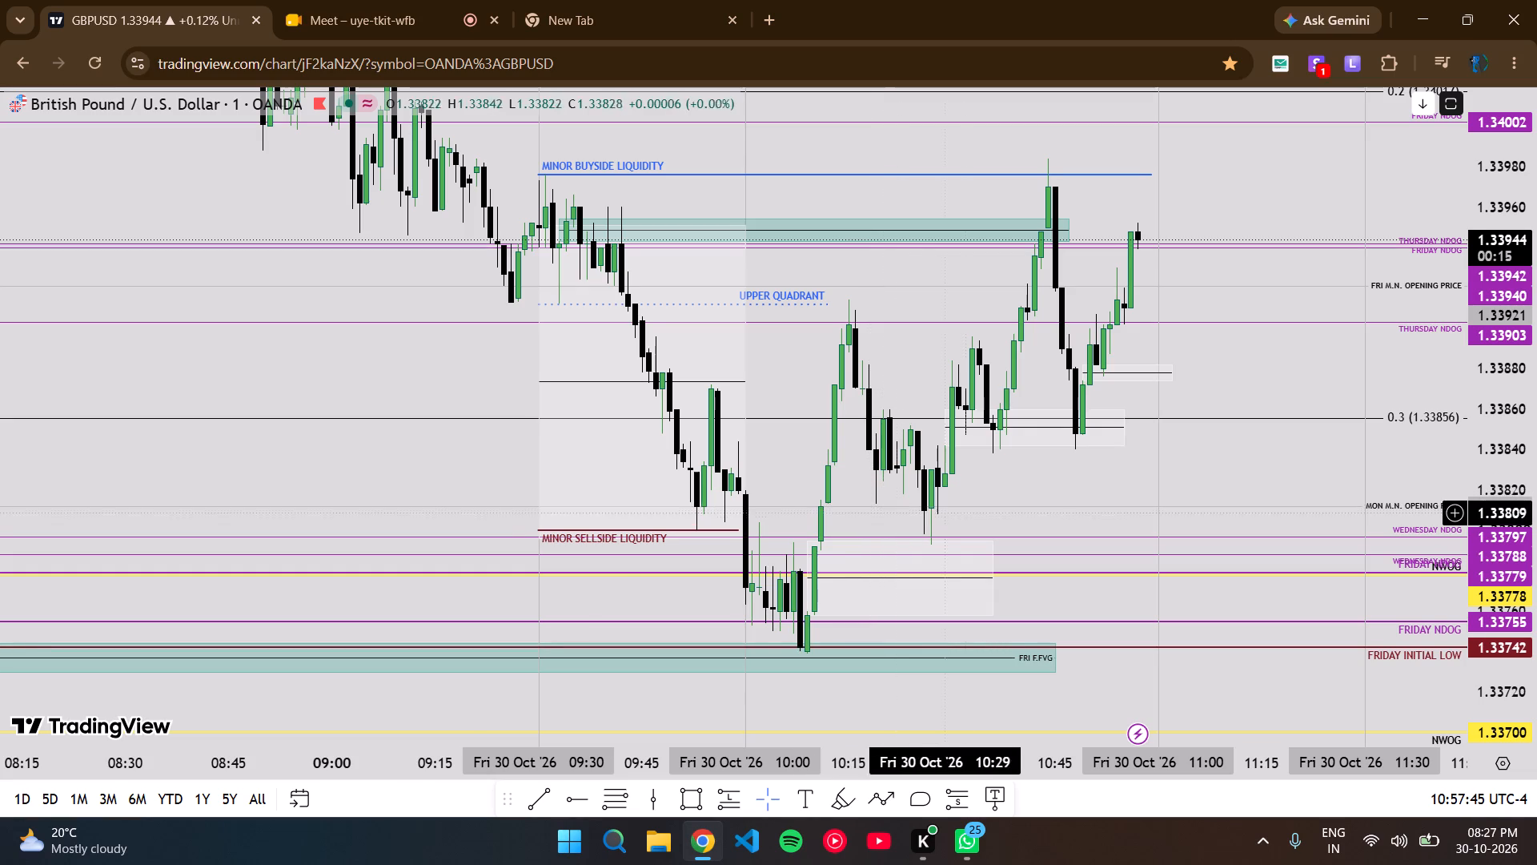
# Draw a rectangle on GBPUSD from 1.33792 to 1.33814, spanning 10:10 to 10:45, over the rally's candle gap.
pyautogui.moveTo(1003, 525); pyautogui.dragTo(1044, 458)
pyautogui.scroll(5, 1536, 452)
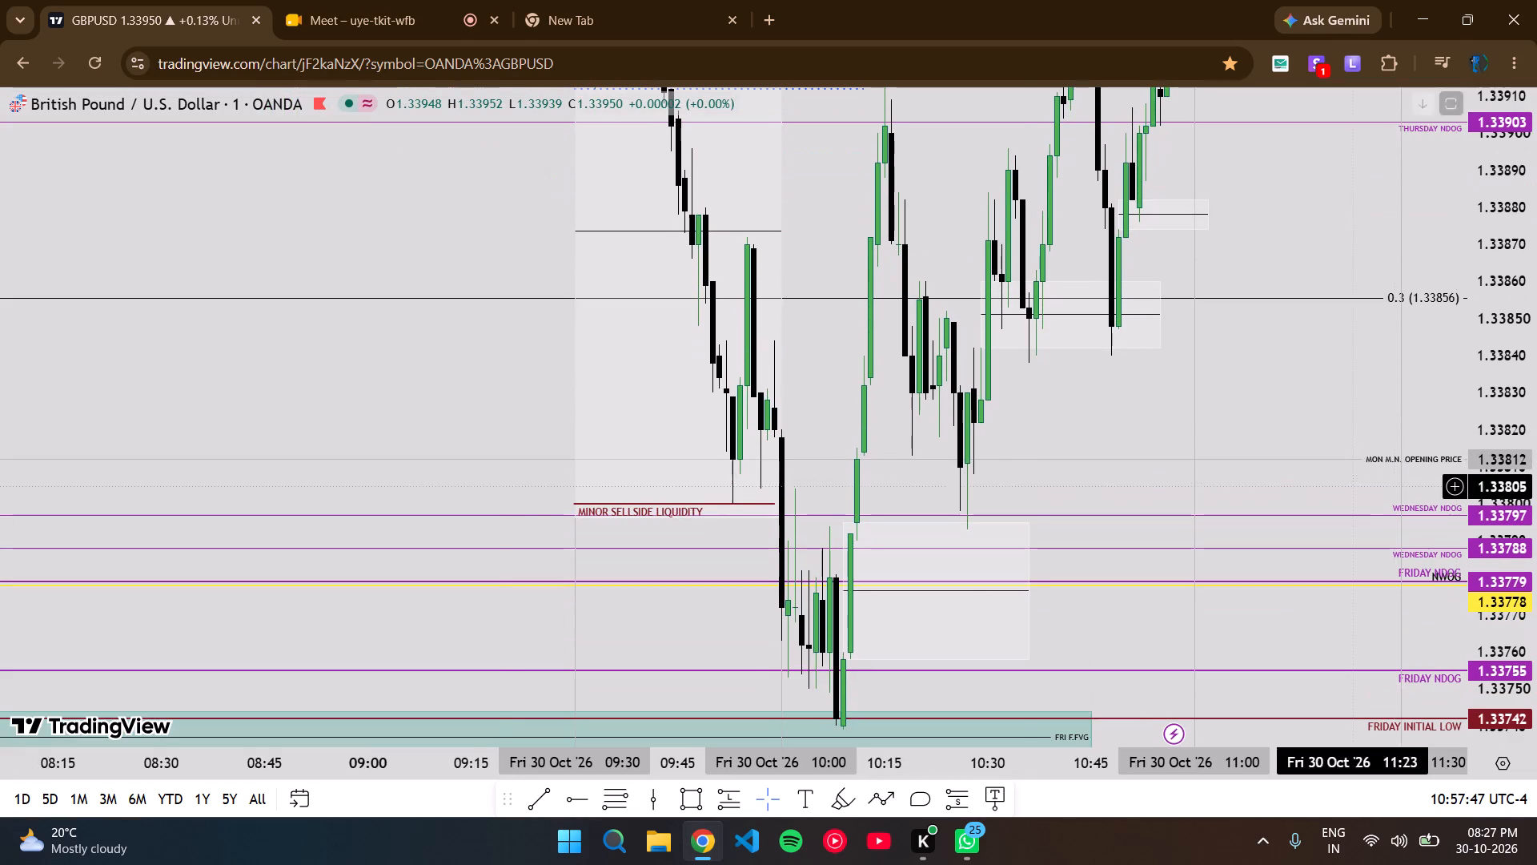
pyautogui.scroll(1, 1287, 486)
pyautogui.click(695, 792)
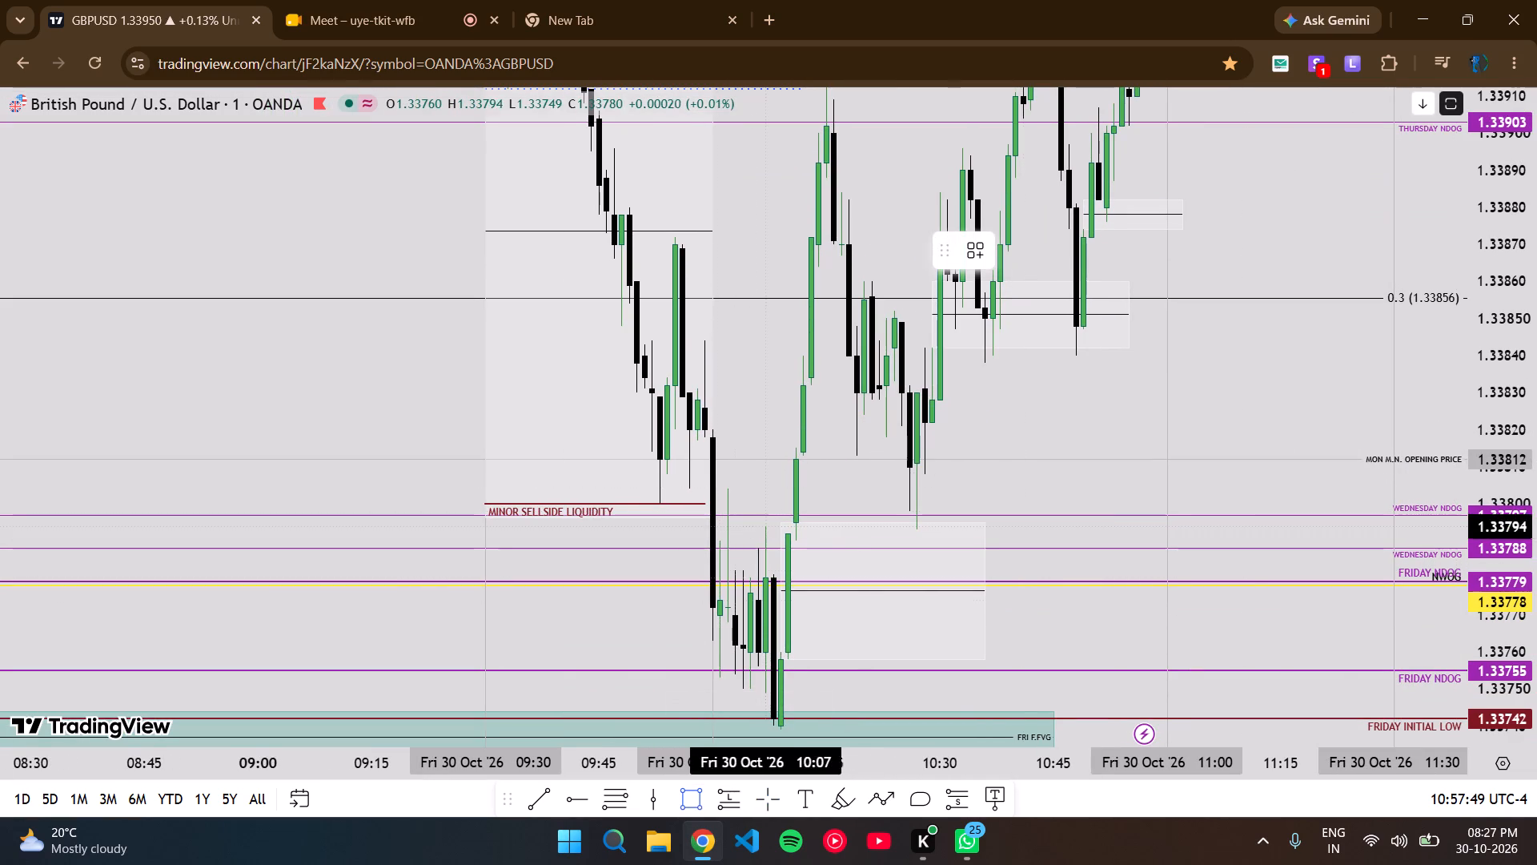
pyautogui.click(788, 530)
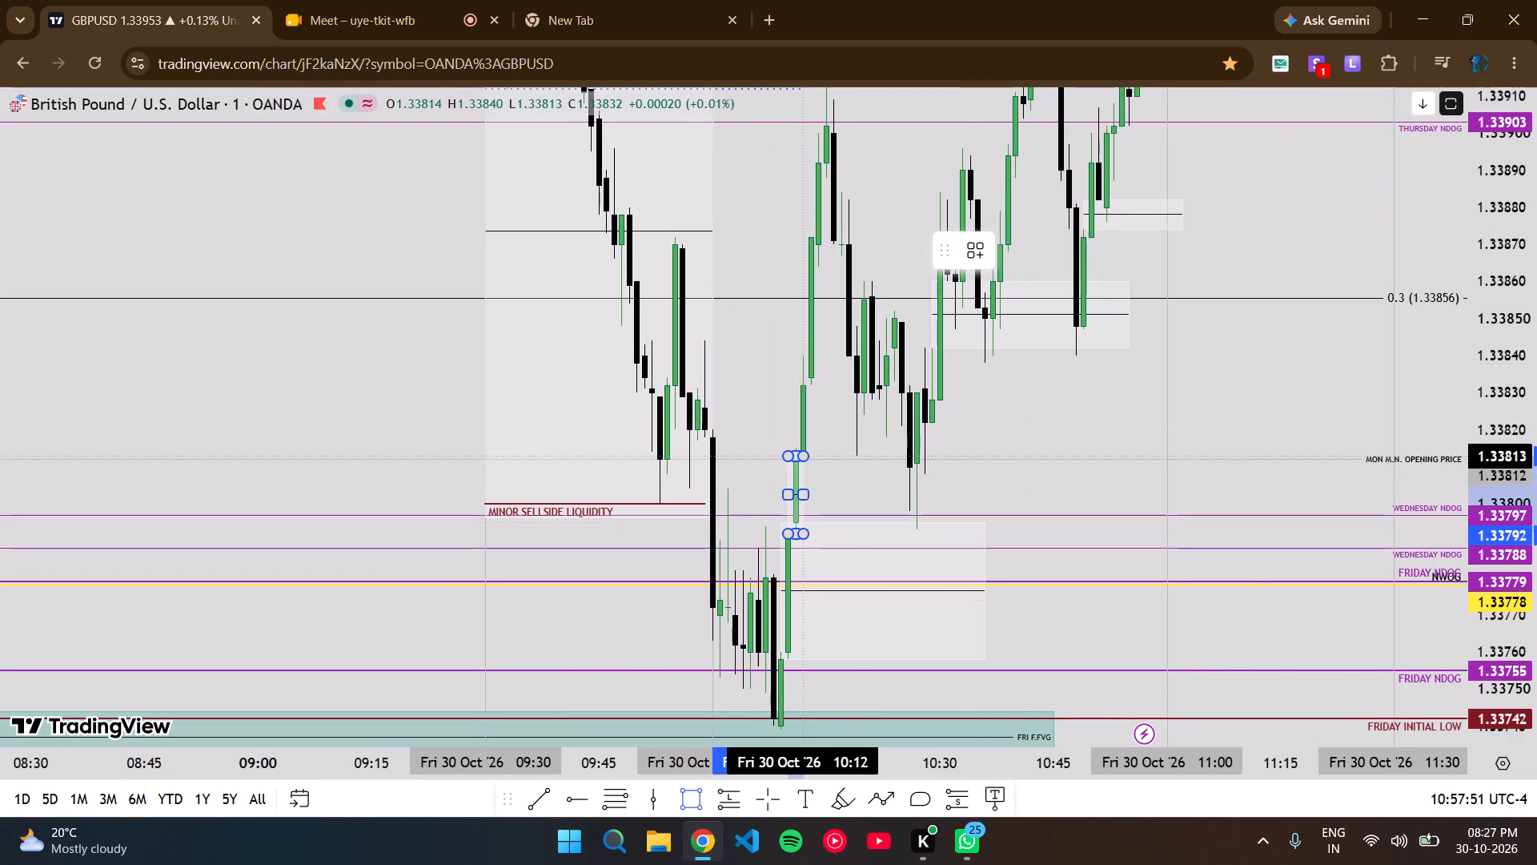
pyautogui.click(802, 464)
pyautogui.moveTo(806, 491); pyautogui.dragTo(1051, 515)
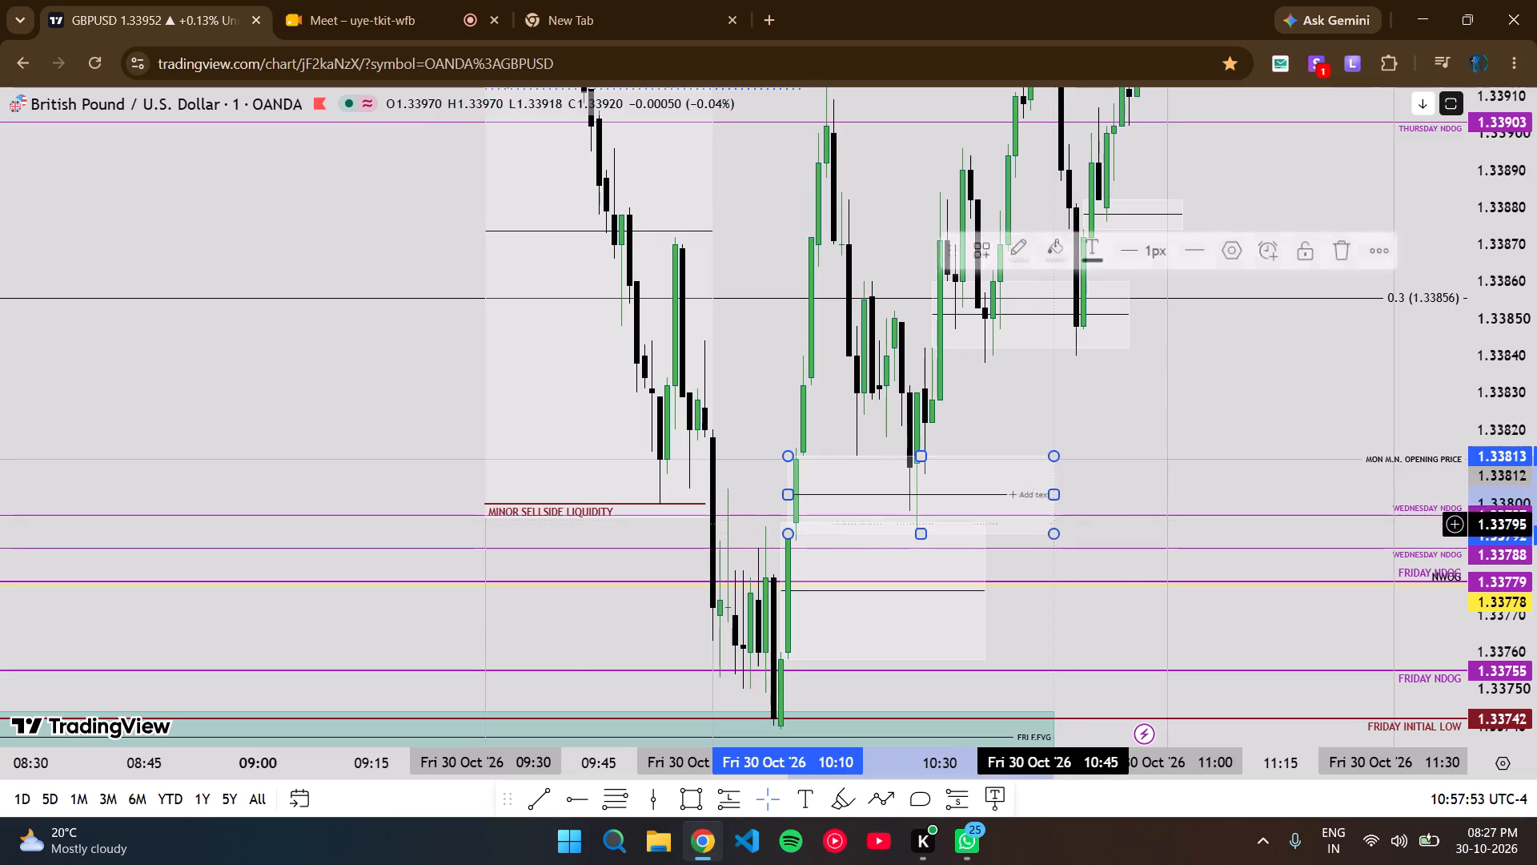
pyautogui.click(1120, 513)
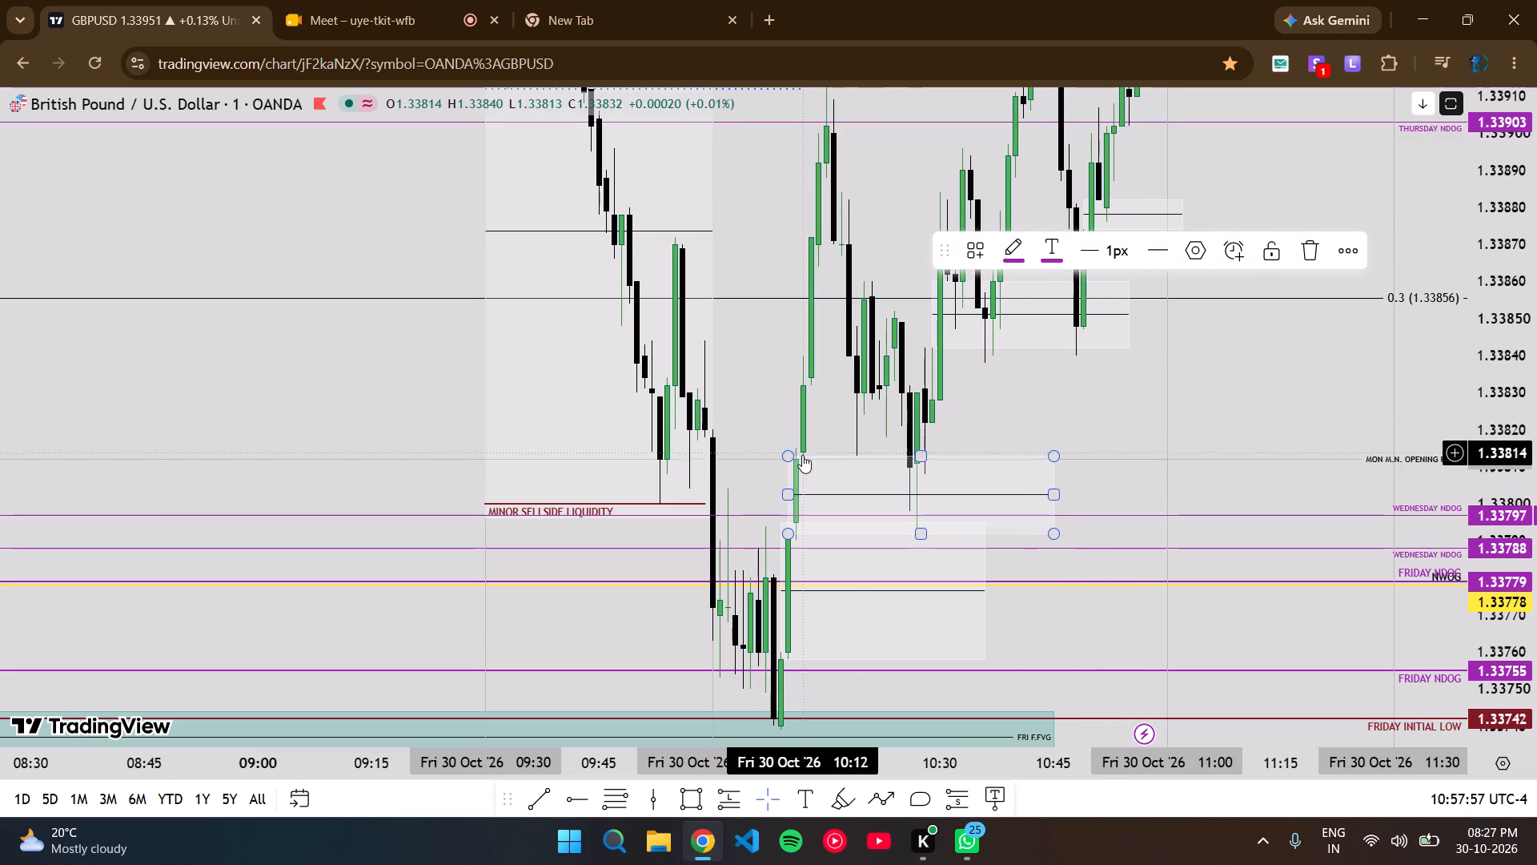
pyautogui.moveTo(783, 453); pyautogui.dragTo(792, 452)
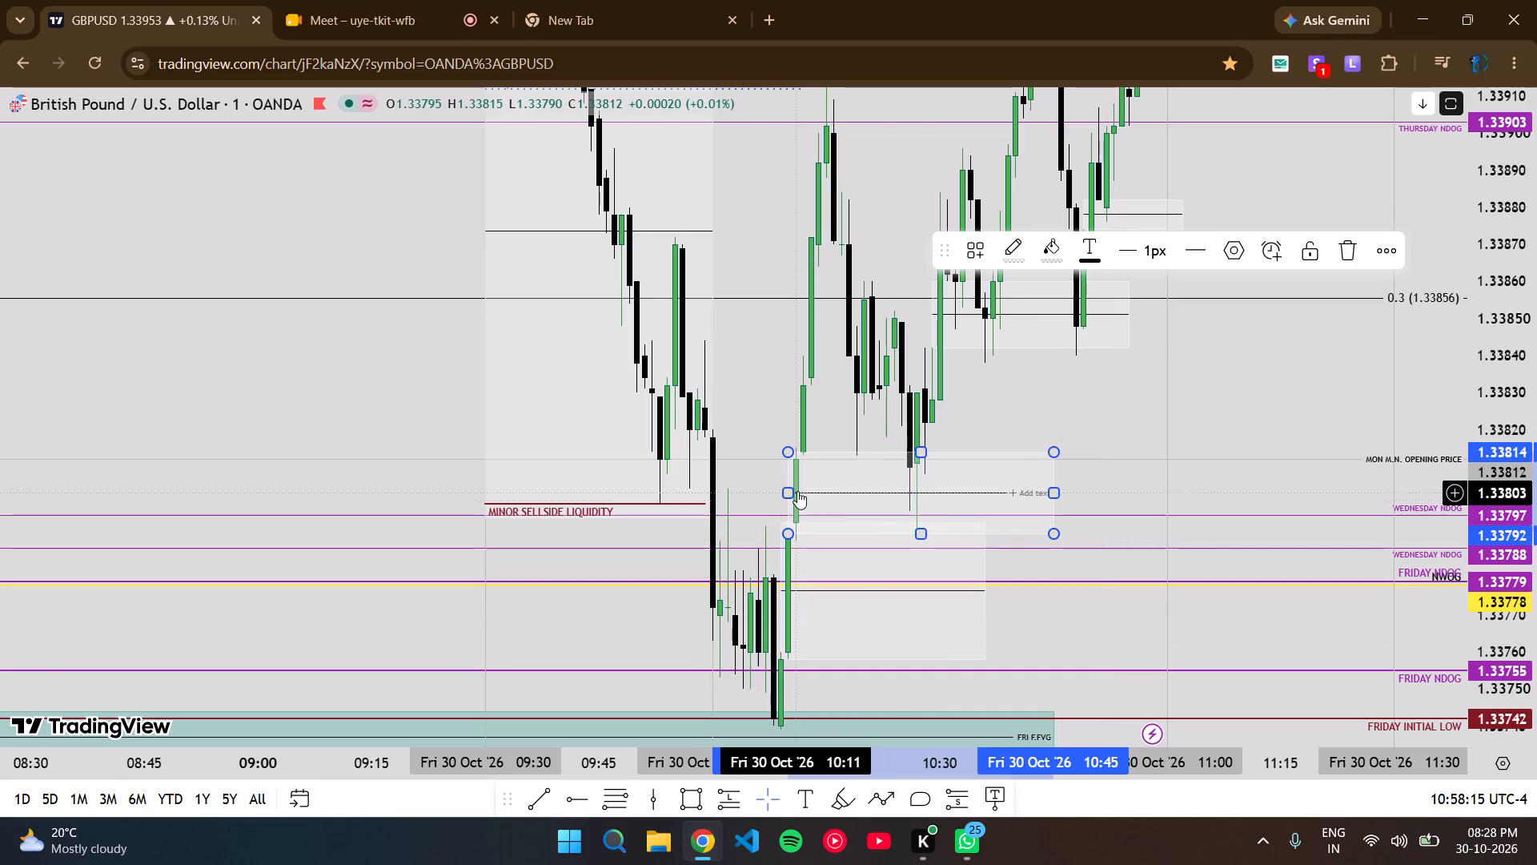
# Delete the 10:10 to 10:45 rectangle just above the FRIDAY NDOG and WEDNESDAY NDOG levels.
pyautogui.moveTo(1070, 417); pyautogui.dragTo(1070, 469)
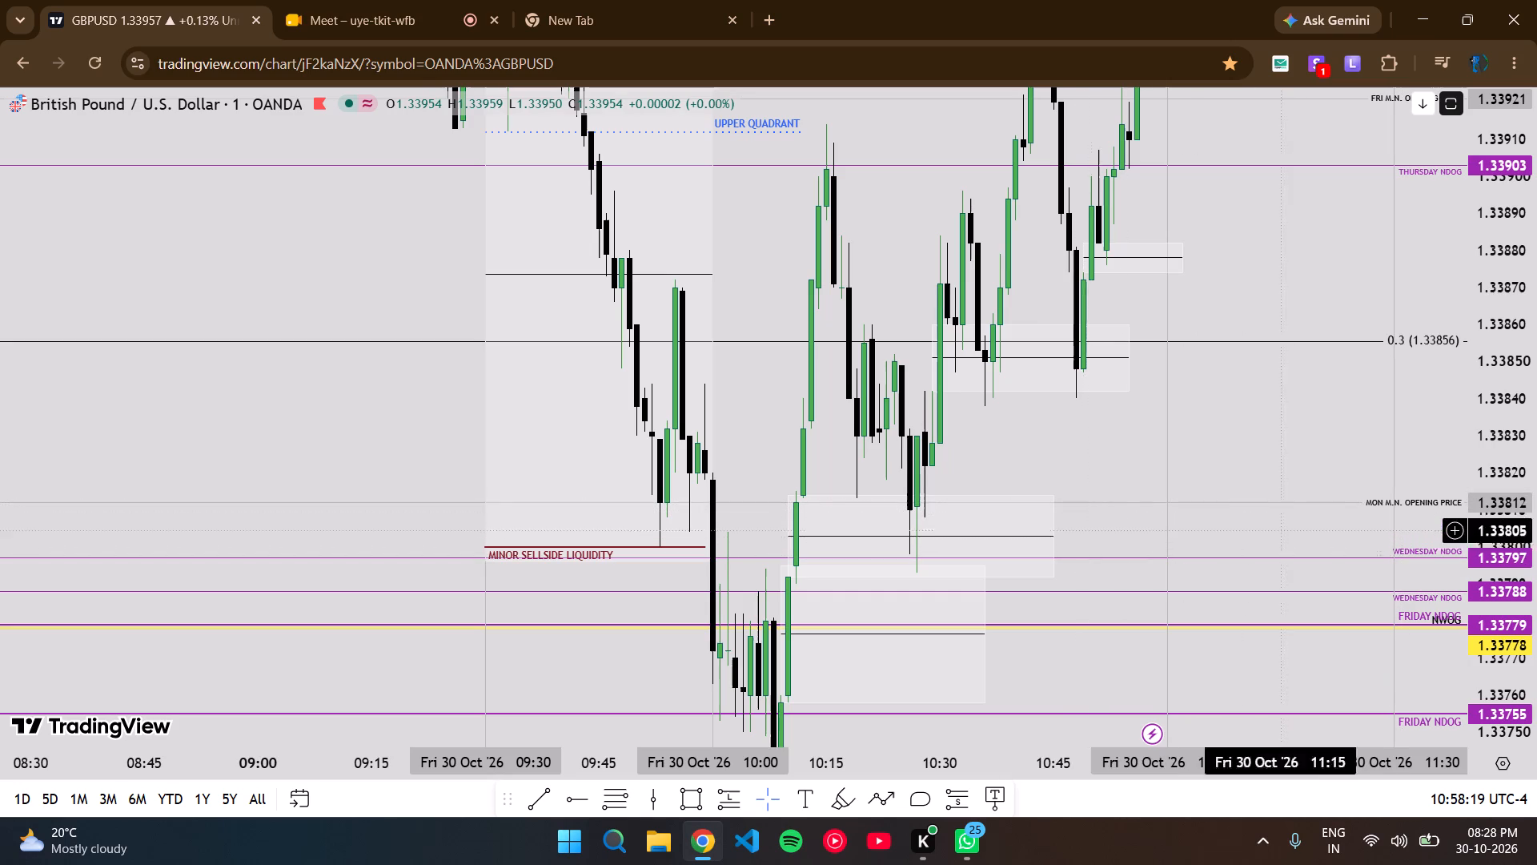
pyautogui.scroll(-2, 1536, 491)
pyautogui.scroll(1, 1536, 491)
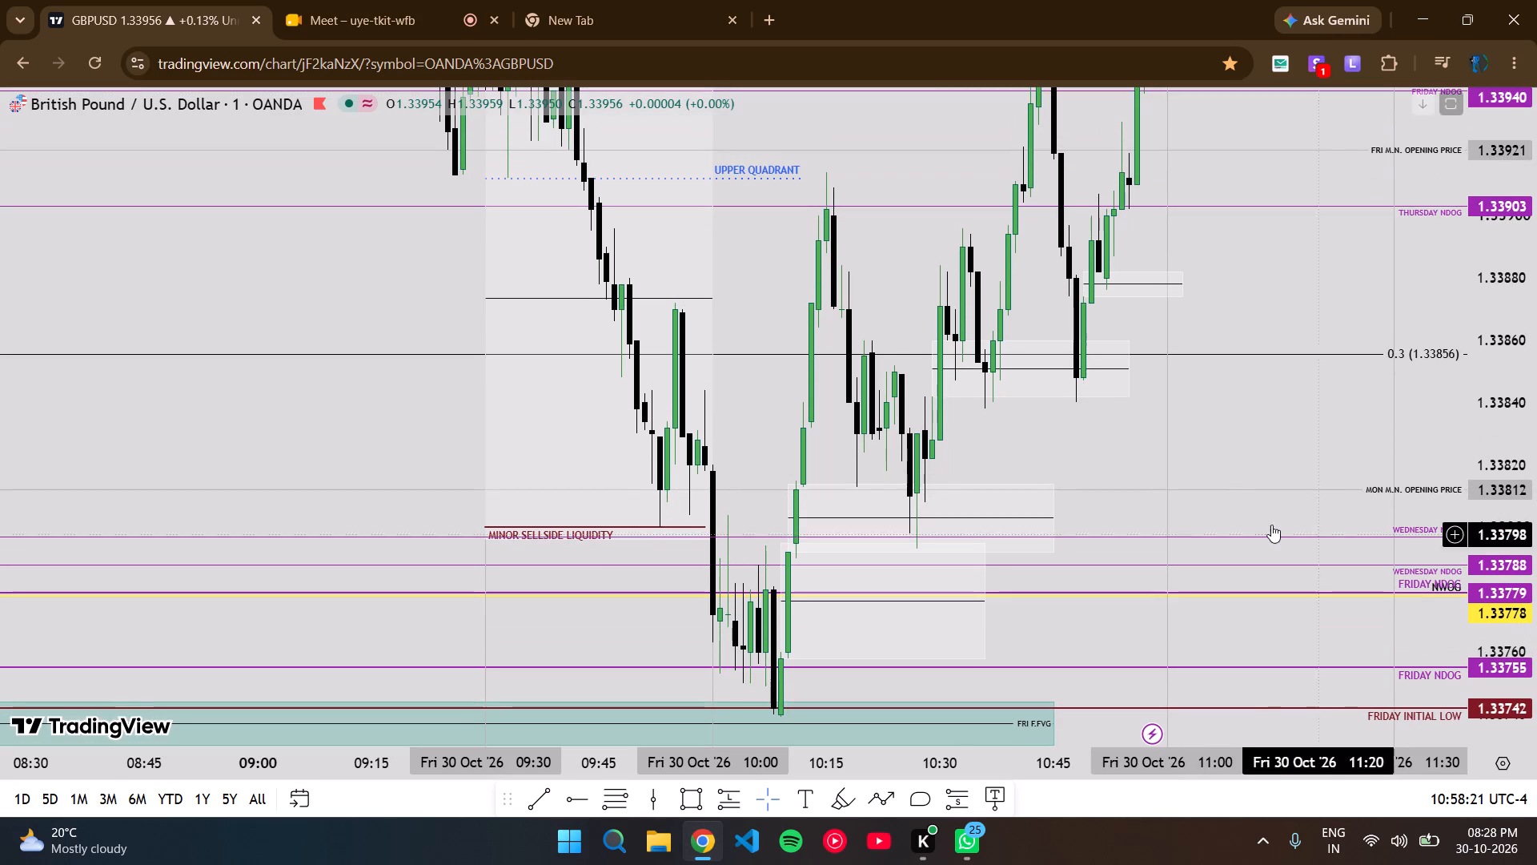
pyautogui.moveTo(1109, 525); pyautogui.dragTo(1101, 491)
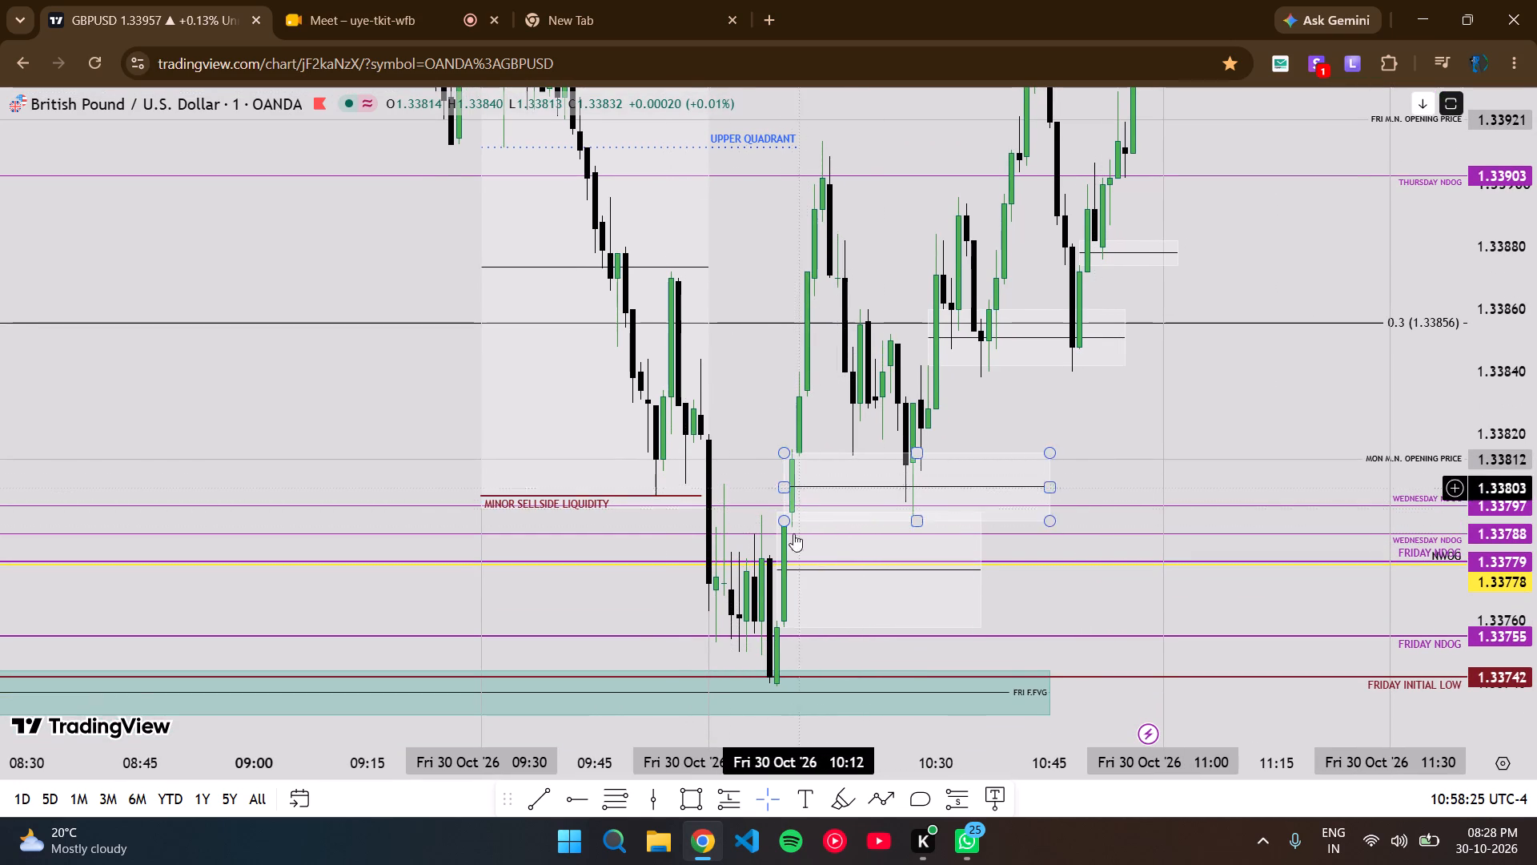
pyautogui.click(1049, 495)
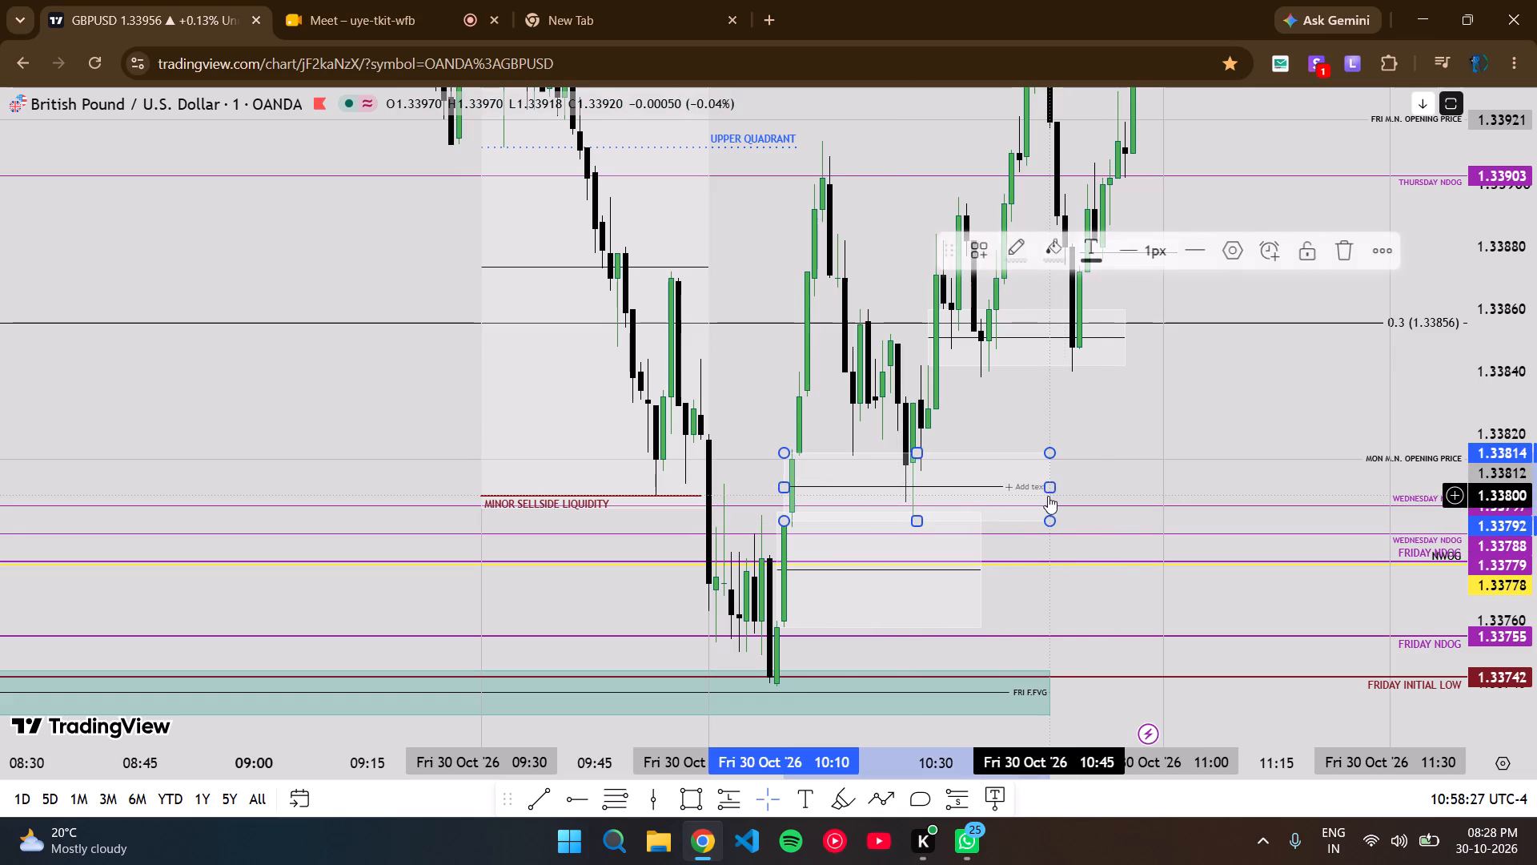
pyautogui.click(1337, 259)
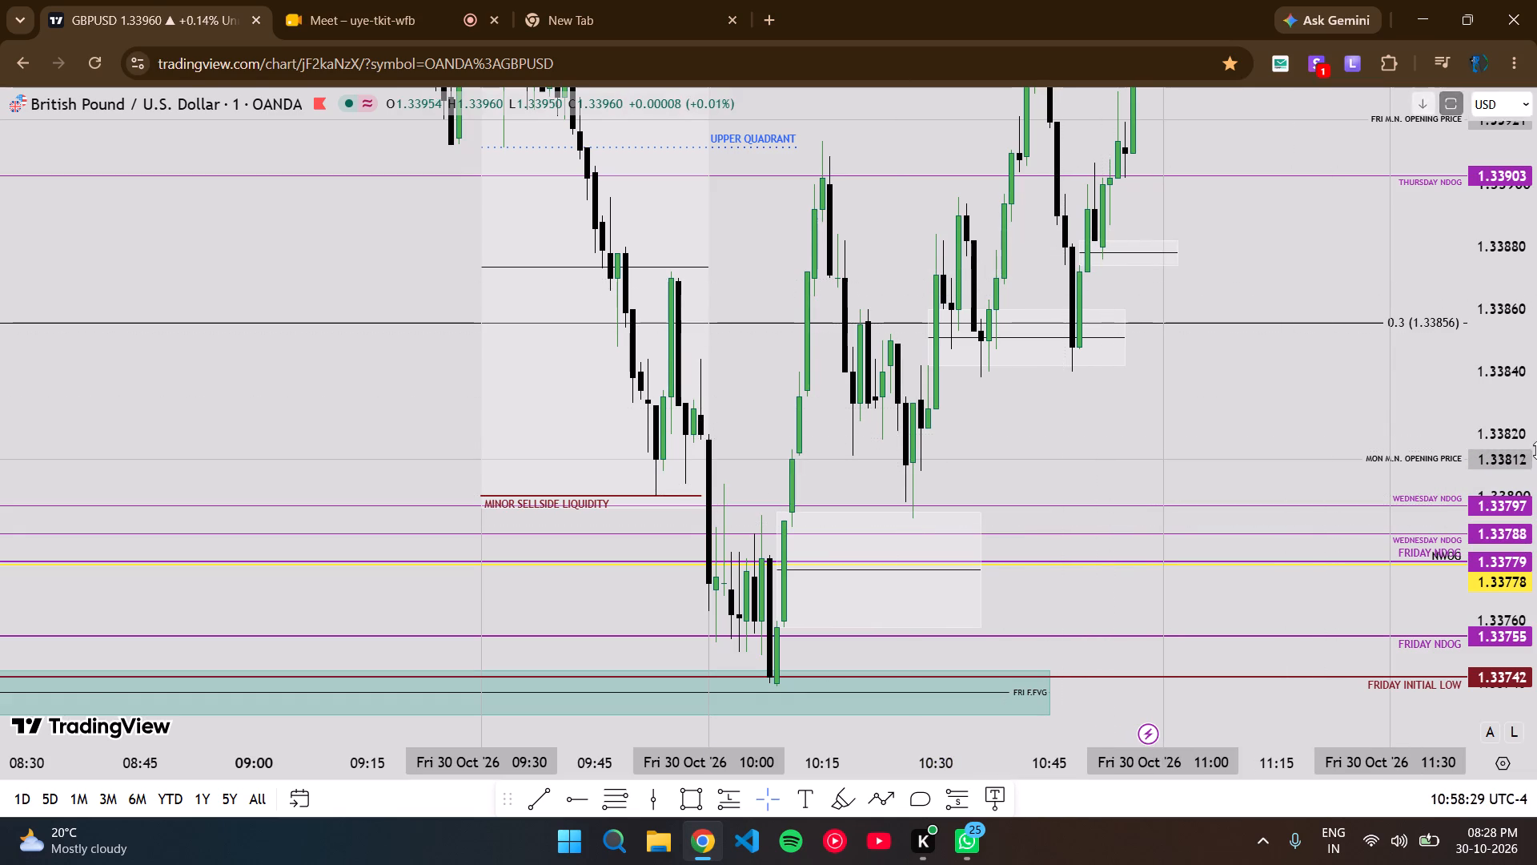
# Measure the GBPUSD price move from 1.33882 up to 1.33964, and clear the measurement.
pyautogui.scroll(-4, 1536, 450)
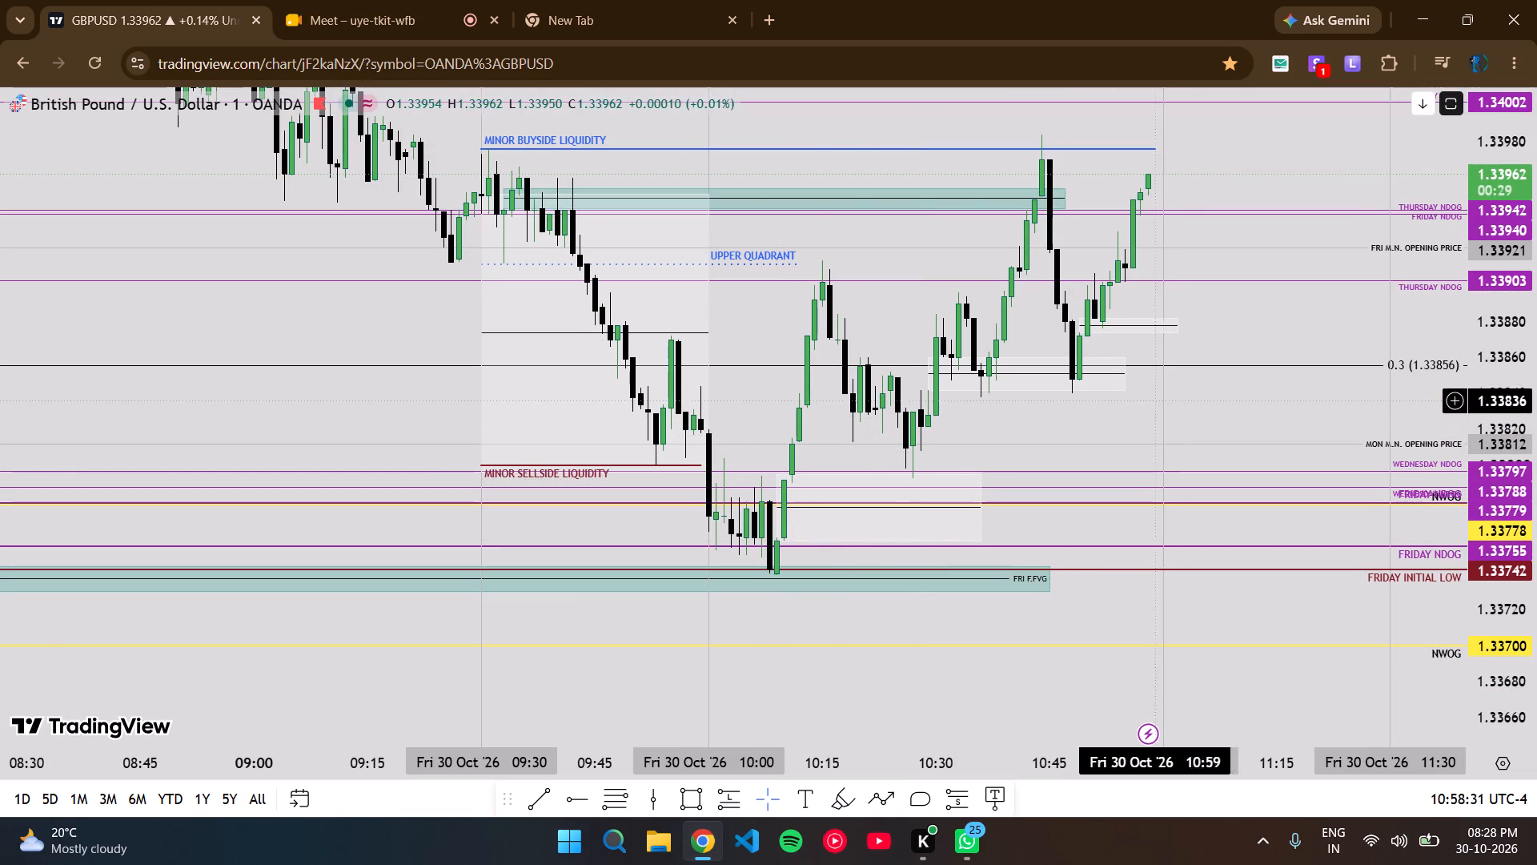
pyautogui.moveTo(1126, 405); pyautogui.dragTo(1100, 513)
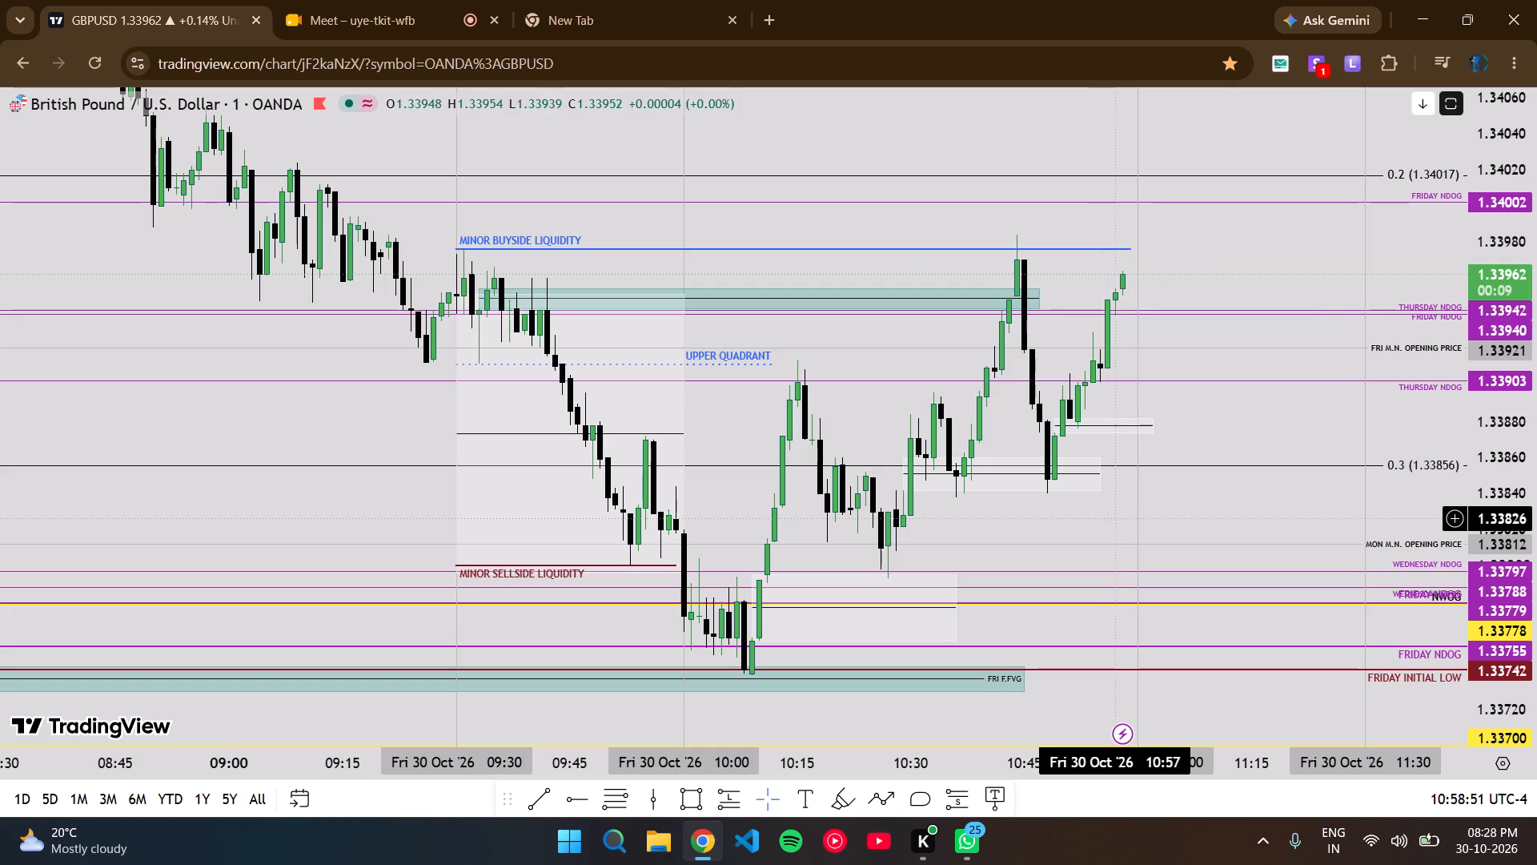
pyautogui.moveTo(1120, 518); pyautogui.dragTo(1119, 530)
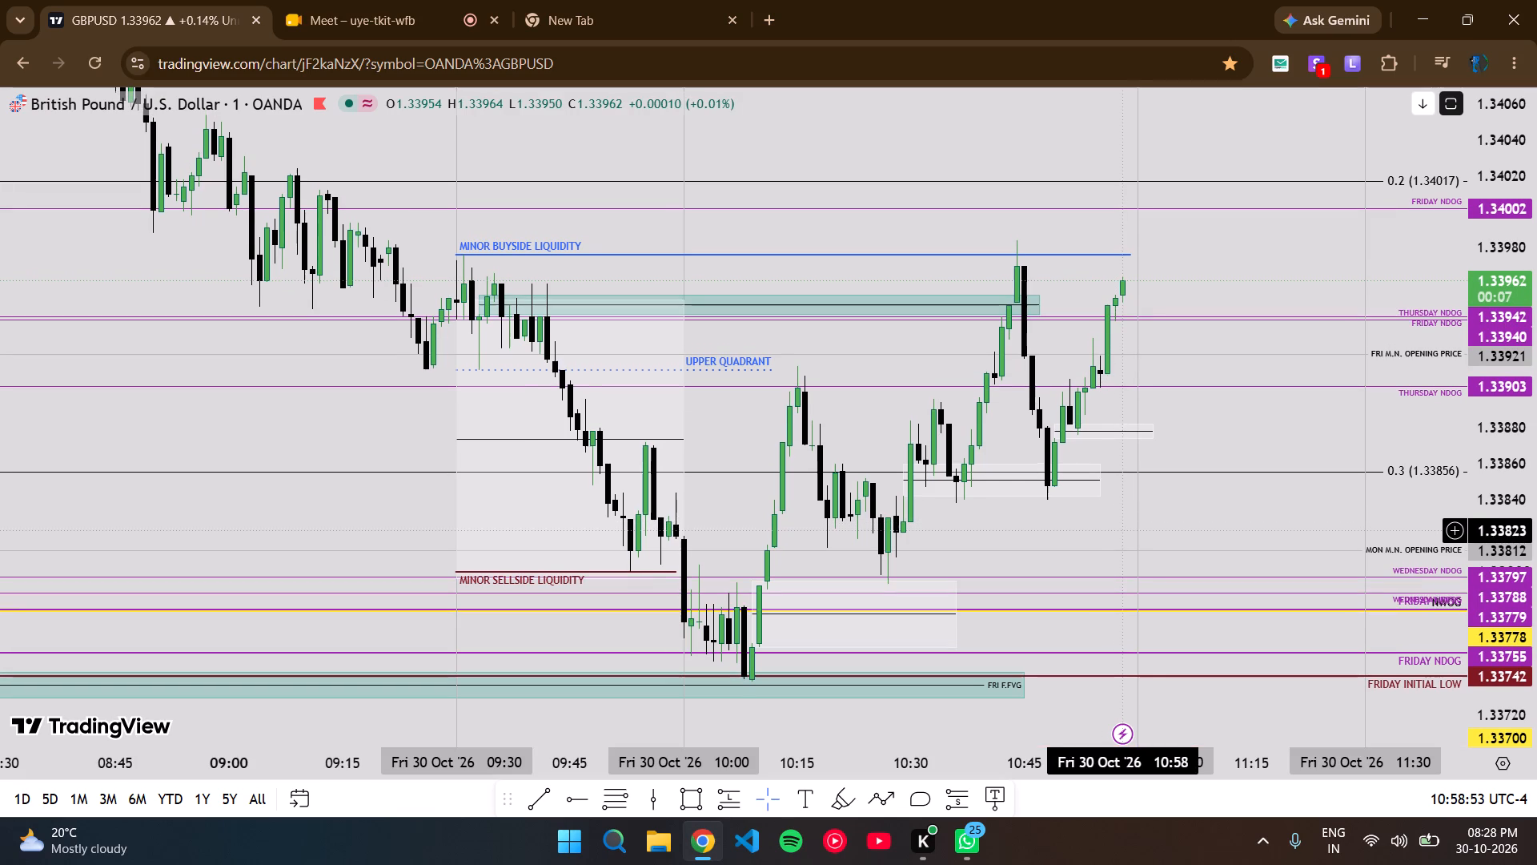
pyautogui.keyDown('shift'); pyautogui.click(1222, 424); pyautogui.keyUp('shift')
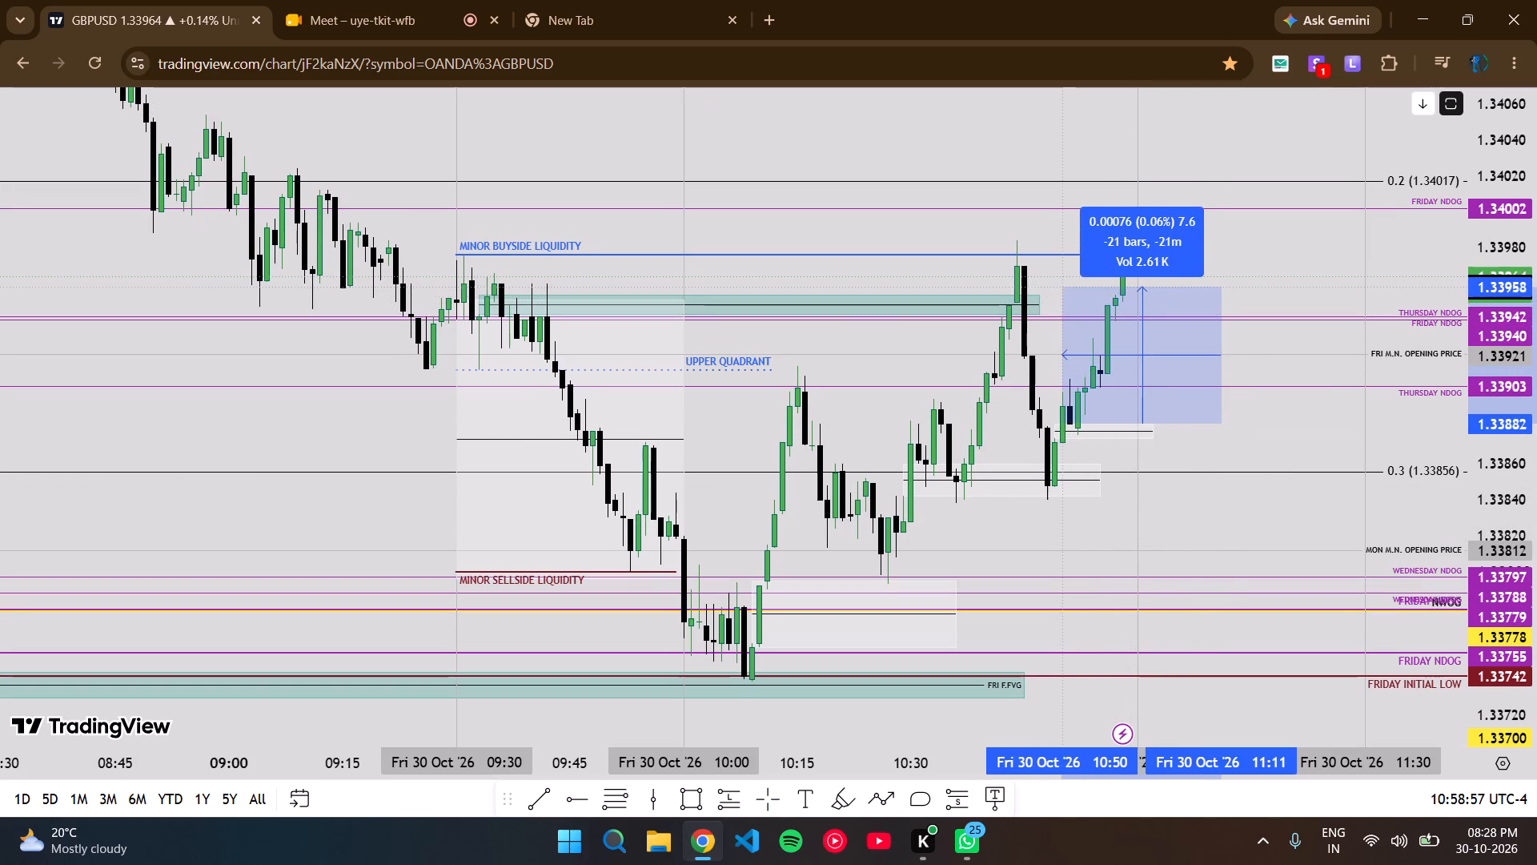
pyautogui.keyDown('shift'); pyautogui.click(1067, 276); pyautogui.keyUp('shift')
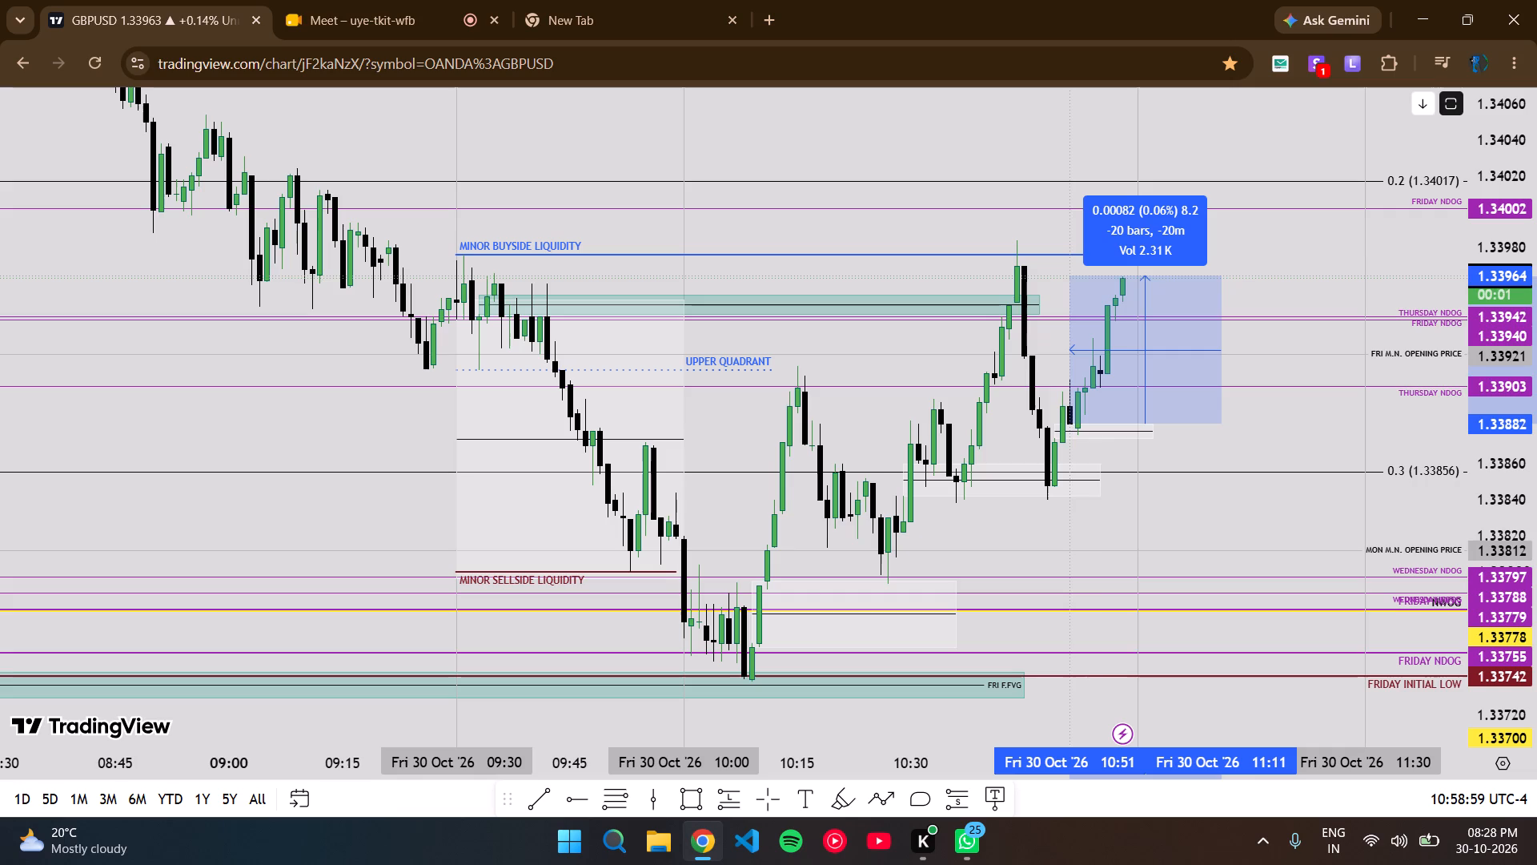
pyautogui.moveTo(1234, 434); pyautogui.dragTo(1234, 445)
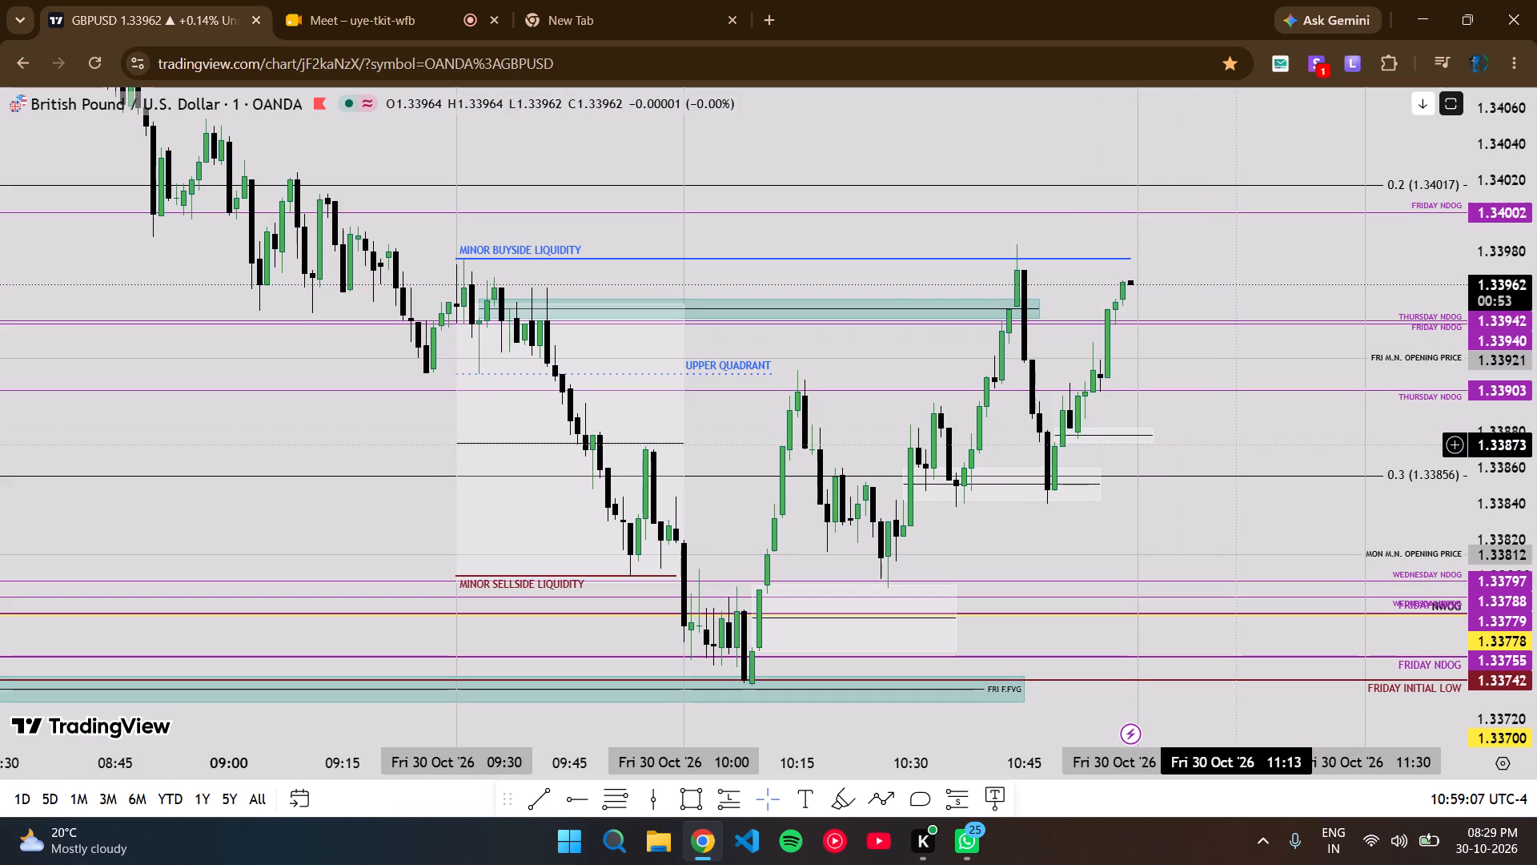
# Bring up the EURUSD pane beneath GBPUSD to compare their latest highs, and maximise the GBPUSD pane again.
pyautogui.doubleClick(1234, 445)
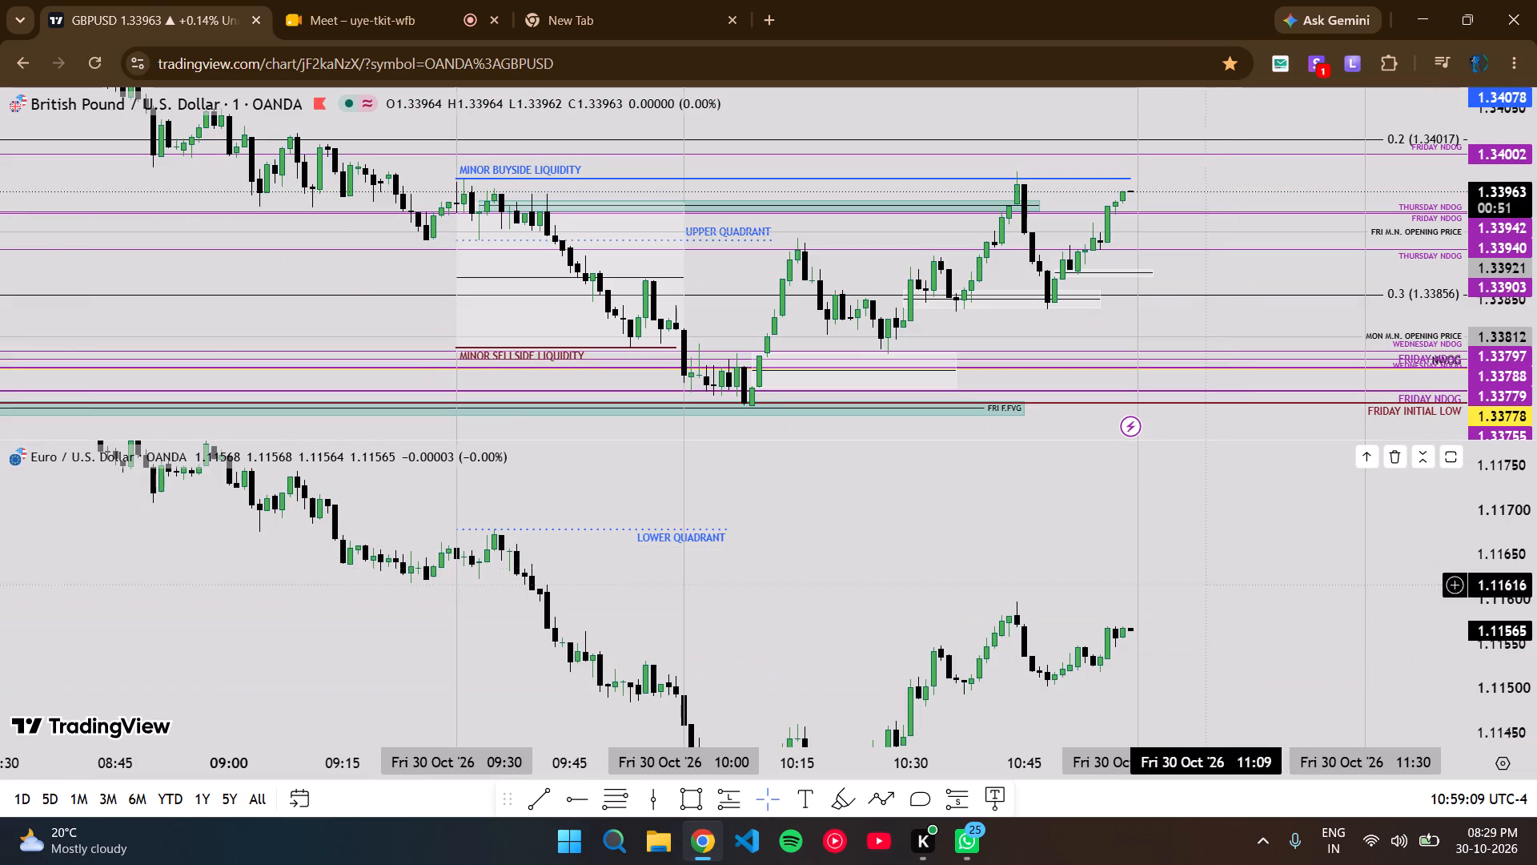
pyautogui.click(1193, 614)
pyautogui.doubleClick(1206, 284)
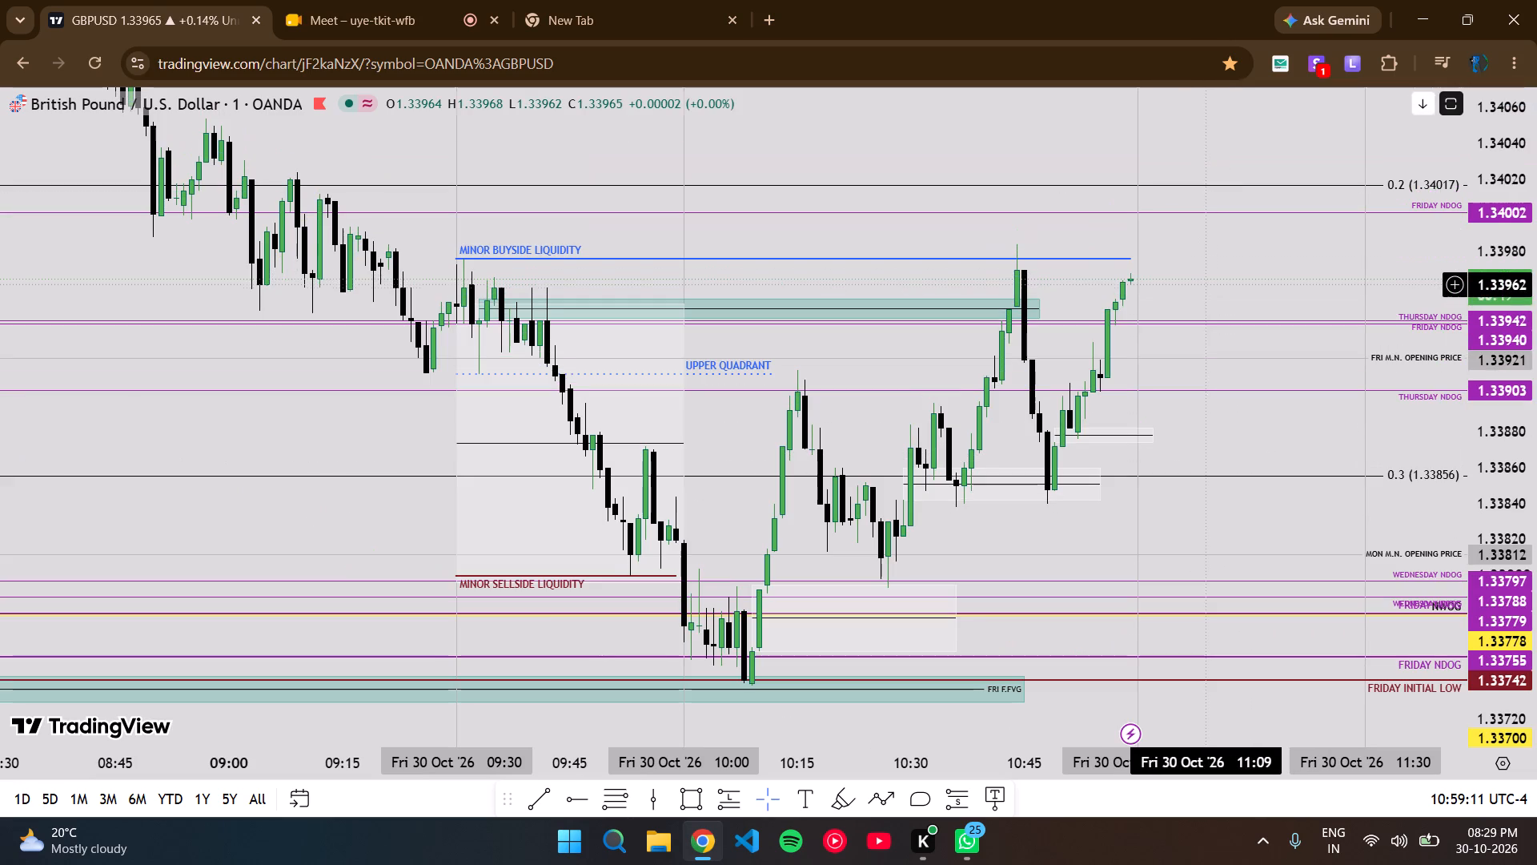
# Measure the GBPUSD price move from 1.33874 down to 1.33835, and clear the measurement.
pyautogui.moveTo(1208, 405); pyautogui.dragTo(1222, 468)
pyautogui.scroll(4, 1451, 475)
pyautogui.scroll(-4, 1451, 475)
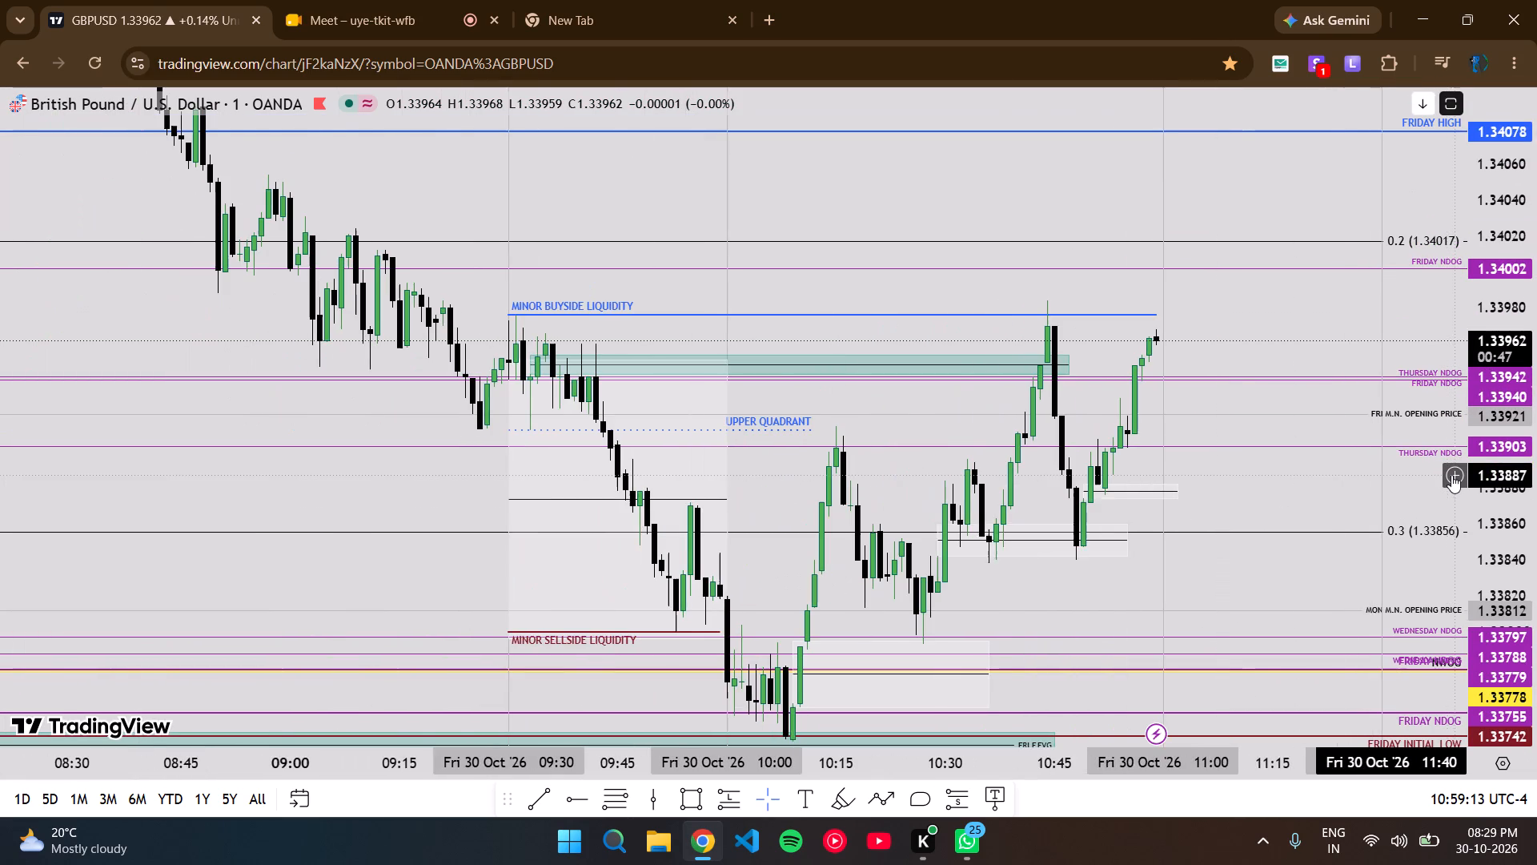
pyautogui.moveTo(1229, 498); pyautogui.dragTo(1242, 451)
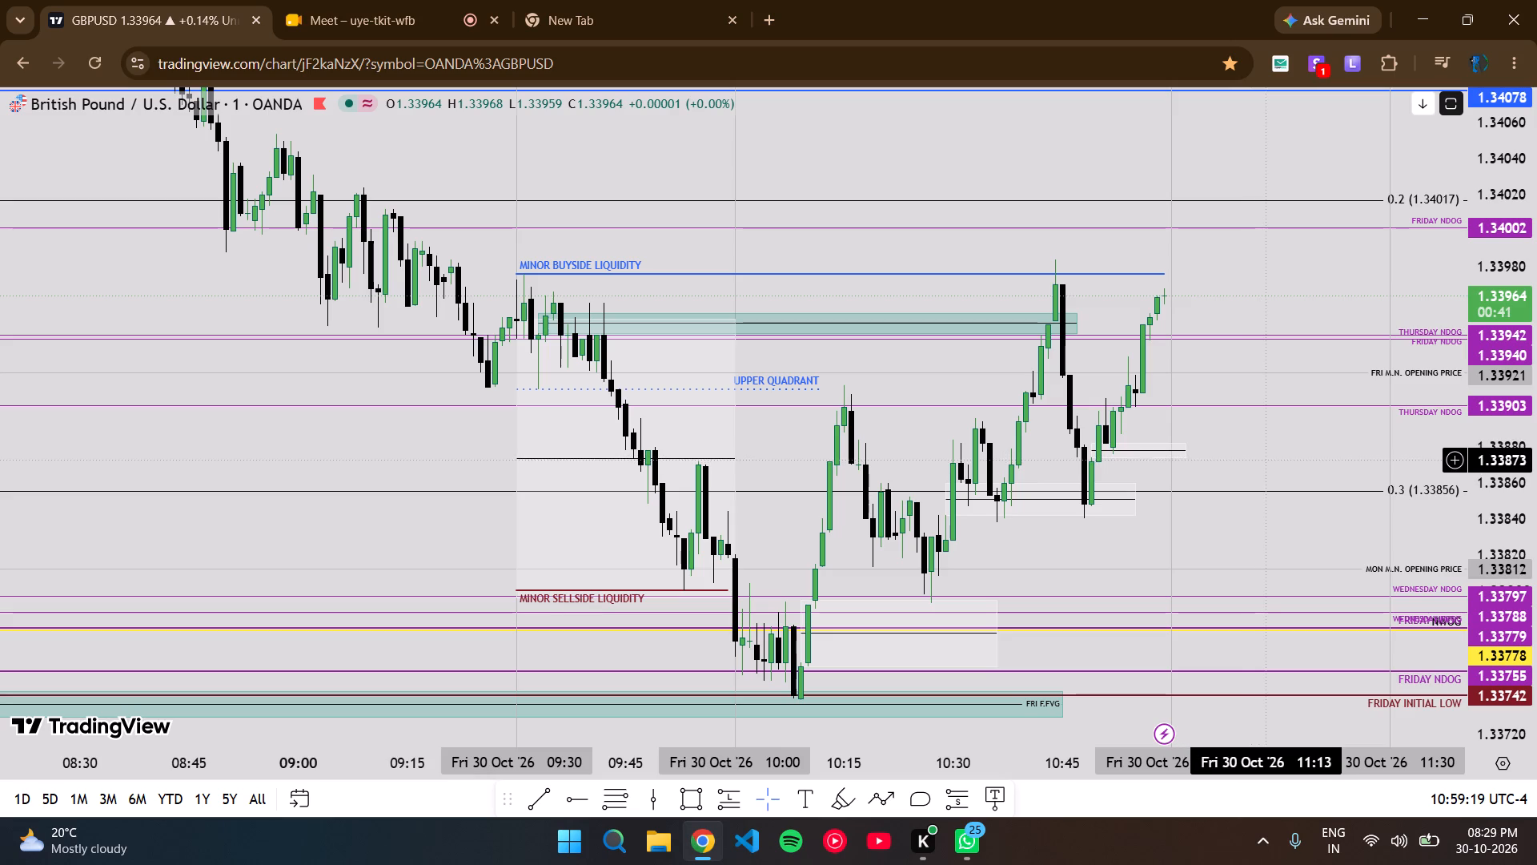
pyautogui.keyDown('shift'); pyautogui.click(1266, 458); pyautogui.keyUp('shift')
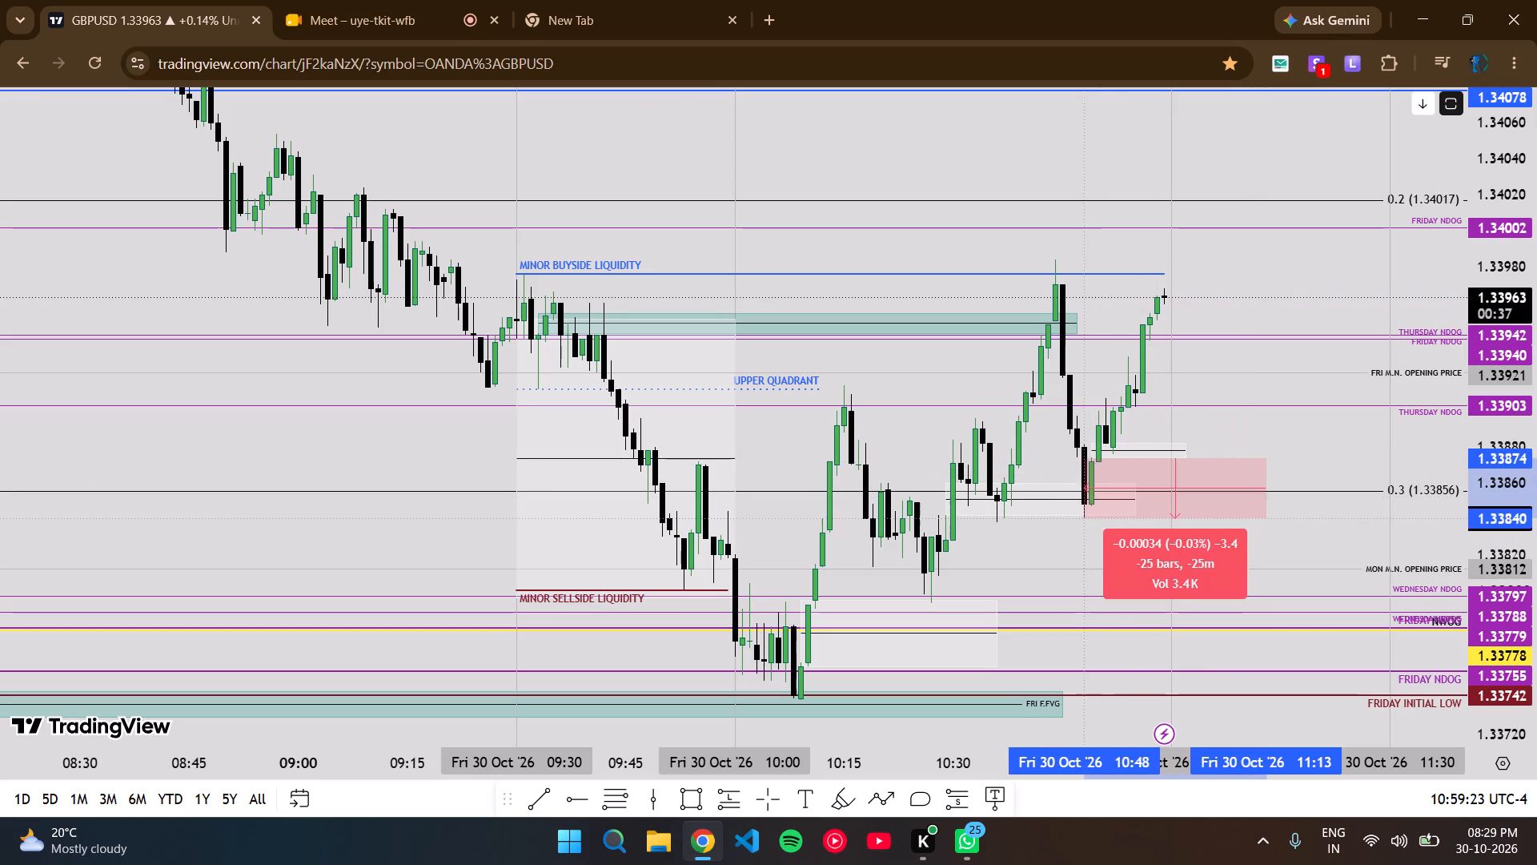
pyautogui.keyDown('shift'); pyautogui.click(1051, 528); pyautogui.keyUp('shift')
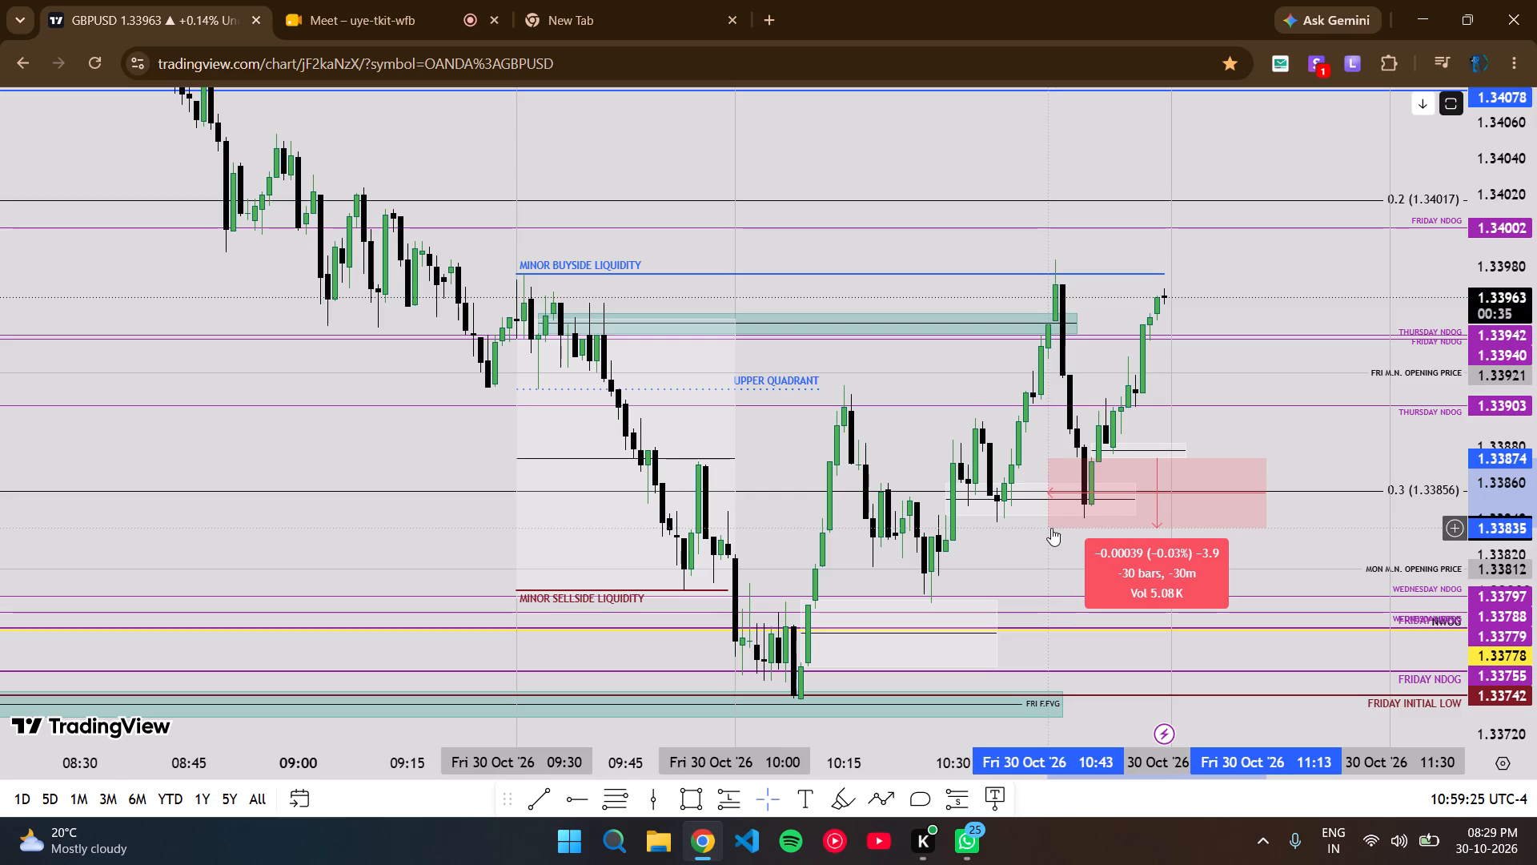
pyautogui.moveTo(1302, 539); pyautogui.dragTo(1284, 566)
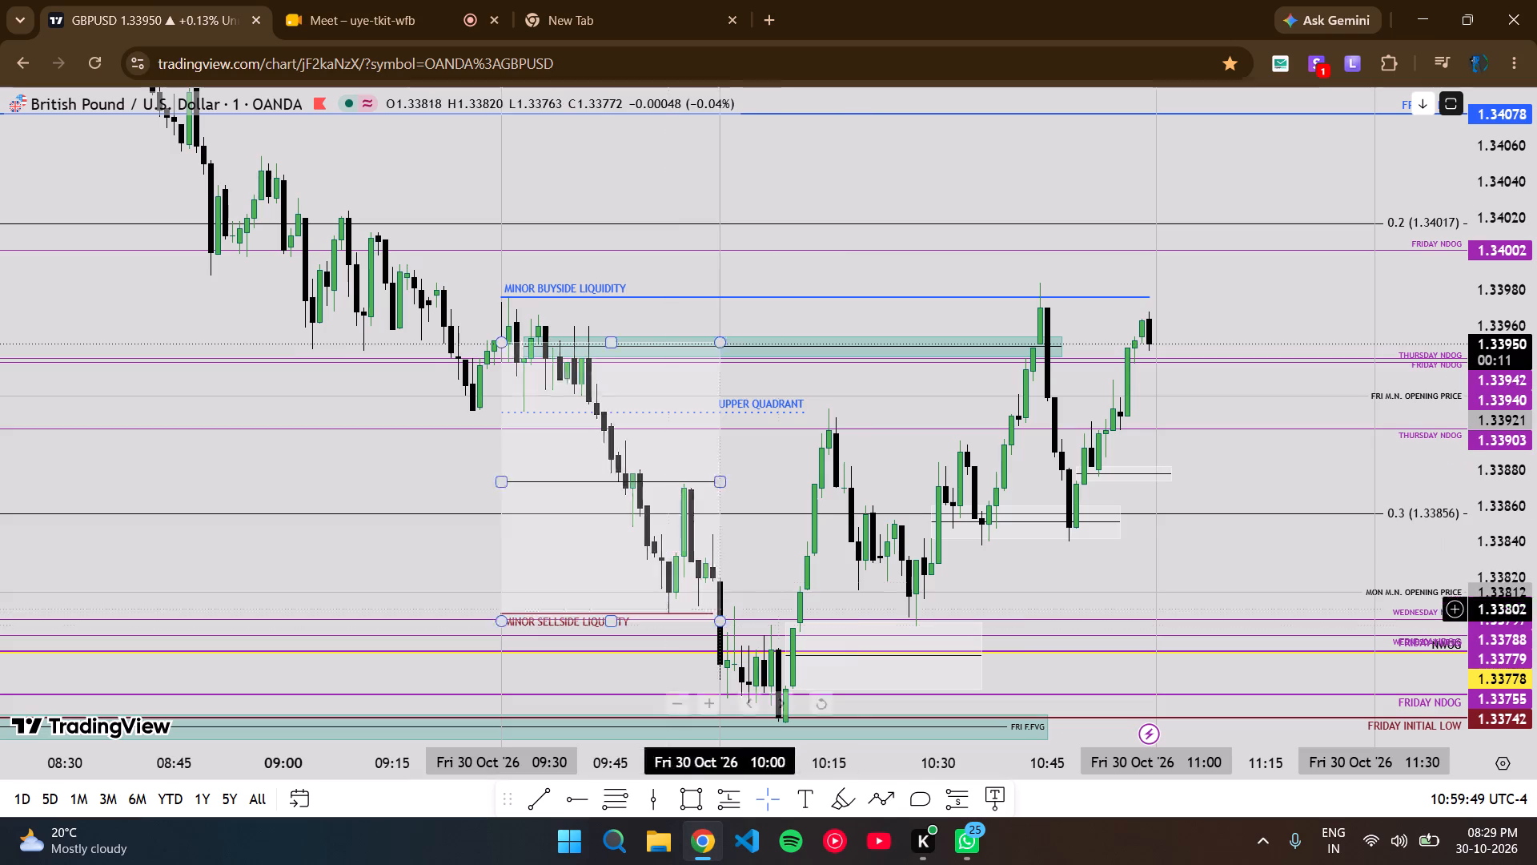
pyautogui.moveTo(1067, 561); pyautogui.dragTo(1073, 464)
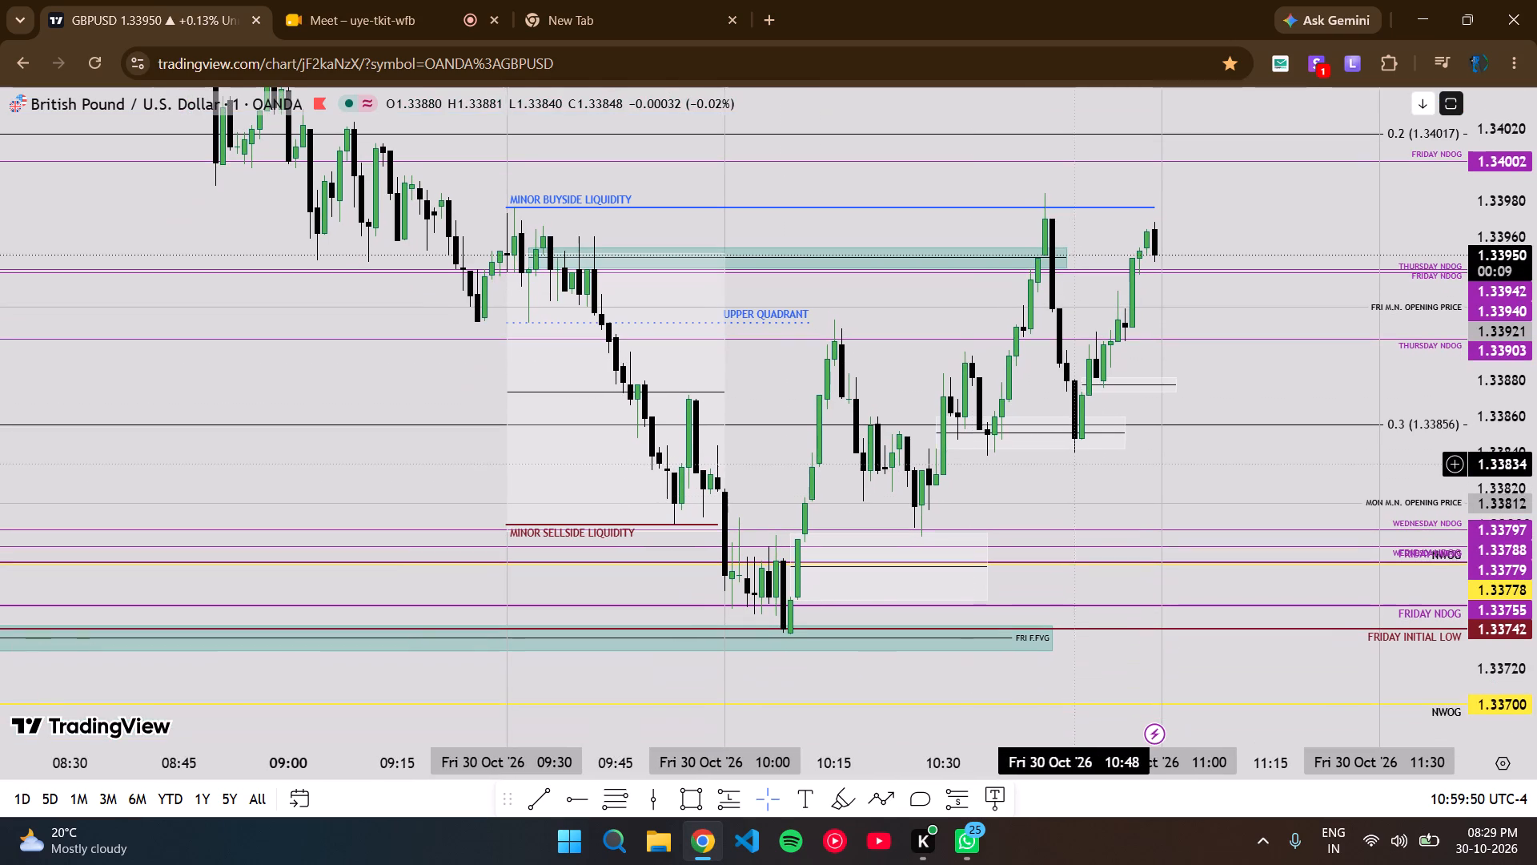
pyautogui.scroll(-4, 318, 392)
pyautogui.scroll(-5, 1536, 446)
pyautogui.scroll(-2, 1001, 457)
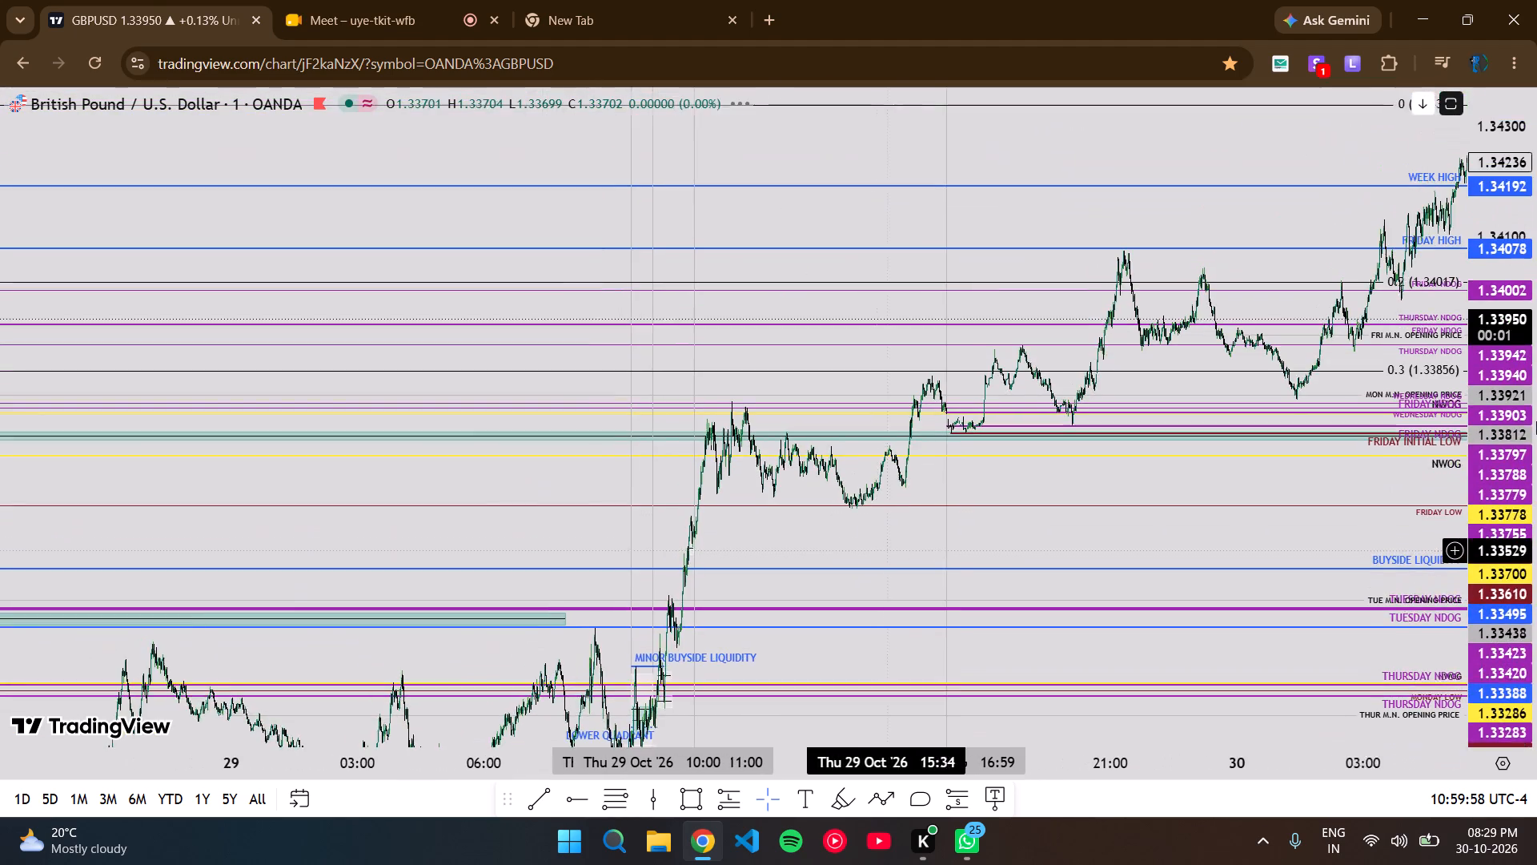
pyautogui.scroll(8, 1536, 395)
pyautogui.scroll(4, 1338, 478)
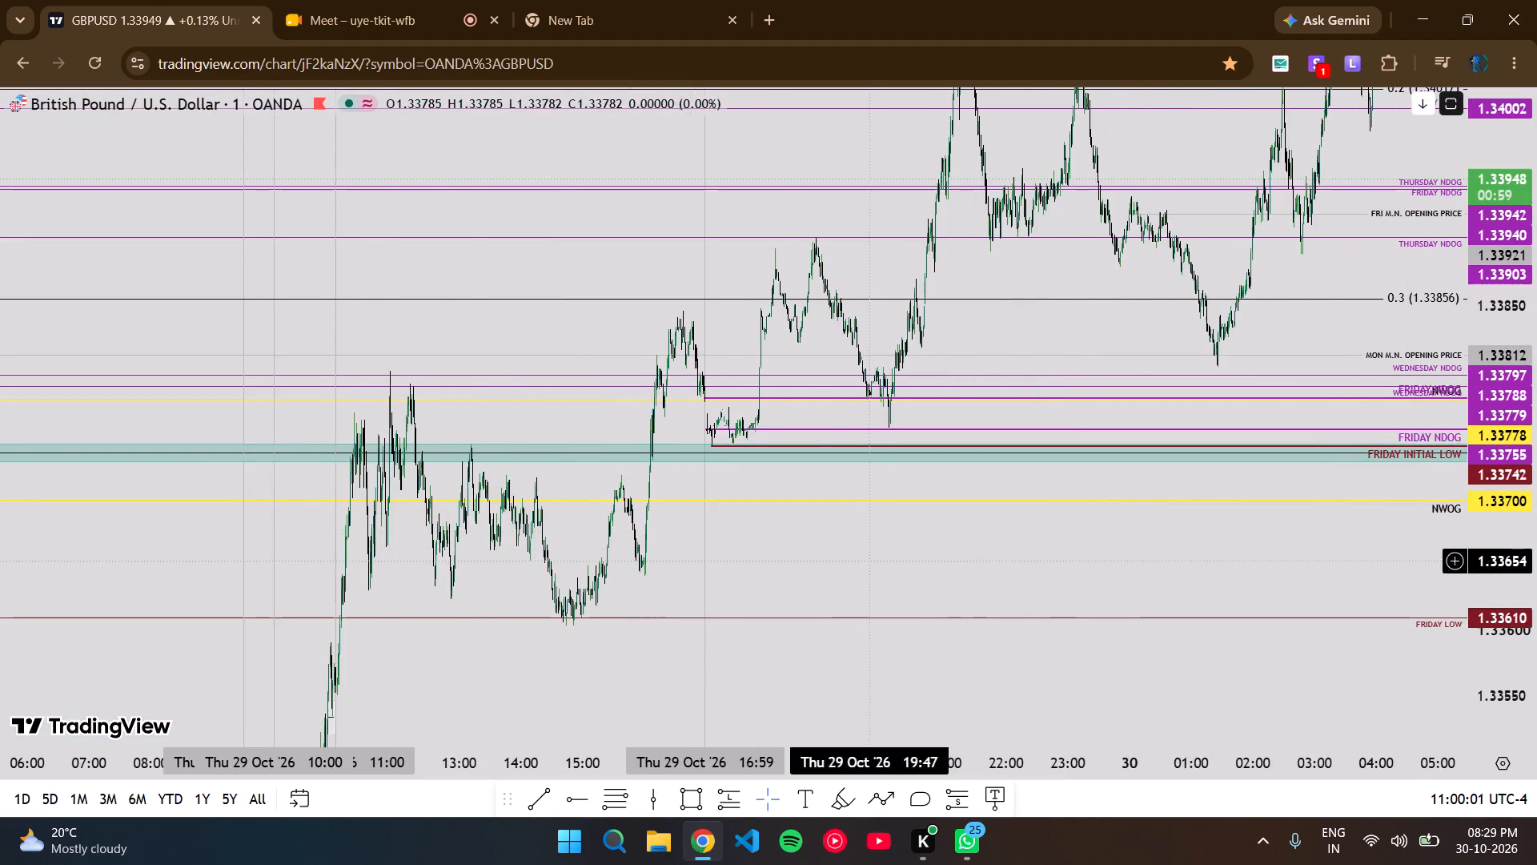
# Inspect Thursday 29 October's 10:15 to 11:00 candles around the TUESDAY NDOG and BUYSIDE LIQUIDITY levels up close.
pyautogui.moveTo(867, 561); pyautogui.dragTo(1121, 313)
pyautogui.scroll(-3, 1536, 295)
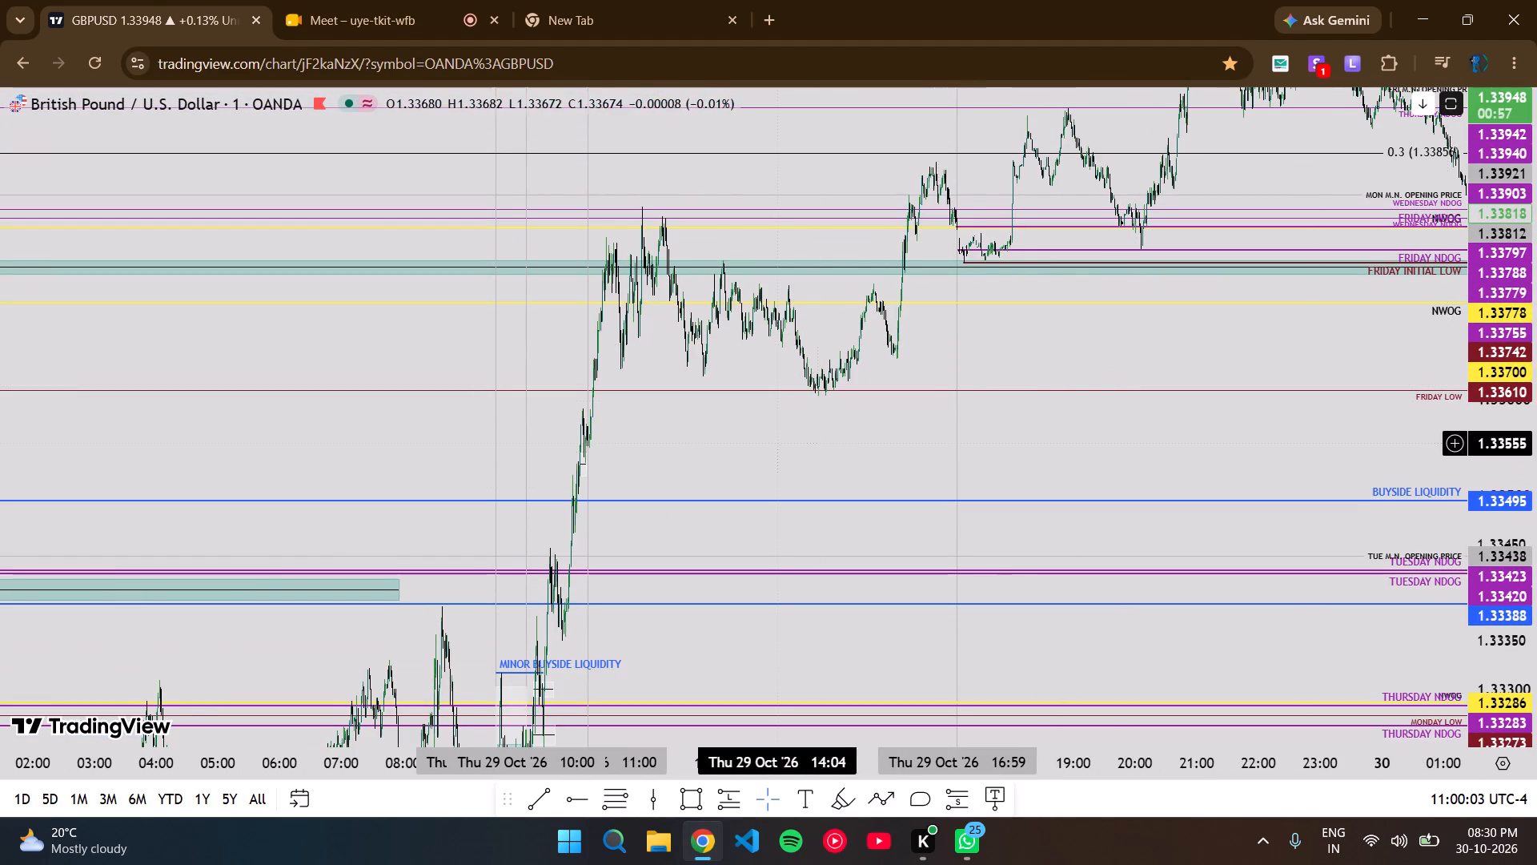
pyautogui.moveTo(767, 441); pyautogui.dragTo(1475, 281)
pyautogui.scroll(17, 1469, 390)
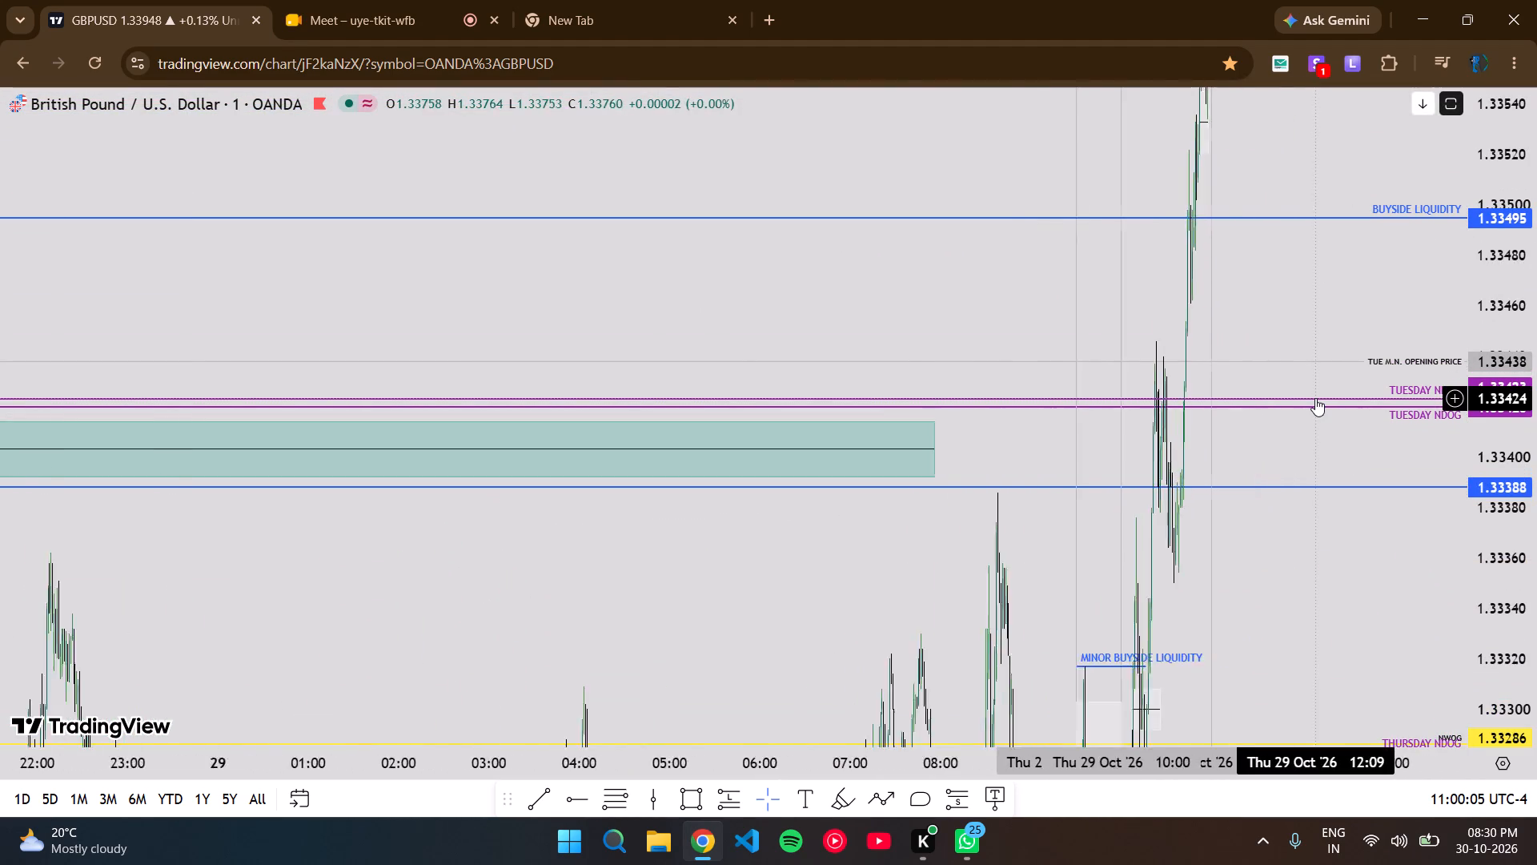
pyautogui.scroll(6, 1315, 398)
pyautogui.moveTo(1133, 279); pyautogui.dragTo(1200, 461)
pyautogui.scroll(2, 1166, 485)
pyautogui.scroll(-1, 1166, 485)
pyautogui.scroll(5, 1166, 485)
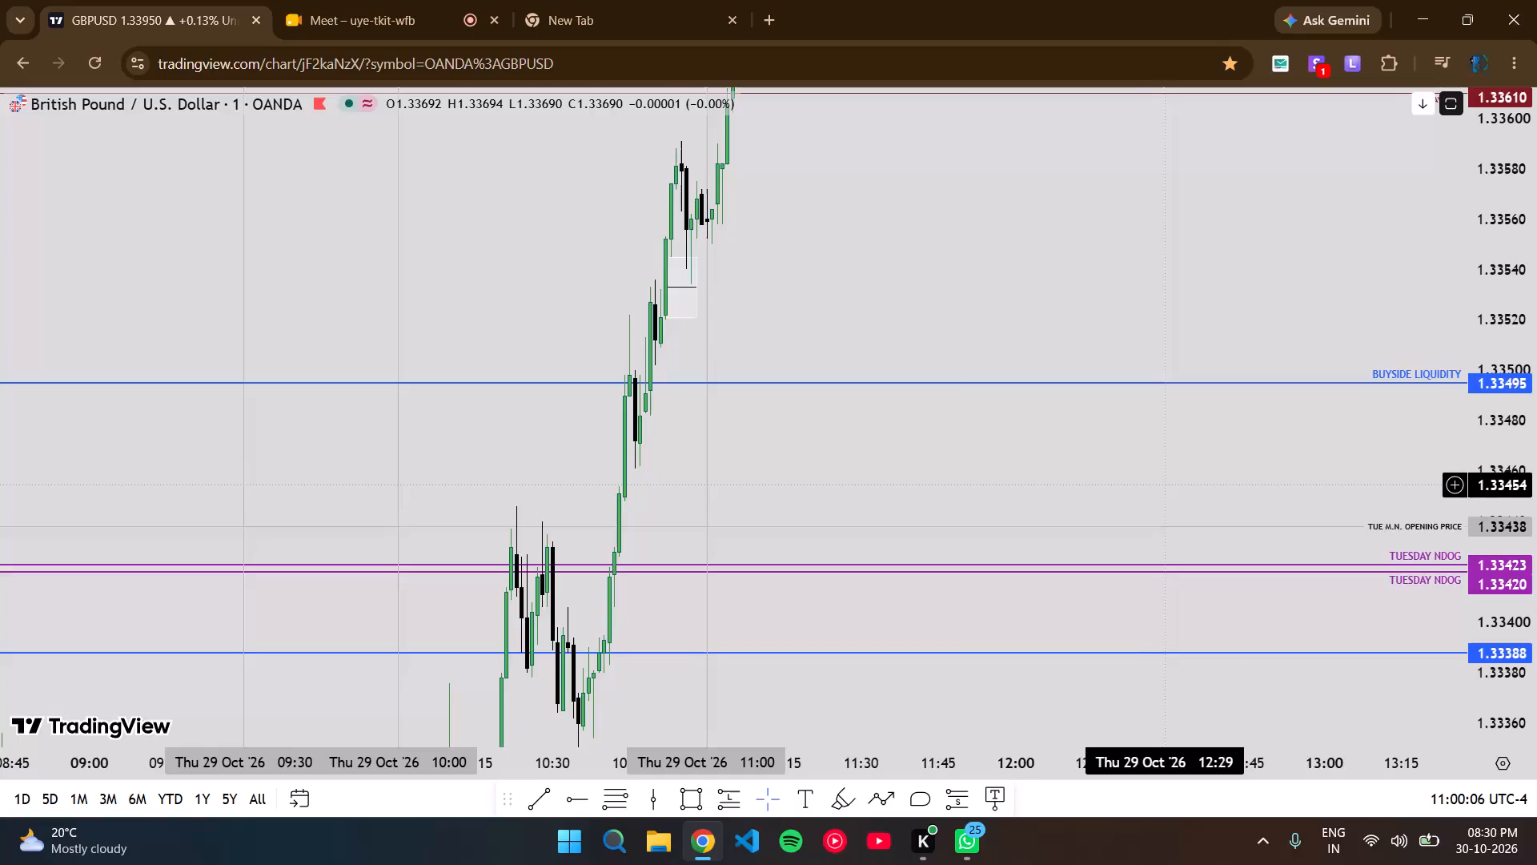
pyautogui.moveTo(833, 505); pyautogui.dragTo(1198, 580)
pyautogui.scroll(4, 1186, 580)
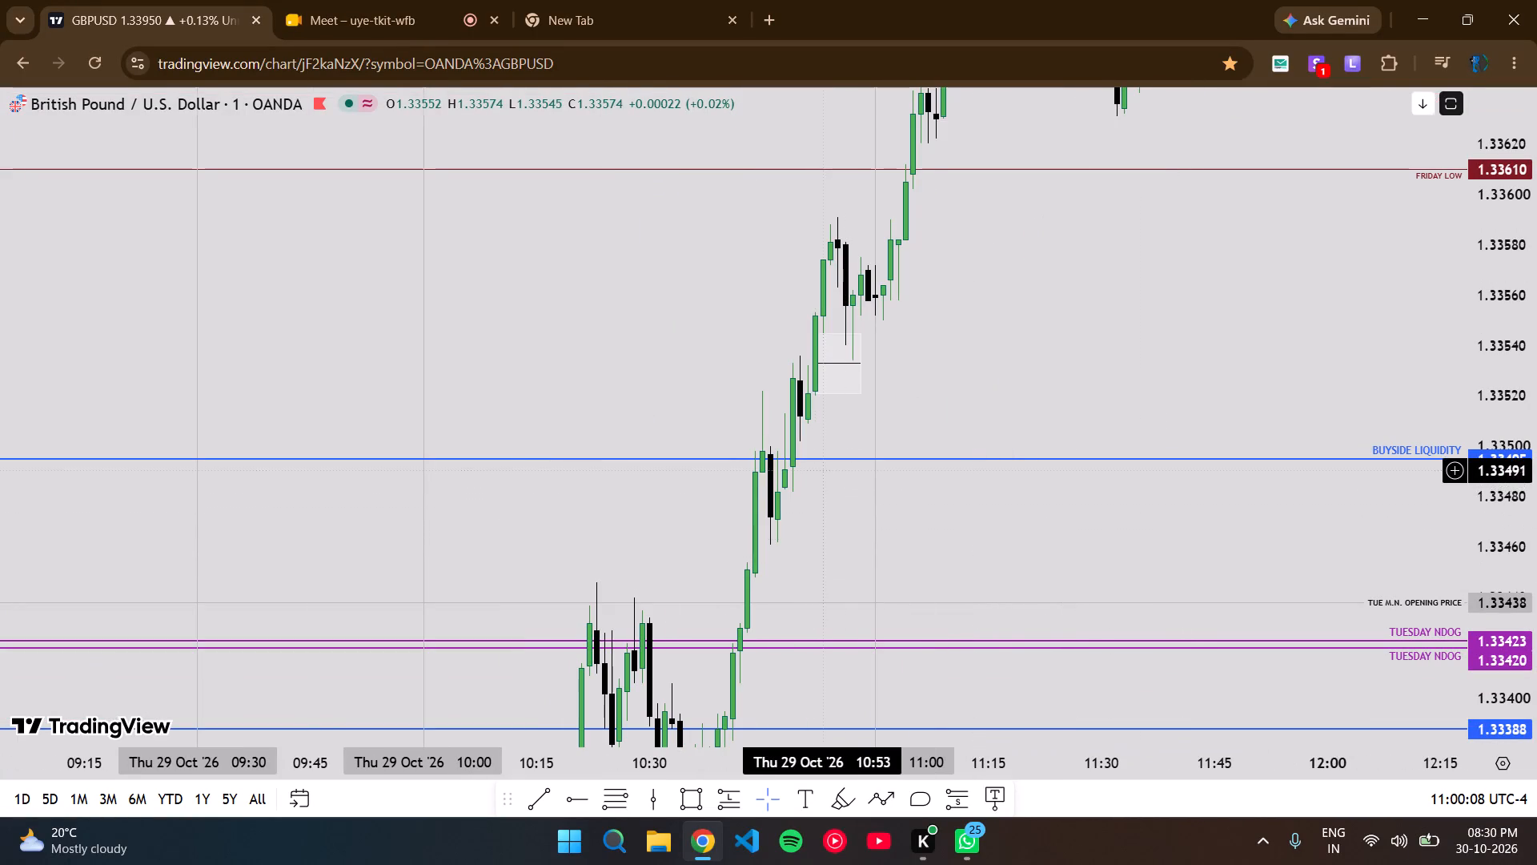
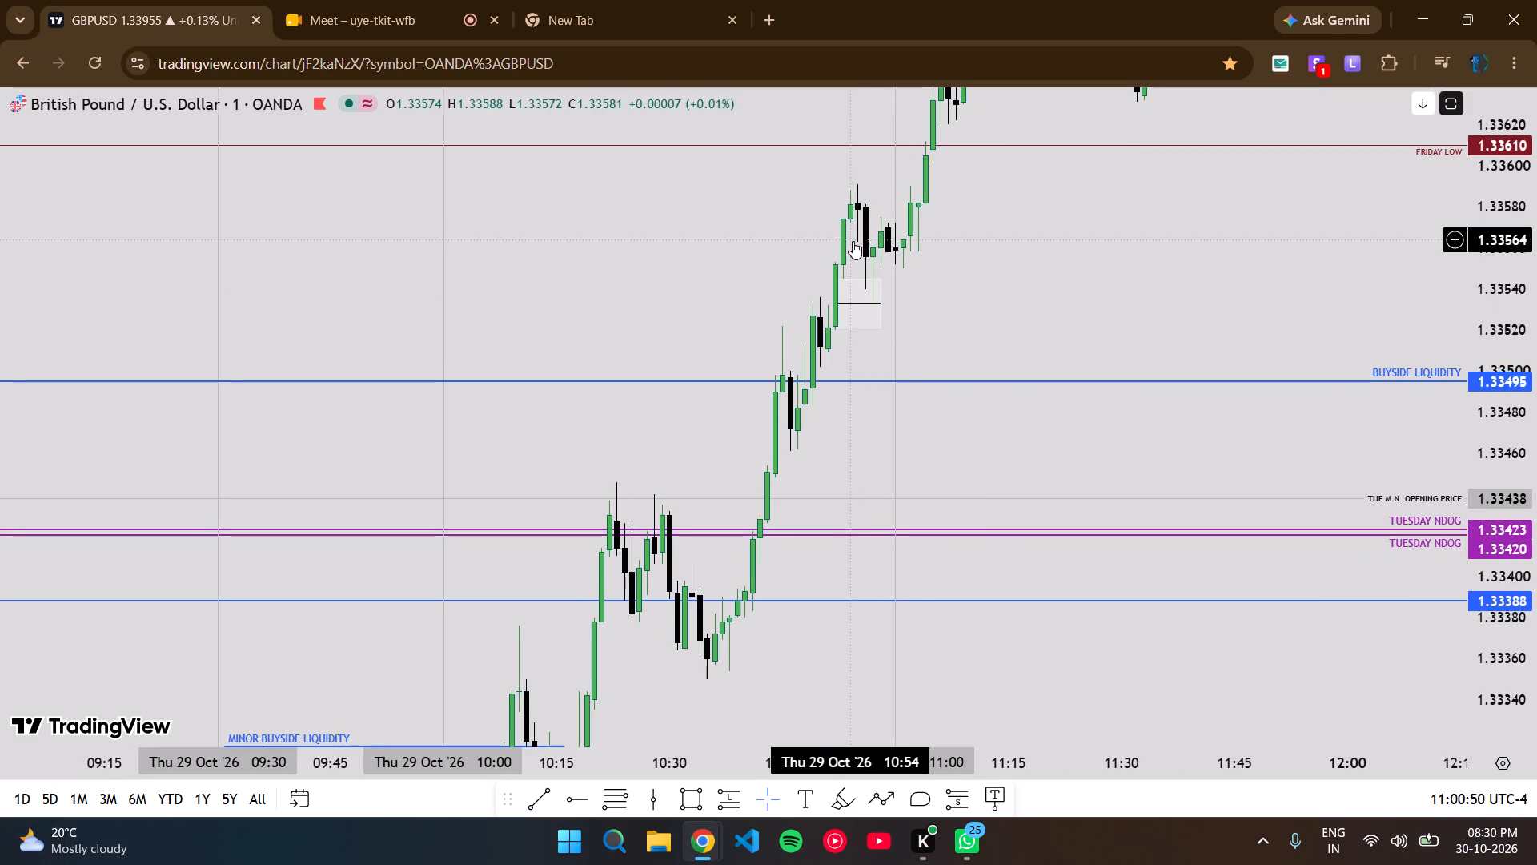
# Examine GBPUSD one-minute price action from Thursday 29 October back to Monday 26 October around the BUYSIDE LIQUIDITY and RELATIVE EQUAL LOWS levels.
pyautogui.moveTo(981, 299); pyautogui.dragTo(1005, 225)
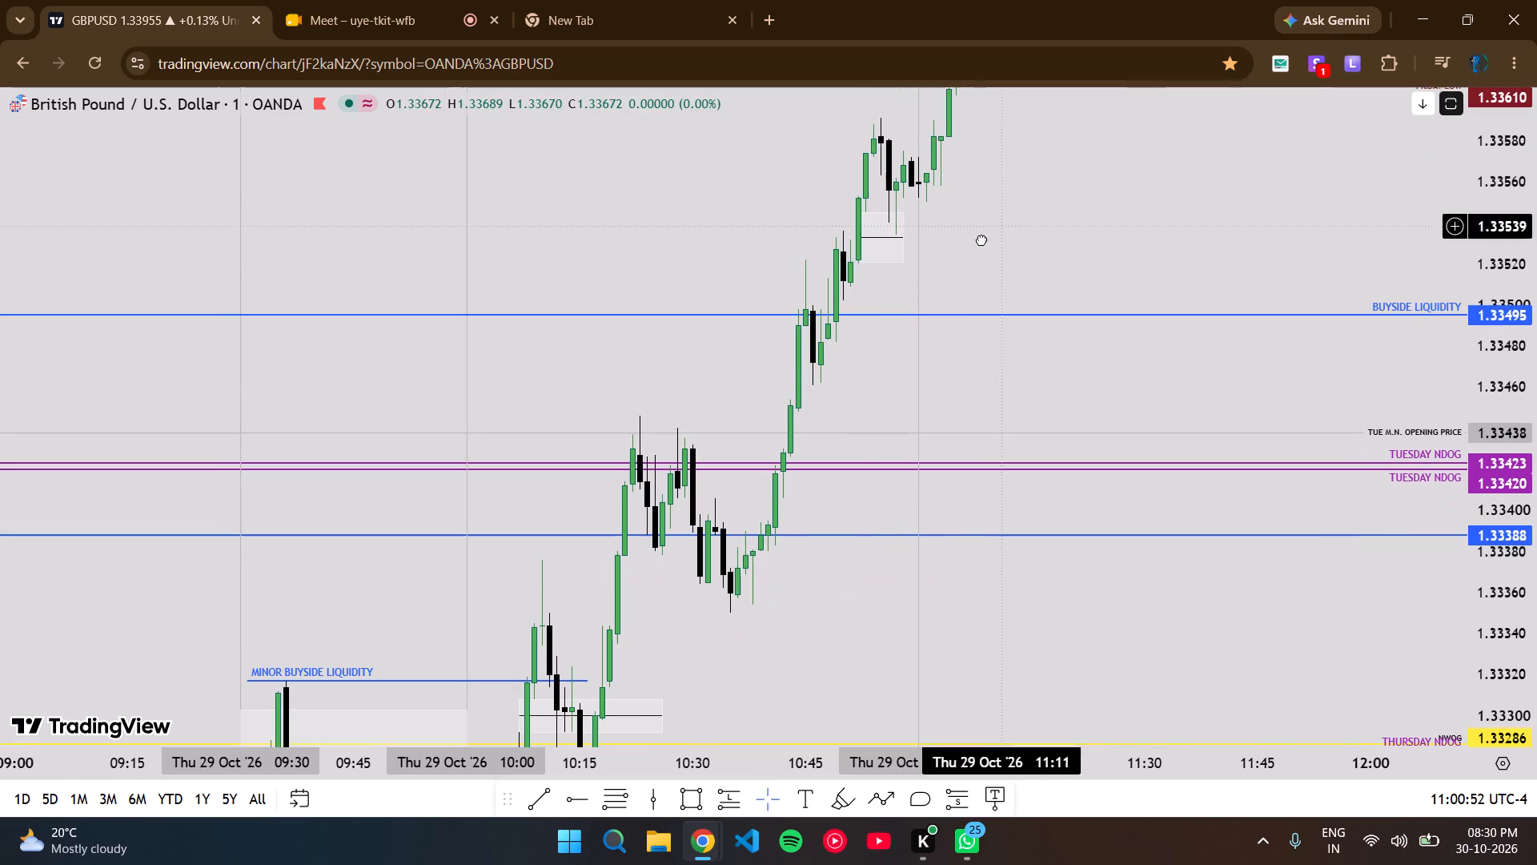
pyautogui.moveTo(978, 255); pyautogui.dragTo(1013, 211)
pyautogui.scroll(-2, 1536, 240)
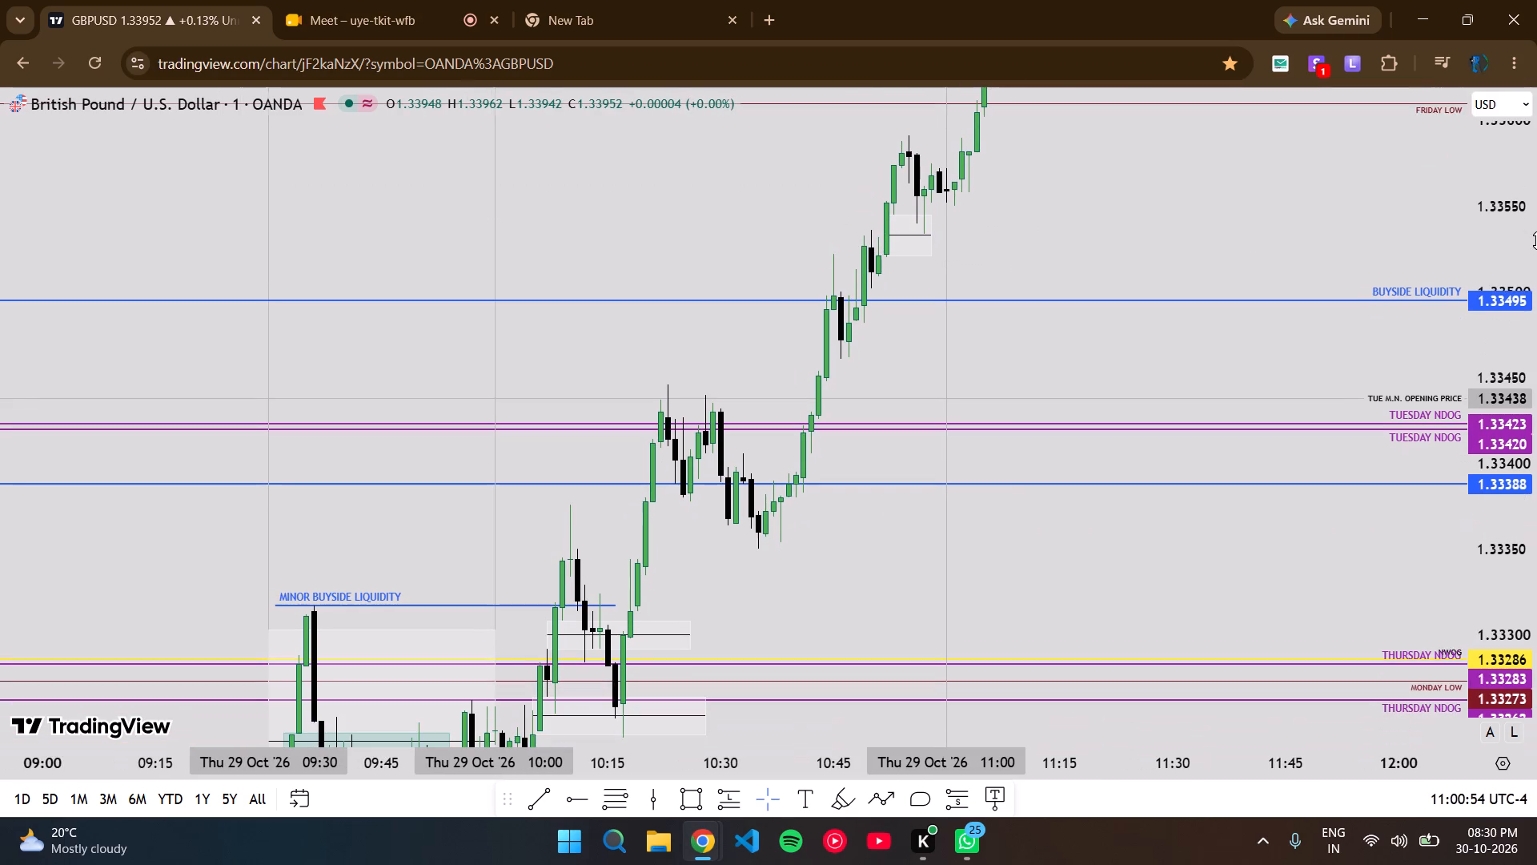
pyautogui.scroll(-6, 883, 355)
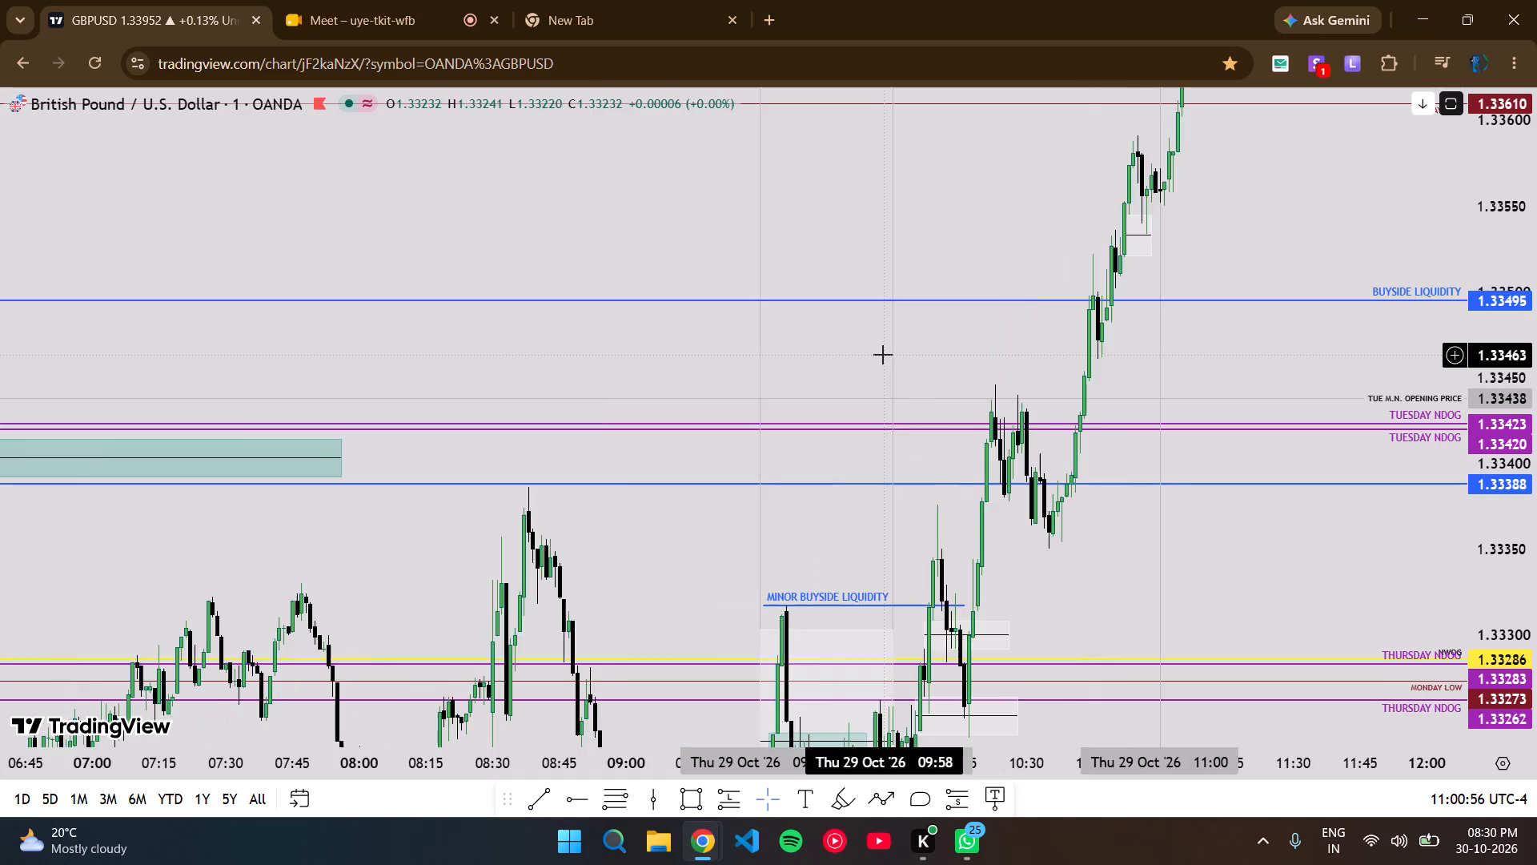
pyautogui.scroll(-1, 883, 355)
pyautogui.scroll(1, 883, 355)
pyautogui.scroll(-15, 883, 355)
pyautogui.scroll(1, 883, 355)
pyautogui.scroll(-3, 883, 355)
pyautogui.scroll(1, 883, 355)
pyautogui.scroll(-3, 883, 355)
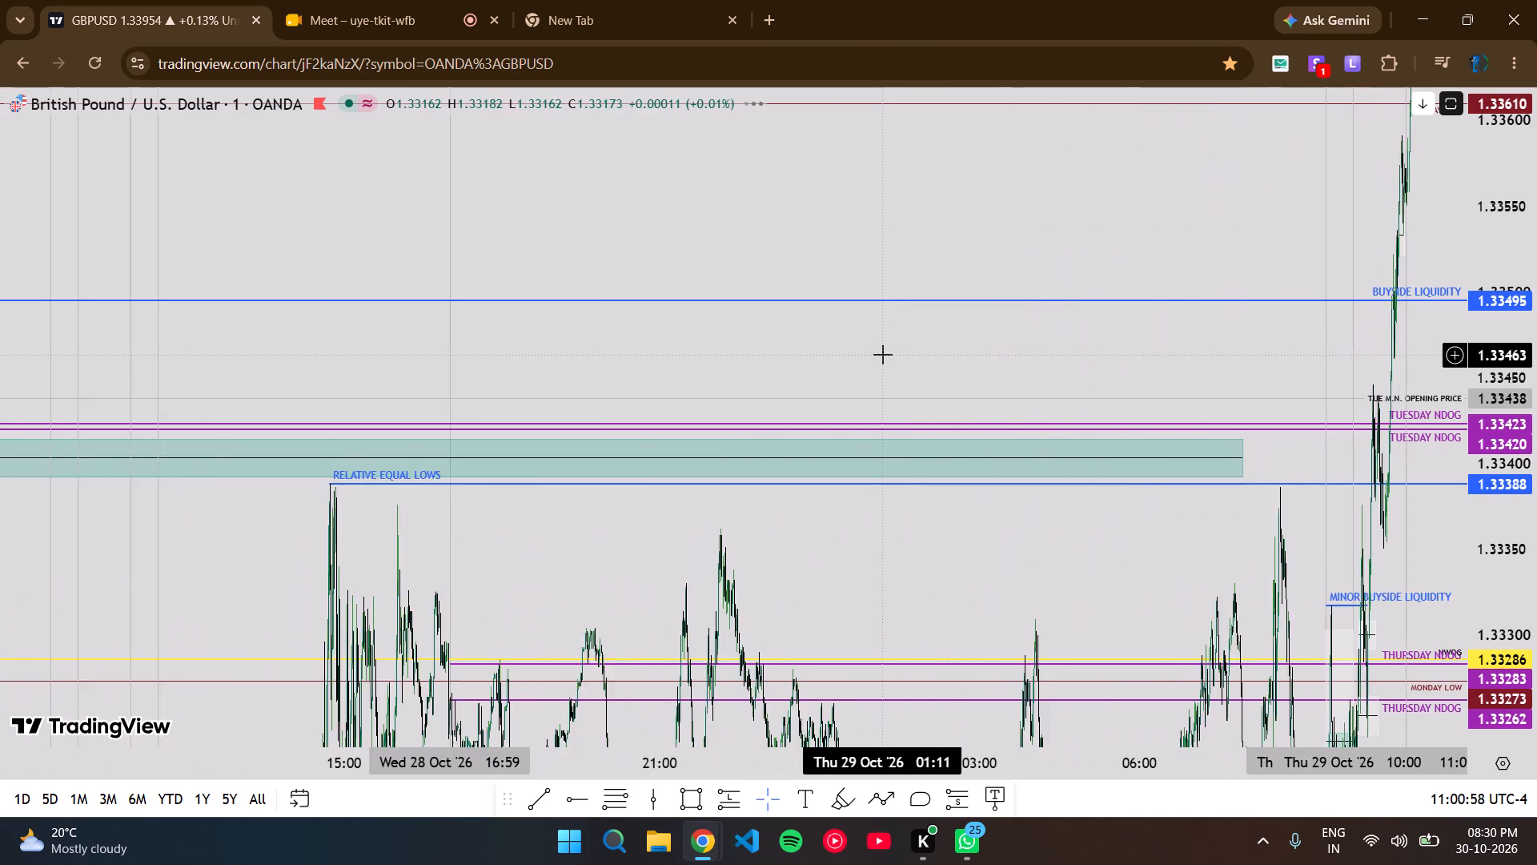
pyautogui.scroll(-1, 883, 355)
pyautogui.scroll(1, 883, 355)
pyautogui.scroll(-19, 883, 355)
pyautogui.moveTo(408, 332); pyautogui.dragTo(848, 361)
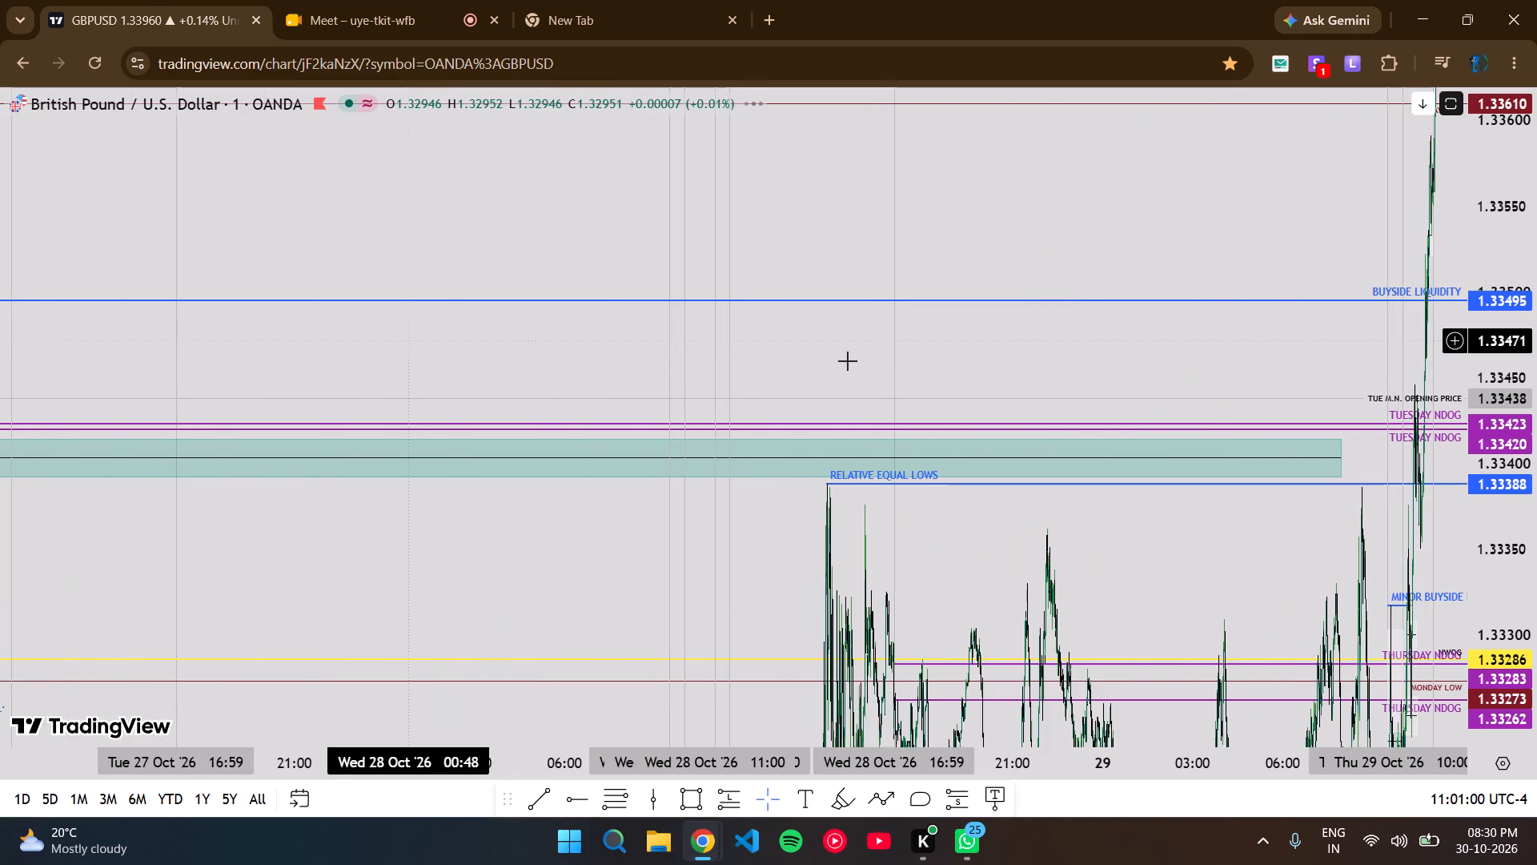
pyautogui.moveTo(848, 361); pyautogui.dragTo(1282, 363)
pyautogui.moveTo(224, 325); pyautogui.dragTo(1065, 335)
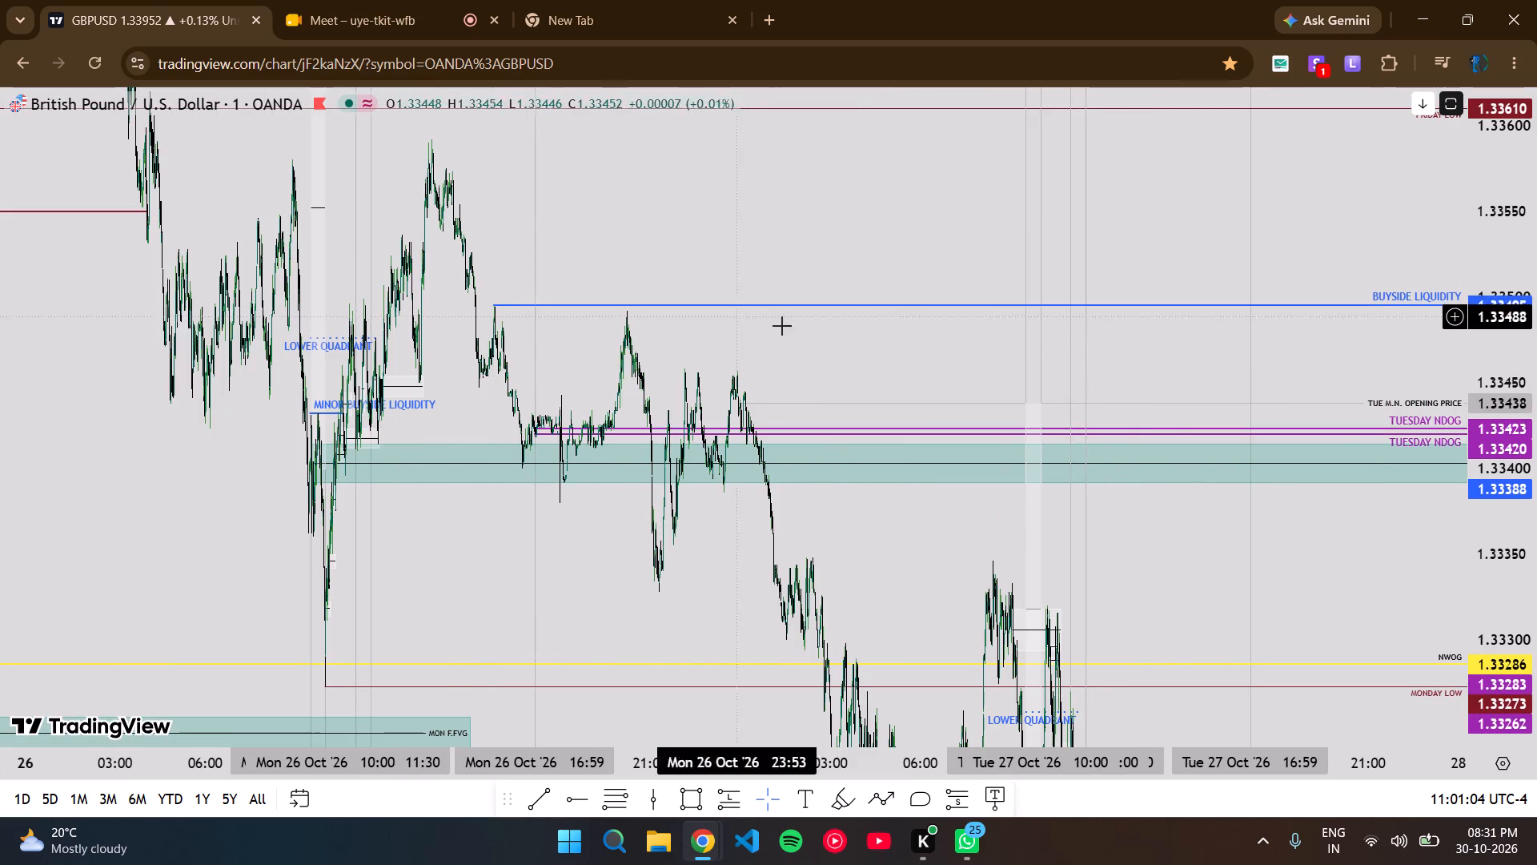
pyautogui.scroll(9, 1359, 370)
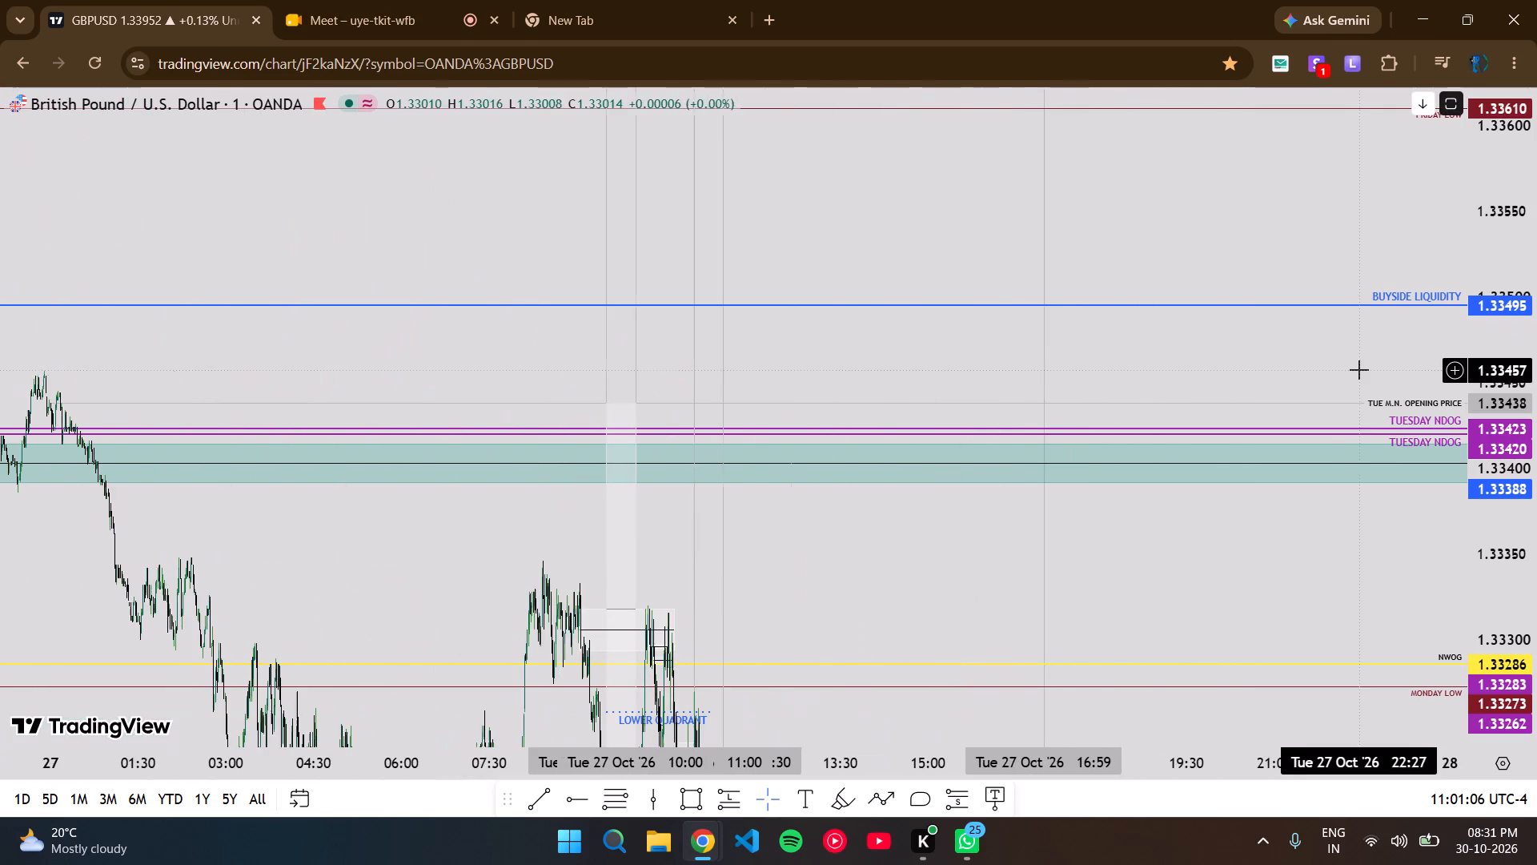
# Return to the latest bars and inspect Thursday 29 October's rise from the 09:30 range through BUYSIDE LIQUIDITY to FRIDAY LOW.
pyautogui.click(1434, 702)
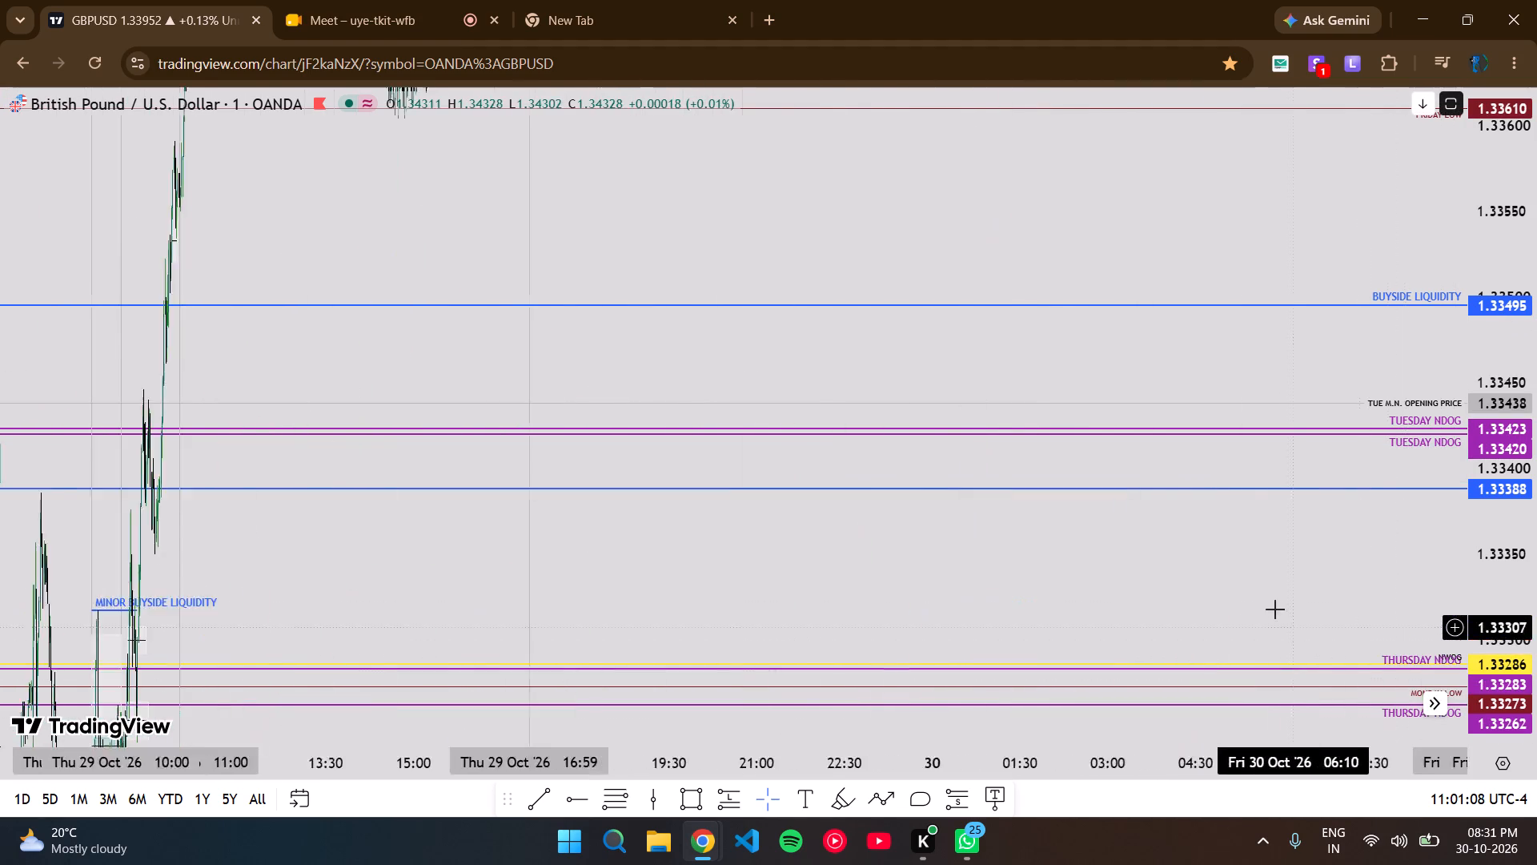
pyautogui.scroll(6, 1247, 525)
pyautogui.scroll(-2, 1247, 525)
pyautogui.scroll(1, 1247, 525)
pyautogui.scroll(-8, 1536, 397)
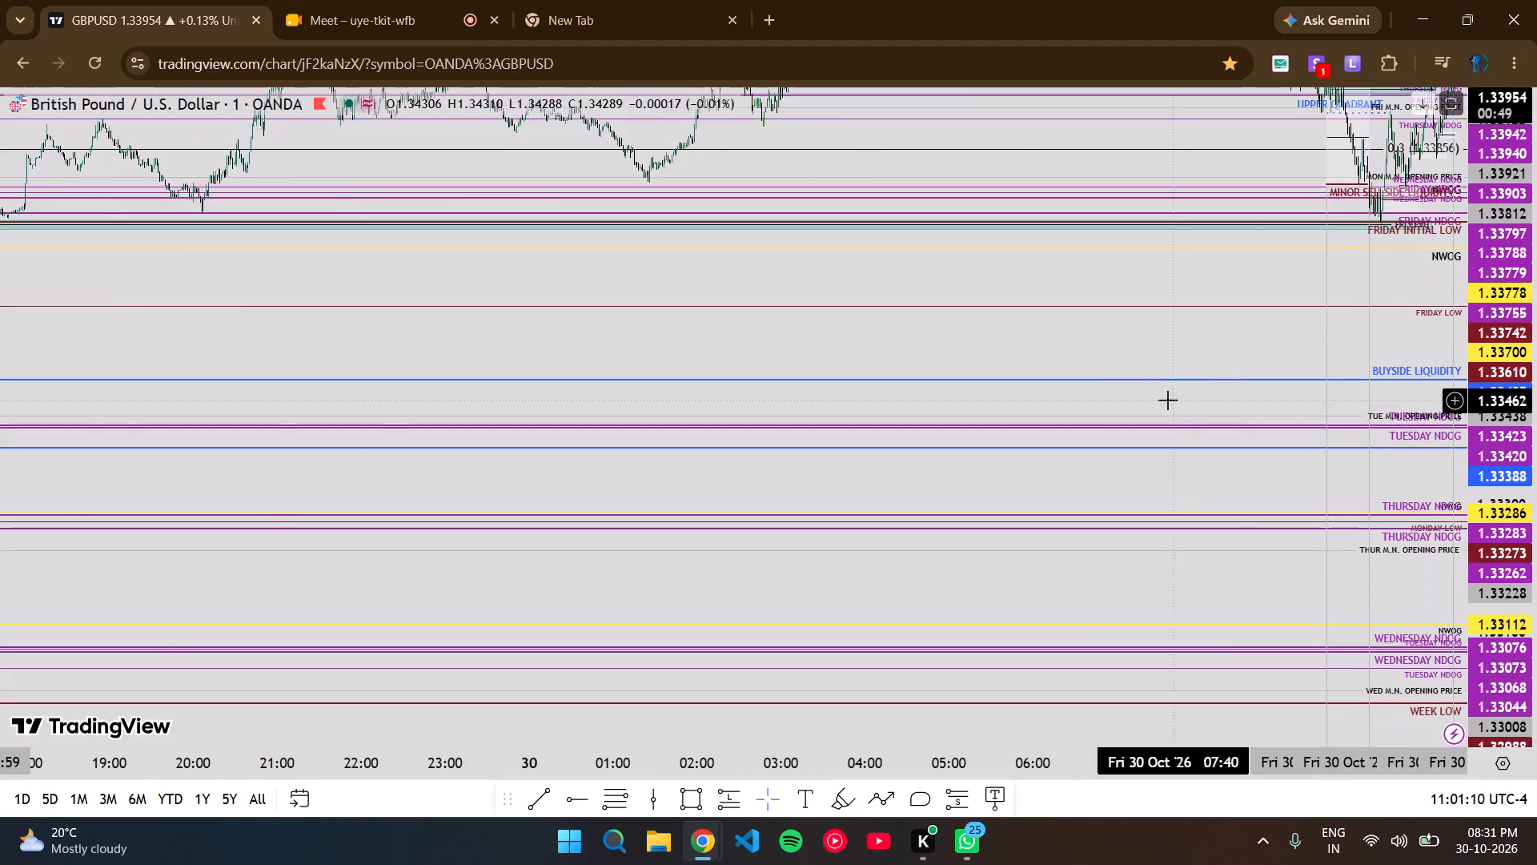
pyautogui.scroll(-9, 1168, 400)
pyautogui.moveTo(824, 395); pyautogui.dragTo(1226, 397)
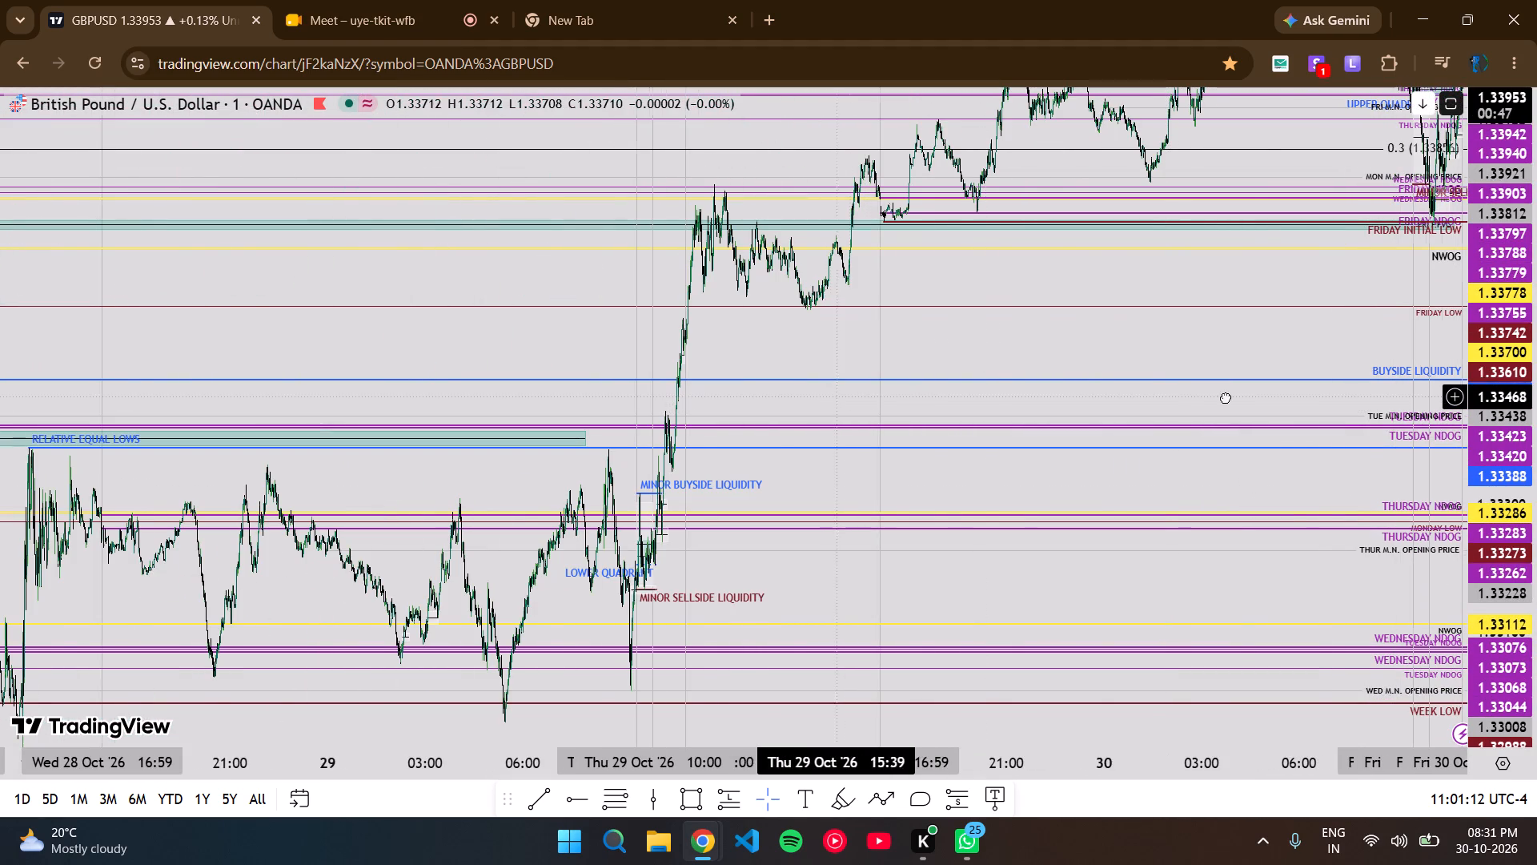
pyautogui.moveTo(1226, 397); pyautogui.dragTo(1536, 407)
pyautogui.scroll(20, 1349, 419)
pyautogui.scroll(2, 1349, 419)
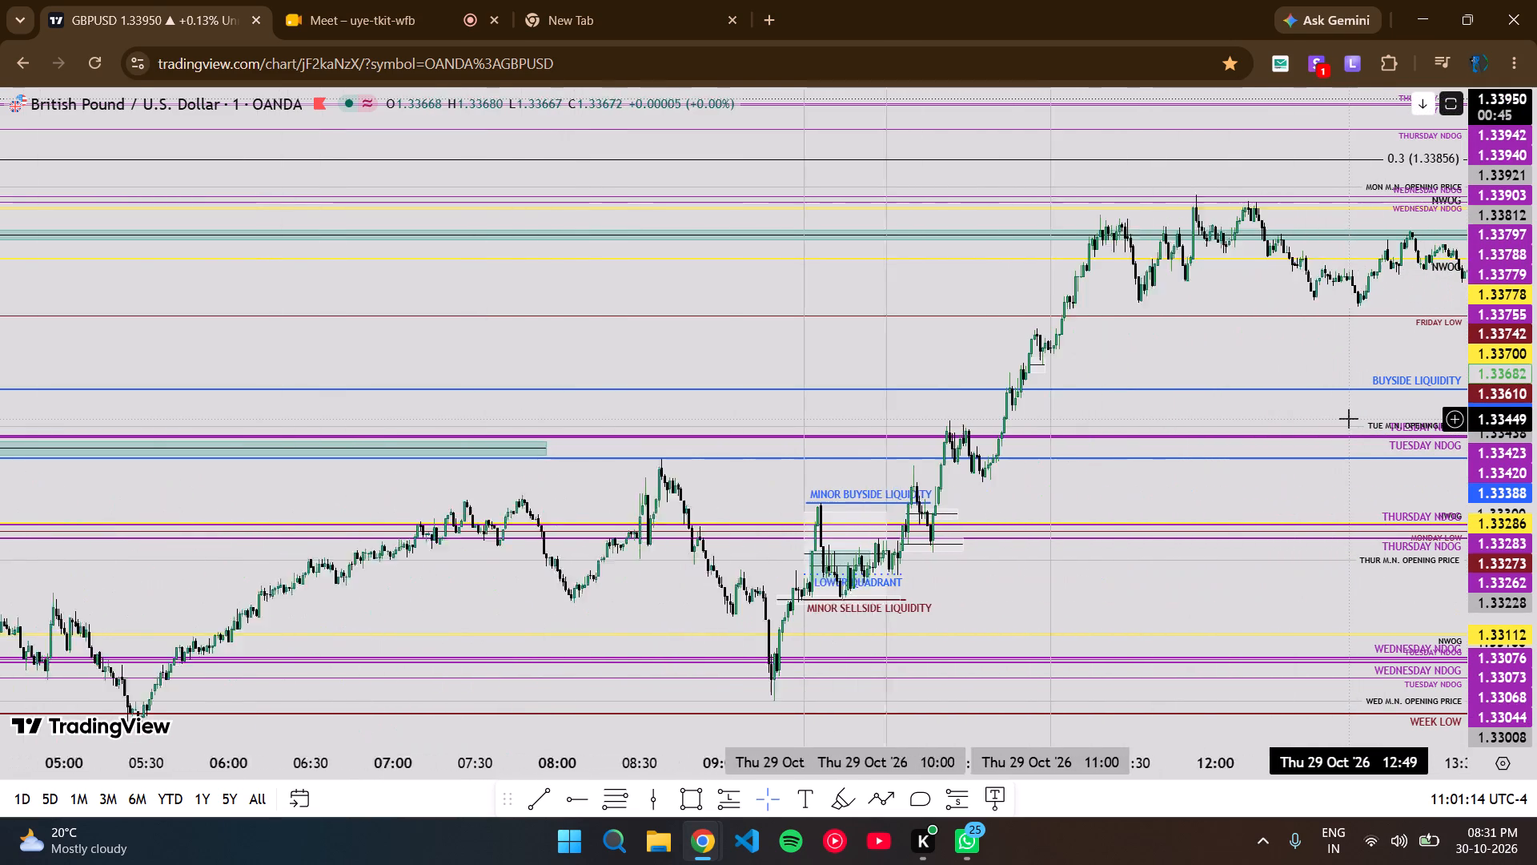
pyautogui.scroll(10, 1536, 410)
pyautogui.scroll(-1, 1230, 404)
pyautogui.scroll(7, 1230, 404)
pyautogui.moveTo(1042, 398); pyautogui.dragTo(1332, 517)
pyautogui.scroll(3, 1181, 517)
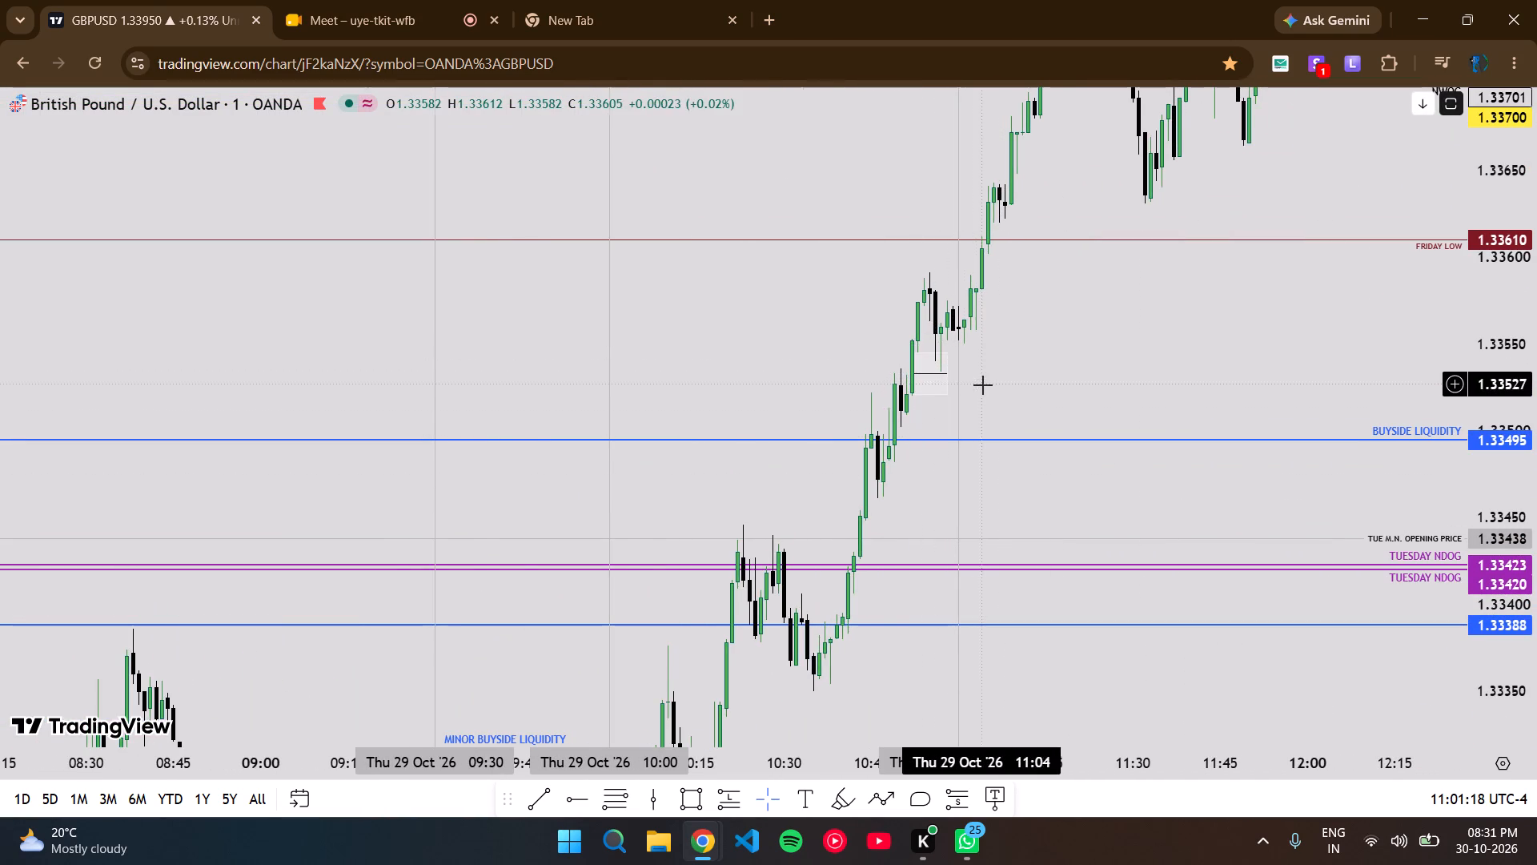
# Measure the price distance from 1.33545 down to 1.33490 beside Thursday's 11:00 candles, and clear the measurement.
pyautogui.keyDown('shift'); pyautogui.click(1001, 352); pyautogui.keyUp('shift')
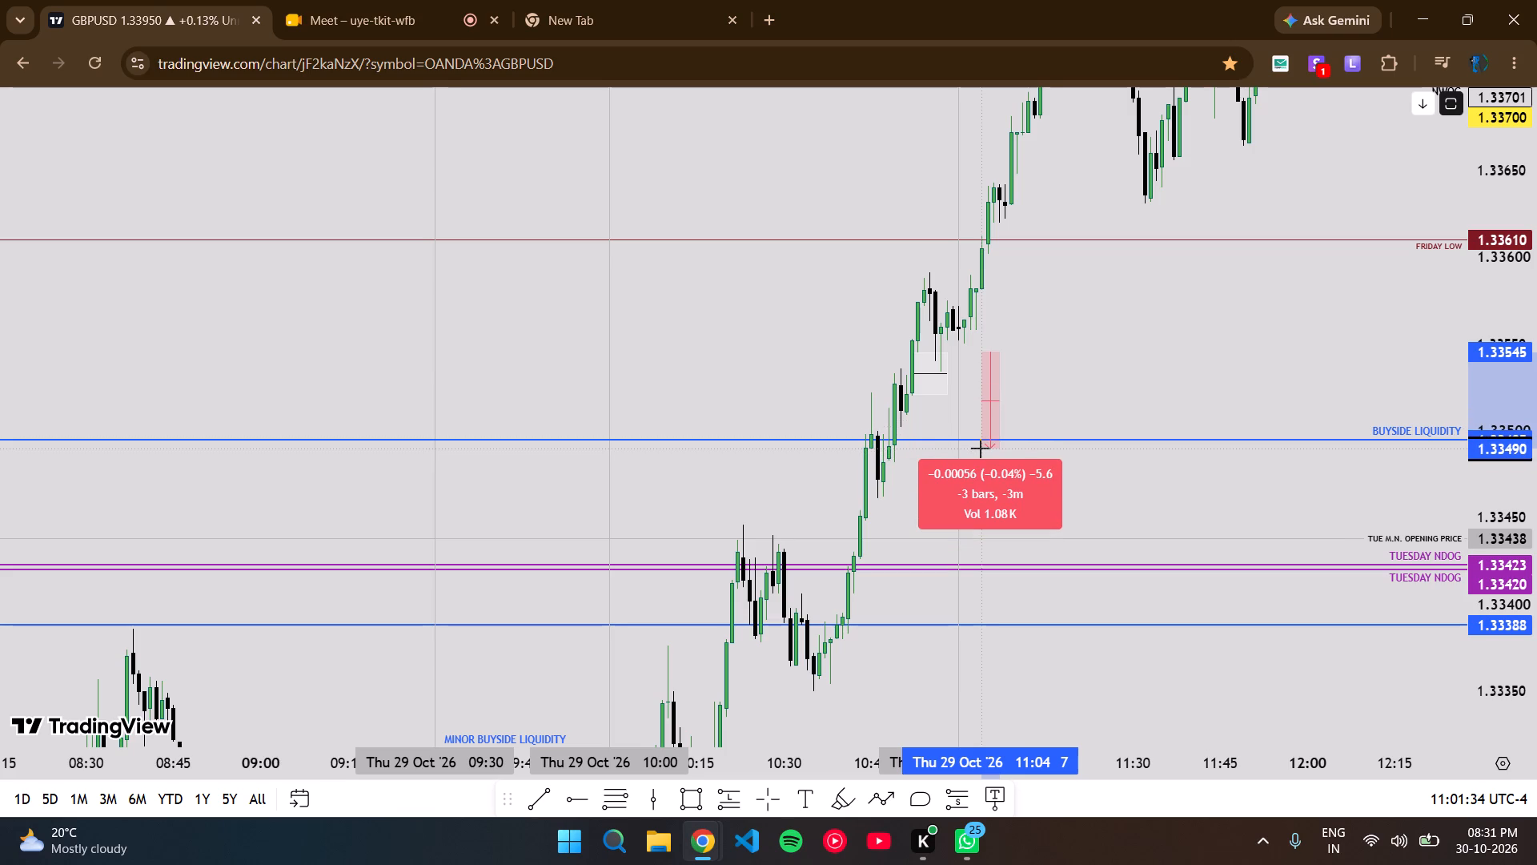
pyautogui.keyDown('shift'); pyautogui.click(981, 449); pyautogui.keyUp('shift')
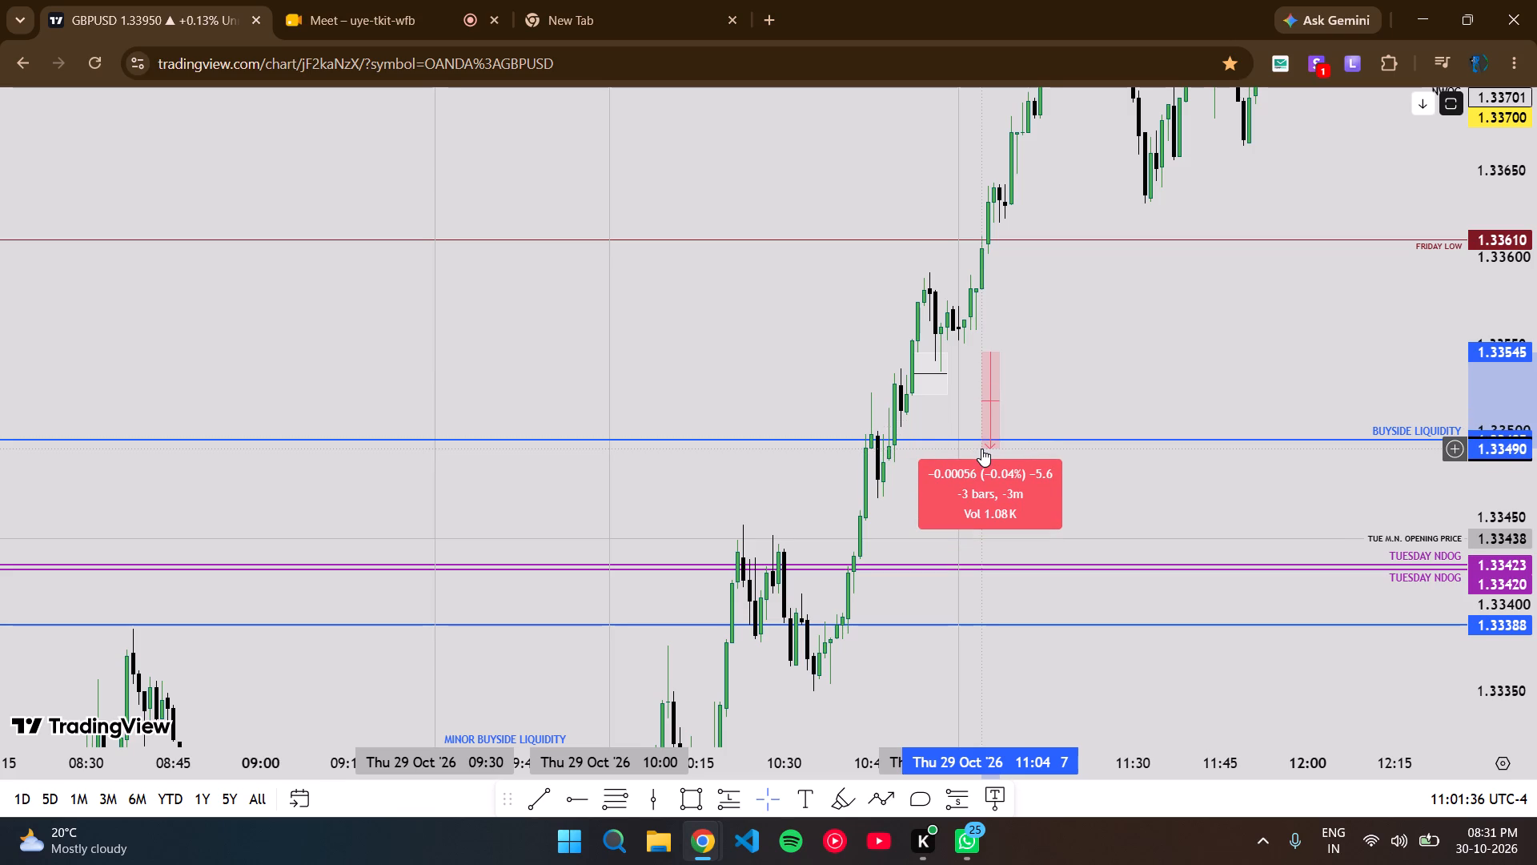
pyautogui.click(981, 449)
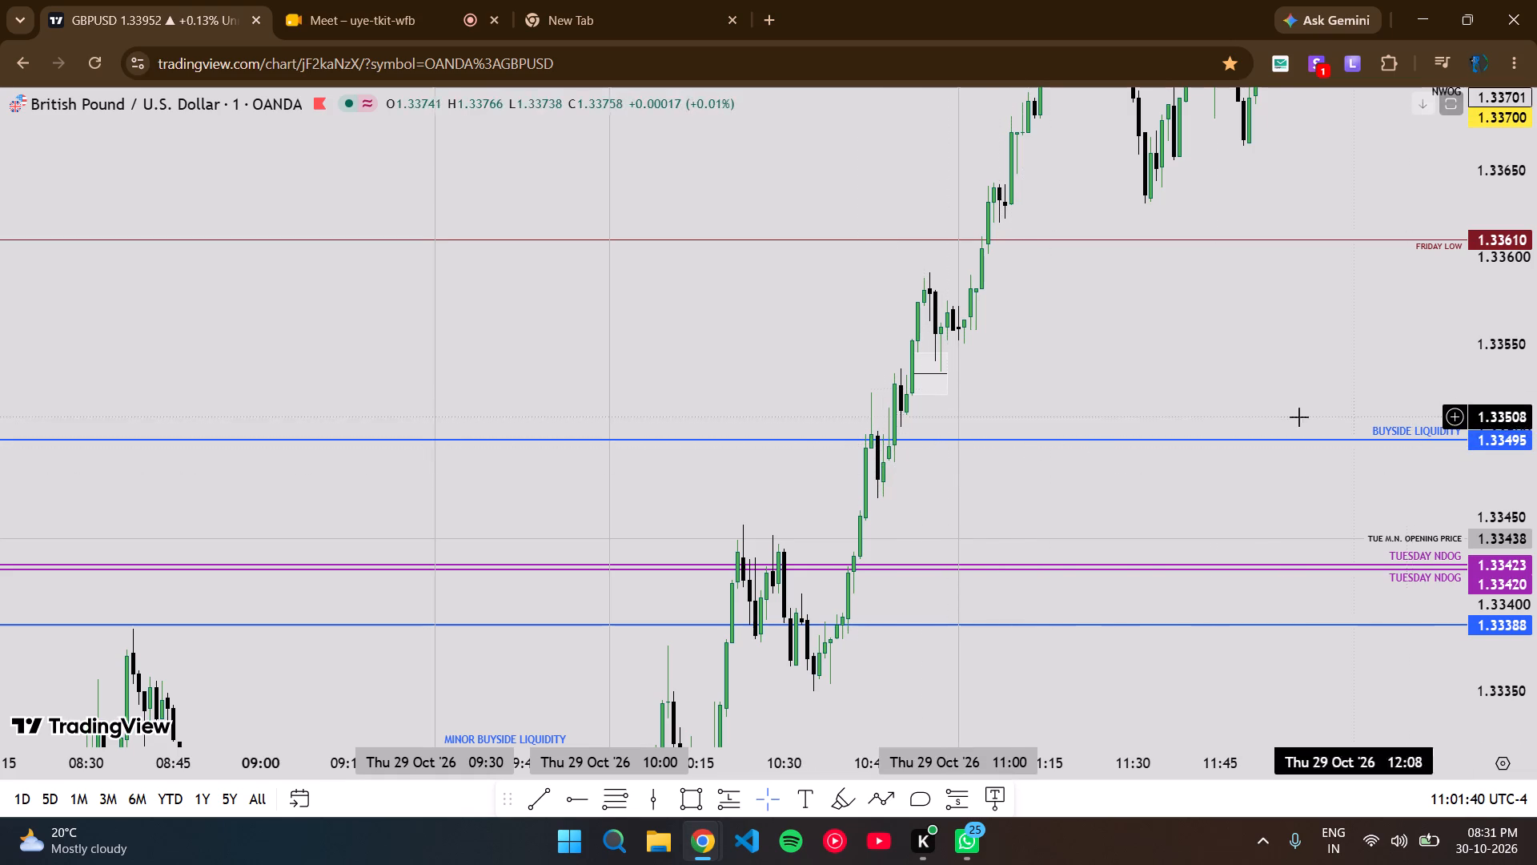
# Extend the small shaded box below Thursday 29 October's 10:55 pullback forward in time to about 11:01.
pyautogui.scroll(3, 1078, 392)
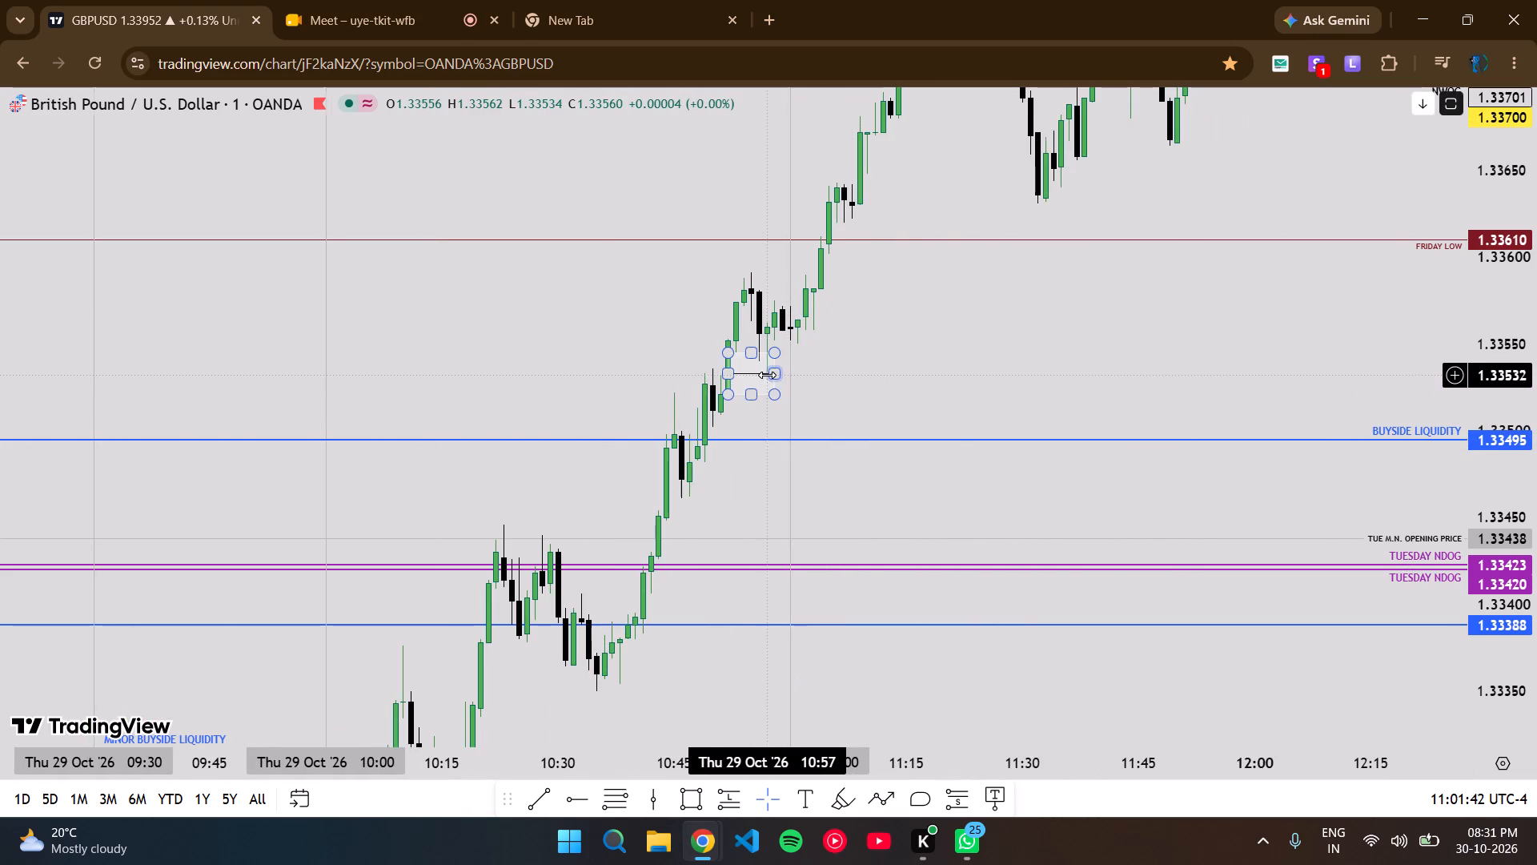
pyautogui.moveTo(767, 375); pyautogui.dragTo(795, 376)
# Examine the price action from Thursday 29 October's 11:00 rally through the afternoon and overnight into early Friday 30 October.
pyautogui.moveTo(838, 372); pyautogui.dragTo(909, 471)
pyautogui.scroll(4, 1536, 388)
pyautogui.scroll(-3, 1536, 454)
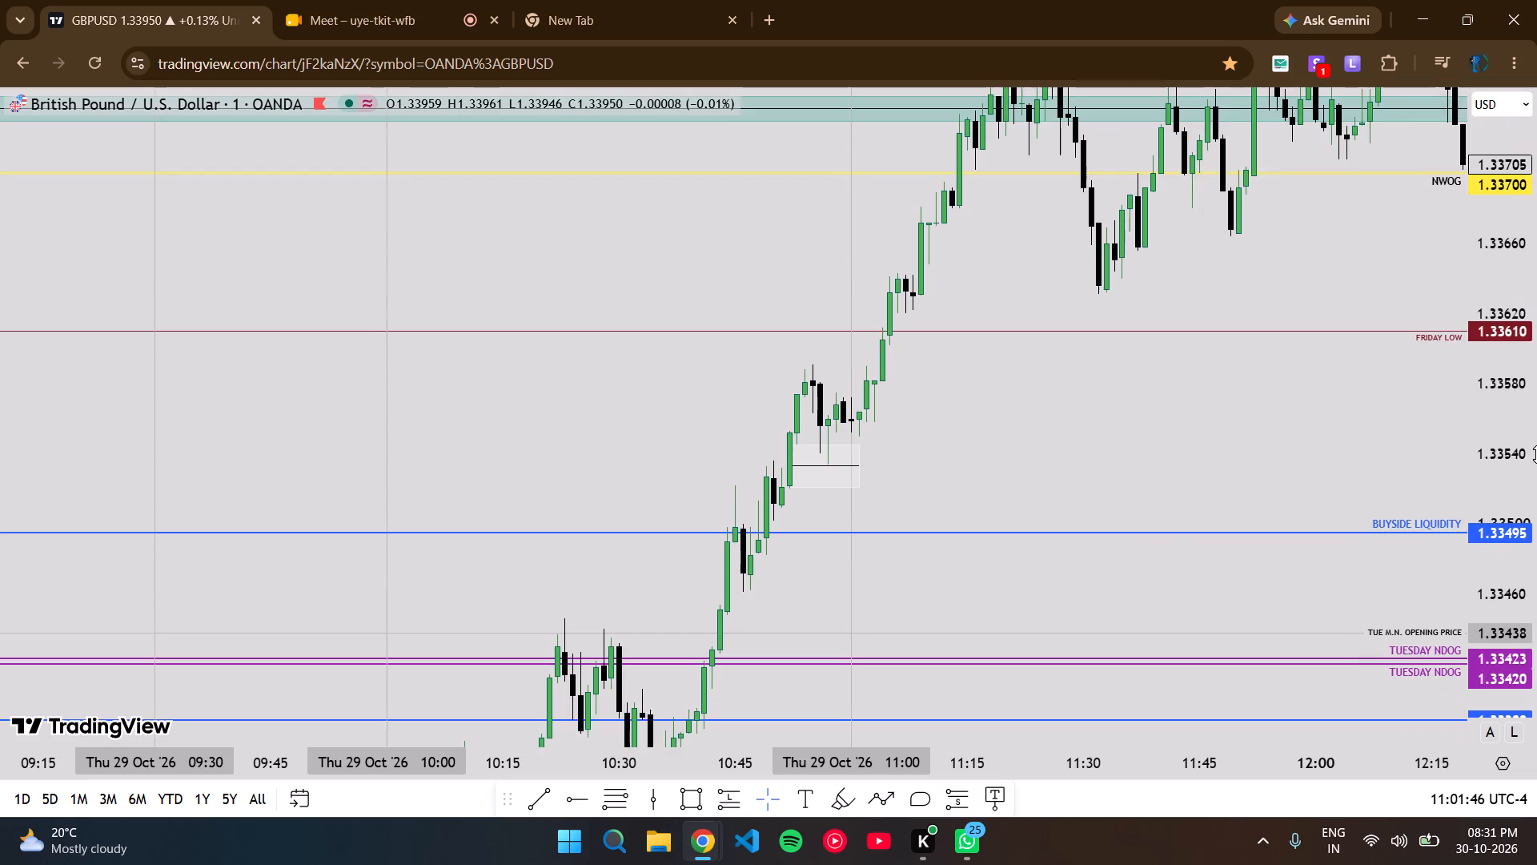
pyautogui.moveTo(1020, 437); pyautogui.dragTo(929, 618)
pyautogui.scroll(-4, 928, 618)
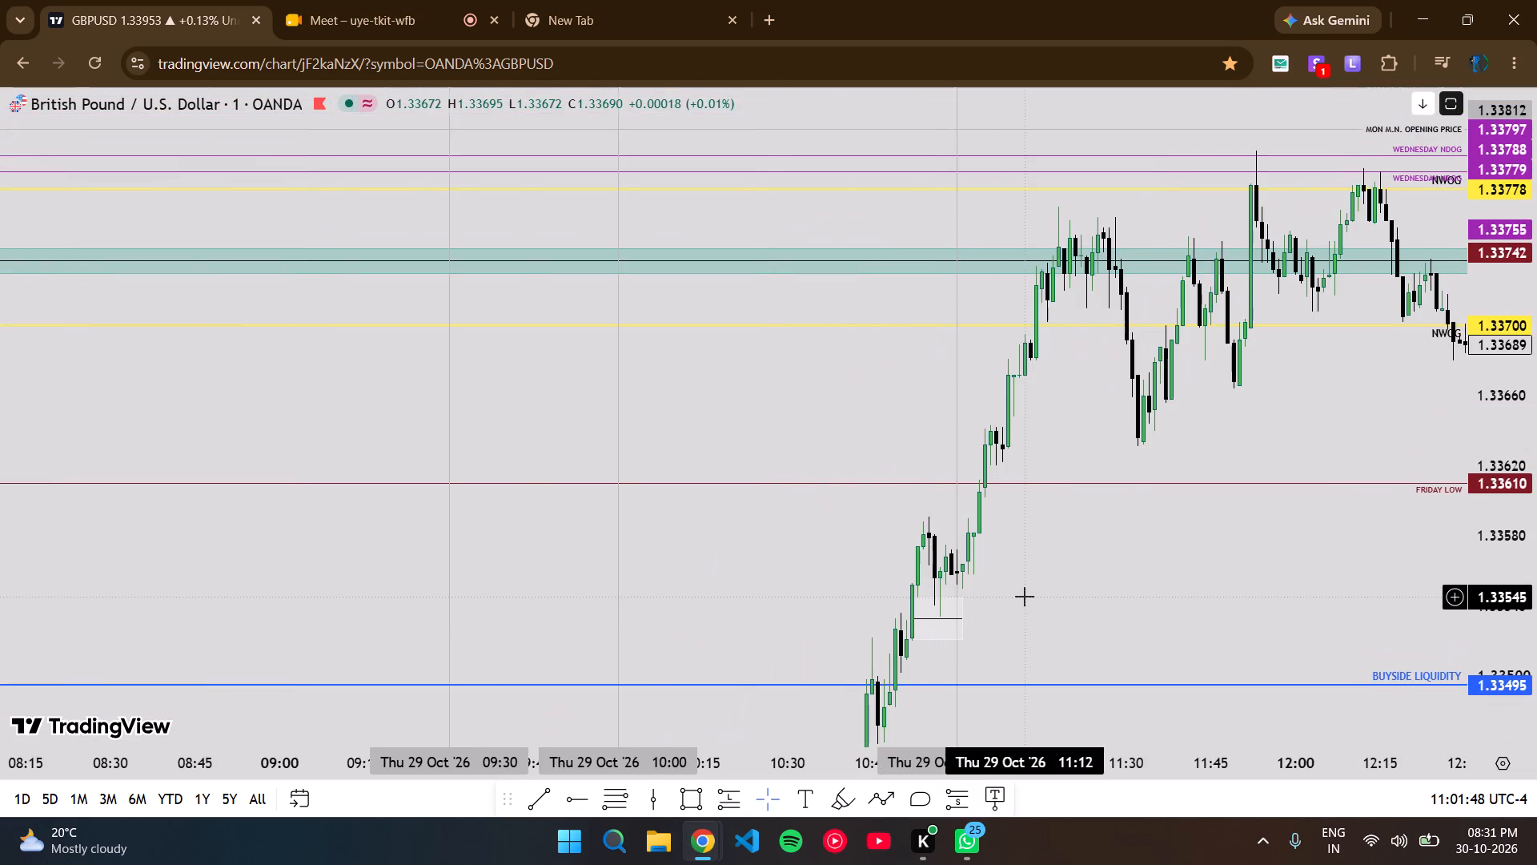
pyautogui.keyDown('shift'); pyautogui.click(1029, 597); pyautogui.keyUp('shift')
pyautogui.keyDown('shift'); pyautogui.click(1159, 212); pyautogui.keyUp('shift')
pyautogui.moveTo(1326, 637); pyautogui.dragTo(1182, 615)
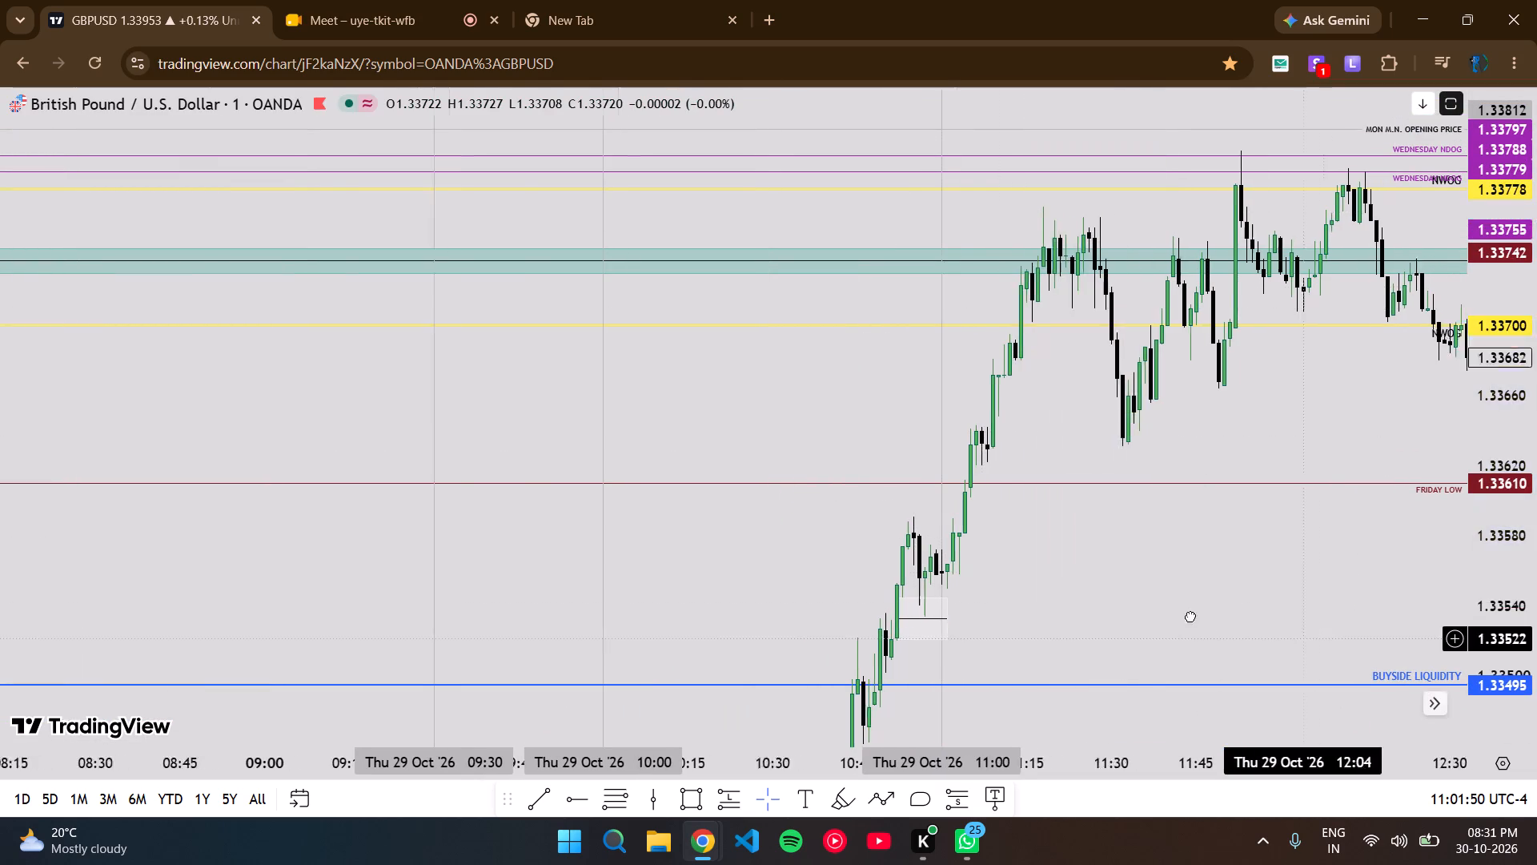
pyautogui.moveTo(1182, 615); pyautogui.dragTo(517, 437)
pyautogui.scroll(-1, 708, 471)
pyautogui.scroll(1, 708, 471)
pyautogui.scroll(-3, 716, 465)
pyautogui.moveTo(1236, 459); pyautogui.dragTo(569, 543)
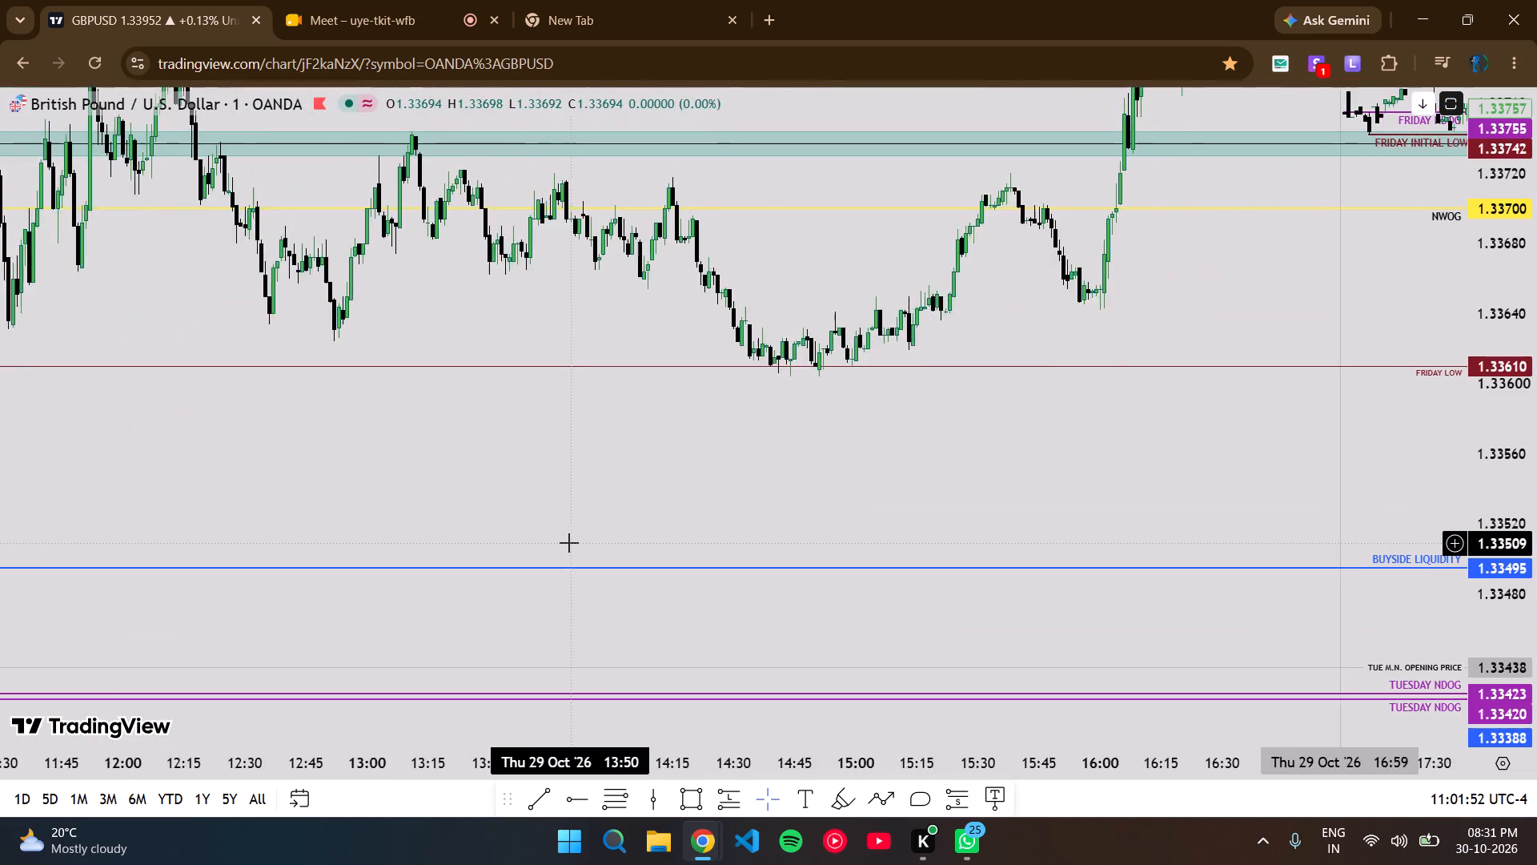
pyautogui.scroll(-3, 569, 543)
pyautogui.scroll(3, 569, 543)
pyautogui.scroll(-9, 569, 543)
pyautogui.moveTo(1206, 456); pyautogui.dragTo(901, 567)
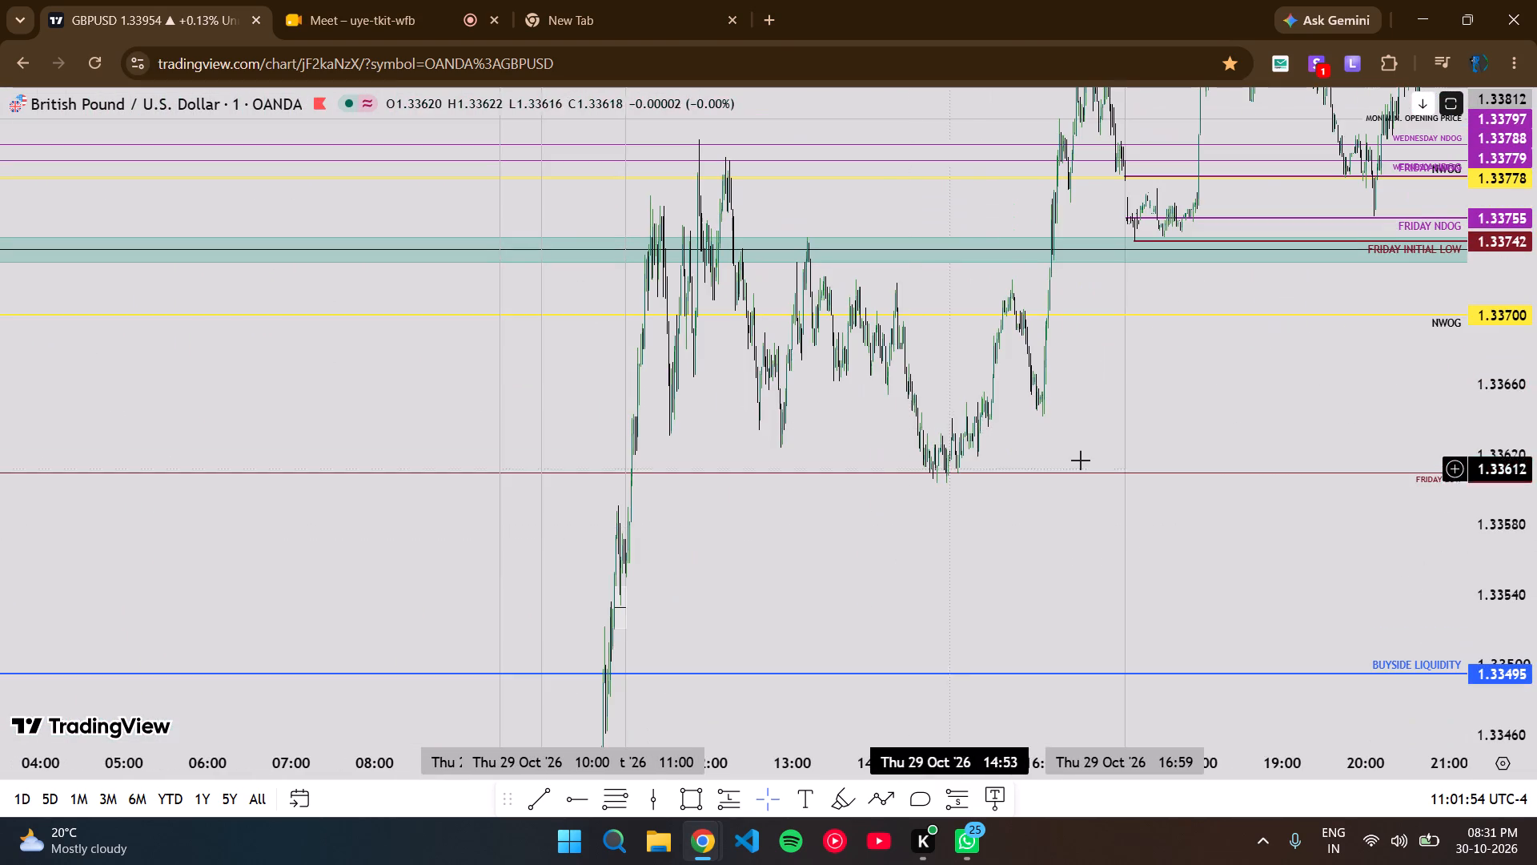
pyautogui.moveTo(1206, 391); pyautogui.dragTo(1113, 598)
pyautogui.moveTo(1176, 607); pyautogui.dragTo(1063, 683)
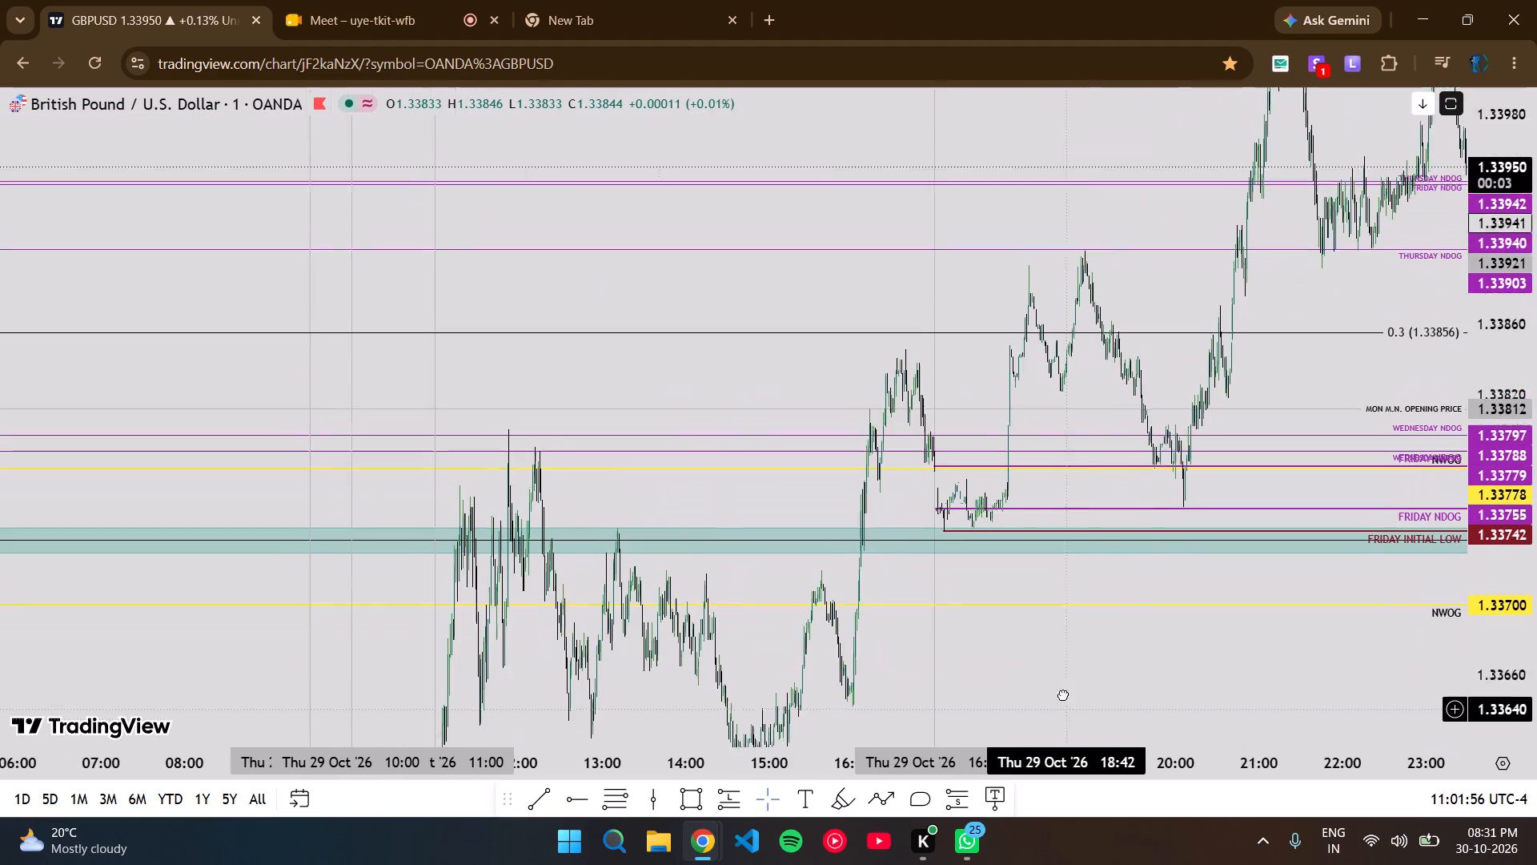
pyautogui.moveTo(1063, 683); pyautogui.dragTo(1063, 711)
pyautogui.scroll(-8, 1536, 359)
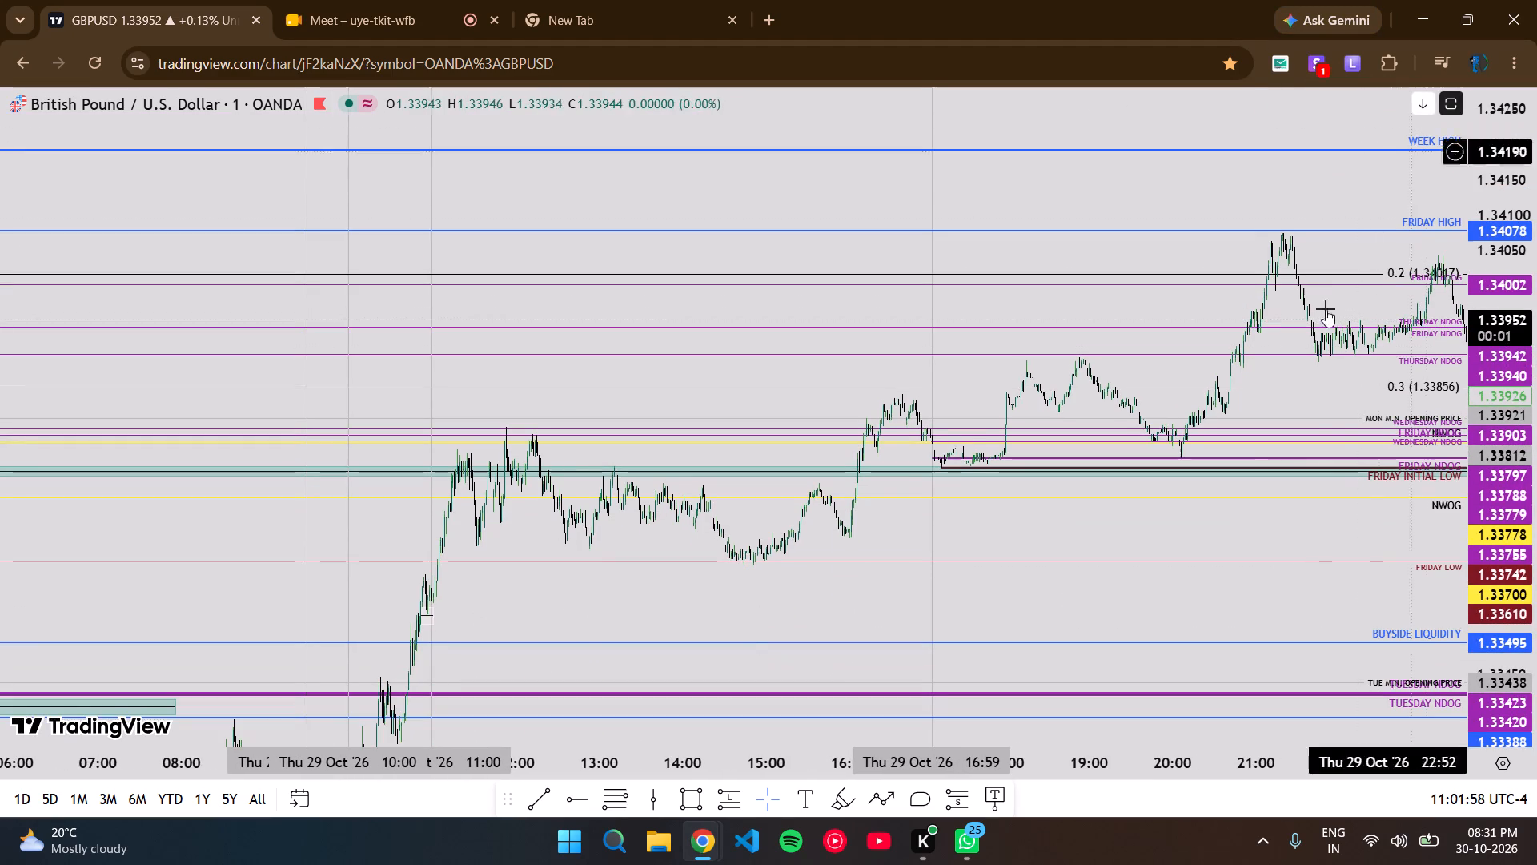
pyautogui.moveTo(1322, 524); pyautogui.dragTo(729, 521)
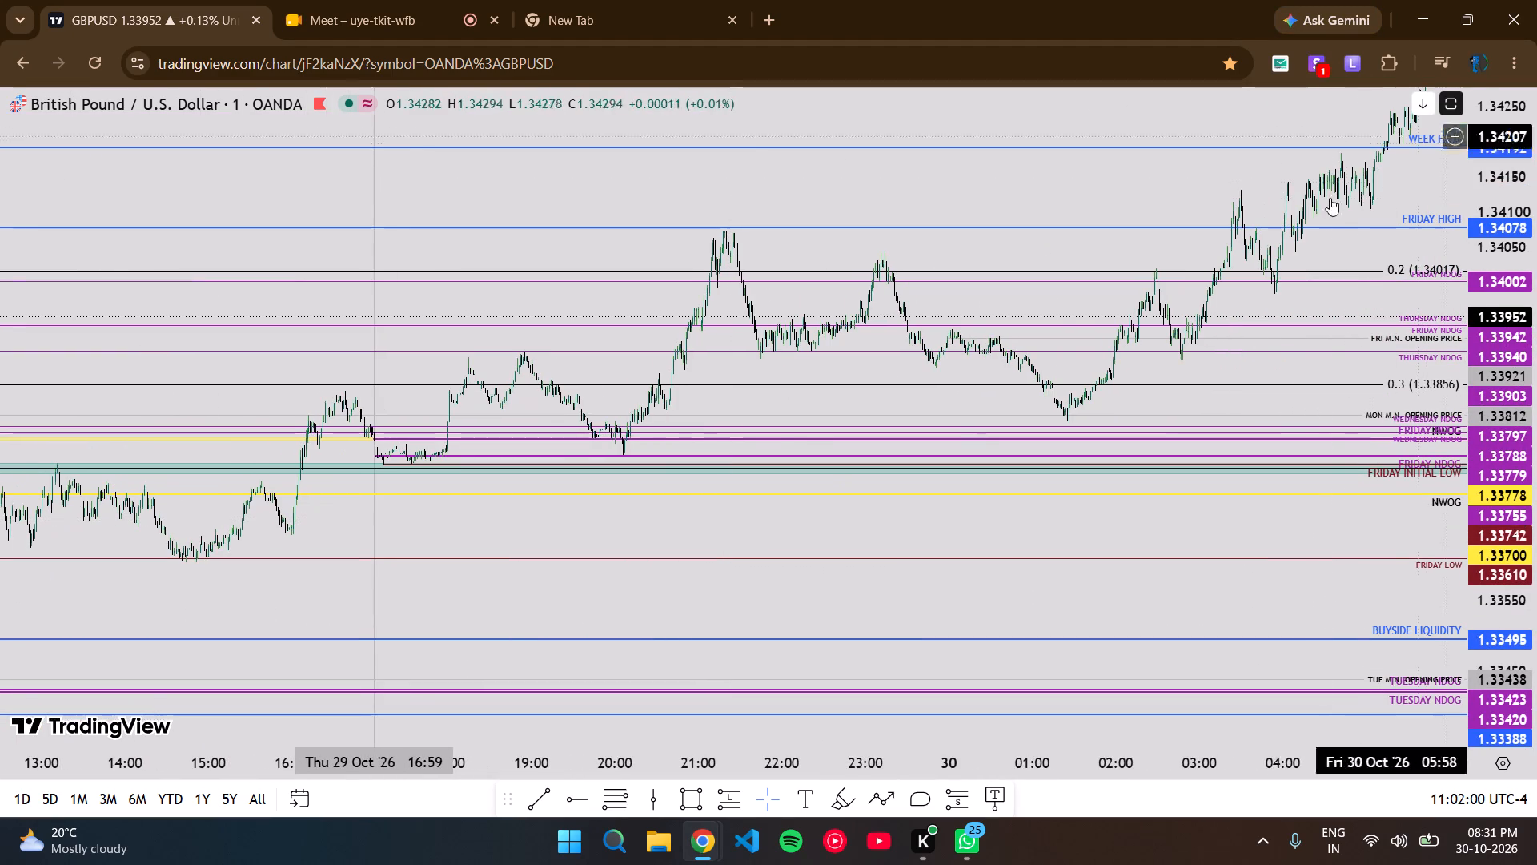
pyautogui.scroll(-5, 1197, 544)
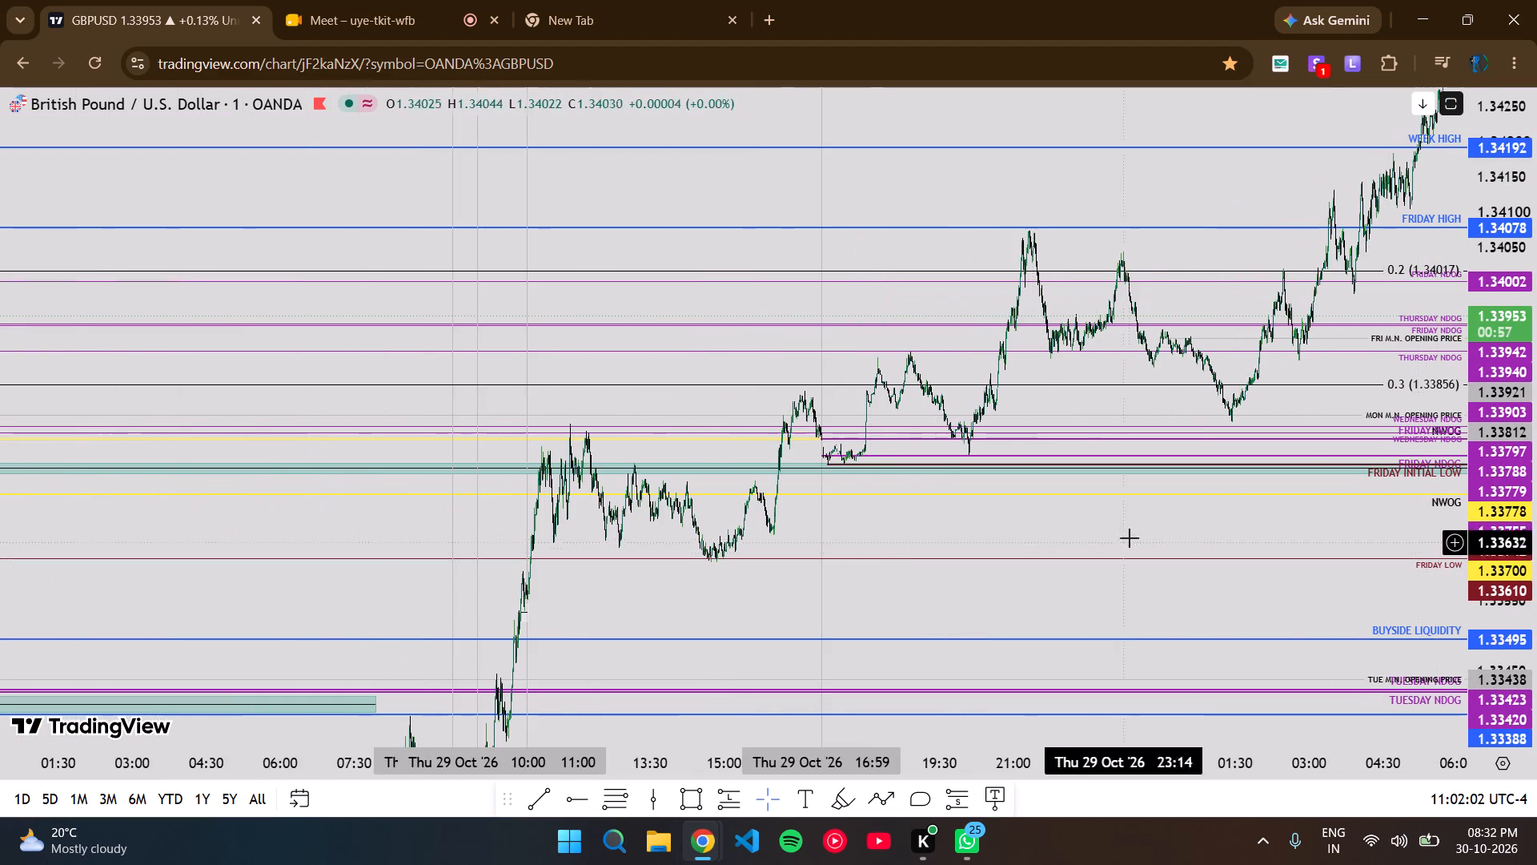
# Examine Friday 30 October's current morning candles between the MINOR BUYSIDE LIQUIDITY and FRIDAY INITIAL LOW levels up close.
pyautogui.moveTo(1218, 522); pyautogui.dragTo(0, 354)
pyautogui.moveTo(616, 359); pyautogui.dragTo(618, 361)
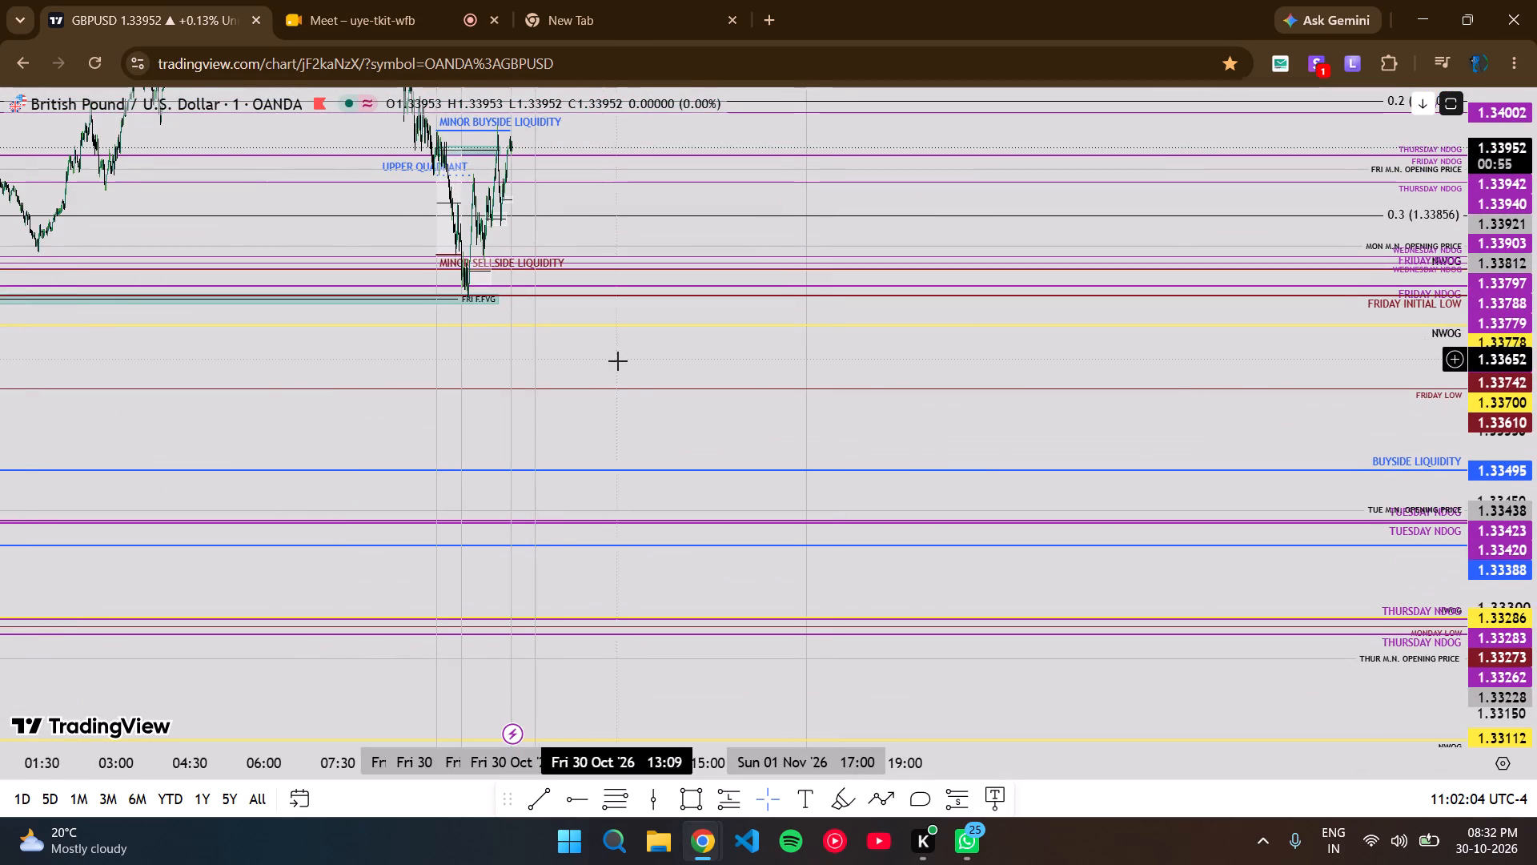
pyautogui.moveTo(618, 361); pyautogui.dragTo(1164, 614)
pyautogui.scroll(5, 1536, 520)
pyautogui.scroll(15, 1161, 589)
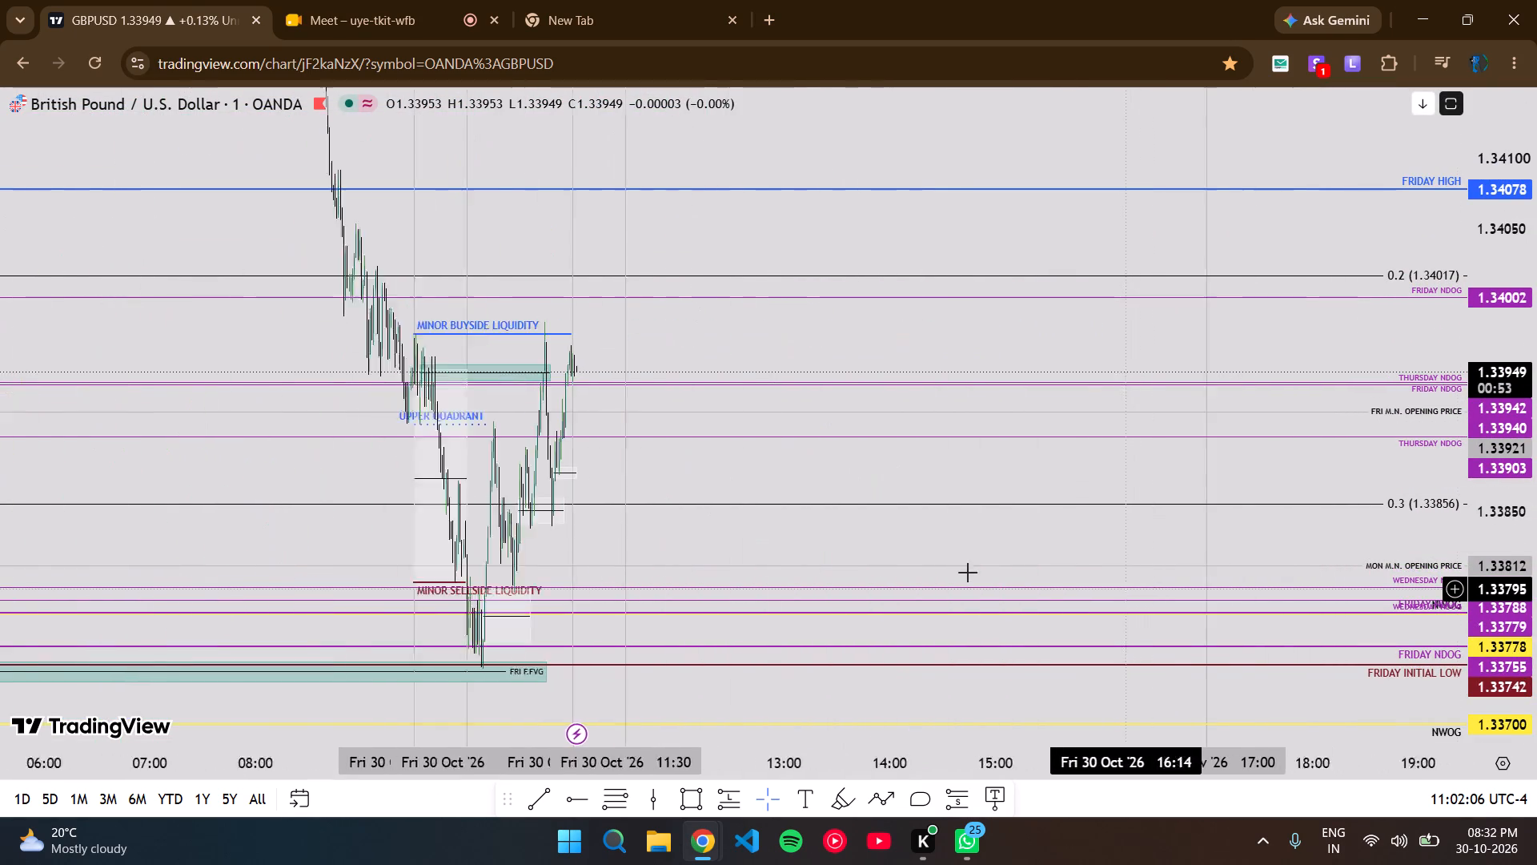
pyautogui.scroll(3, 968, 573)
pyautogui.moveTo(464, 536); pyautogui.dragTo(1459, 377)
pyautogui.scroll(7, 1282, 477)
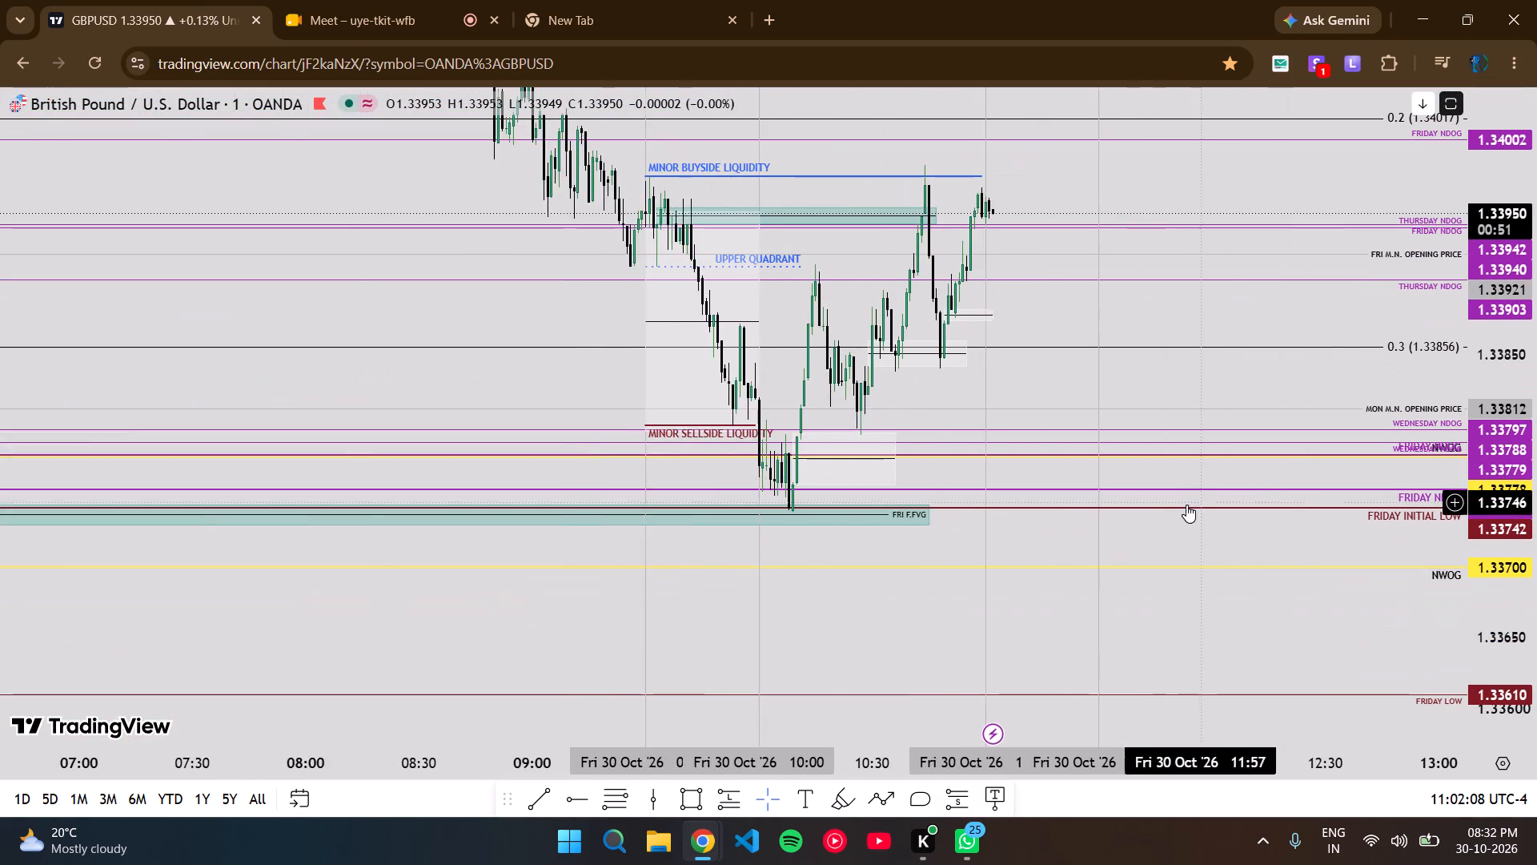
pyautogui.scroll(1, 1186, 505)
pyautogui.moveTo(885, 538); pyautogui.dragTo(1186, 589)
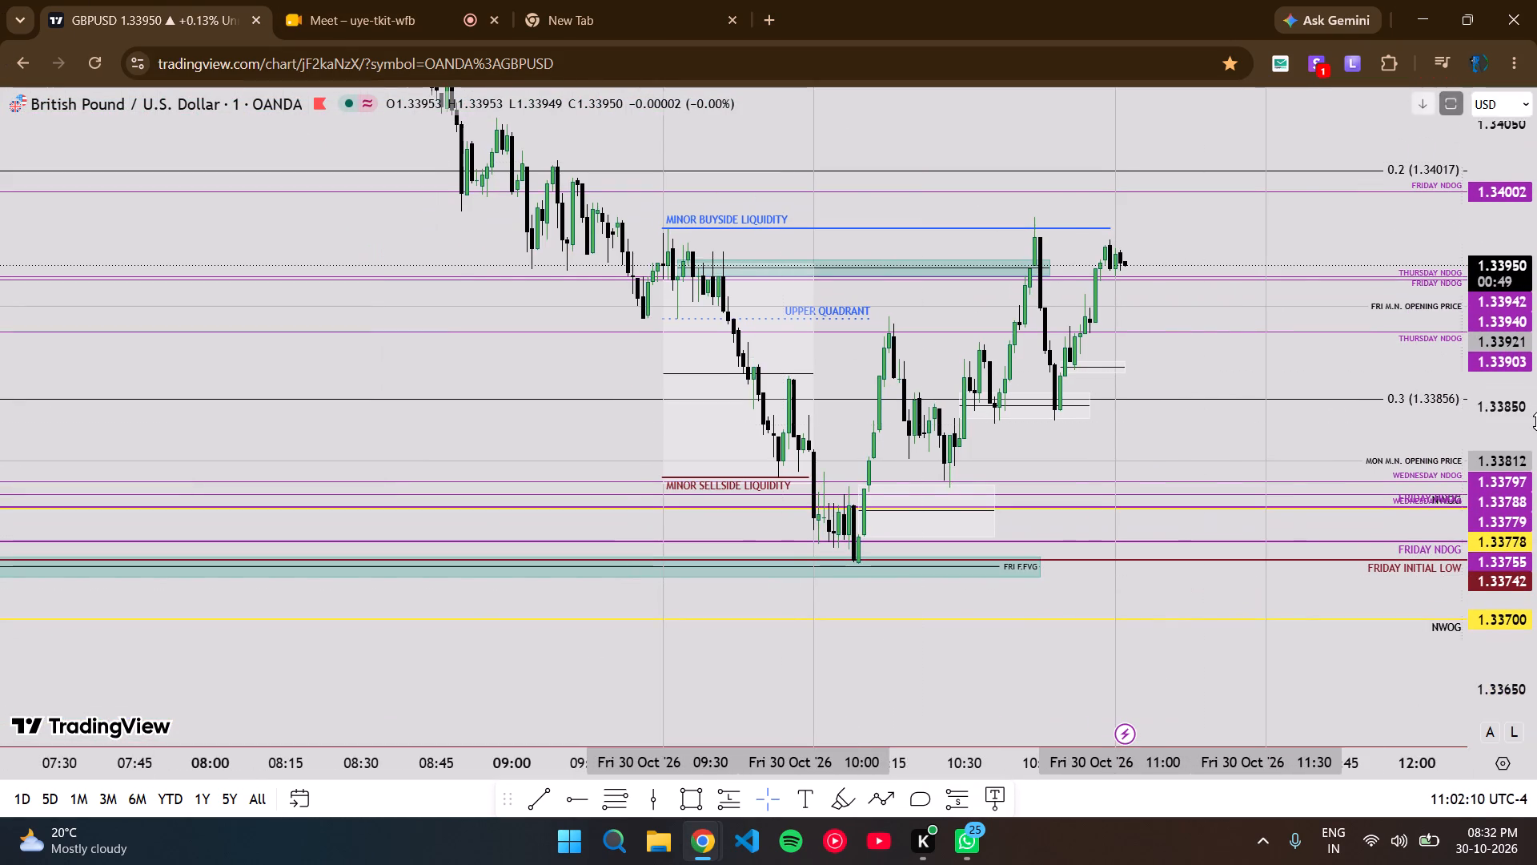
pyautogui.scroll(4, 1536, 421)
pyautogui.scroll(-3, 1519, 417)
pyautogui.scroll(3, 1162, 437)
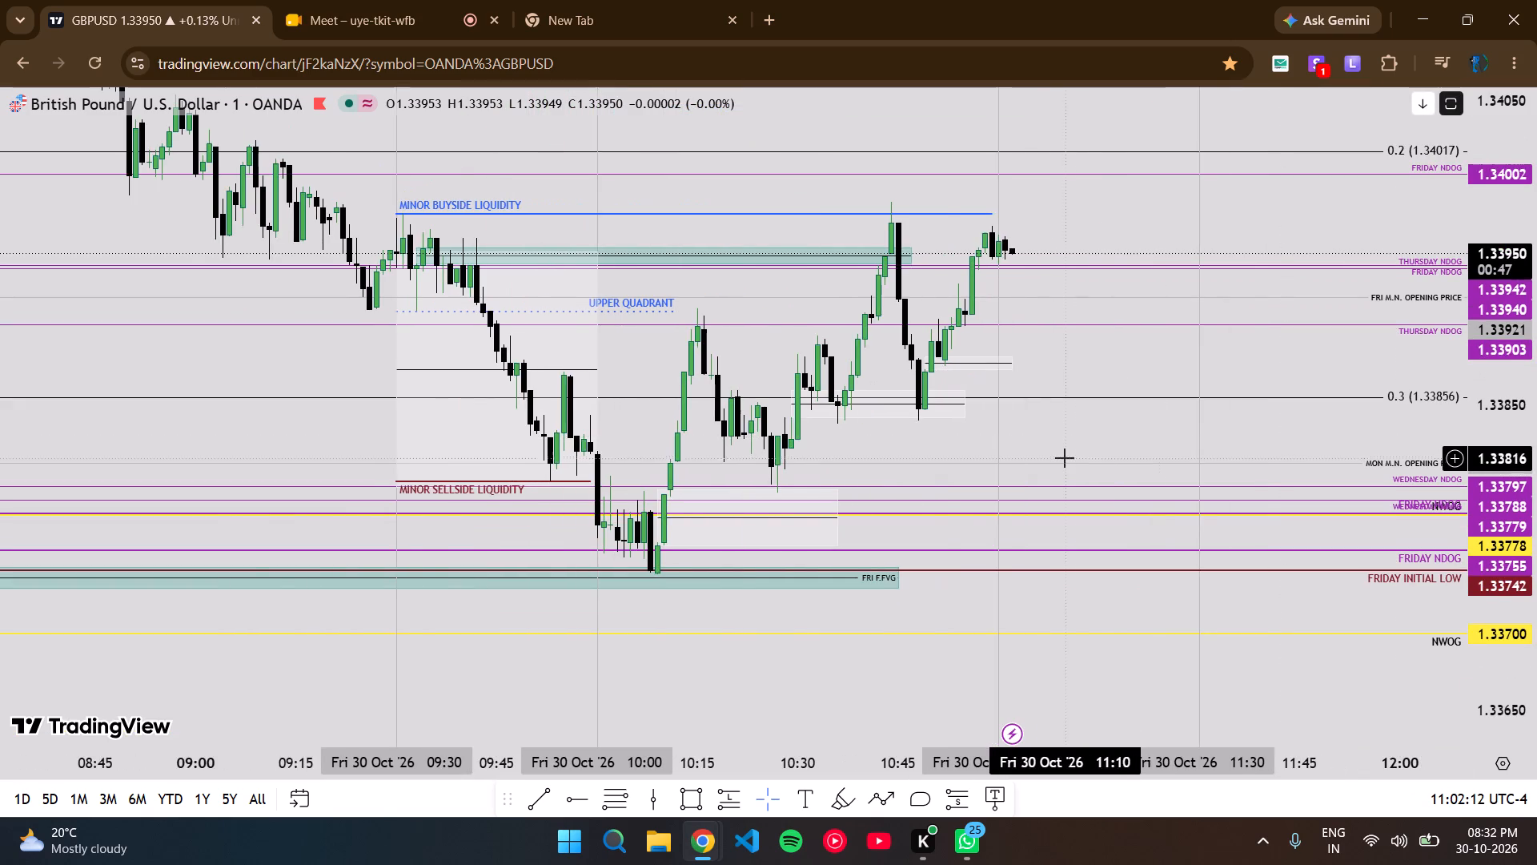
pyautogui.moveTo(1067, 451); pyautogui.dragTo(1194, 376)
# Bring up the EURUSD pane beneath GBPUSD to compare their Friday morning highs, and maximise the GBPUSD pane again.
pyautogui.doubleClick(994, 613)
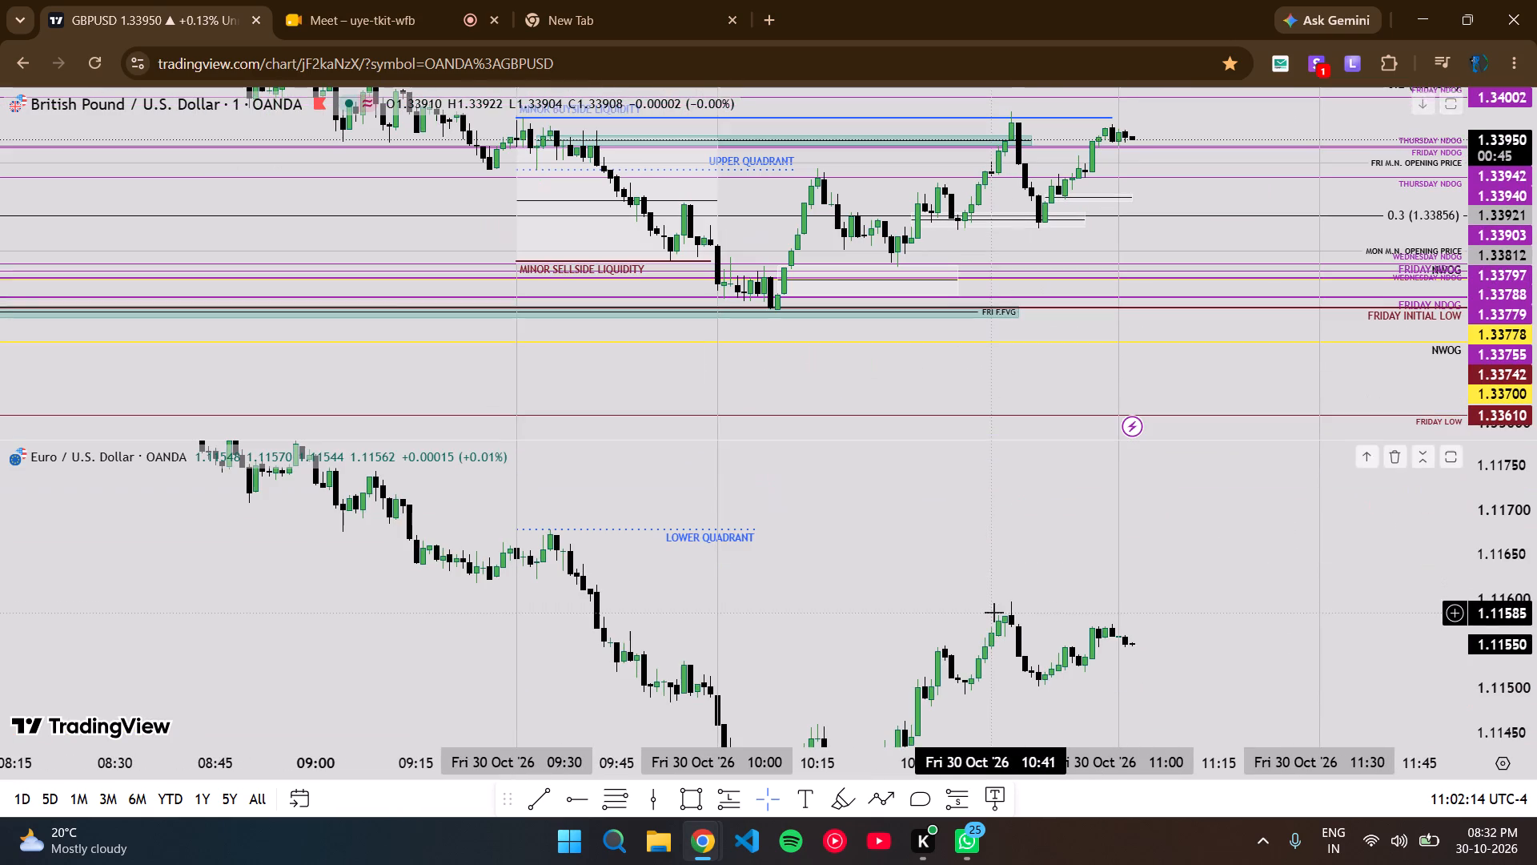
pyautogui.moveTo(926, 583); pyautogui.dragTo(939, 541)
pyautogui.doubleClick(1006, 378)
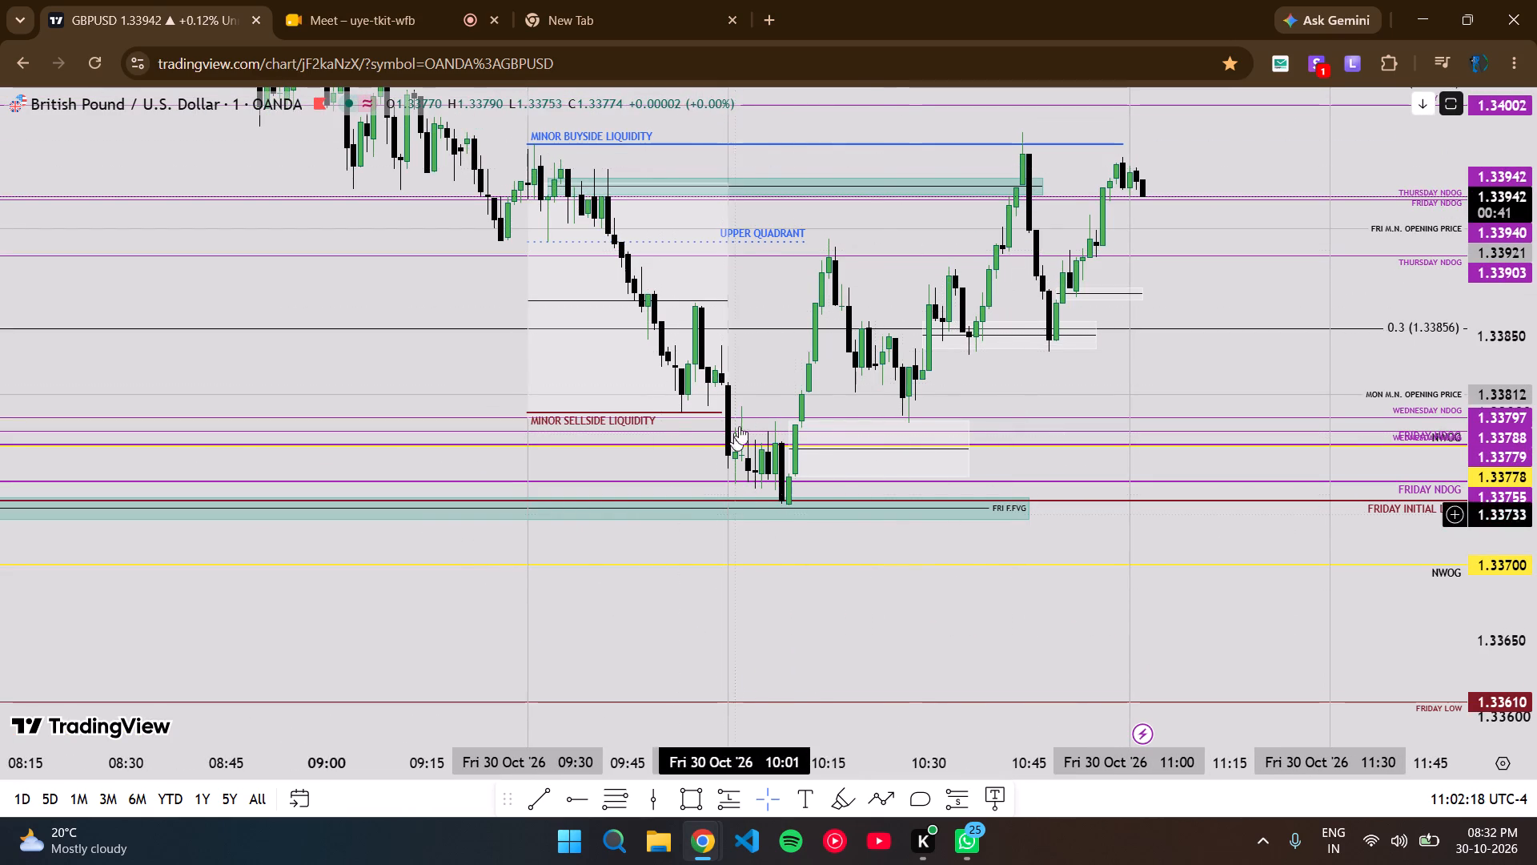
# Examine the price action from Friday 30 October's morning back to Thursday 29 October's afternoon around the FRIDAY NDOG and NWOG levels.
pyautogui.moveTo(830, 534); pyautogui.dragTo(1082, 617)
pyautogui.moveTo(1081, 622); pyautogui.dragTo(1117, 514)
pyautogui.scroll(-11, 1043, 571)
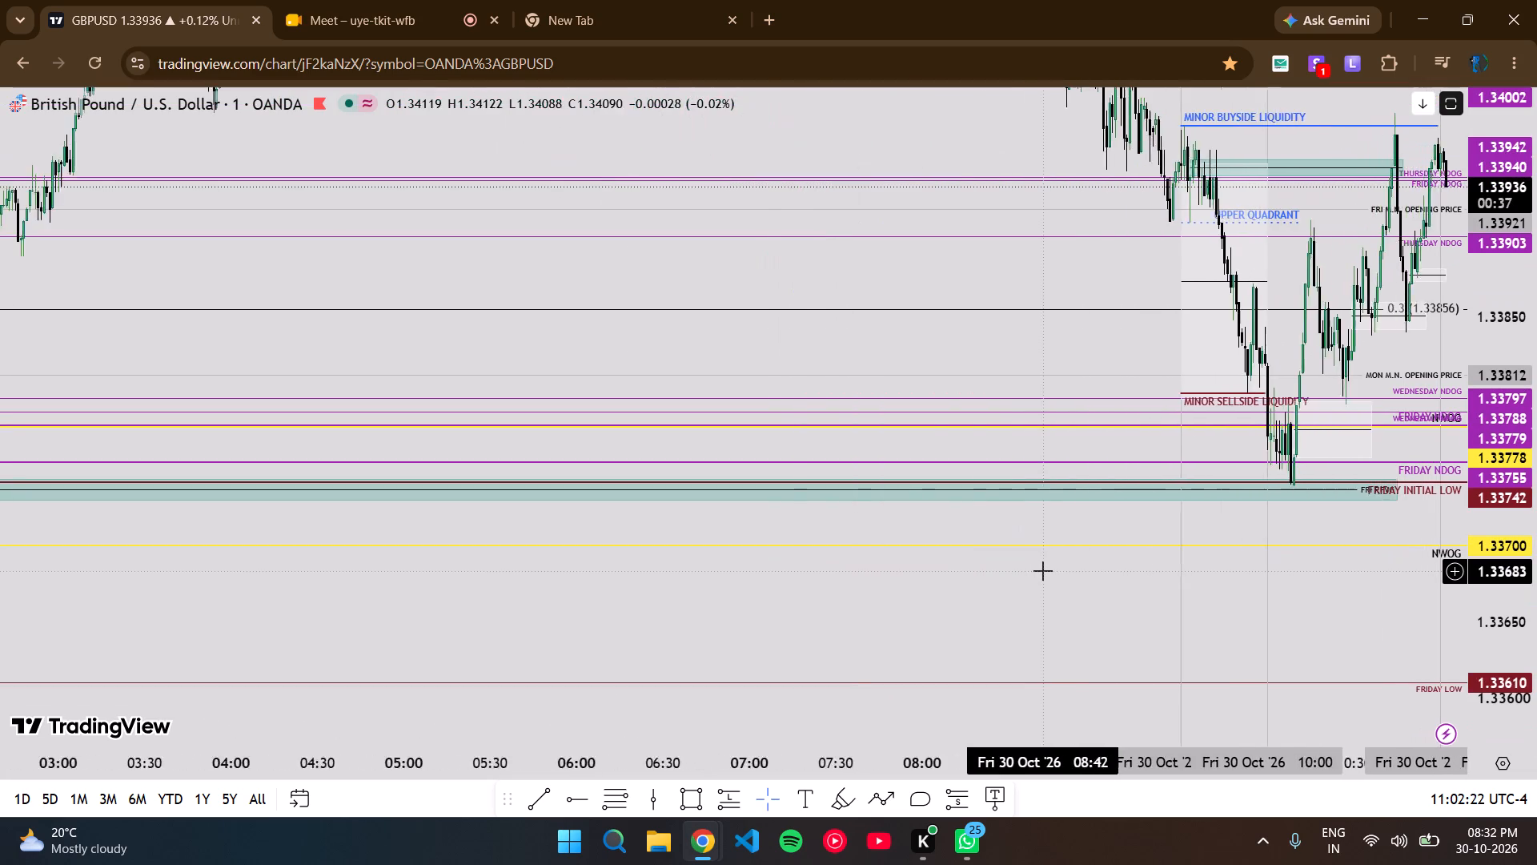
pyautogui.scroll(-5, 1043, 571)
pyautogui.scroll(1, 1043, 571)
pyautogui.scroll(-7, 1043, 571)
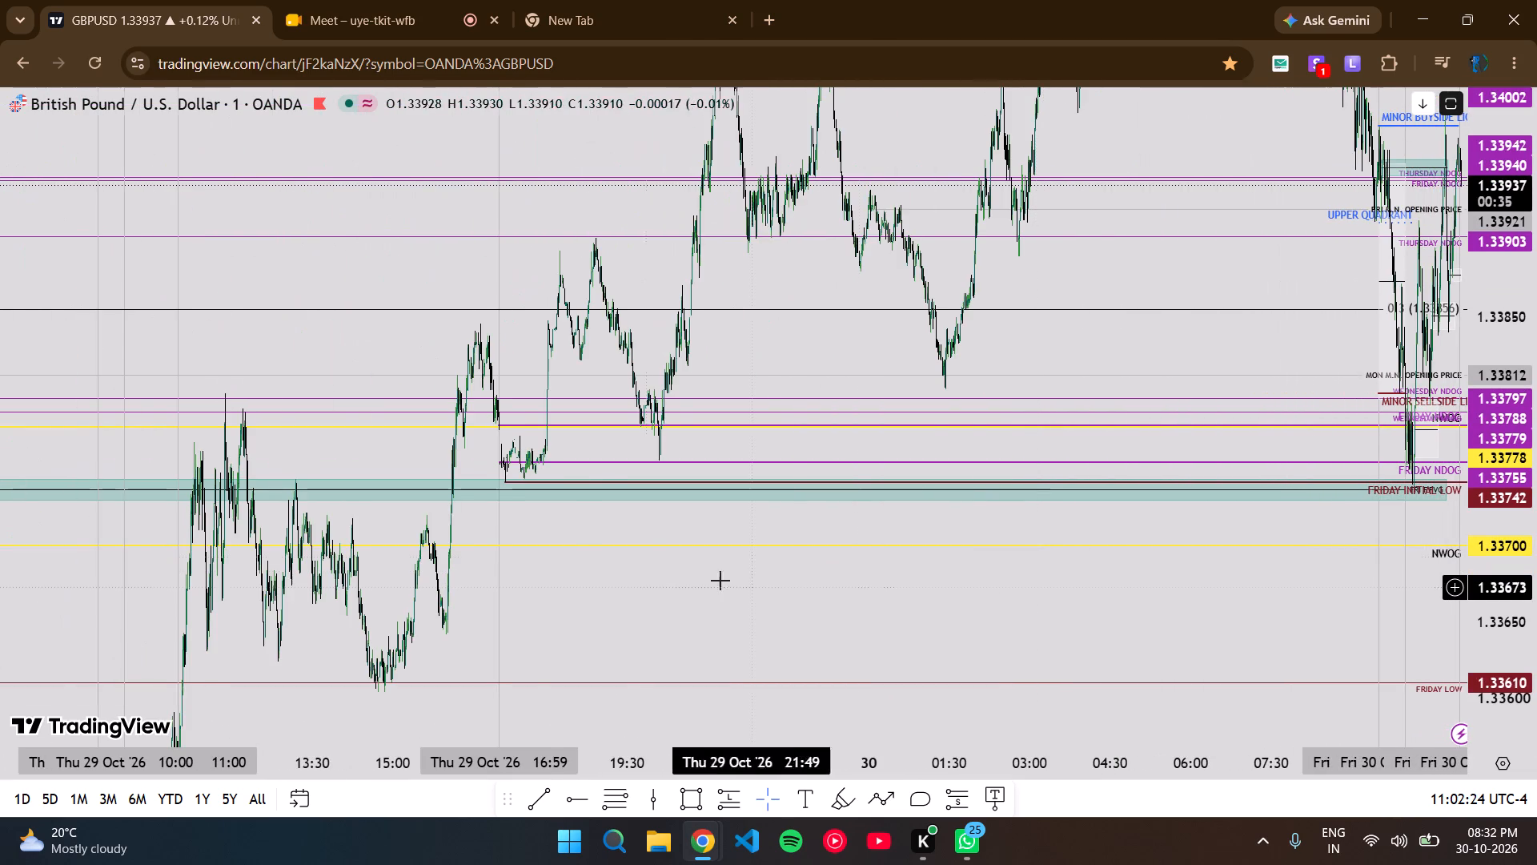
pyautogui.moveTo(1143, 348); pyautogui.dragTo(1535, 348)
pyautogui.scroll(5, 1295, 489)
pyautogui.moveTo(788, 563); pyautogui.dragTo(1299, 556)
pyautogui.scroll(5, 1536, 545)
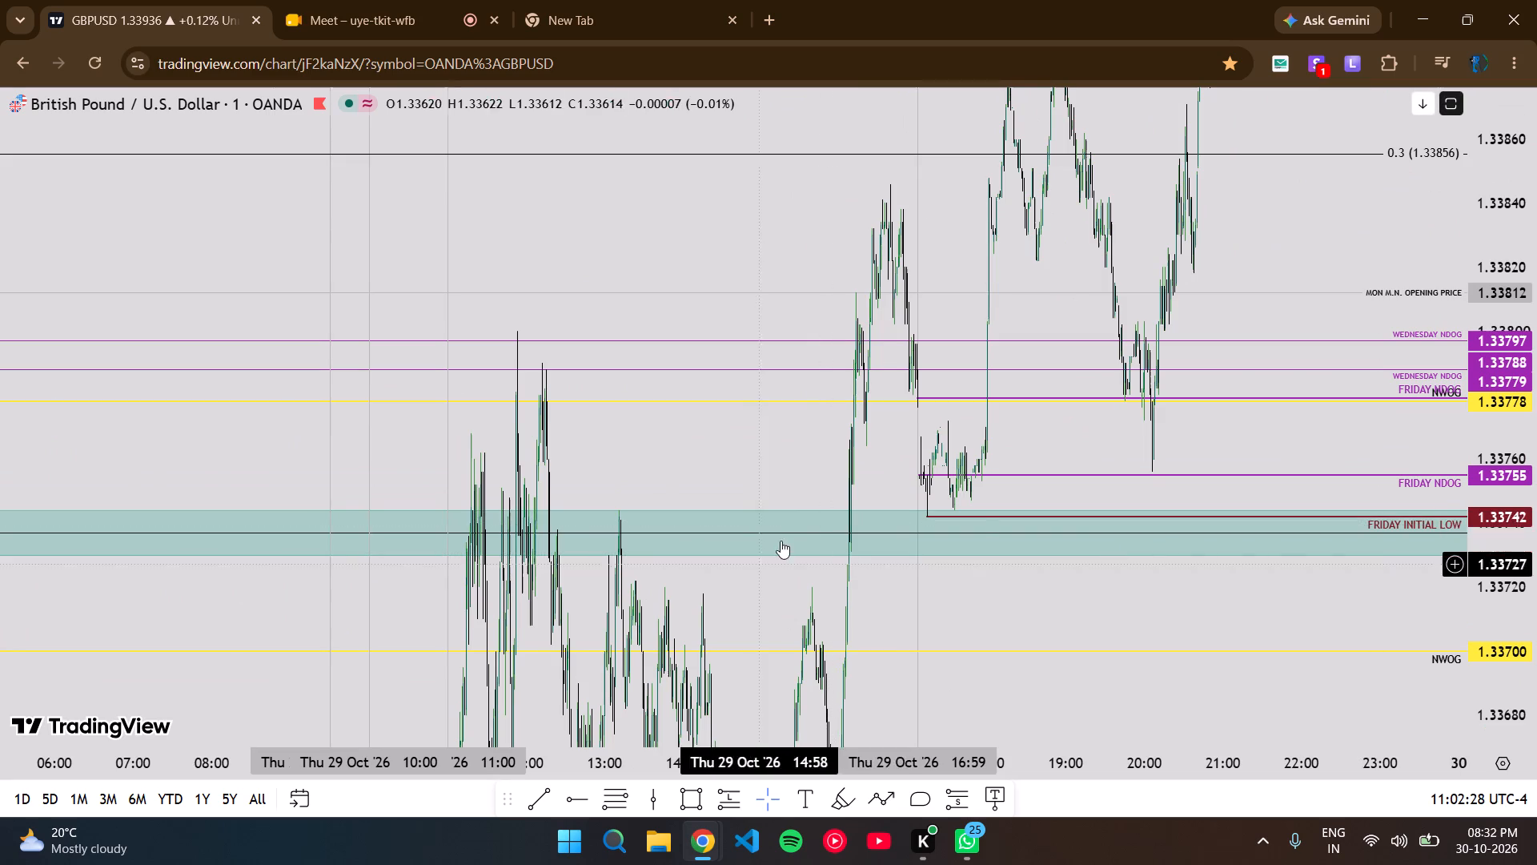
# Examine the price action from Thursday 29 October's afternoon into Friday 30 October's morning, around the MINOR SELLSIDE LIQUIDITY and FRIDAY INITIAL LOW levels.
pyautogui.moveTo(1030, 597); pyautogui.dragTo(875, 609)
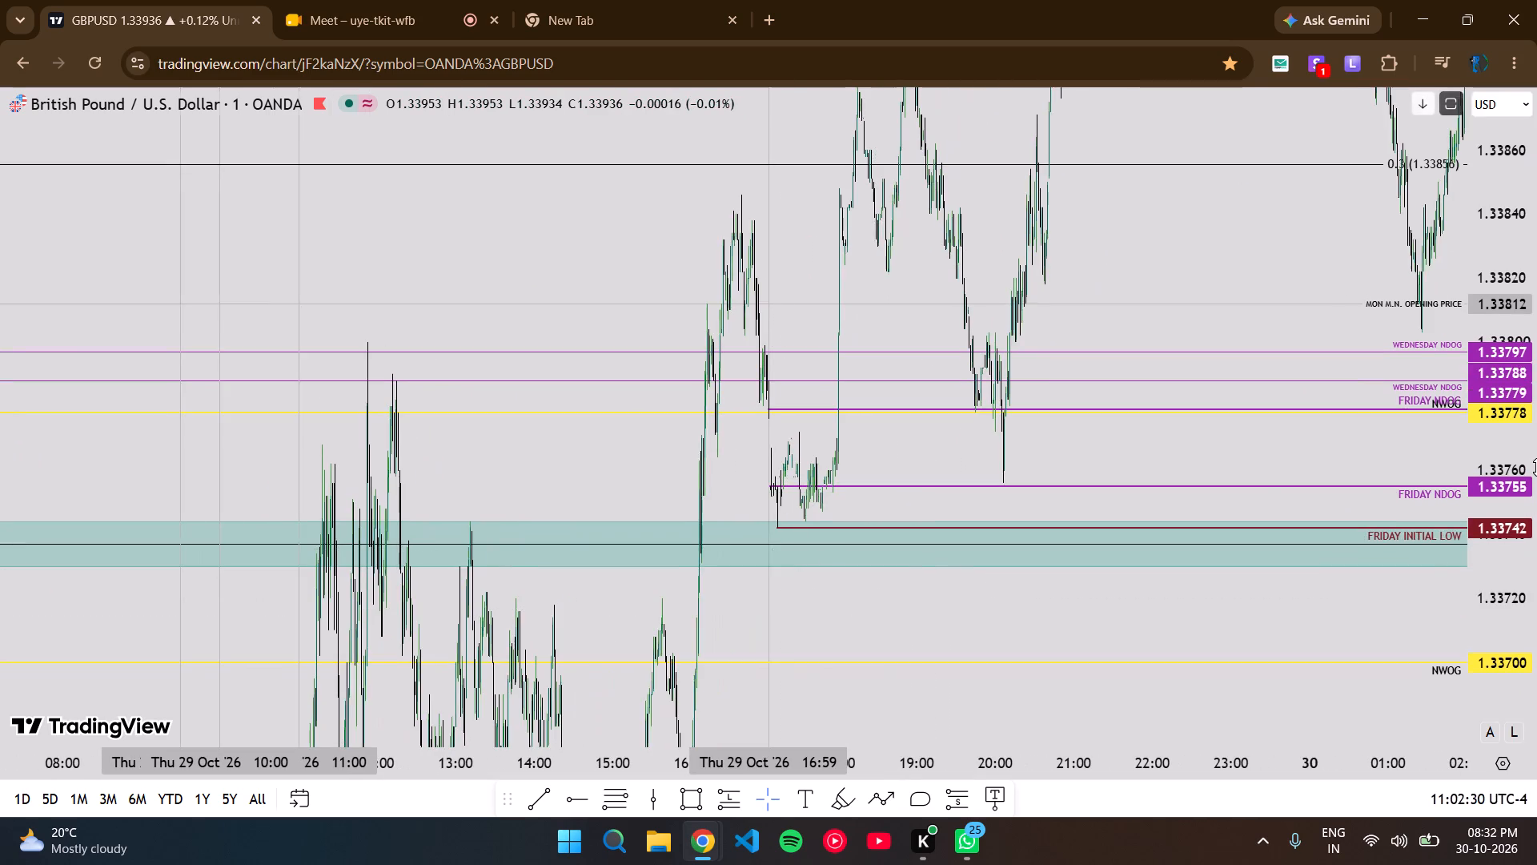
pyautogui.scroll(-6, 1536, 467)
pyautogui.moveTo(1310, 433); pyautogui.dragTo(845, 445)
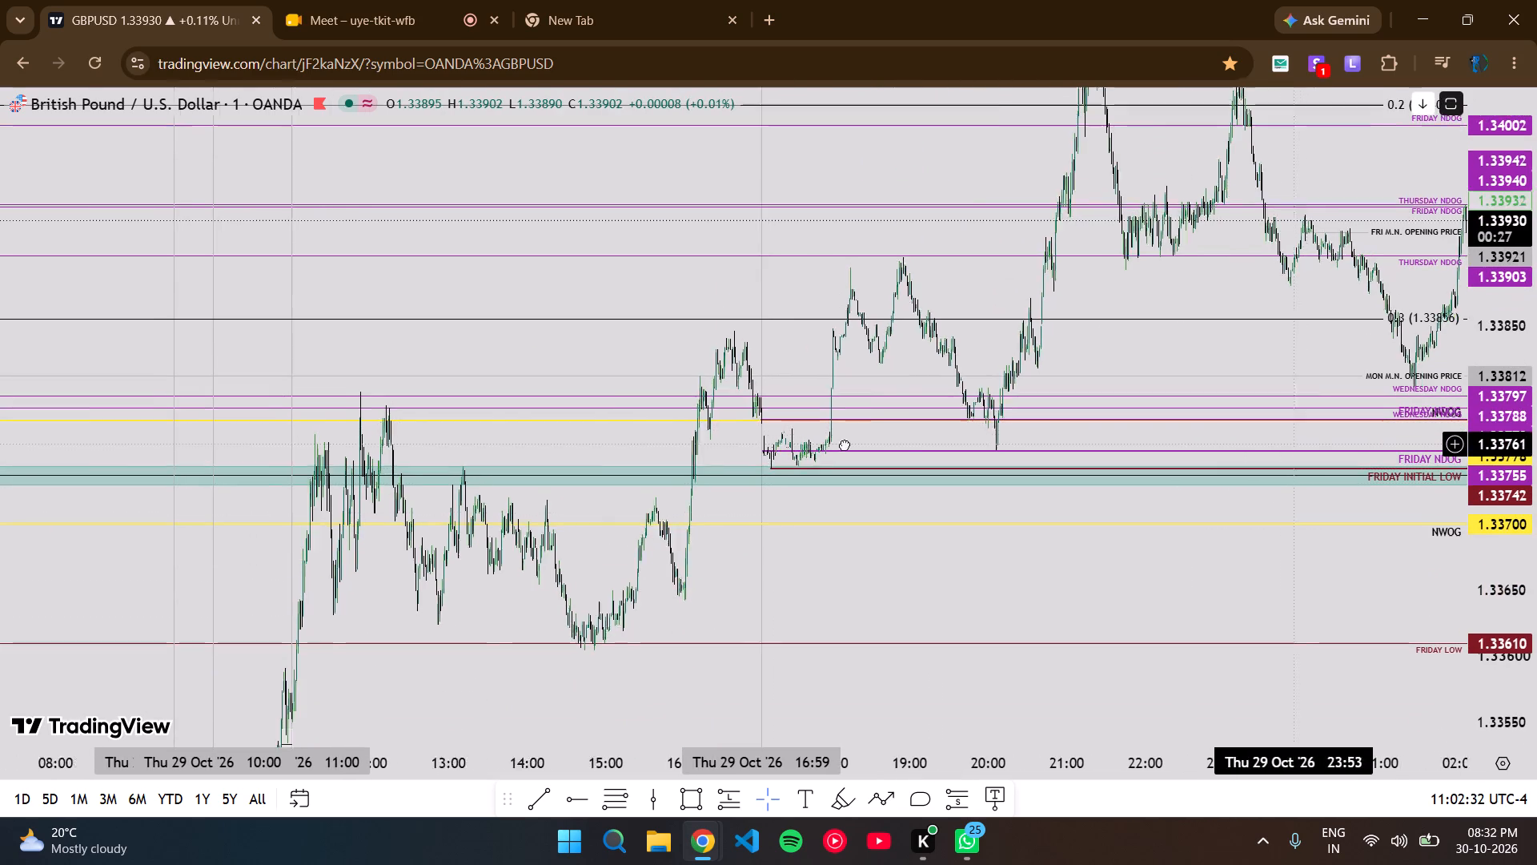
pyautogui.moveTo(845, 445); pyautogui.dragTo(454, 468)
pyautogui.scroll(15, 520, 475)
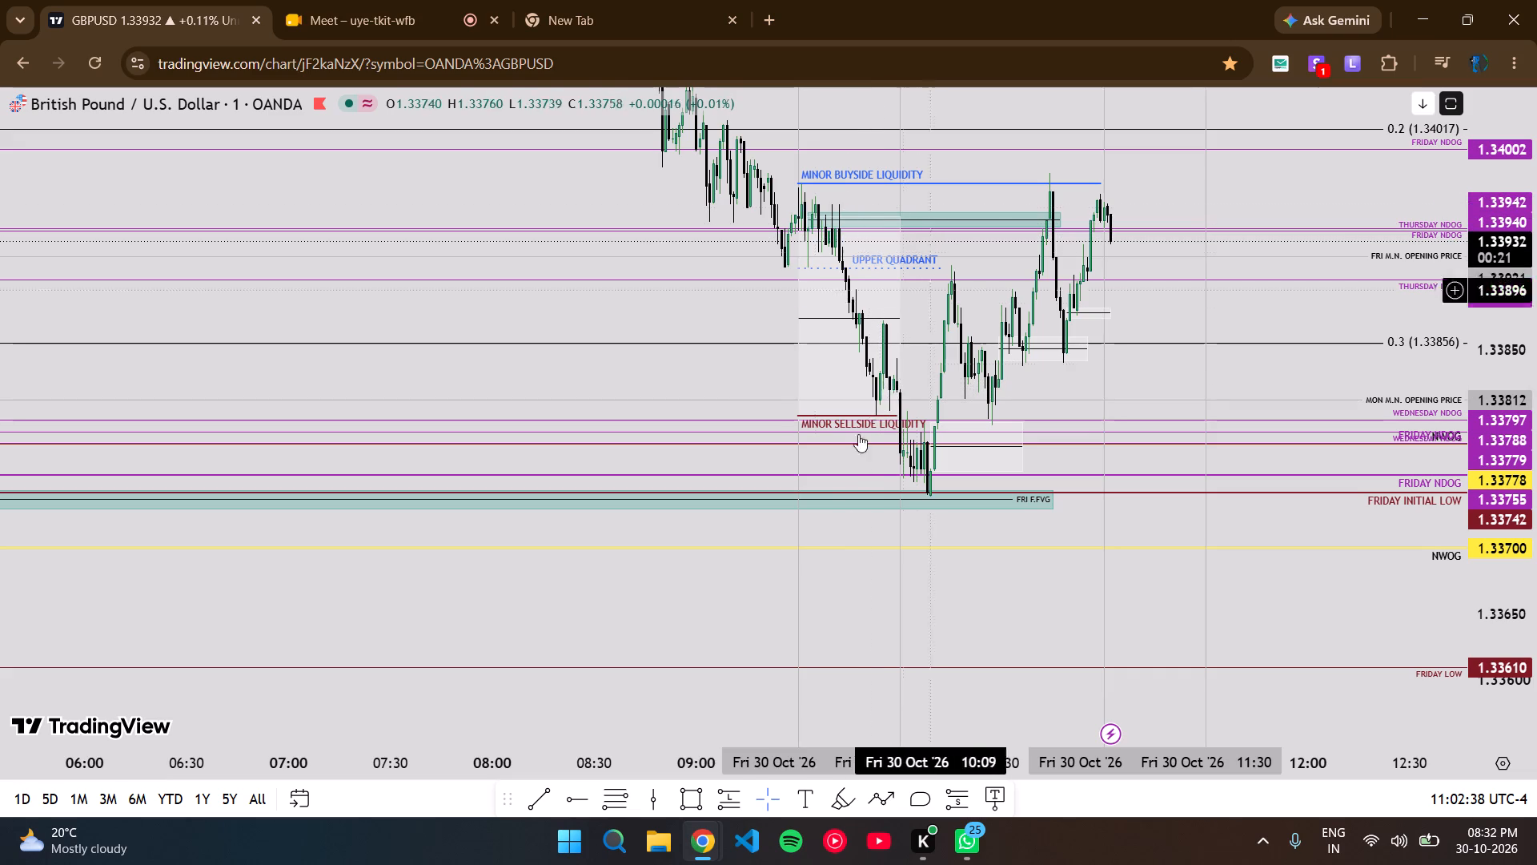
pyautogui.moveTo(640, 316); pyautogui.dragTo(976, 413)
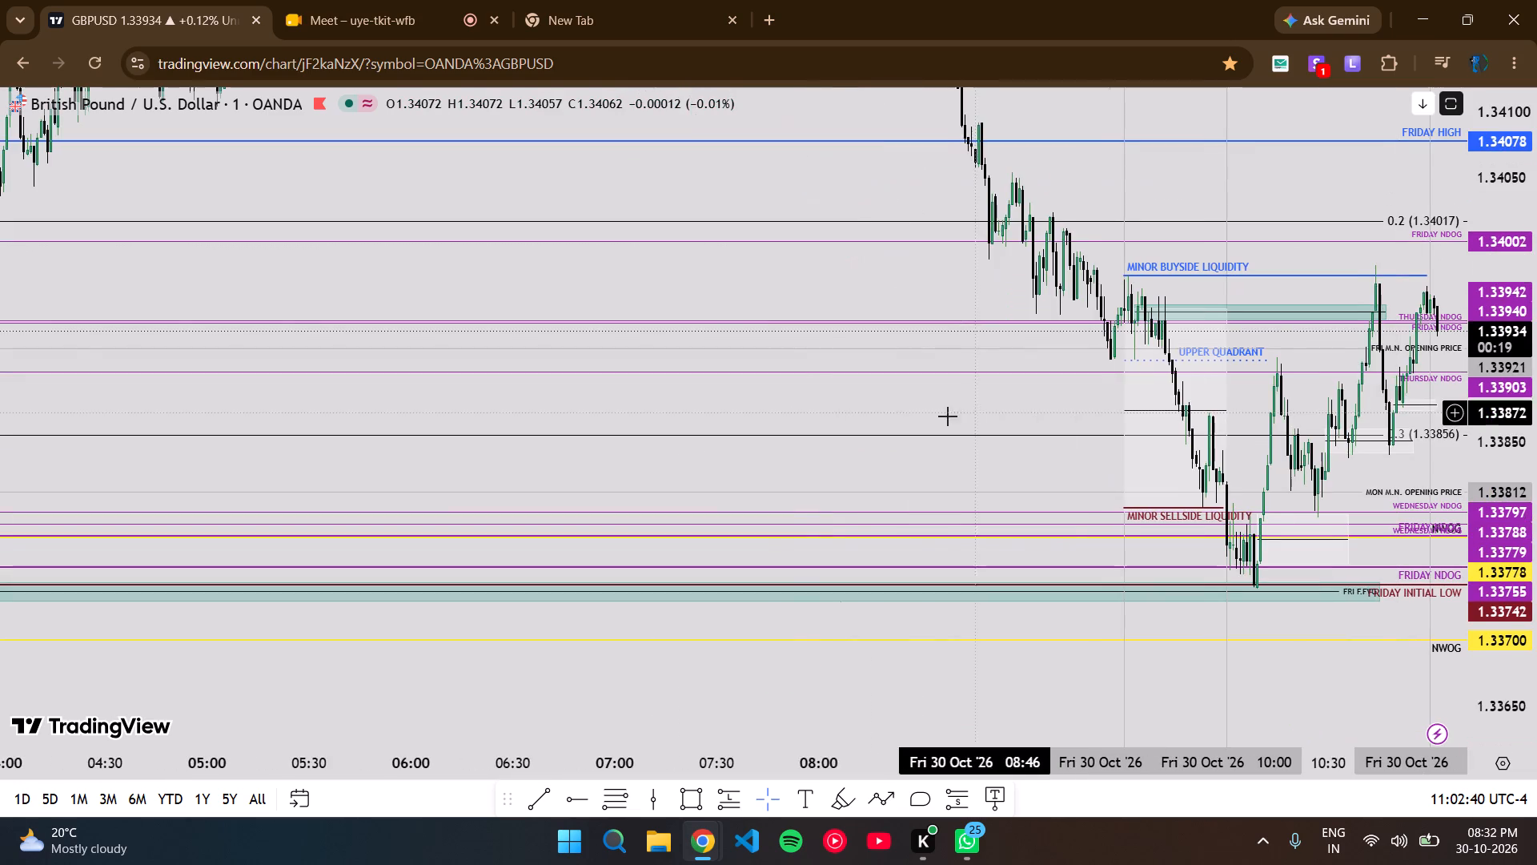
pyautogui.scroll(10, 817, 364)
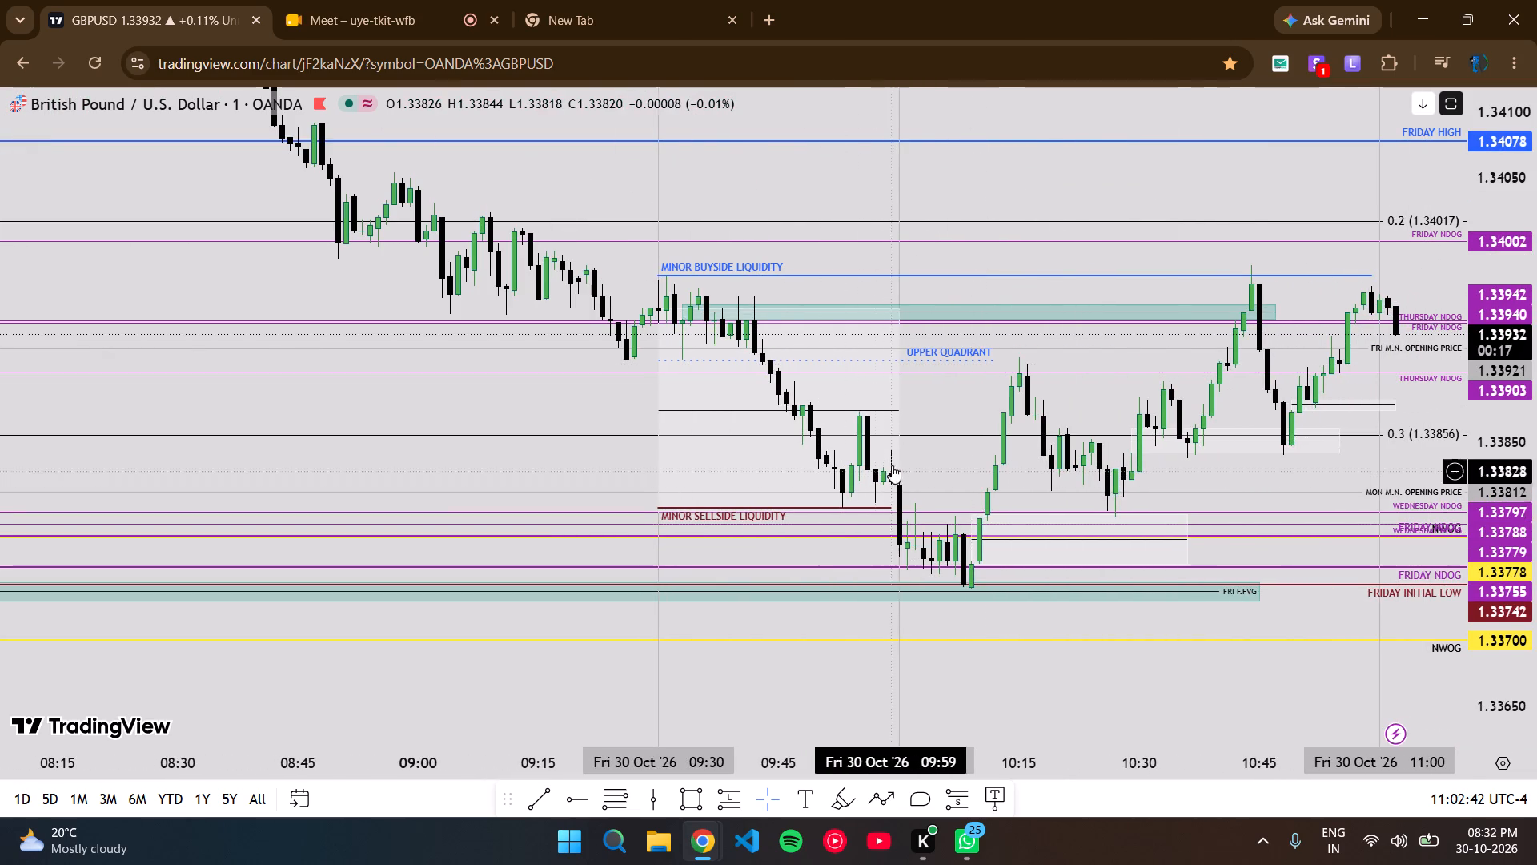
pyautogui.moveTo(933, 463); pyautogui.dragTo(989, 411)
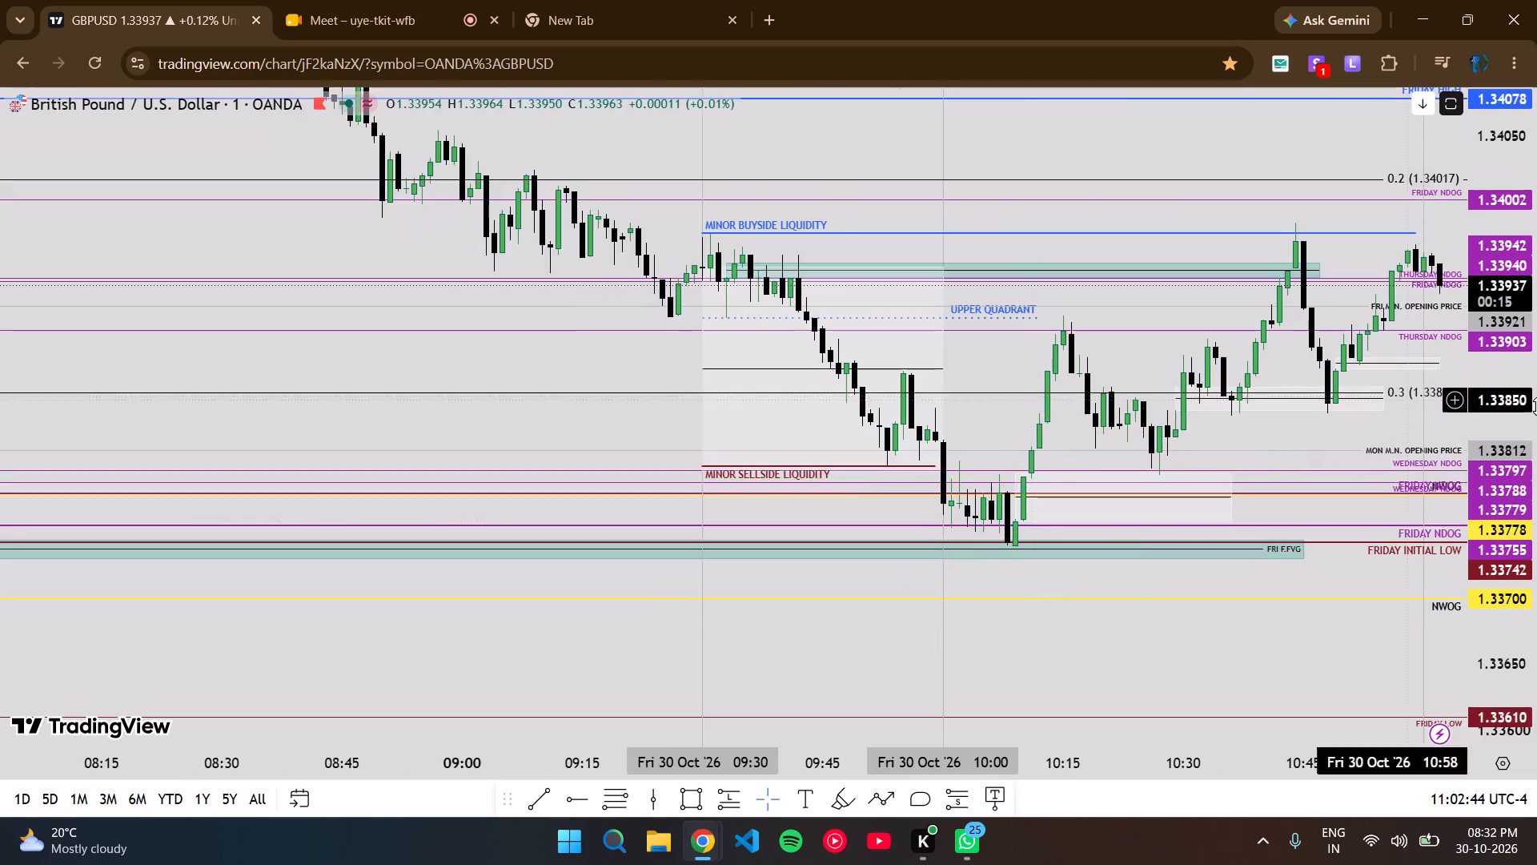
pyautogui.scroll(6, 1536, 406)
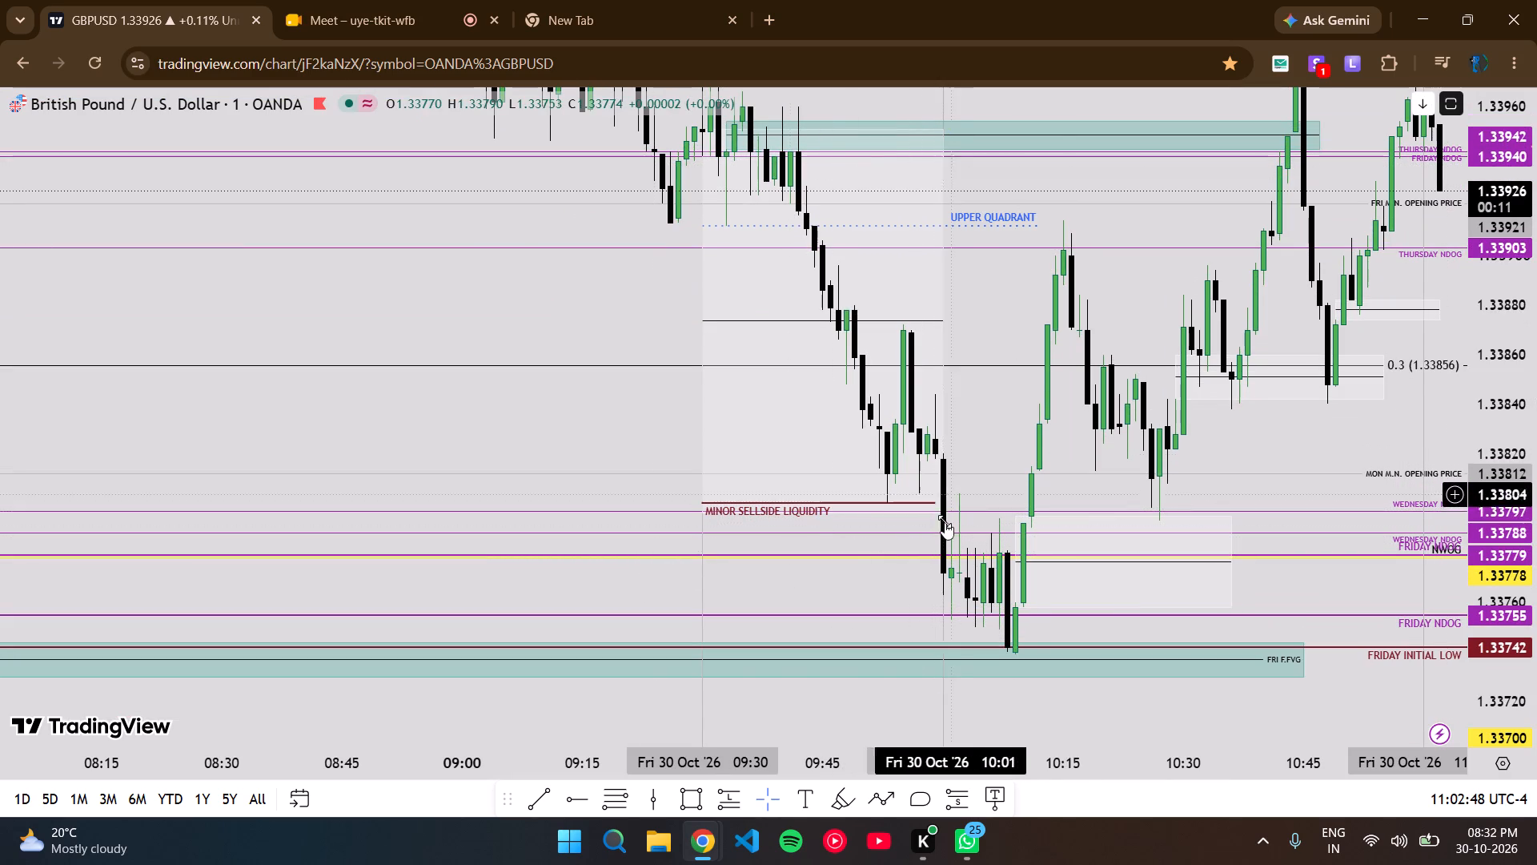
pyautogui.moveTo(991, 445); pyautogui.dragTo(920, 441)
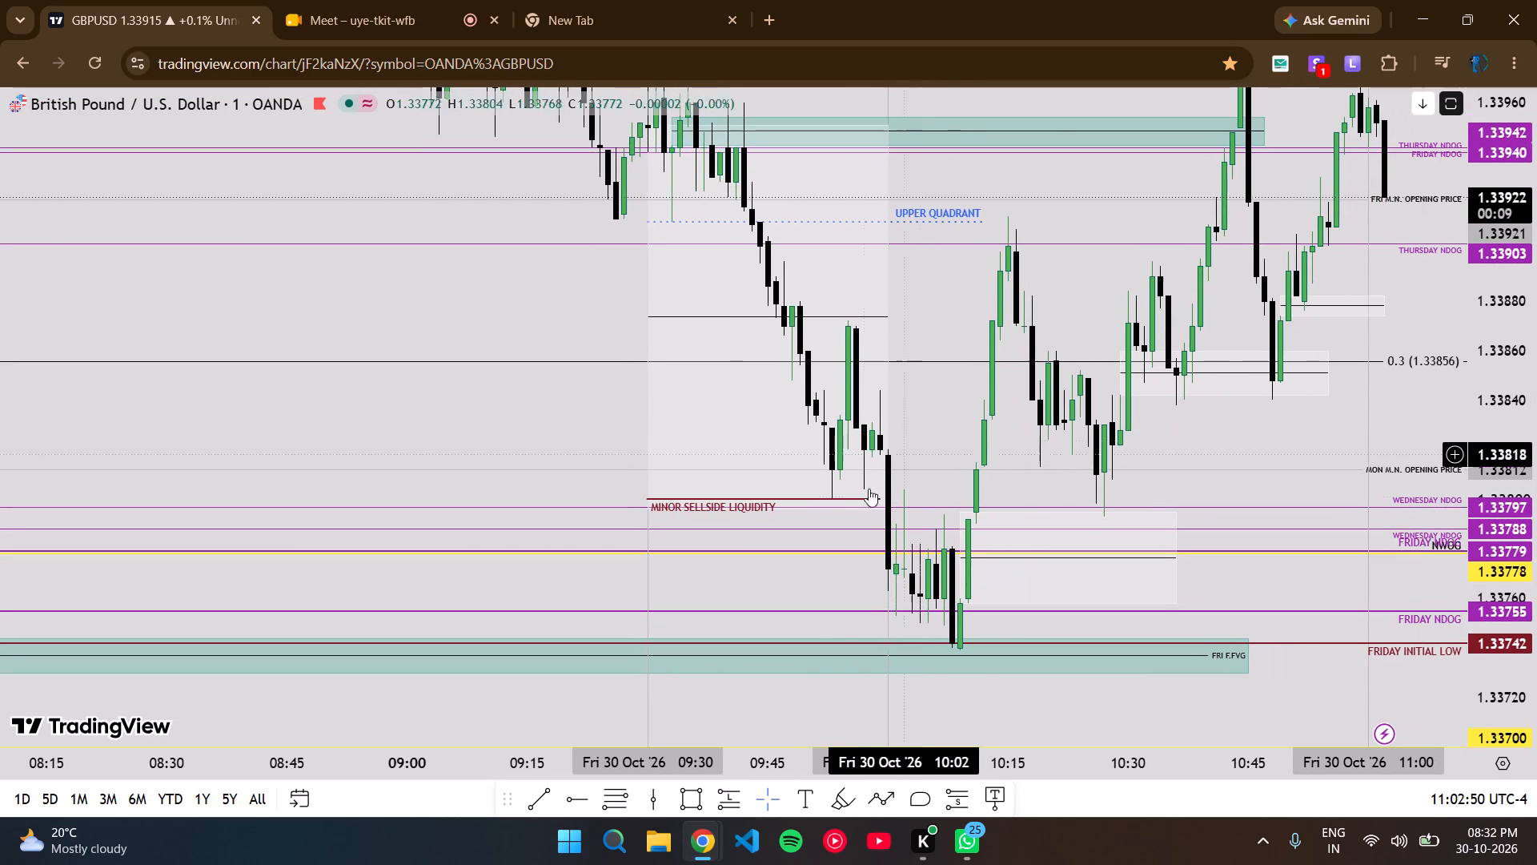
pyautogui.scroll(-3, 1536, 463)
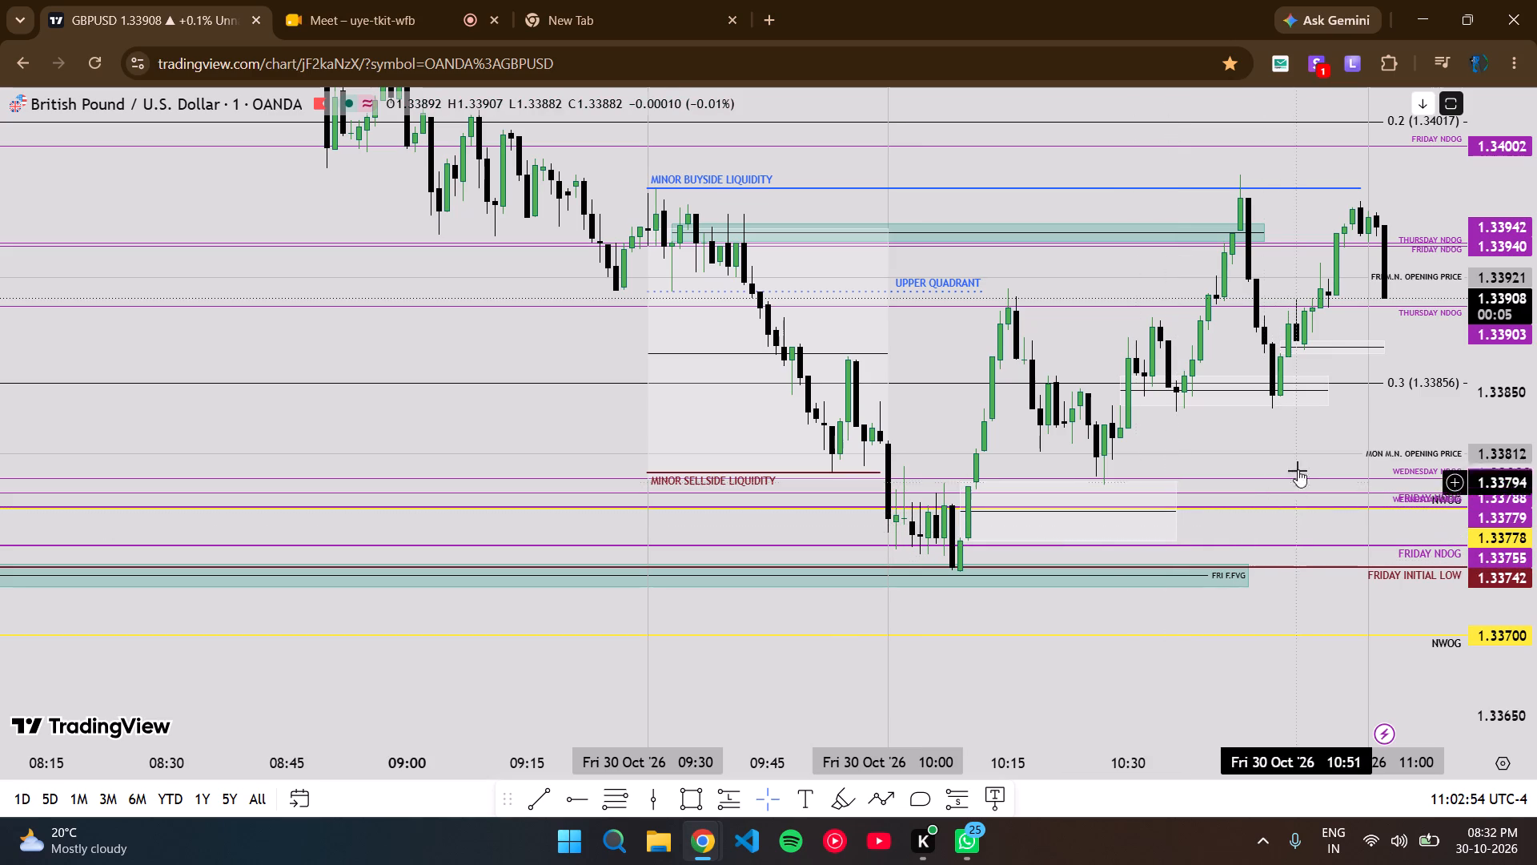
pyautogui.moveTo(1287, 442); pyautogui.dragTo(1222, 419)
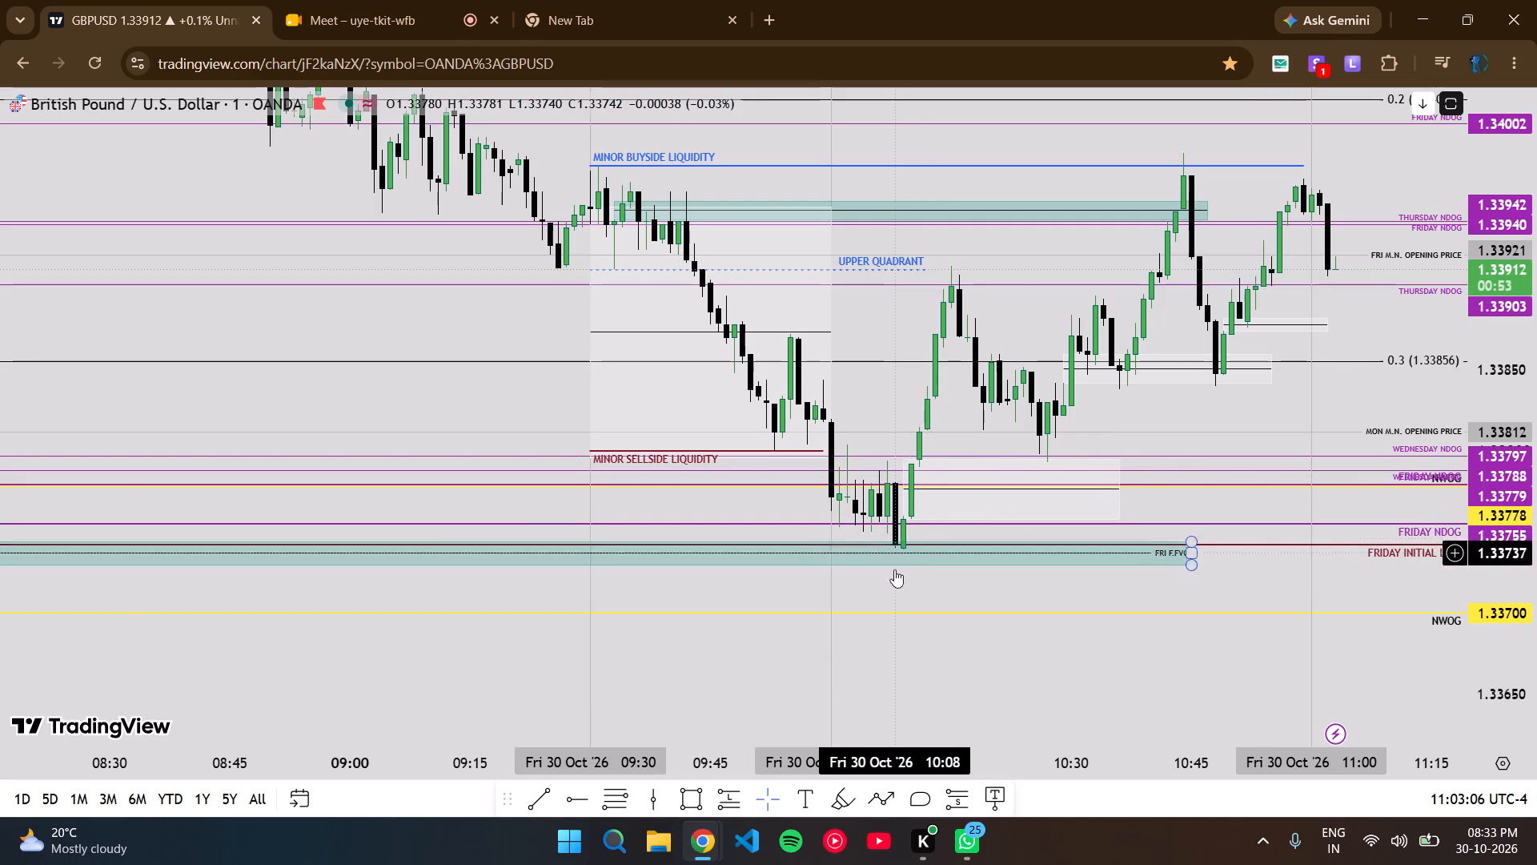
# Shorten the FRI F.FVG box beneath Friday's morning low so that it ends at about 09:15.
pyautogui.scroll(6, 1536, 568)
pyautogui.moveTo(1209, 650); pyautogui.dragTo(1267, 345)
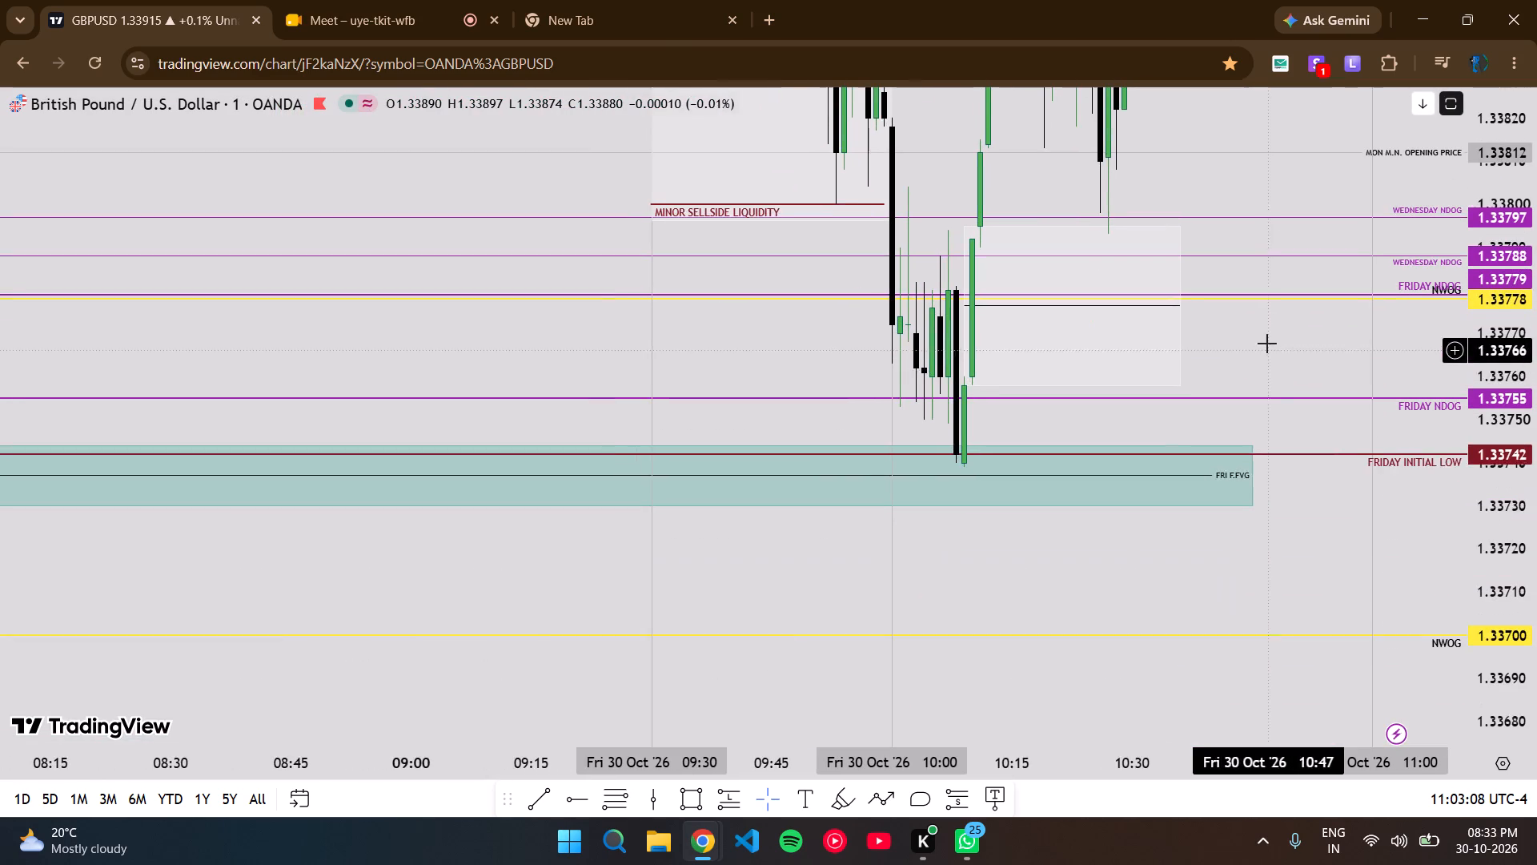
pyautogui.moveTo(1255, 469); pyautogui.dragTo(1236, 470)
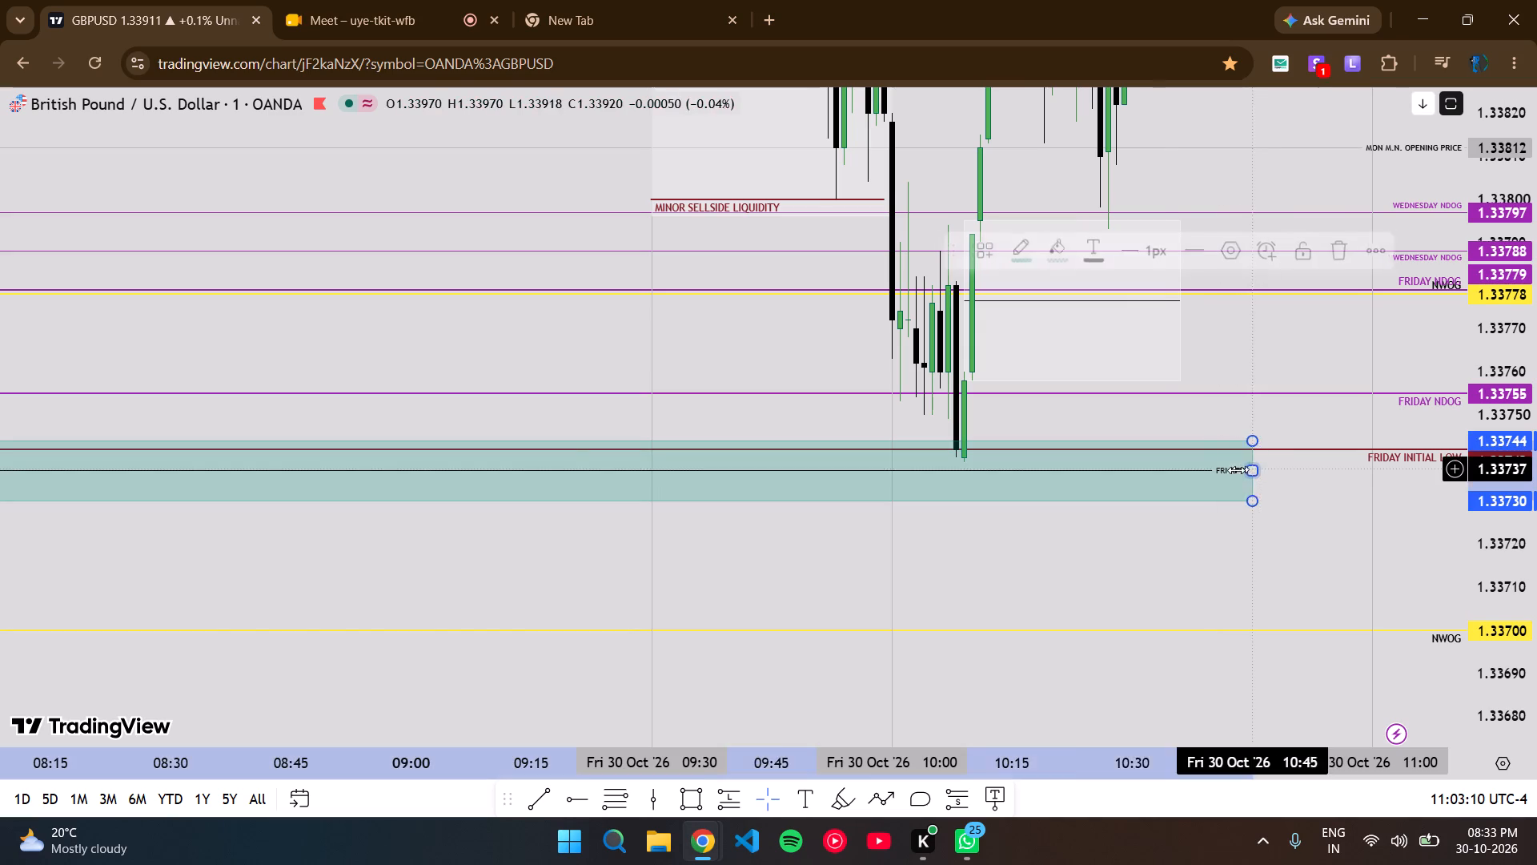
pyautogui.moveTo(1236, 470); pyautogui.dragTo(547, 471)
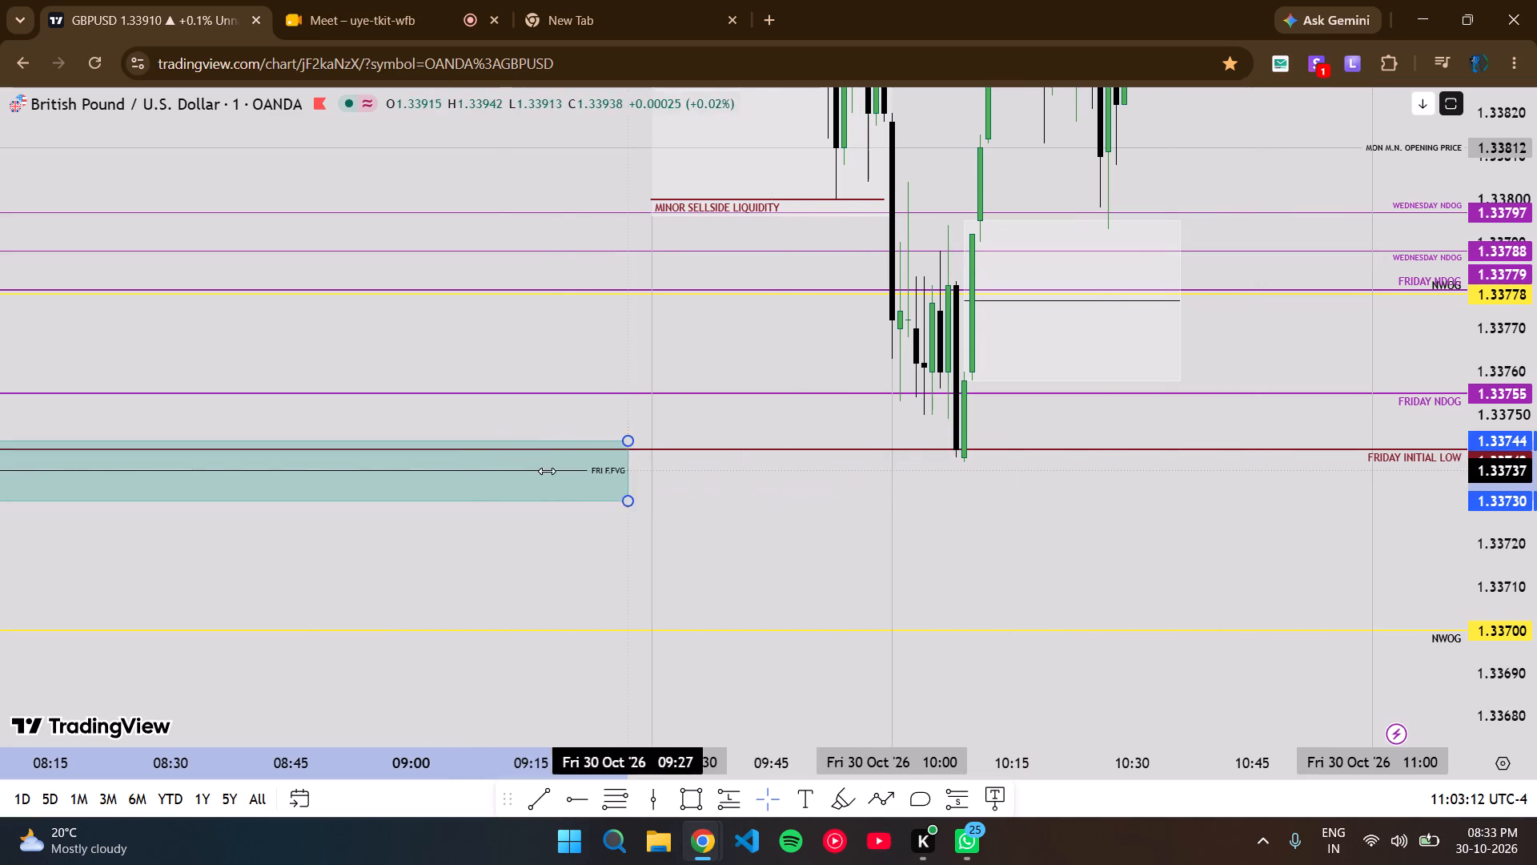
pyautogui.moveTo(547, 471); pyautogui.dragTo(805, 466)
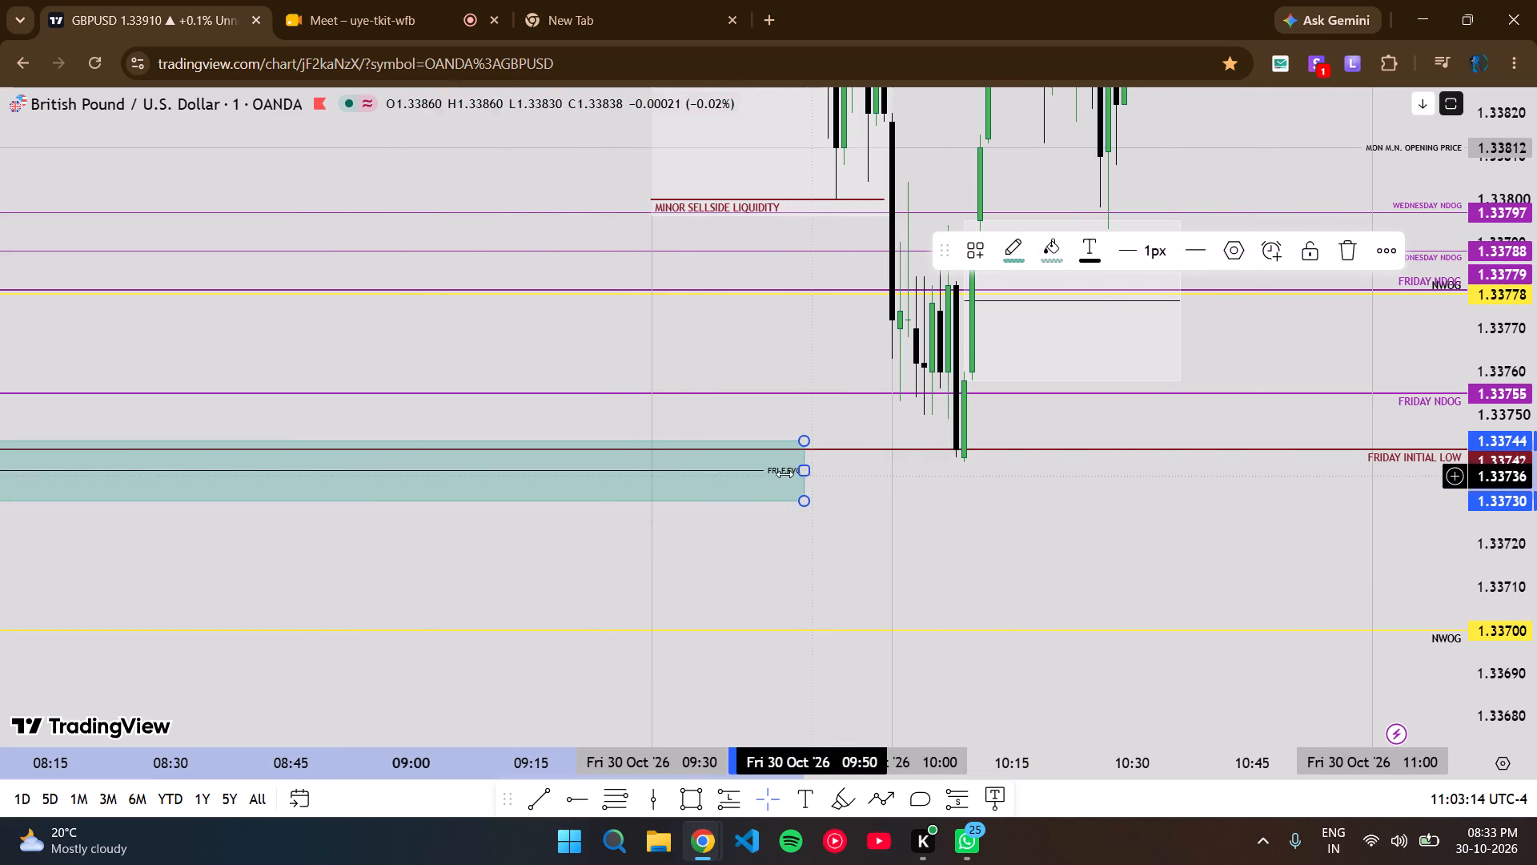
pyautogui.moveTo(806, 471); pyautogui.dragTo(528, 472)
pyautogui.moveTo(985, 484); pyautogui.dragTo(985, 513)
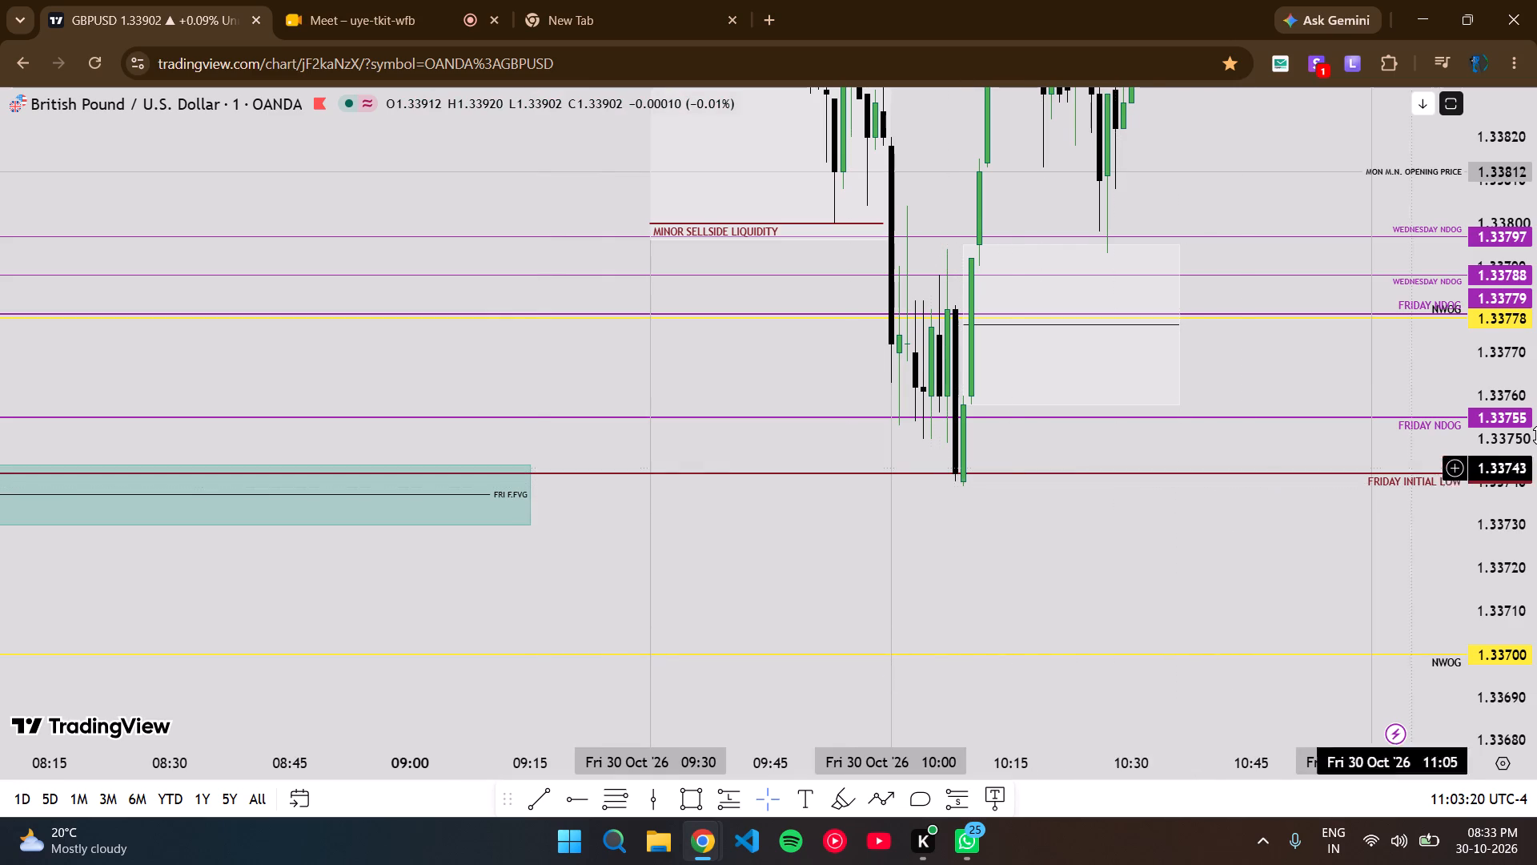
pyautogui.scroll(-2, 1536, 436)
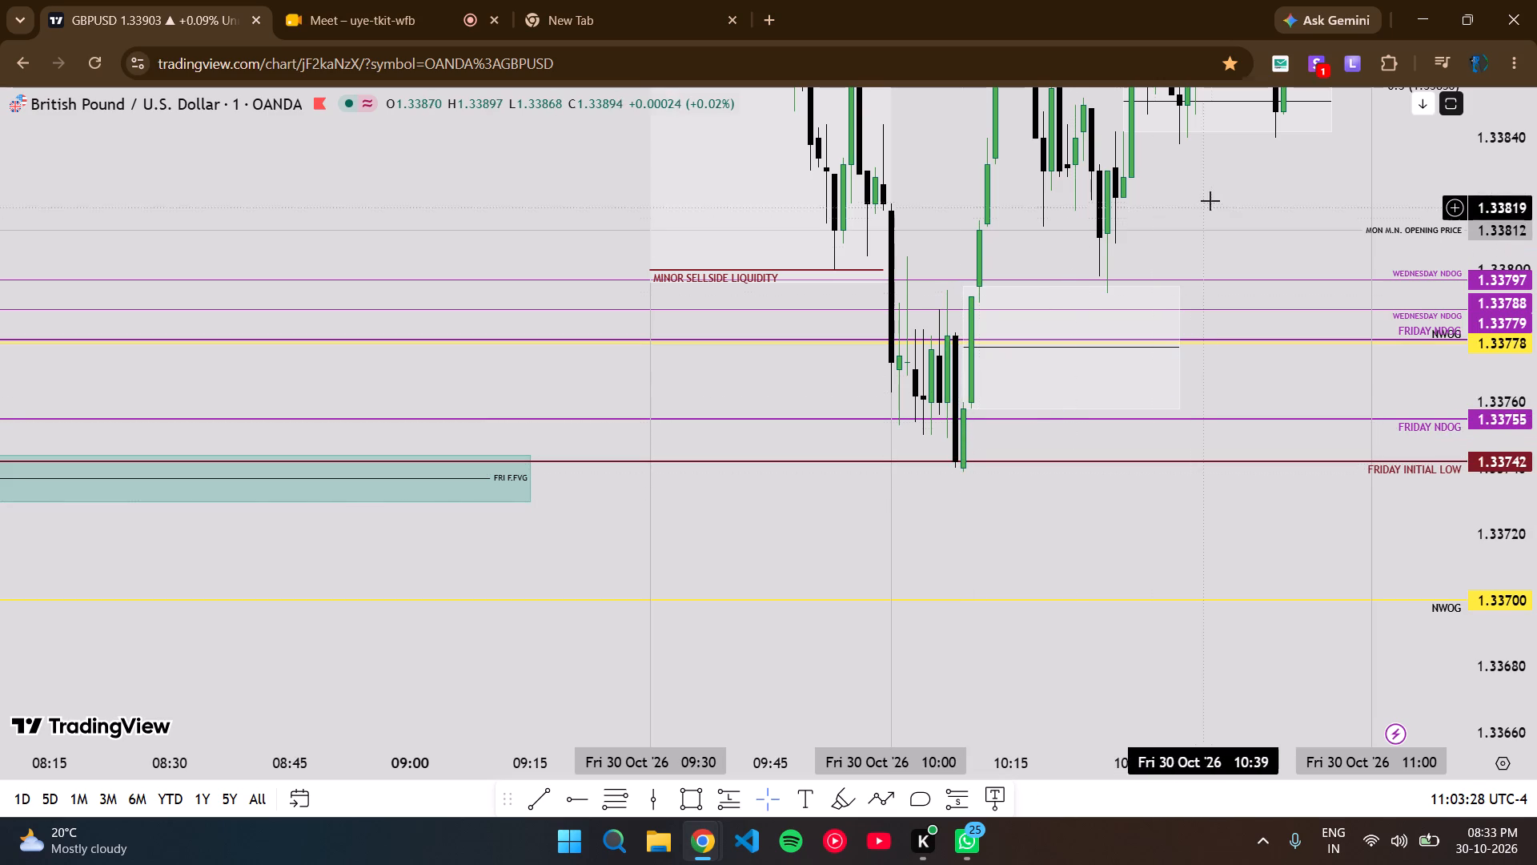
pyautogui.moveTo(1210, 200); pyautogui.dragTo(1185, 454)
pyautogui.scroll(-4, 1536, 231)
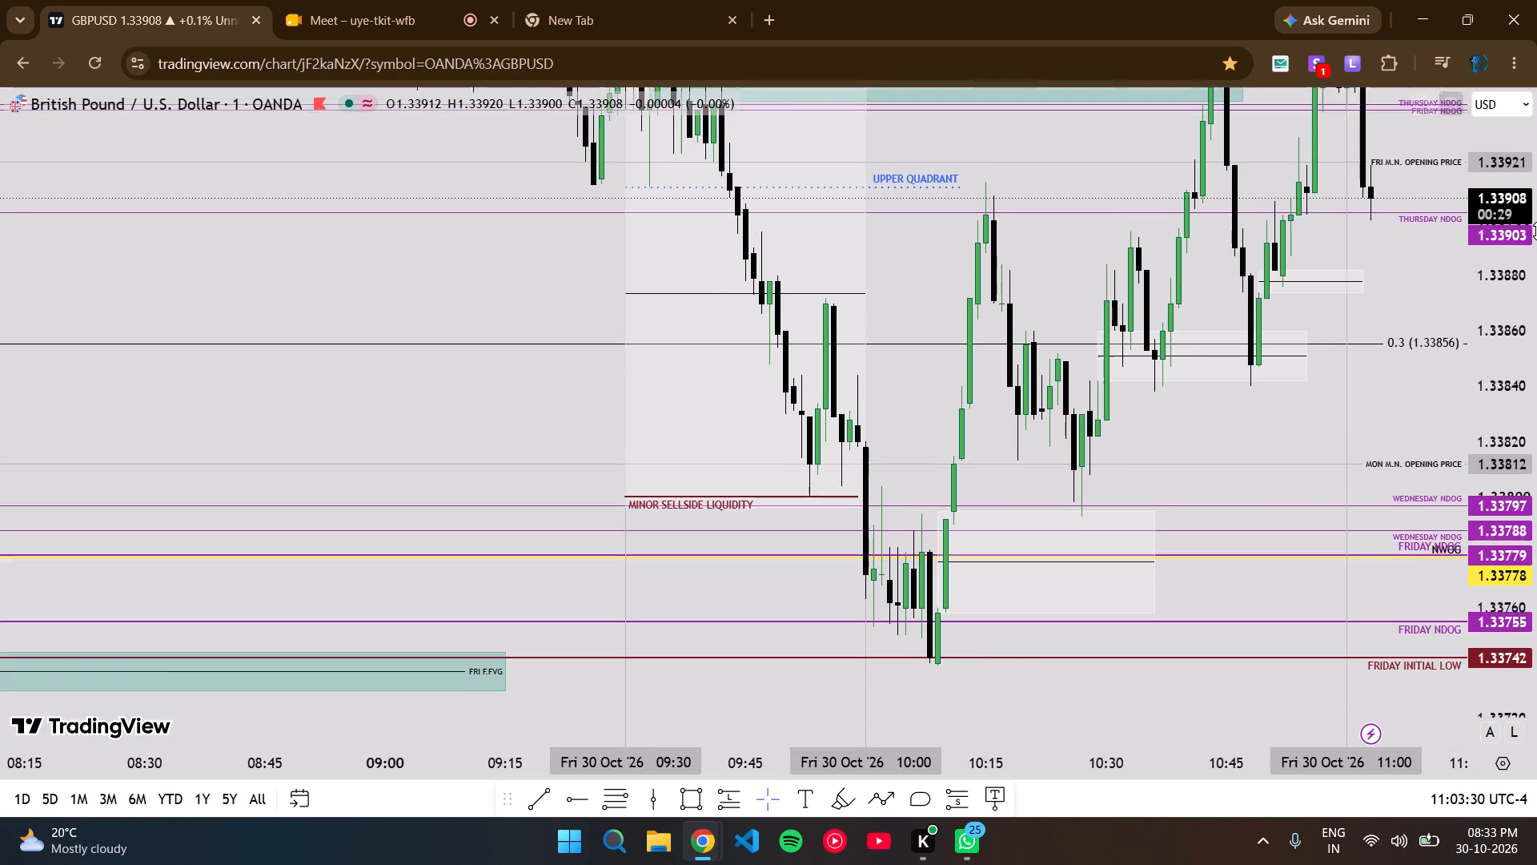
pyautogui.moveTo(507, 631); pyautogui.dragTo(505, 631)
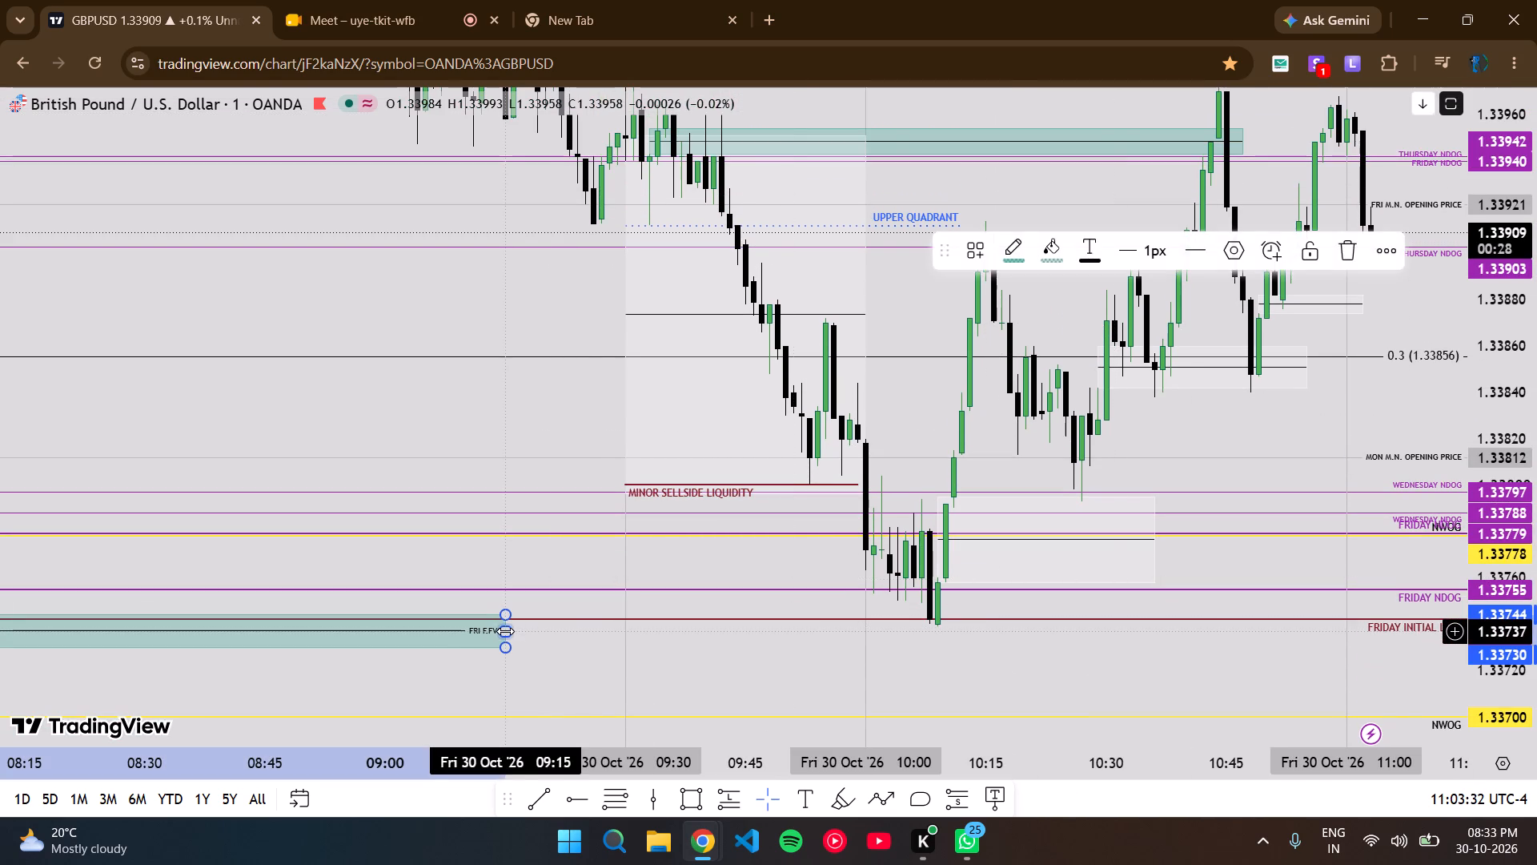
pyautogui.moveTo(505, 631); pyautogui.dragTo(947, 645)
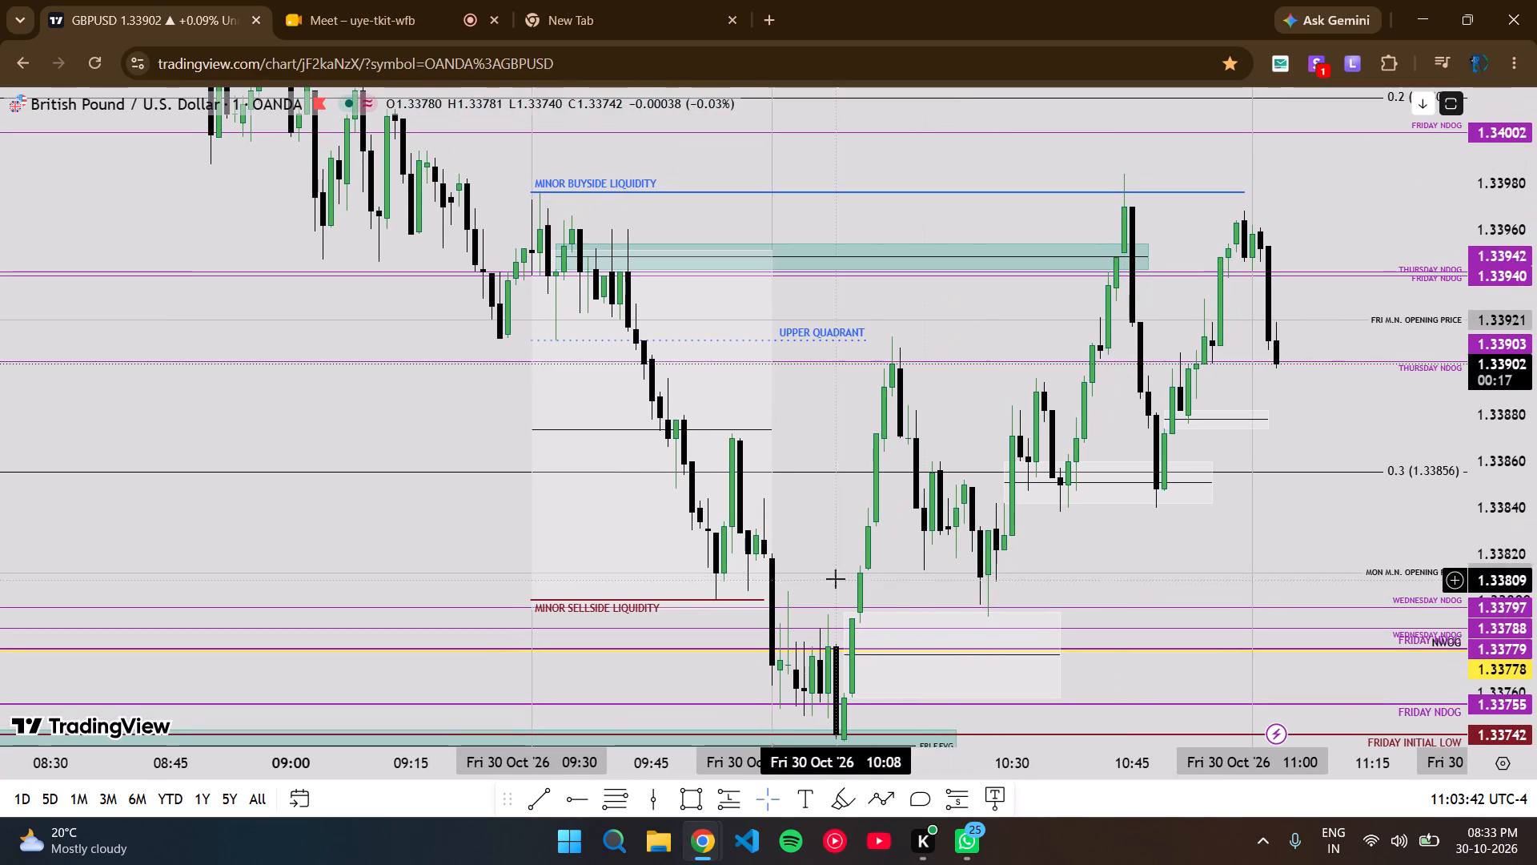
pyautogui.moveTo(1128, 592); pyautogui.dragTo(1128, 469)
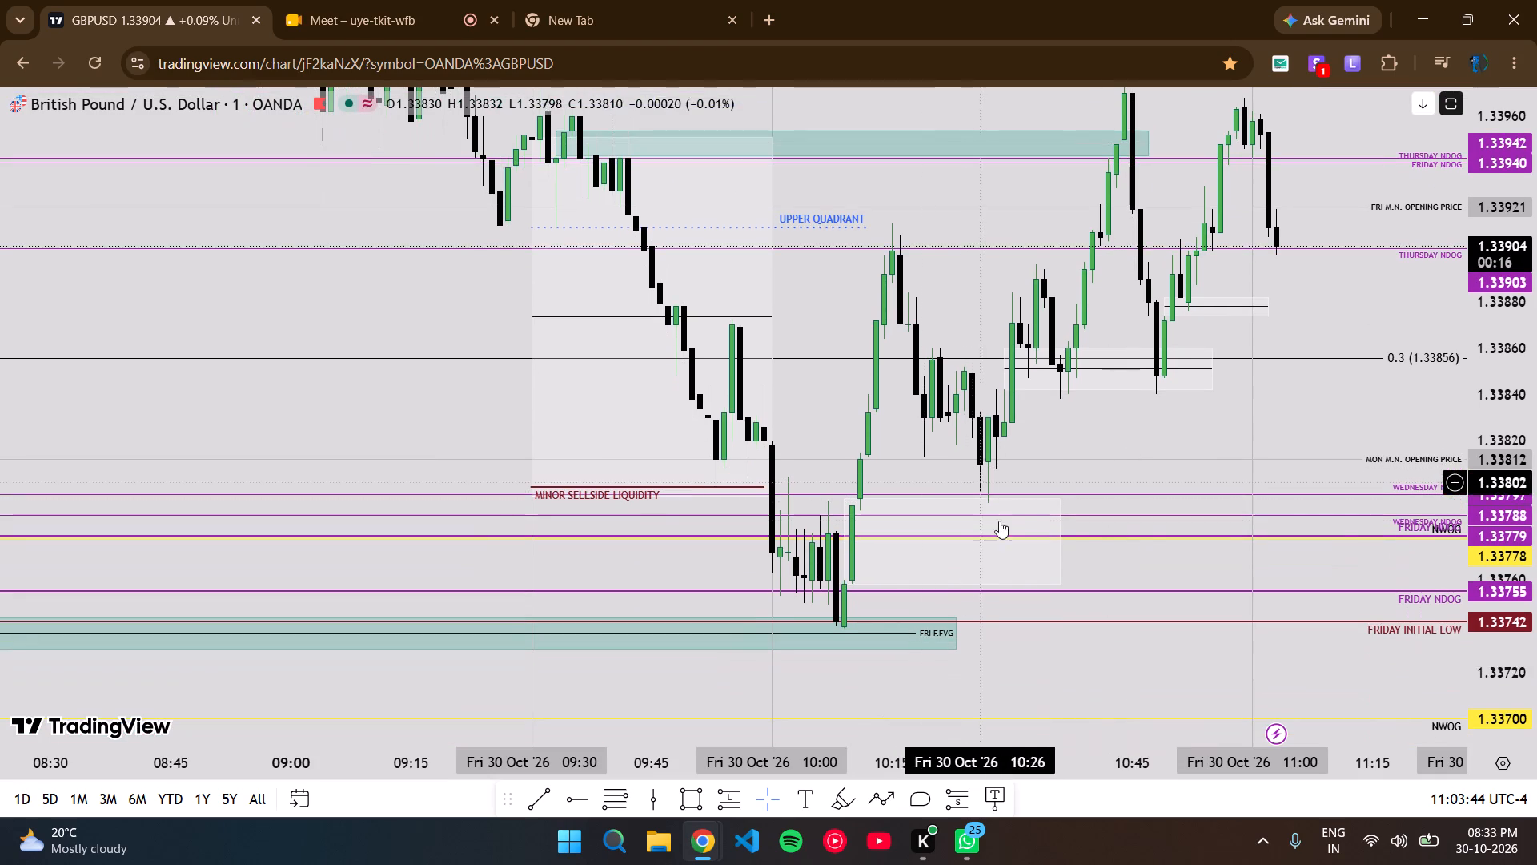
pyautogui.moveTo(1180, 416); pyautogui.dragTo(1143, 509)
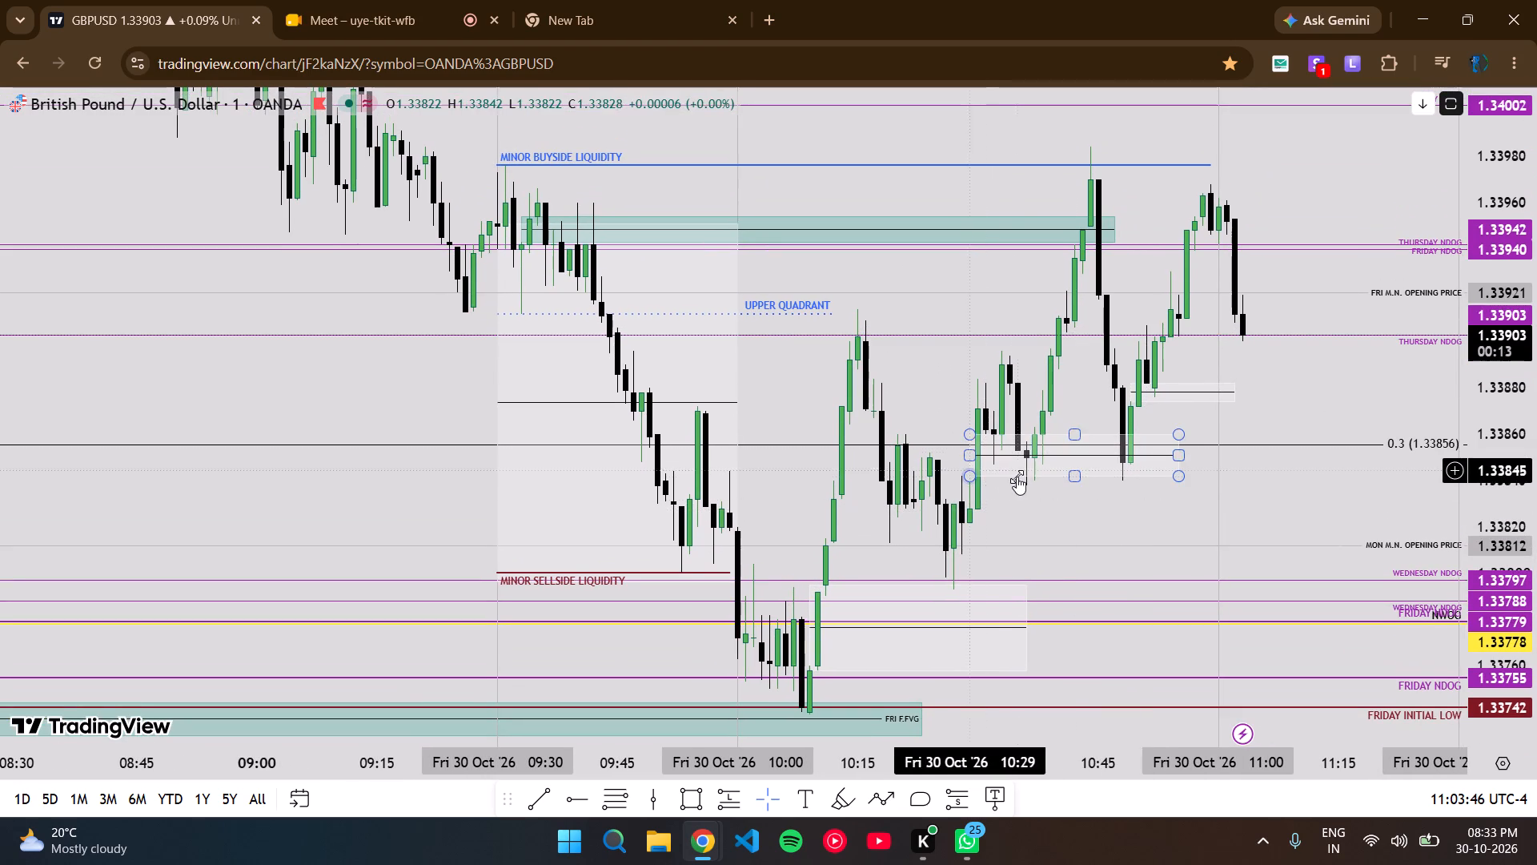
pyautogui.moveTo(1092, 499); pyautogui.dragTo(1072, 523)
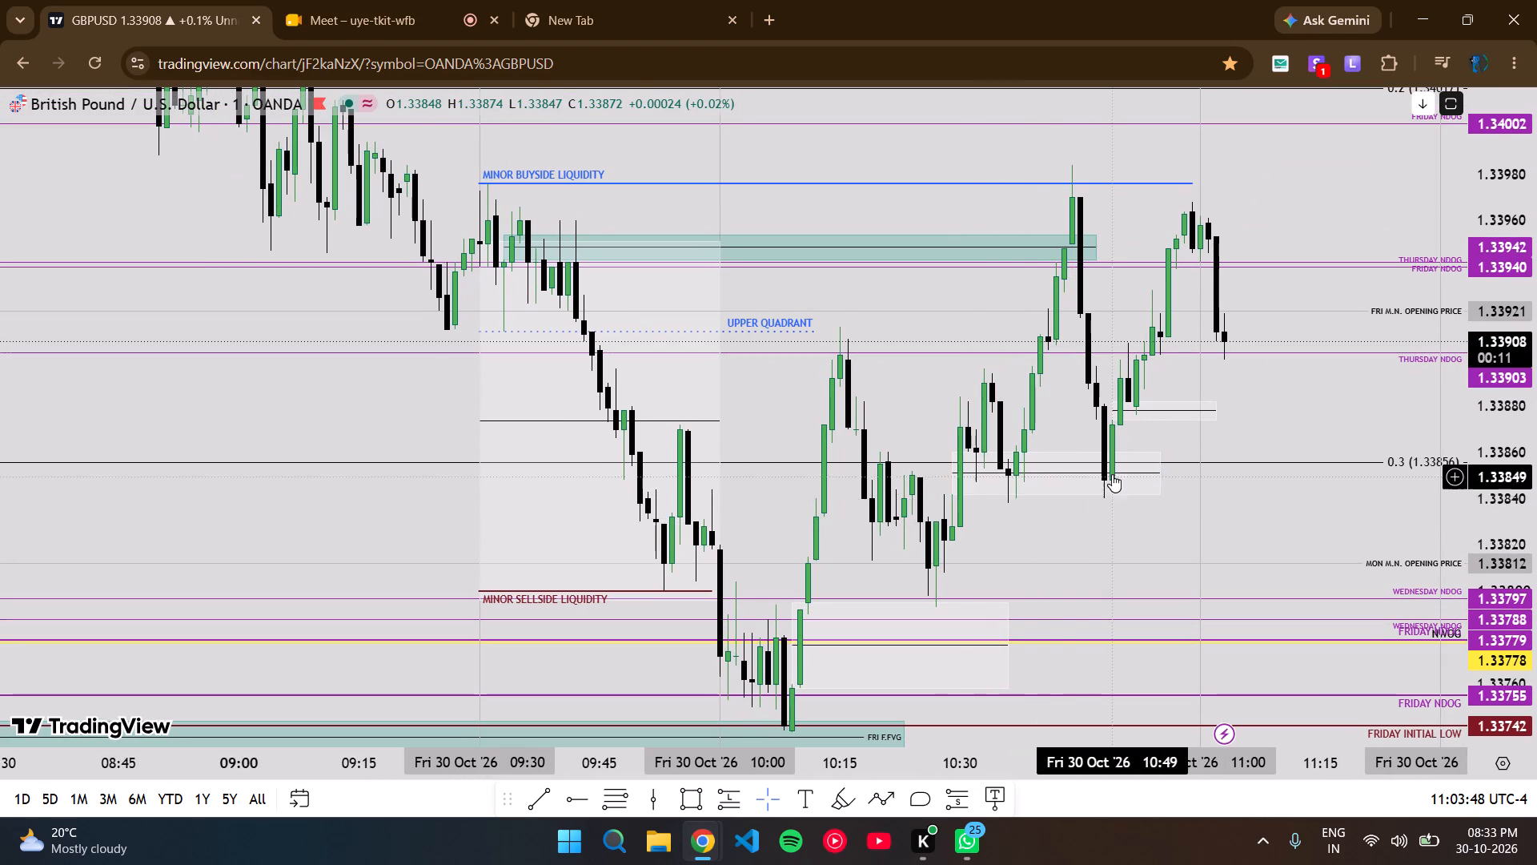
pyautogui.scroll(2, 1536, 469)
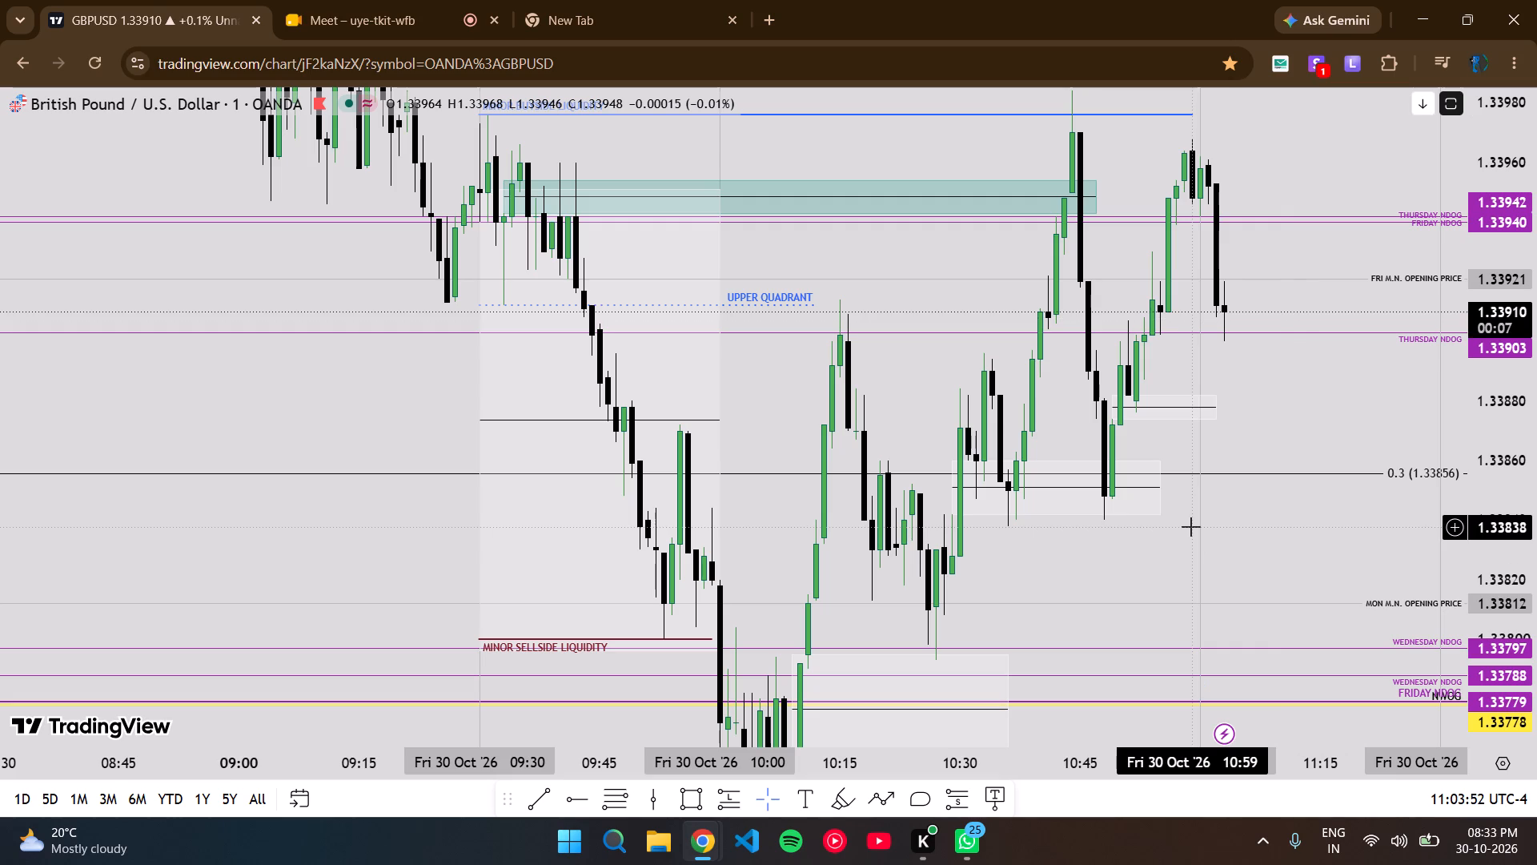
pyautogui.scroll(-1, 1388, 527)
pyautogui.scroll(3, 1321, 481)
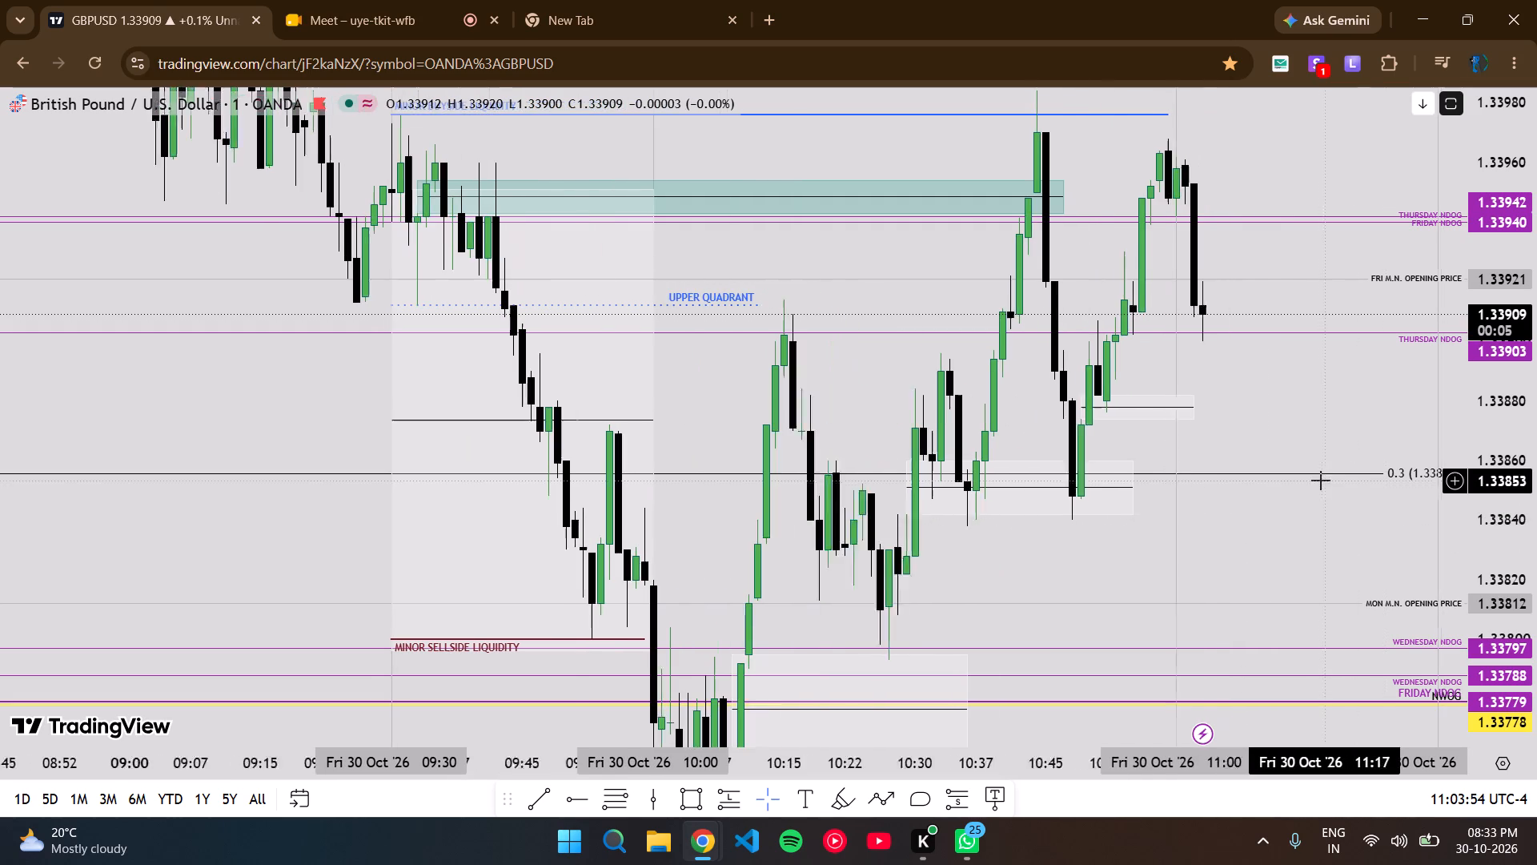
pyautogui.moveTo(1237, 394); pyautogui.dragTo(1195, 475)
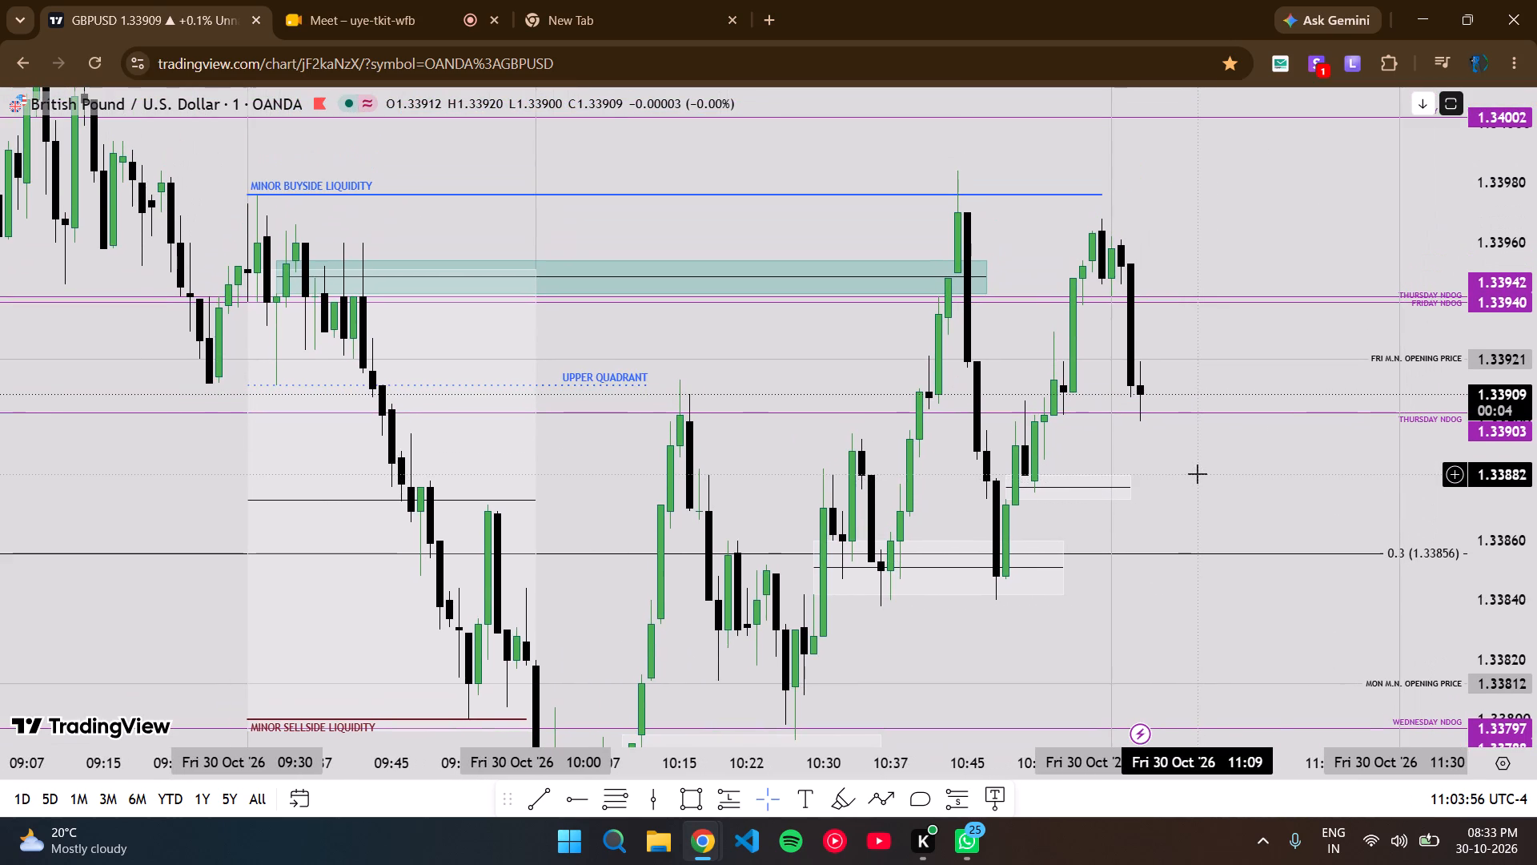
# Measure the price range between 1.33882 at 11:09 and 1.33968 at 10:48, and clear the measurement.
pyautogui.keyDown('shift'); pyautogui.click(1198, 474); pyautogui.keyUp('shift')
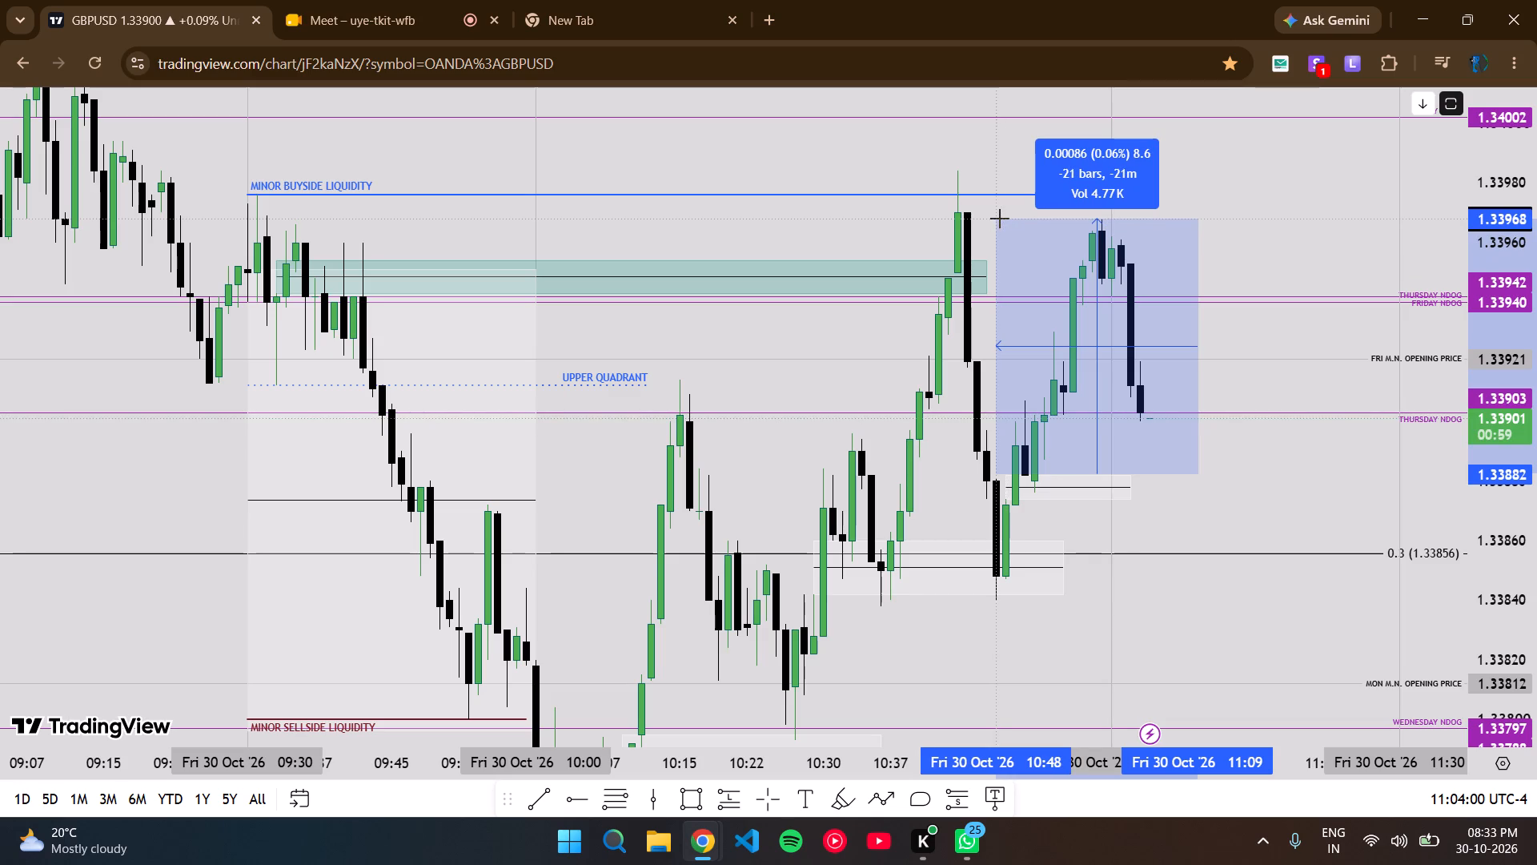
pyautogui.keyDown('shift'); pyautogui.click(994, 219); pyautogui.keyUp('shift')
pyautogui.click(1272, 517)
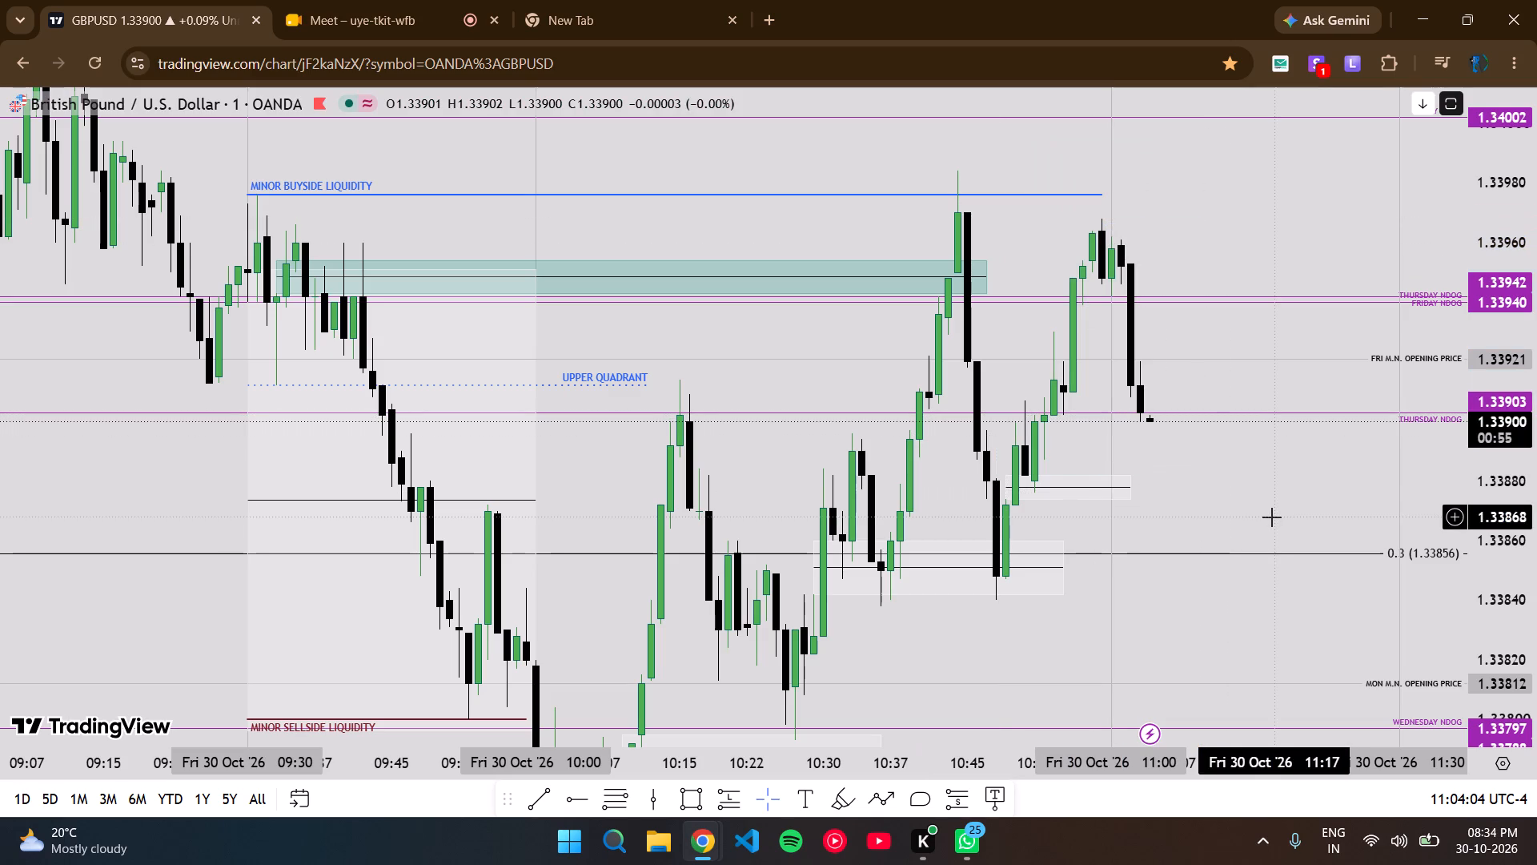
# Examine the latest candles after 11:00 against THURSDAY NDOG, the small gap box beneath it and MINOR BUYSIDE LIQUIDITY.
pyautogui.moveTo(1272, 517); pyautogui.dragTo(1273, 493)
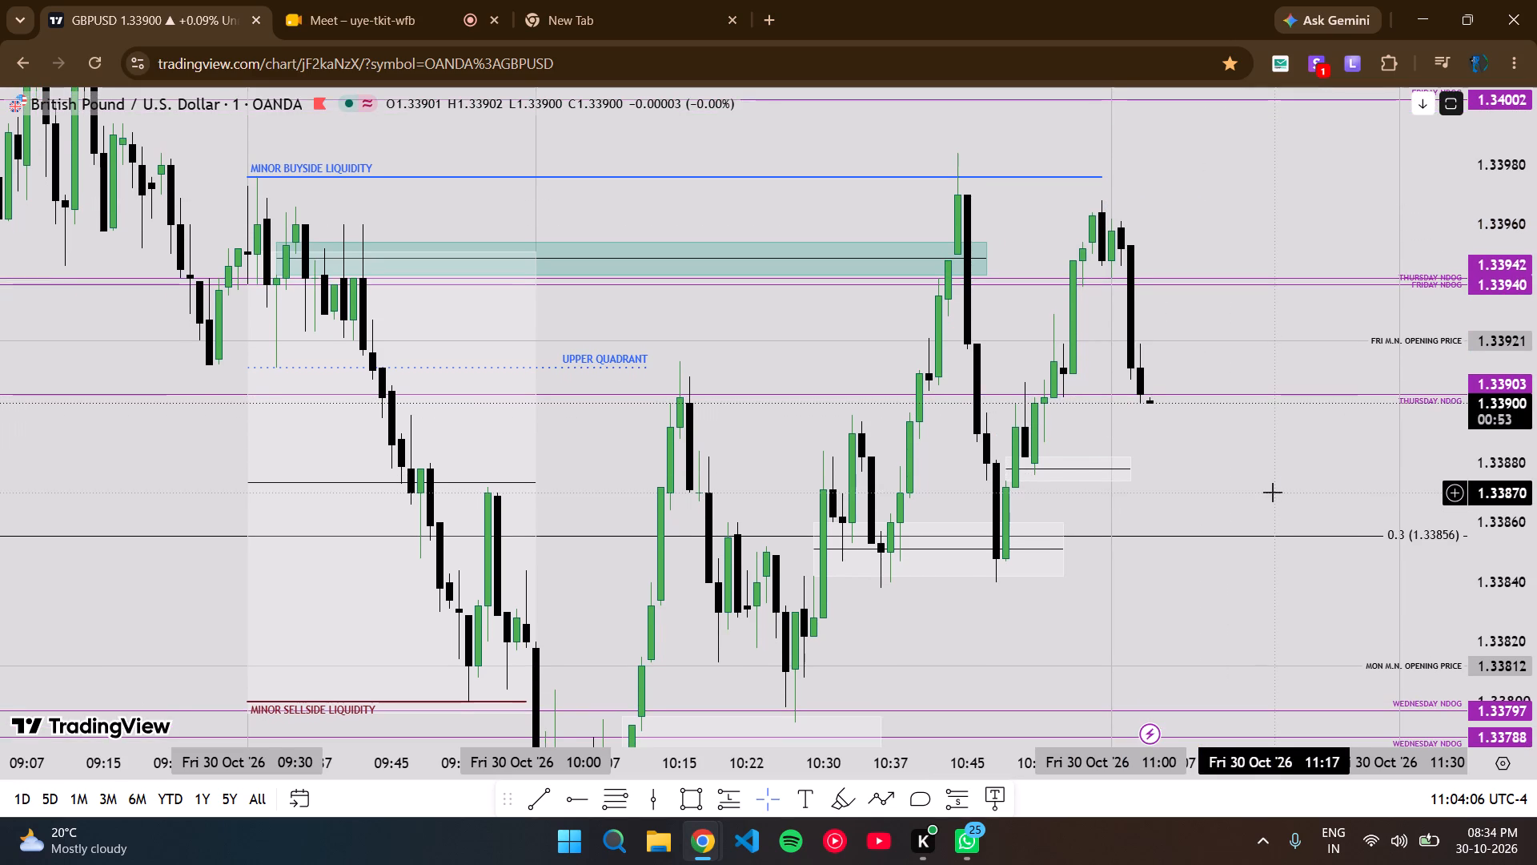
pyautogui.moveTo(1274, 491); pyautogui.dragTo(1266, 476)
pyautogui.moveTo(1266, 476); pyautogui.dragTo(1292, 481)
pyautogui.moveTo(1292, 481); pyautogui.dragTo(1286, 395)
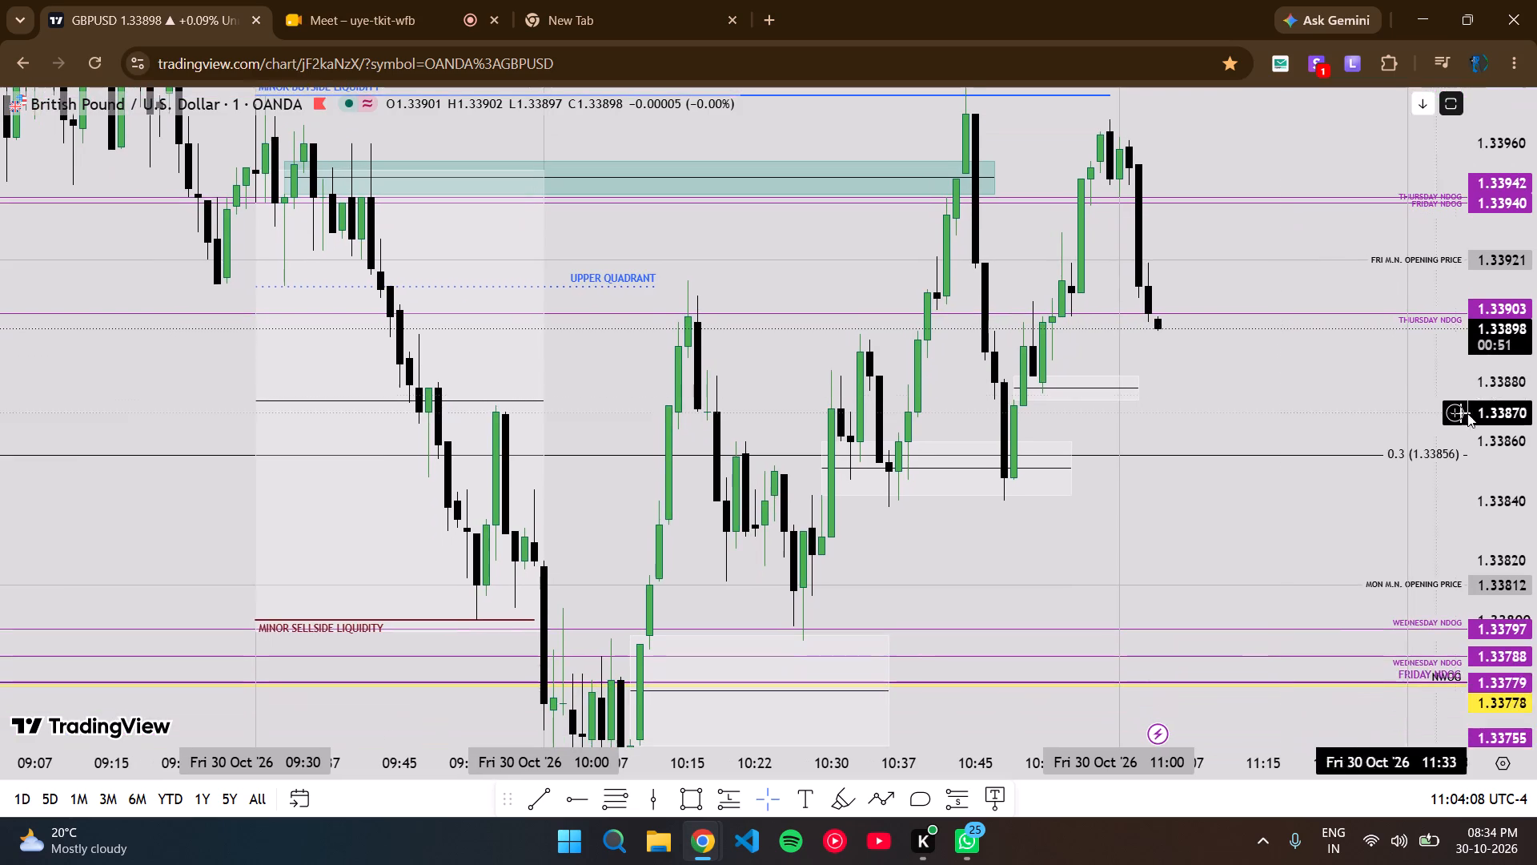
pyautogui.scroll(-2, 1536, 412)
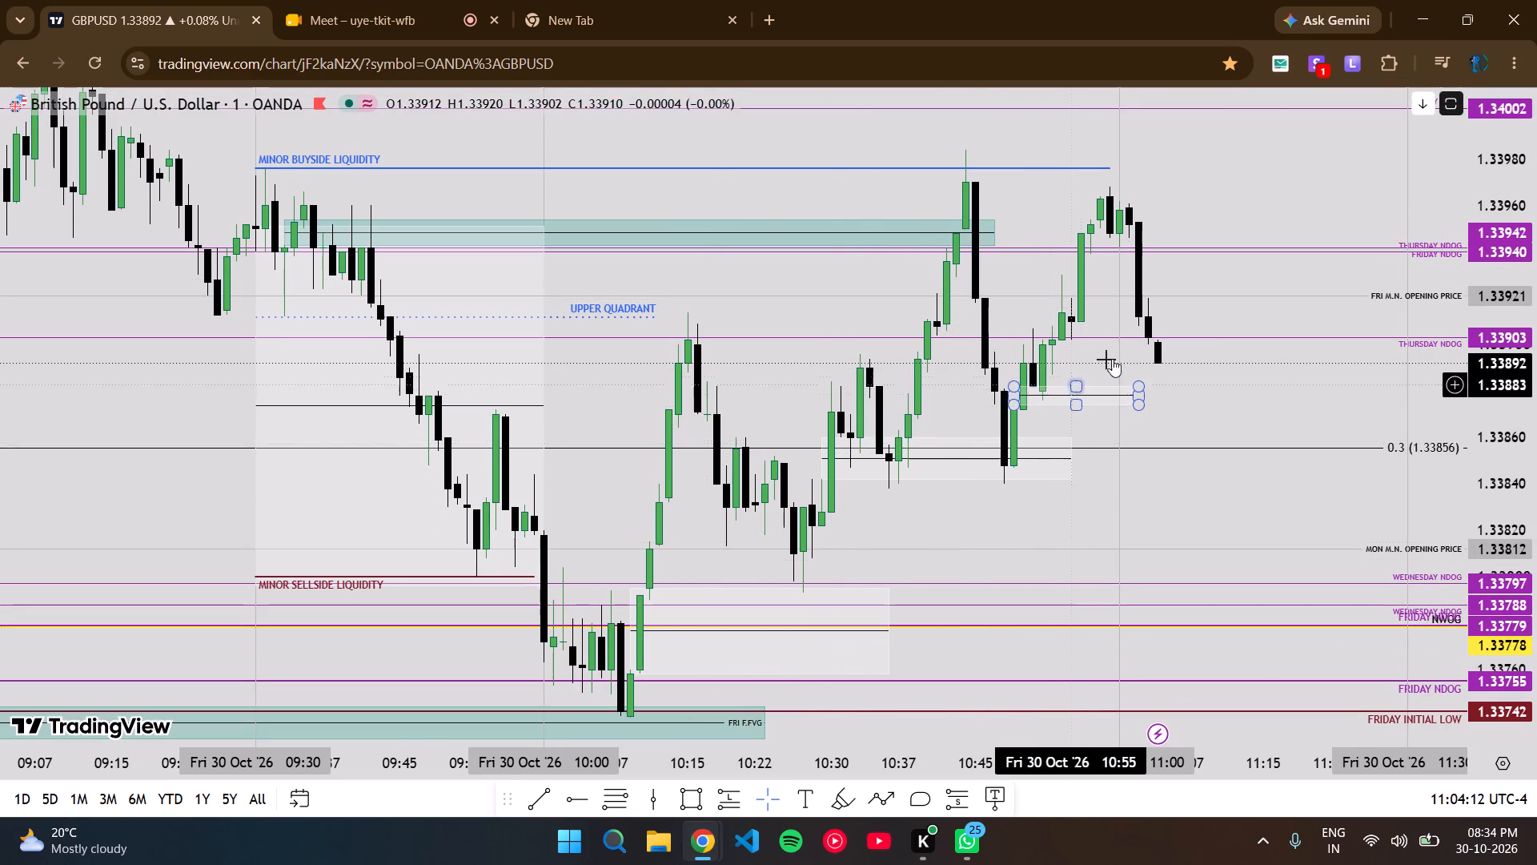
pyautogui.moveTo(1179, 170); pyautogui.dragTo(1179, 171)
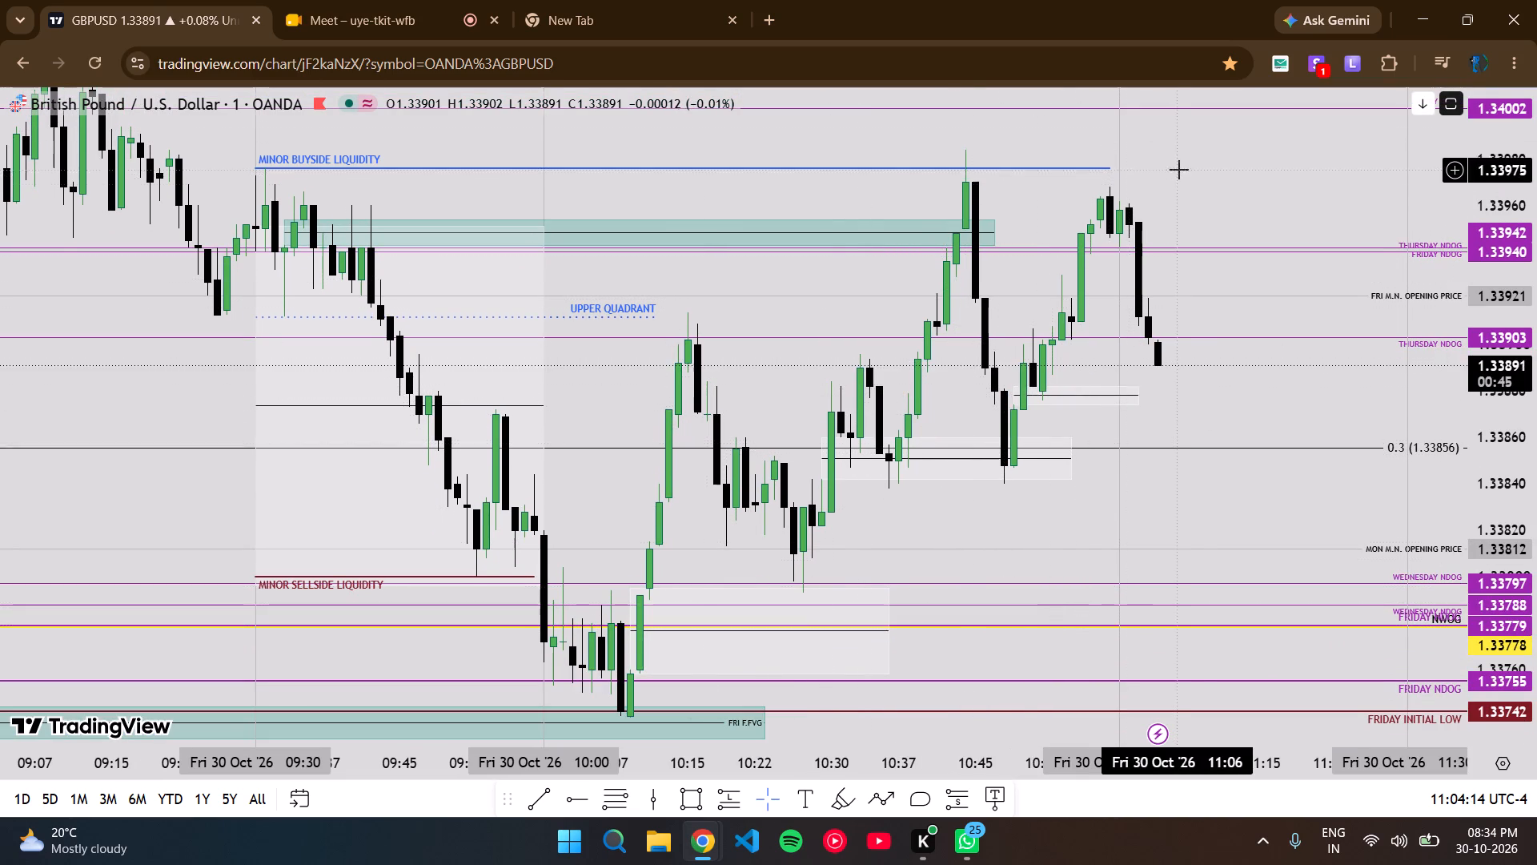
pyautogui.moveTo(1179, 171); pyautogui.dragTo(1173, 304)
# Bring up the EURUSD pane beneath GBPUSD to compare their Friday morning candles.
pyautogui.doubleClick(1271, 508)
pyautogui.doubleClick(1254, 527)
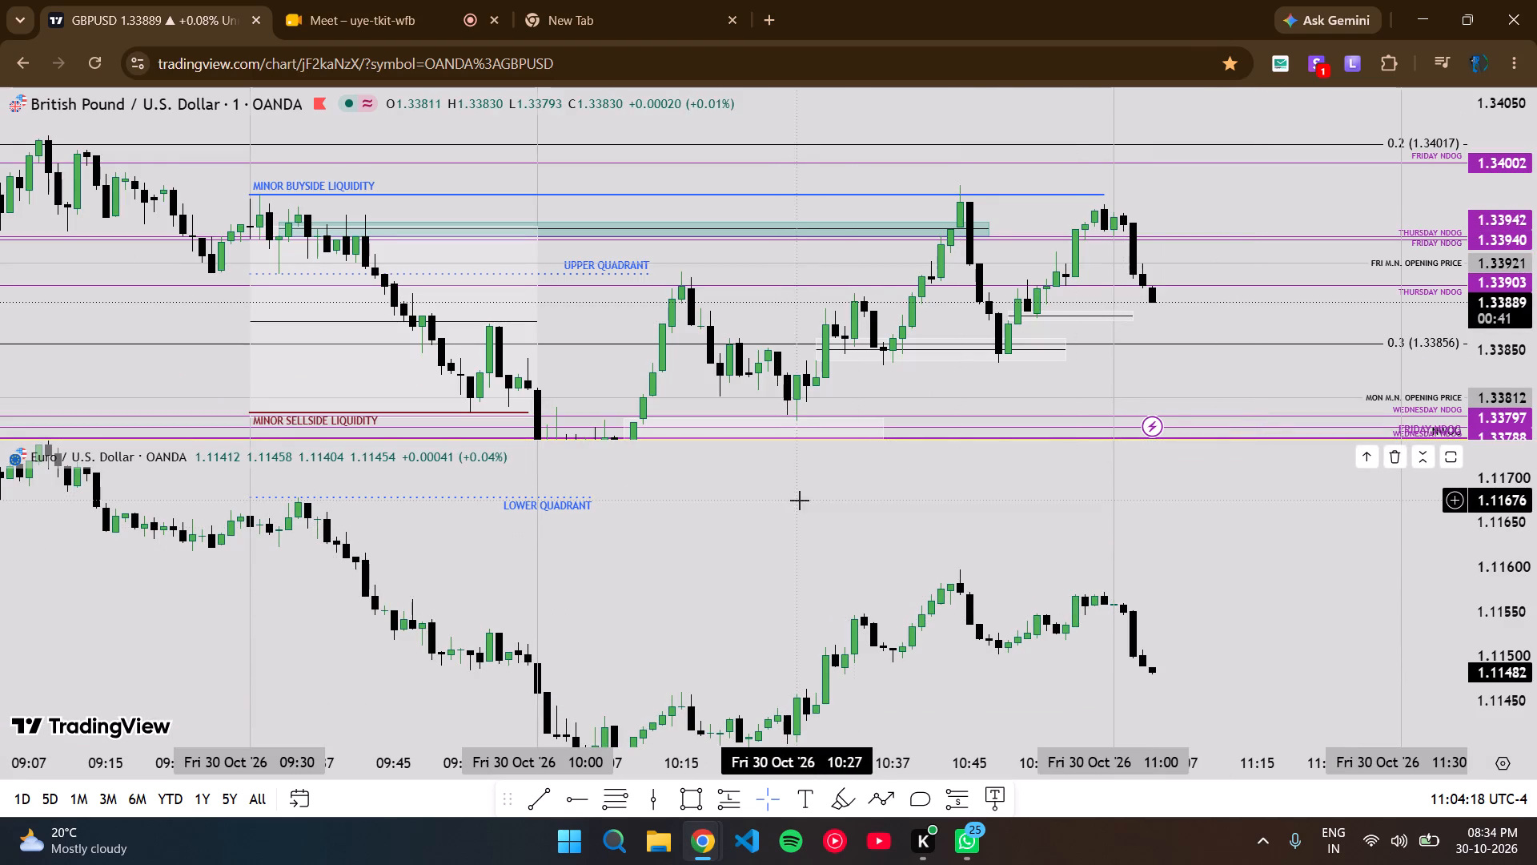
# Maximise the GBPUSD pane and extend the small gap box beneath THURSDAY NDOG to about 11:07.
pyautogui.doubleClick(1209, 320)
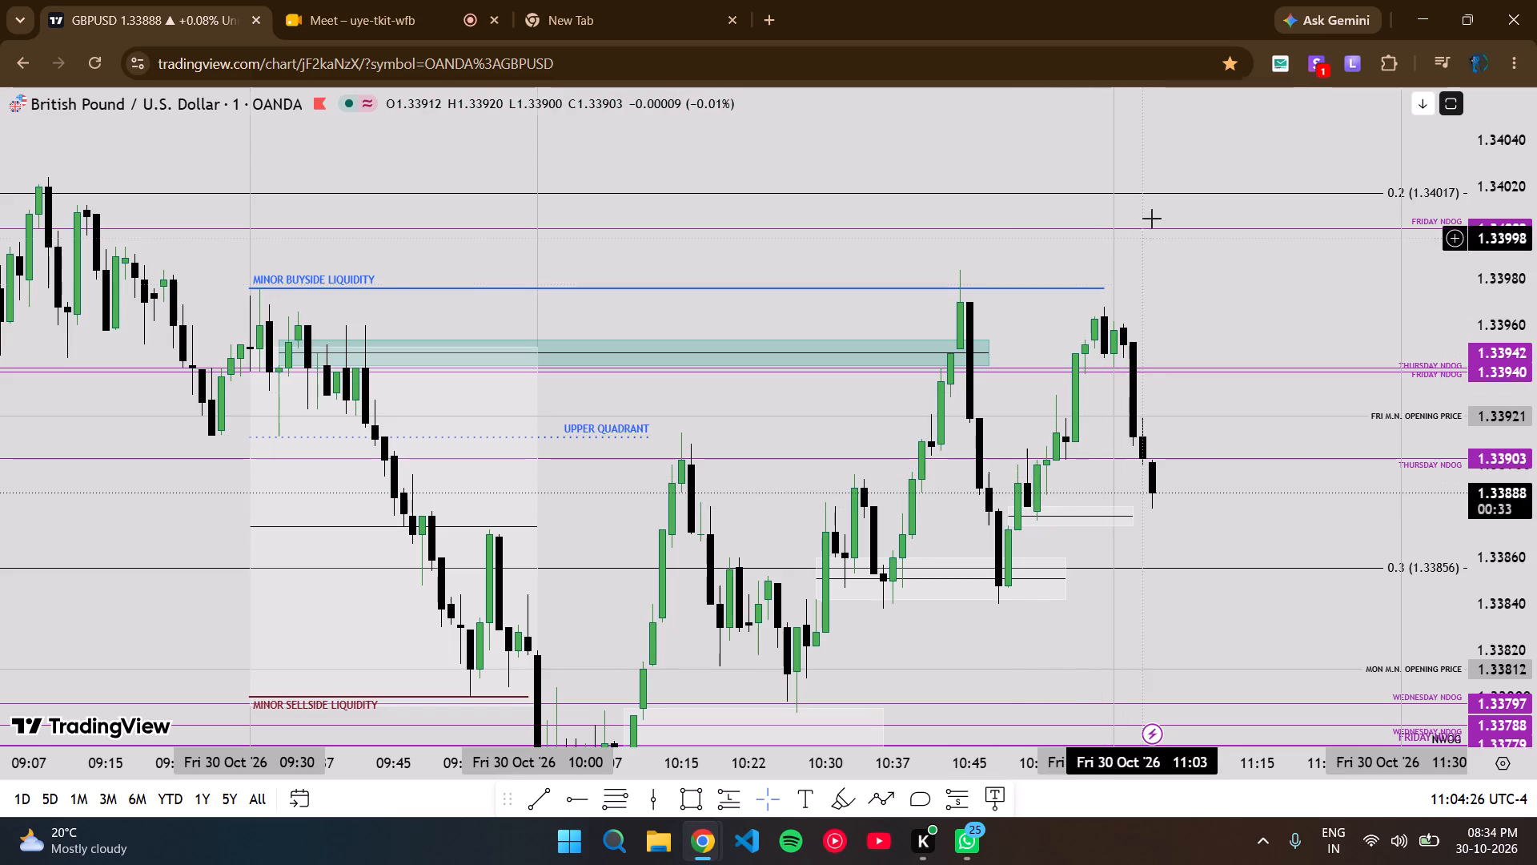
pyautogui.moveTo(1138, 515); pyautogui.dragTo(1166, 510)
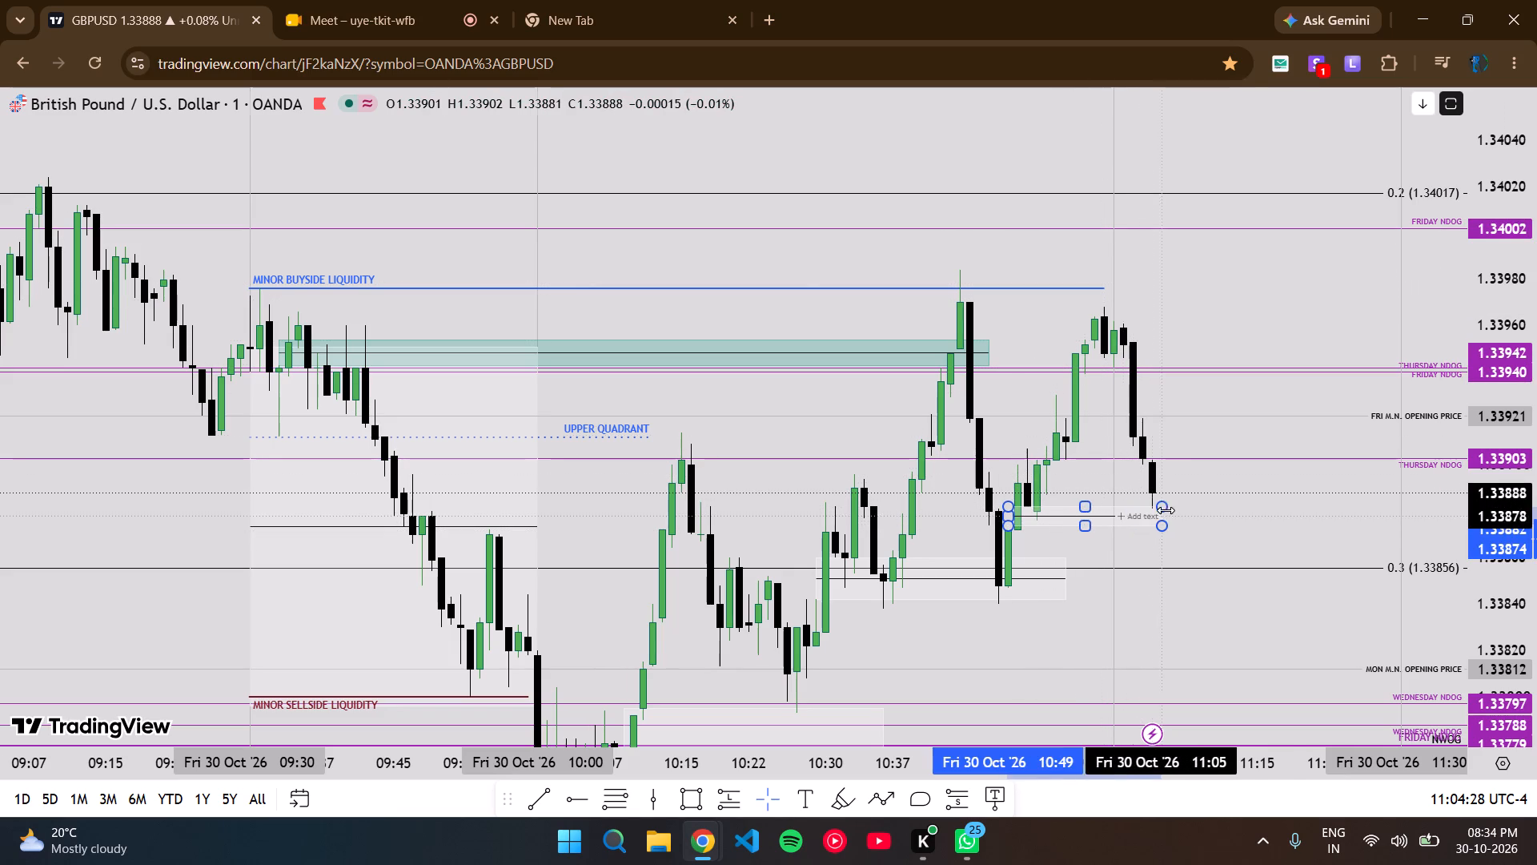
pyautogui.moveTo(1166, 510); pyautogui.dragTo(1182, 510)
# Examine the 11:04 candle against the small gap box beneath THURSDAY NDOG and the larger gap box around the 0.3 level.
pyautogui.moveTo(1215, 534); pyautogui.dragTo(1202, 426)
pyautogui.scroll(4, 1463, 393)
pyautogui.scroll(-4, 1463, 393)
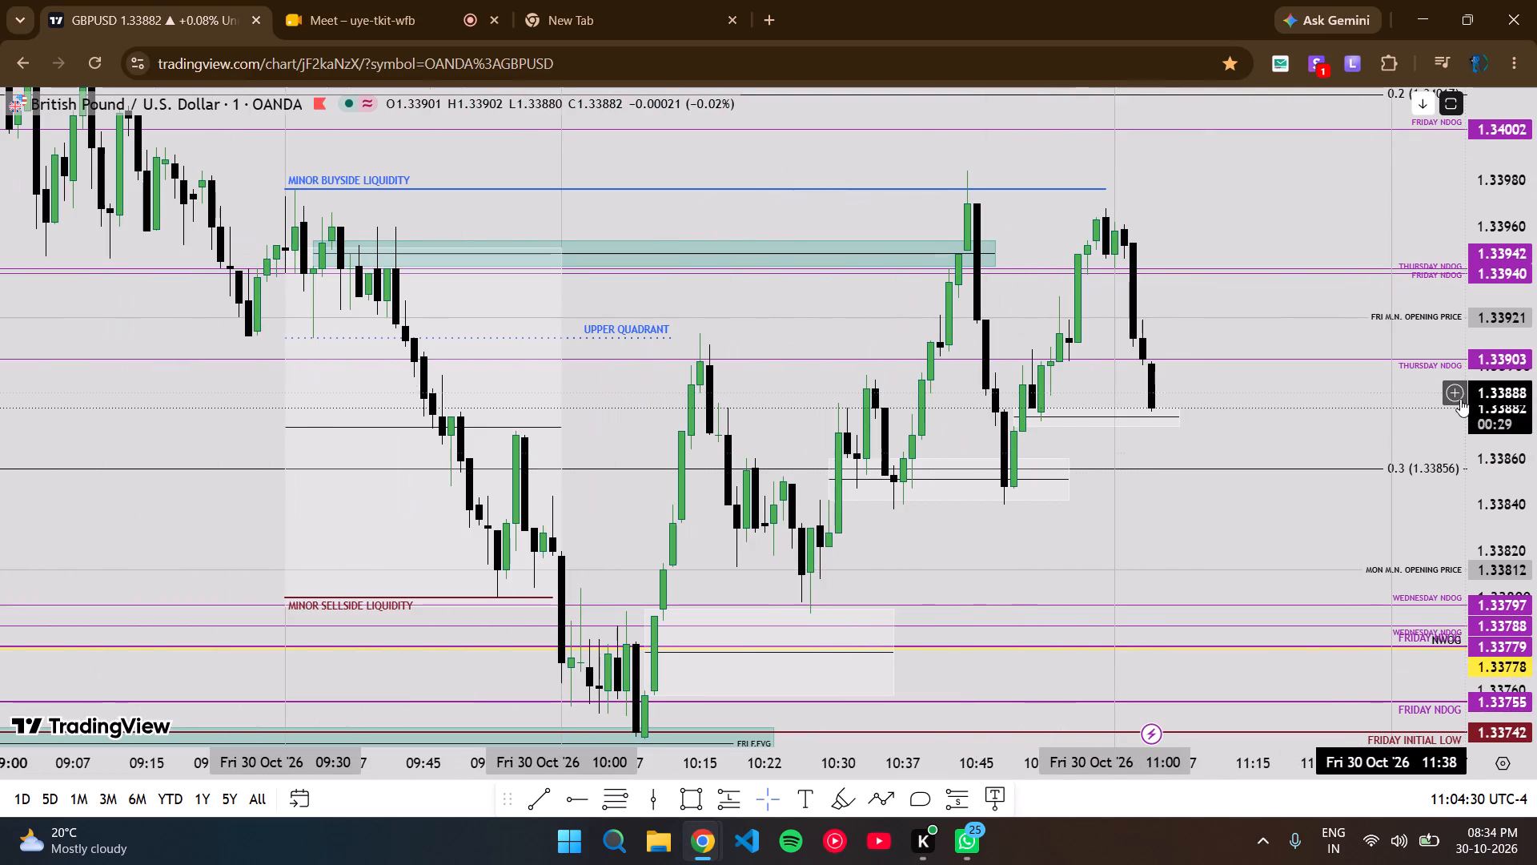
pyautogui.scroll(-1, 1246, 495)
pyautogui.scroll(2, 1536, 437)
pyautogui.scroll(-3, 1536, 437)
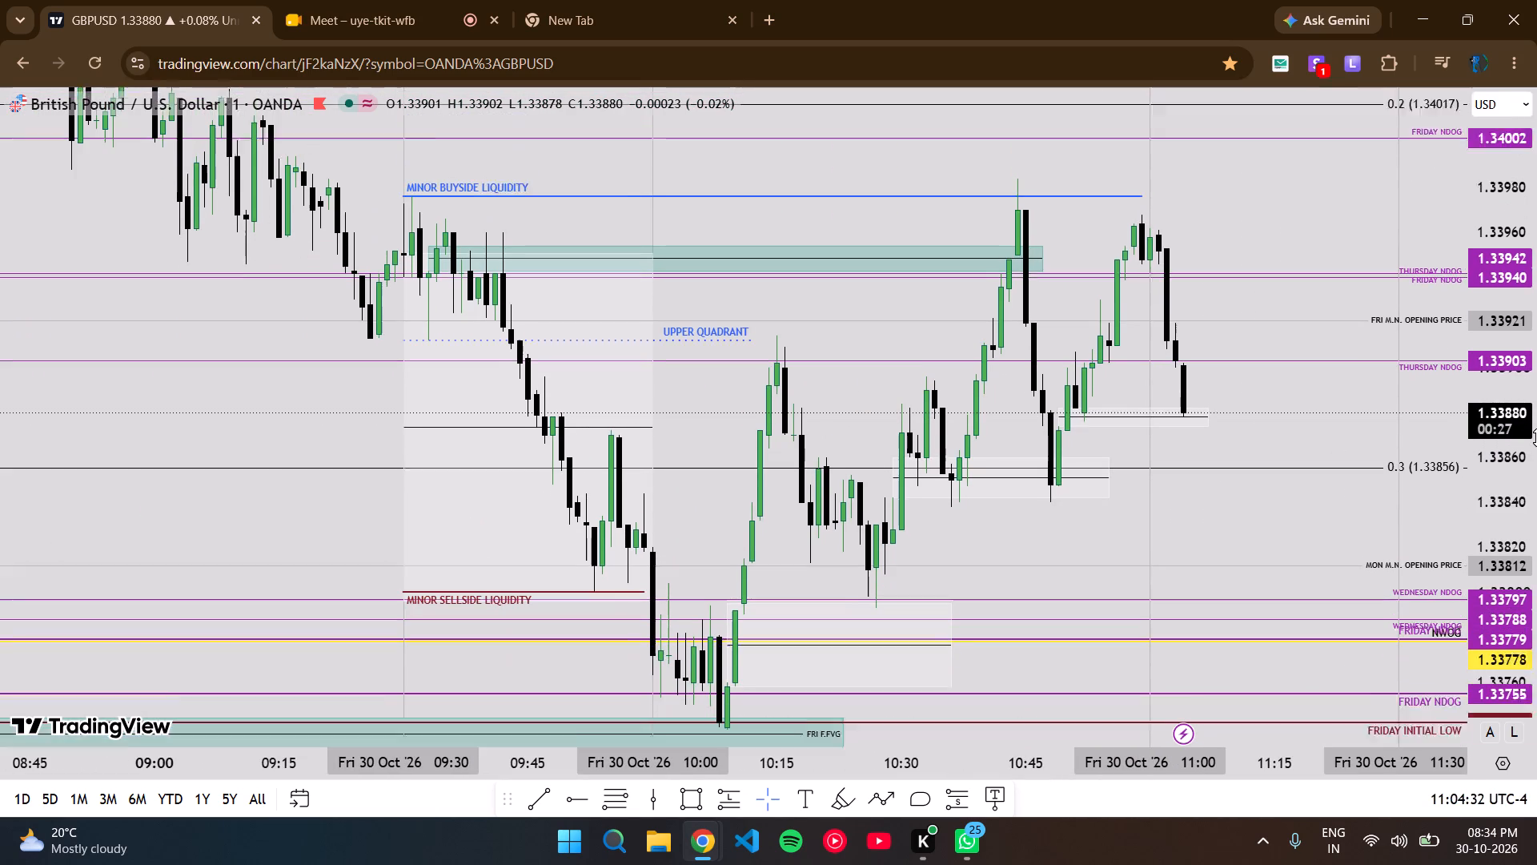
pyautogui.moveTo(1204, 503); pyautogui.dragTo(1205, 520)
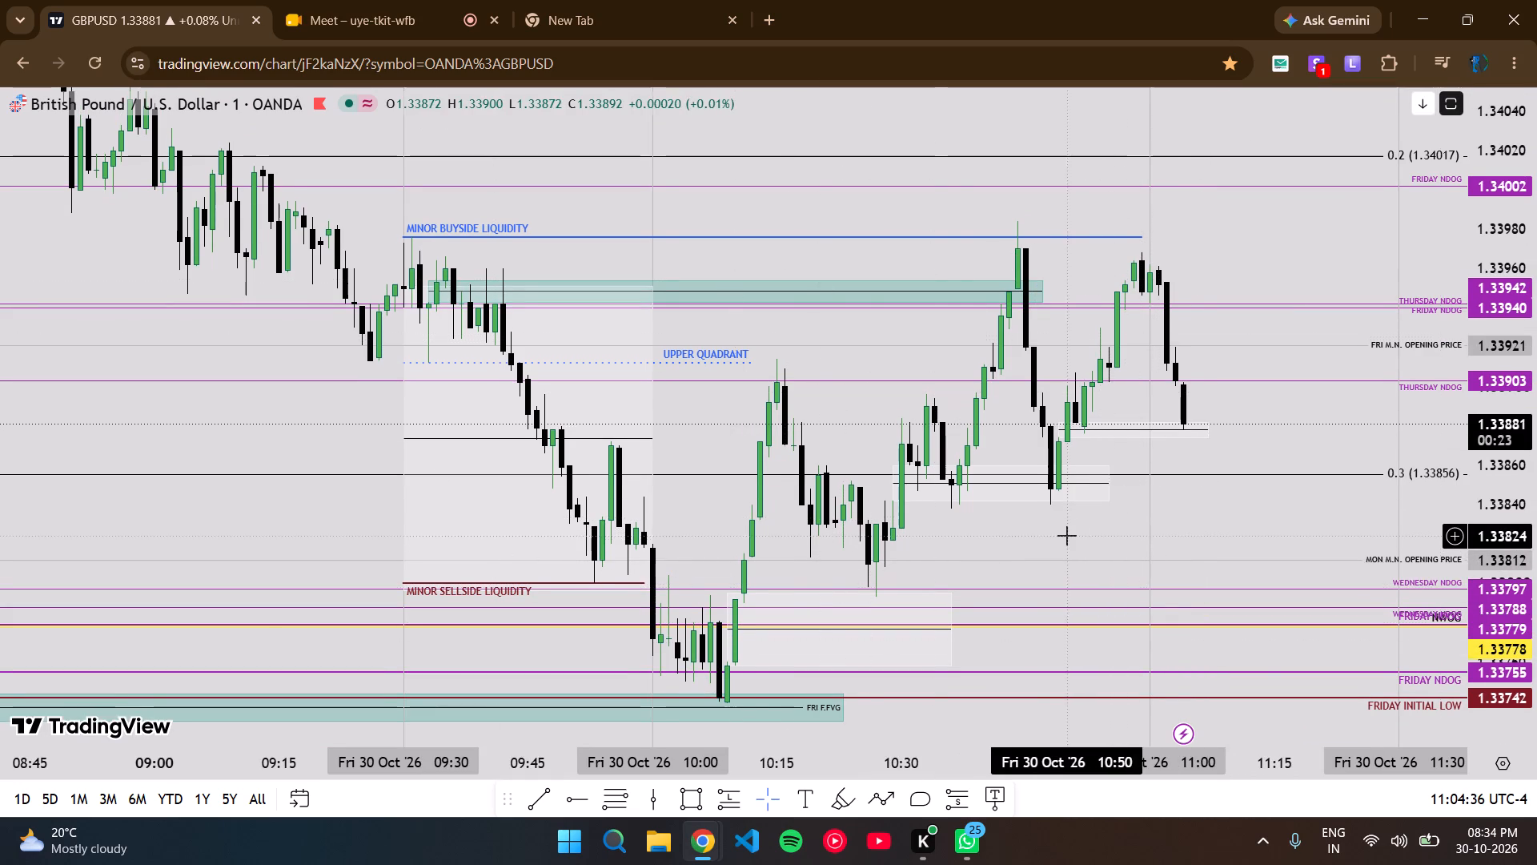
pyautogui.moveTo(1067, 536); pyautogui.dragTo(1057, 473)
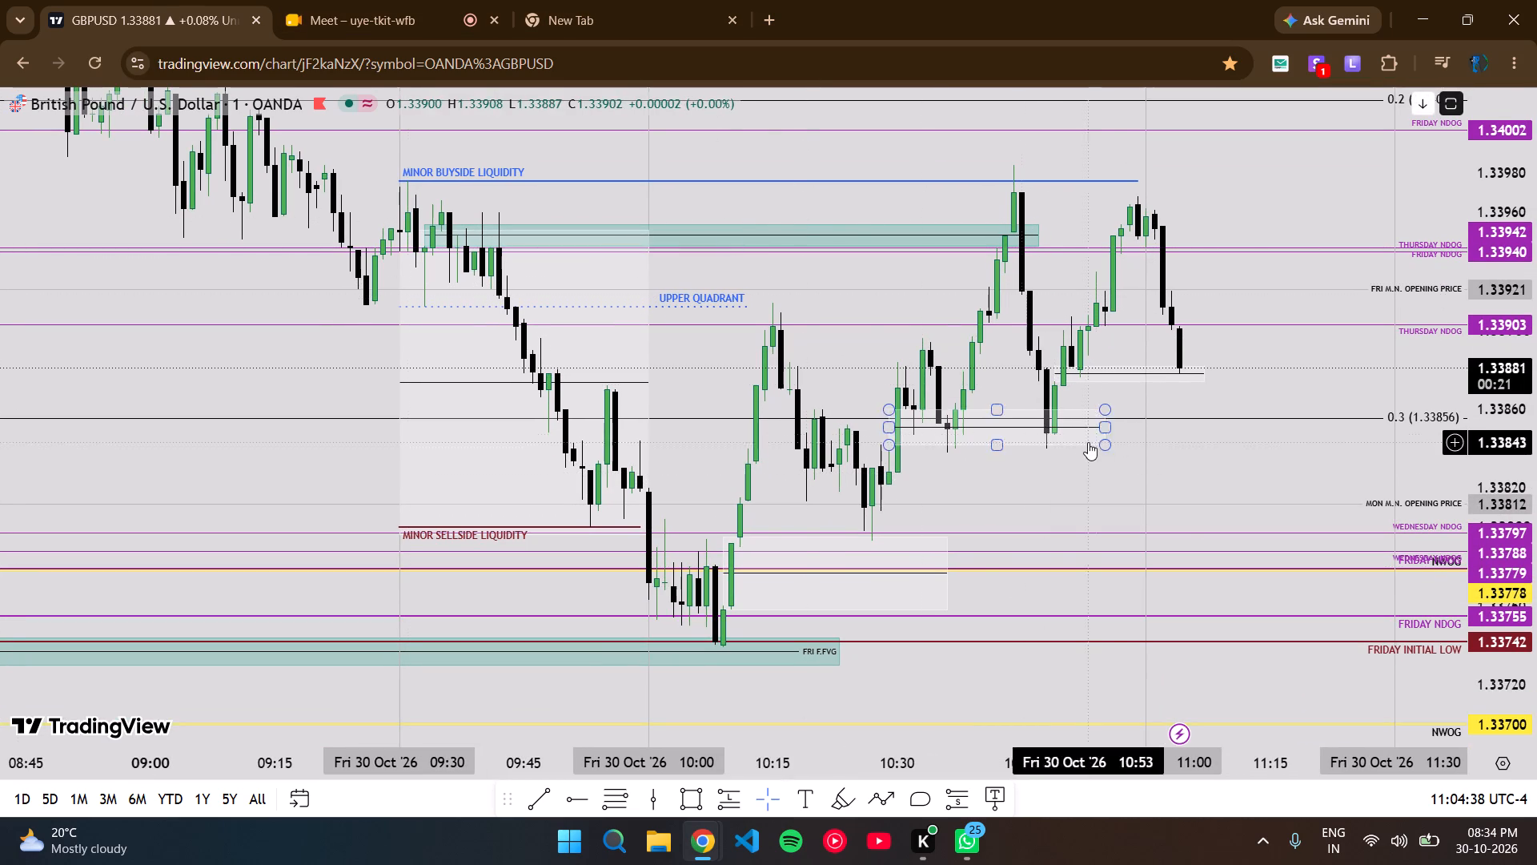
pyautogui.moveTo(1193, 450); pyautogui.dragTo(1198, 521)
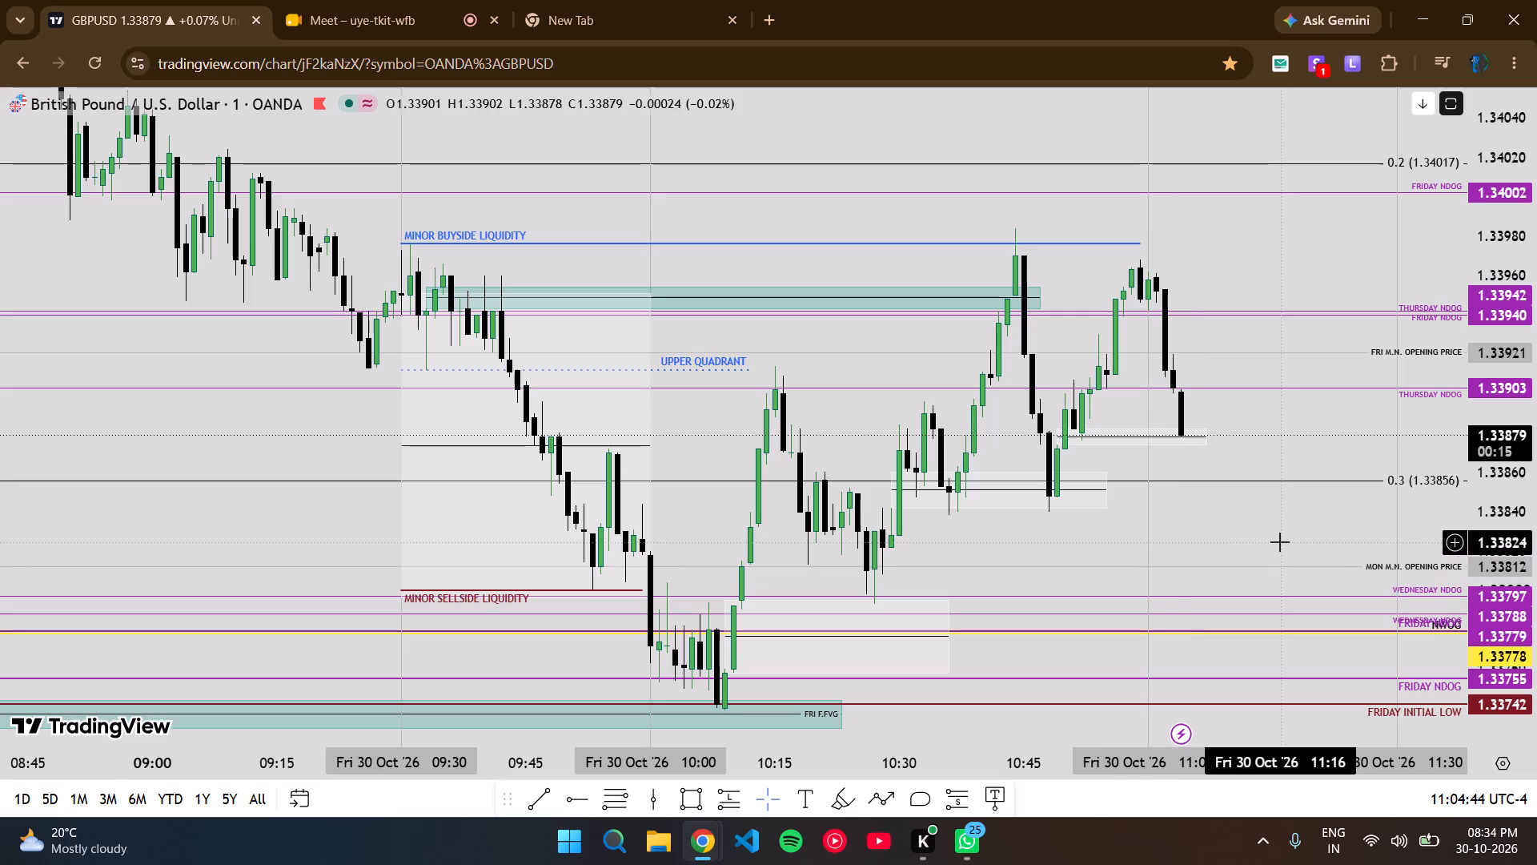
pyautogui.moveTo(1233, 533); pyautogui.dragTo(1147, 673)
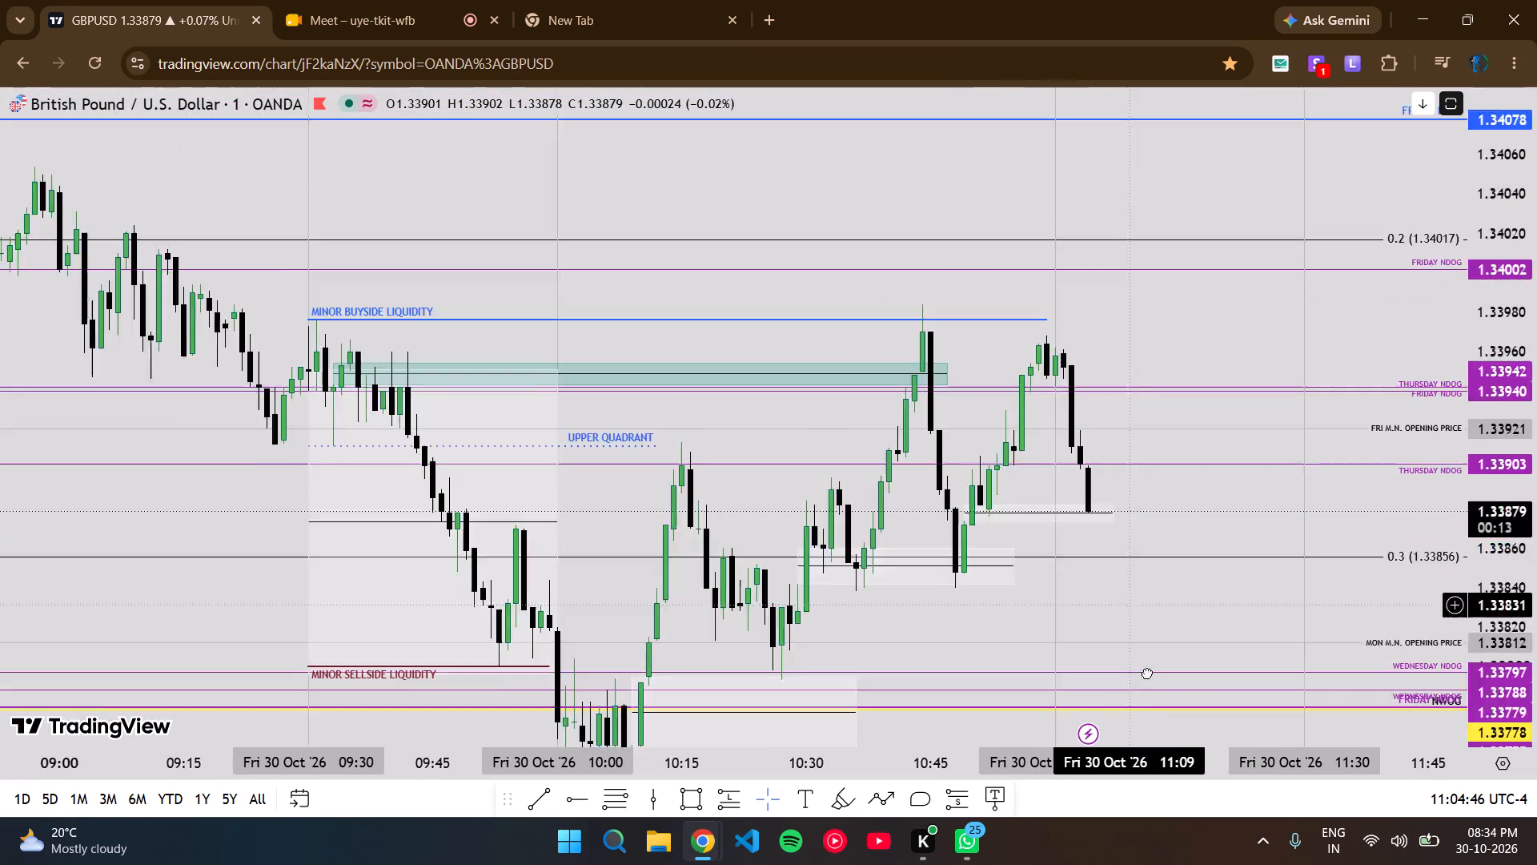
pyautogui.moveTo(1147, 673); pyautogui.dragTo(1201, 443)
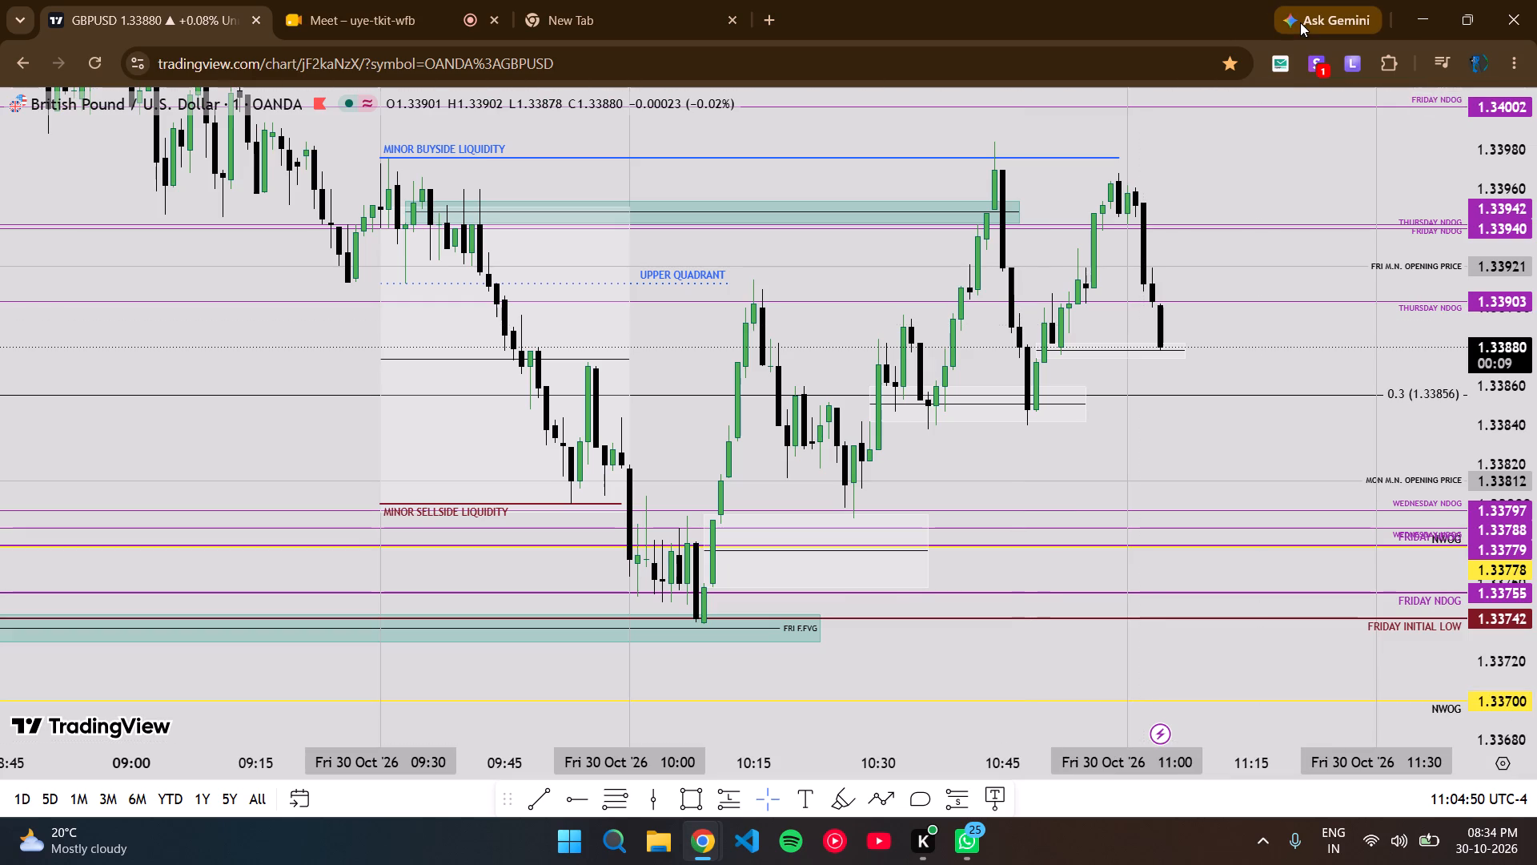
pyautogui.moveTo(1246, 454); pyautogui.dragTo(1237, 517)
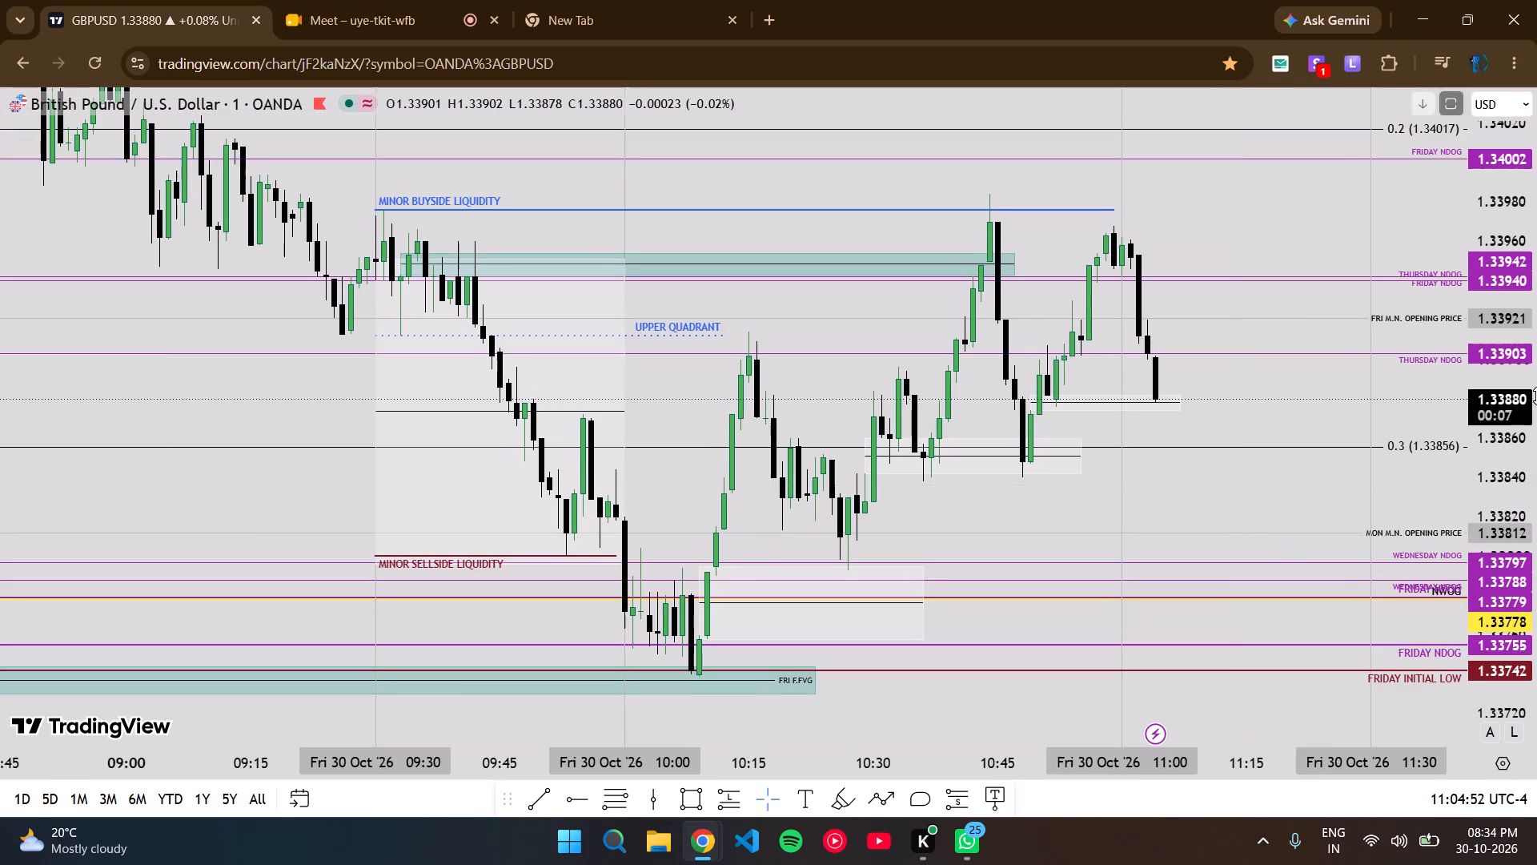
pyautogui.scroll(-3, 1536, 396)
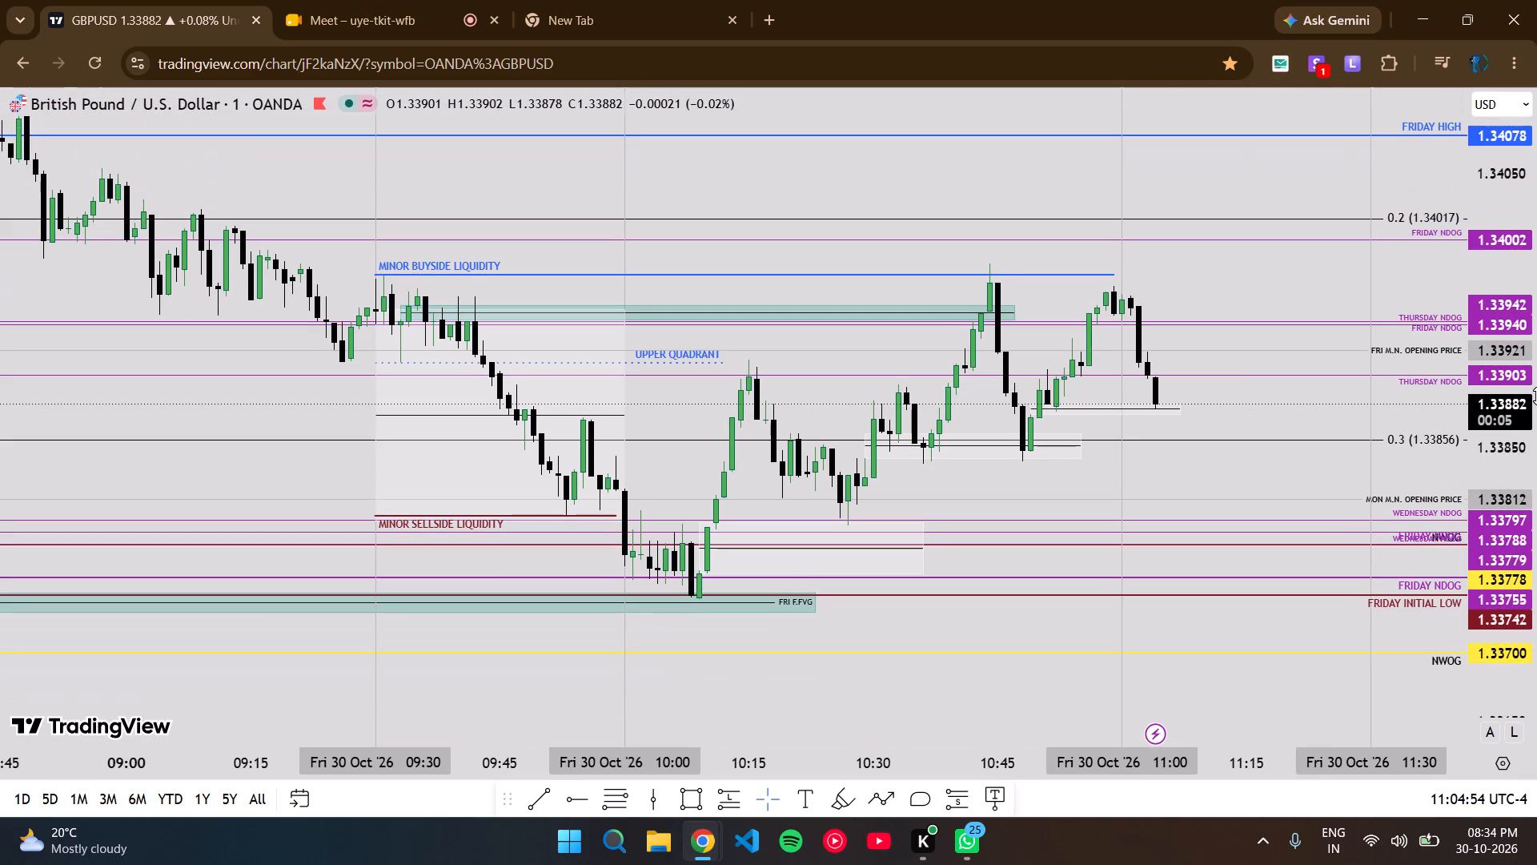
pyautogui.scroll(13, 1536, 396)
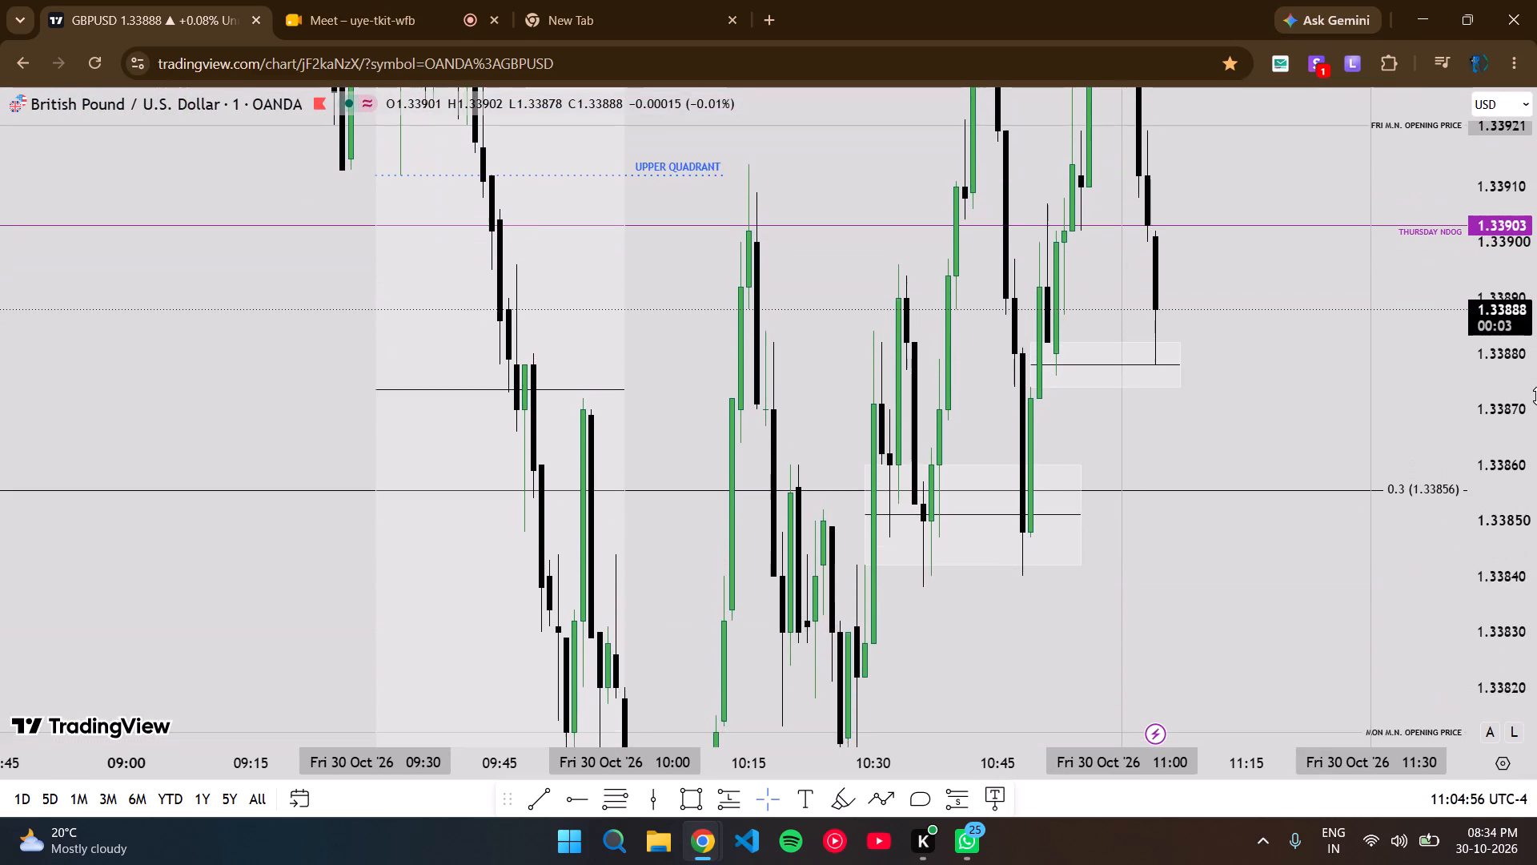
pyautogui.scroll(2, 1536, 396)
pyautogui.scroll(-4, 1536, 396)
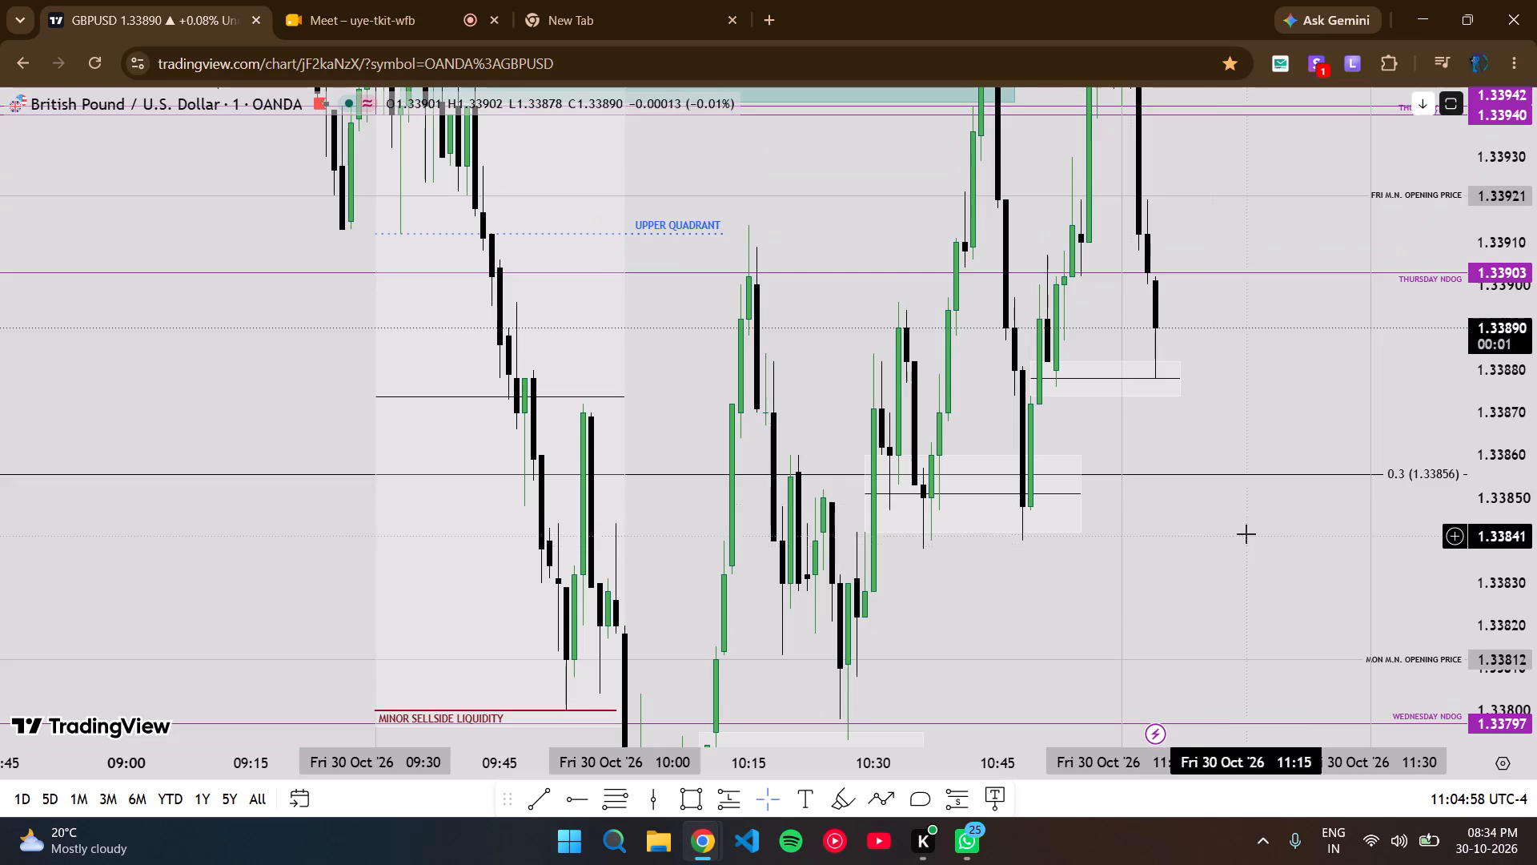
# Follow the 11:05 candle around the extended gap box, in context with MINOR BUYSIDE LIQUIDITY and the 09:30 to 10:00 range.
pyautogui.moveTo(1246, 534); pyautogui.dragTo(1116, 617)
pyautogui.scroll(-4, 1536, 449)
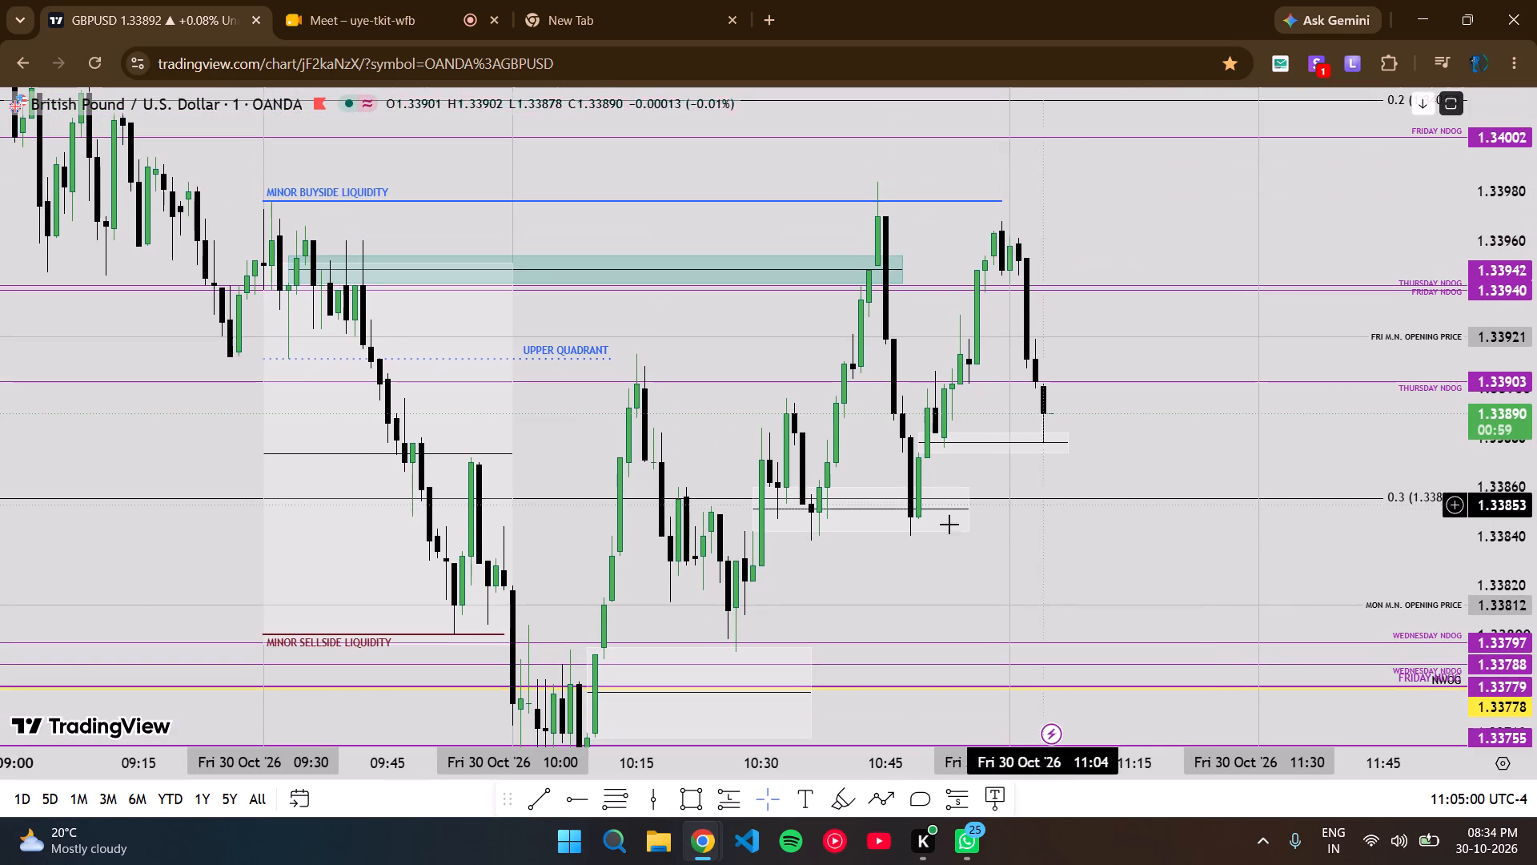
pyautogui.moveTo(1065, 553); pyautogui.dragTo(1096, 528)
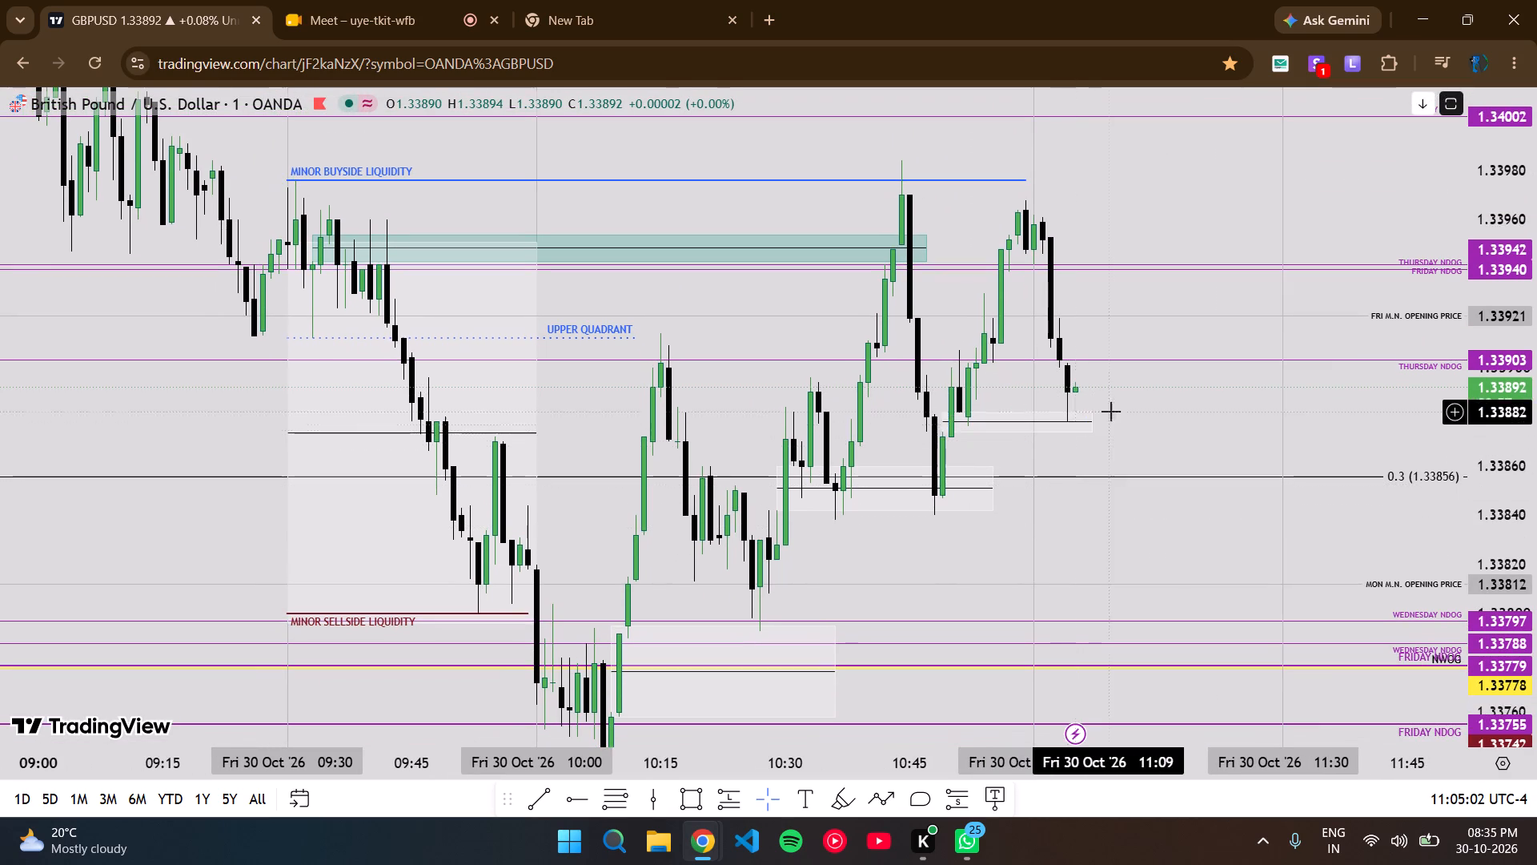
pyautogui.scroll(3, 1536, 431)
pyautogui.scroll(-1, 1536, 431)
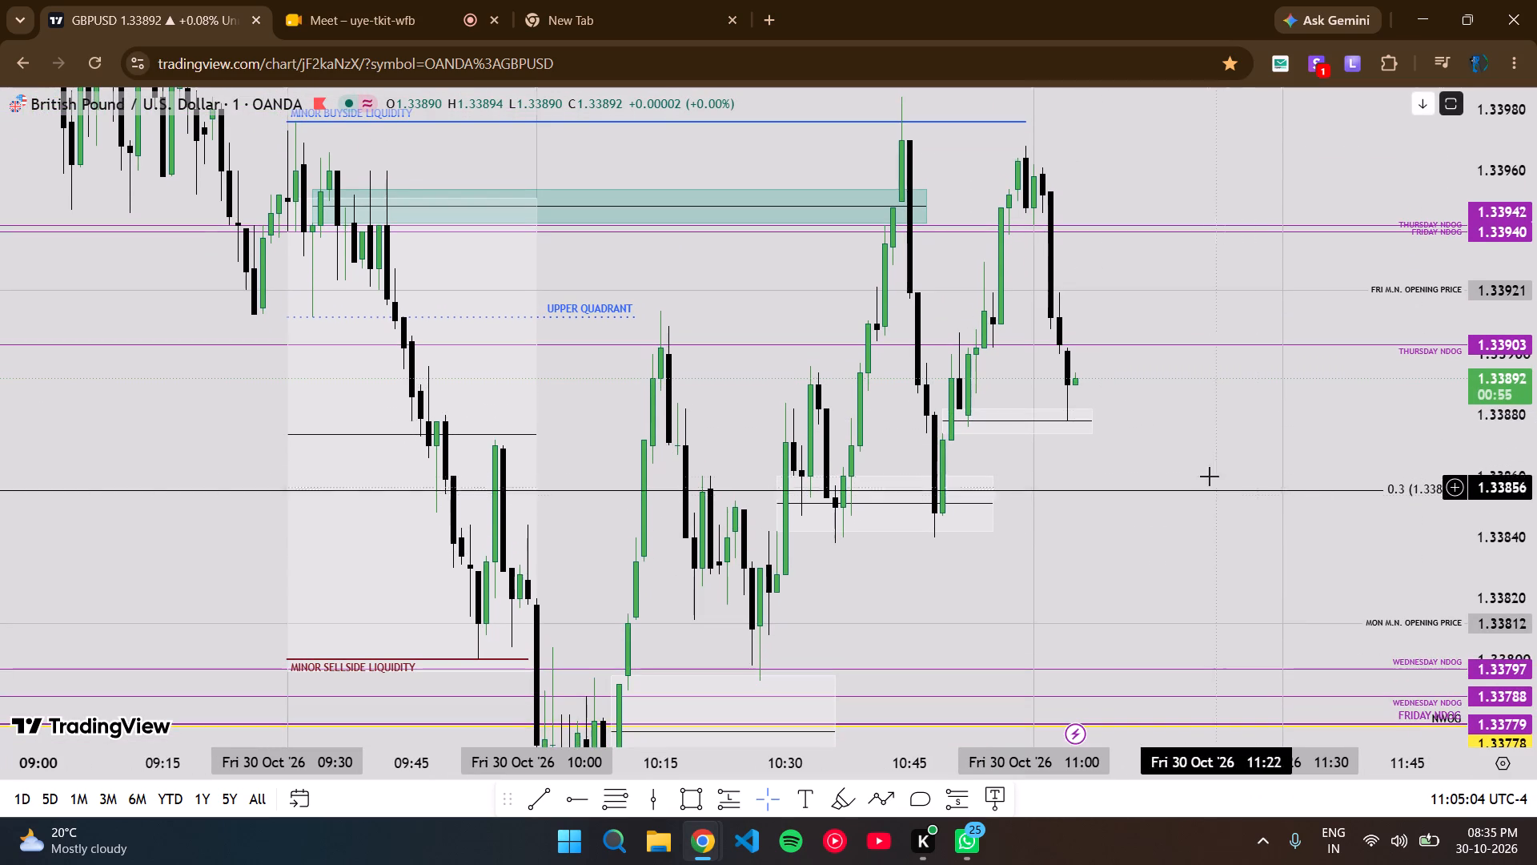
pyautogui.moveTo(1185, 420); pyautogui.dragTo(1189, 440)
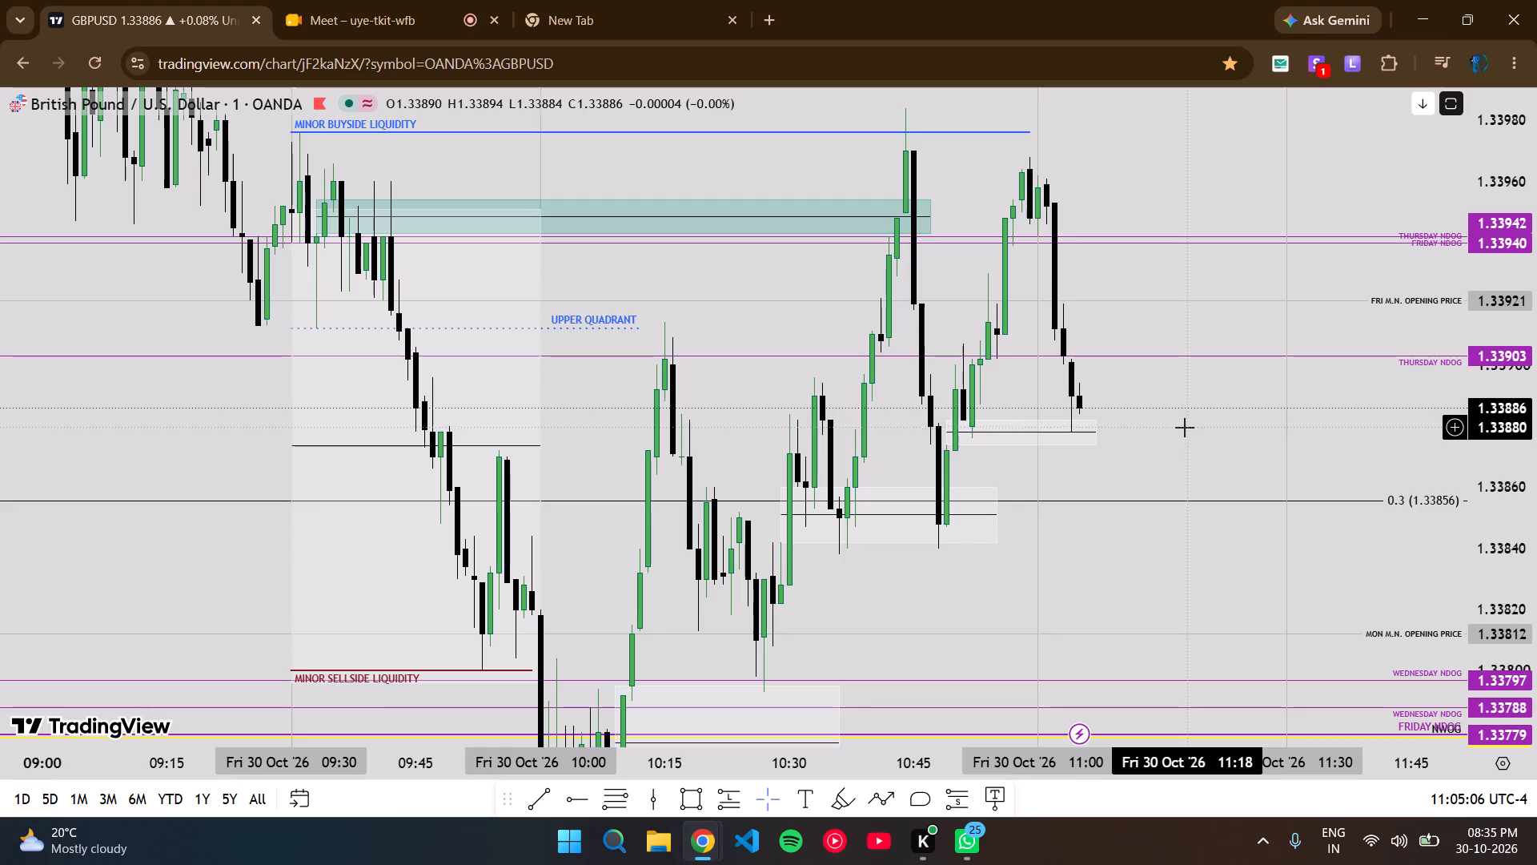
pyautogui.scroll(-3, 1183, 432)
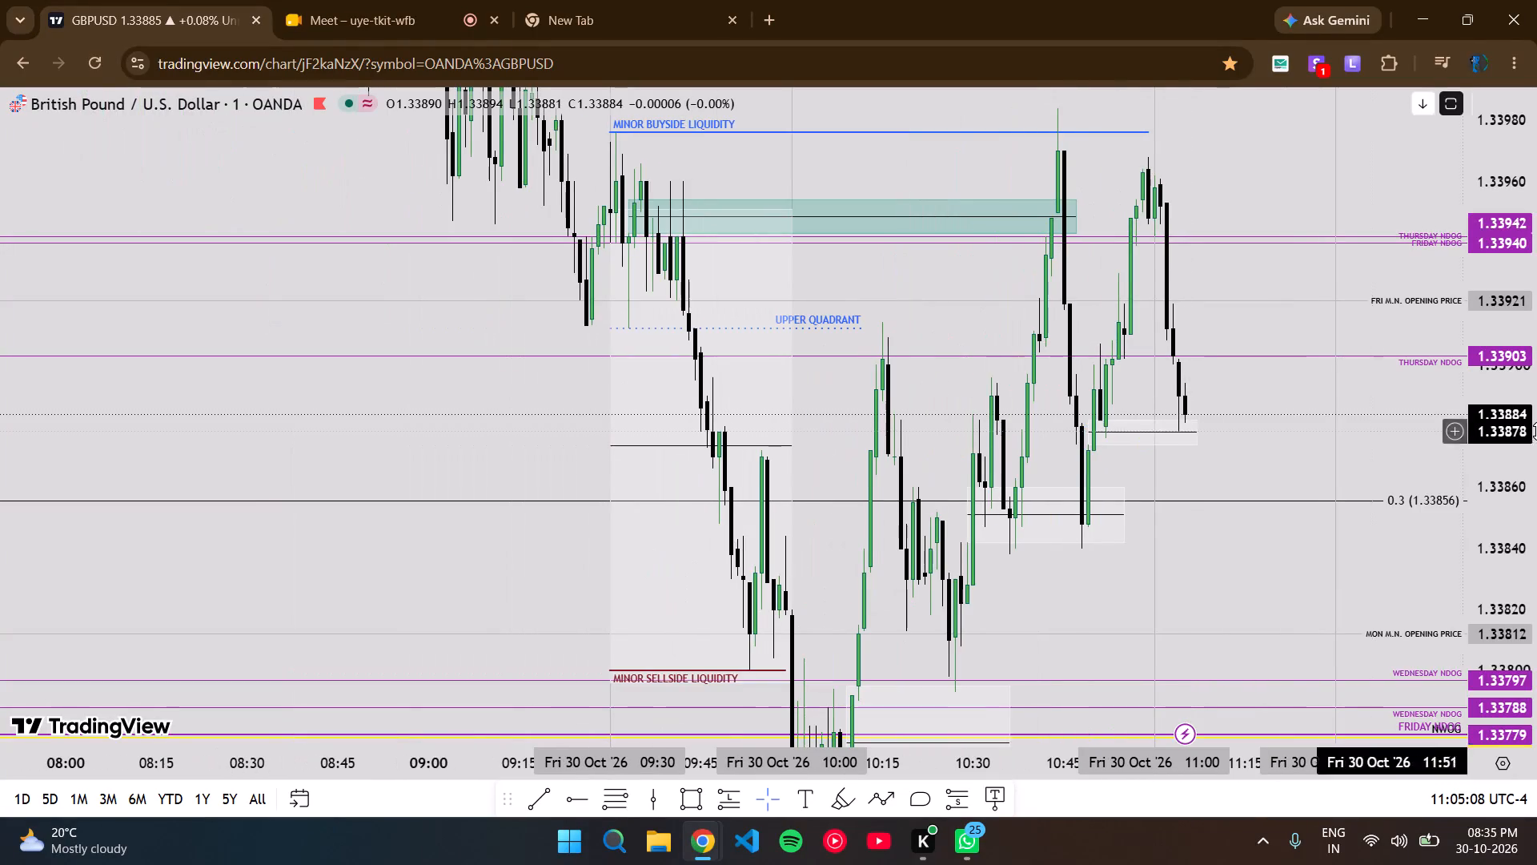
pyautogui.scroll(-2, 1536, 431)
pyautogui.moveTo(1242, 417); pyautogui.dragTo(1192, 503)
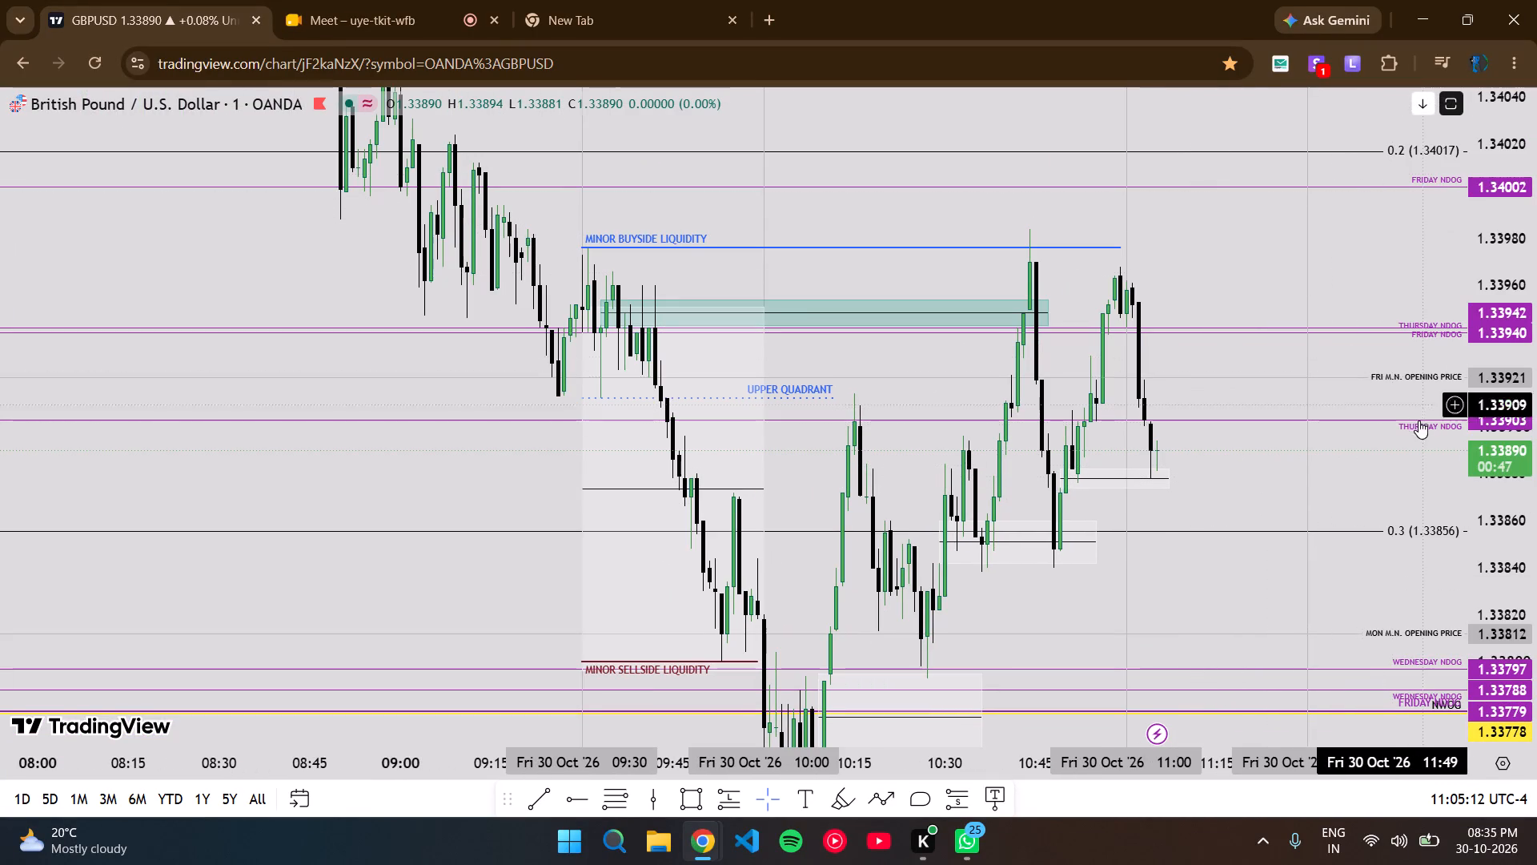
pyautogui.moveTo(1414, 472); pyautogui.dragTo(1165, 486)
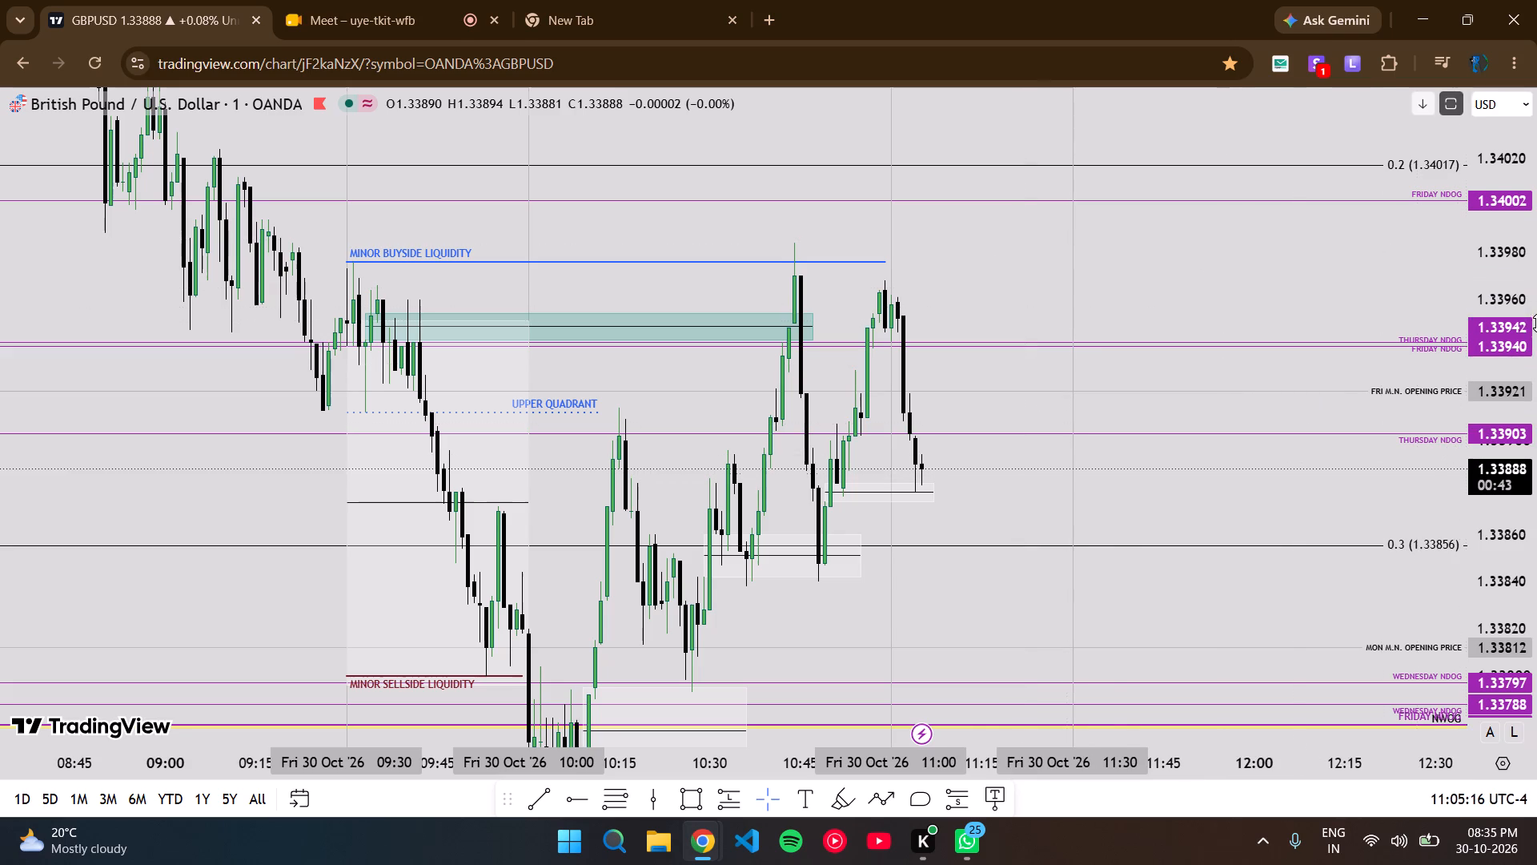
pyautogui.scroll(-2, 1536, 326)
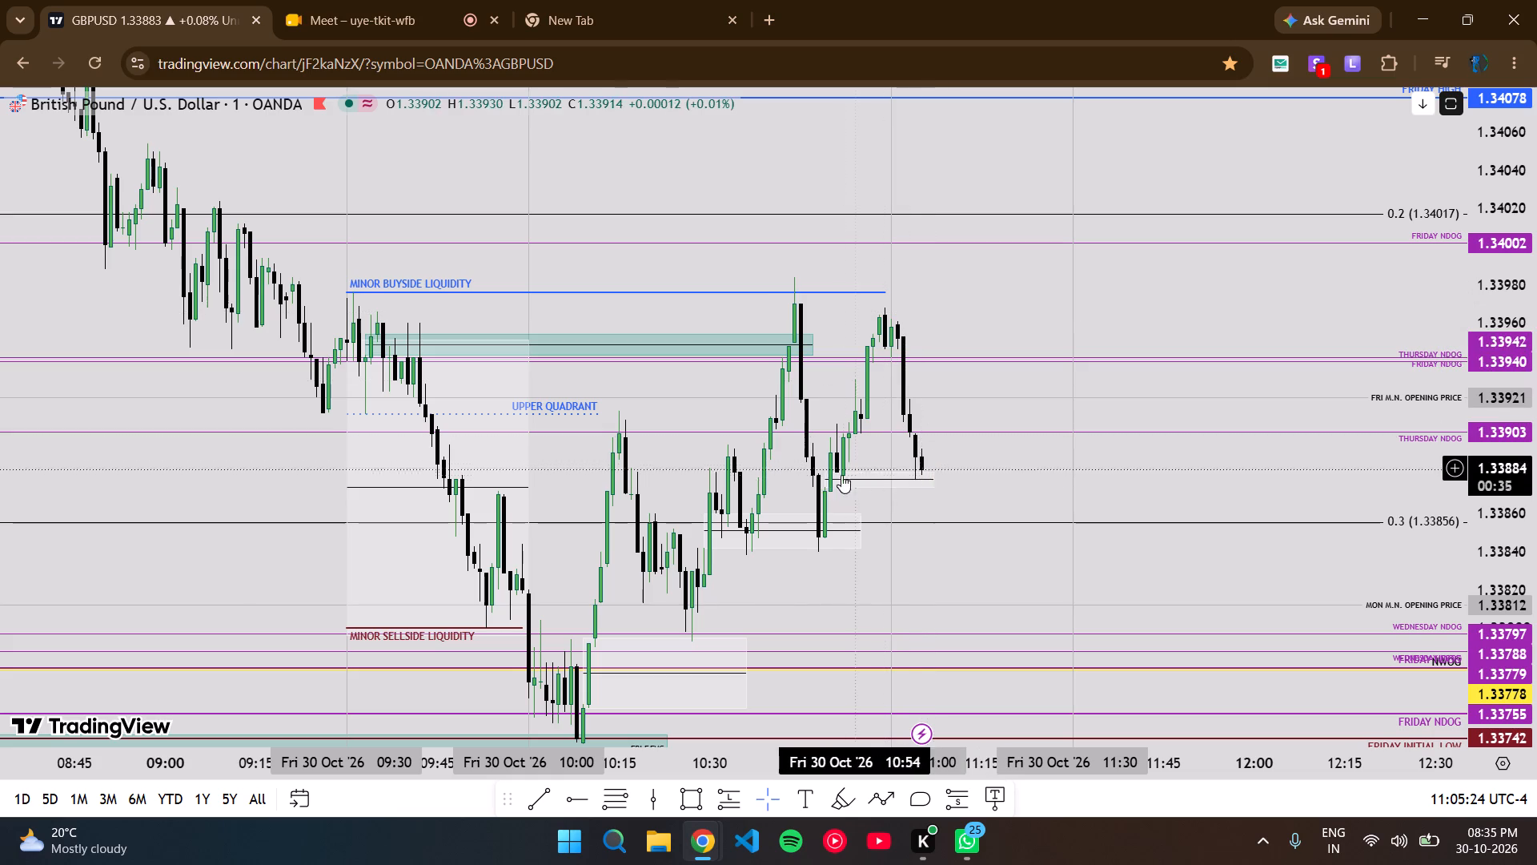
pyautogui.moveTo(964, 480); pyautogui.dragTo(1101, 450)
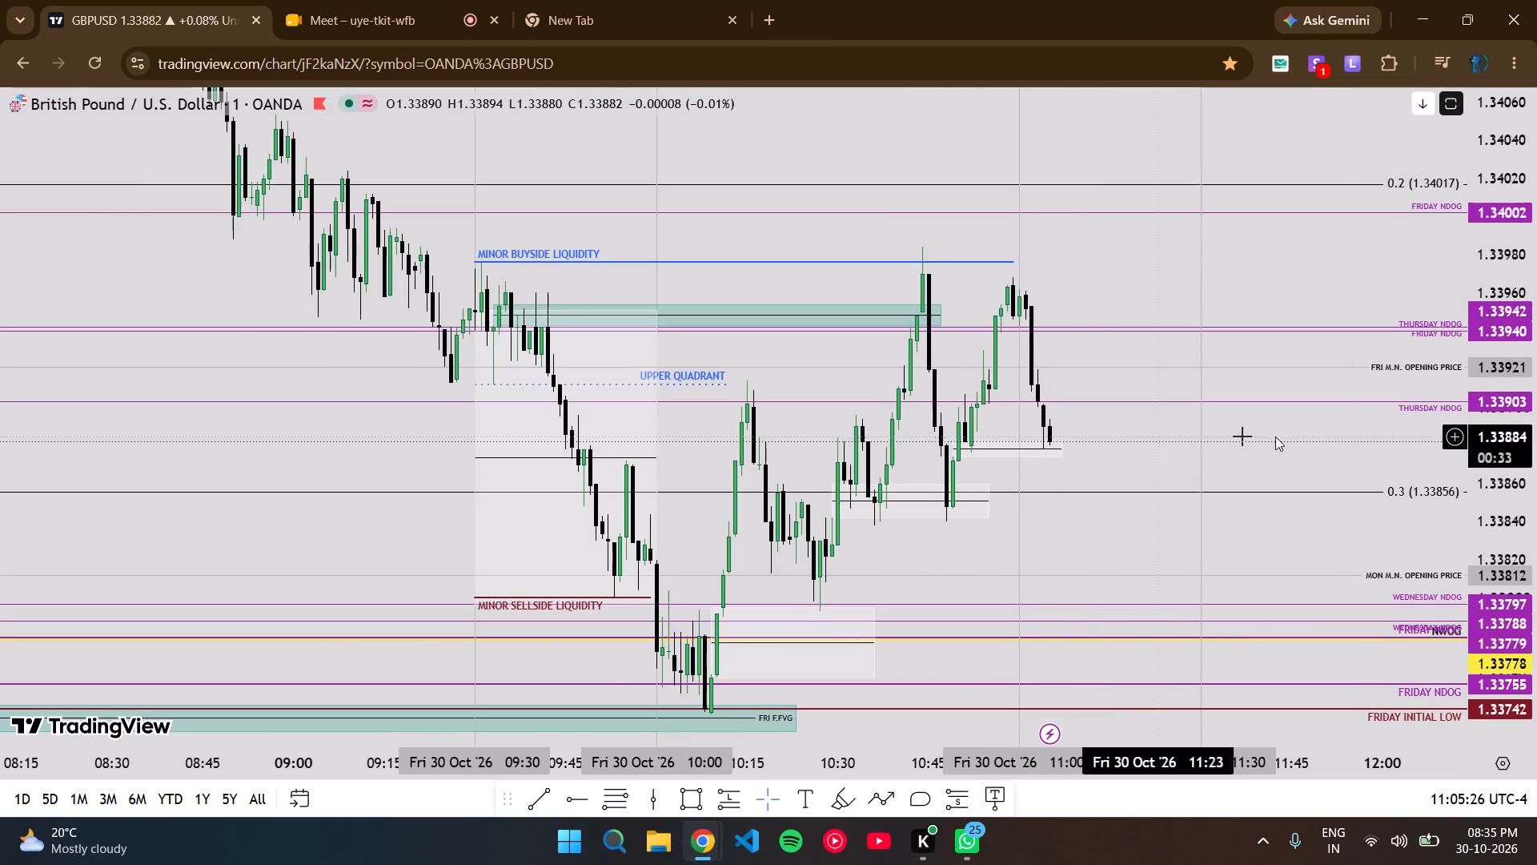
# Examine the live candle's move from the small gap box toward the 0.3 level and the gap box around it.
pyautogui.scroll(-2, 1536, 432)
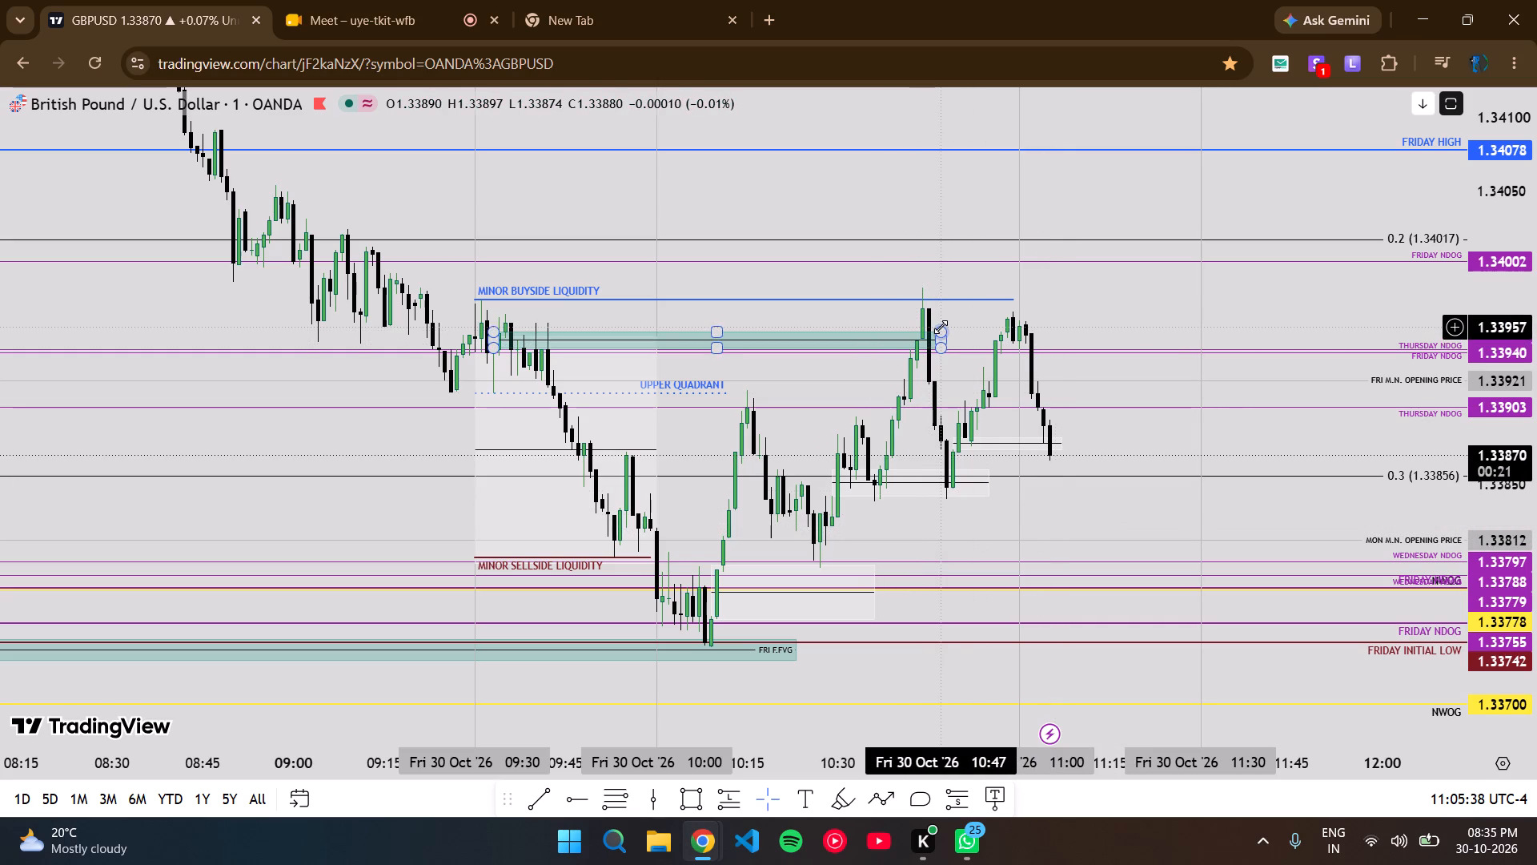
pyautogui.scroll(3, 1536, 473)
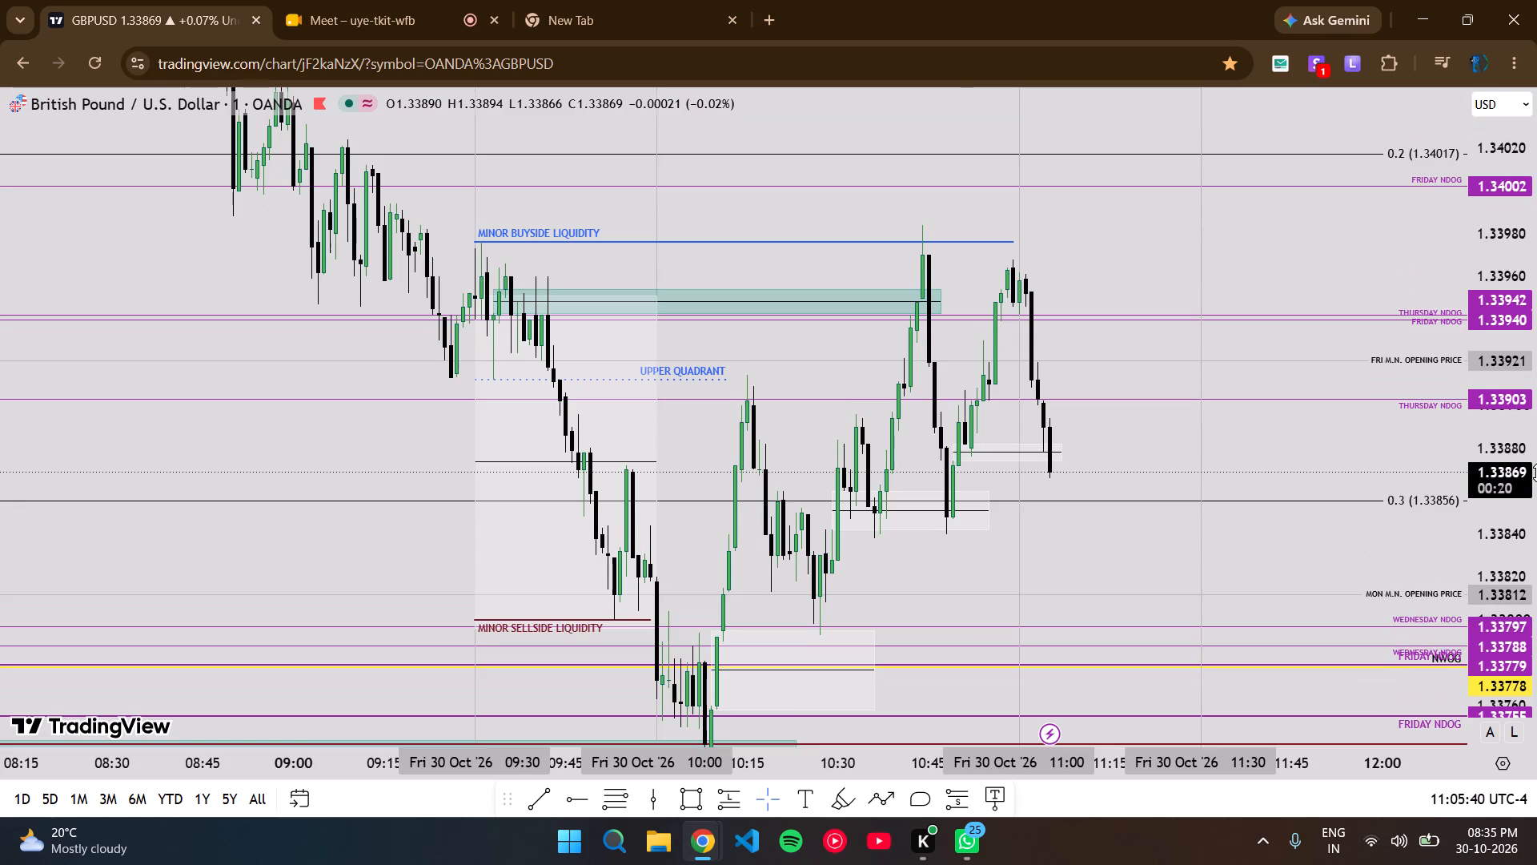
pyautogui.scroll(-3, 1536, 473)
pyautogui.scroll(5, 1536, 473)
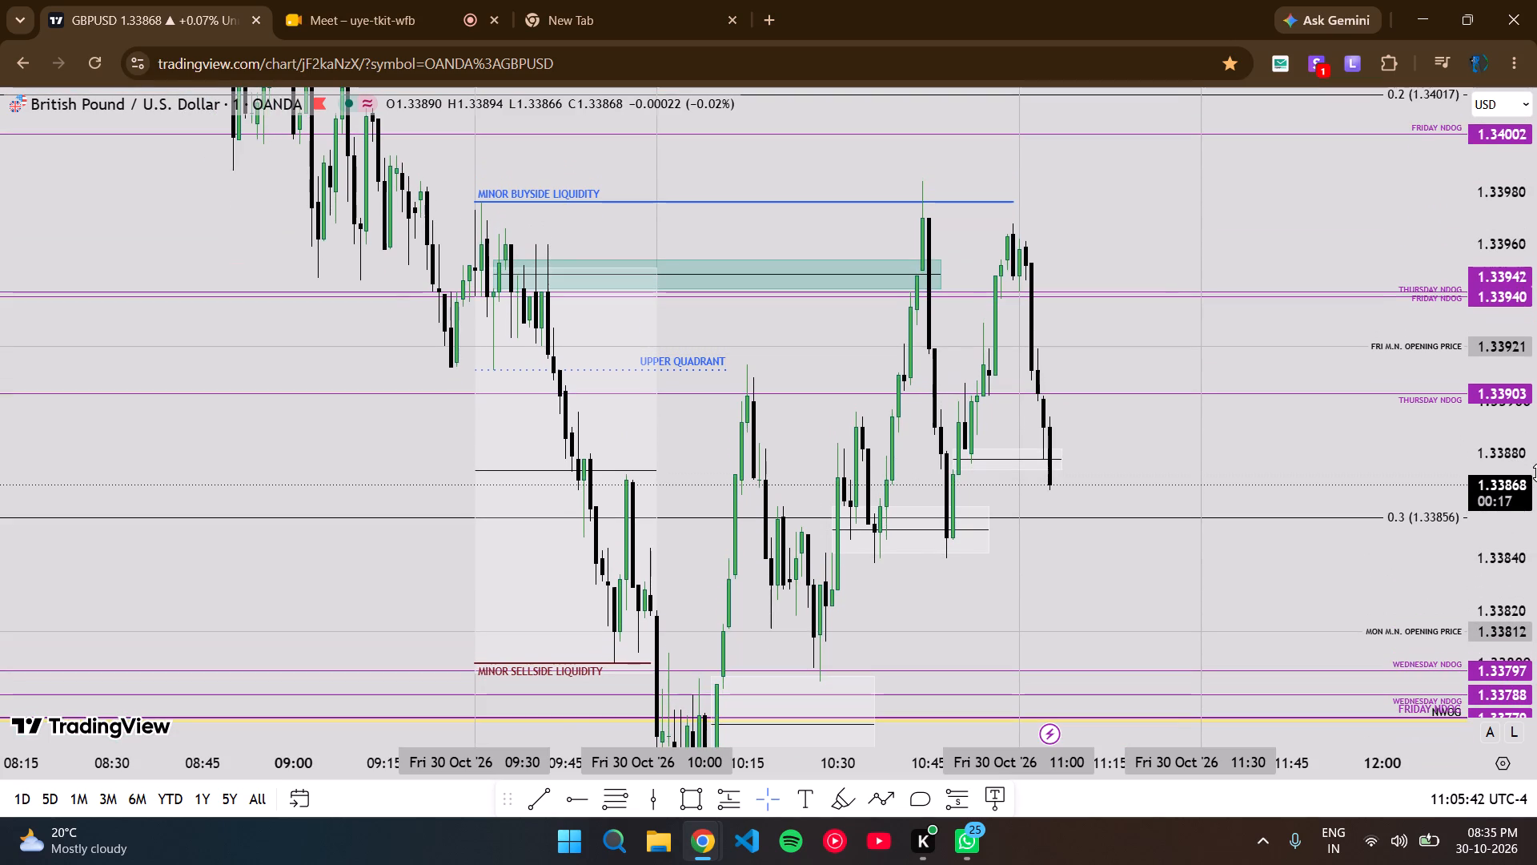
pyautogui.scroll(2, 1536, 473)
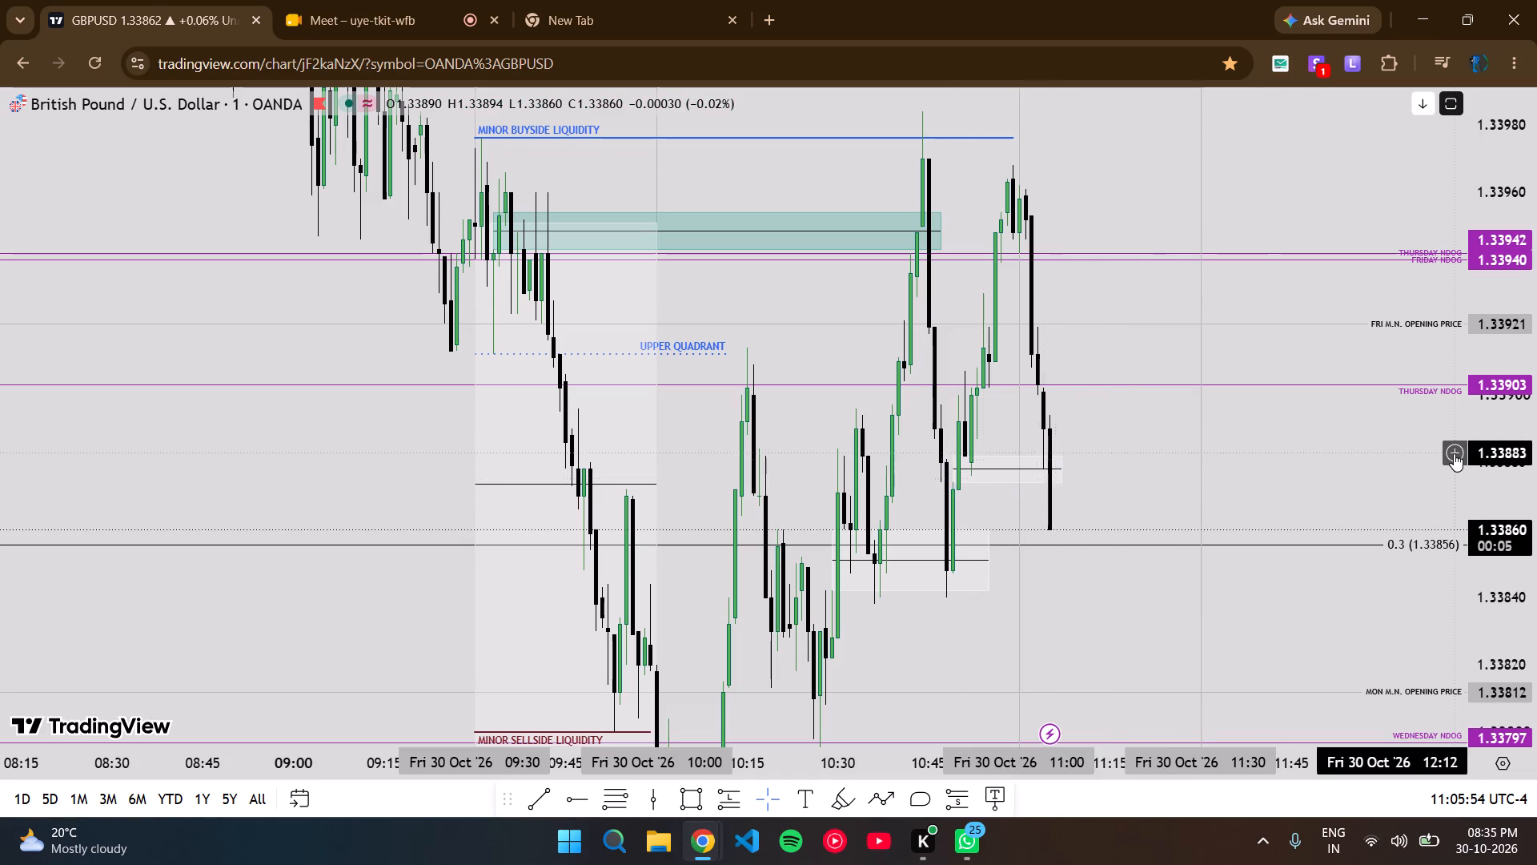
pyautogui.scroll(-2, 1454, 453)
pyautogui.scroll(2, 1271, 474)
pyautogui.scroll(-2, 1536, 469)
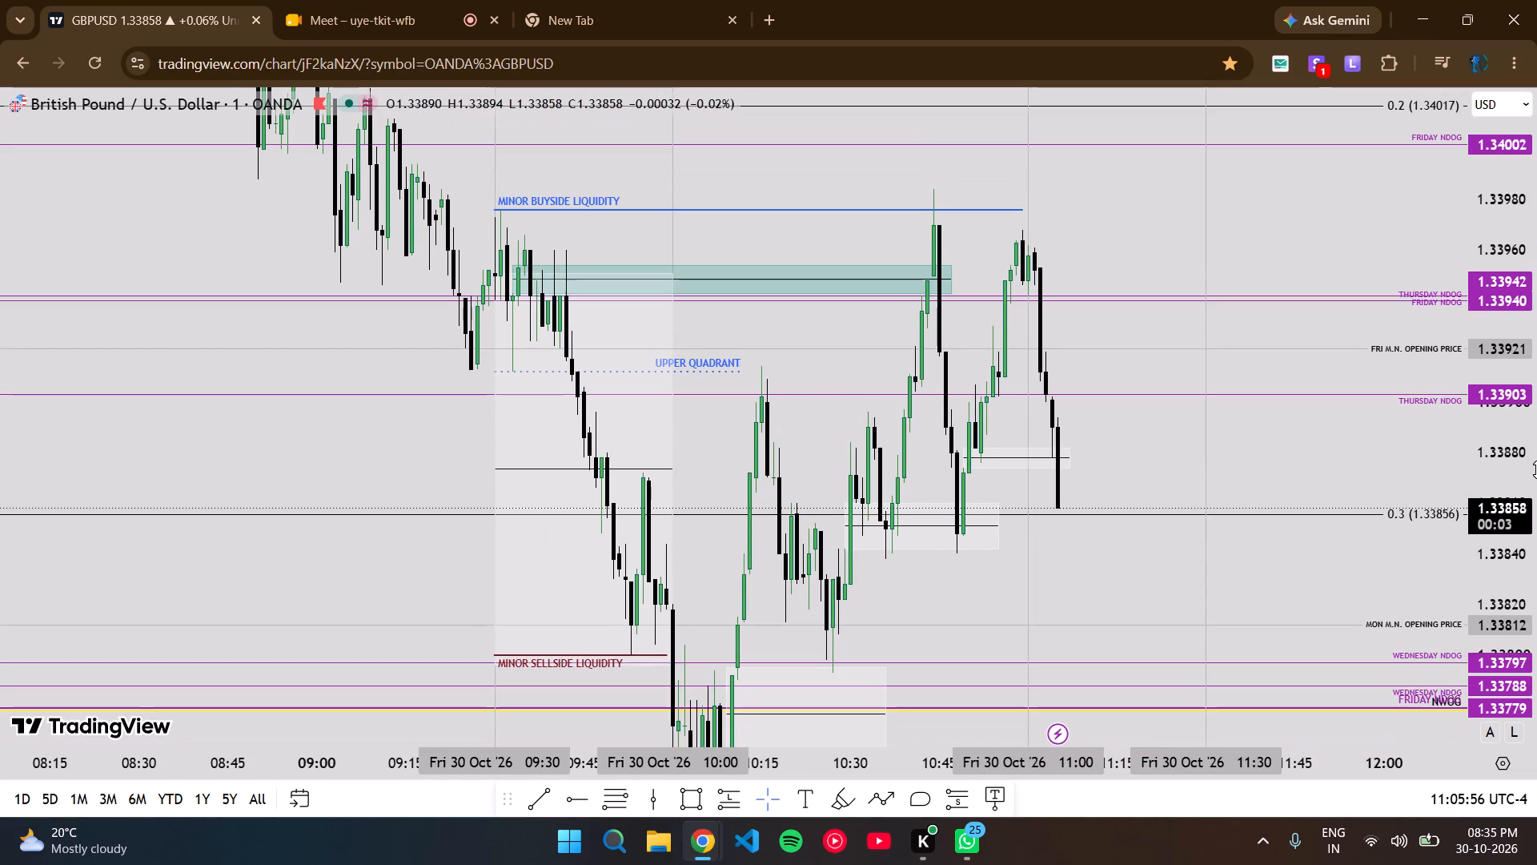
pyautogui.scroll(-1, 1536, 469)
# Extend the gap box around the 0.3 level to about 11:07, in line with the box above it.
pyautogui.moveTo(995, 511); pyautogui.dragTo(1001, 510)
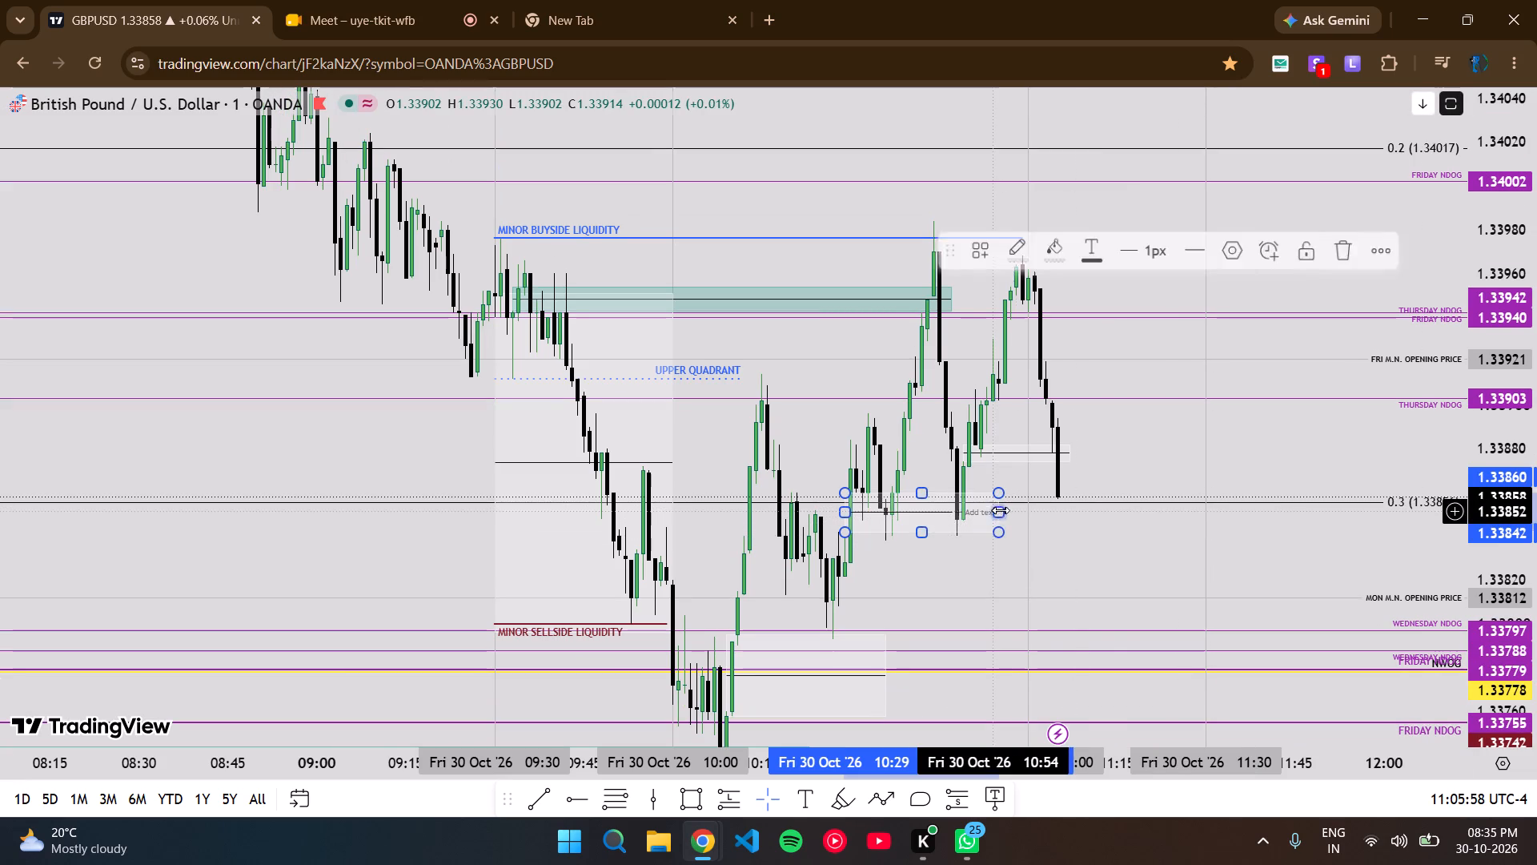
pyautogui.moveTo(1001, 510); pyautogui.dragTo(1068, 512)
# Restore the EURUSD pane beneath GBPUSD and extend its dotted LOWER QUADRANT line to 11:15.
pyautogui.moveTo(1106, 548); pyautogui.dragTo(1096, 526)
pyautogui.doubleClick(1096, 526)
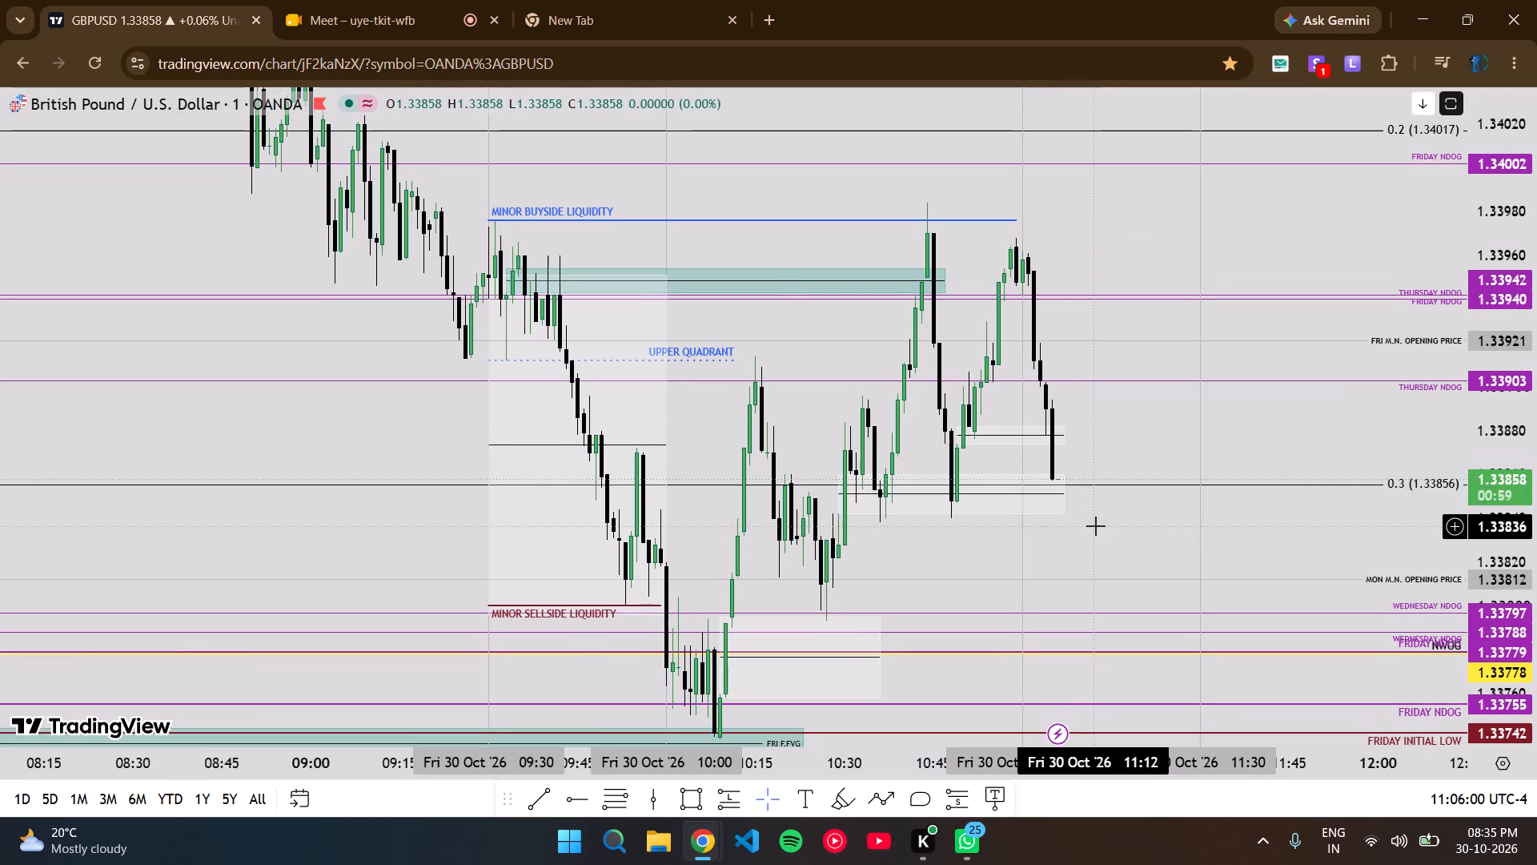
pyautogui.click(1094, 614)
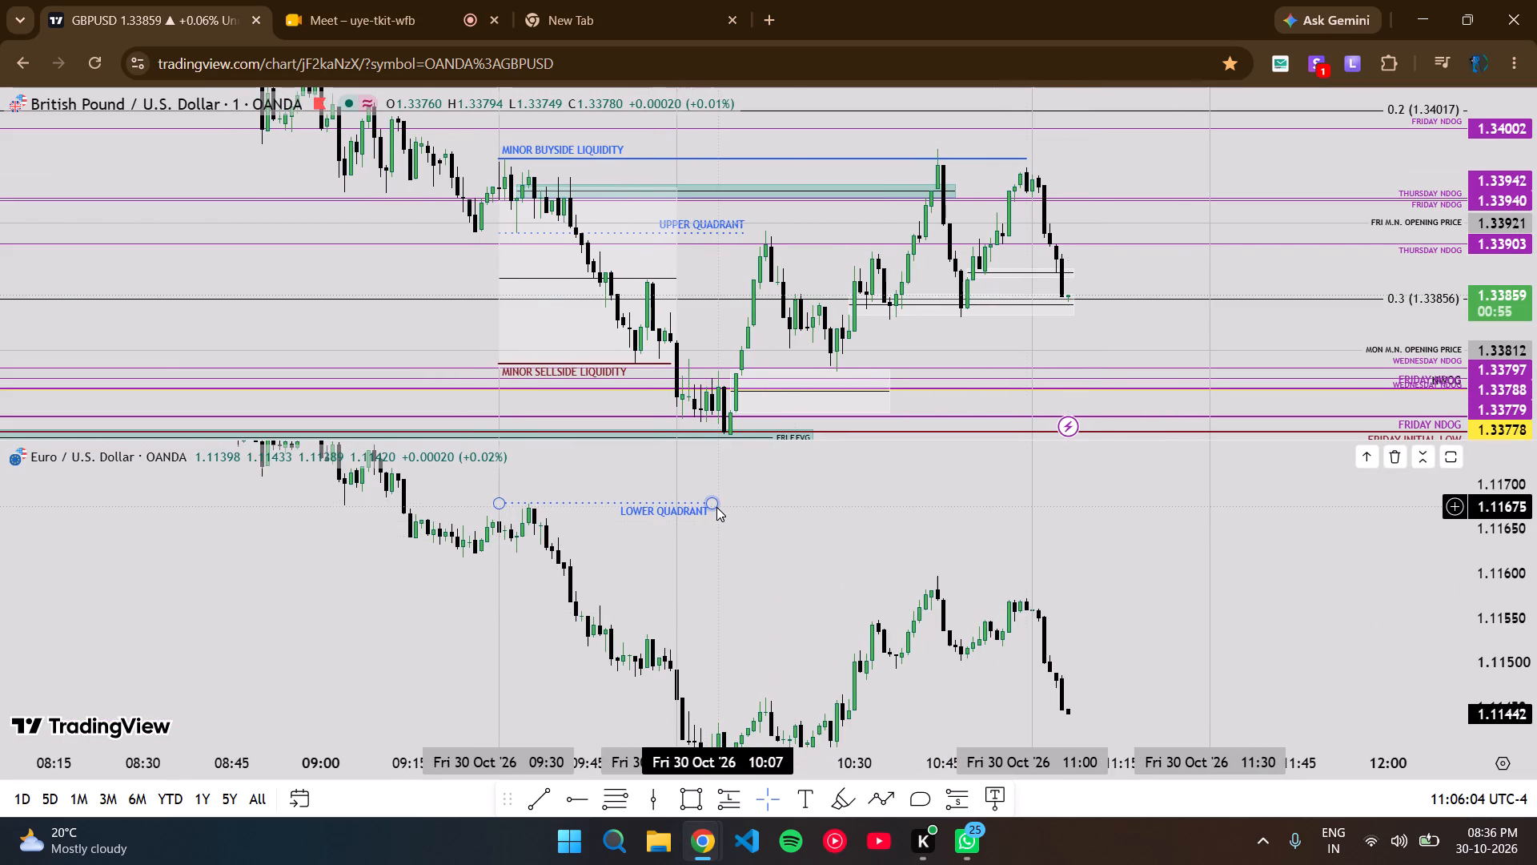
pyautogui.moveTo(716, 507); pyautogui.dragTo(1119, 545)
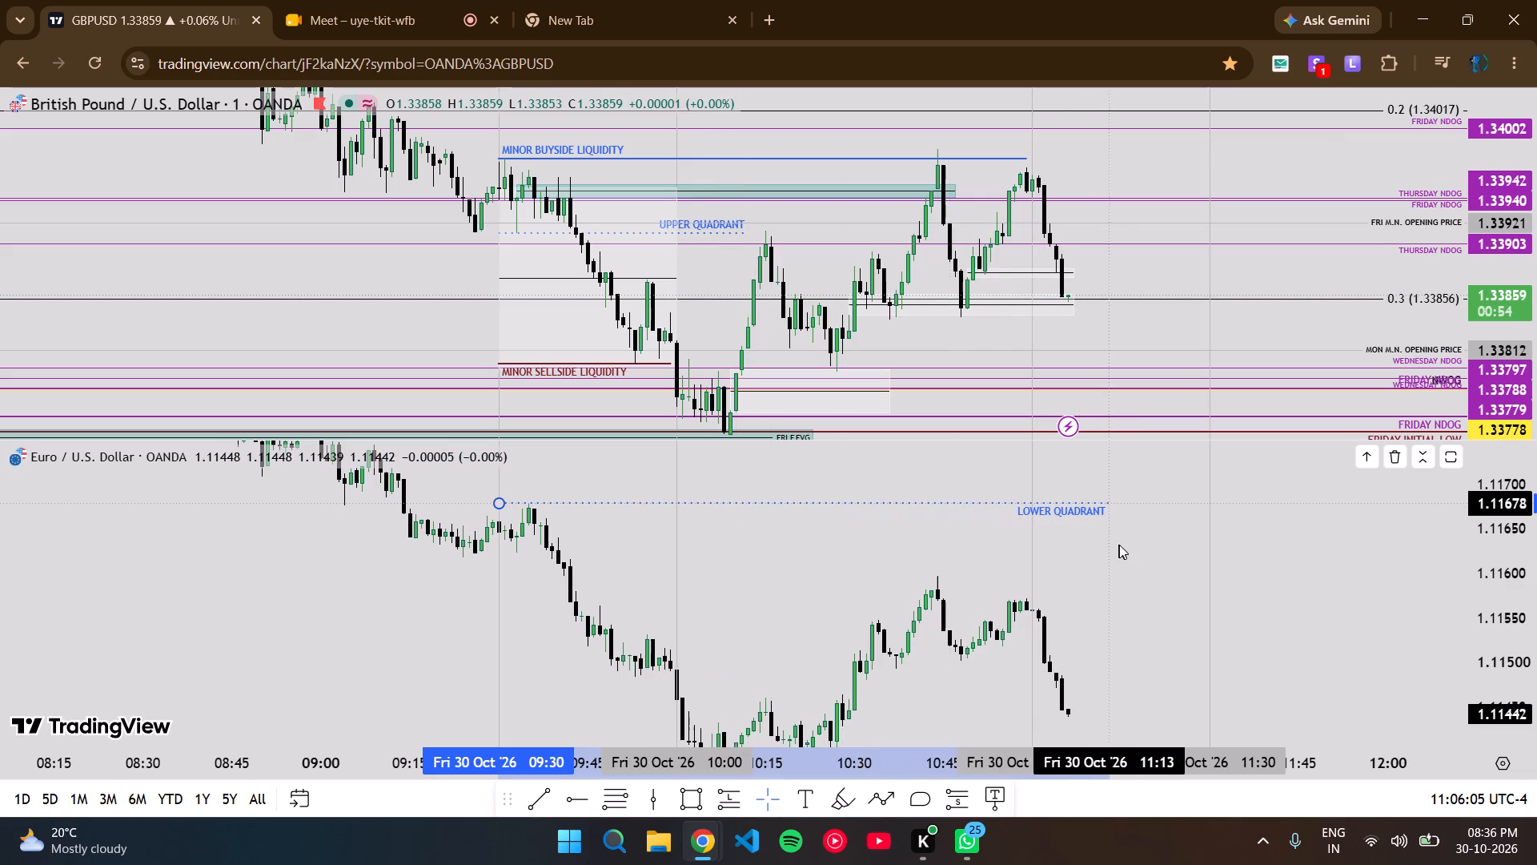
pyautogui.moveTo(1119, 545); pyautogui.dragTo(1122, 545)
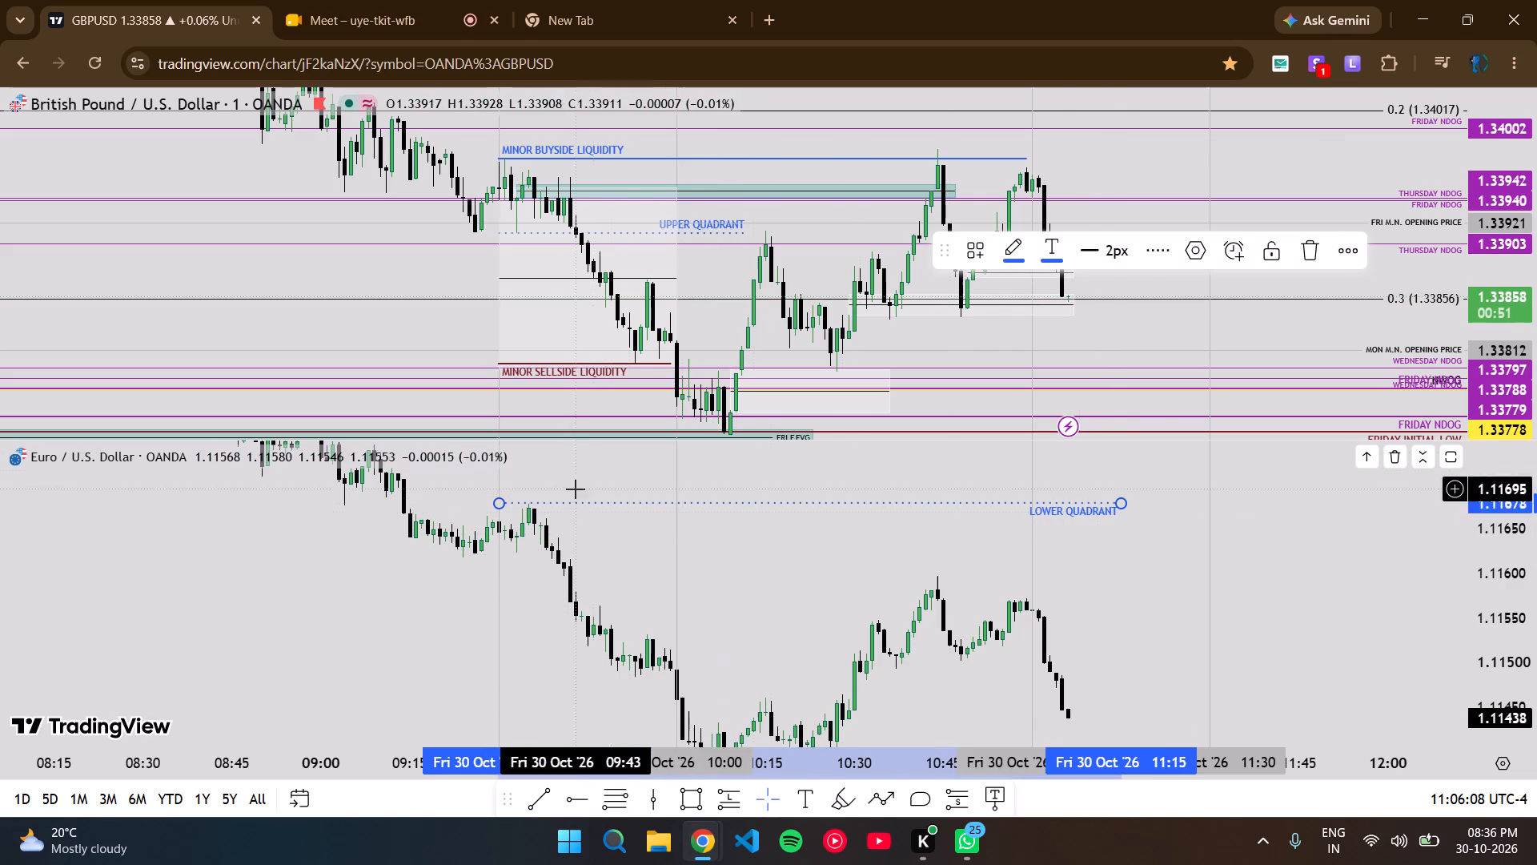
# Compare the GBPUSD and EURUSD swings since 10:00 and measure across the EURUSD swing from 10:49 back to 10:34.
pyautogui.moveTo(924, 340); pyautogui.dragTo(920, 312)
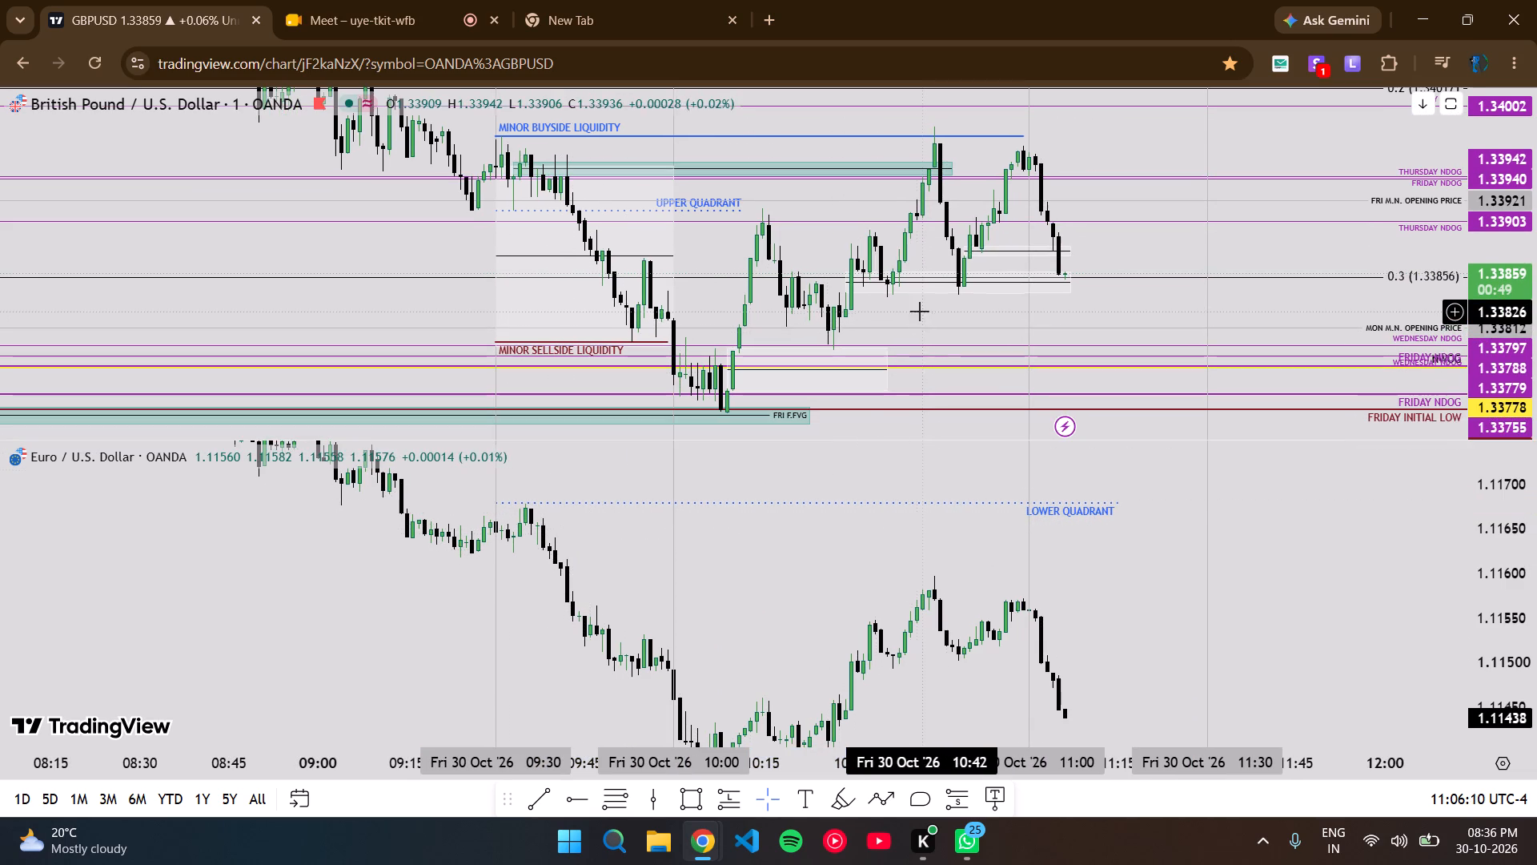
pyautogui.moveTo(764, 649); pyautogui.dragTo(764, 559)
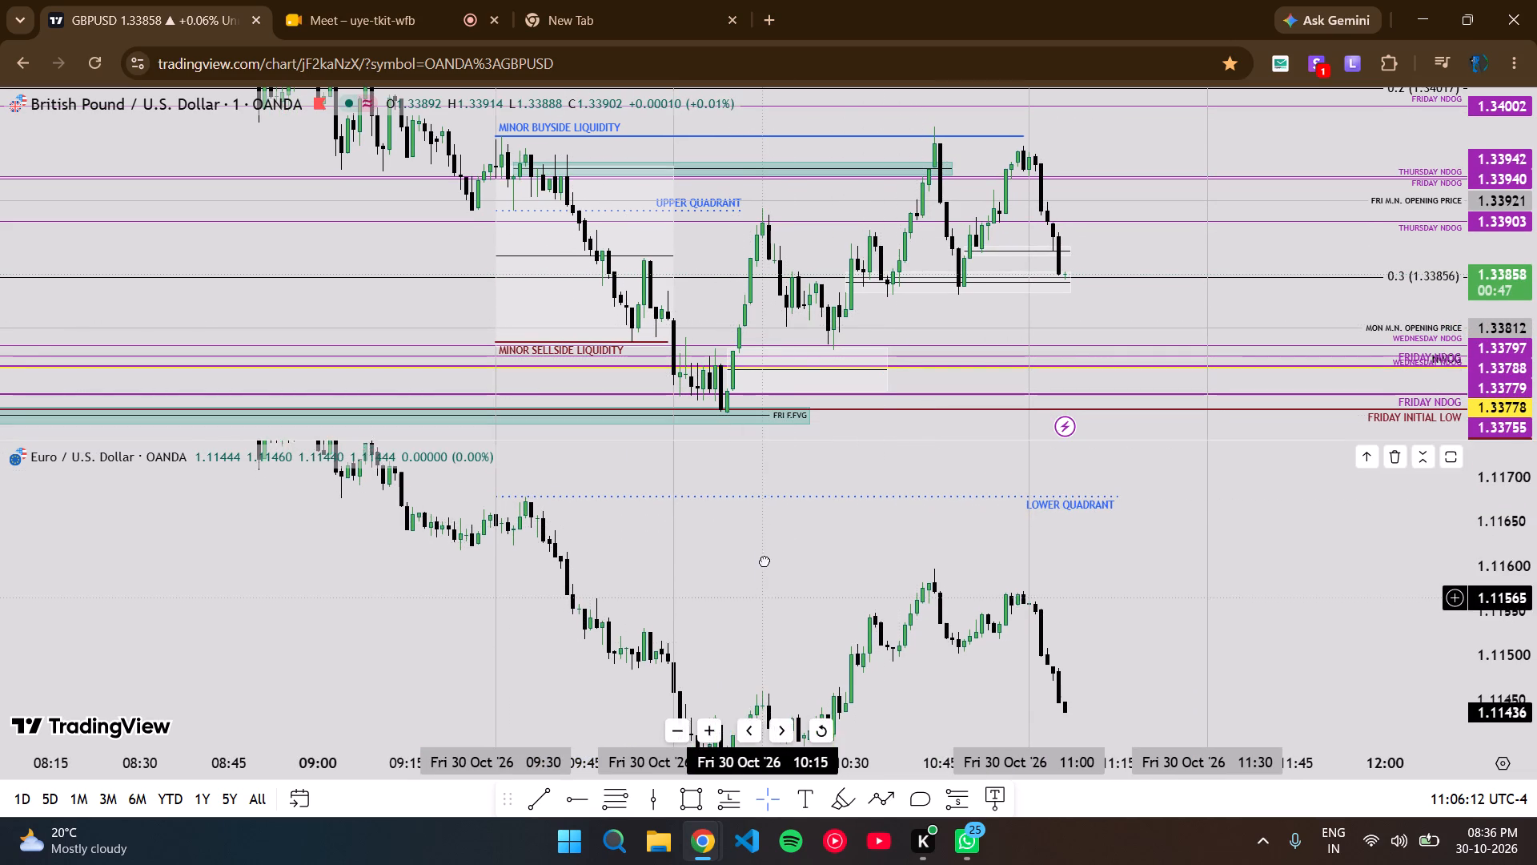
pyautogui.moveTo(764, 559); pyautogui.dragTo(766, 500)
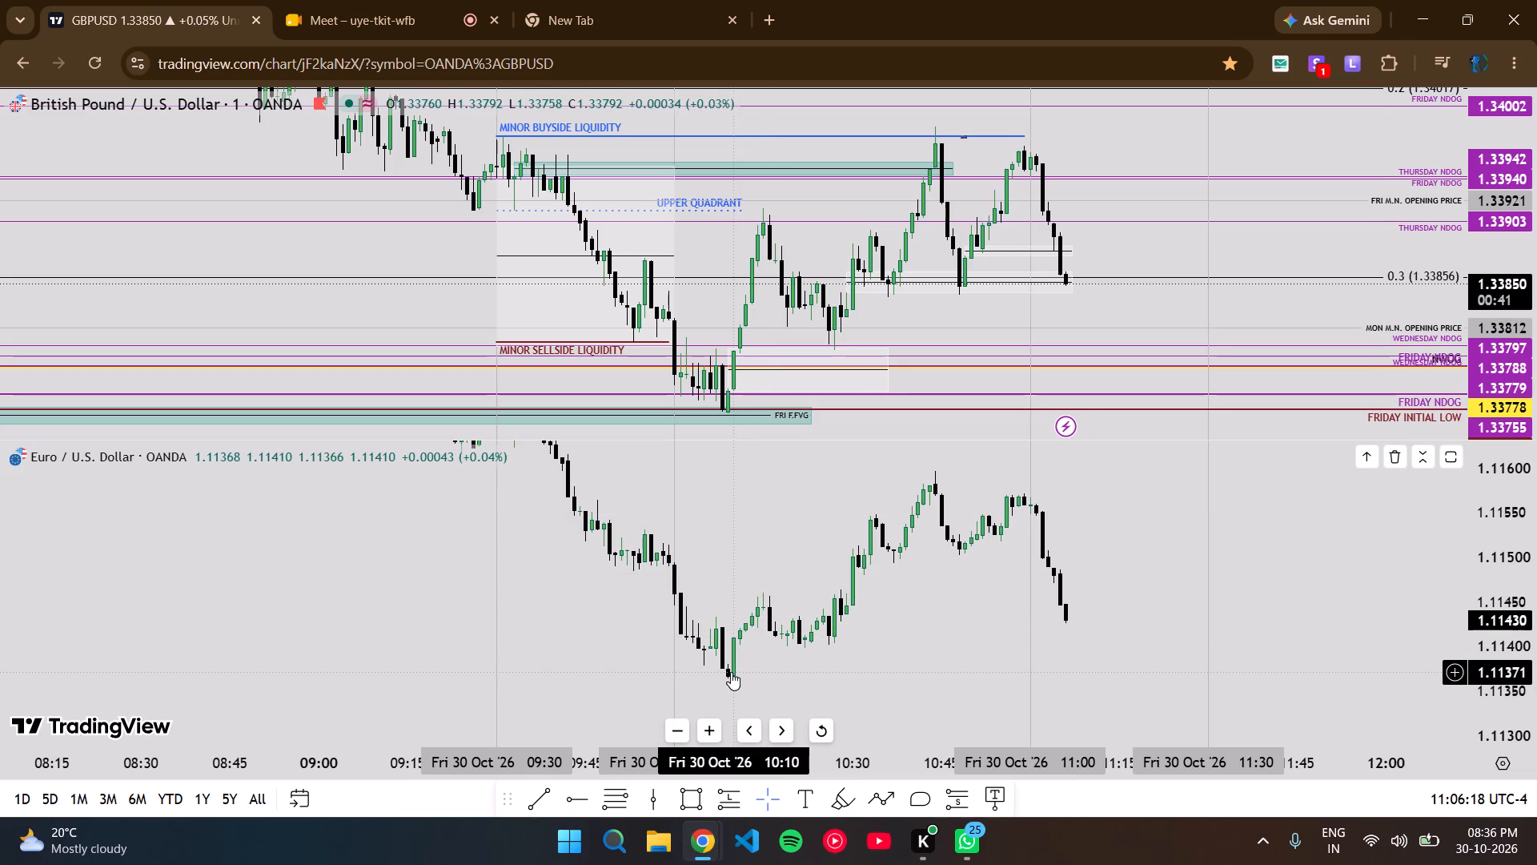
pyautogui.moveTo(773, 700); pyautogui.dragTo(768, 647)
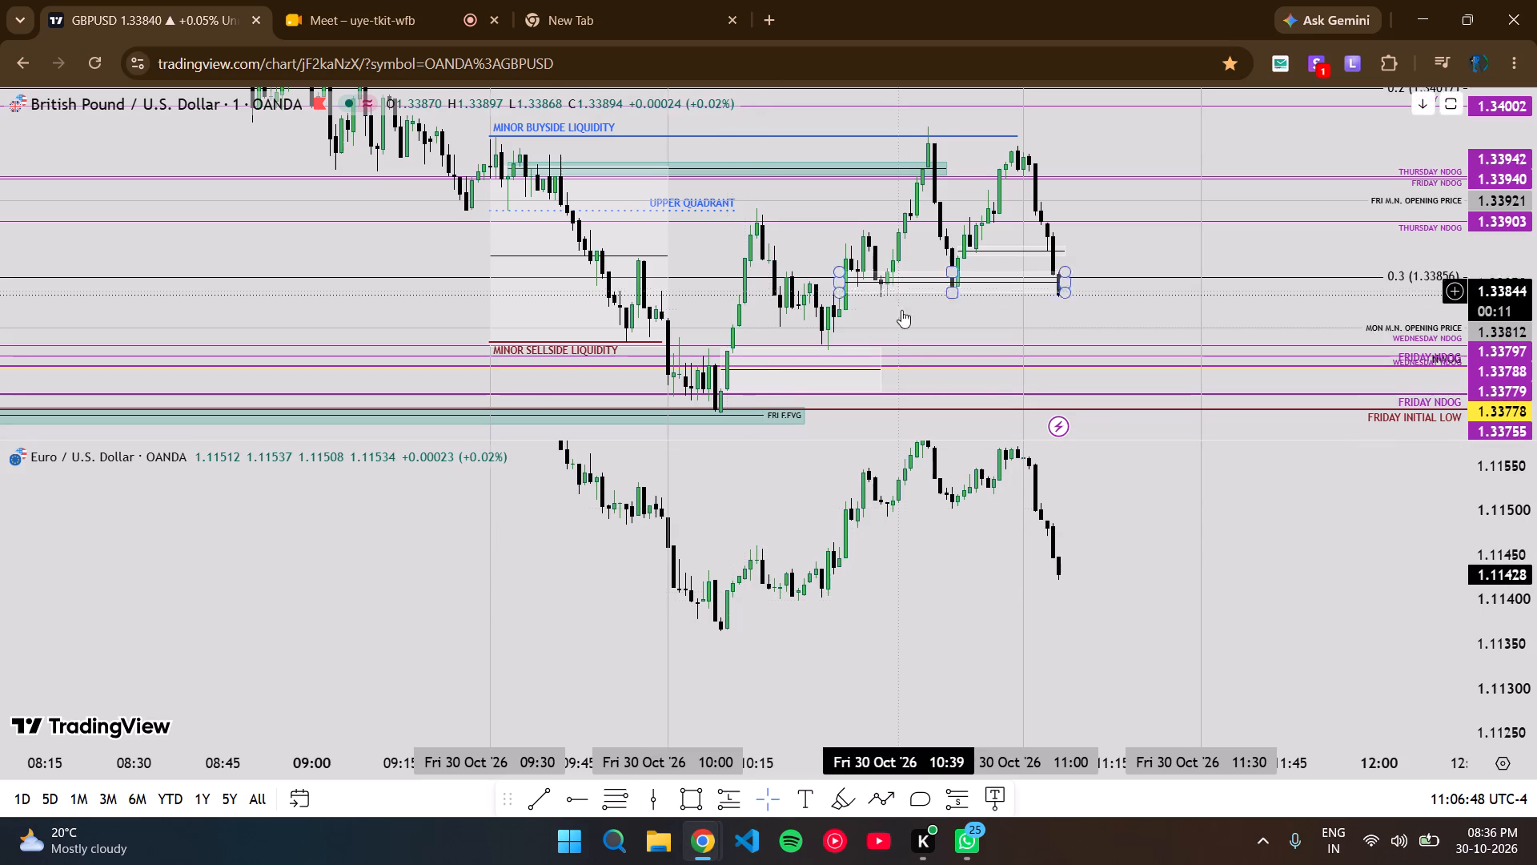
pyautogui.moveTo(911, 592); pyautogui.dragTo(916, 686)
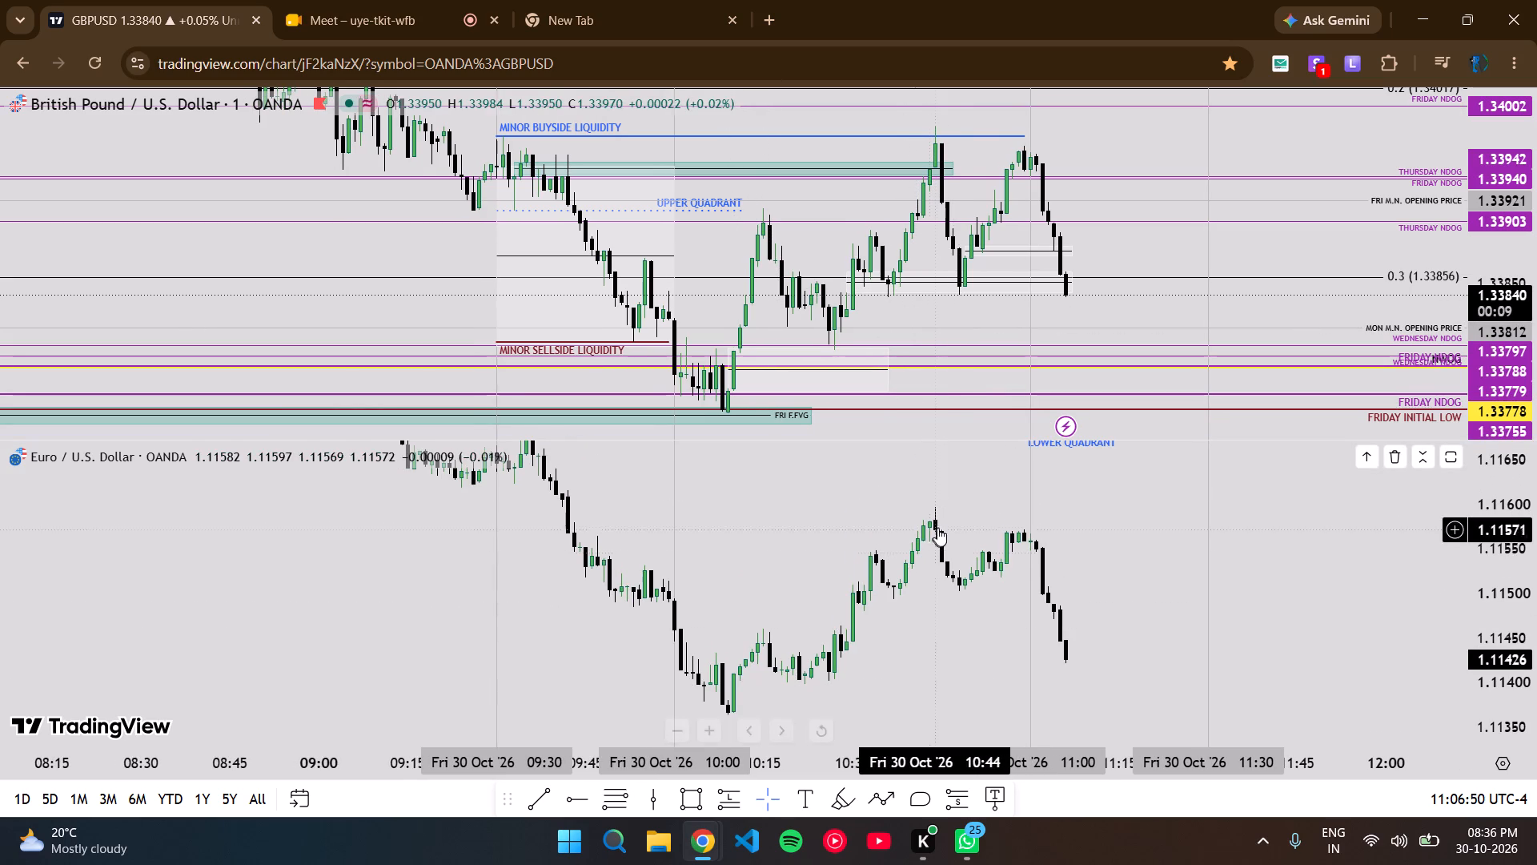
pyautogui.keyDown('shift'); pyautogui.click(965, 681); pyautogui.keyUp('shift')
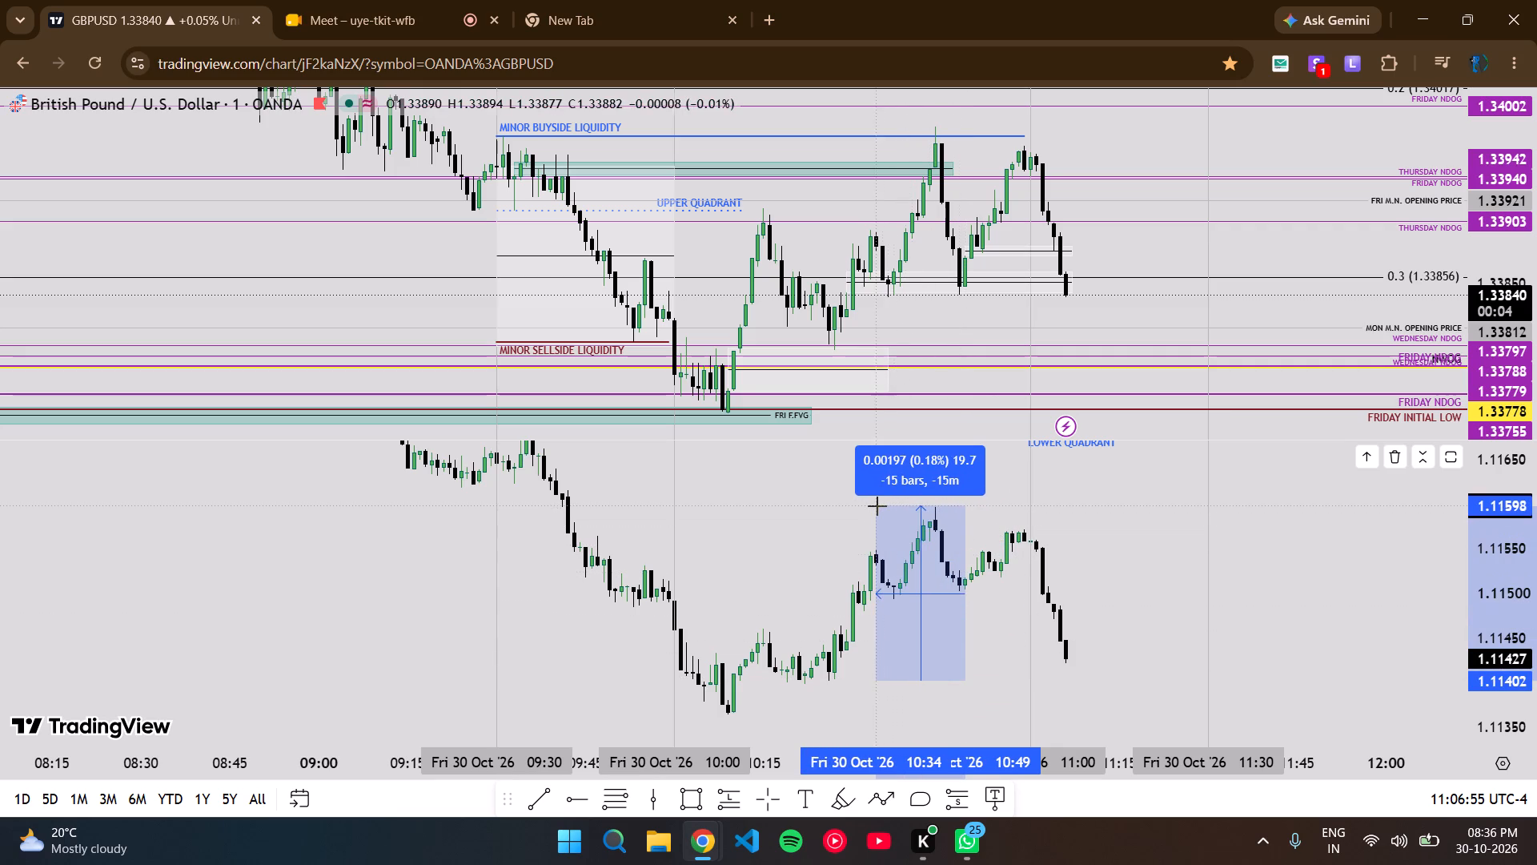
pyautogui.keyDown('shift'); pyautogui.click(877, 506); pyautogui.keyUp('shift')
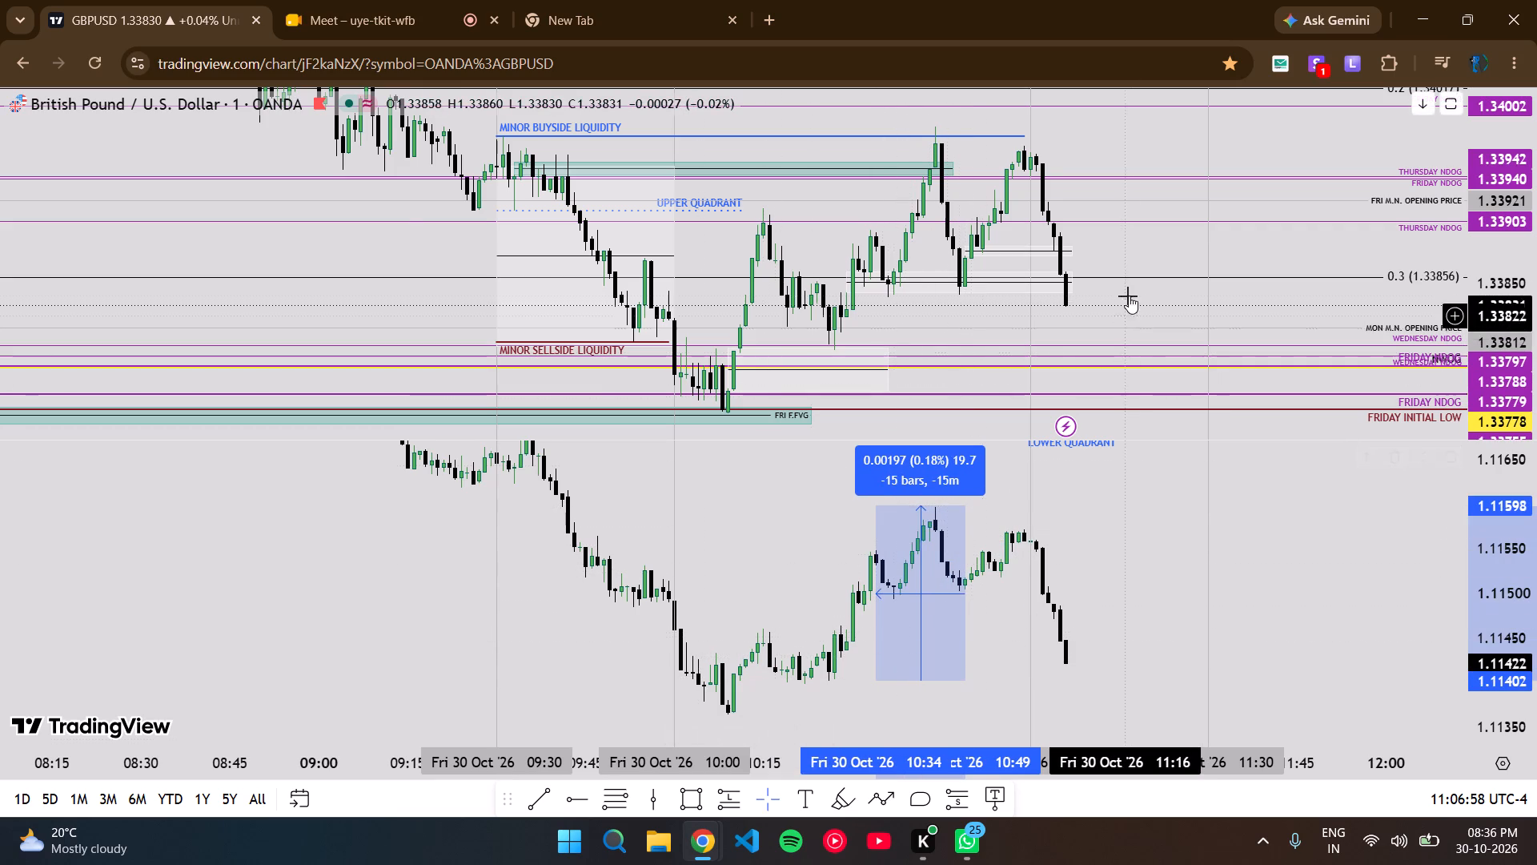
# Examine the live drop below the 0.3 level on GBPUSD alone and alongside EURUSD with its LOWER QUADRANT line.
pyautogui.doubleClick(1129, 294)
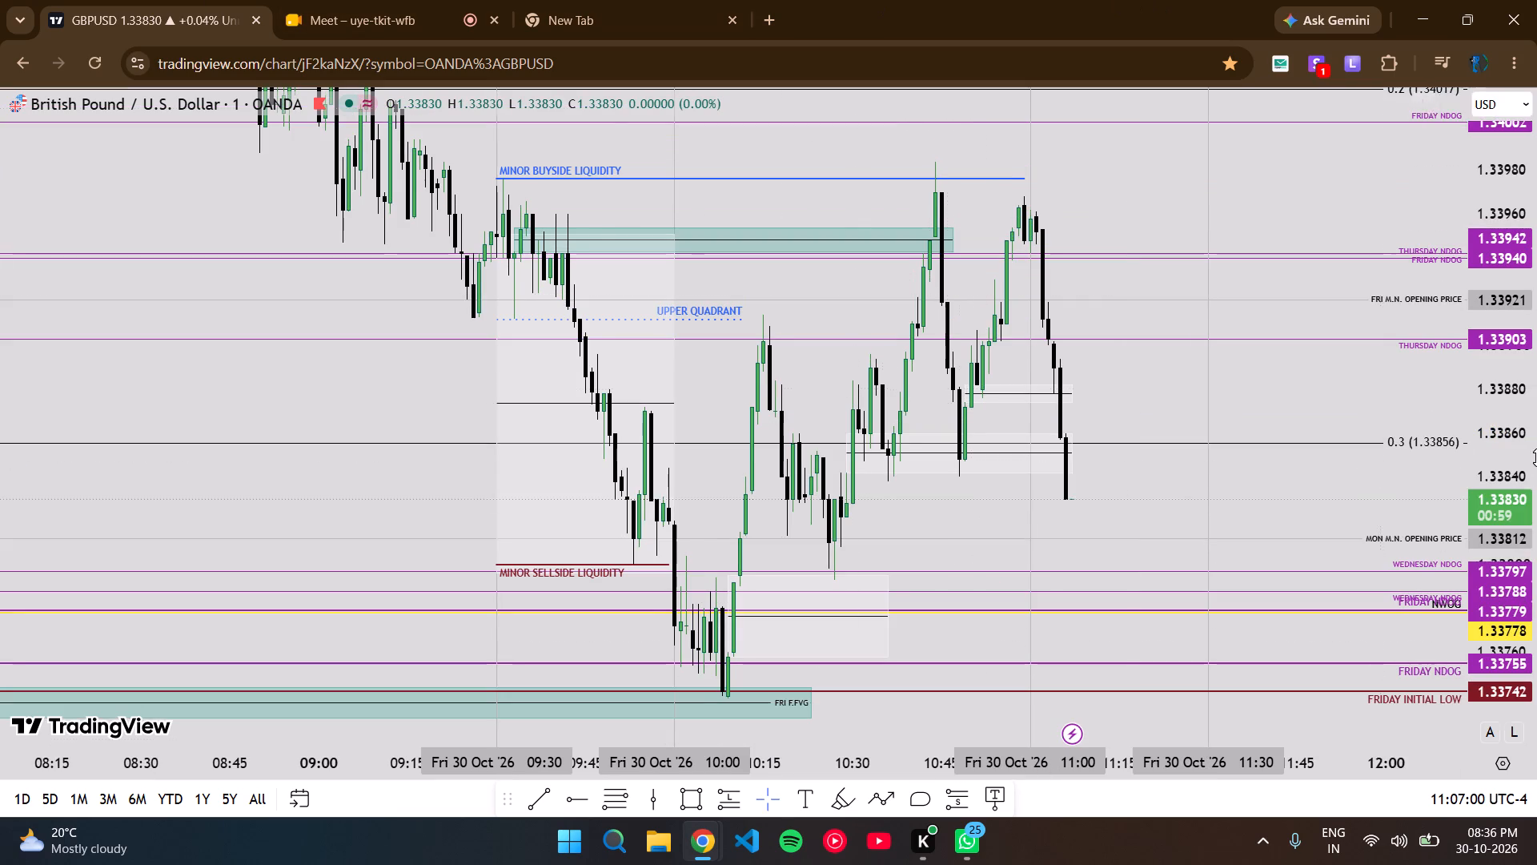
pyautogui.scroll(-3, 1534, 463)
pyautogui.doubleClick(1113, 466)
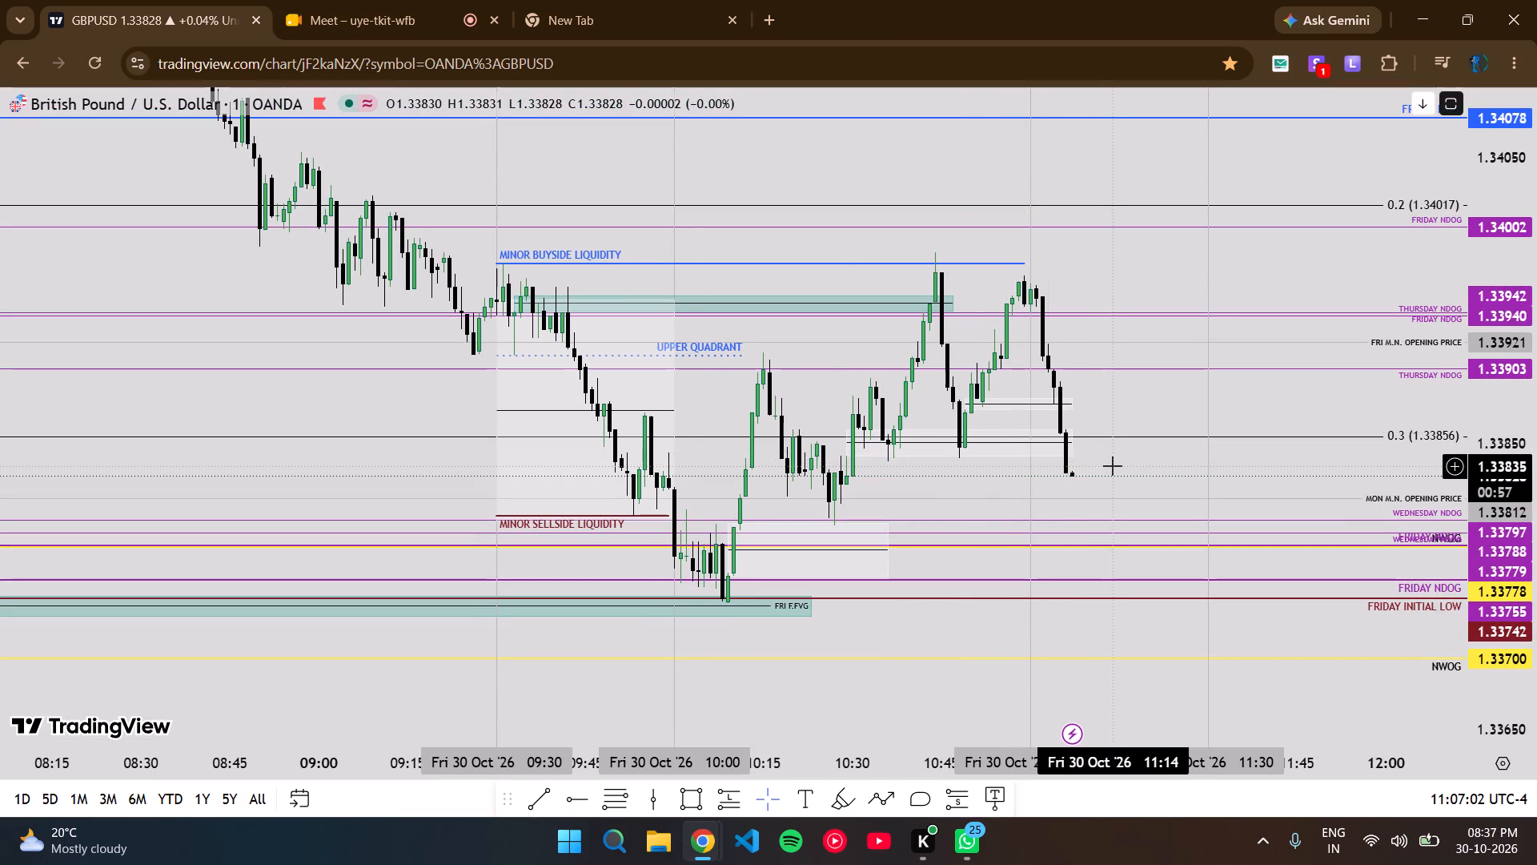
pyautogui.scroll(-1, 1013, 617)
pyautogui.moveTo(968, 674); pyautogui.dragTo(977, 621)
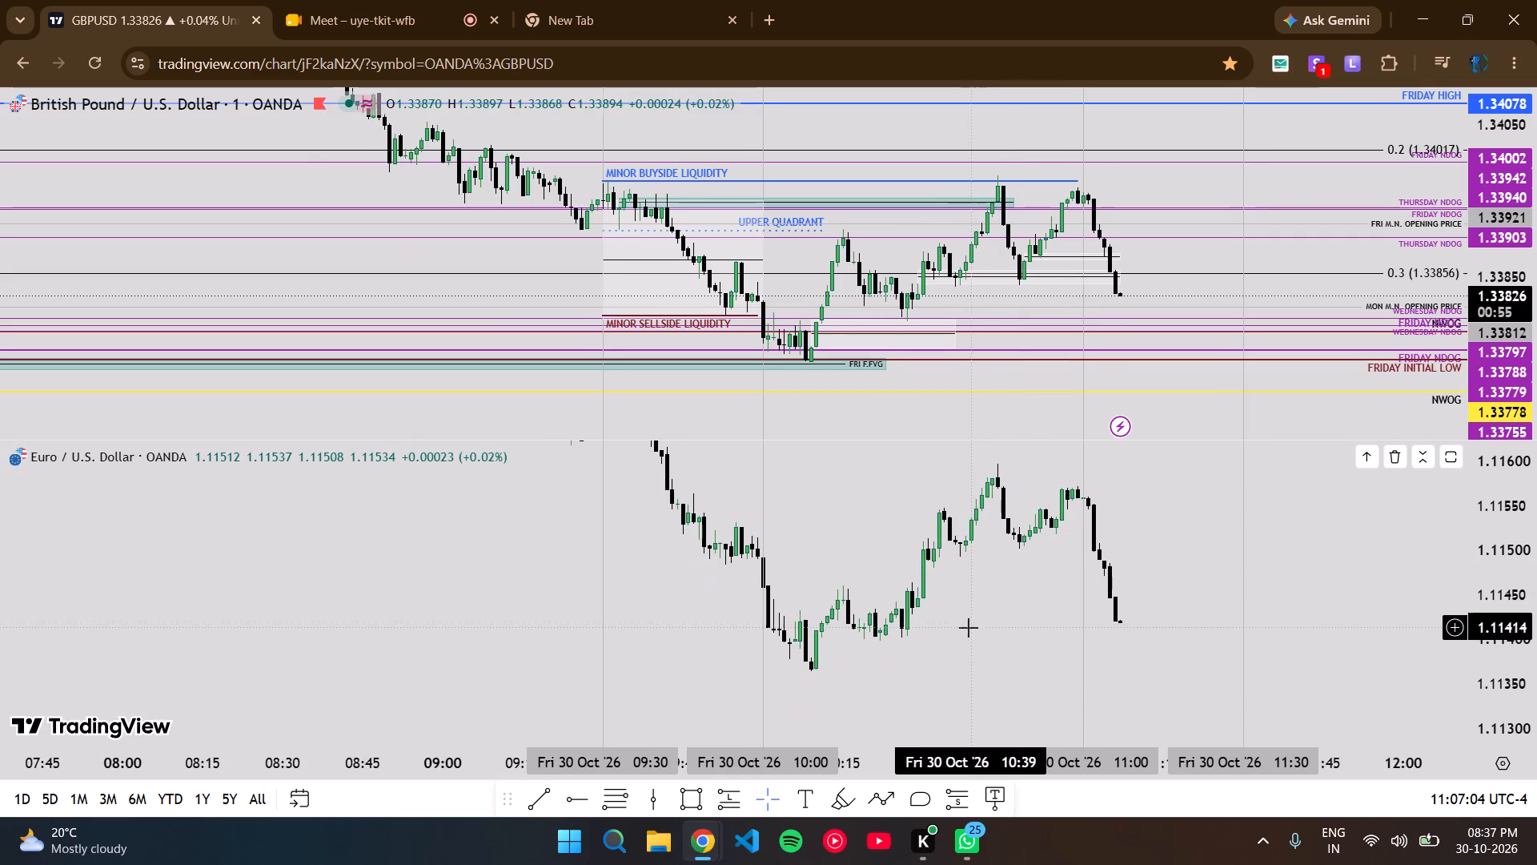
pyautogui.moveTo(968, 653); pyautogui.dragTo(1025, 679)
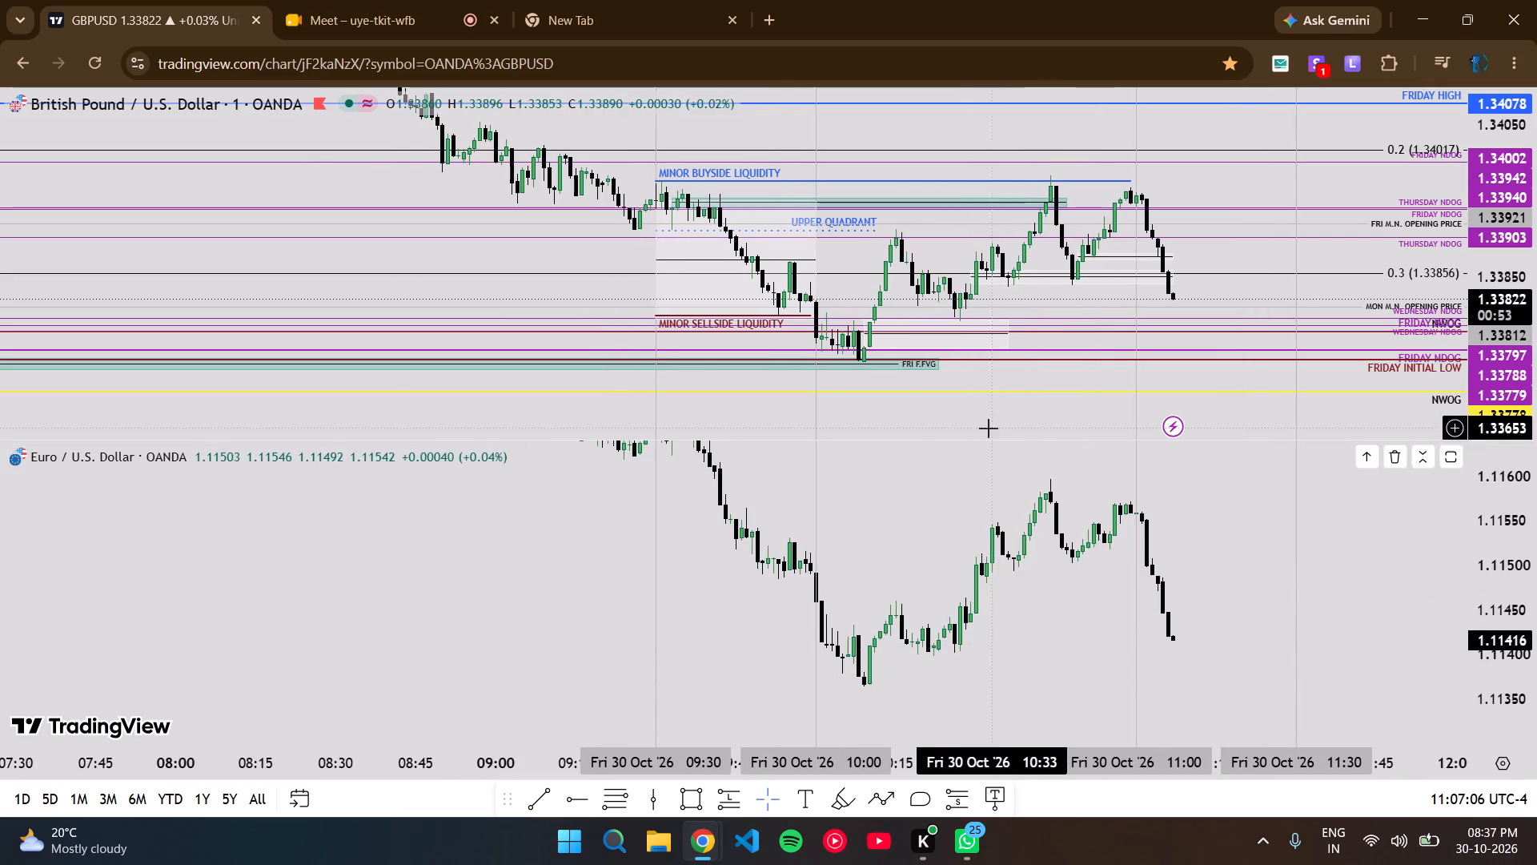
pyautogui.scroll(-1, 1536, 600)
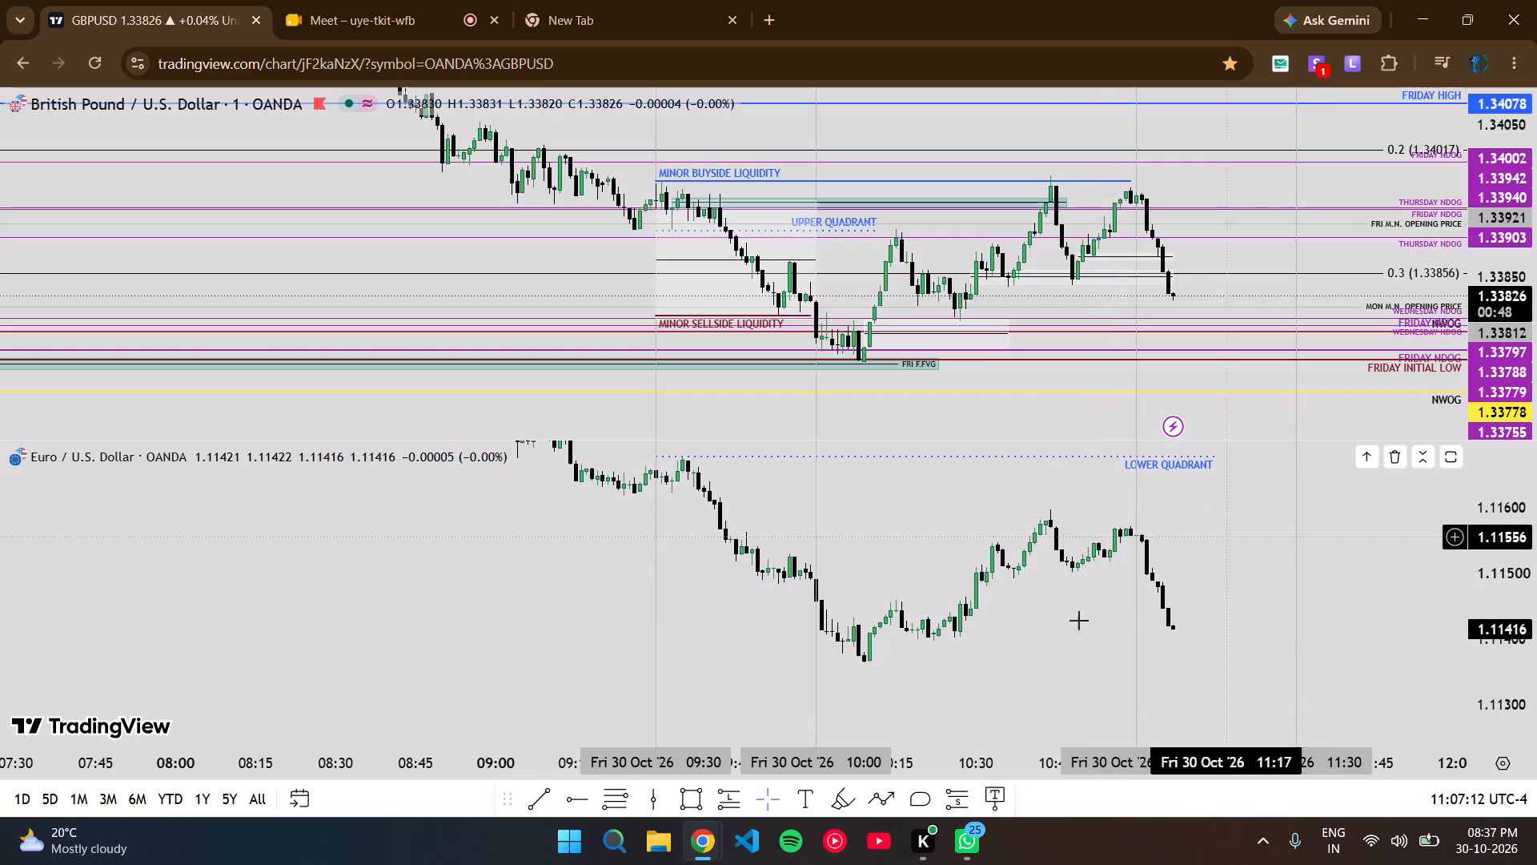
pyautogui.moveTo(935, 583); pyautogui.dragTo(955, 548)
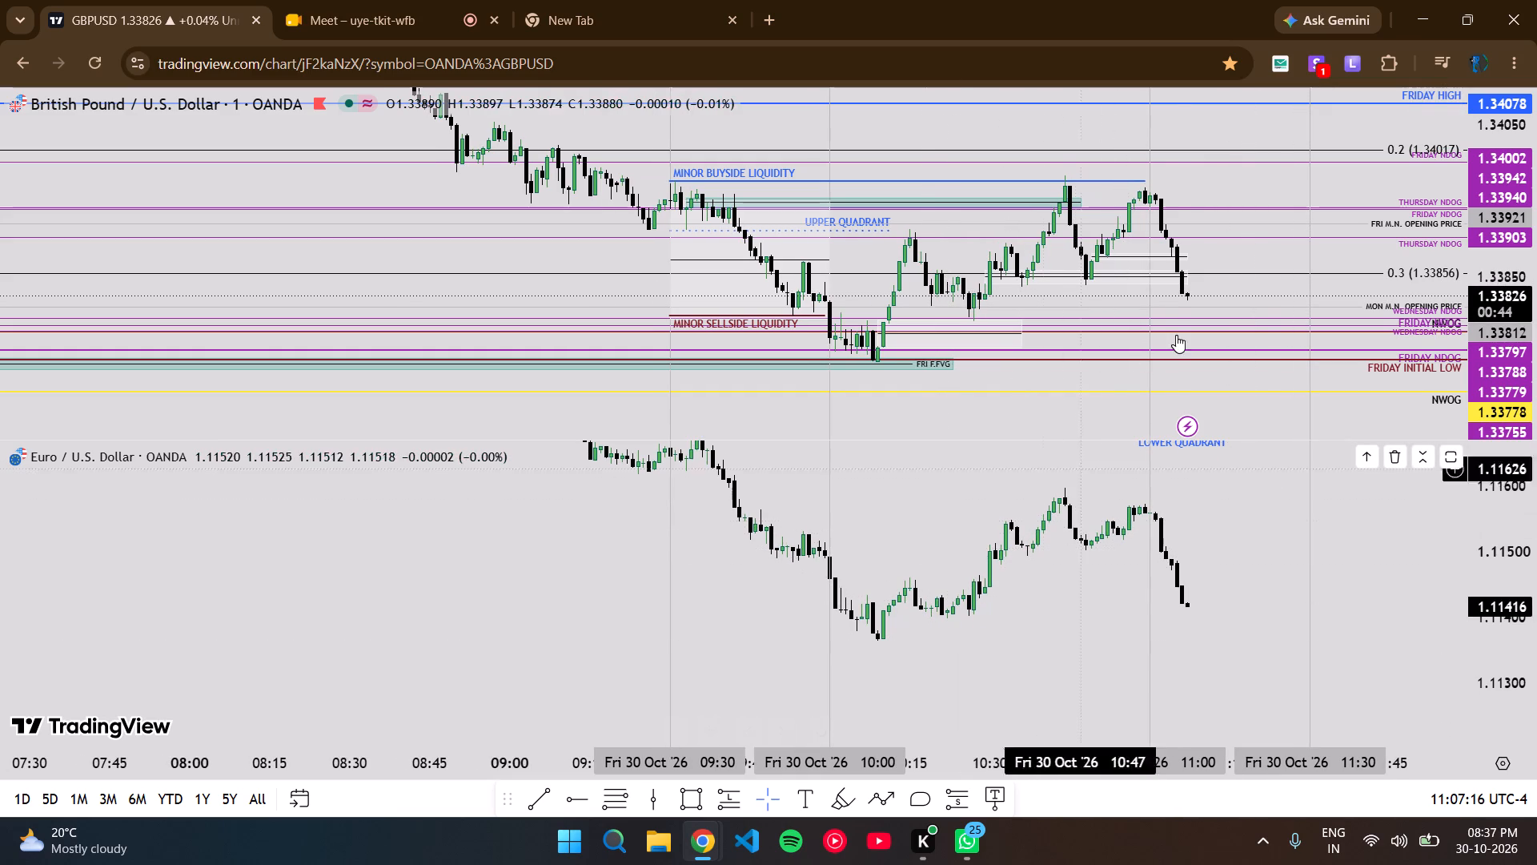
# Measure on EURUSD from about 1.11403 at 10:32 down to about 1.11360 at 10:10, just under the low.
pyautogui.scroll(8, 1536, 467)
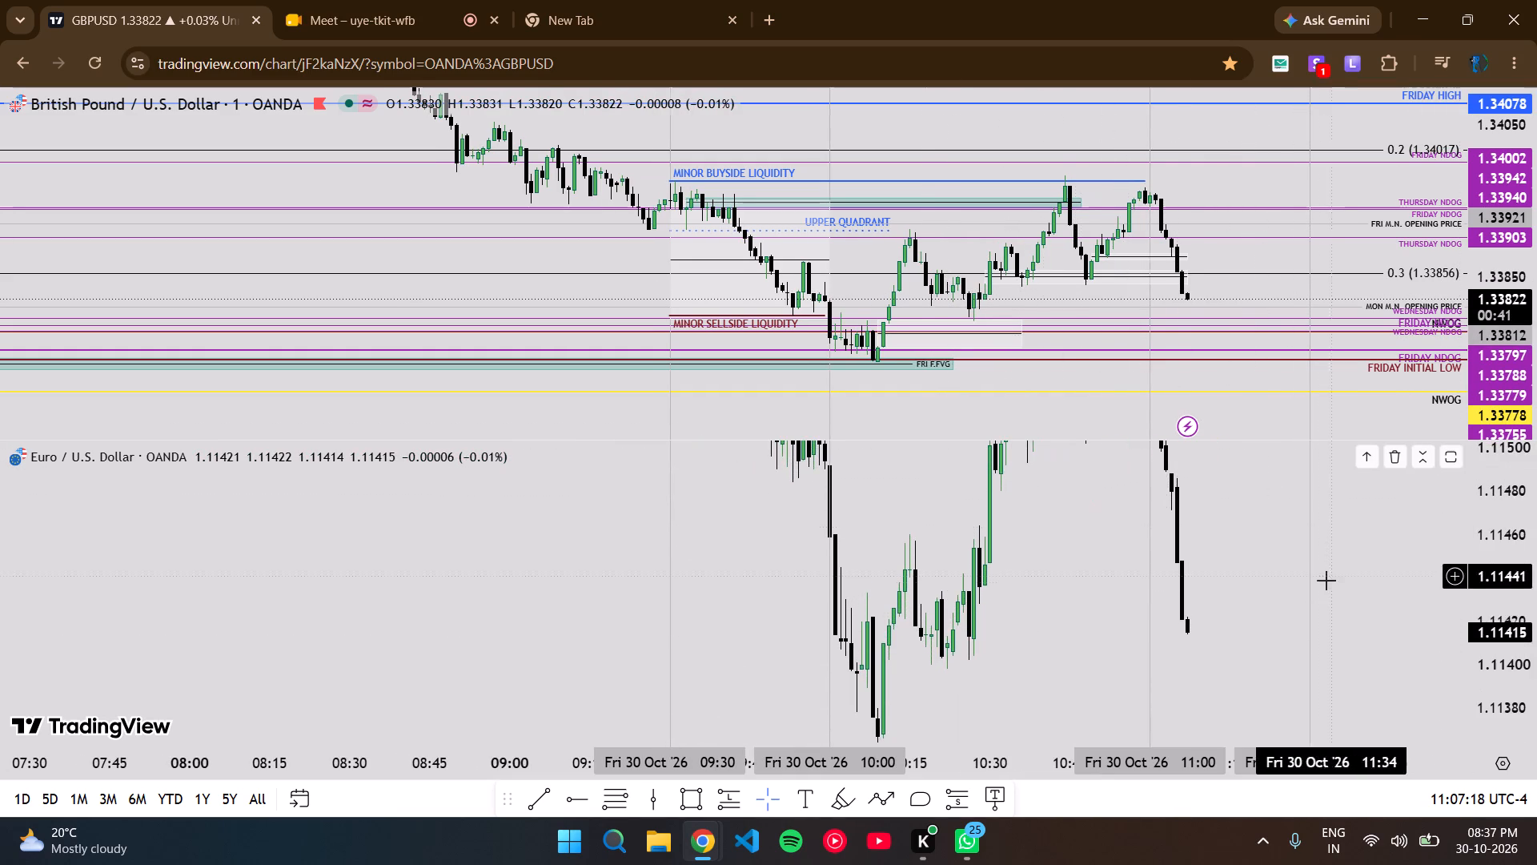
pyautogui.moveTo(1227, 618); pyautogui.dragTo(1237, 485)
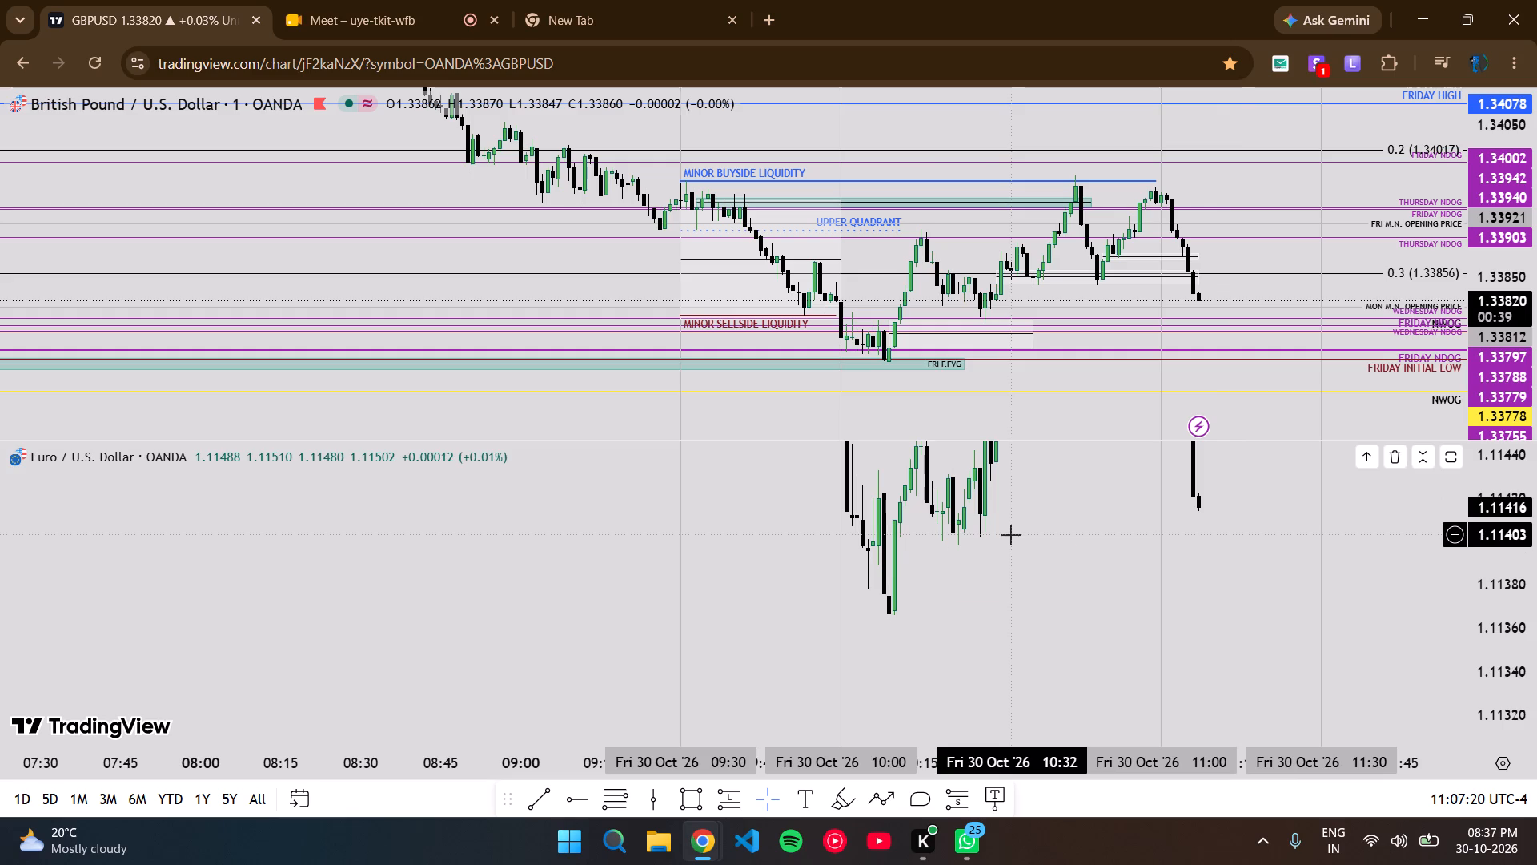
pyautogui.keyDown('shift'); pyautogui.click(1011, 535); pyautogui.keyUp('shift')
pyautogui.keyDown('shift'); pyautogui.click(895, 629); pyautogui.keyUp('shift')
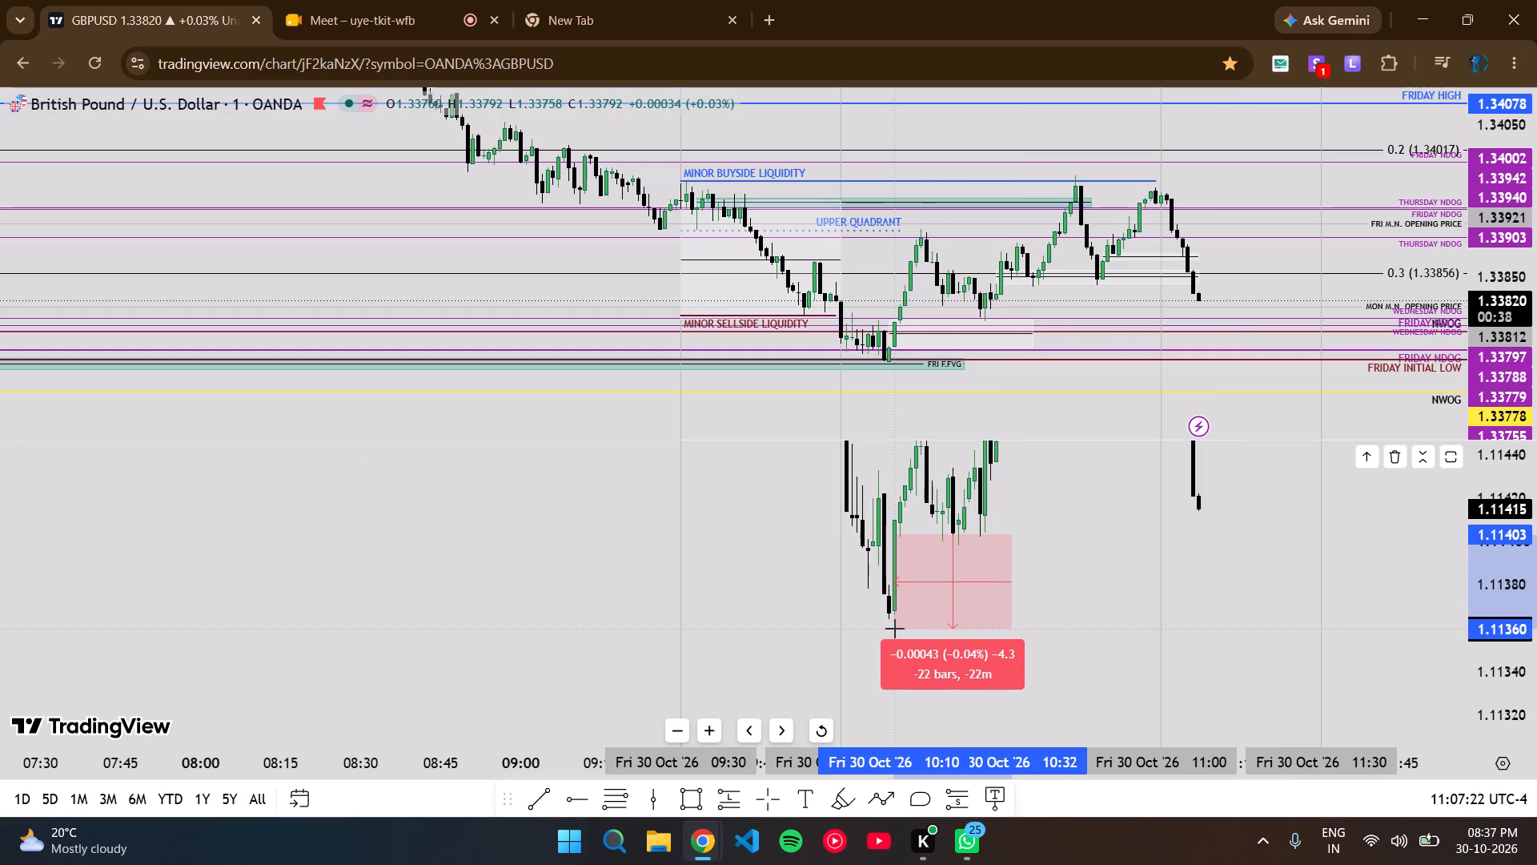
# Look back through EURUSD history, from Friday's decline to the LOWER QUADRANT area on the morning of Thursday 29 October.
pyautogui.doubleClick(1253, 255)
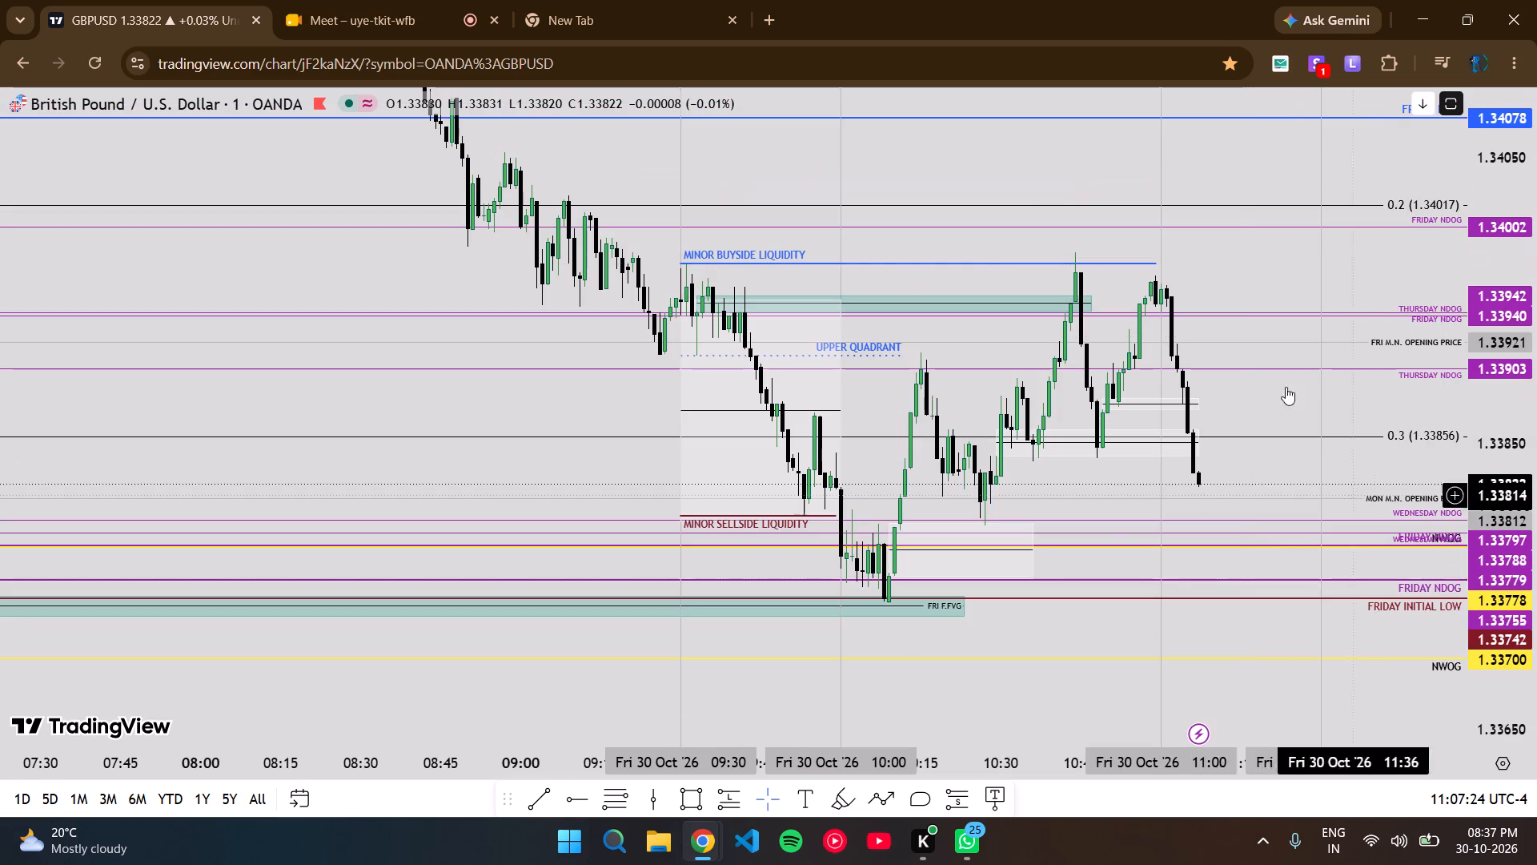
pyautogui.doubleClick(1262, 390)
pyautogui.moveTo(1221, 536); pyautogui.dragTo(1181, 697)
pyautogui.scroll(-6, 1536, 619)
pyautogui.scroll(-14, 1222, 645)
pyautogui.scroll(1, 1222, 645)
pyautogui.scroll(-2, 1222, 645)
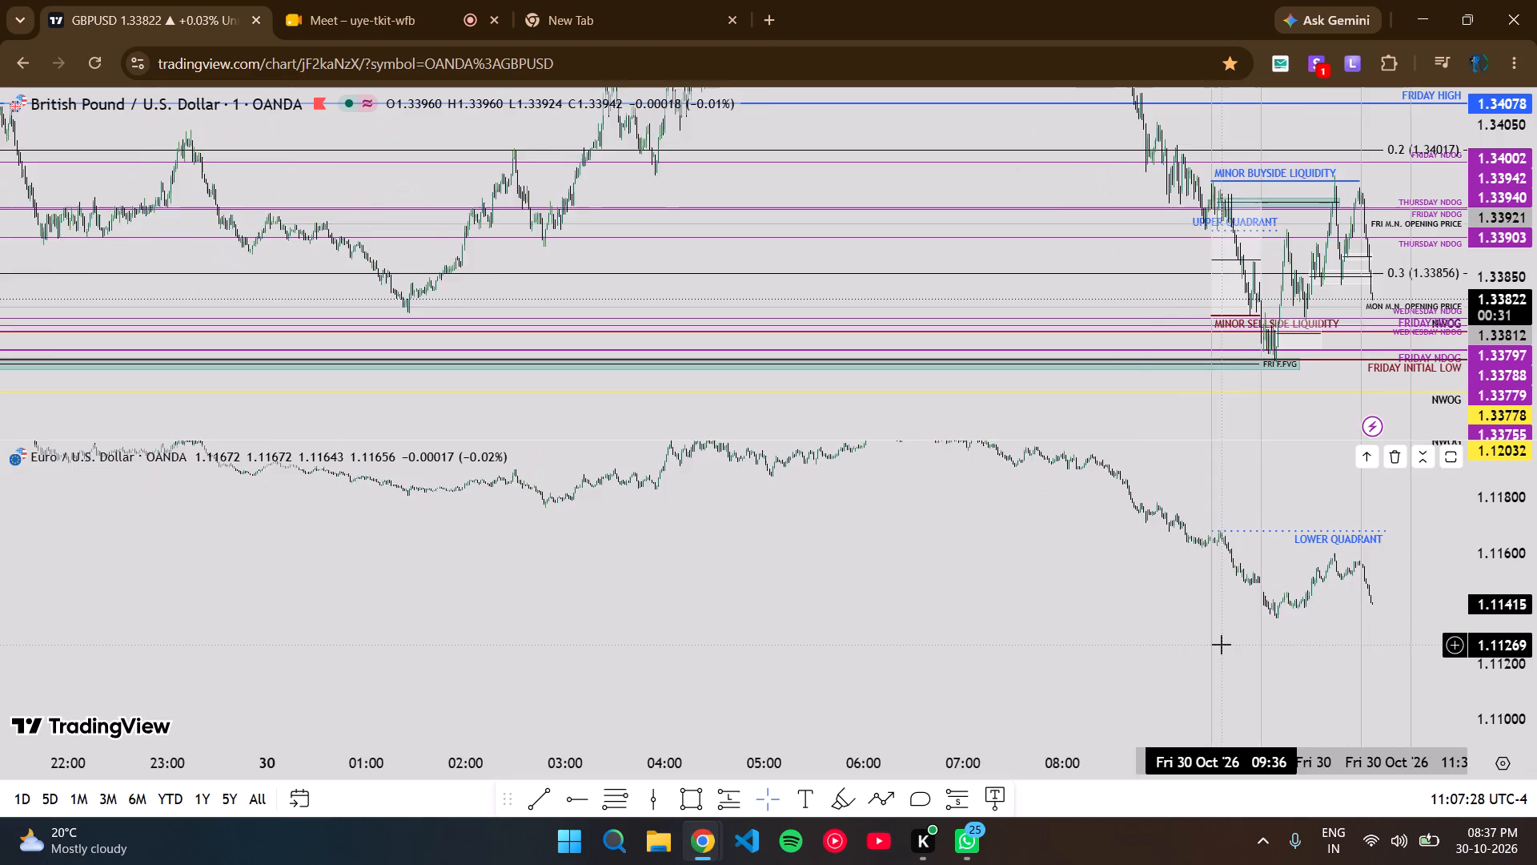
pyautogui.scroll(-2, 1222, 645)
pyautogui.scroll(1, 1222, 645)
pyautogui.scroll(-2, 1222, 645)
pyautogui.scroll(1, 1222, 645)
pyautogui.scroll(-5, 1222, 645)
pyautogui.moveTo(710, 540); pyautogui.dragTo(1258, 662)
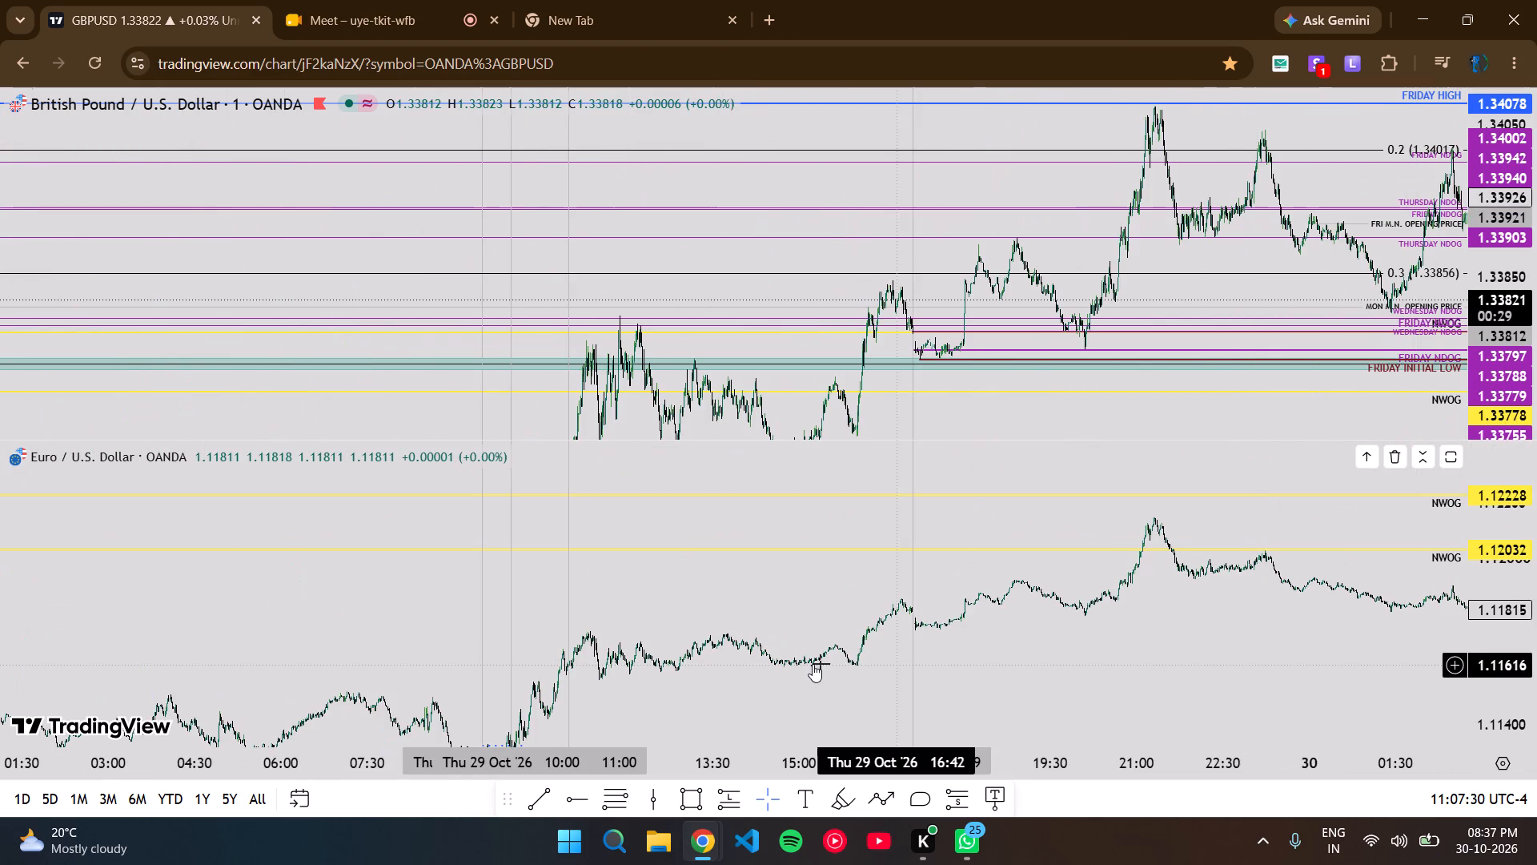
pyautogui.moveTo(729, 662); pyautogui.dragTo(1063, 471)
pyautogui.moveTo(945, 645); pyautogui.dragTo(1338, 654)
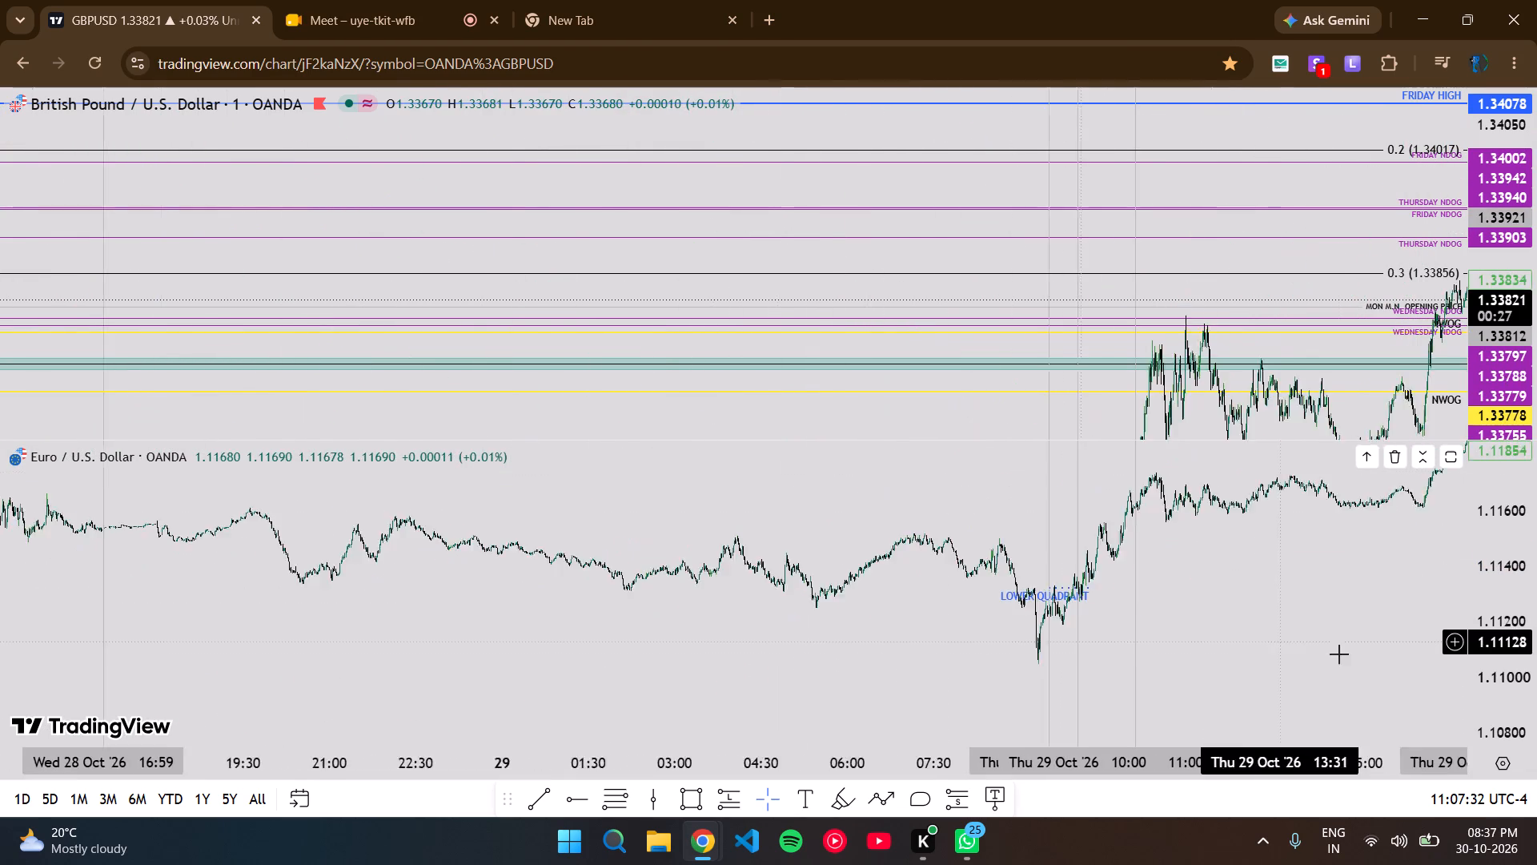
# Show GBPUSD alone and review its price action from late morning to evening on Thursday 29 October.
pyautogui.doubleClick(1005, 412)
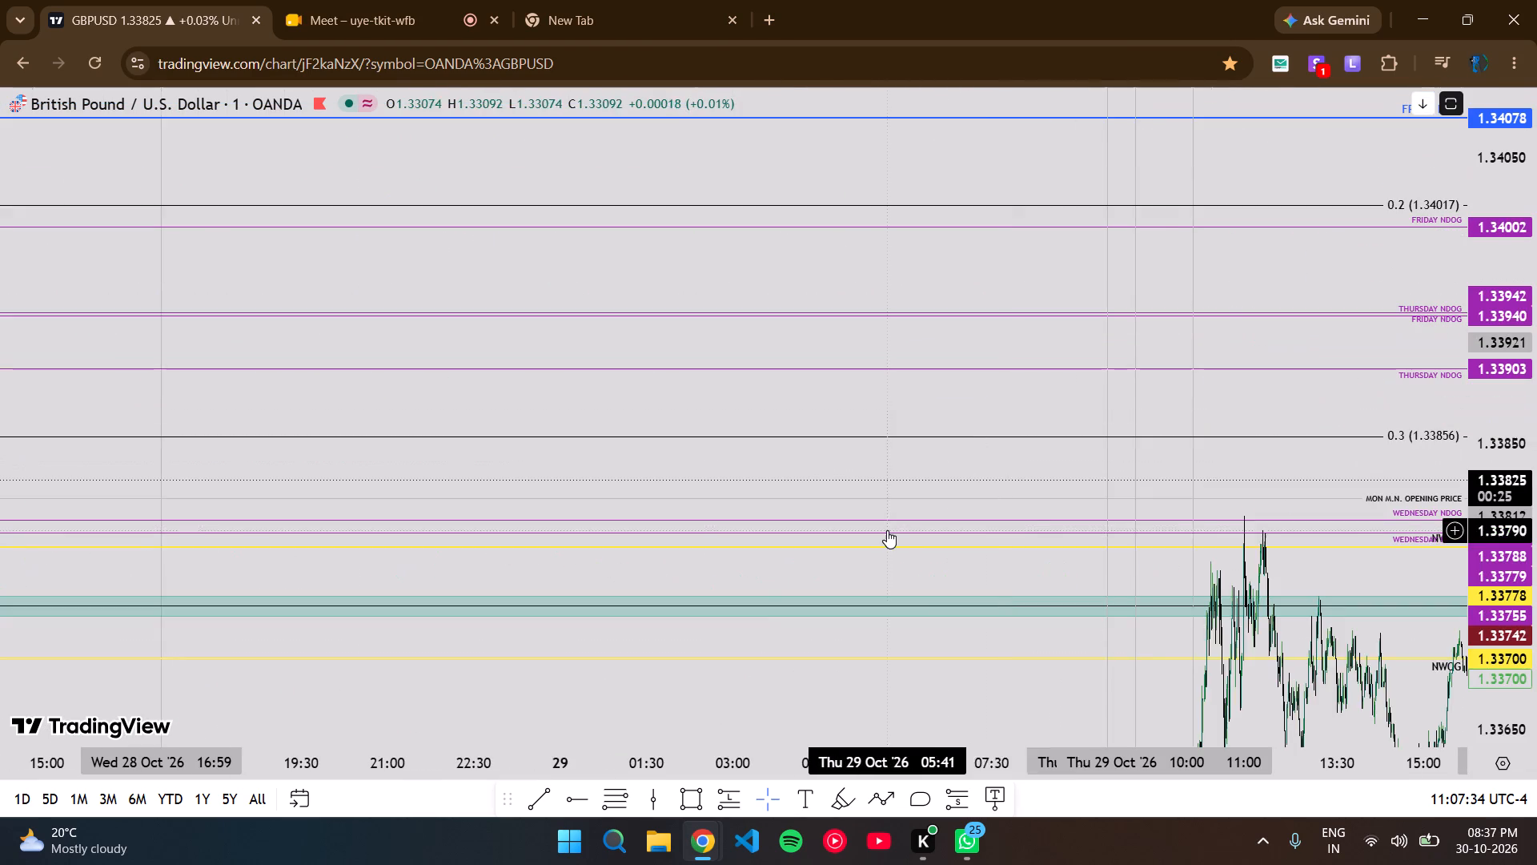
pyautogui.scroll(20, 887, 530)
pyautogui.scroll(2, 887, 530)
pyautogui.moveTo(1218, 591); pyautogui.dragTo(1038, 544)
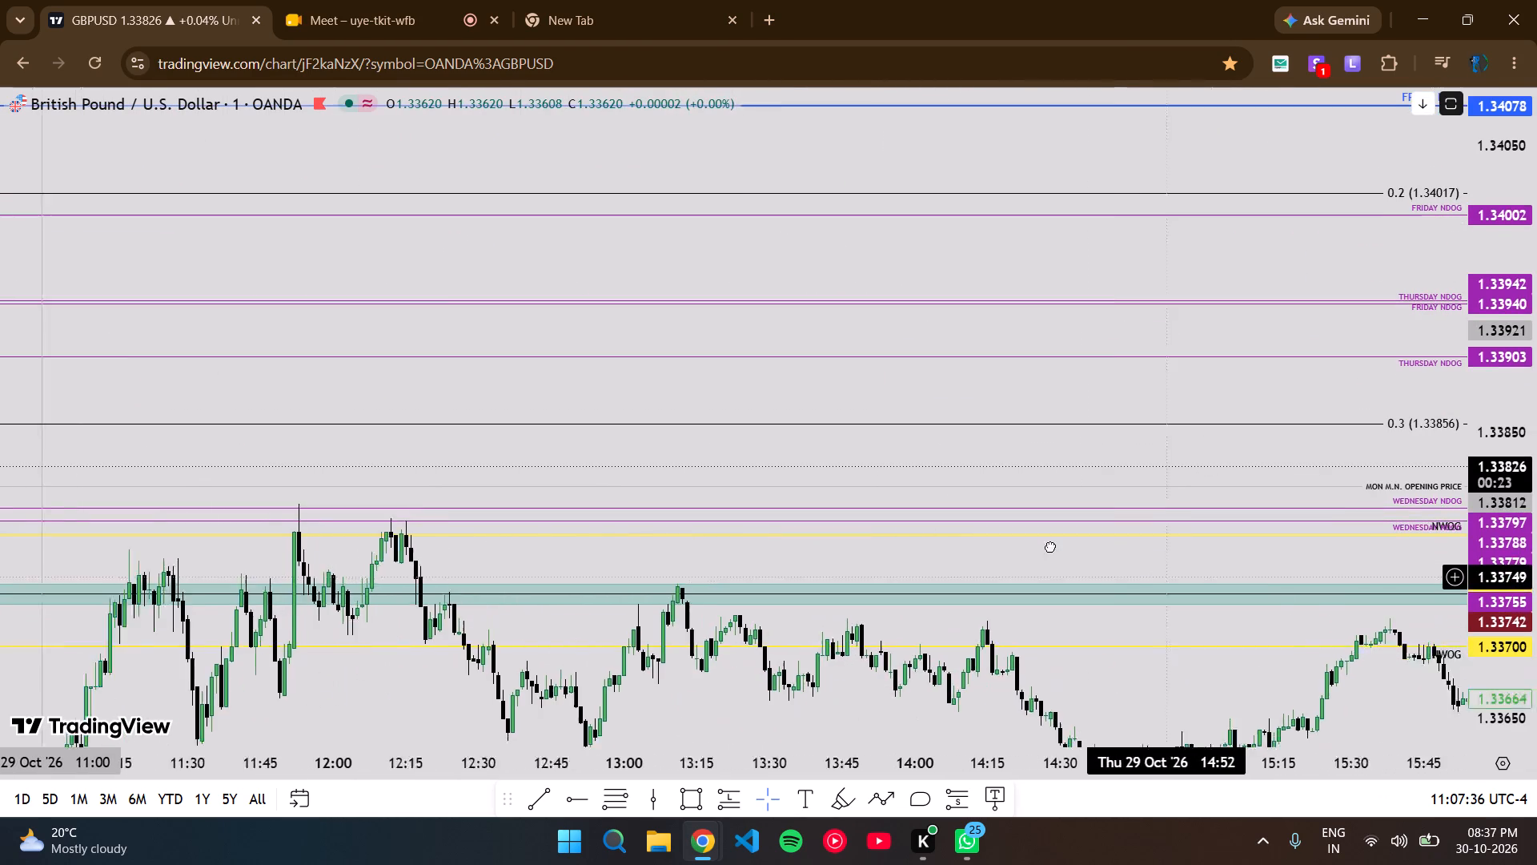
pyautogui.moveTo(1038, 544); pyautogui.dragTo(389, 409)
pyautogui.moveTo(1250, 544); pyautogui.dragTo(52, 547)
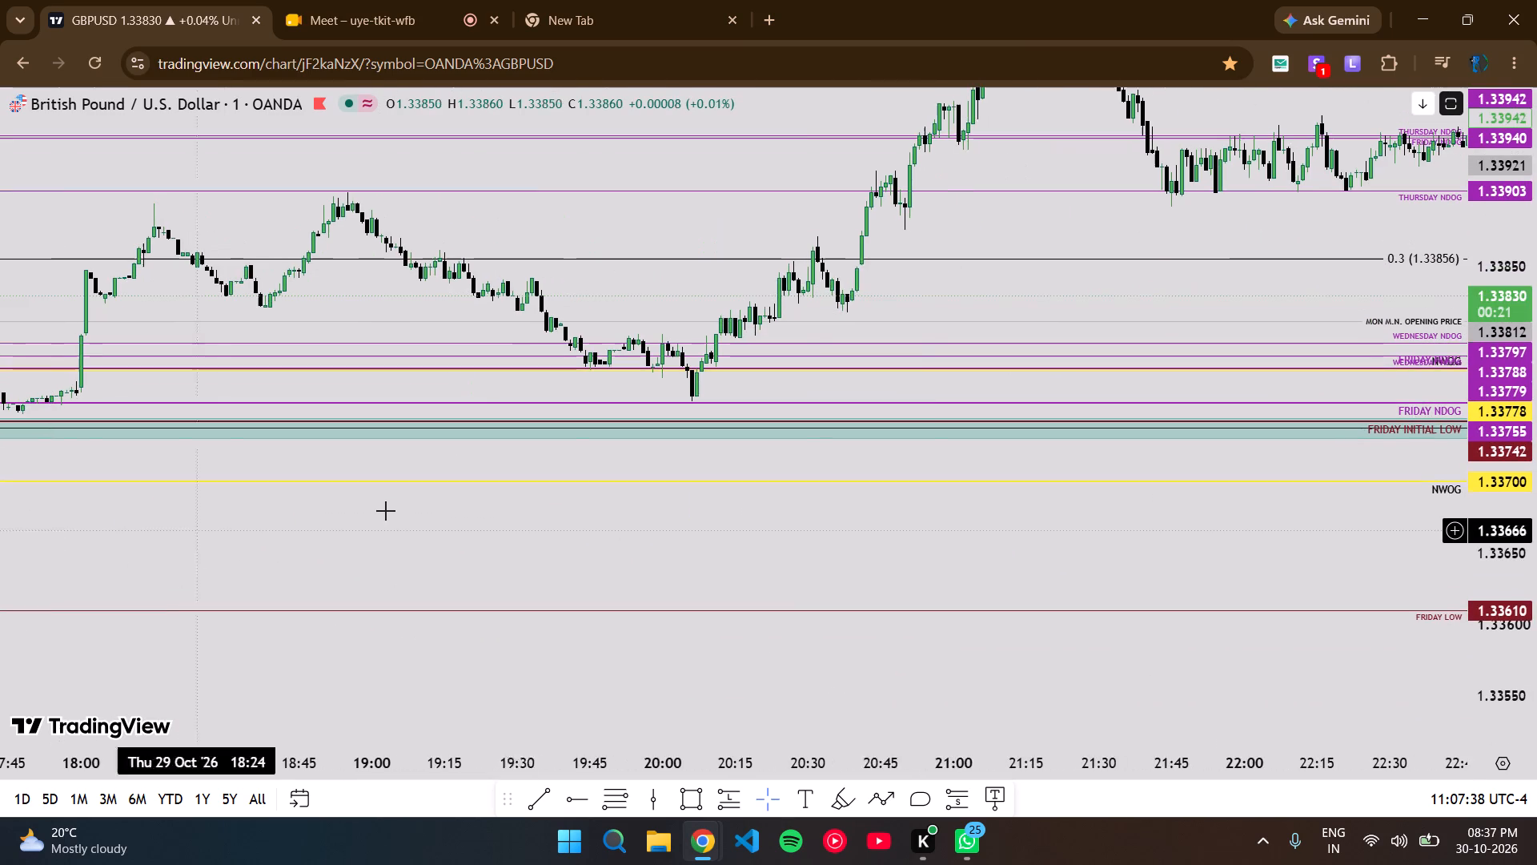
# Reset the chart view and examine GBPUSD's live candle between the 0.3 level and MON M.N. OPENING PRICE, including the gap boxes.
pyautogui.rightClick(1098, 288)
pyautogui.click(1184, 317)
pyautogui.scroll(3, 1441, 420)
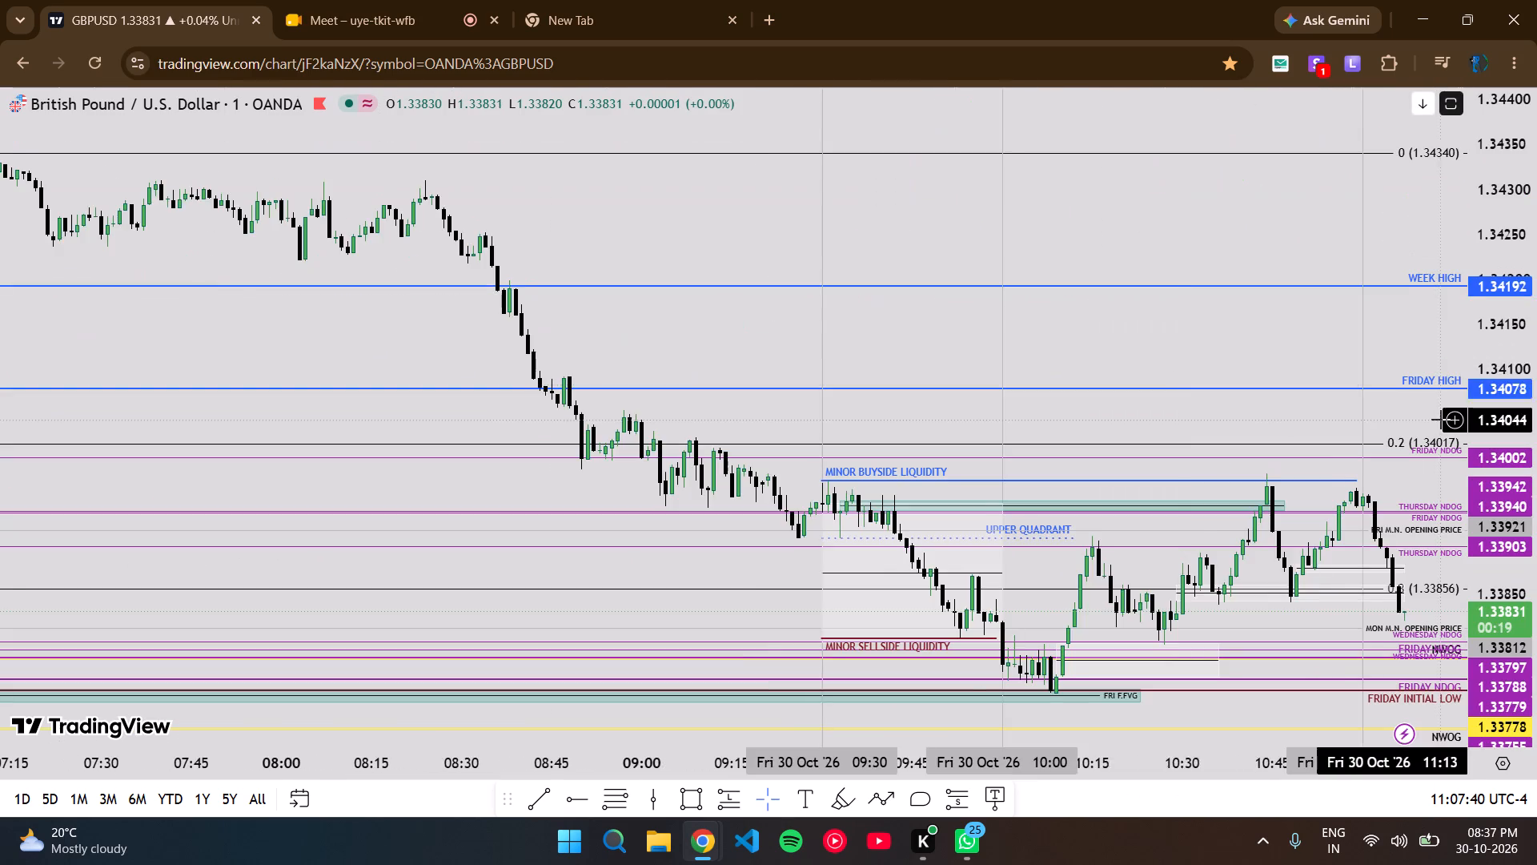
pyautogui.scroll(2, 1441, 420)
pyautogui.scroll(5, 1536, 475)
pyautogui.moveTo(1407, 498); pyautogui.dragTo(1118, 301)
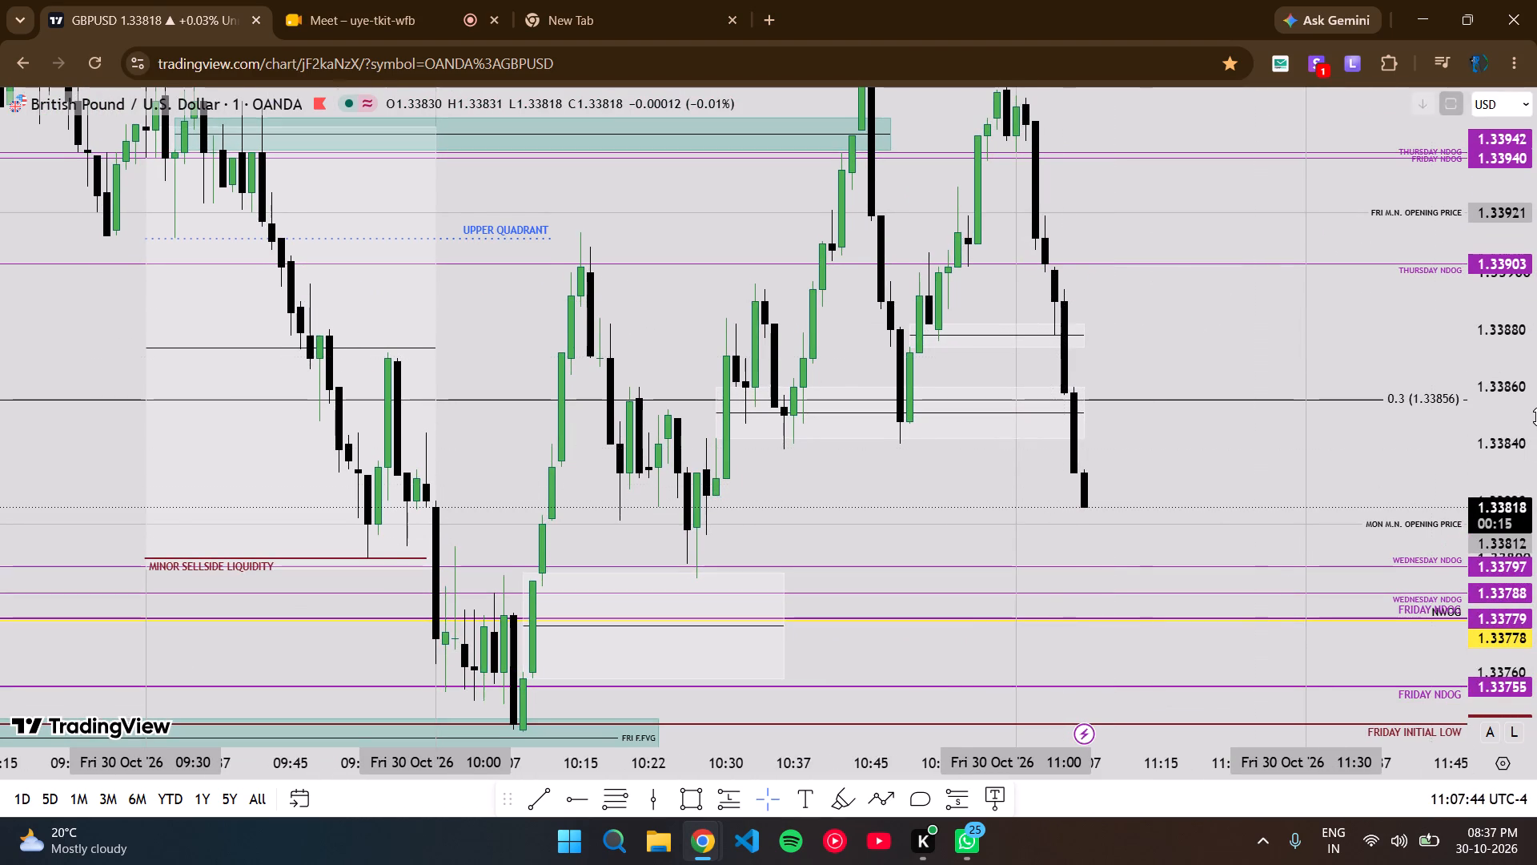
pyautogui.scroll(2, 1536, 416)
pyautogui.scroll(-3, 1536, 416)
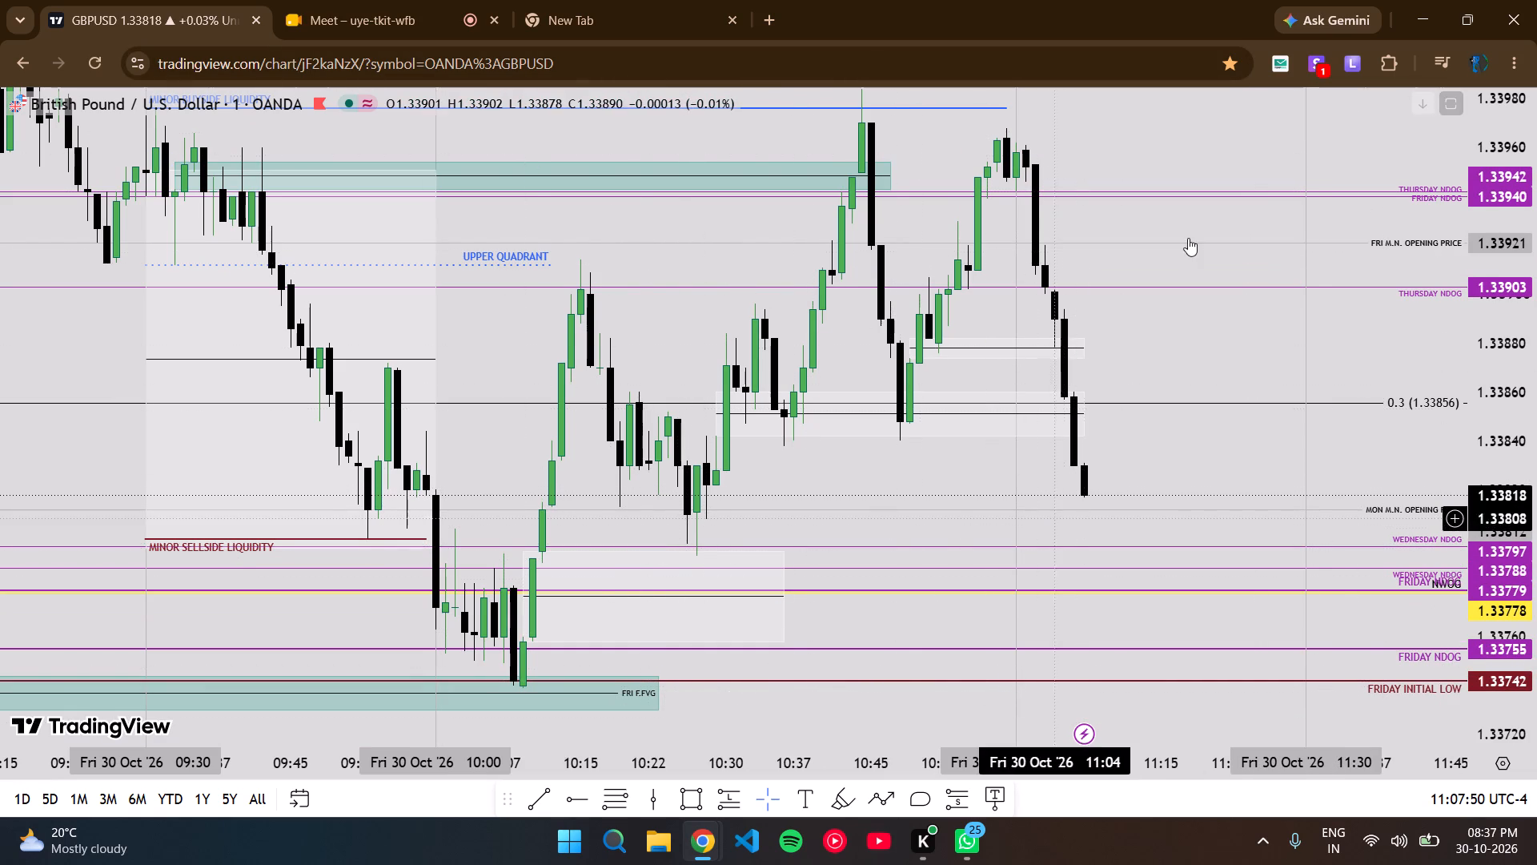
pyautogui.scroll(-4, 1536, 174)
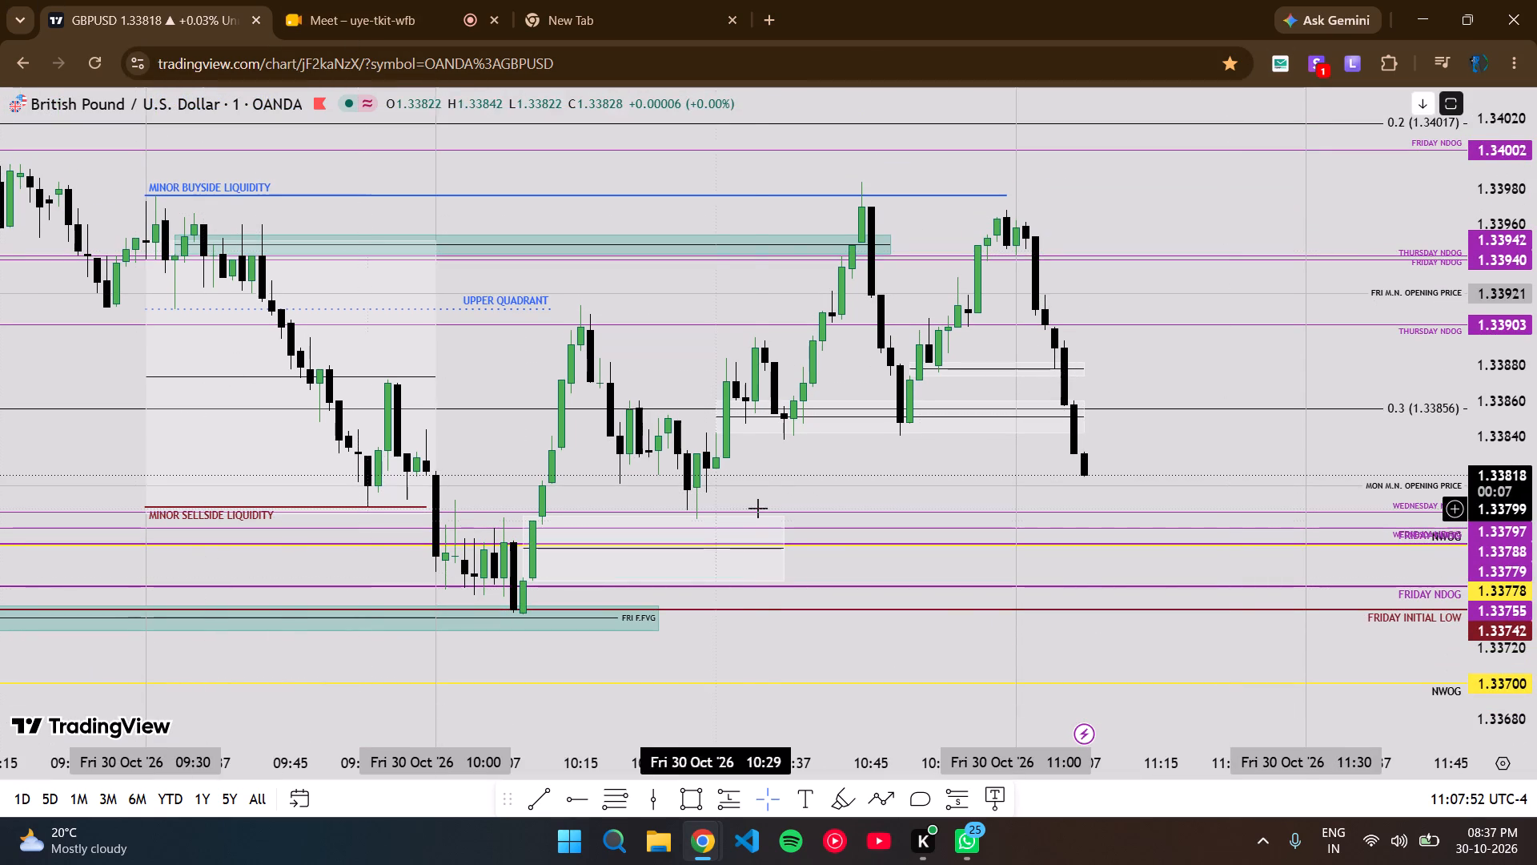
pyautogui.scroll(-1, 1135, 453)
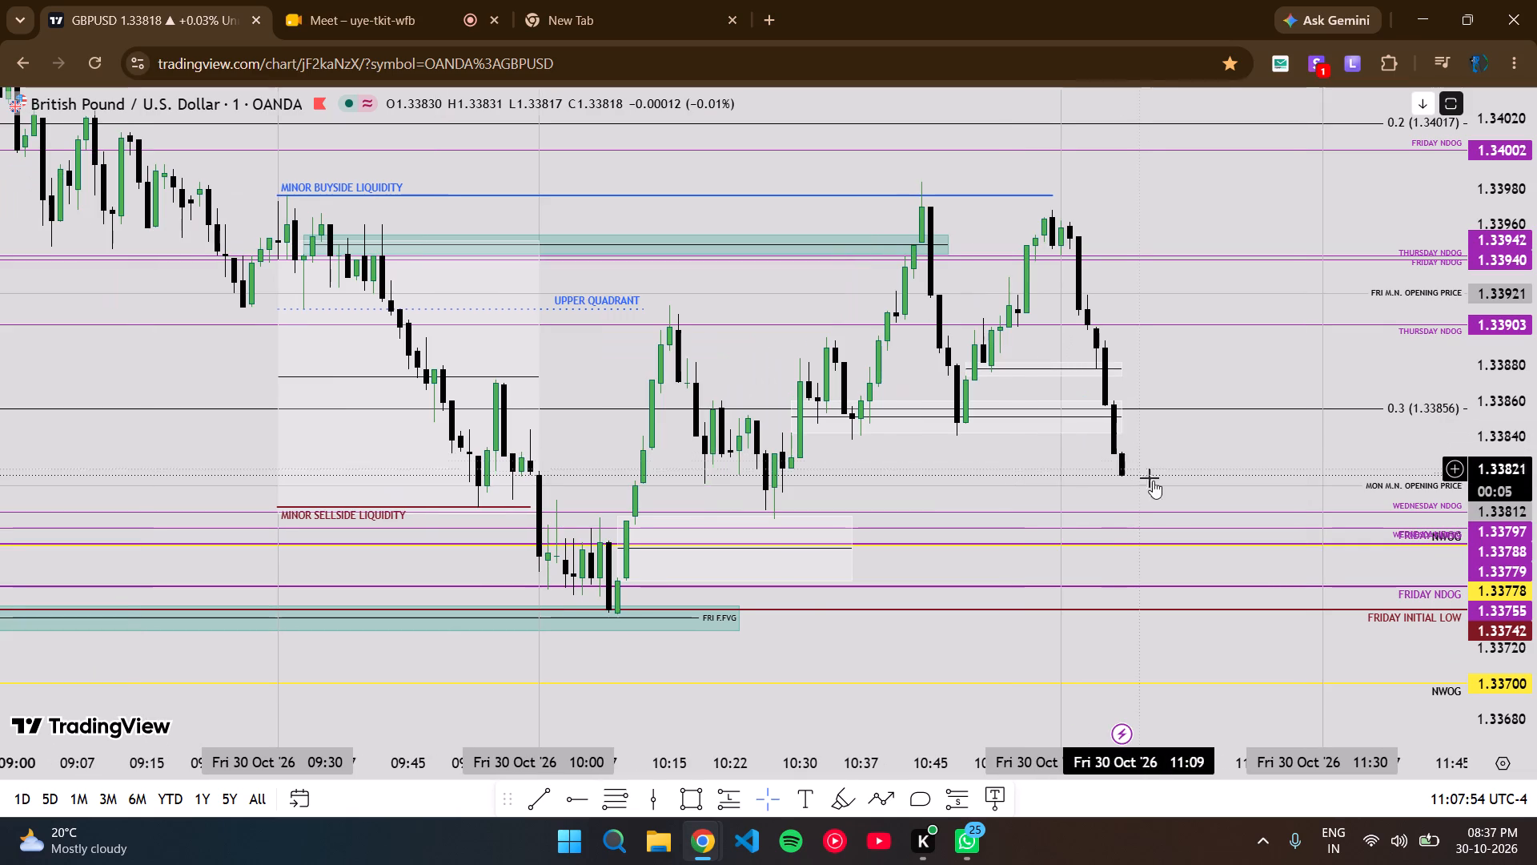
pyautogui.moveTo(1181, 455); pyautogui.dragTo(1138, 355)
pyautogui.scroll(-2, 1100, 400)
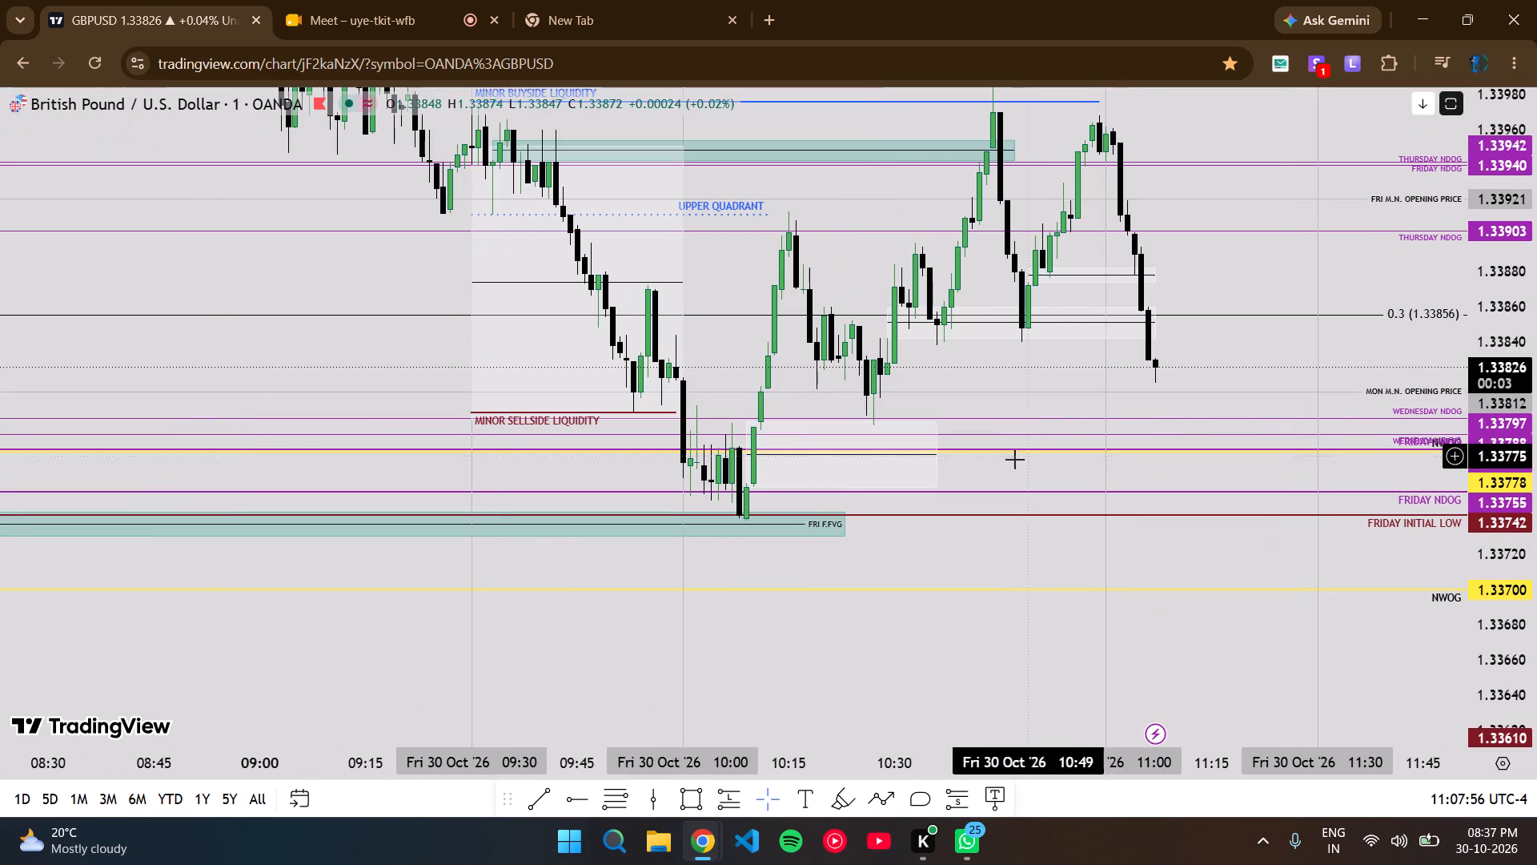
pyautogui.moveTo(1237, 334); pyautogui.dragTo(1234, 419)
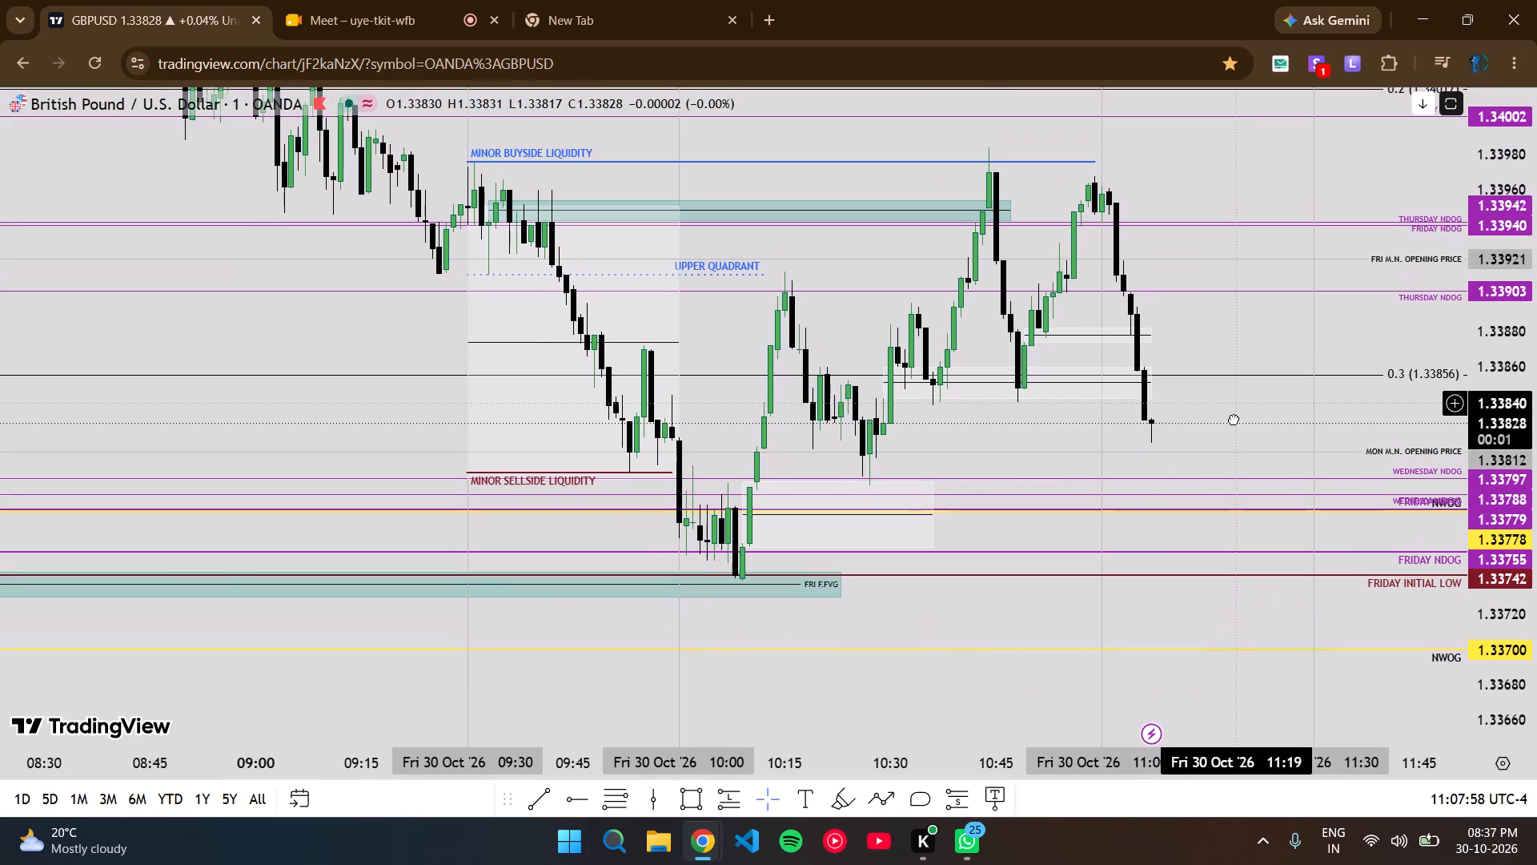
pyautogui.moveTo(1234, 419); pyautogui.dragTo(1234, 422)
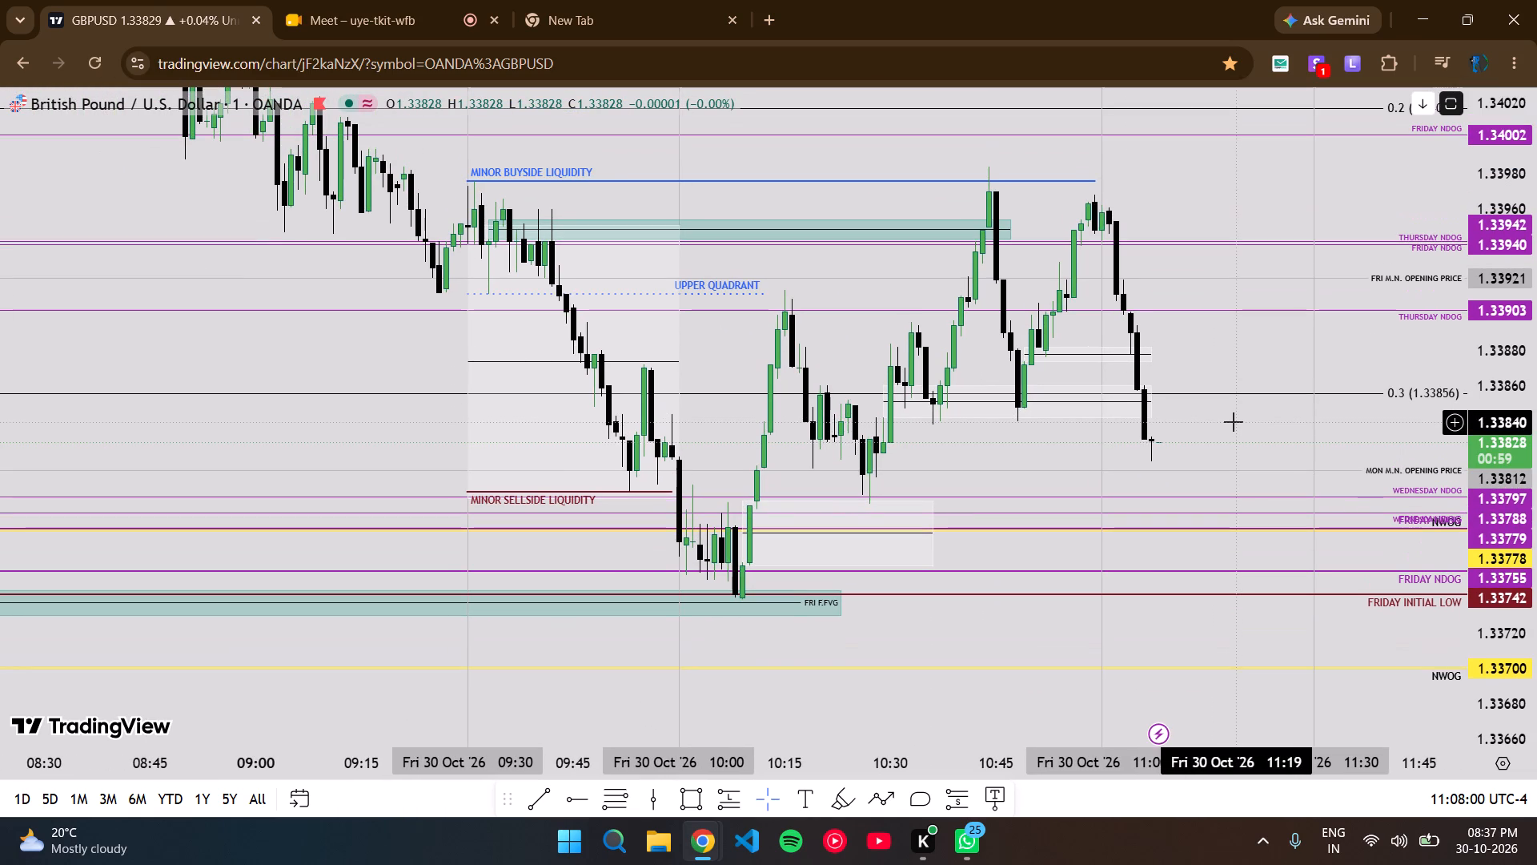
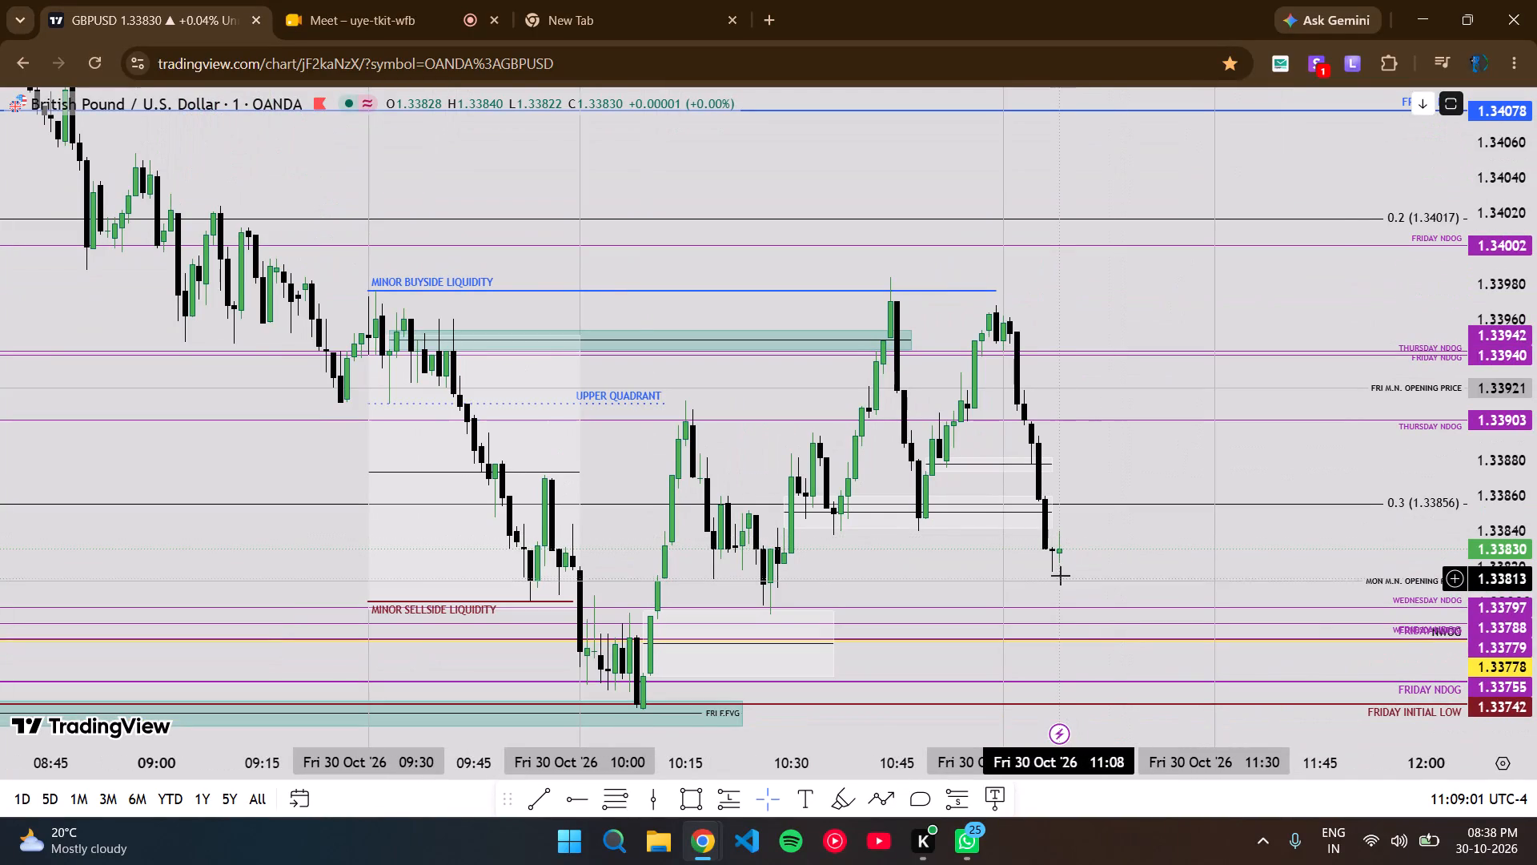
# Examine GBPUSD's live candles just after 11:00 against the 0.3 level, MON M.N. OPENING PRICE and the Friday NDOG levels below.
pyautogui.moveTo(1094, 568); pyautogui.dragTo(1114, 519)
pyautogui.scroll(3, 1536, 509)
pyautogui.scroll(-3, 1536, 509)
pyautogui.scroll(2, 1536, 511)
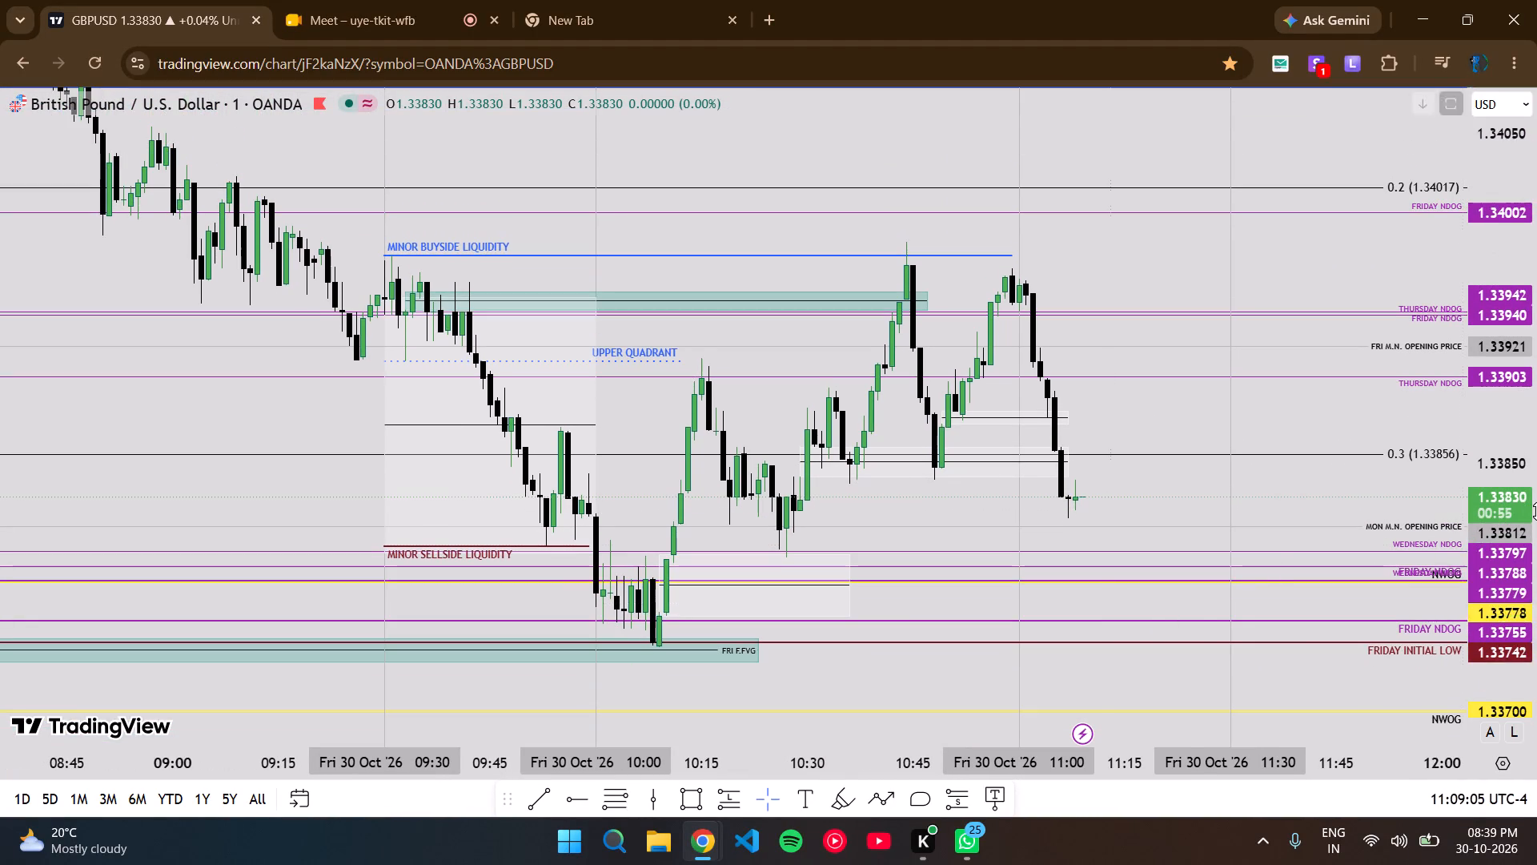
pyautogui.scroll(1, 1536, 511)
pyautogui.moveTo(1145, 549); pyautogui.dragTo(1120, 493)
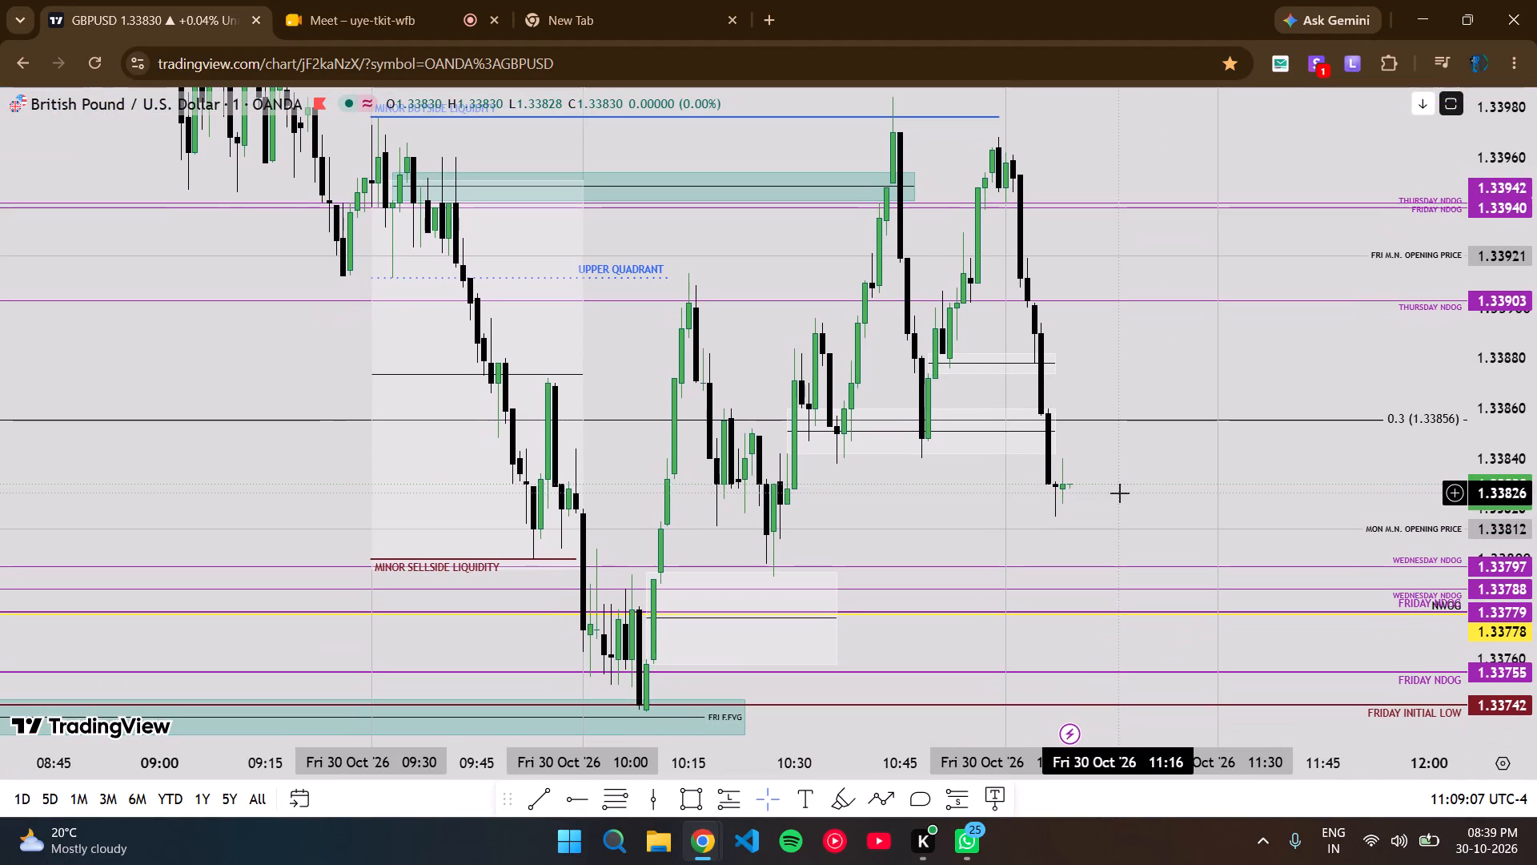
pyautogui.moveTo(1120, 493); pyautogui.dragTo(1147, 500)
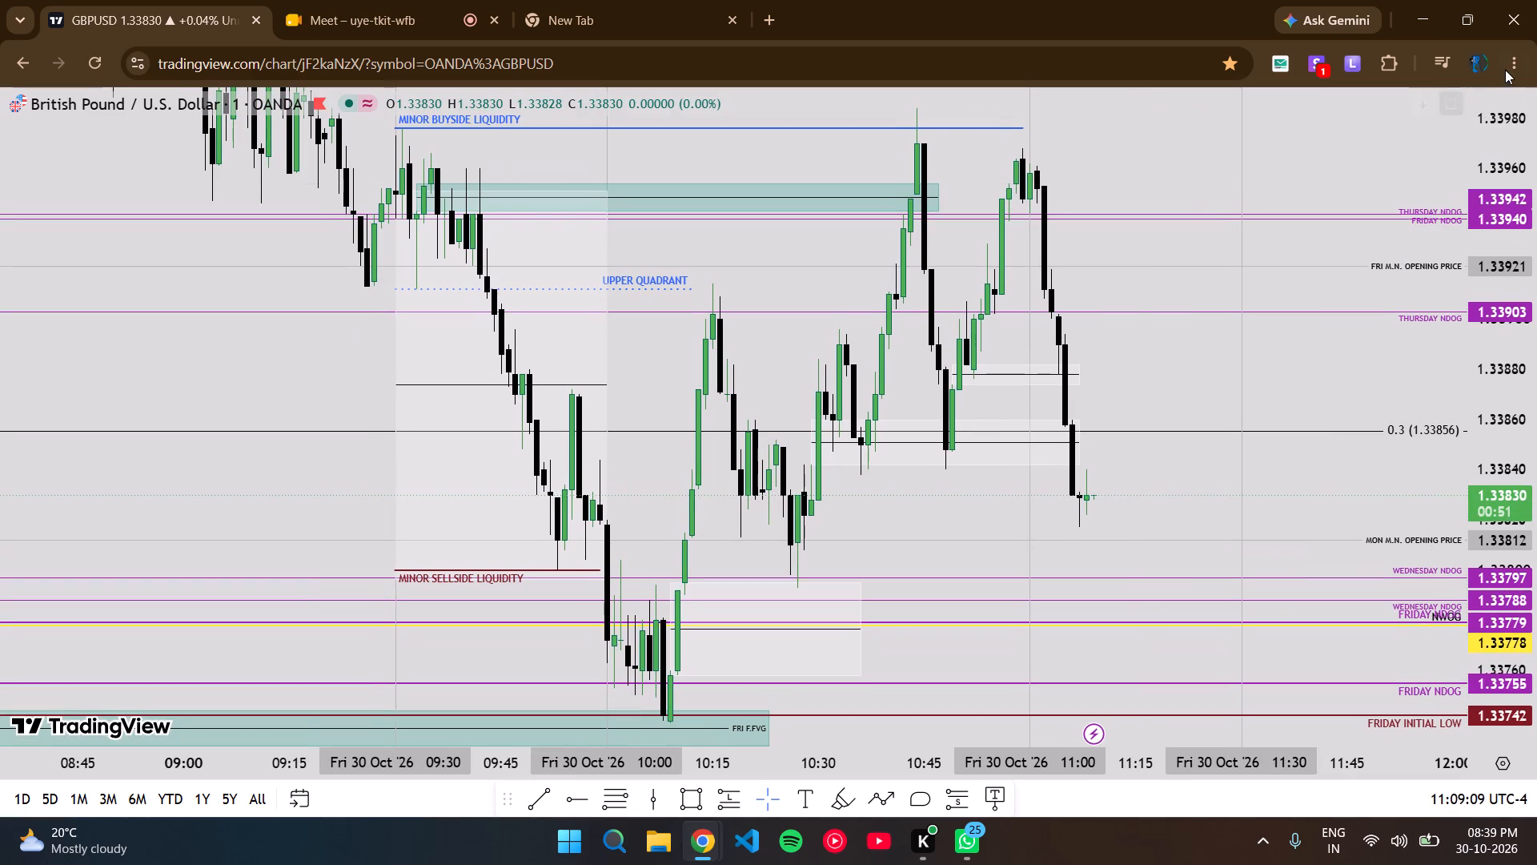
# Switch the browser to full screen and frame GBPUSD's Friday morning price action from MINOR BUYSIDE LIQUIDITY down to FRIDAY INITIAL LOW.
pyautogui.click(1511, 63)
pyautogui.click(1521, 464)
pyautogui.scroll(1, 1536, 397)
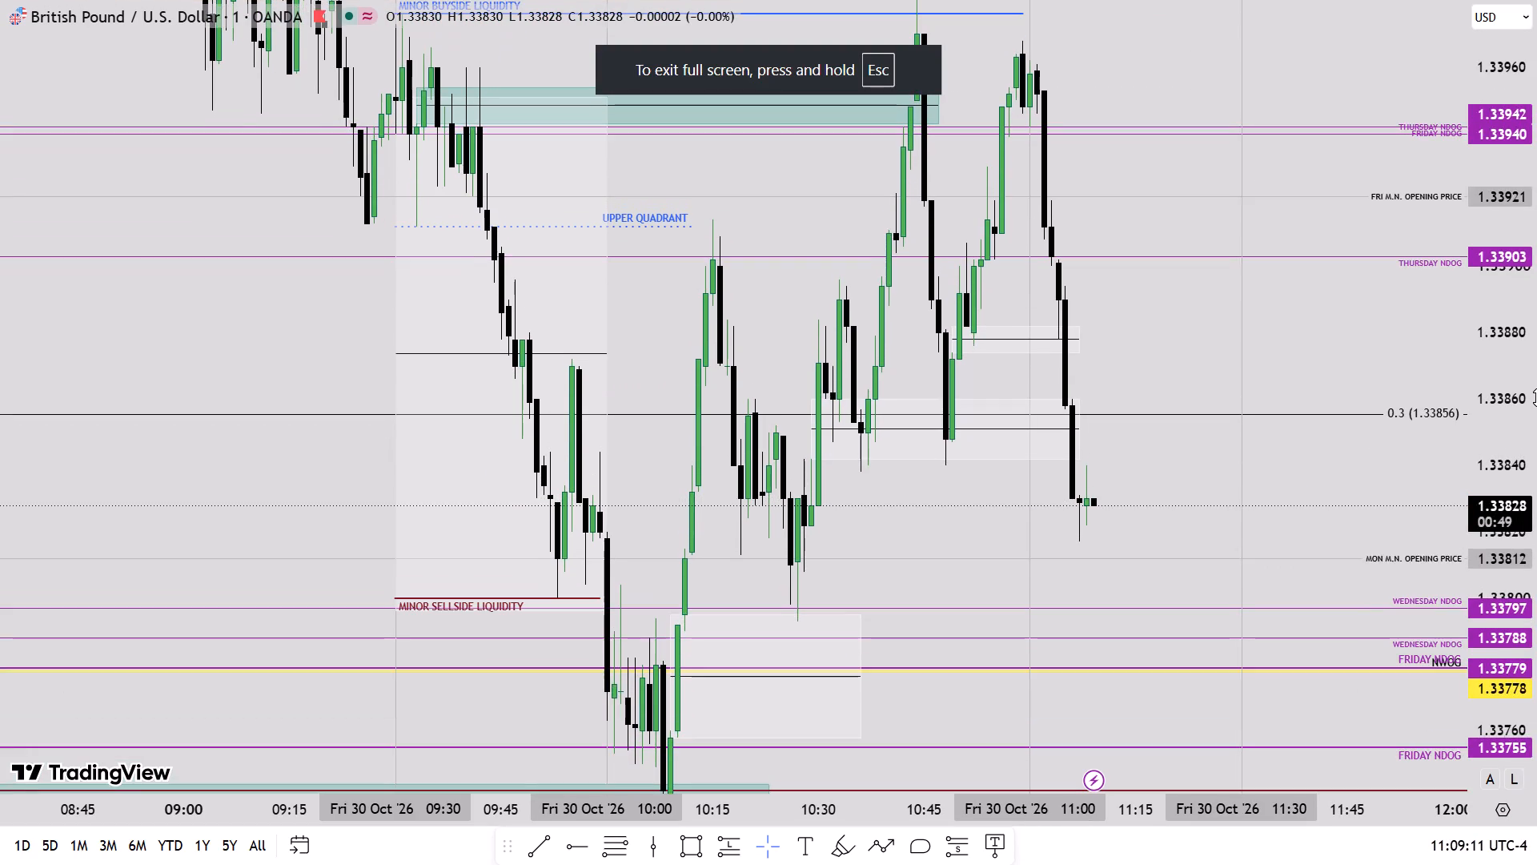
pyautogui.scroll(2, 1536, 397)
pyautogui.scroll(-2, 1536, 397)
pyautogui.moveTo(1148, 450); pyautogui.dragTo(1147, 450)
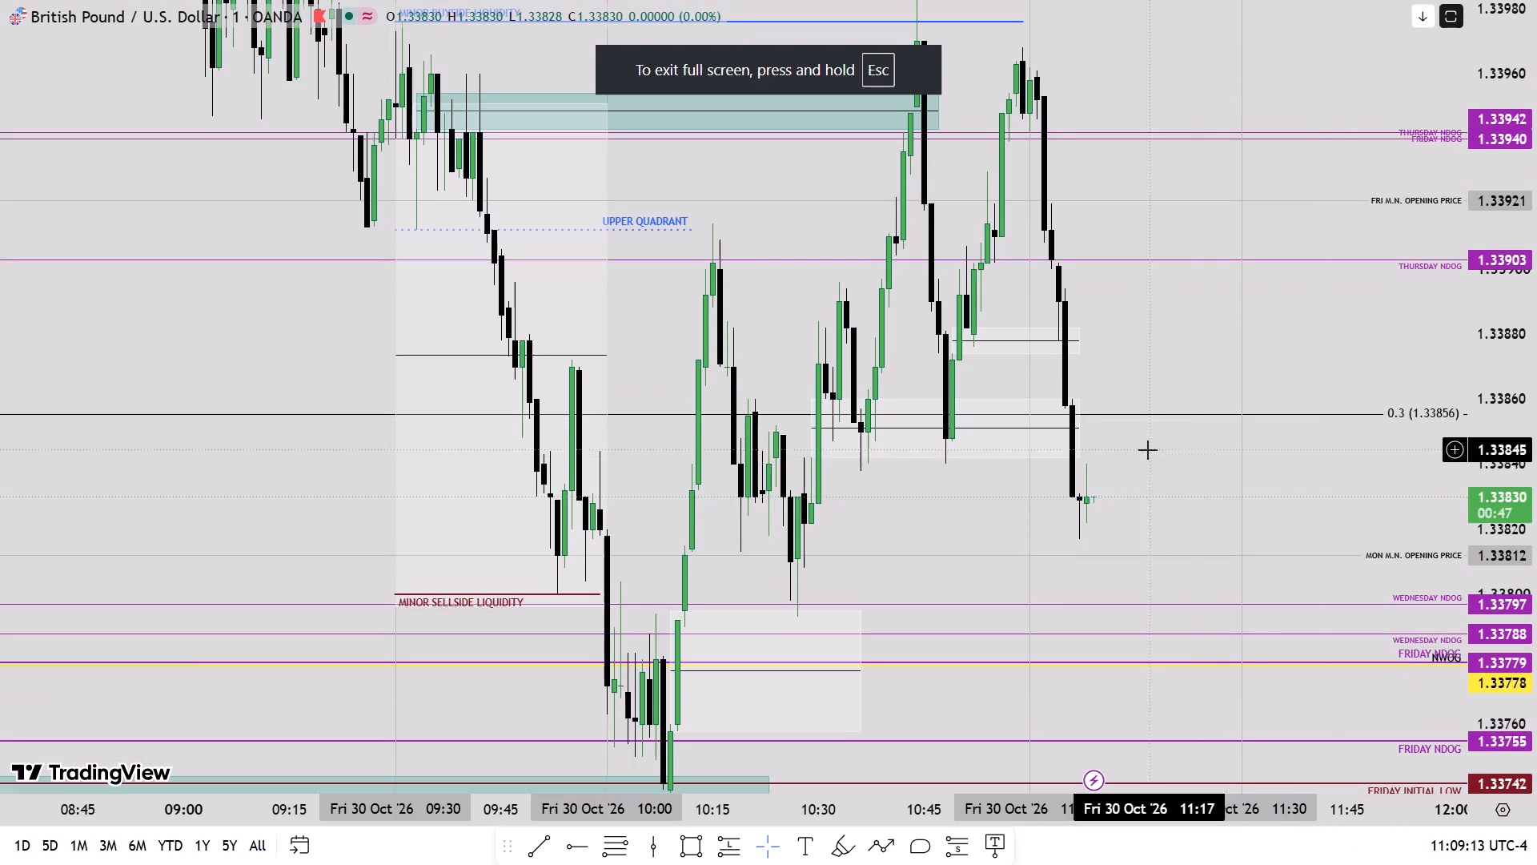
pyautogui.moveTo(1147, 450); pyautogui.dragTo(1121, 515)
pyautogui.scroll(-2, 1536, 364)
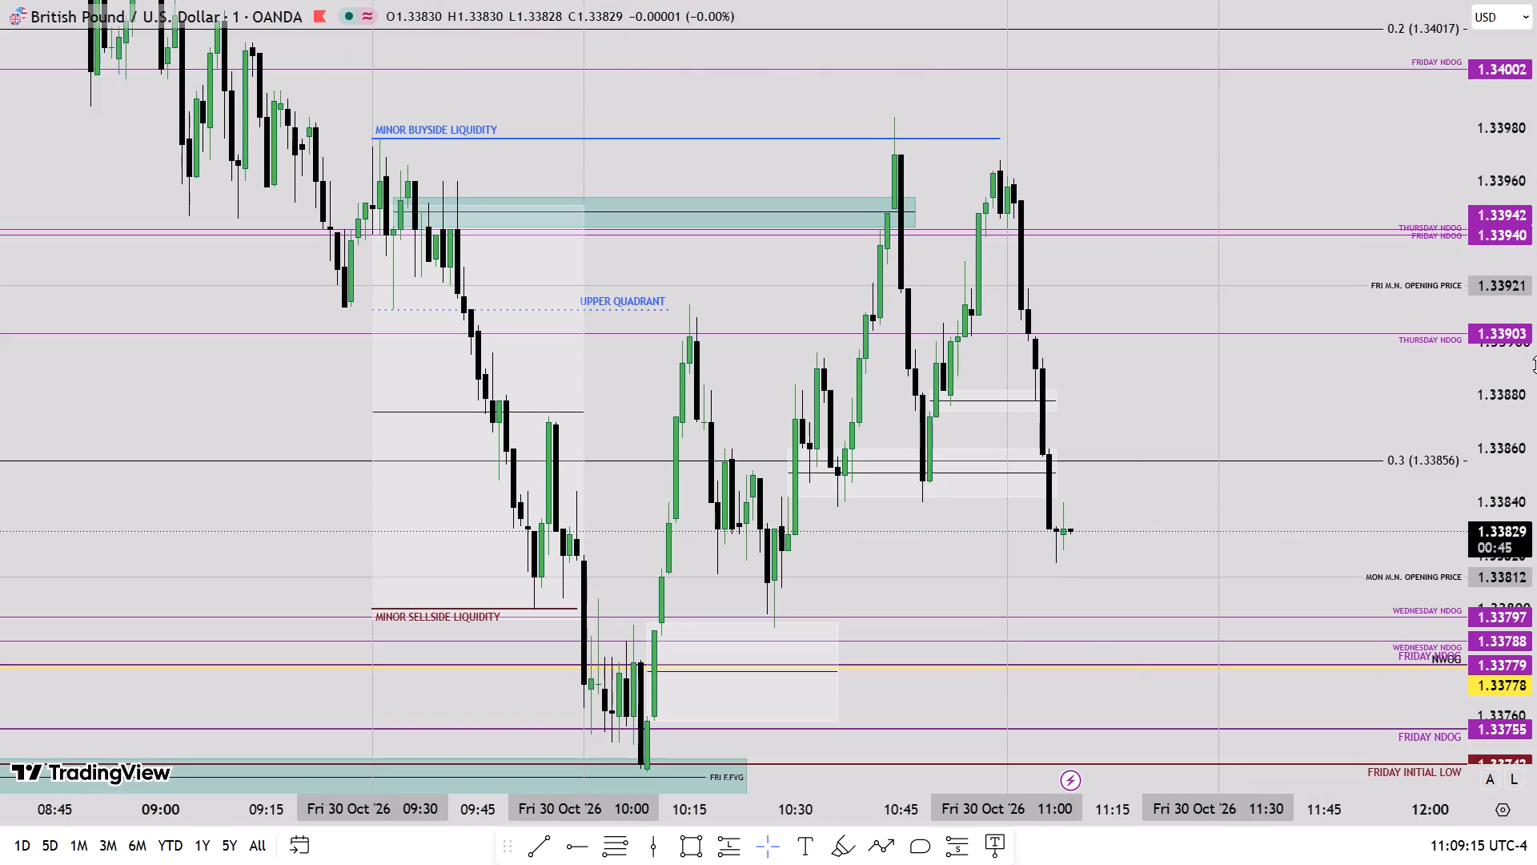
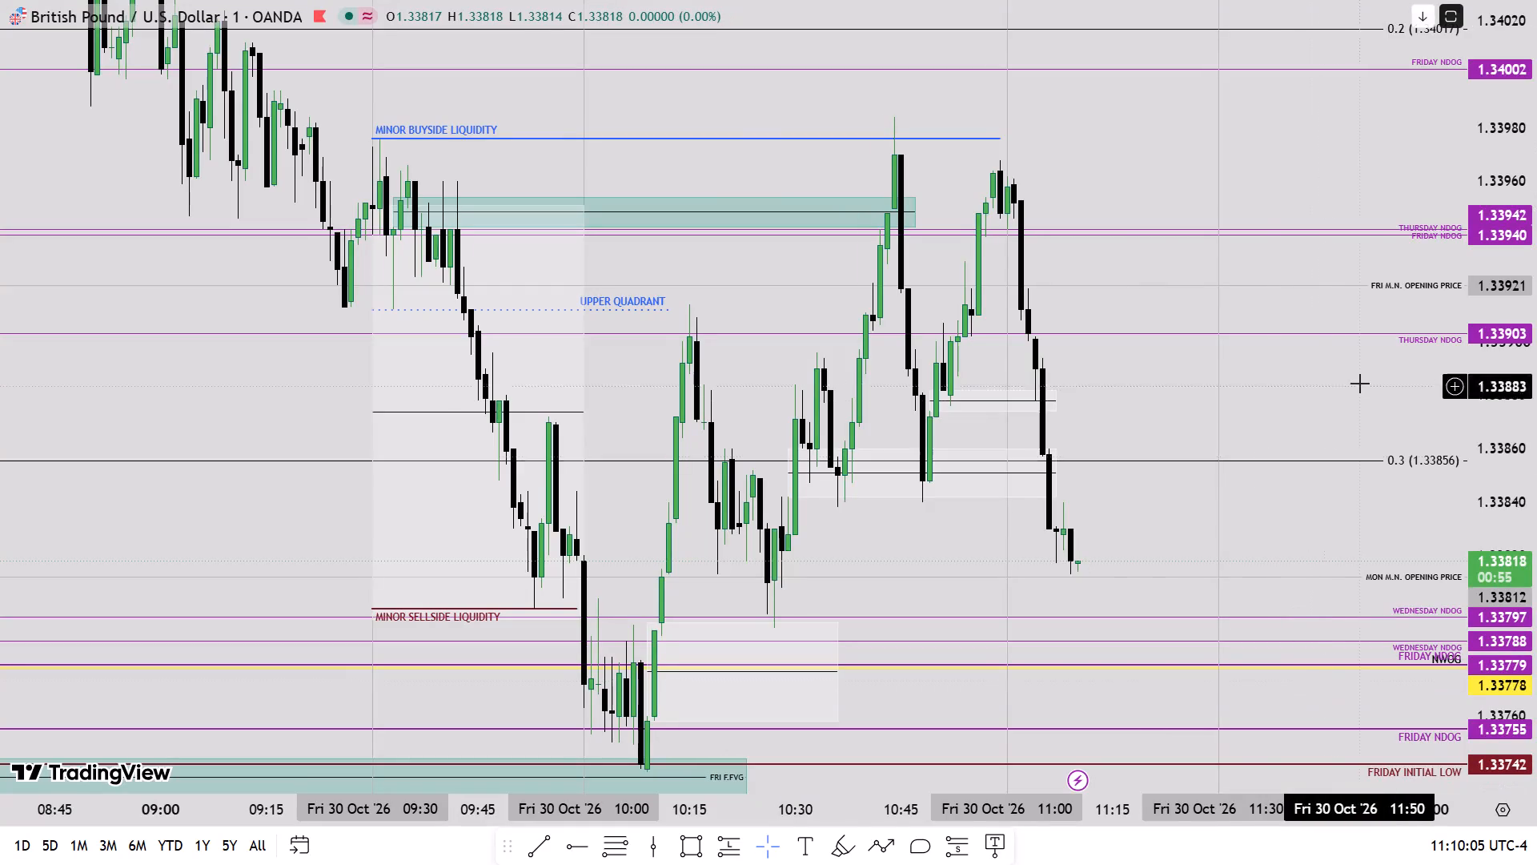
# Examine GBPUSD's live candles around 11:10 against the 0.3 level, MON M.N. OPENING PRICE and the Wednesday and Friday NDOG levels.
pyautogui.moveTo(1115, 520); pyautogui.dragTo(1093, 412)
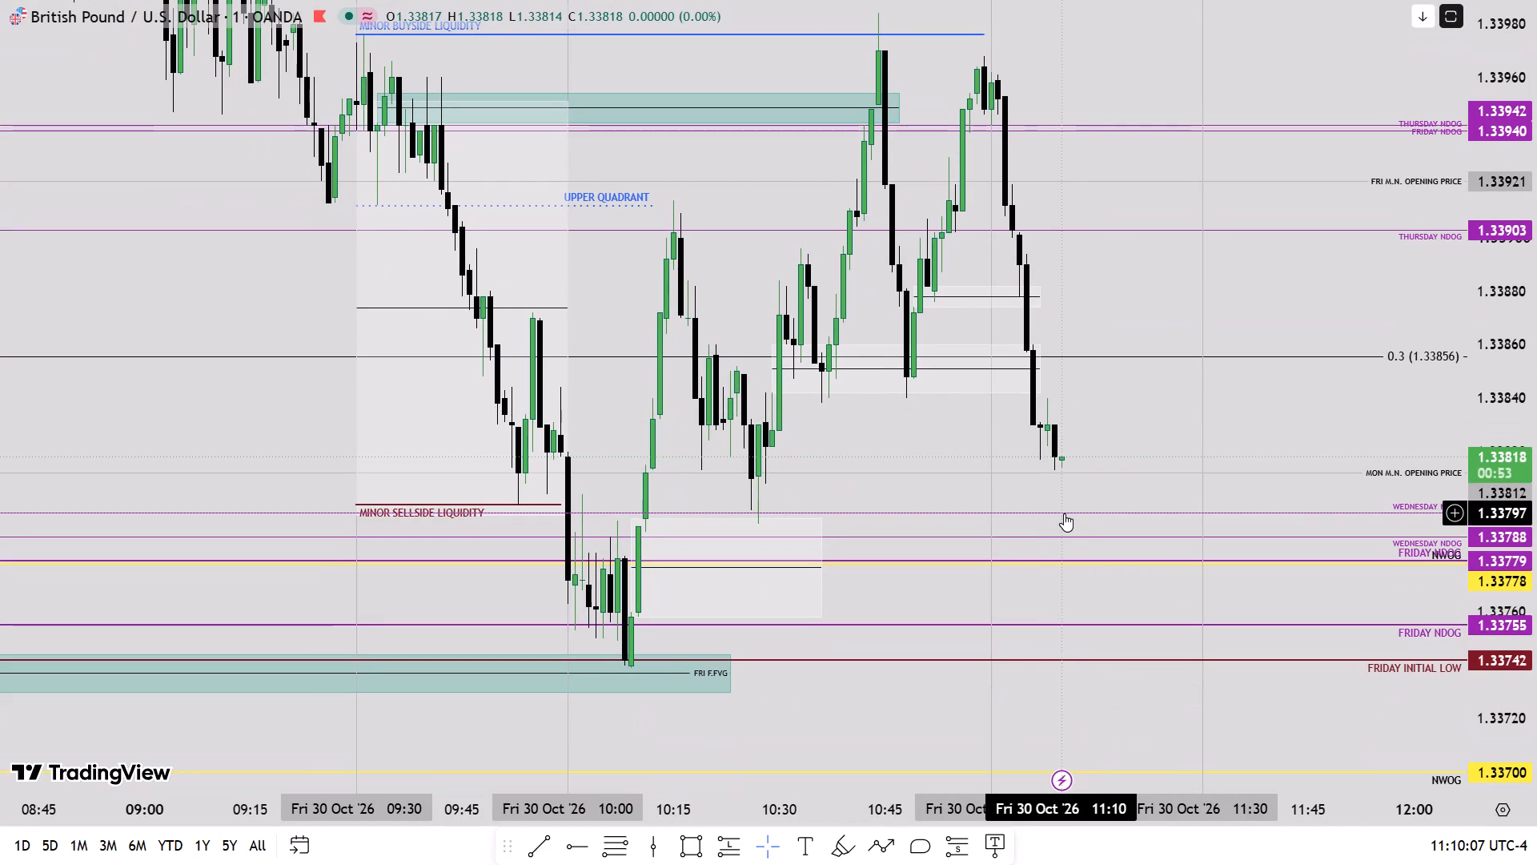
pyautogui.scroll(4, 1536, 416)
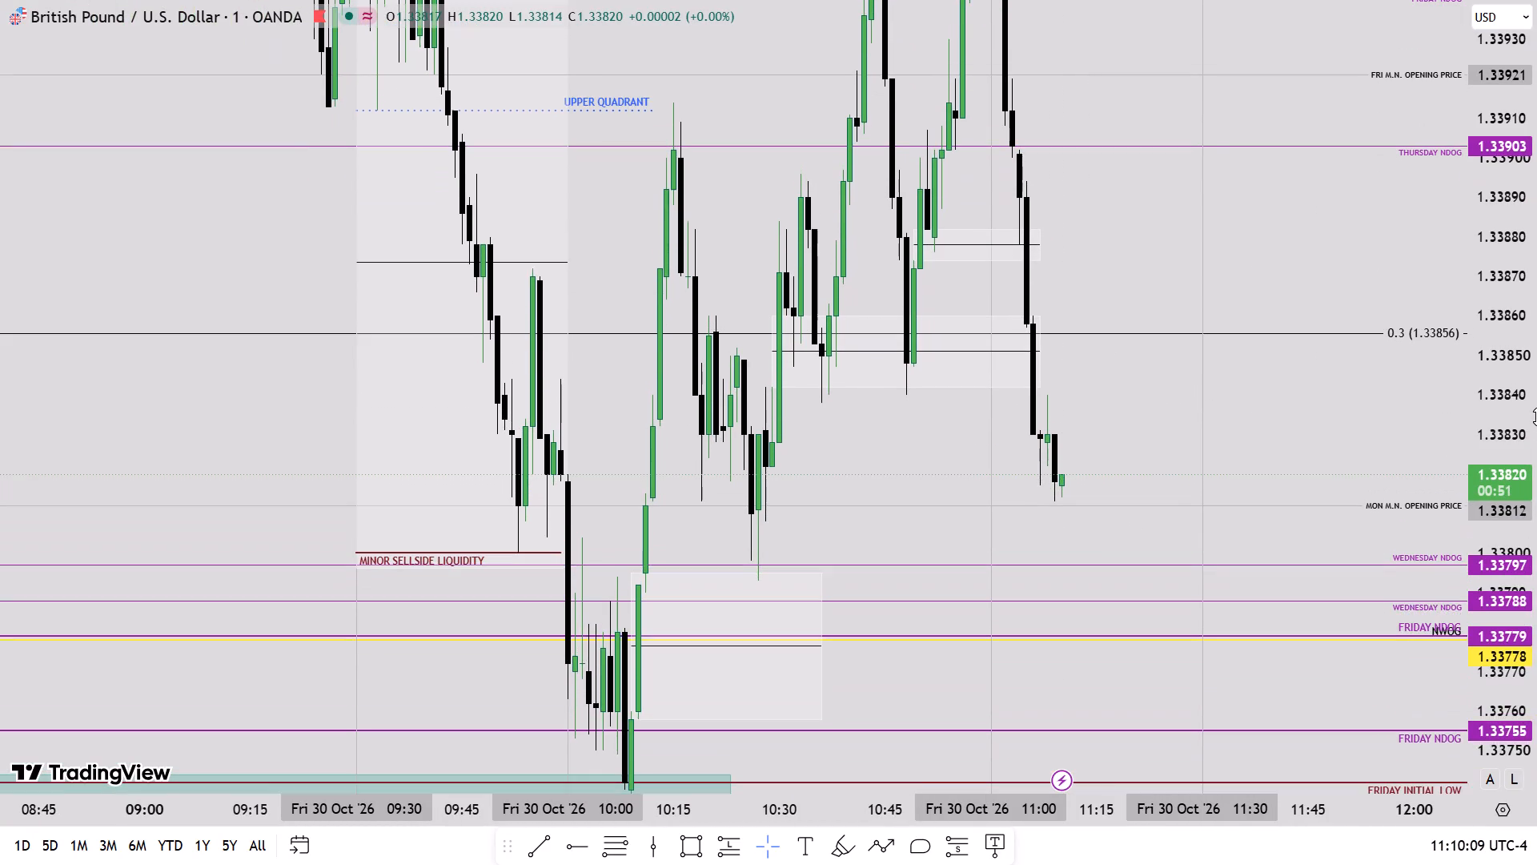
pyautogui.scroll(-9, 1536, 416)
pyautogui.scroll(7, 1536, 416)
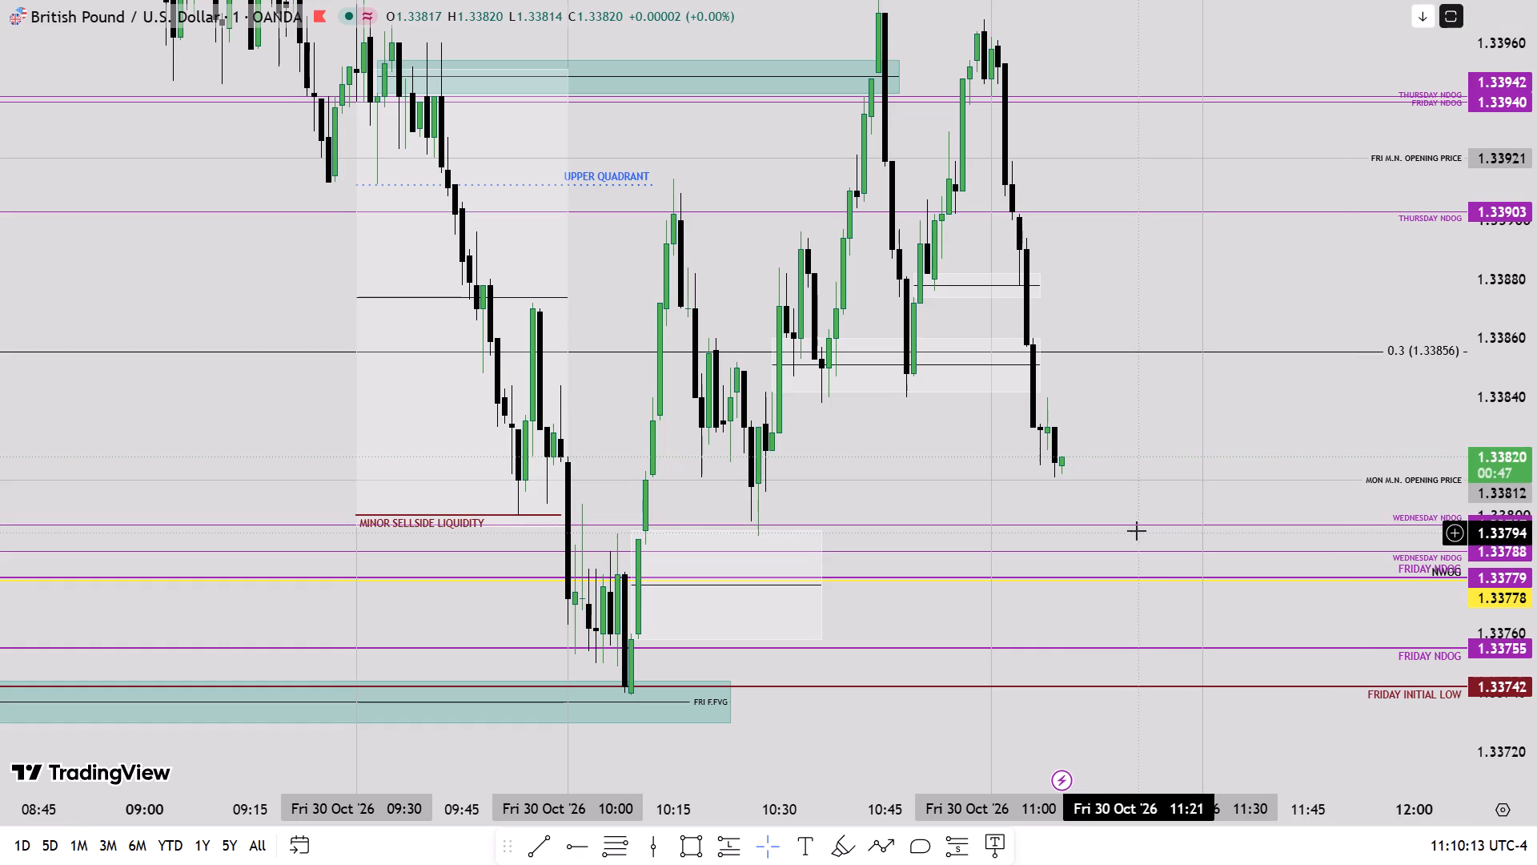
pyautogui.moveTo(1105, 507); pyautogui.dragTo(1140, 534)
pyautogui.scroll(-3, 1536, 452)
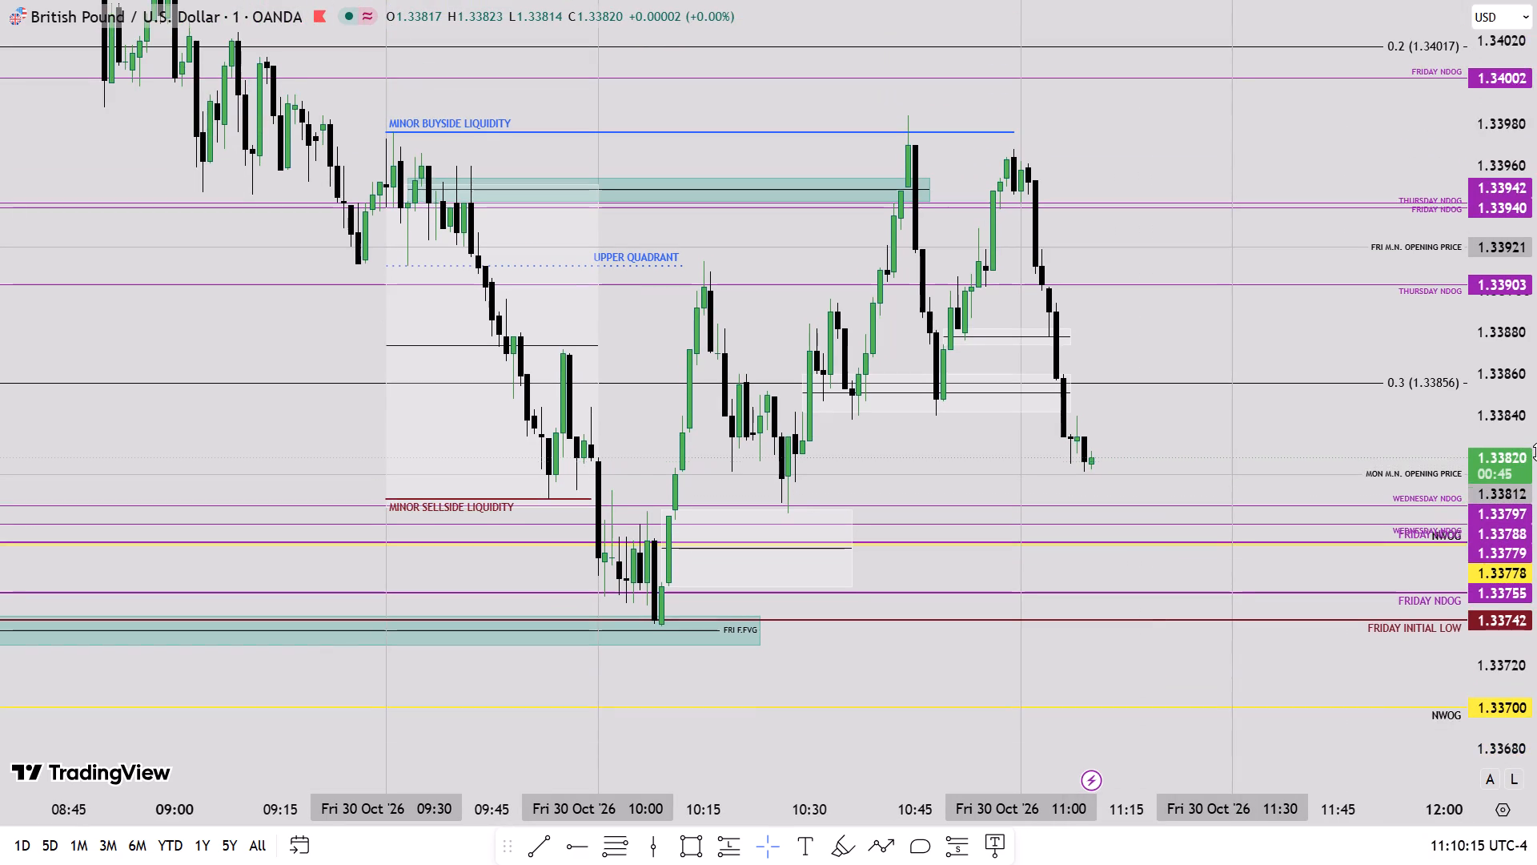
pyautogui.scroll(6, 1536, 452)
pyautogui.scroll(-3, 1536, 452)
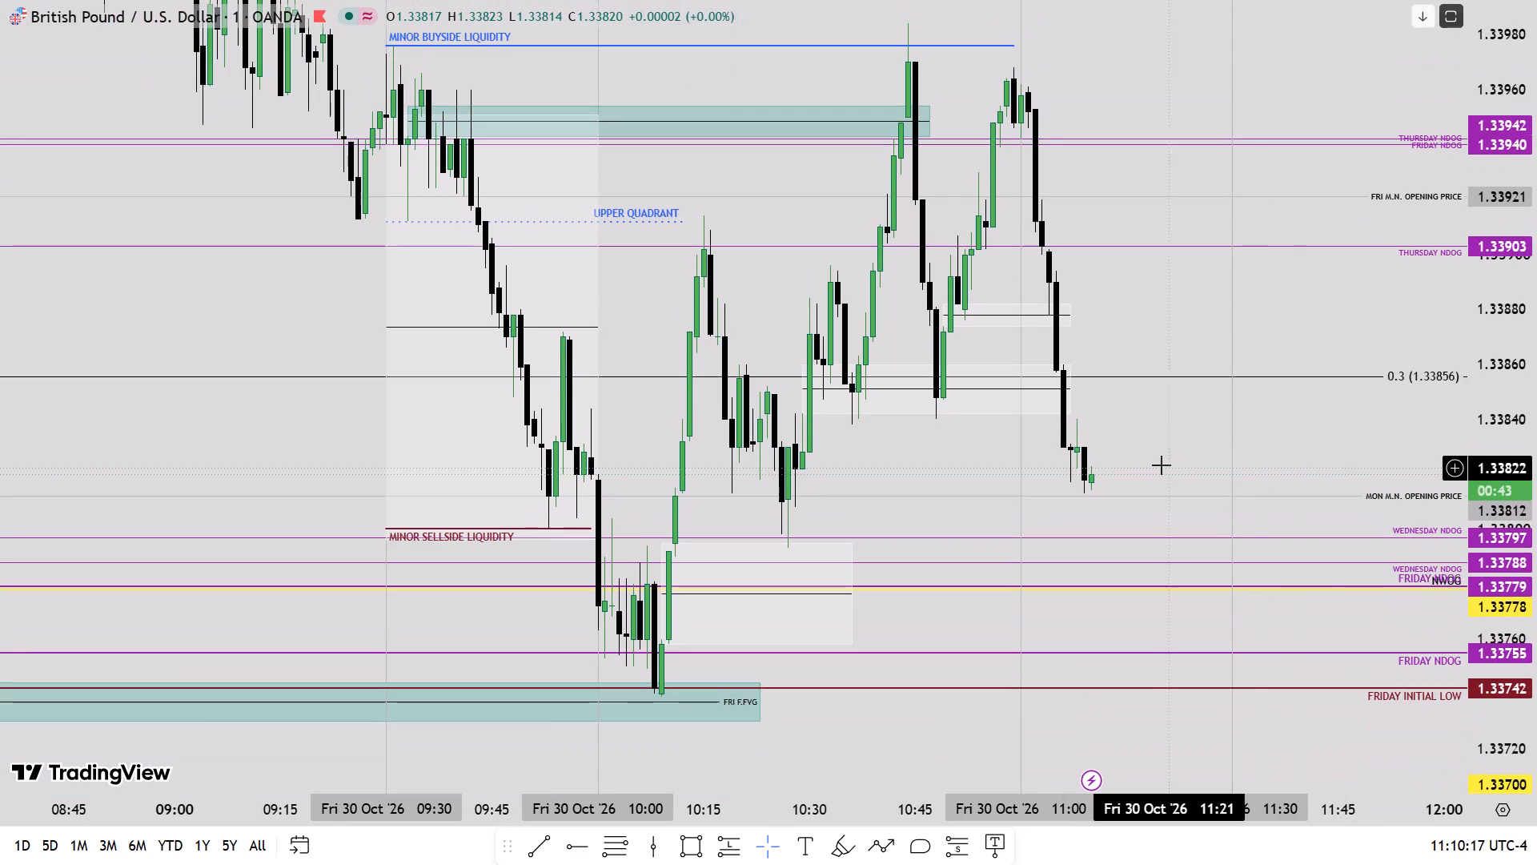
pyautogui.moveTo(1150, 427); pyautogui.dragTo(1100, 438)
pyautogui.scroll(2, 1536, 435)
pyautogui.scroll(-2, 1536, 435)
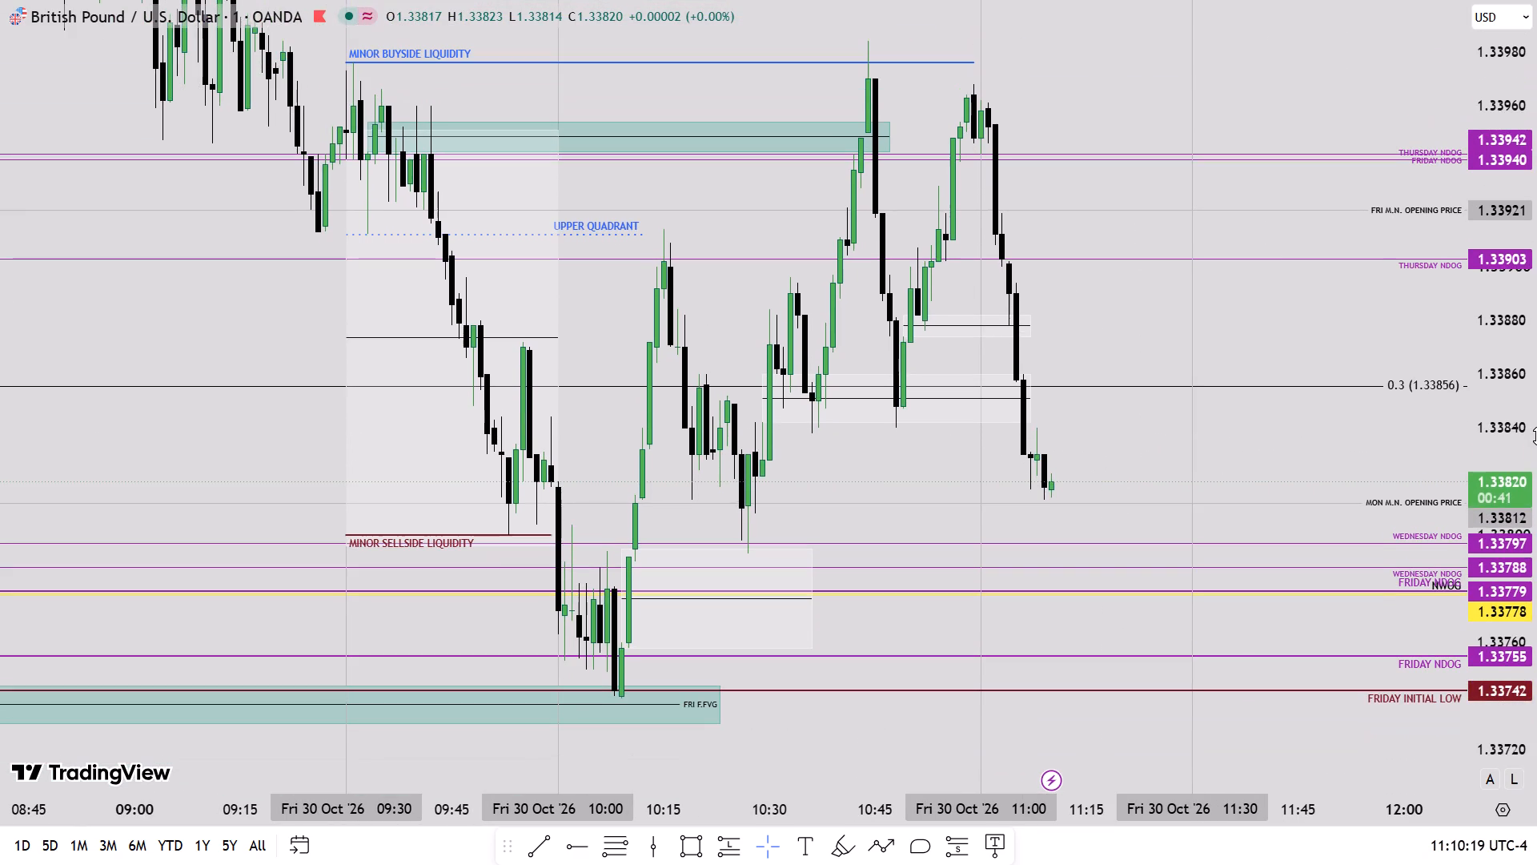
pyautogui.moveTo(1122, 447); pyautogui.dragTo(1117, 489)
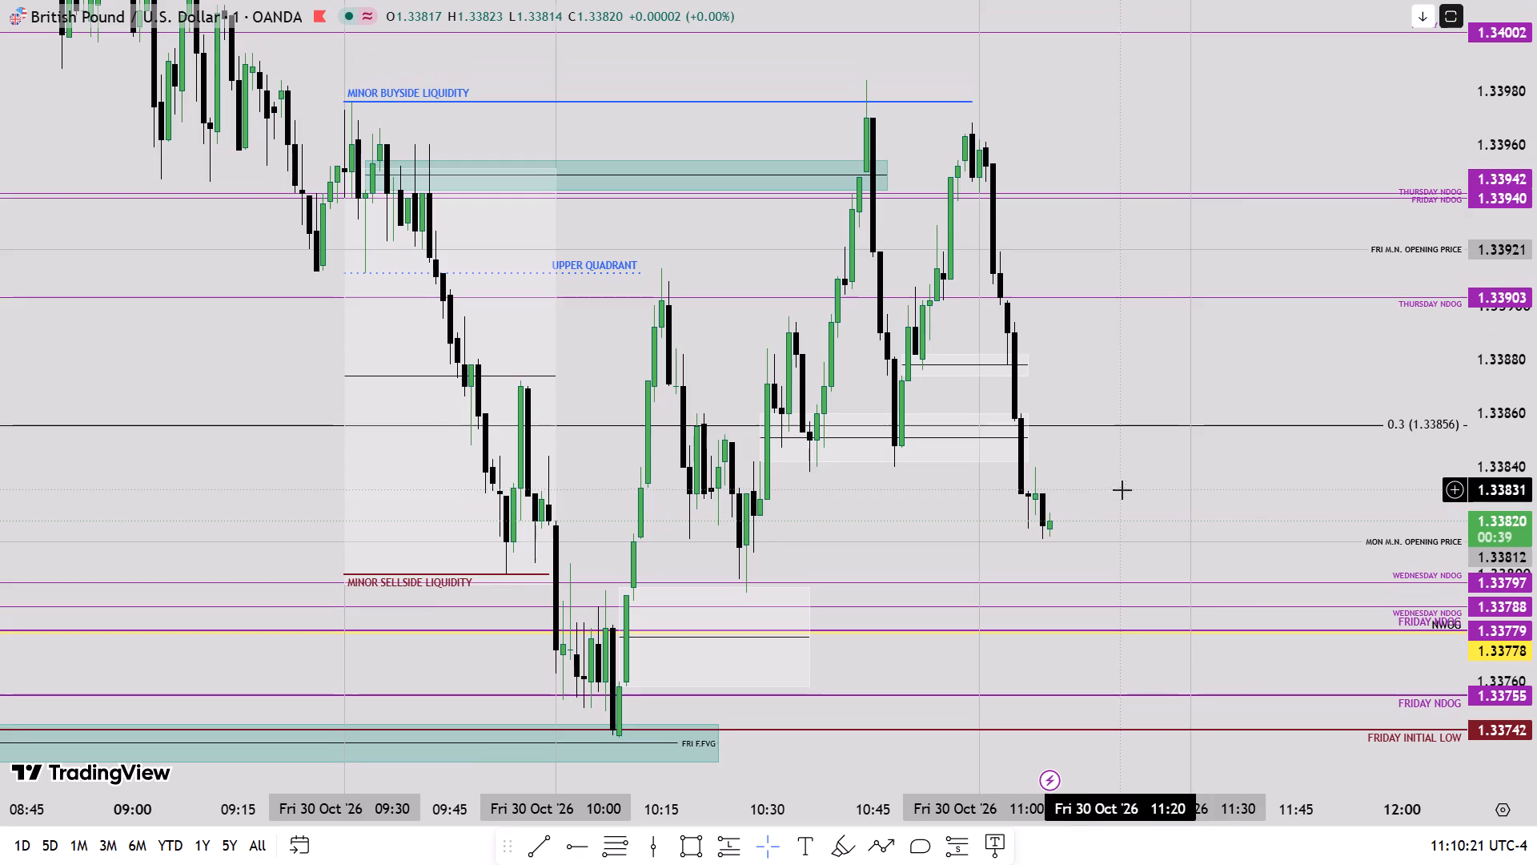
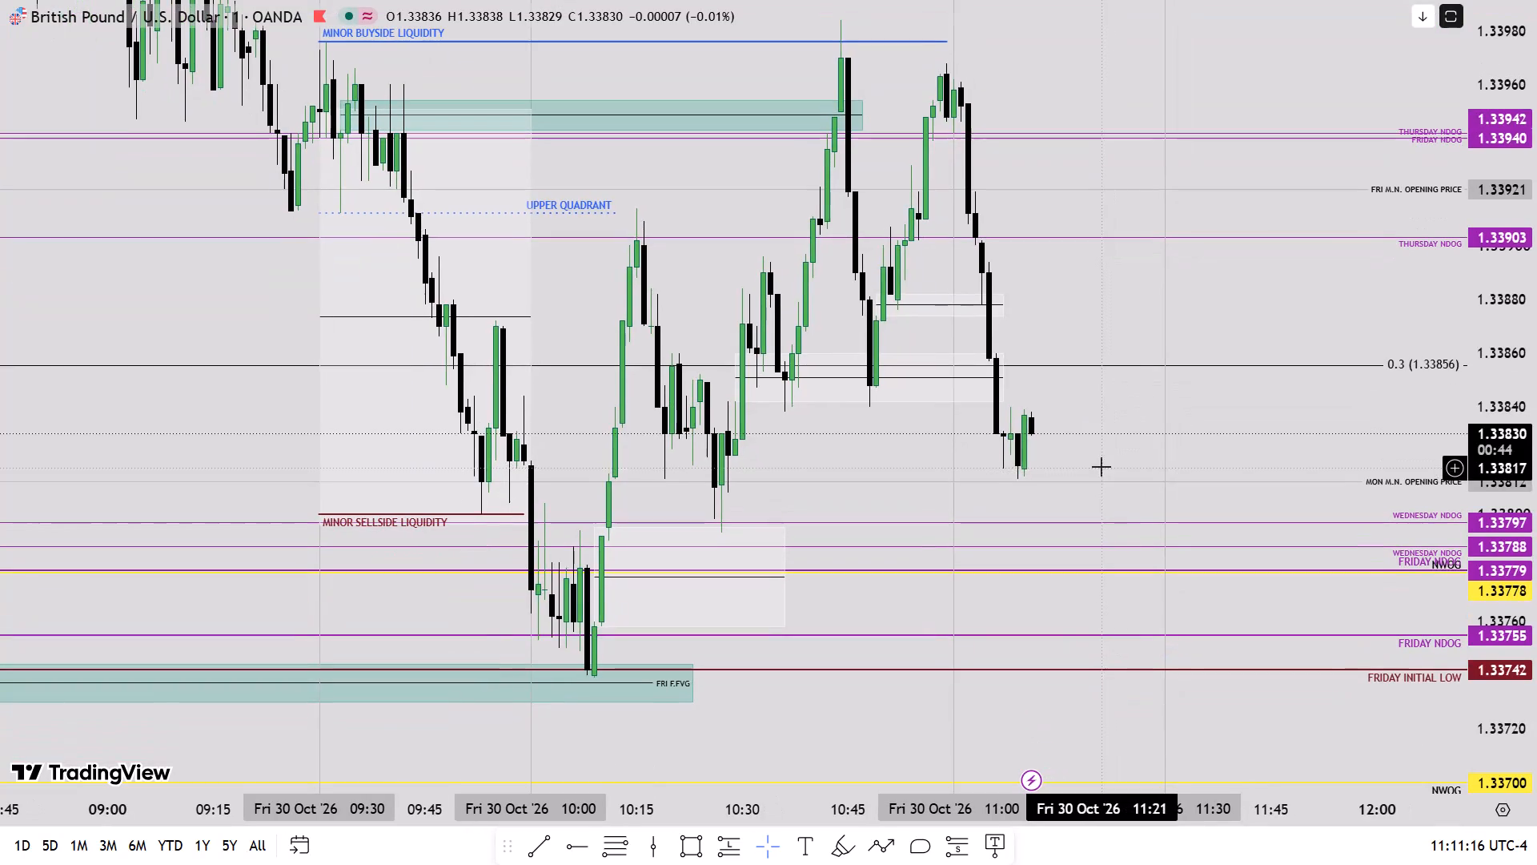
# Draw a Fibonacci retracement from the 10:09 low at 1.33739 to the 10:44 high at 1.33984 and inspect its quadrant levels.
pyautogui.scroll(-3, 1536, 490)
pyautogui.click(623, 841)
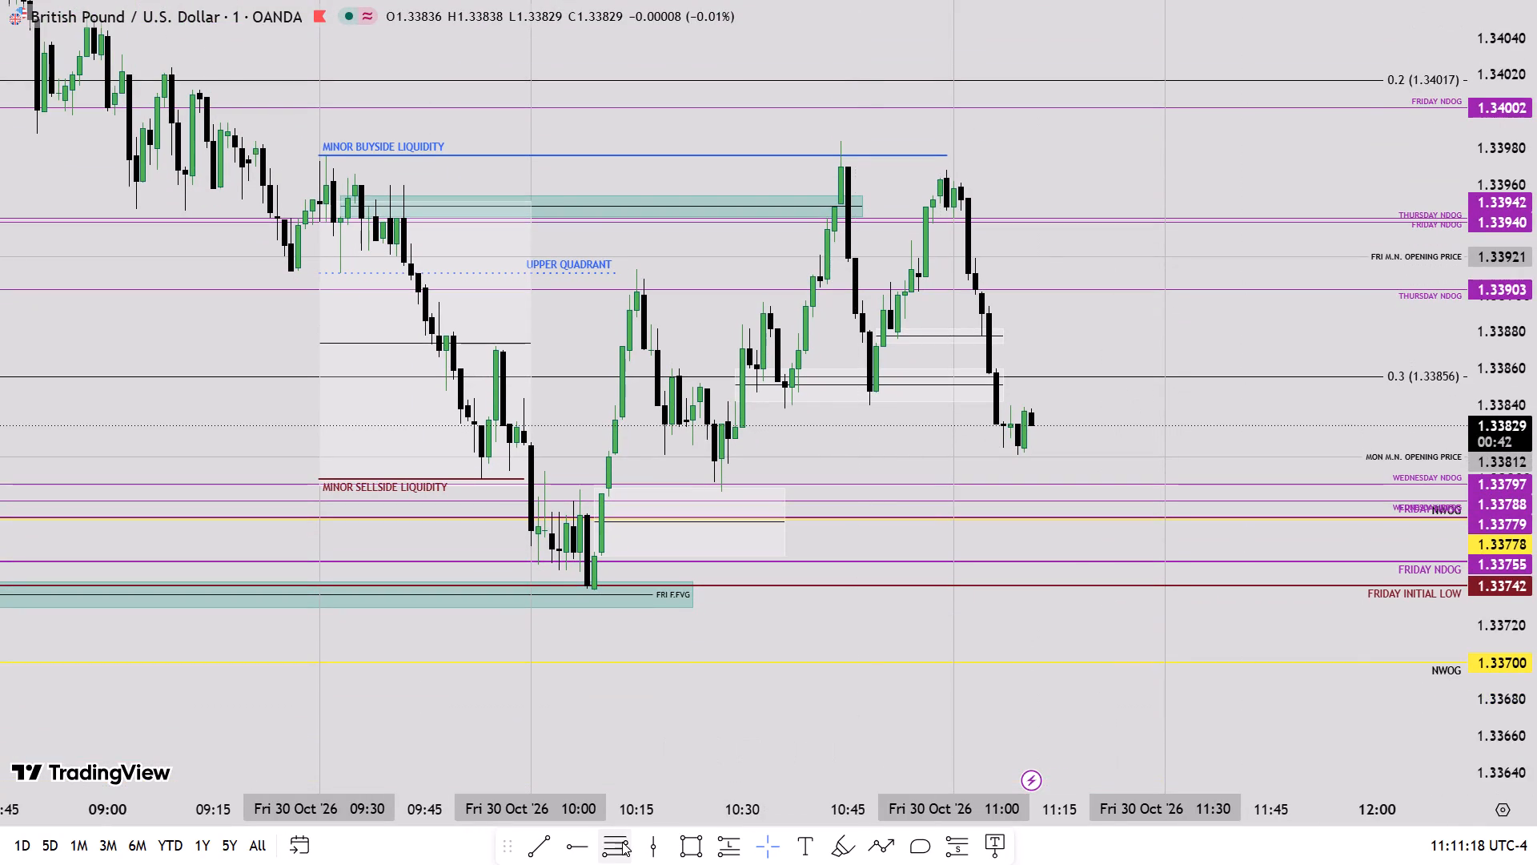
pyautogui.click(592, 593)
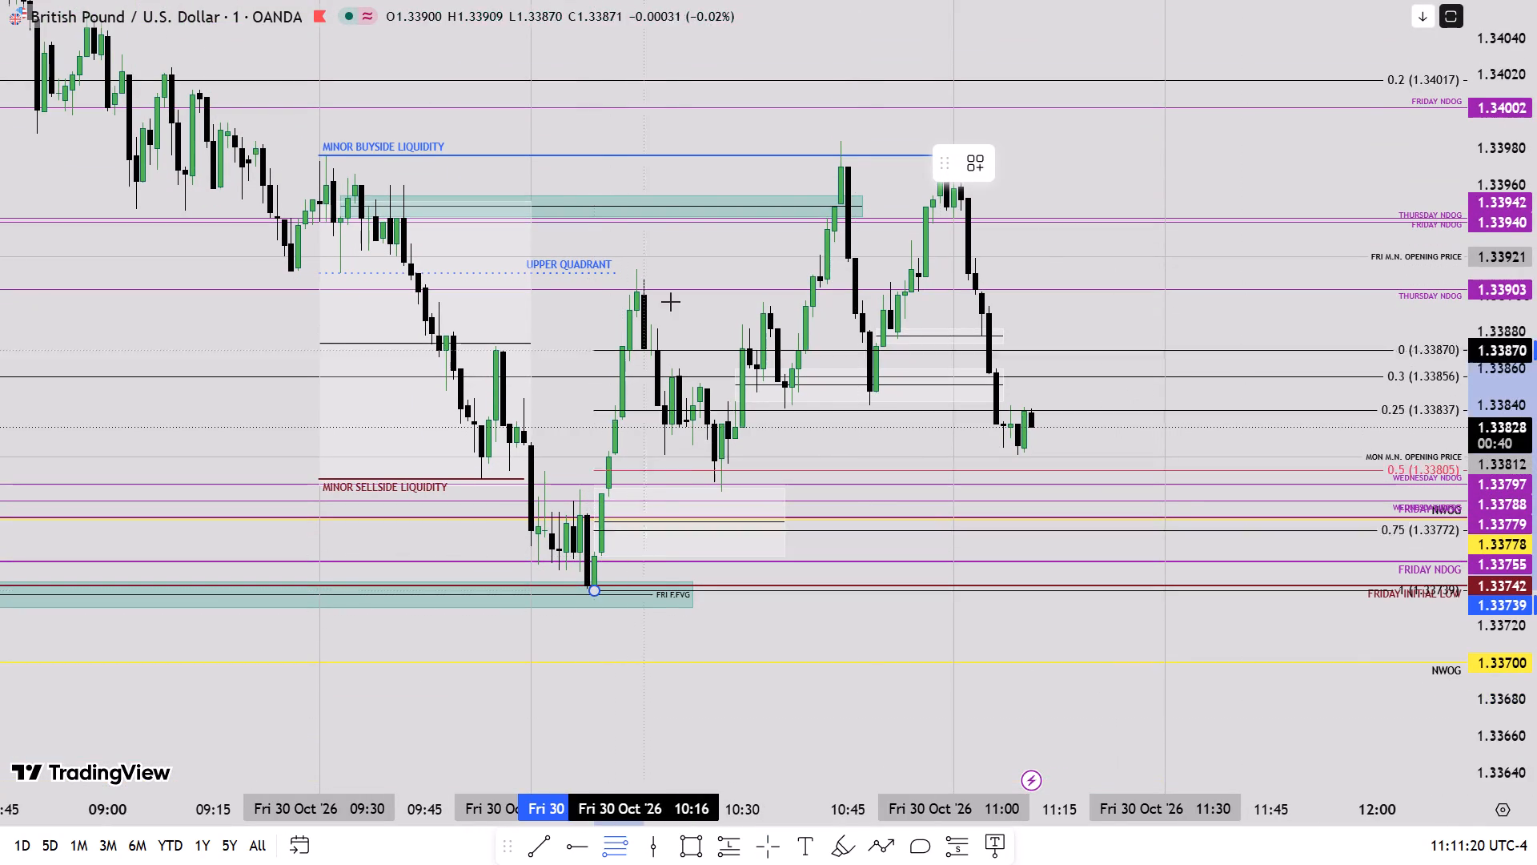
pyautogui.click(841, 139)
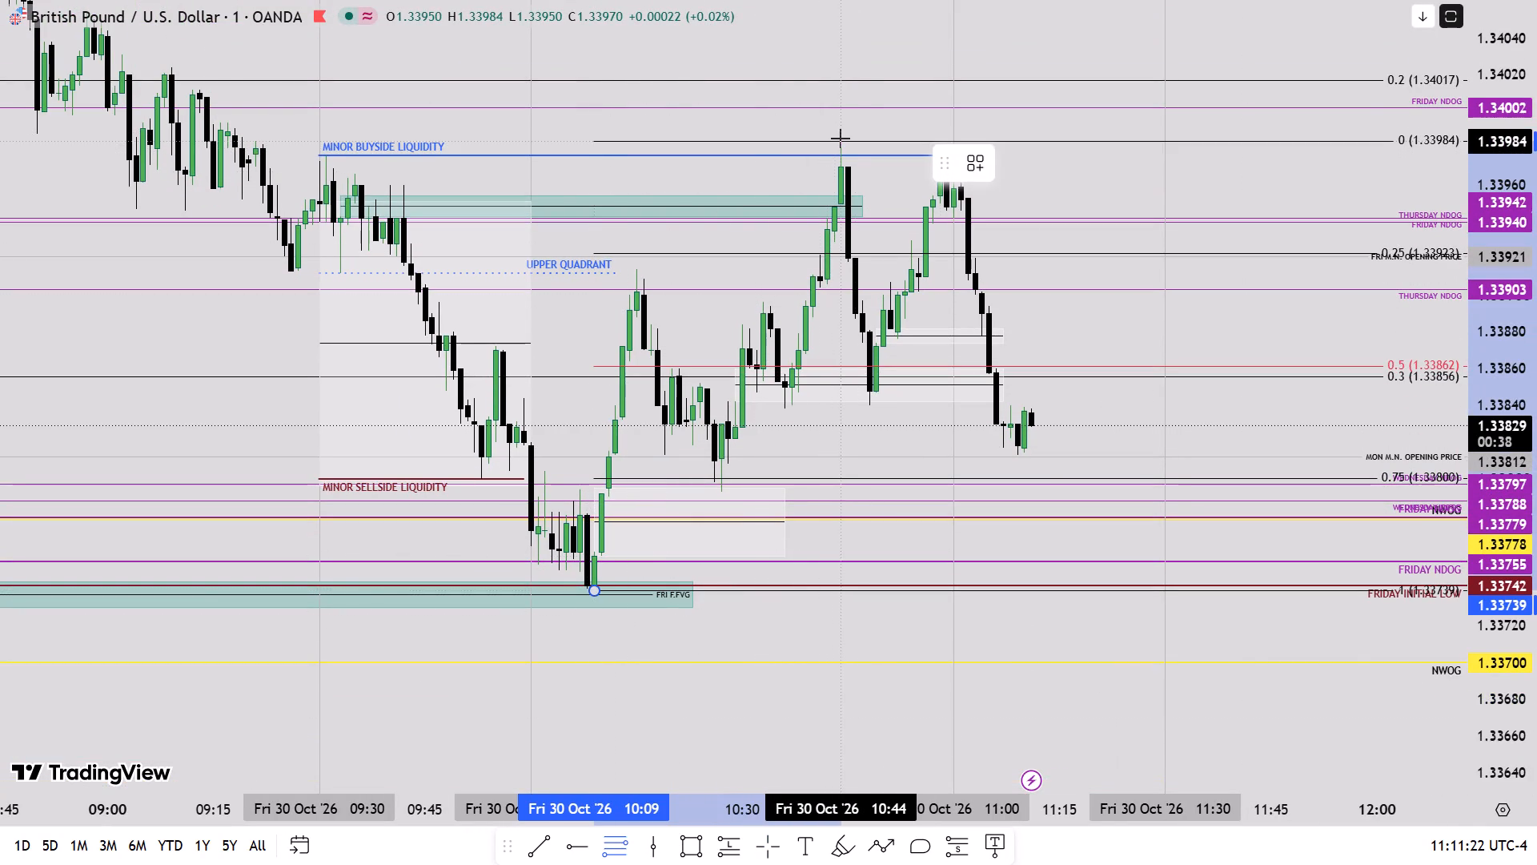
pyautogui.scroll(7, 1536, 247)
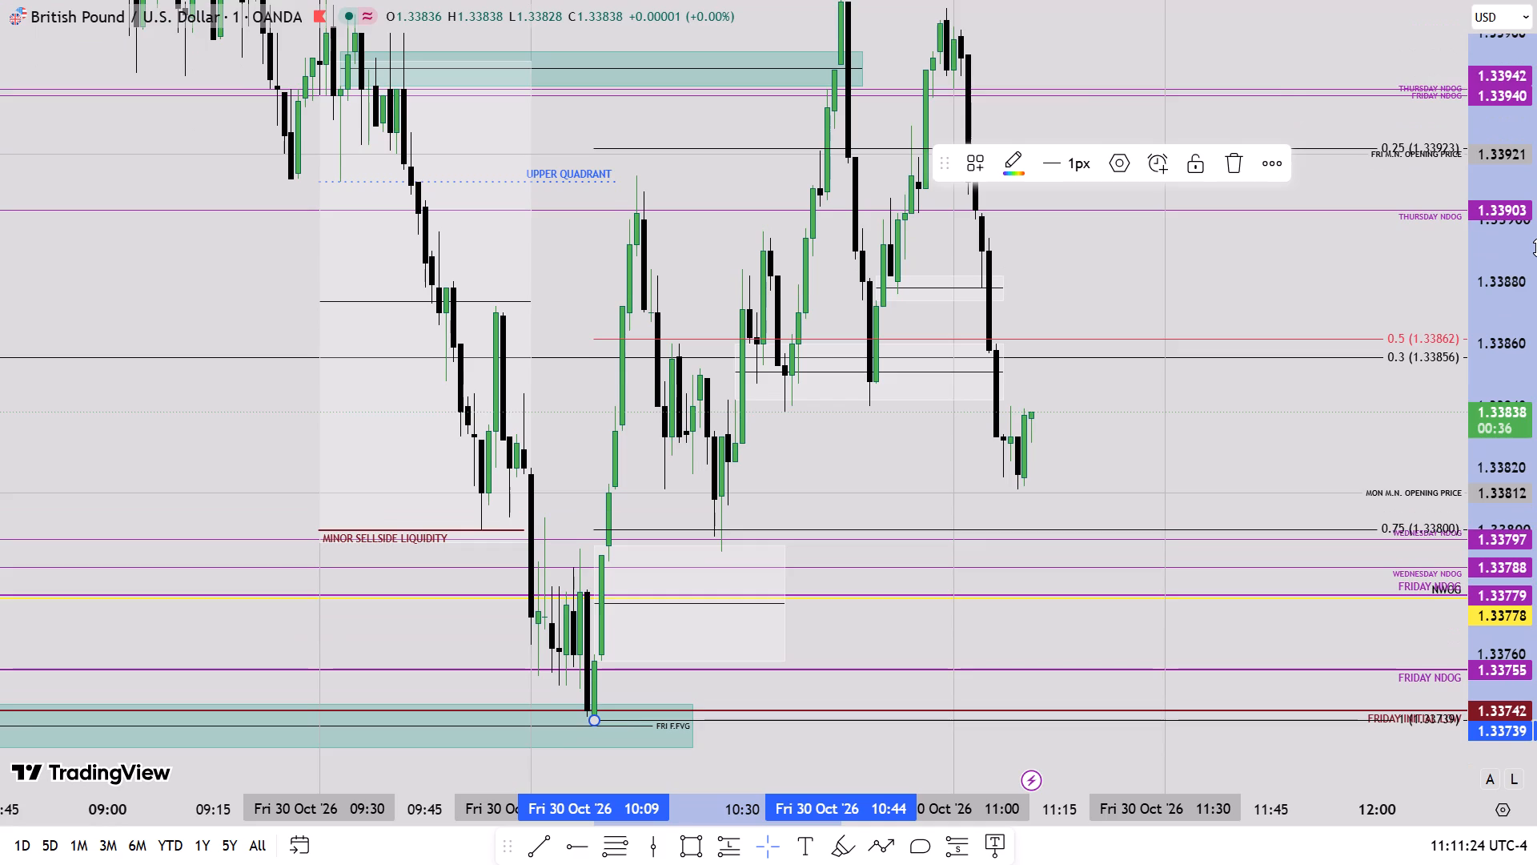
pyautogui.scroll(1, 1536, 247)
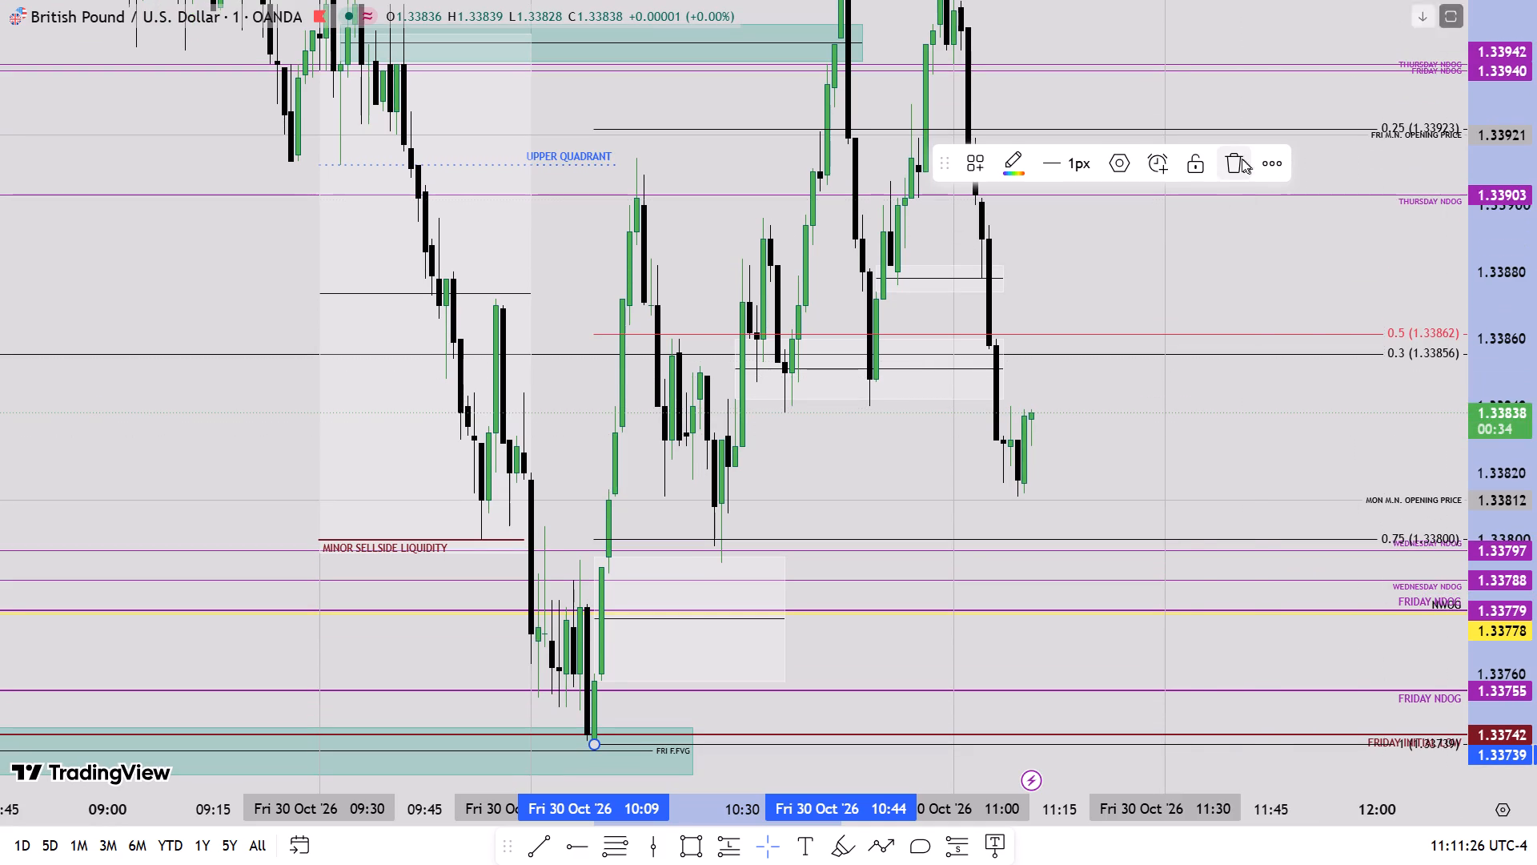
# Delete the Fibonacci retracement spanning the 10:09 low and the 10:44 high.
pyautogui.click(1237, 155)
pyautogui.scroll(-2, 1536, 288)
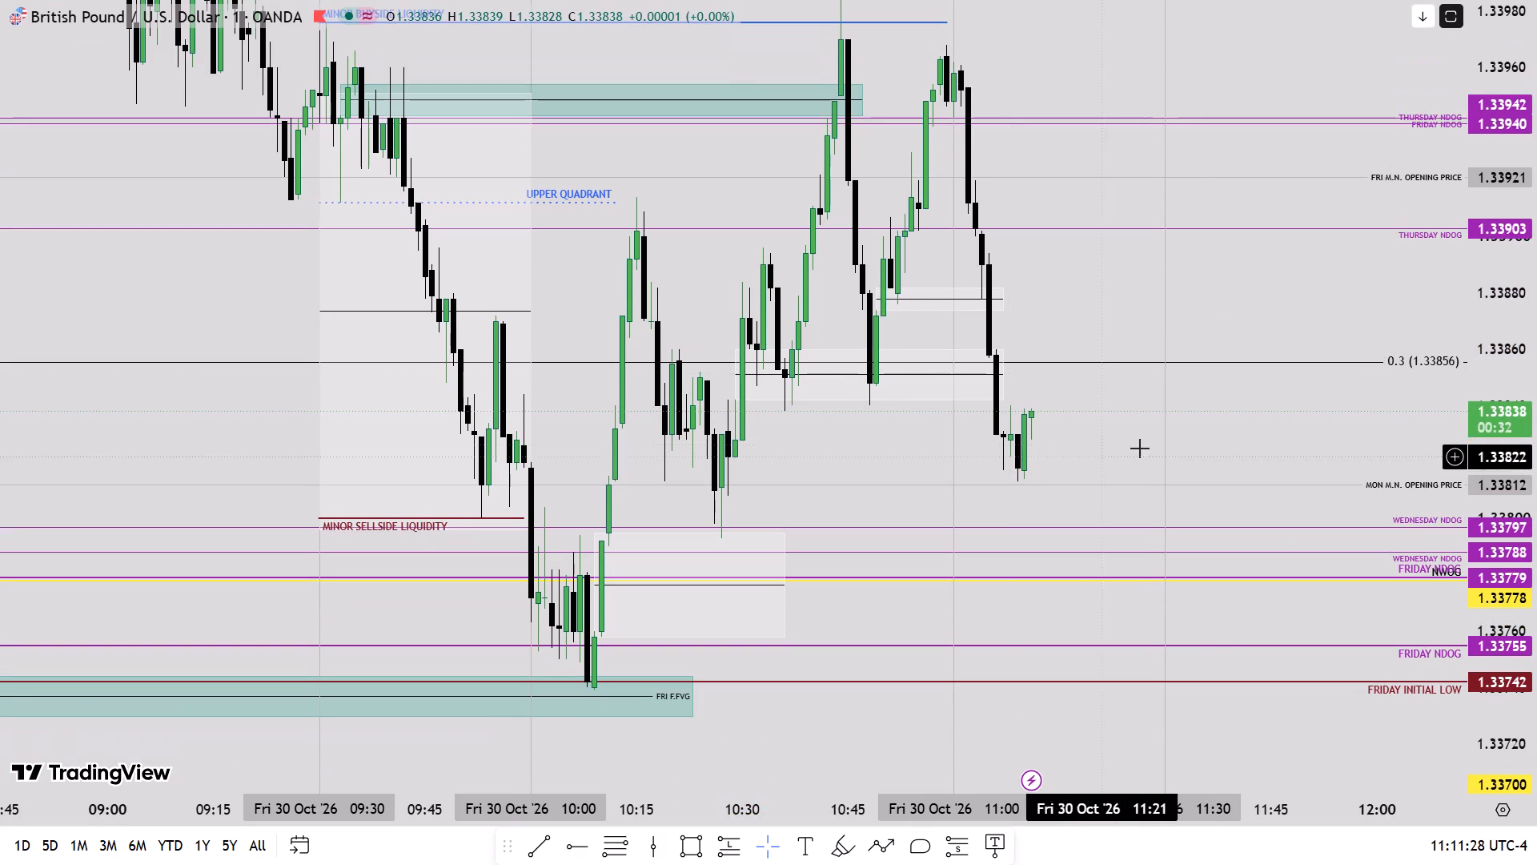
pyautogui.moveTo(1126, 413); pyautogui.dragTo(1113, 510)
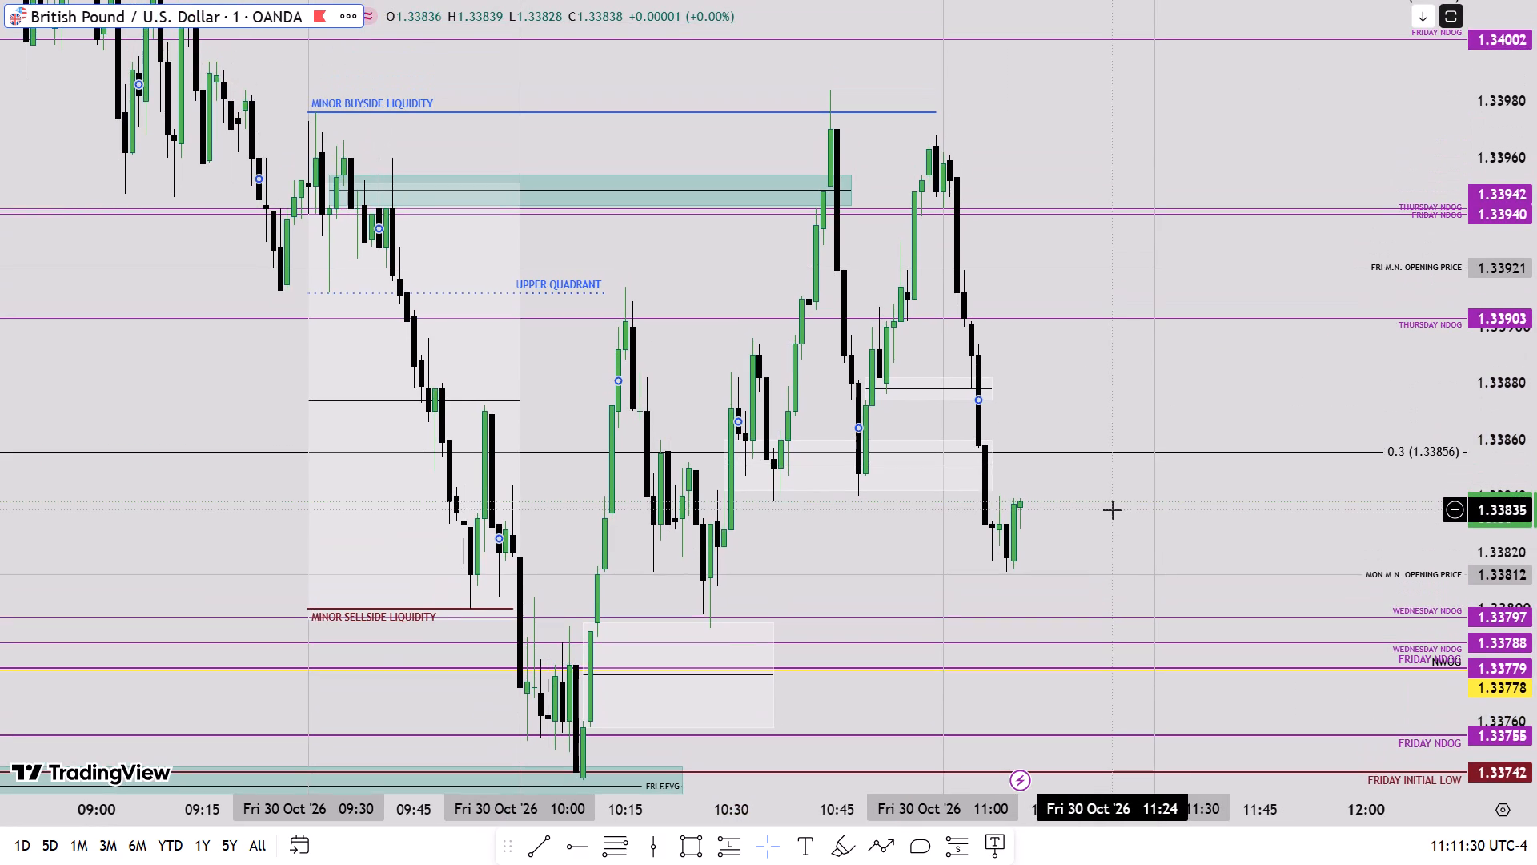
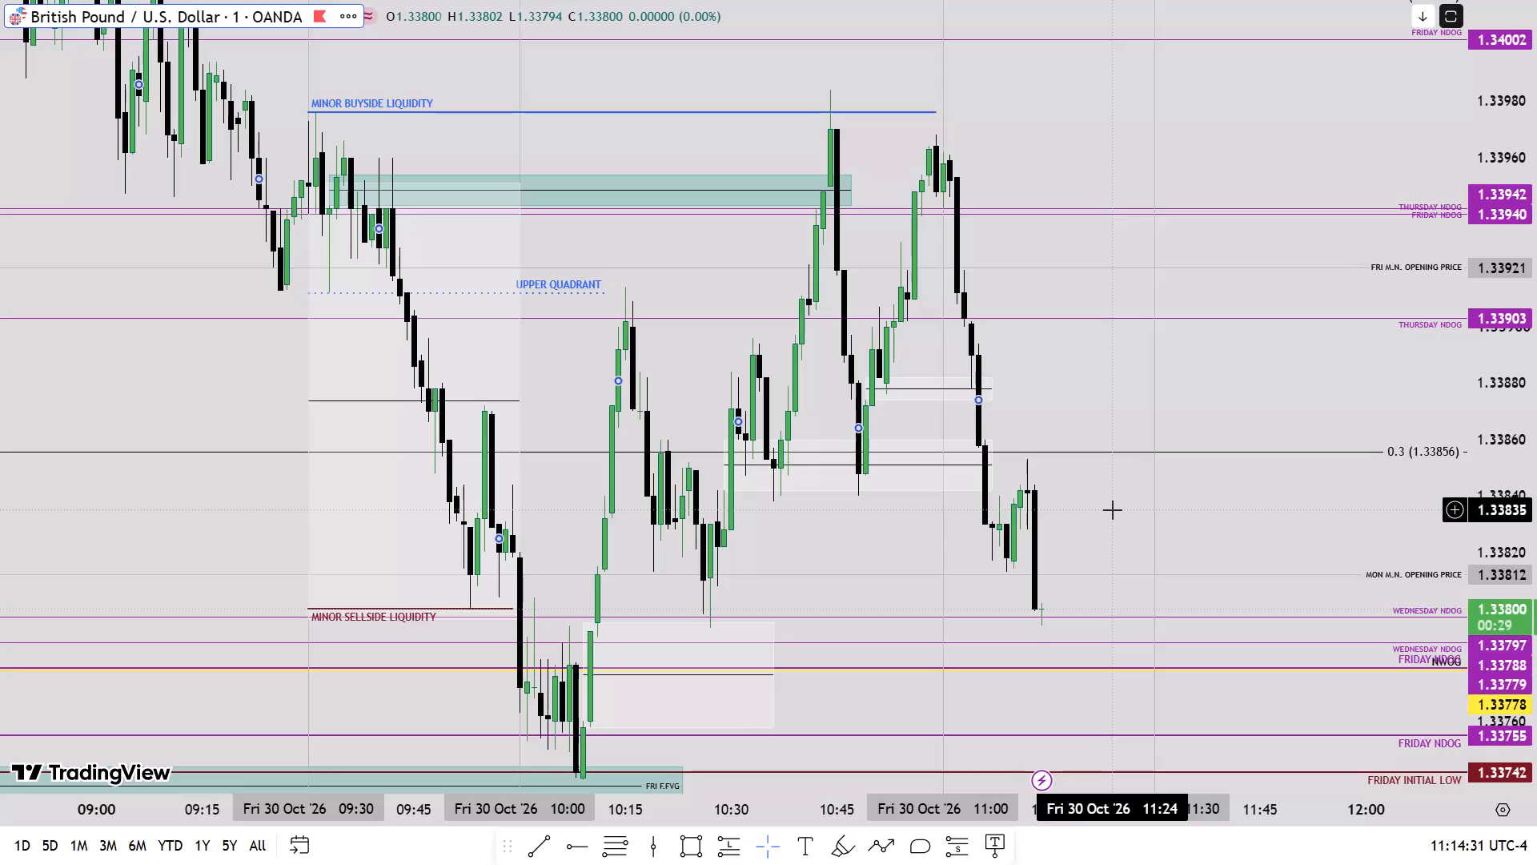
# Extend the right edge of the light gap box above the Friday initial low past the latest candle, to about 11:19.
pyautogui.moveTo(1088, 531); pyautogui.dragTo(1054, 447)
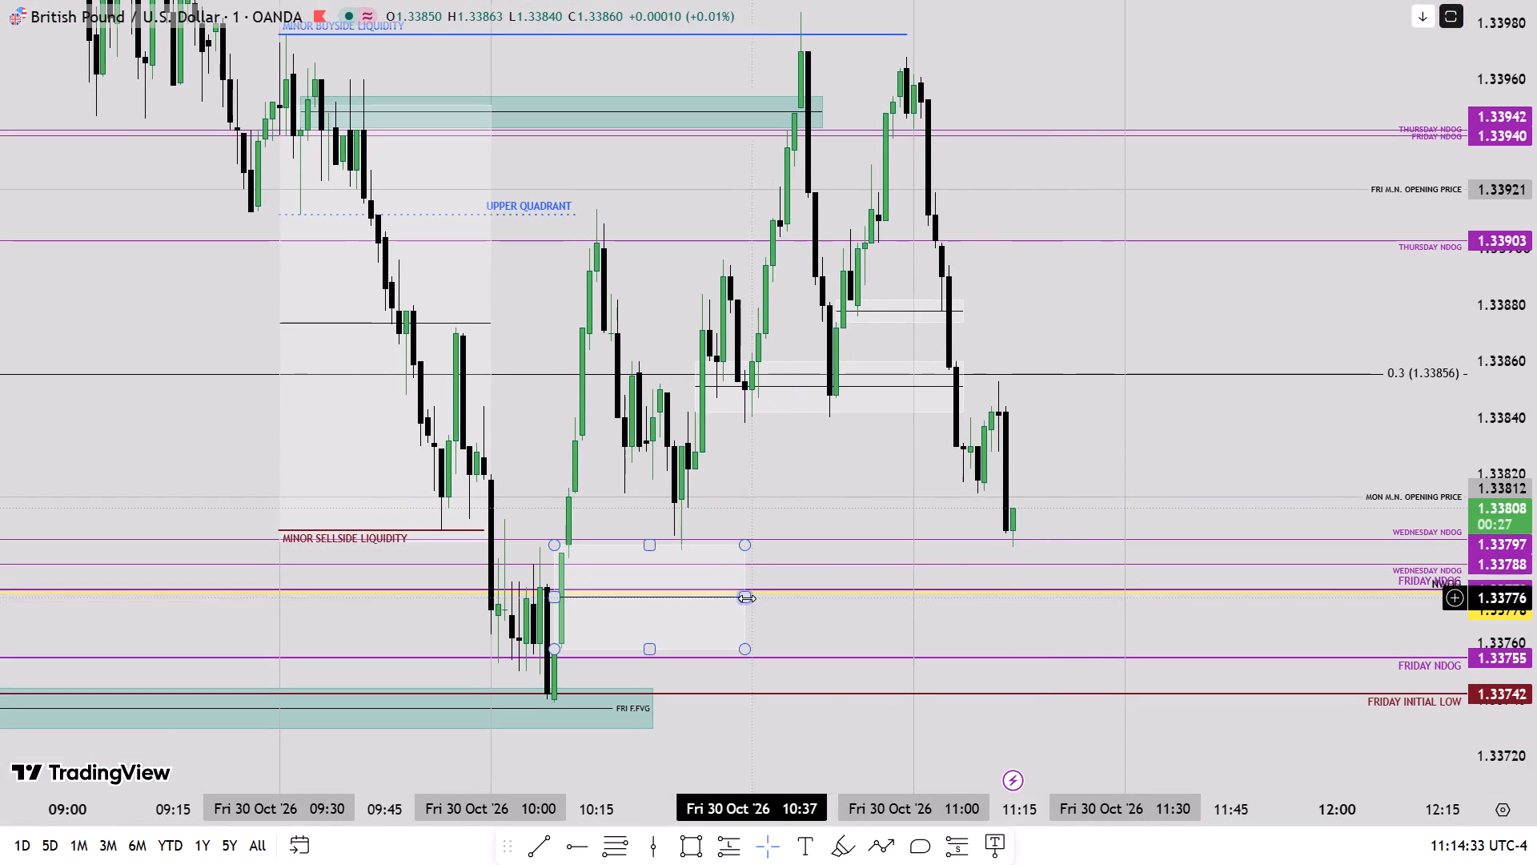
pyautogui.moveTo(747, 602); pyautogui.dragTo(1050, 576)
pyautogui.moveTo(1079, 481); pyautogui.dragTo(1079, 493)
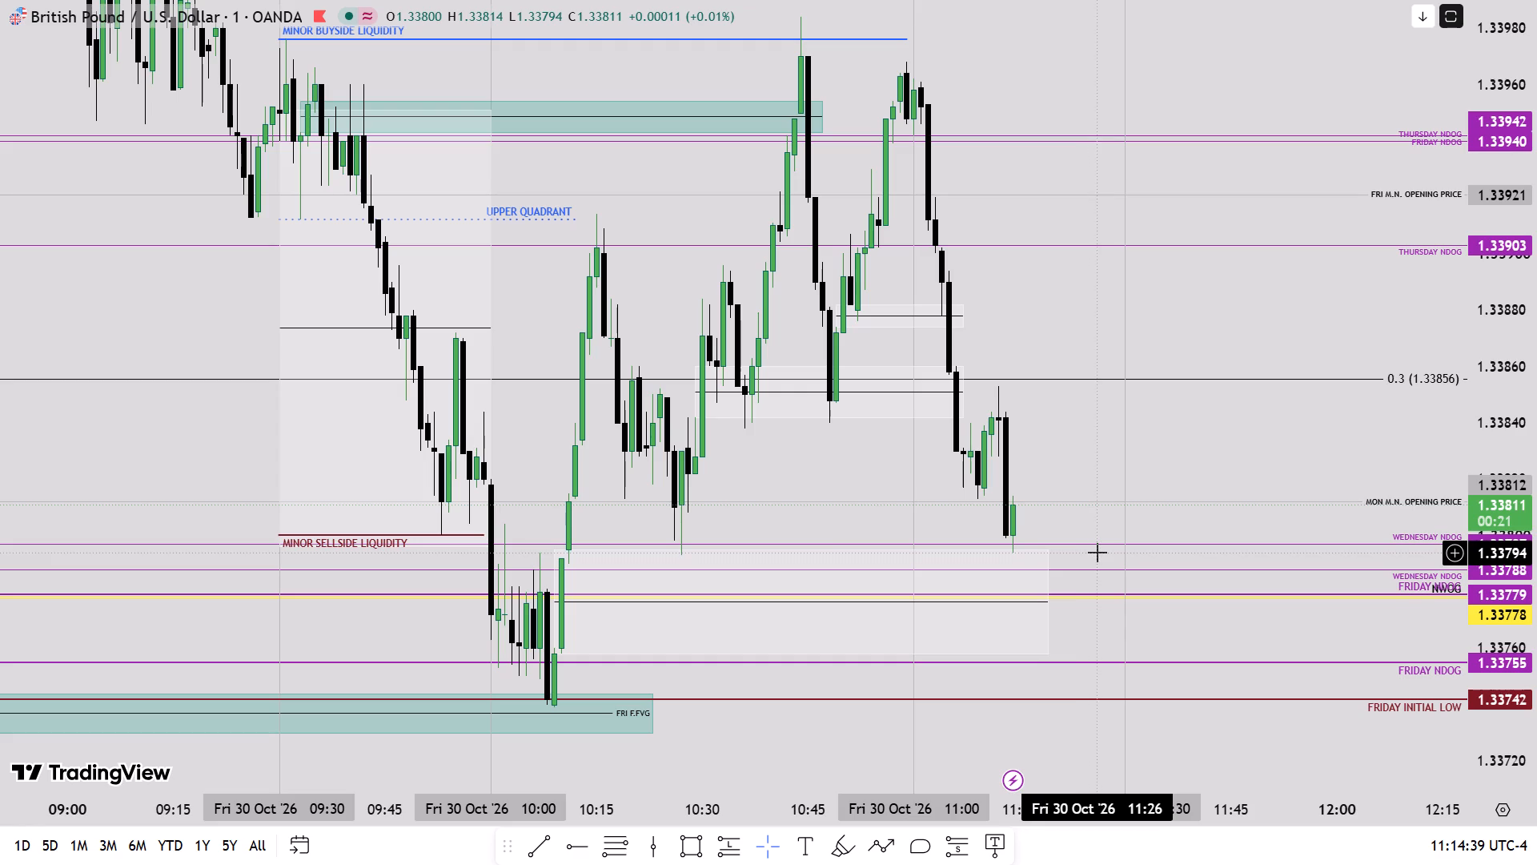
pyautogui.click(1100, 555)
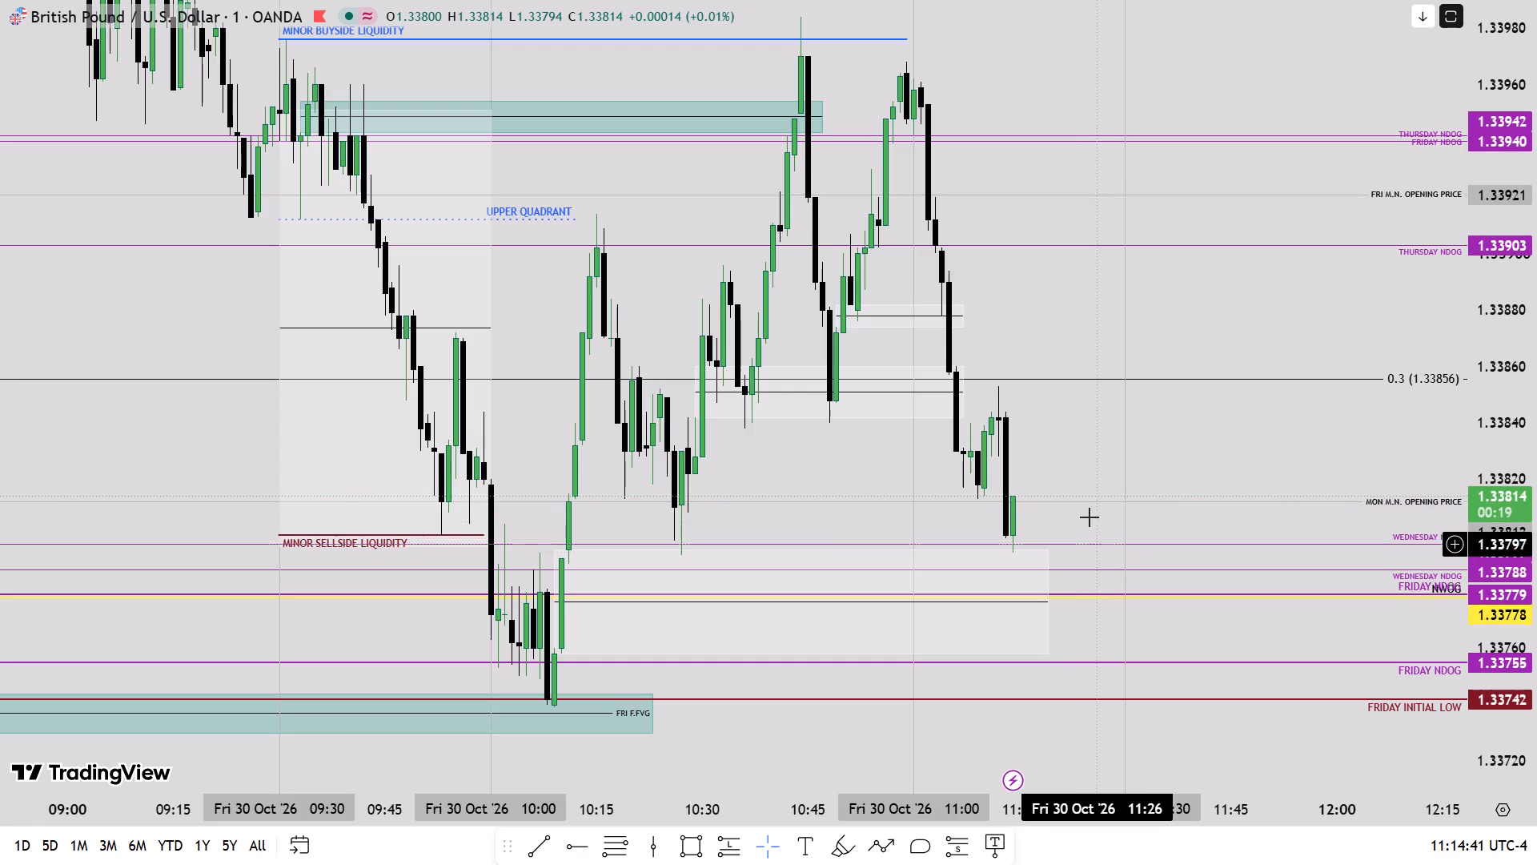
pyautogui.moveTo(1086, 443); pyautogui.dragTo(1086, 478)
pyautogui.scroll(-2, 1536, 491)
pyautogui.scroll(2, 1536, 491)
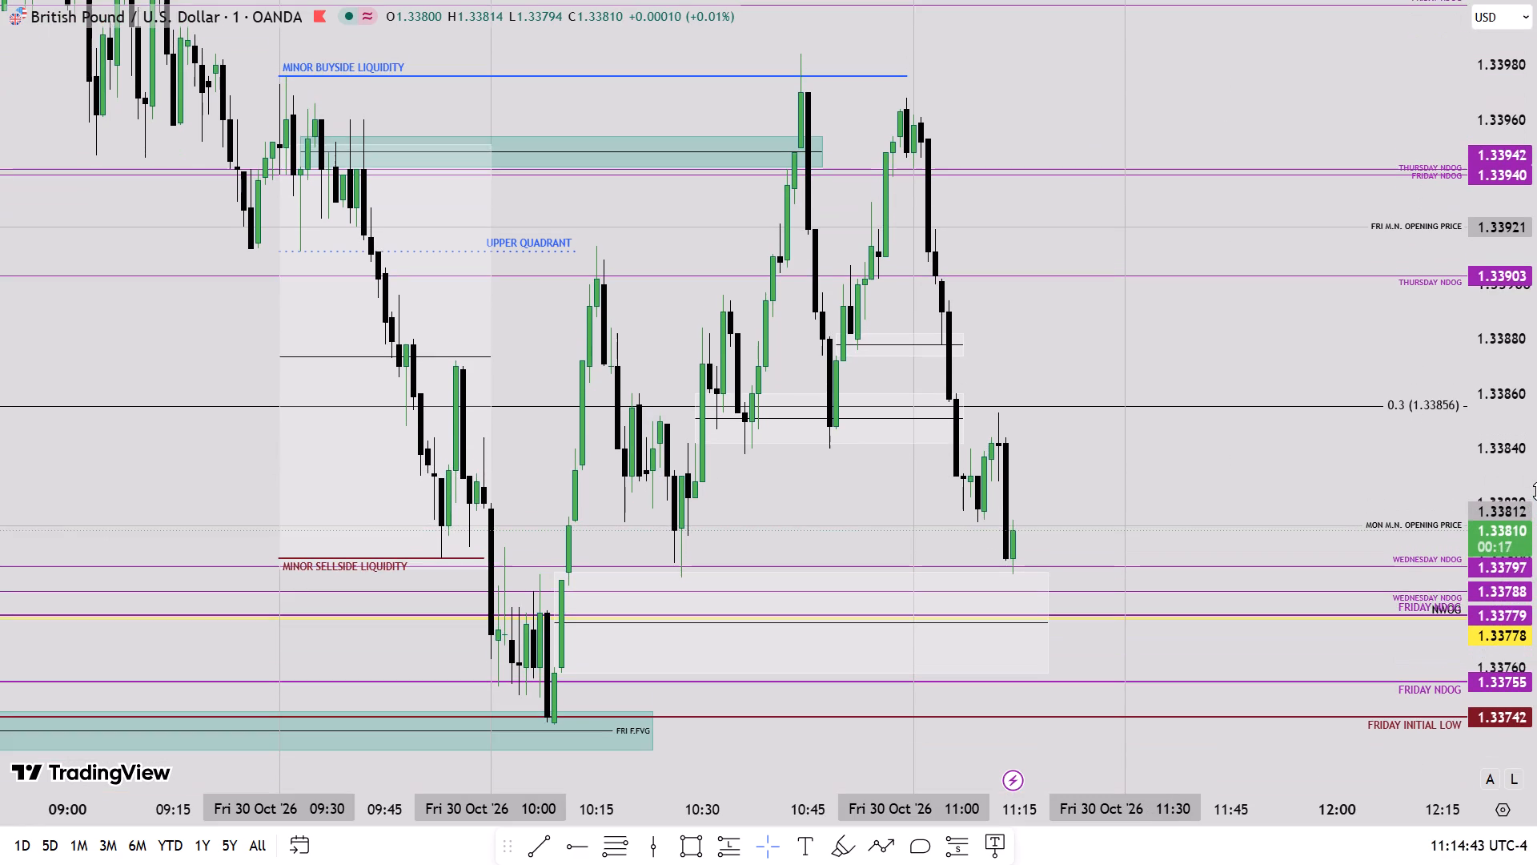